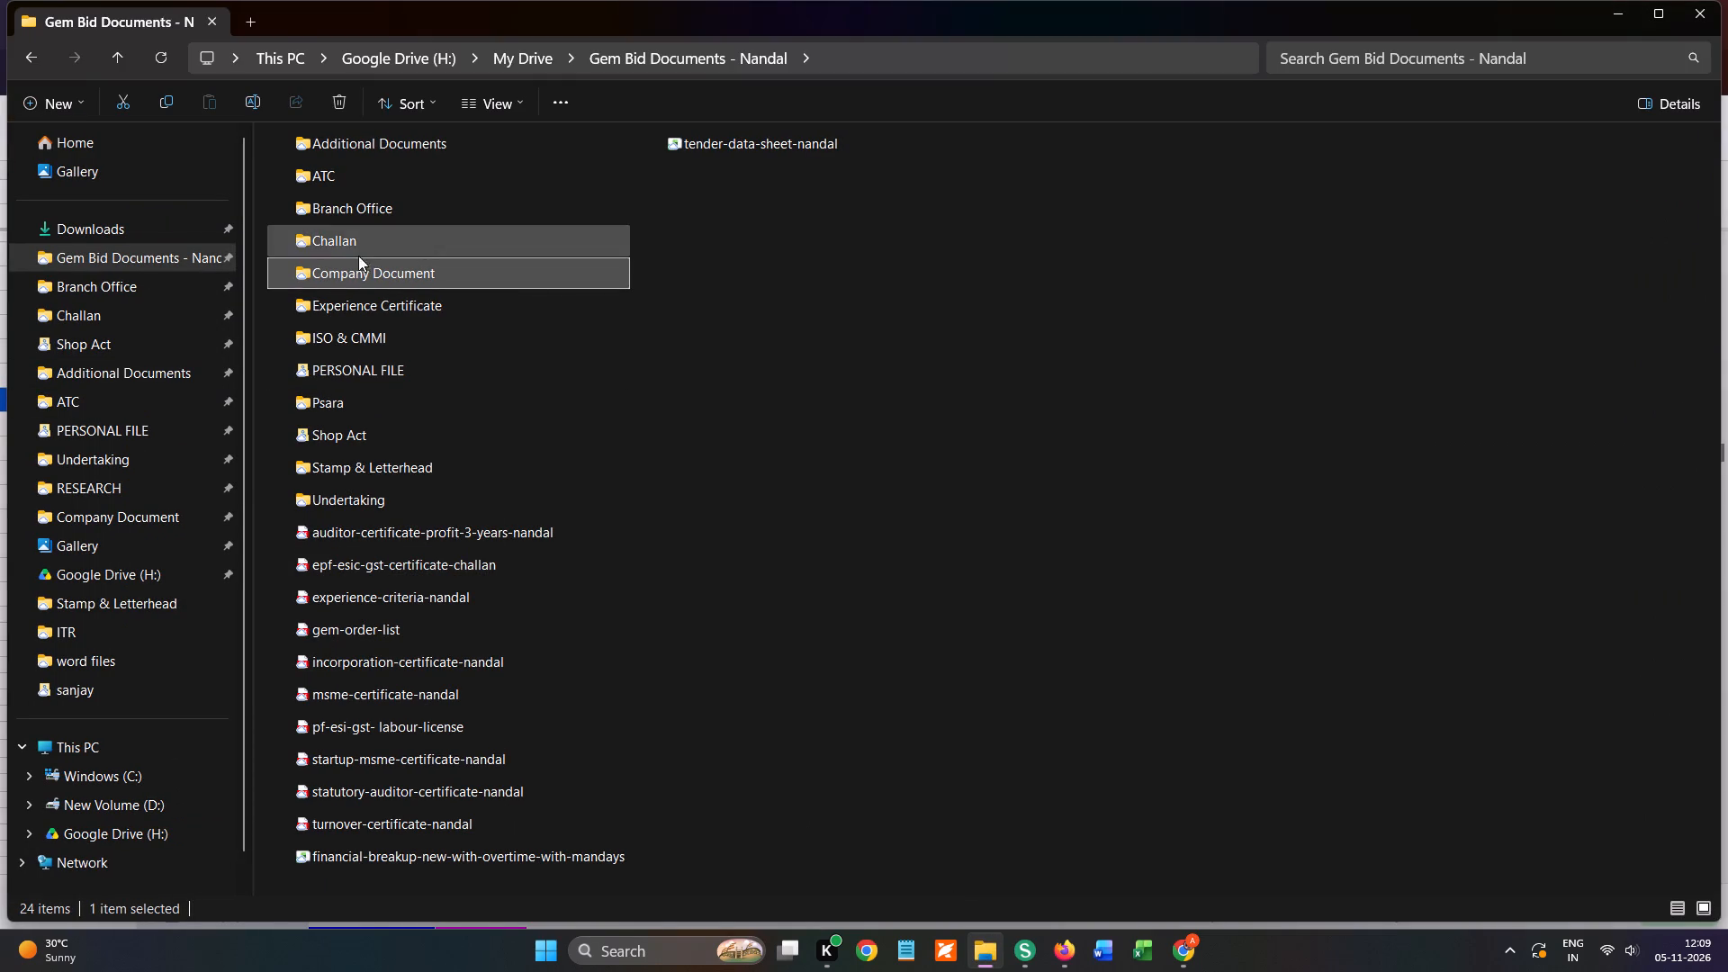
left_click(347, 488)
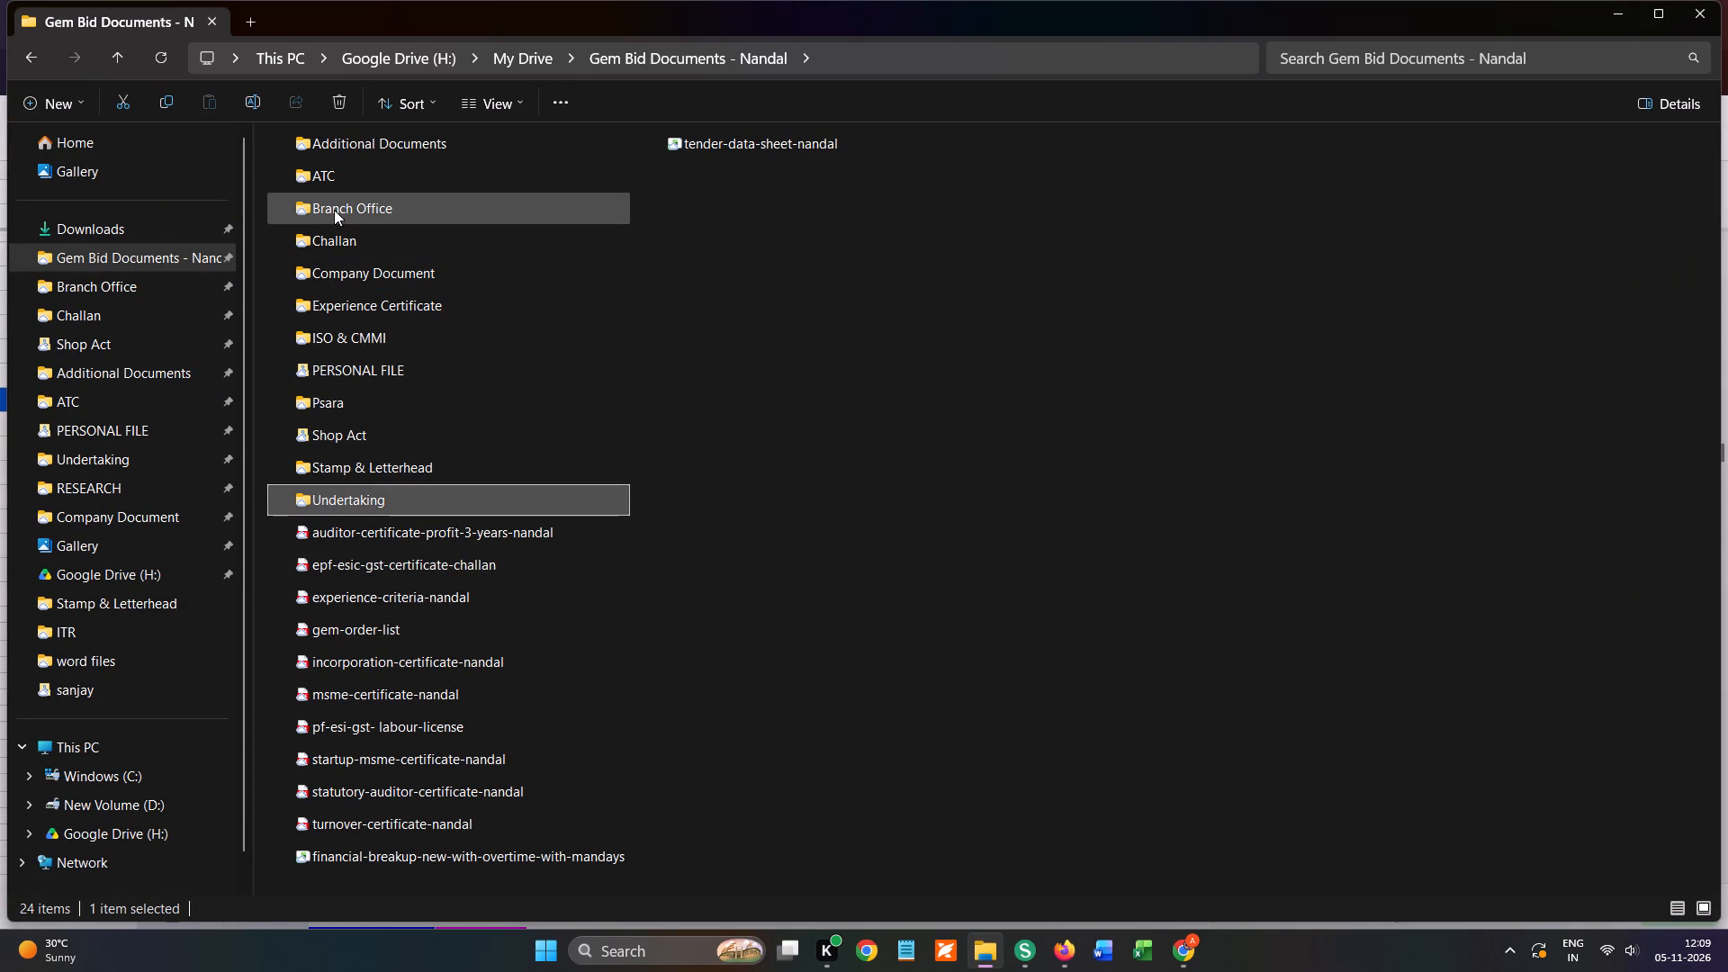
double_click(346, 495)
double_click(368, 202)
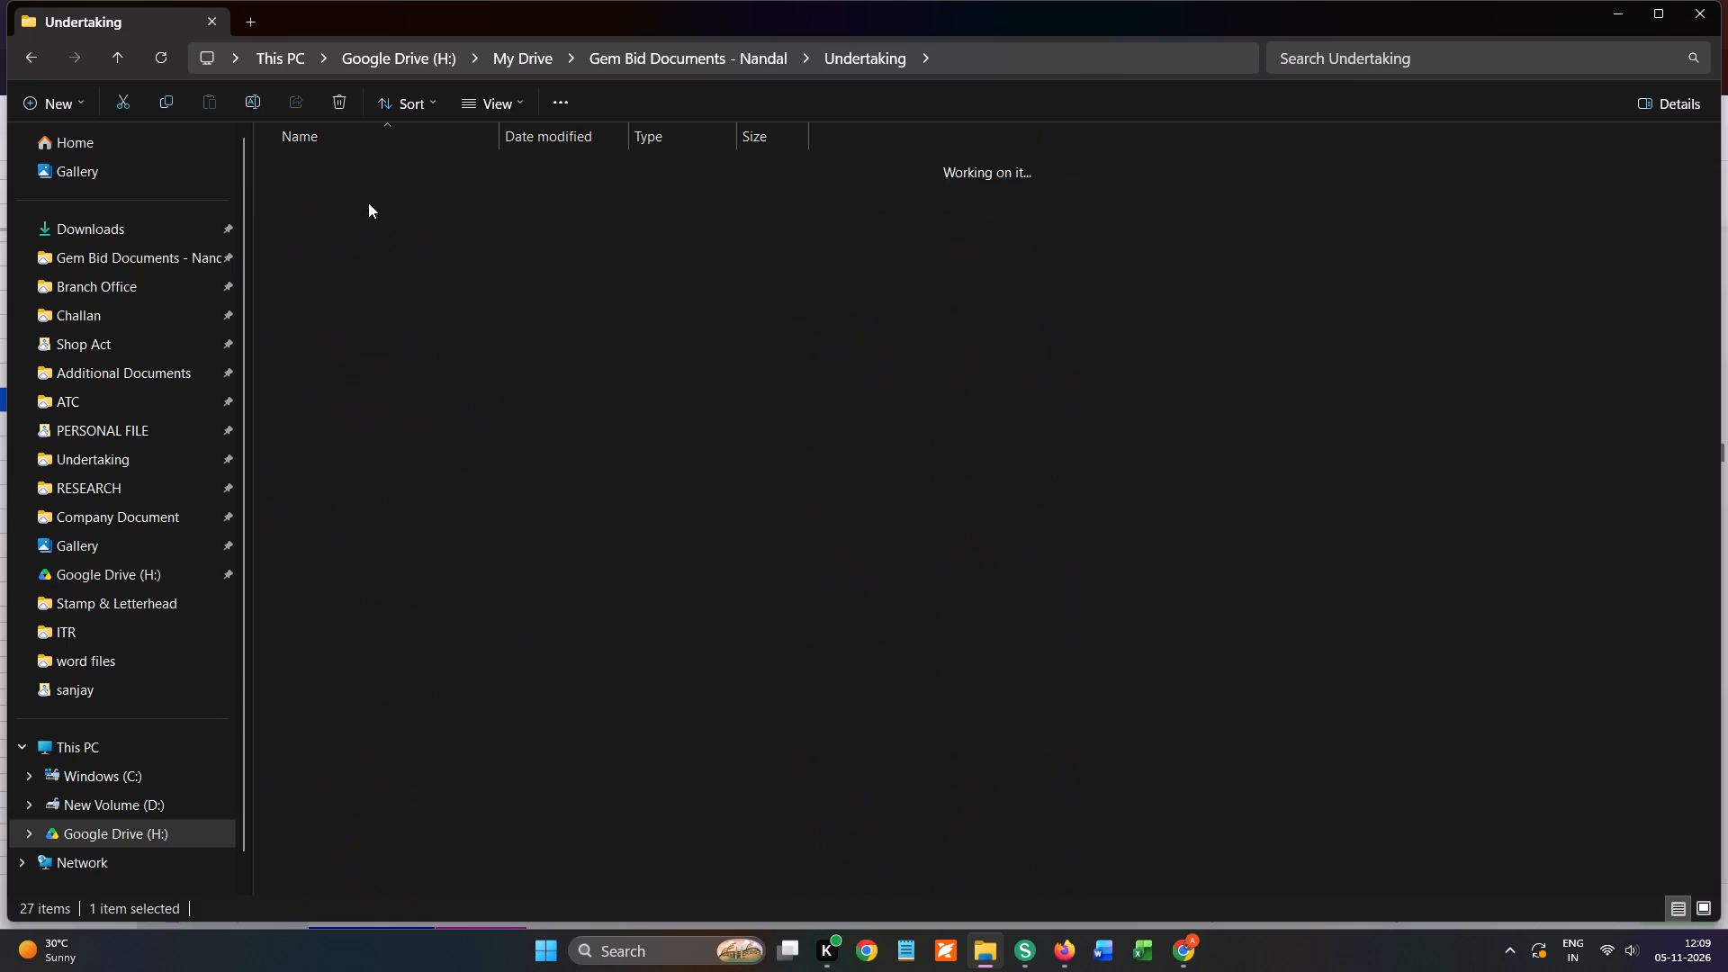
double_click(344, 225)
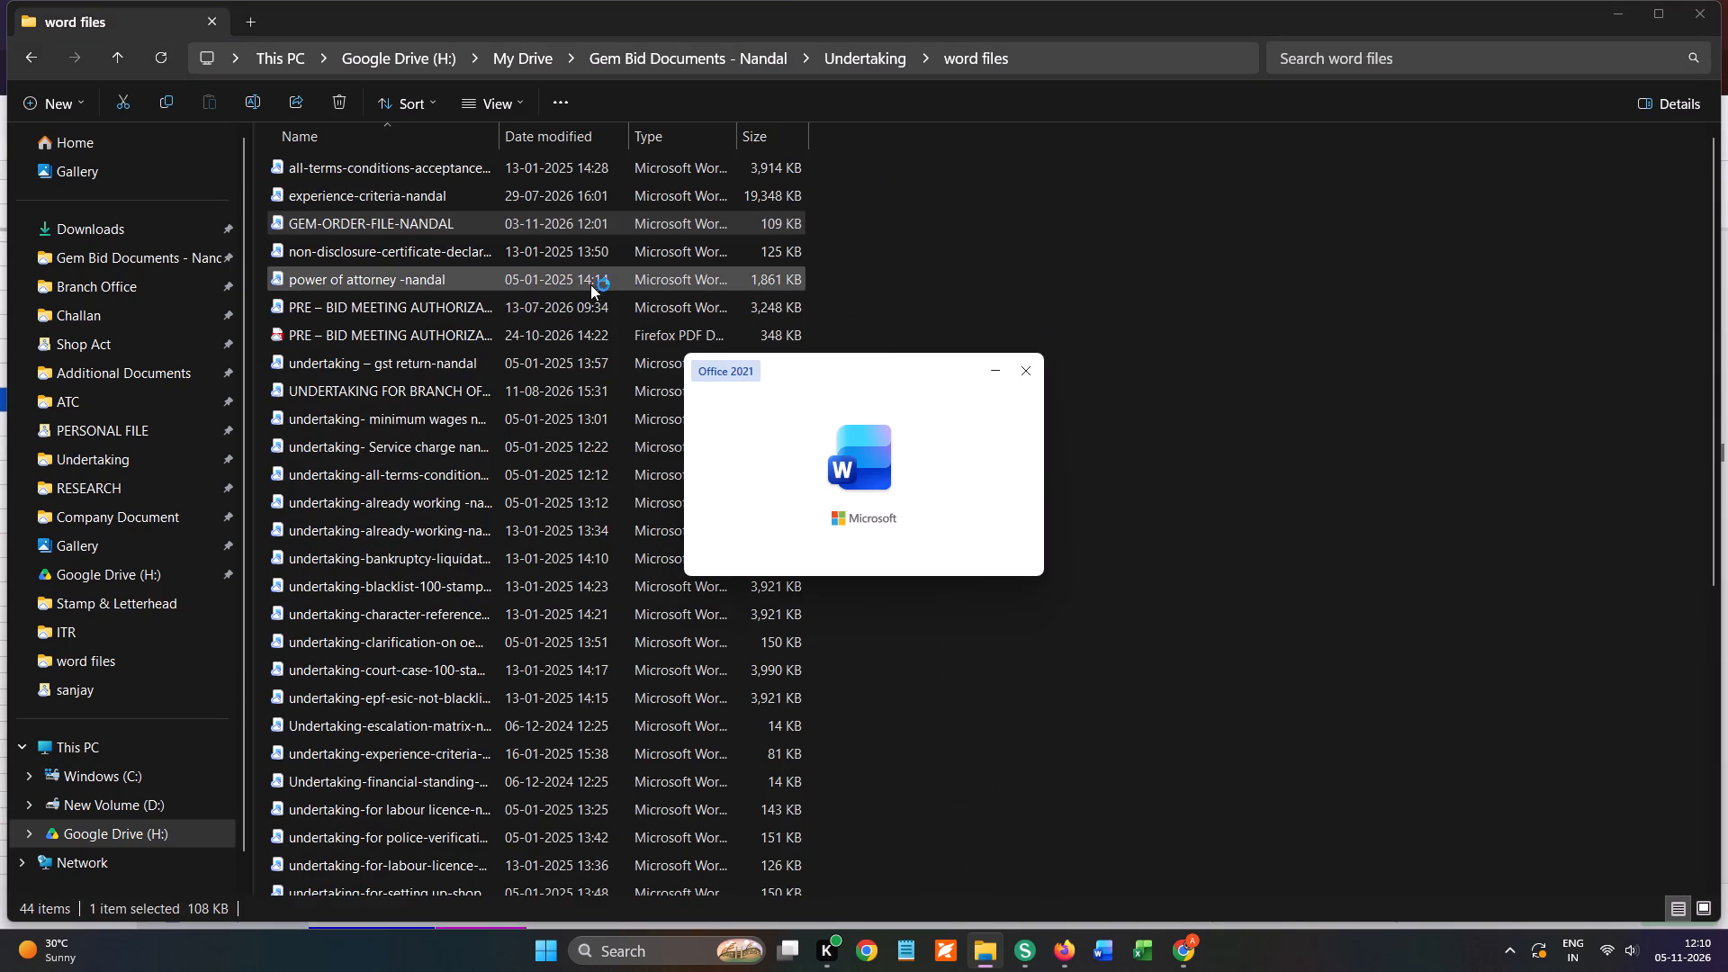
scroll(627, 489, "down", 2)
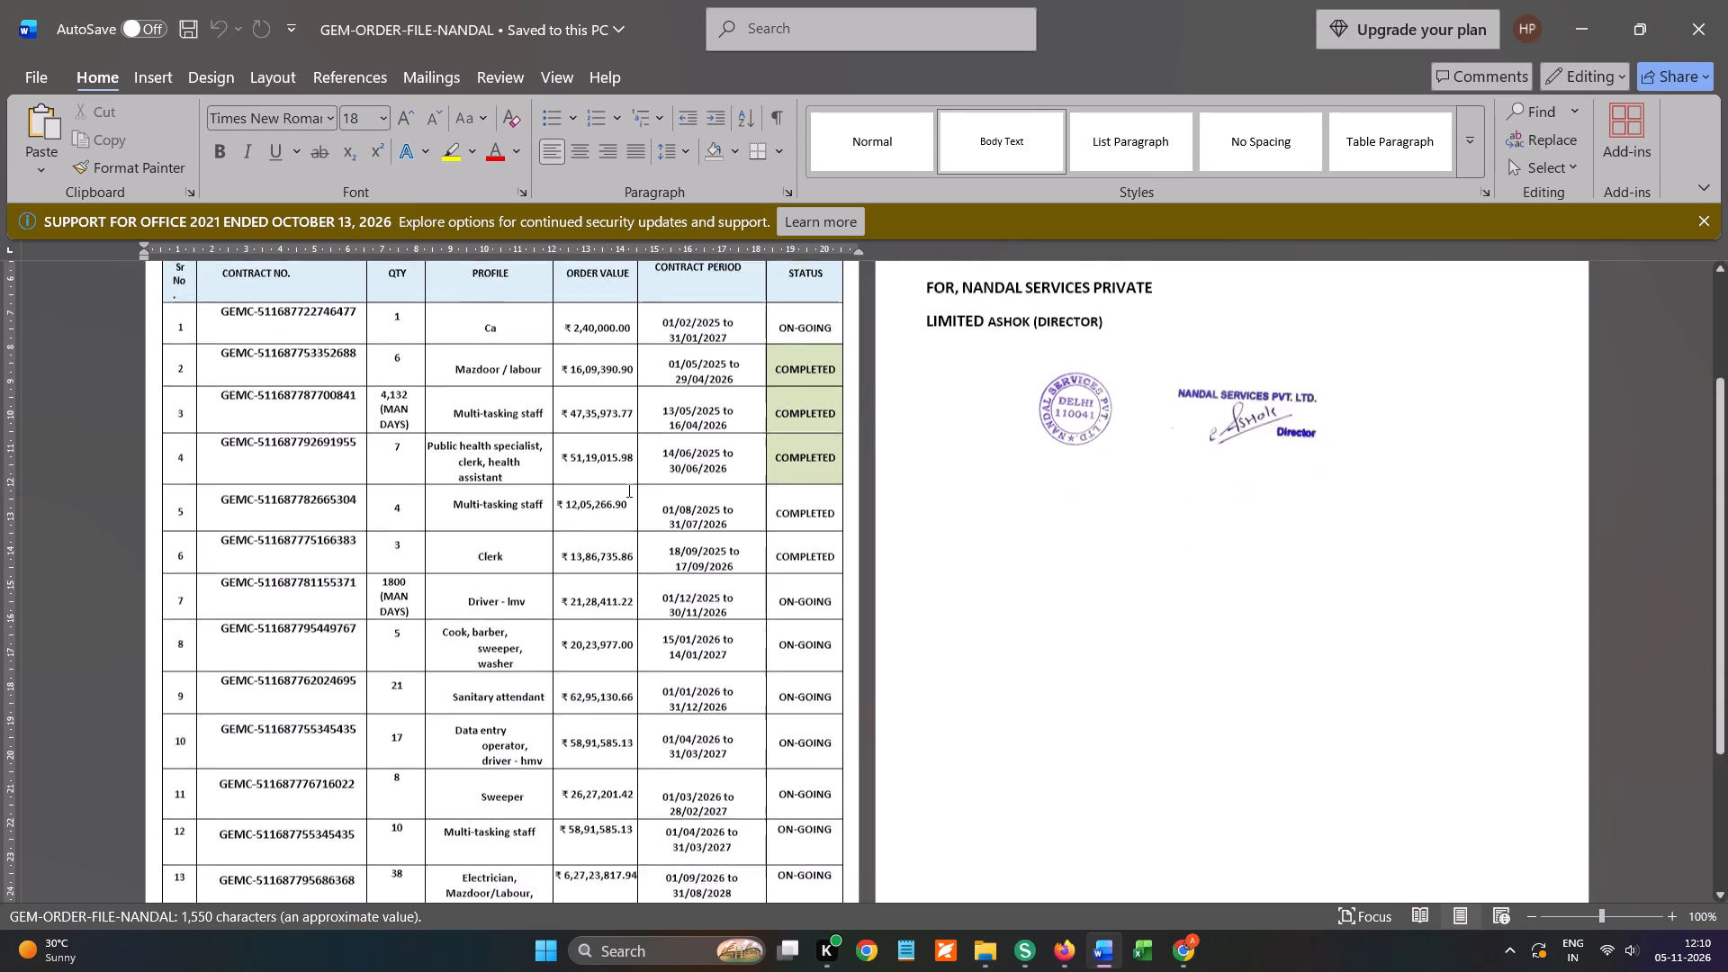
scroll(627, 490, "down", 3)
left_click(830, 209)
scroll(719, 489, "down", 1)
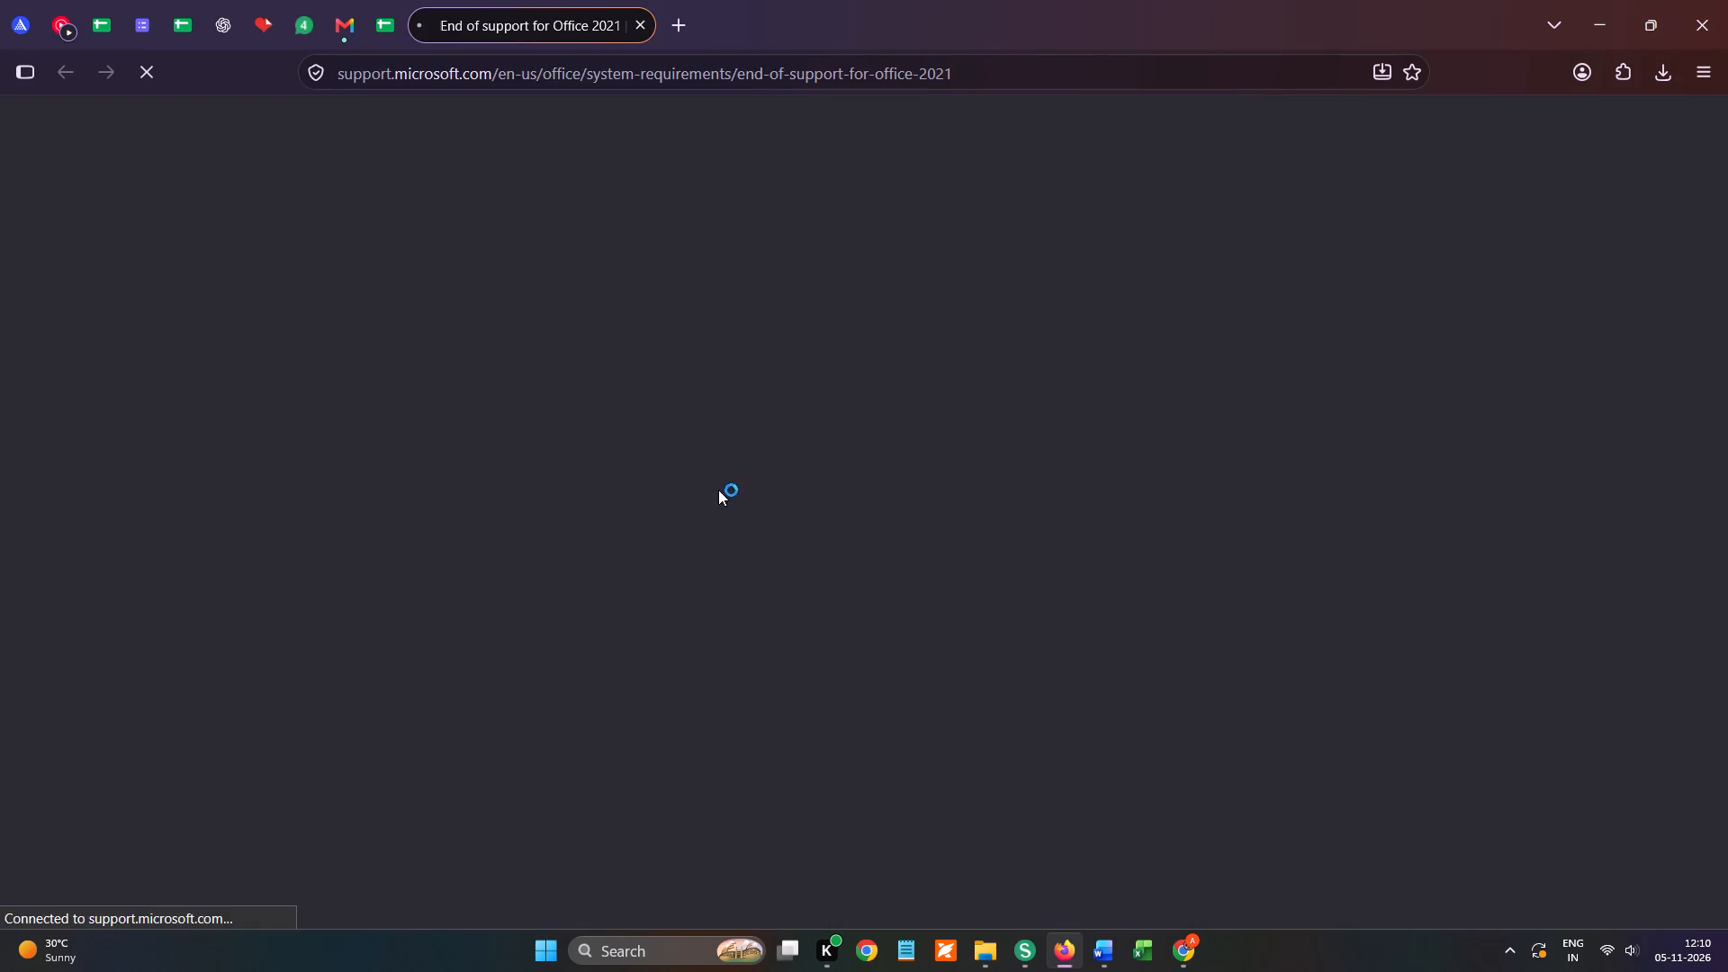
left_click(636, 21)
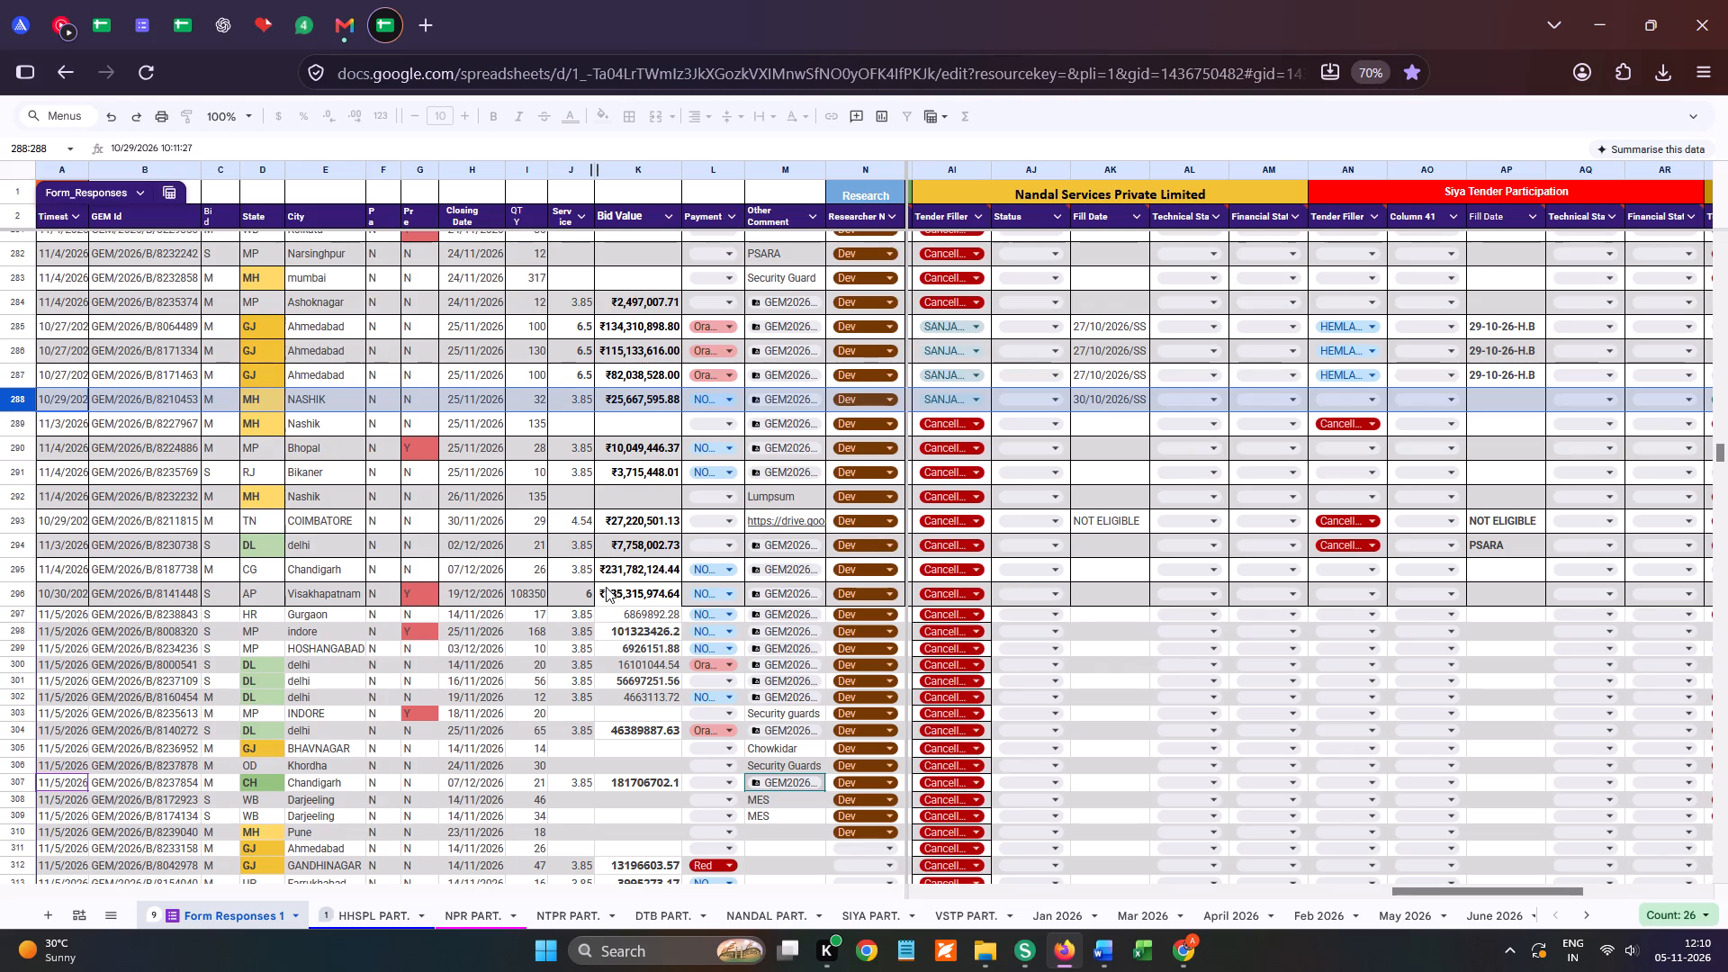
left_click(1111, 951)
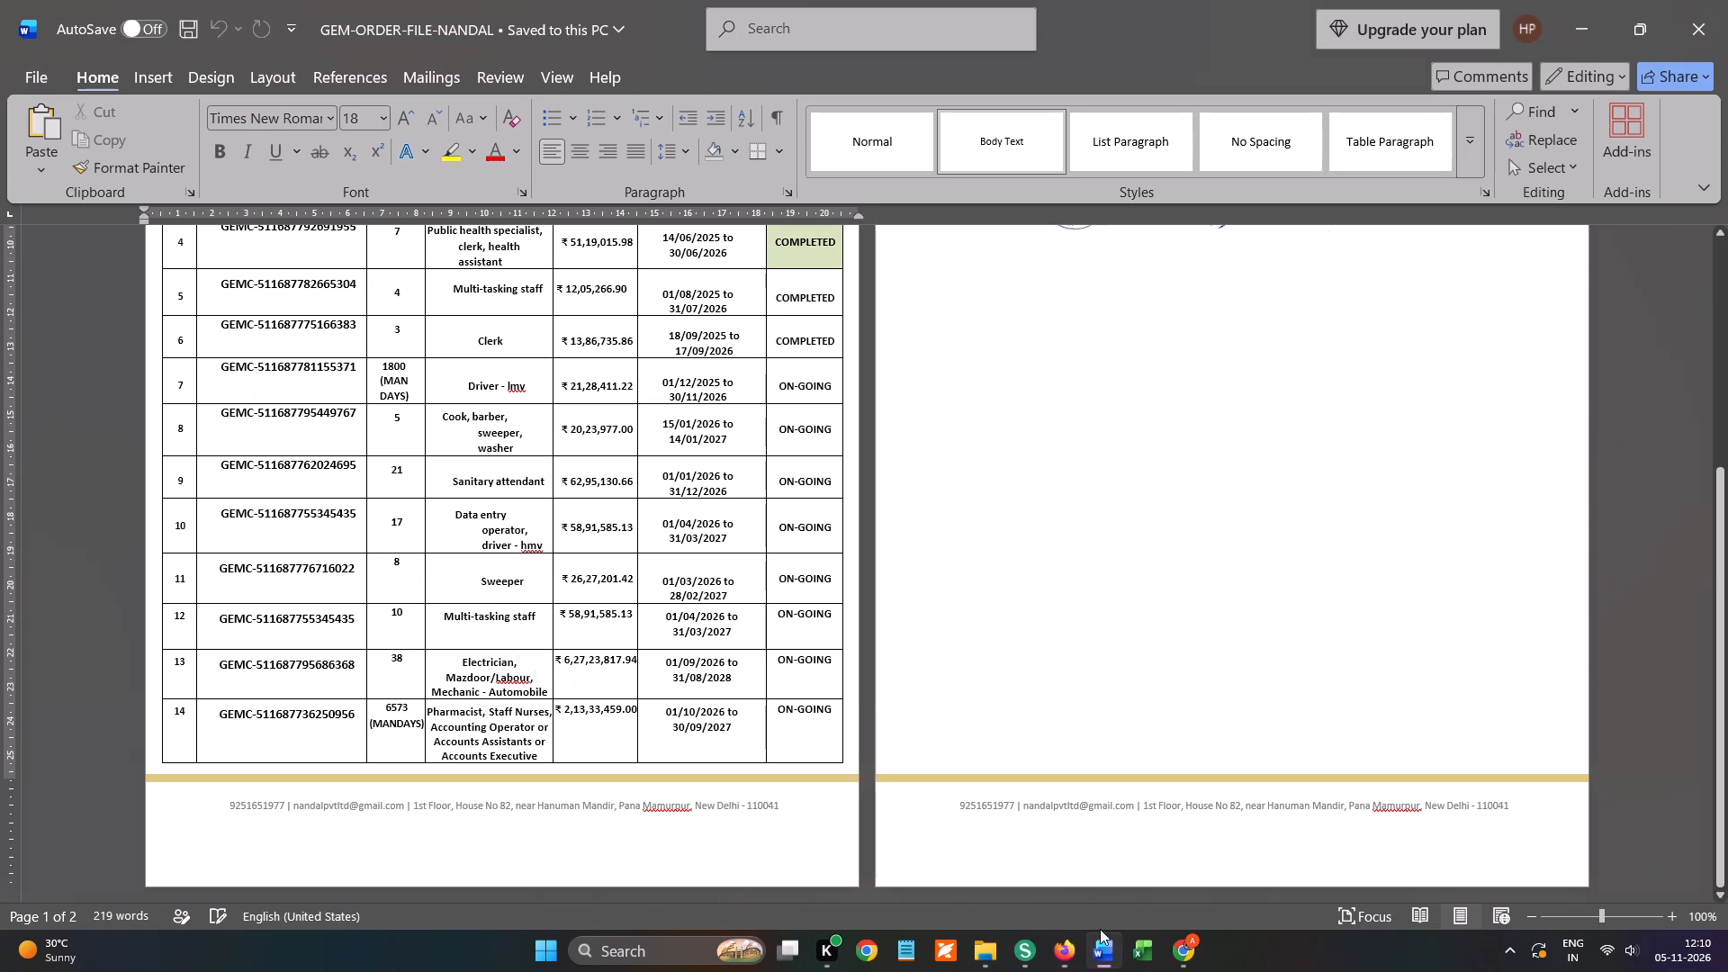
Review the contract entries in the GEM order list across both pages.
scroll(514, 562, "up", 3)
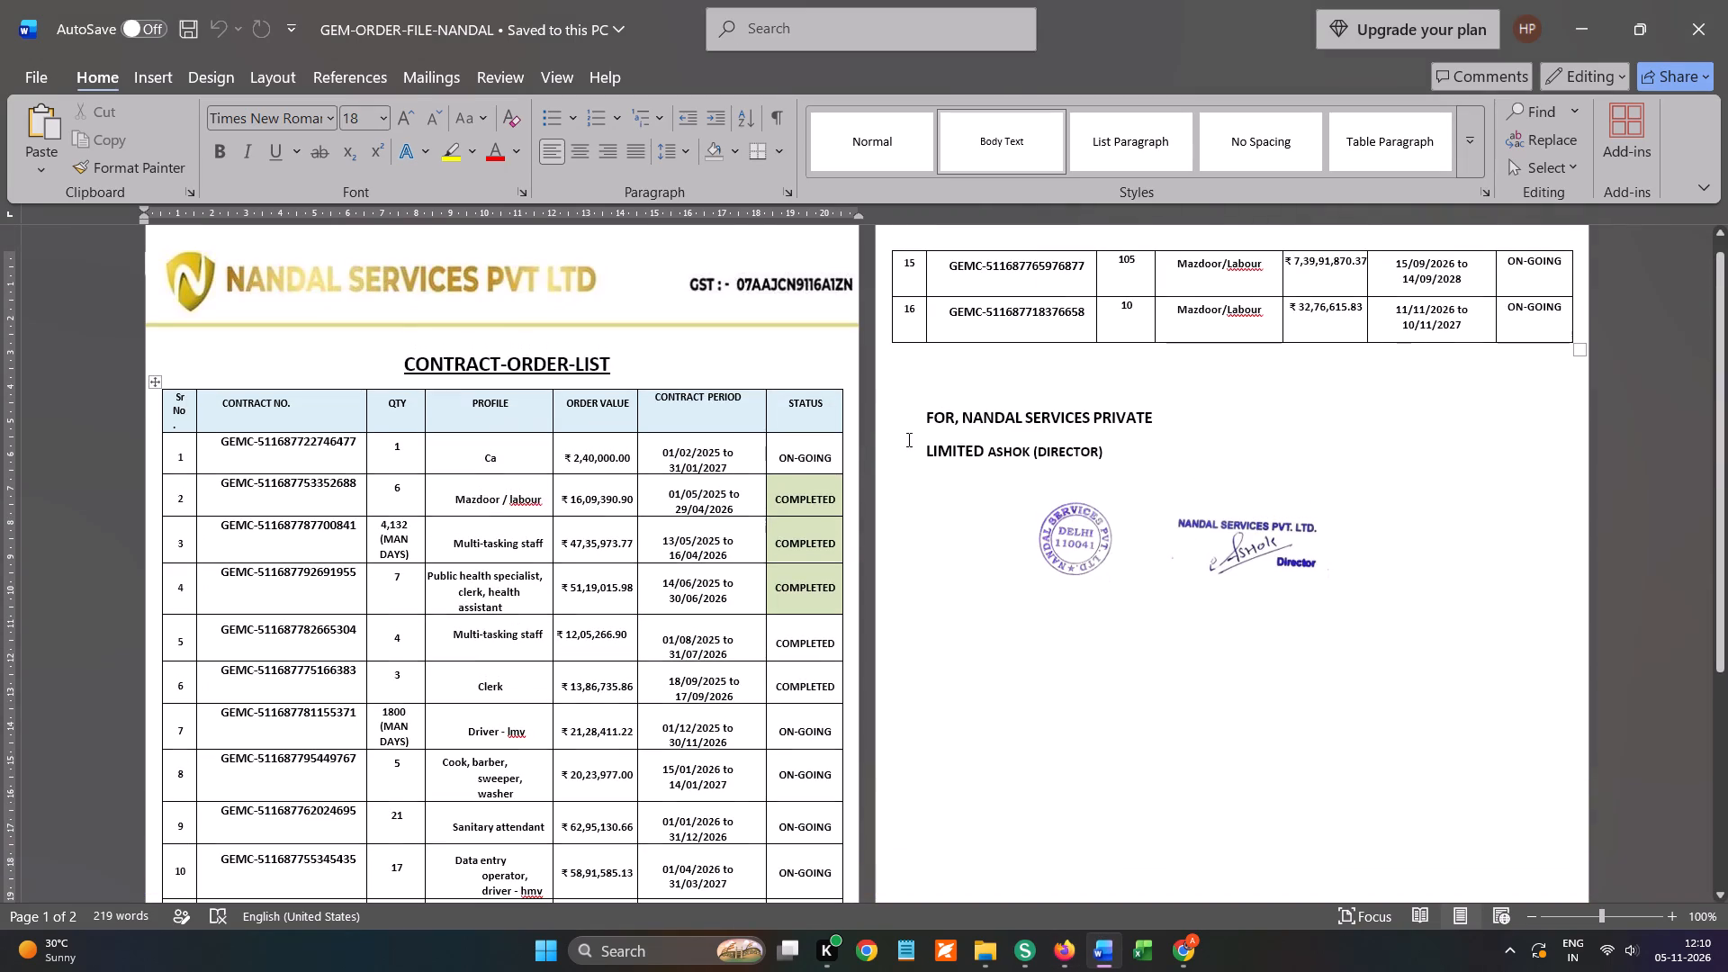
scroll(889, 398, "down", 1)
scroll(681, 440, "down", 2)
scroll(339, 448, "down", 1)
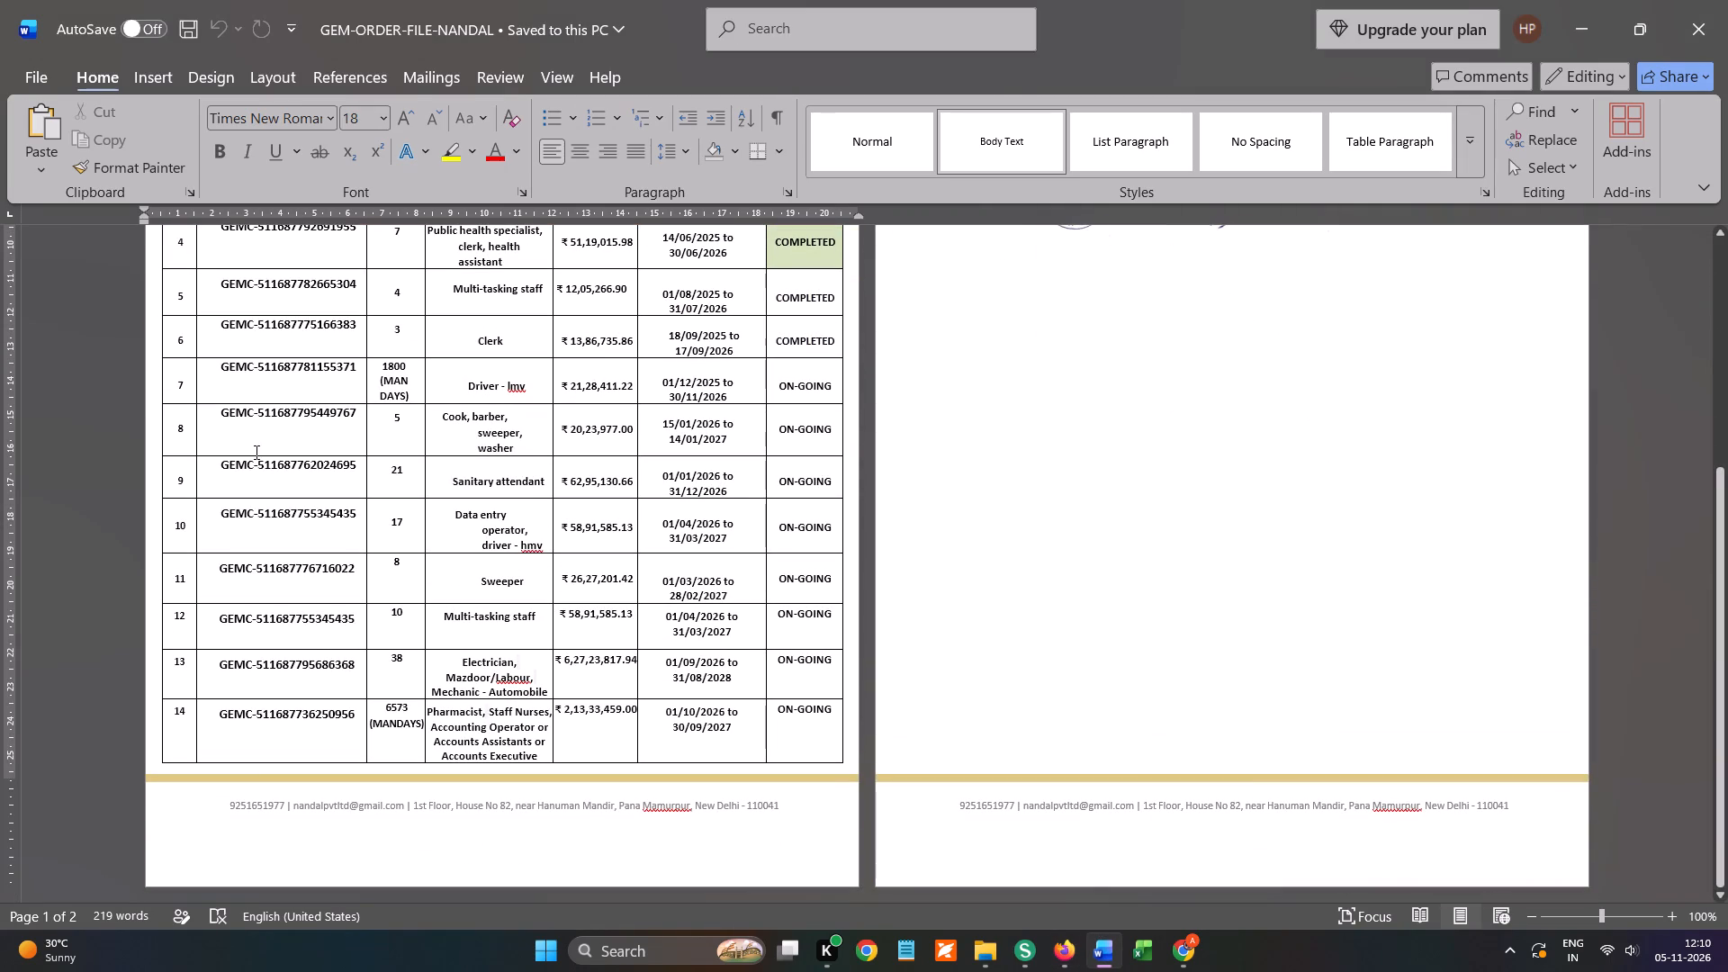
scroll(381, 567, "down", 5)
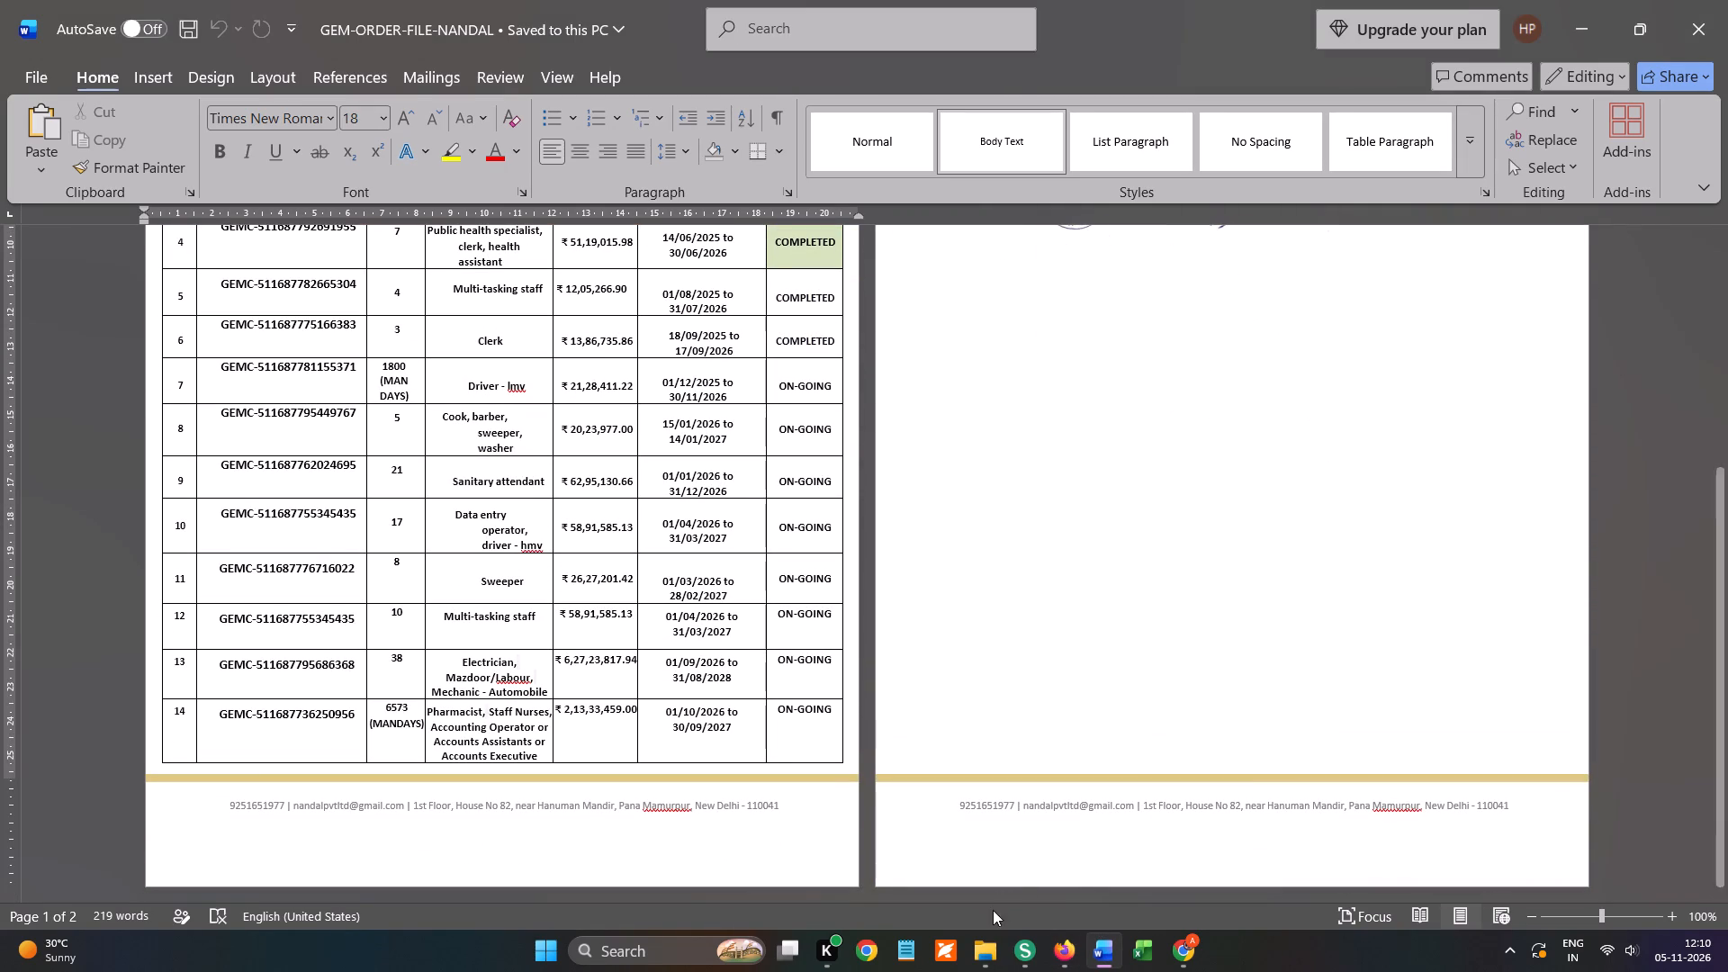
Open the experience-criteria-nandal document from the word files folder and check its contract order list to the last row.
left_click(985, 953)
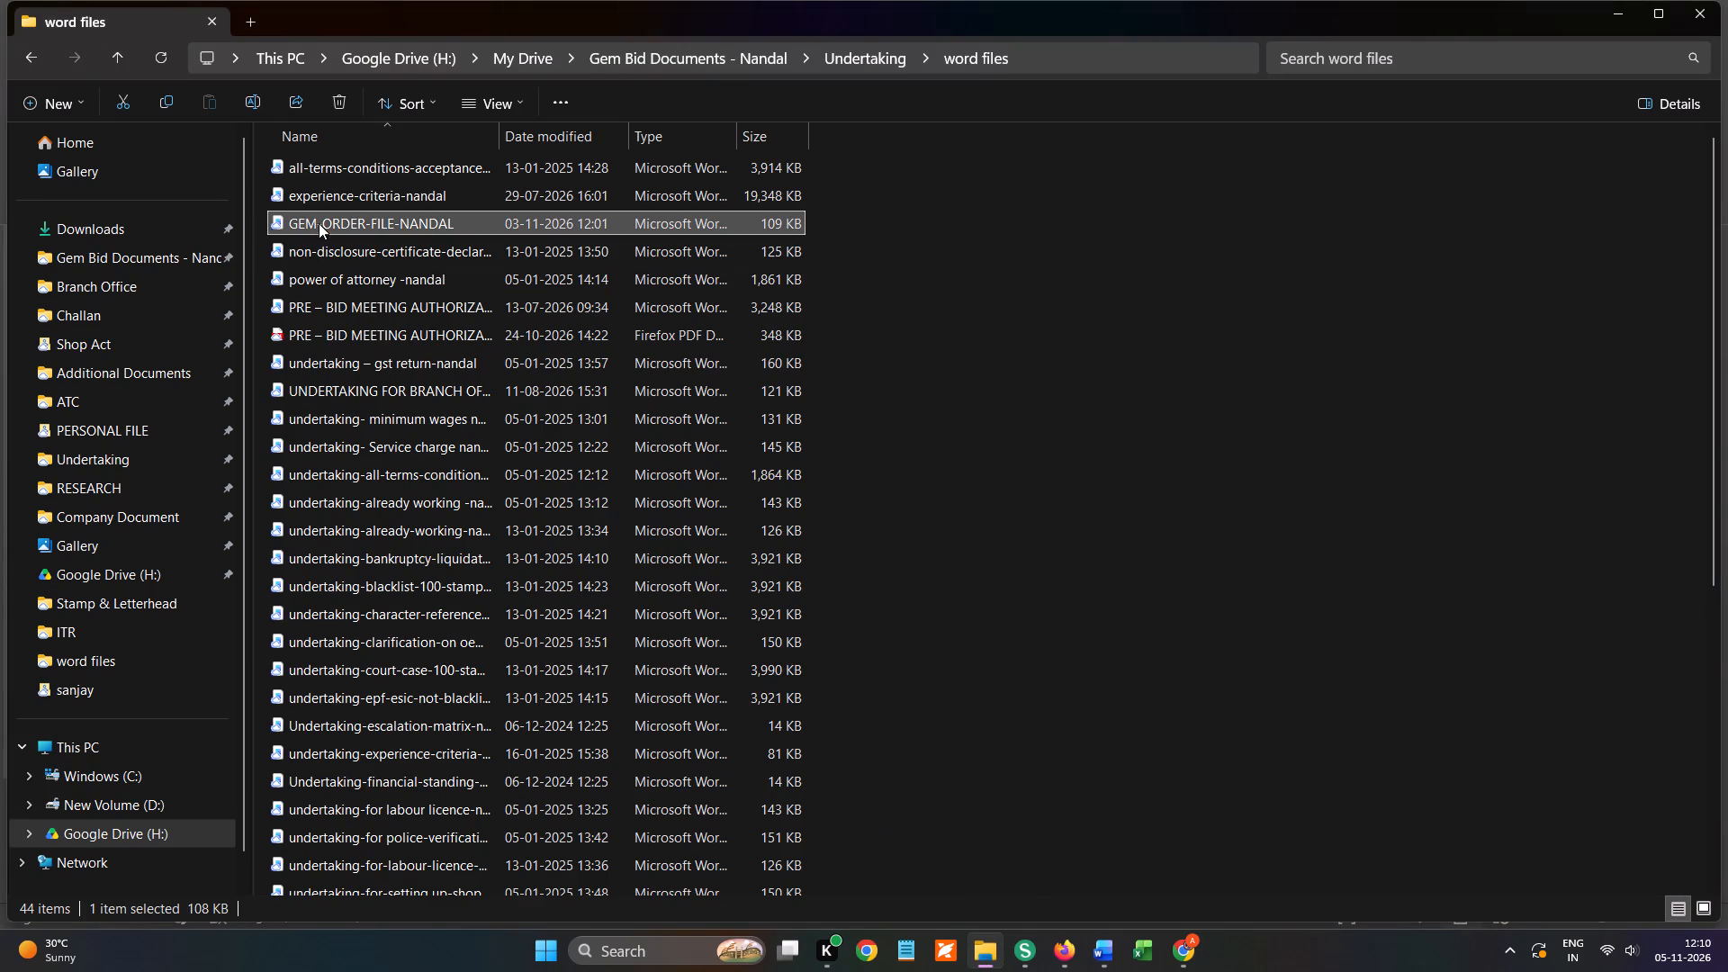
double_click(337, 185)
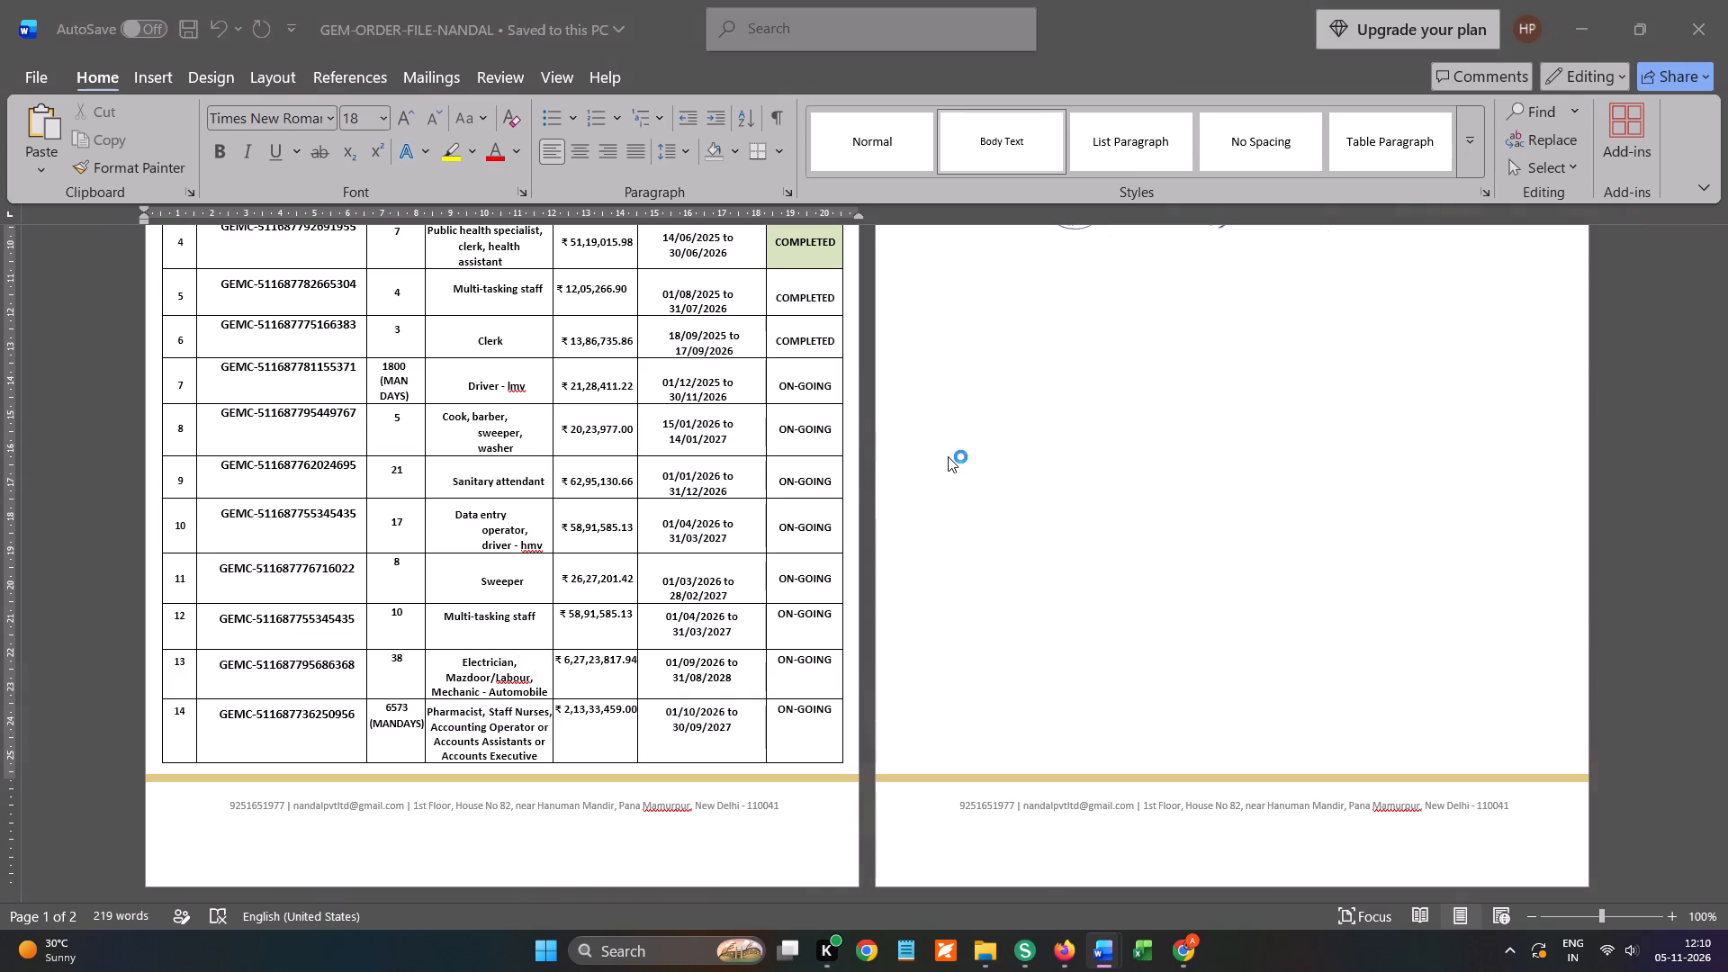
scroll(943, 465, "down", 7)
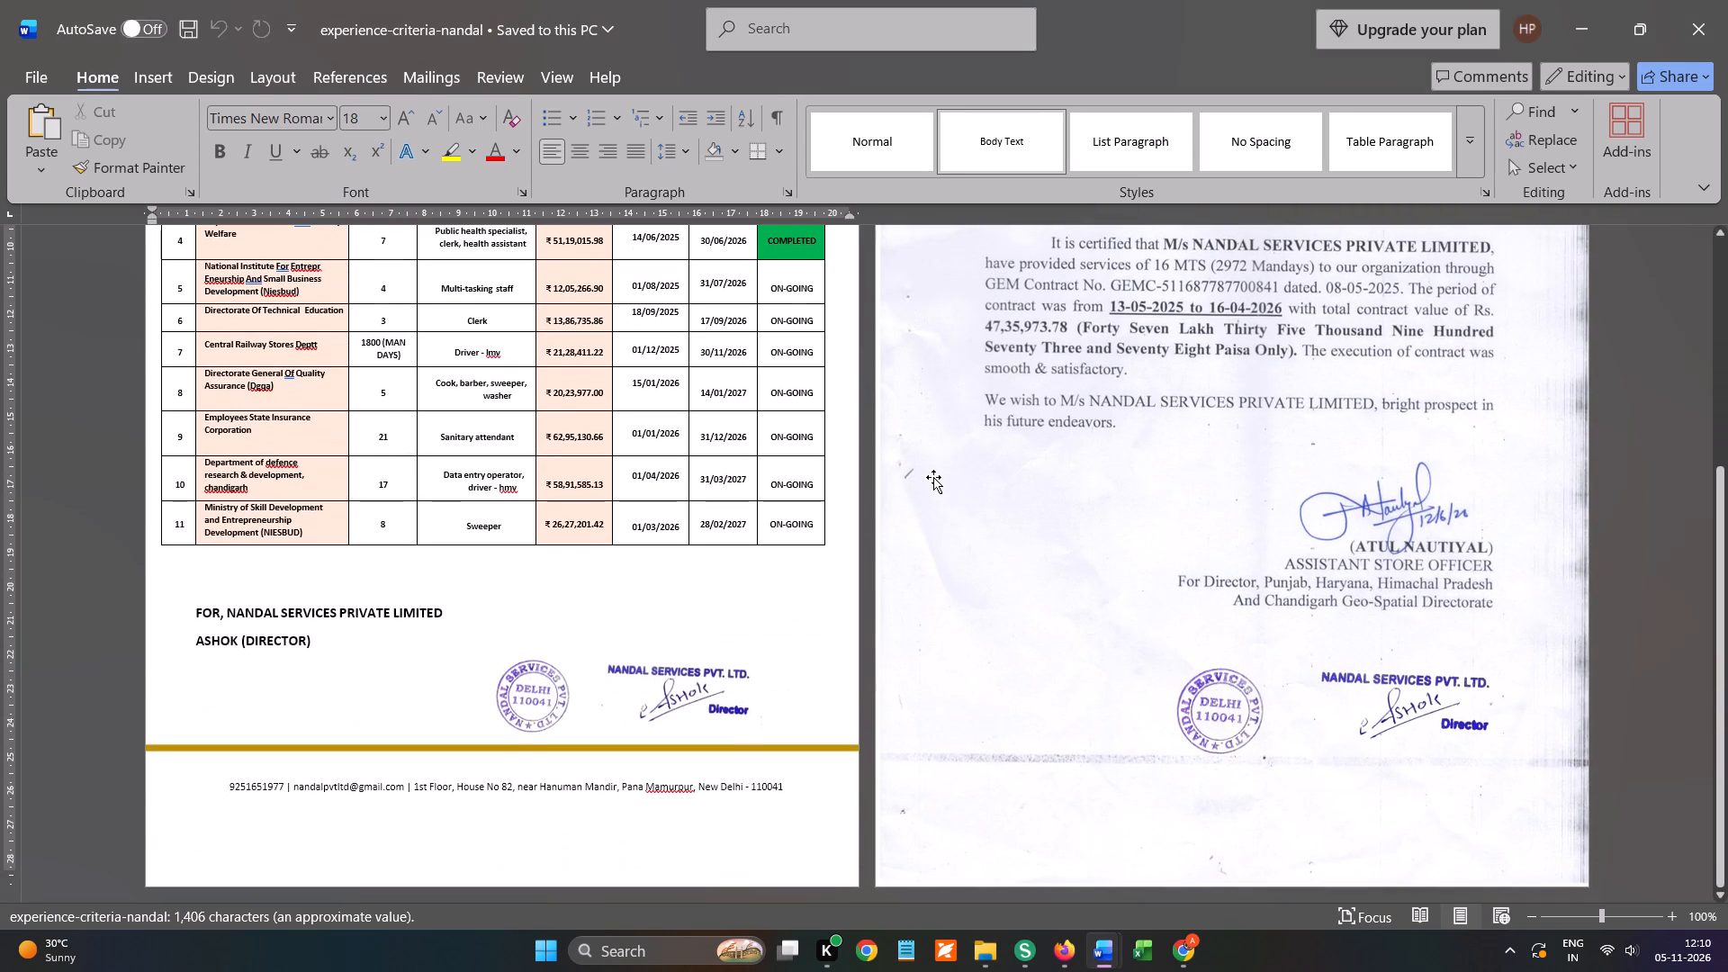
scroll(933, 477, "down", 3)
scroll(965, 429, "up", 5)
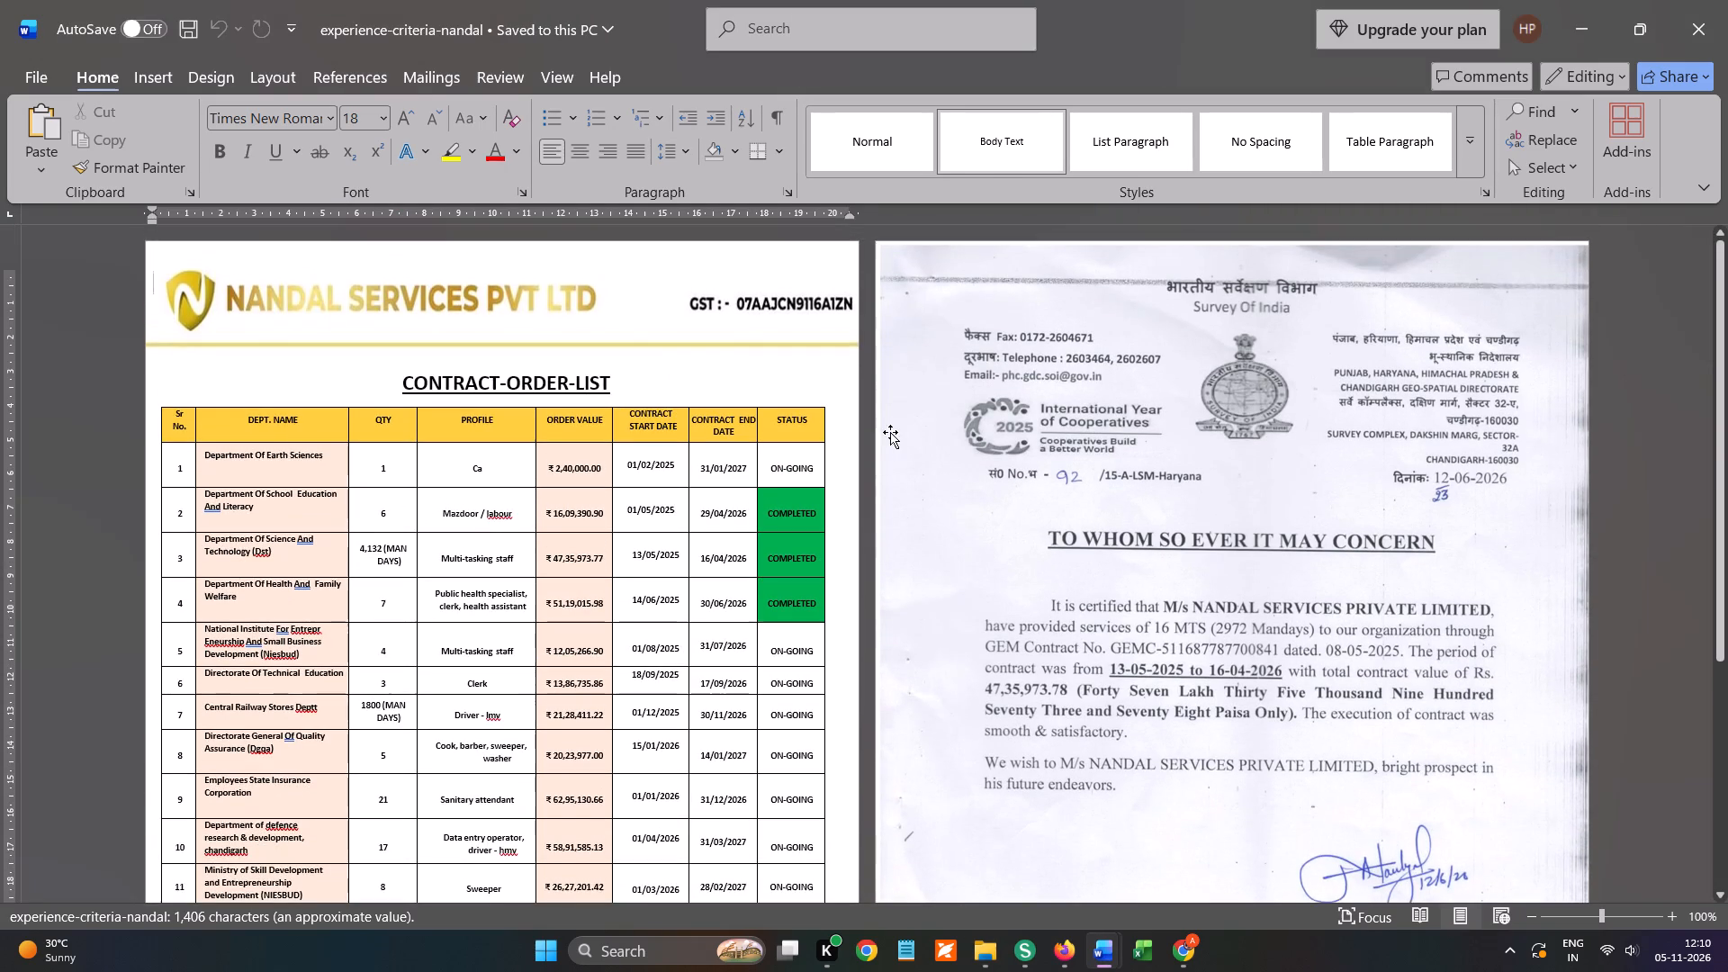
scroll(894, 446, "down", 5)
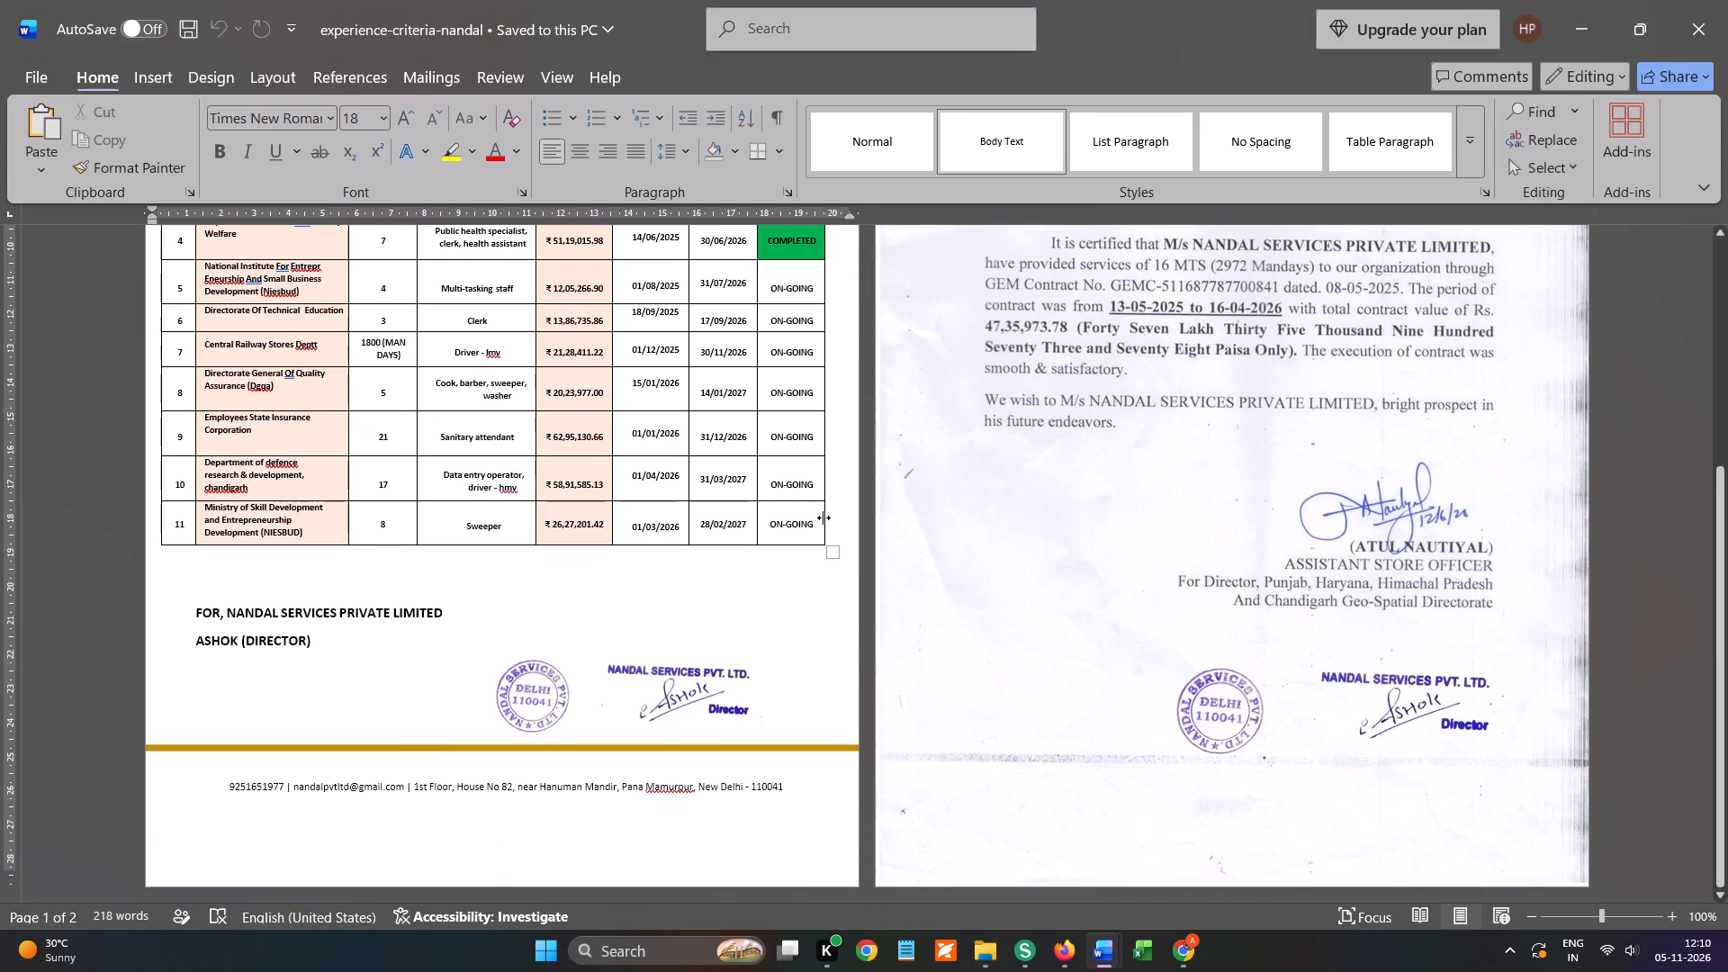
Add a blank row below row 11 of the contract order list table.
left_click(815, 522)
key("Tab")
key("Tab")
key("Tab")
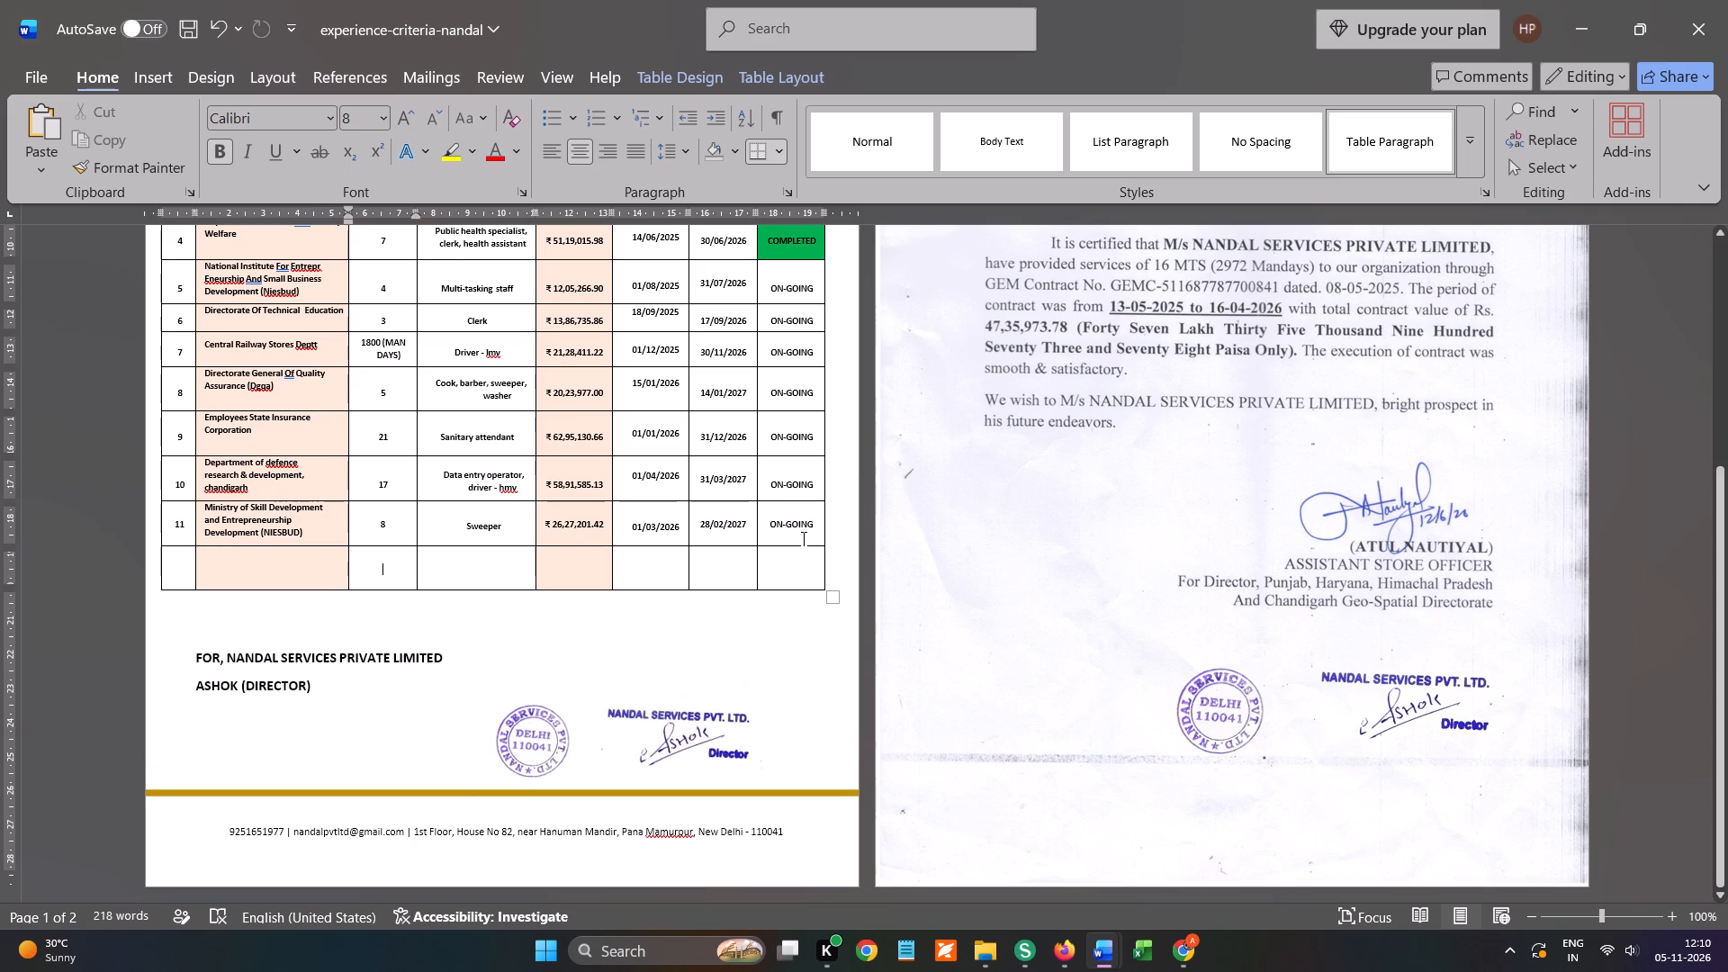
key("Tab")
key("Tab")
key("Tab")
key("Tab")
key("Tab")
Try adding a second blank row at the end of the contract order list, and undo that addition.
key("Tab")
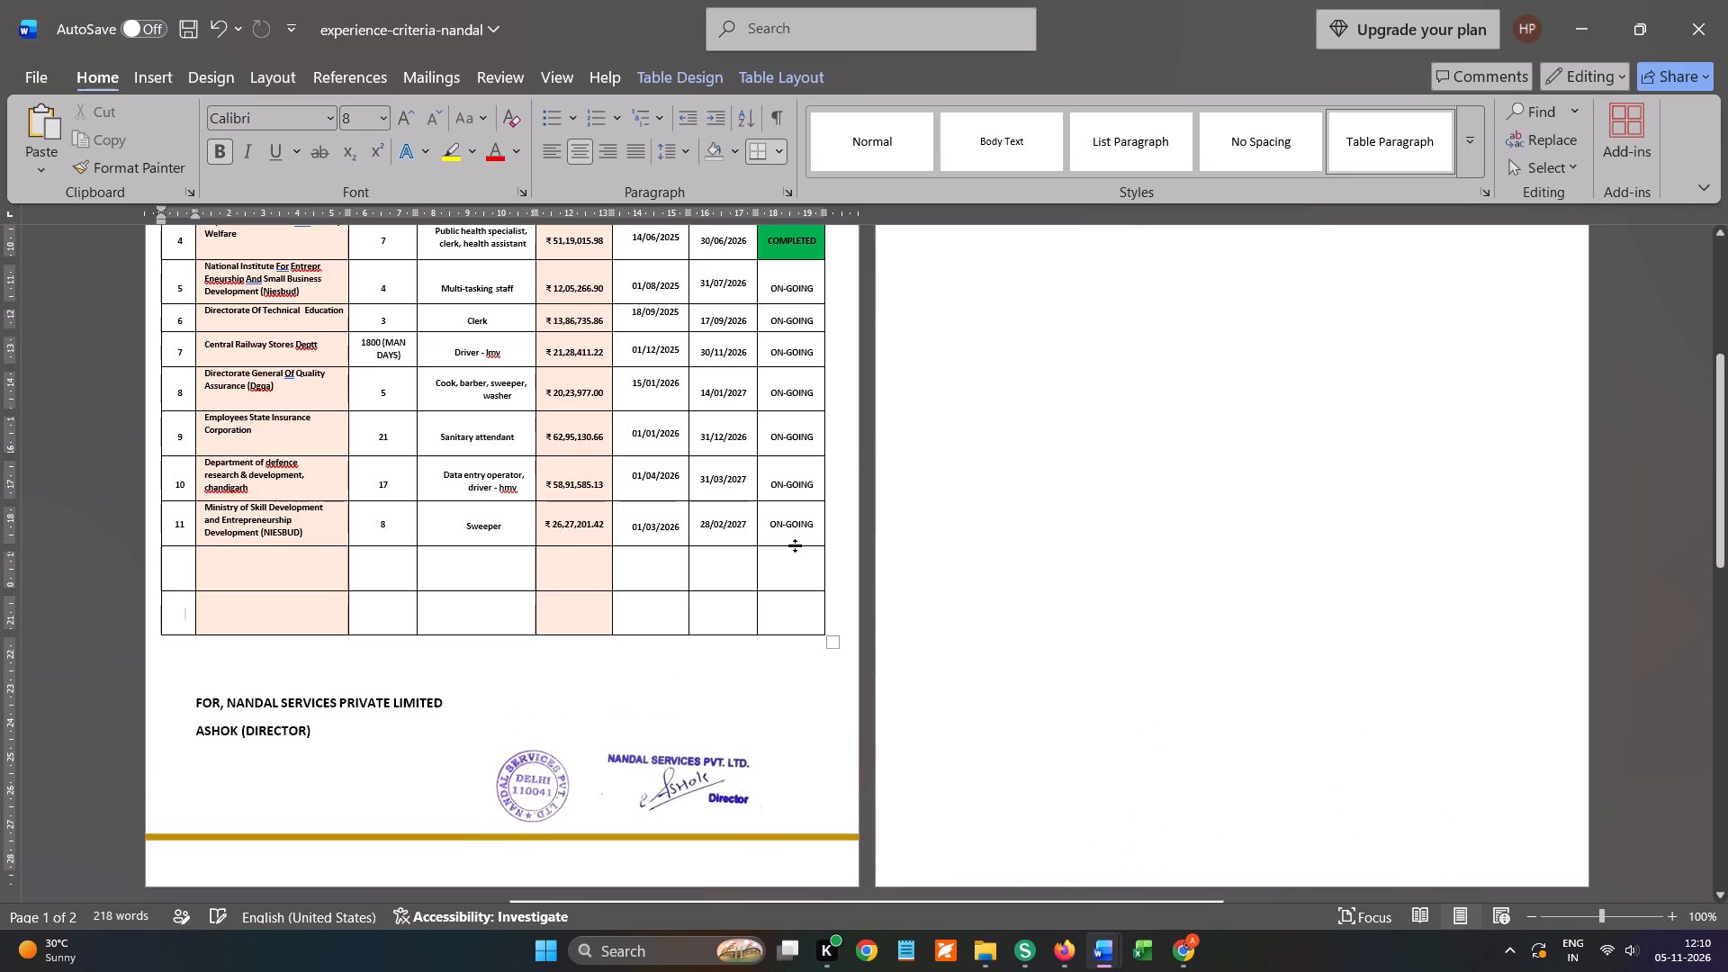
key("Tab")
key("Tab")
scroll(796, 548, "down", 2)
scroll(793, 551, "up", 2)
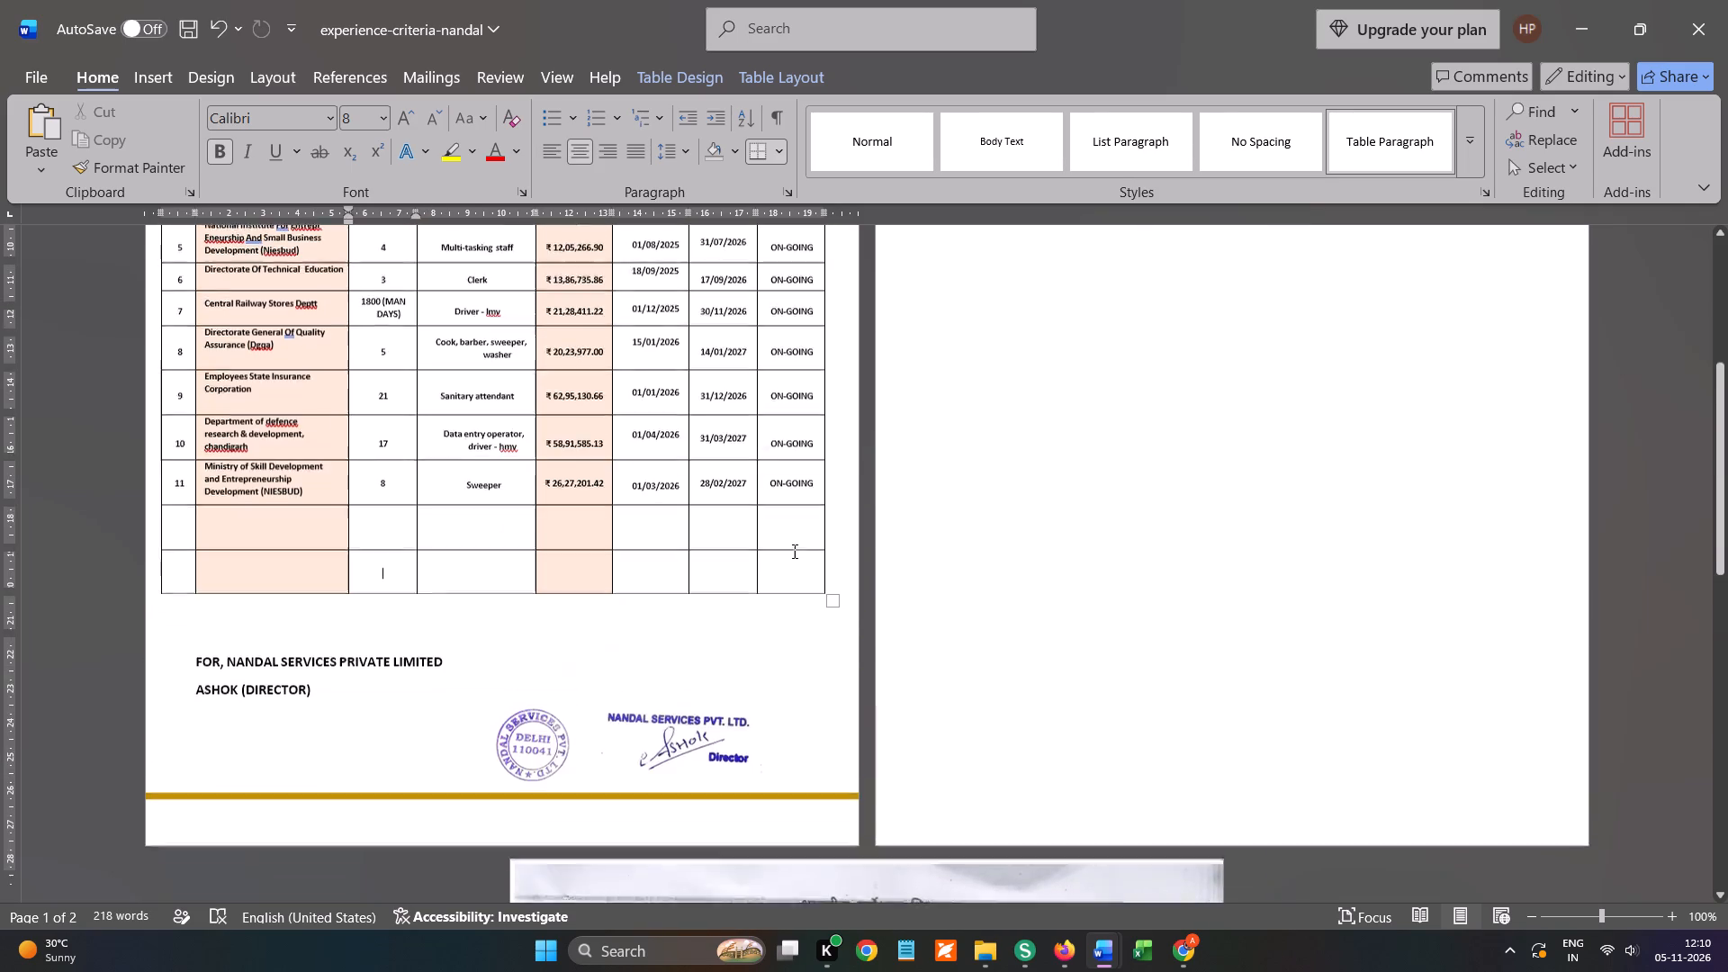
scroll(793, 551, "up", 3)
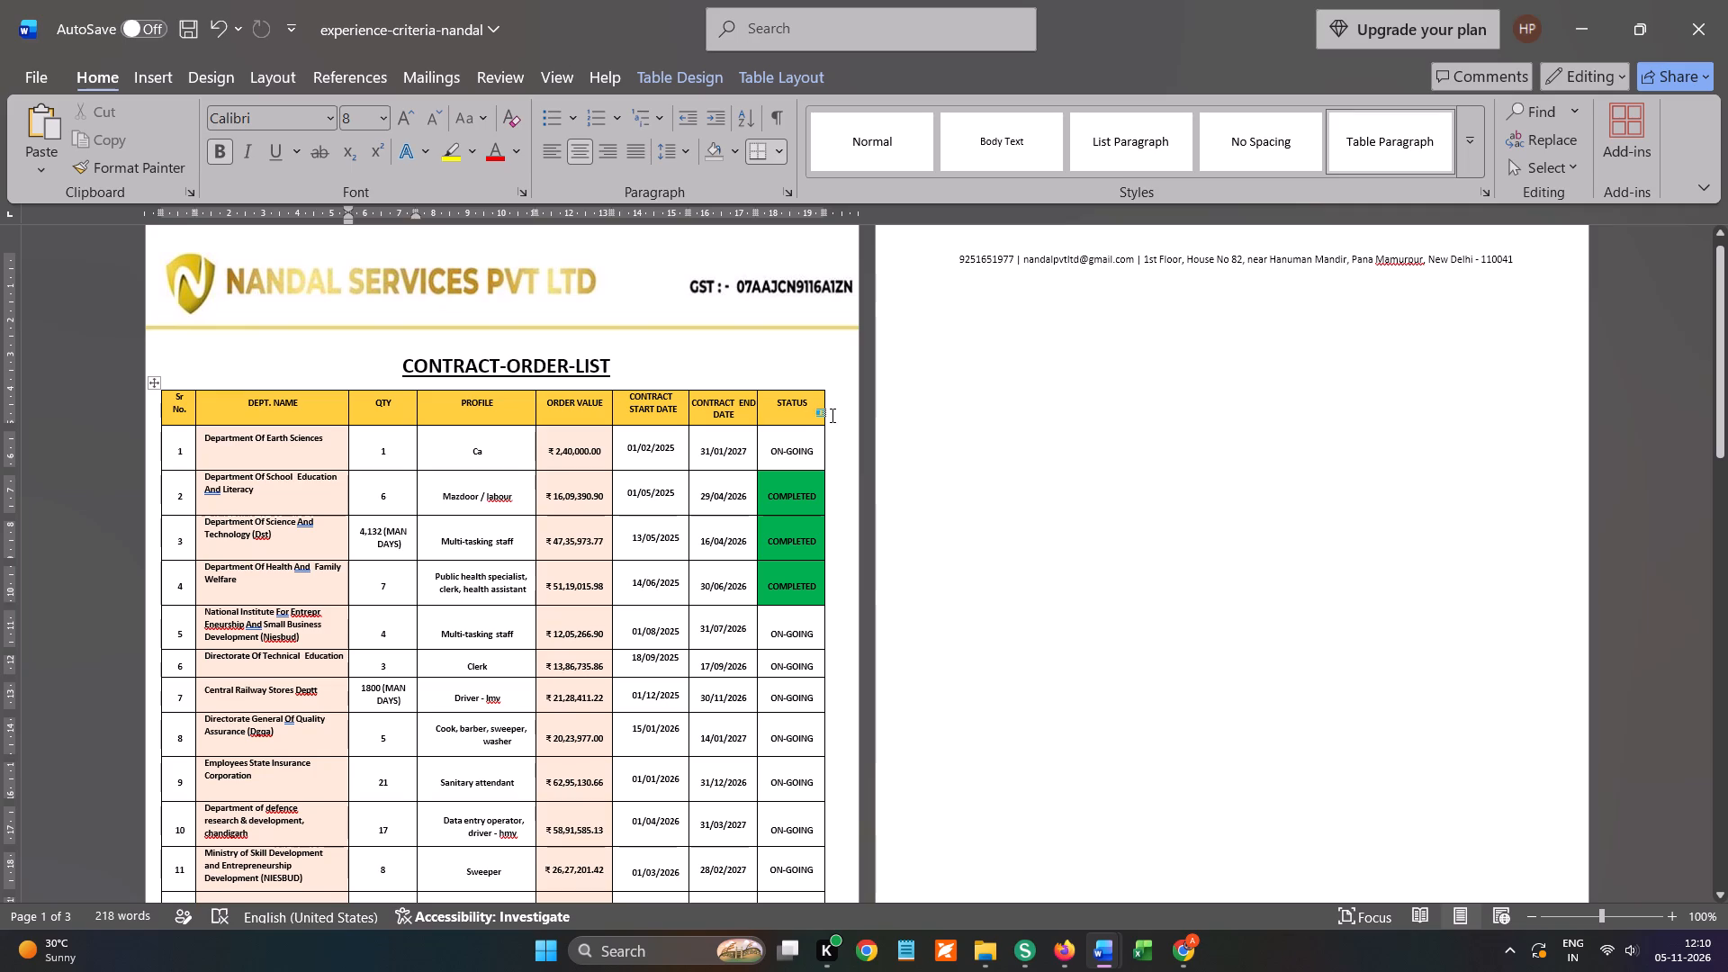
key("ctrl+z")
Delete the scanned Survey of India certificate image from the second page.
scroll(610, 432, "down", 3)
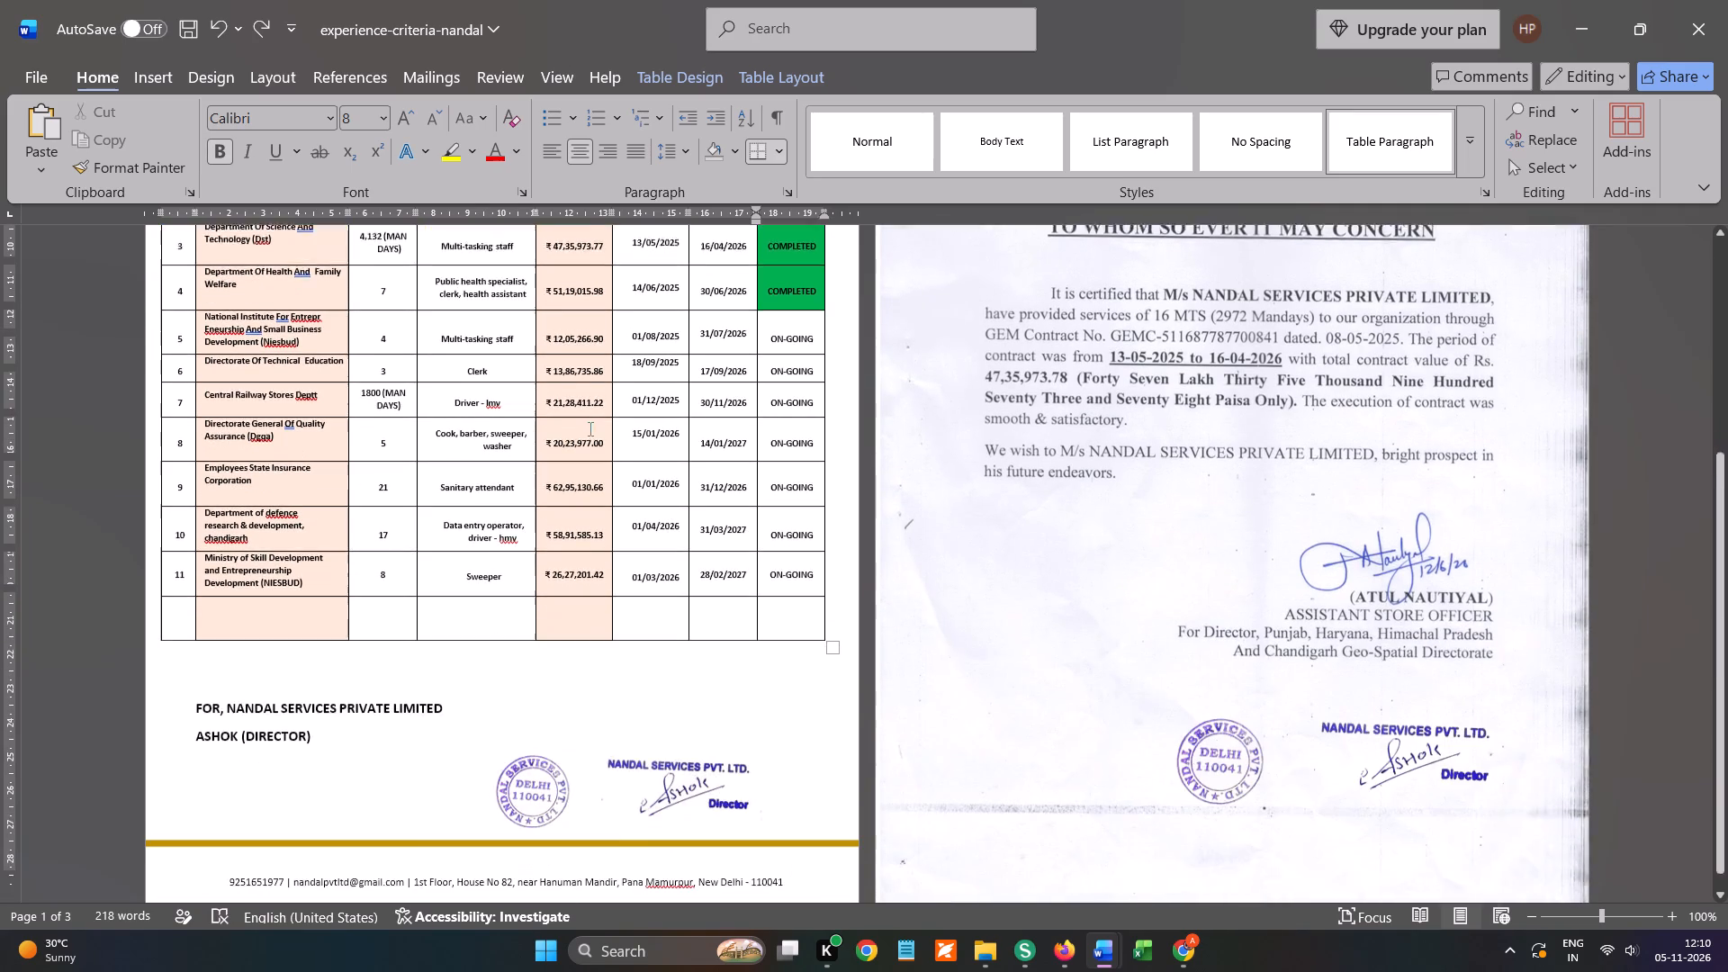
scroll(940, 511, "up", 5)
left_click(1197, 356)
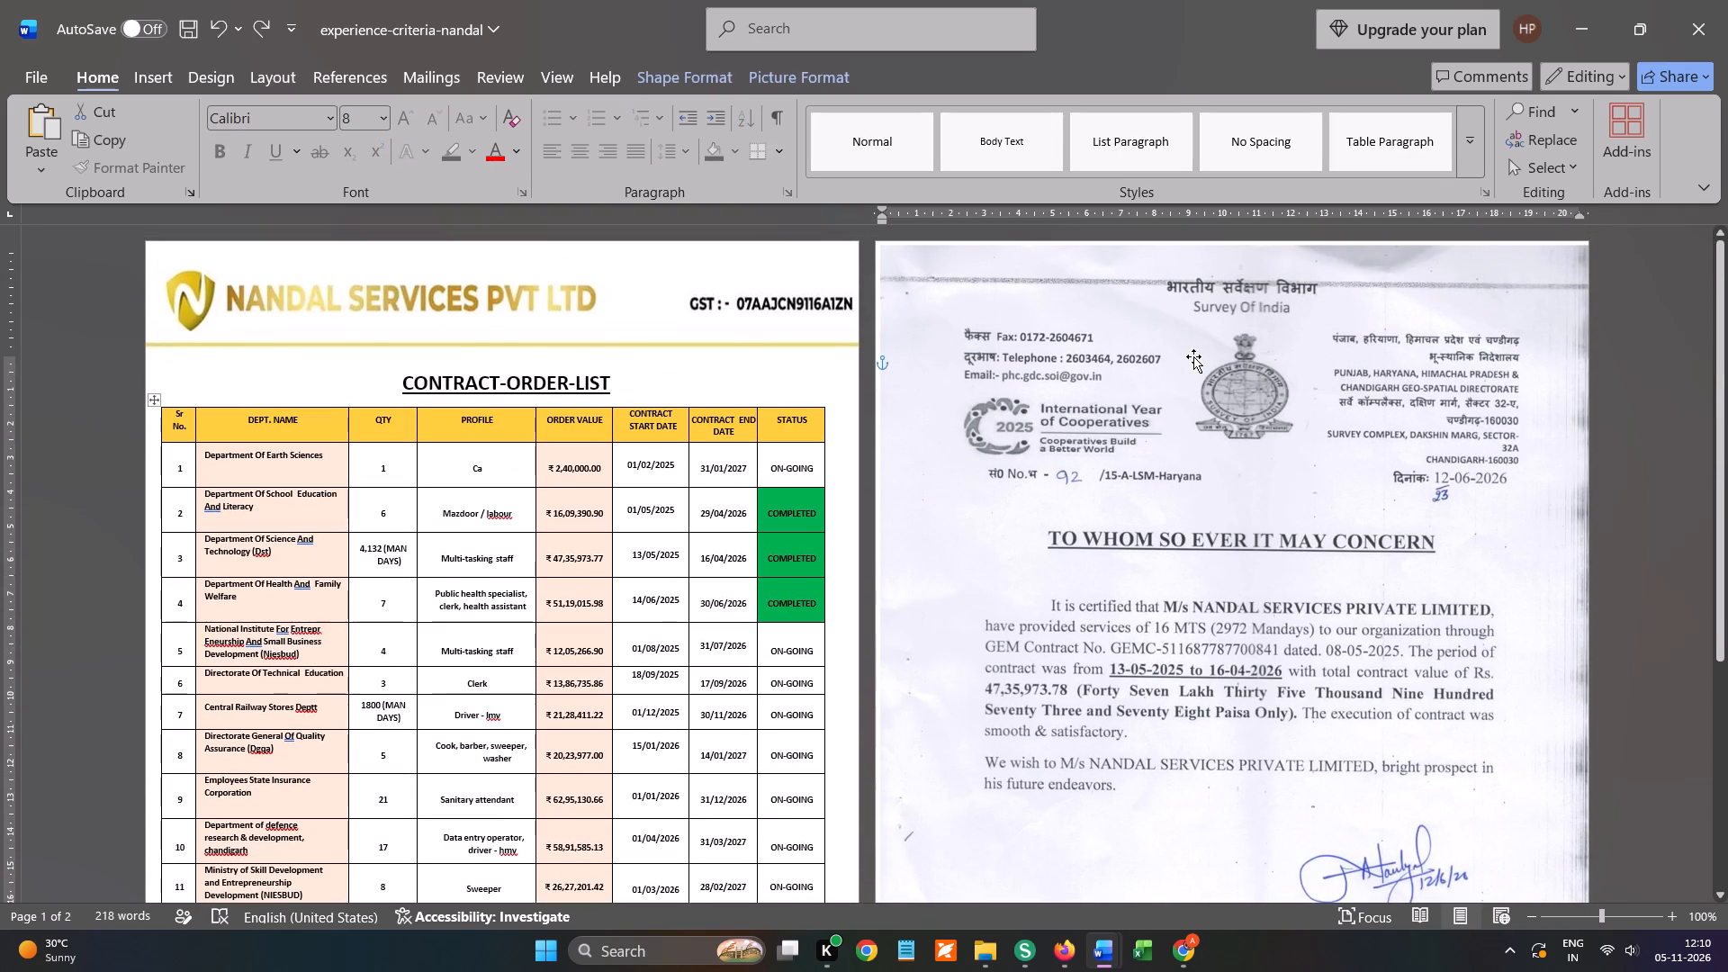
left_click_drag(1192, 356, 1226, 969)
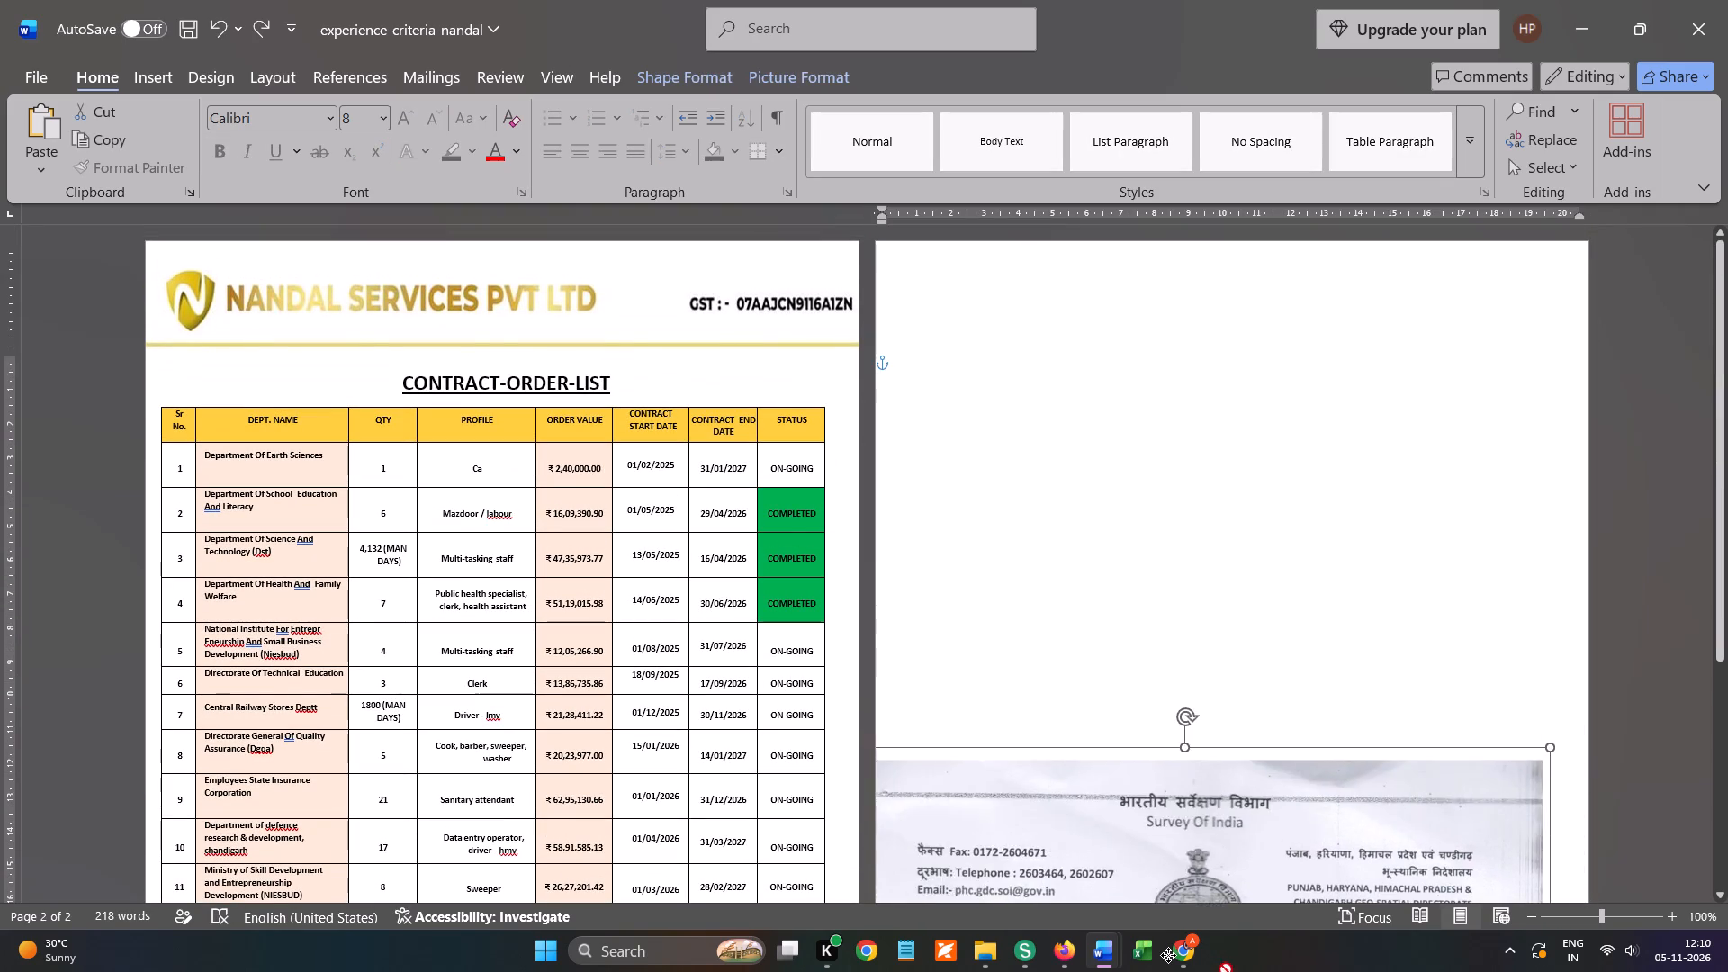
left_click_drag(1226, 969, 1281, 756)
key("BackSpace")
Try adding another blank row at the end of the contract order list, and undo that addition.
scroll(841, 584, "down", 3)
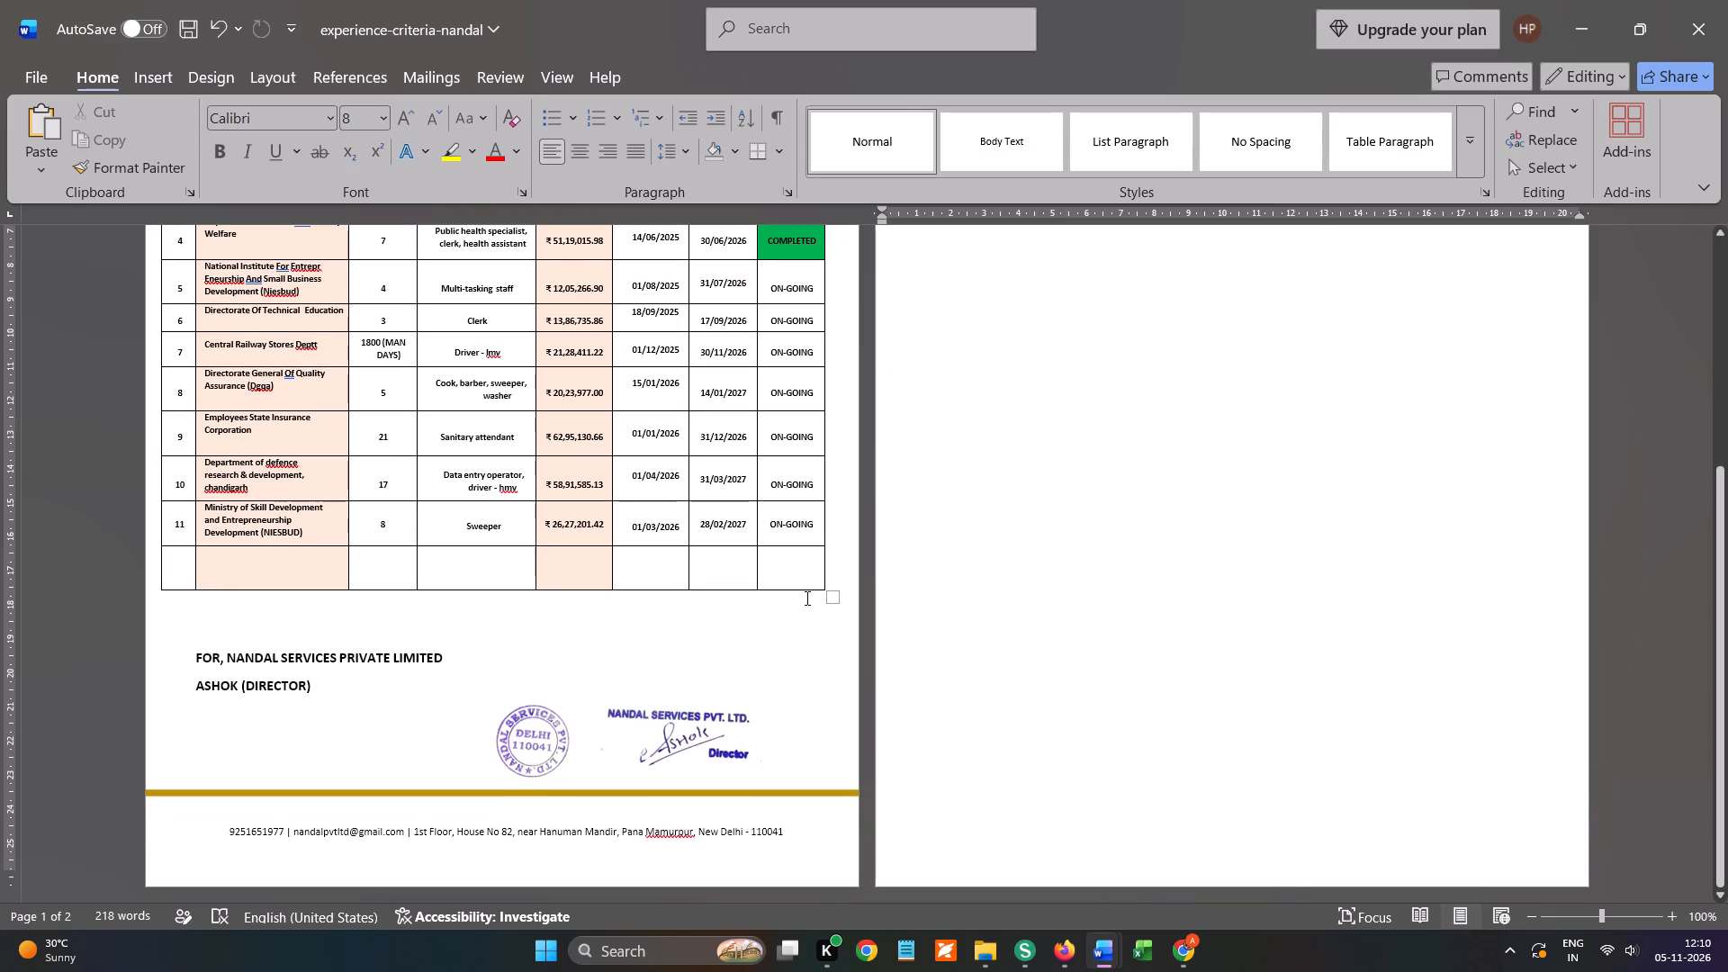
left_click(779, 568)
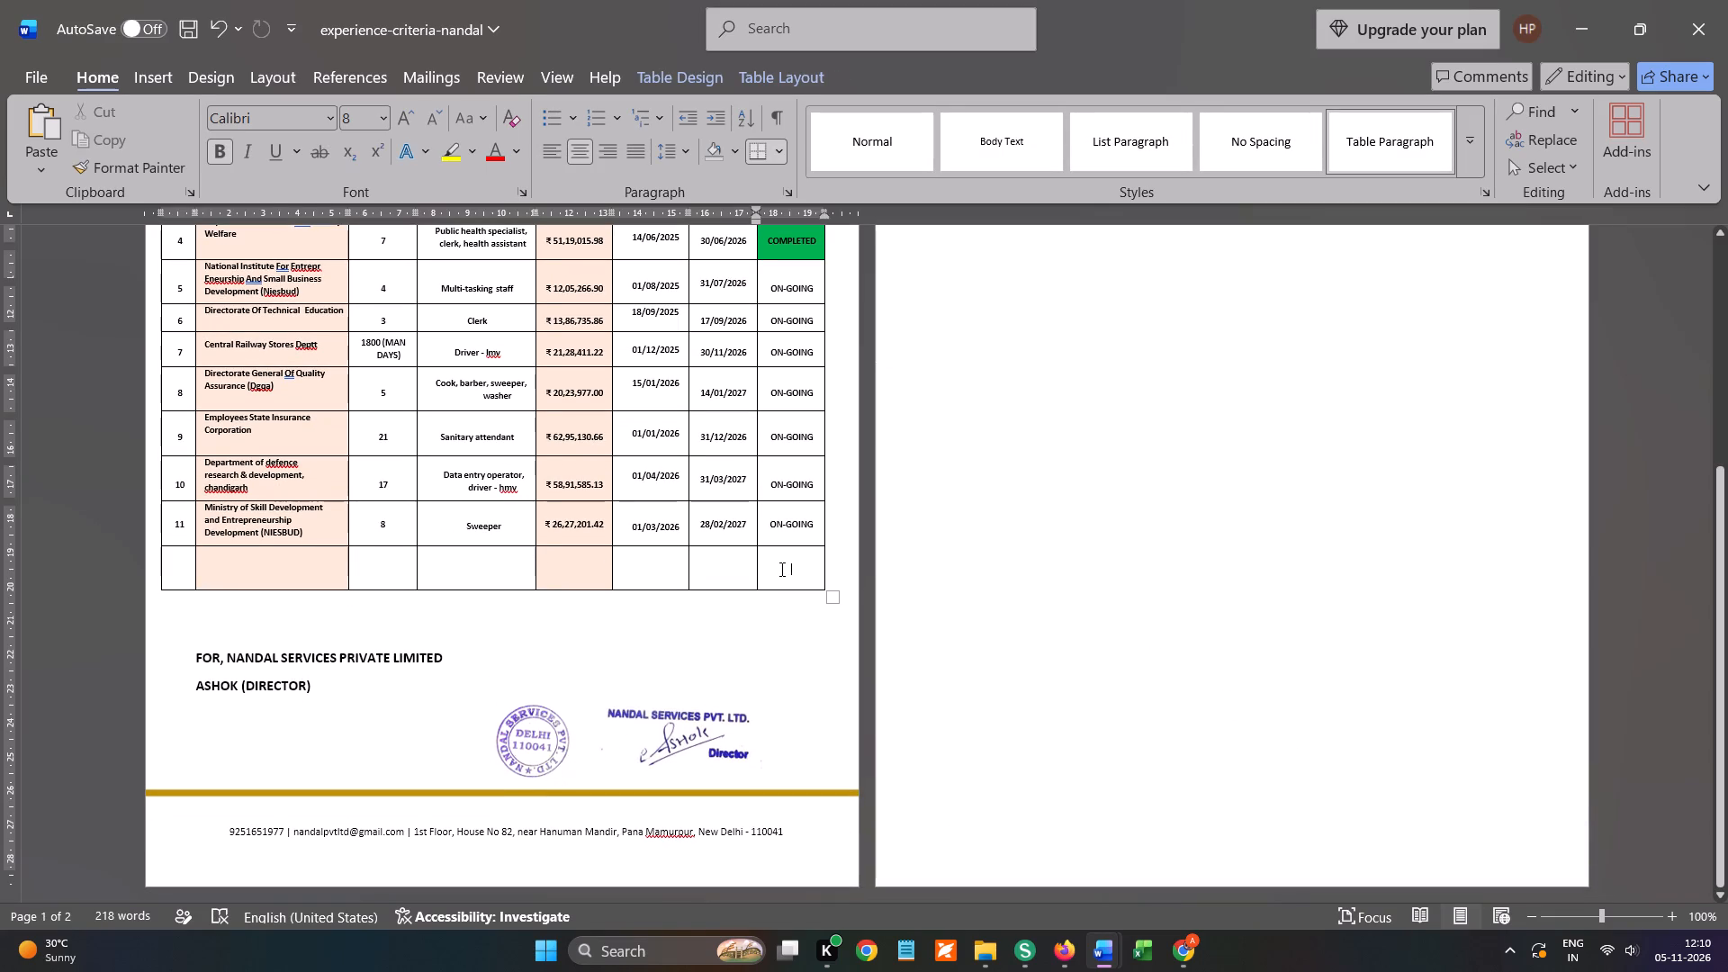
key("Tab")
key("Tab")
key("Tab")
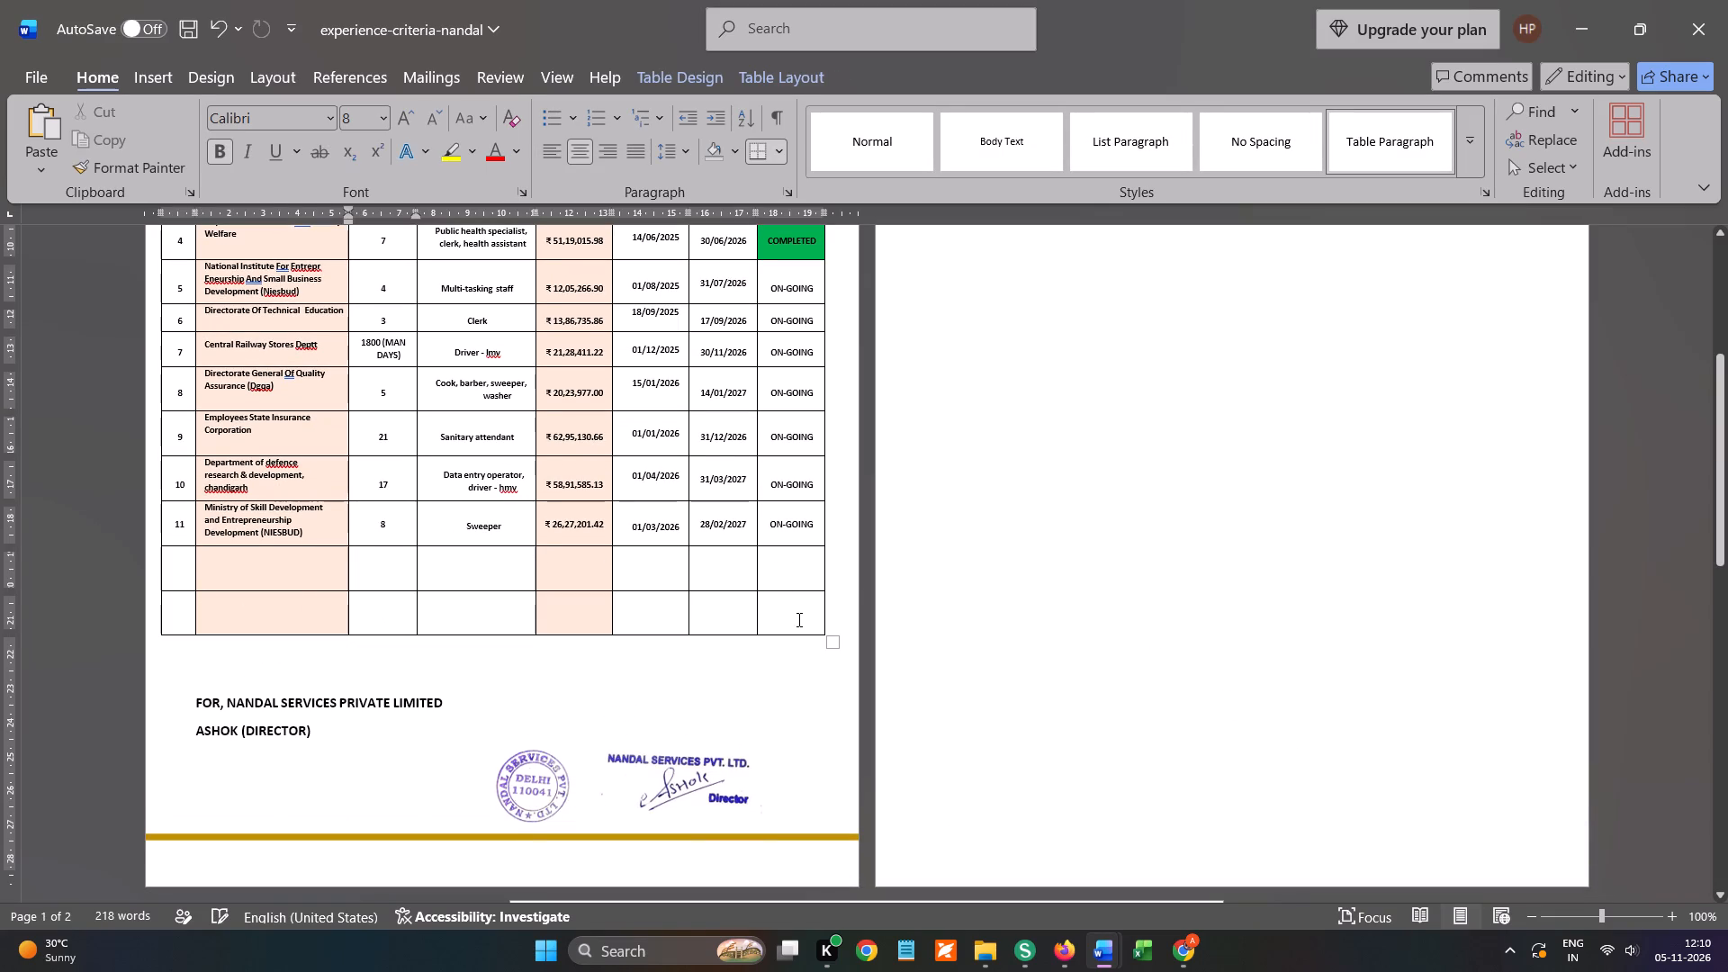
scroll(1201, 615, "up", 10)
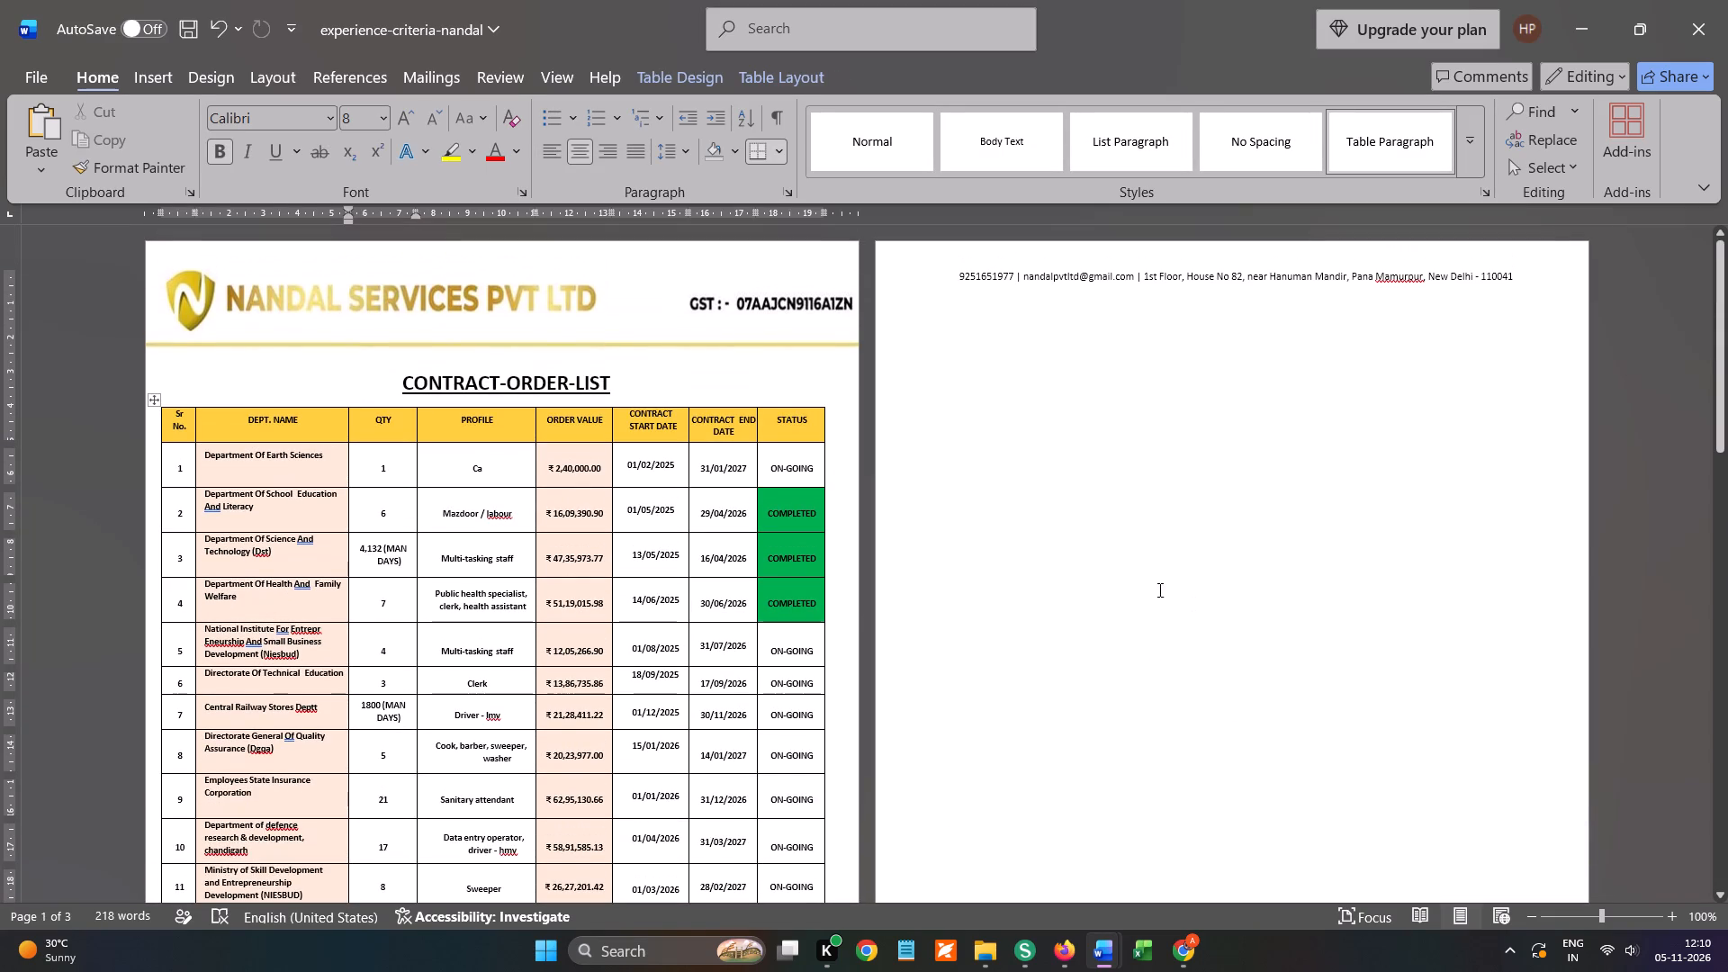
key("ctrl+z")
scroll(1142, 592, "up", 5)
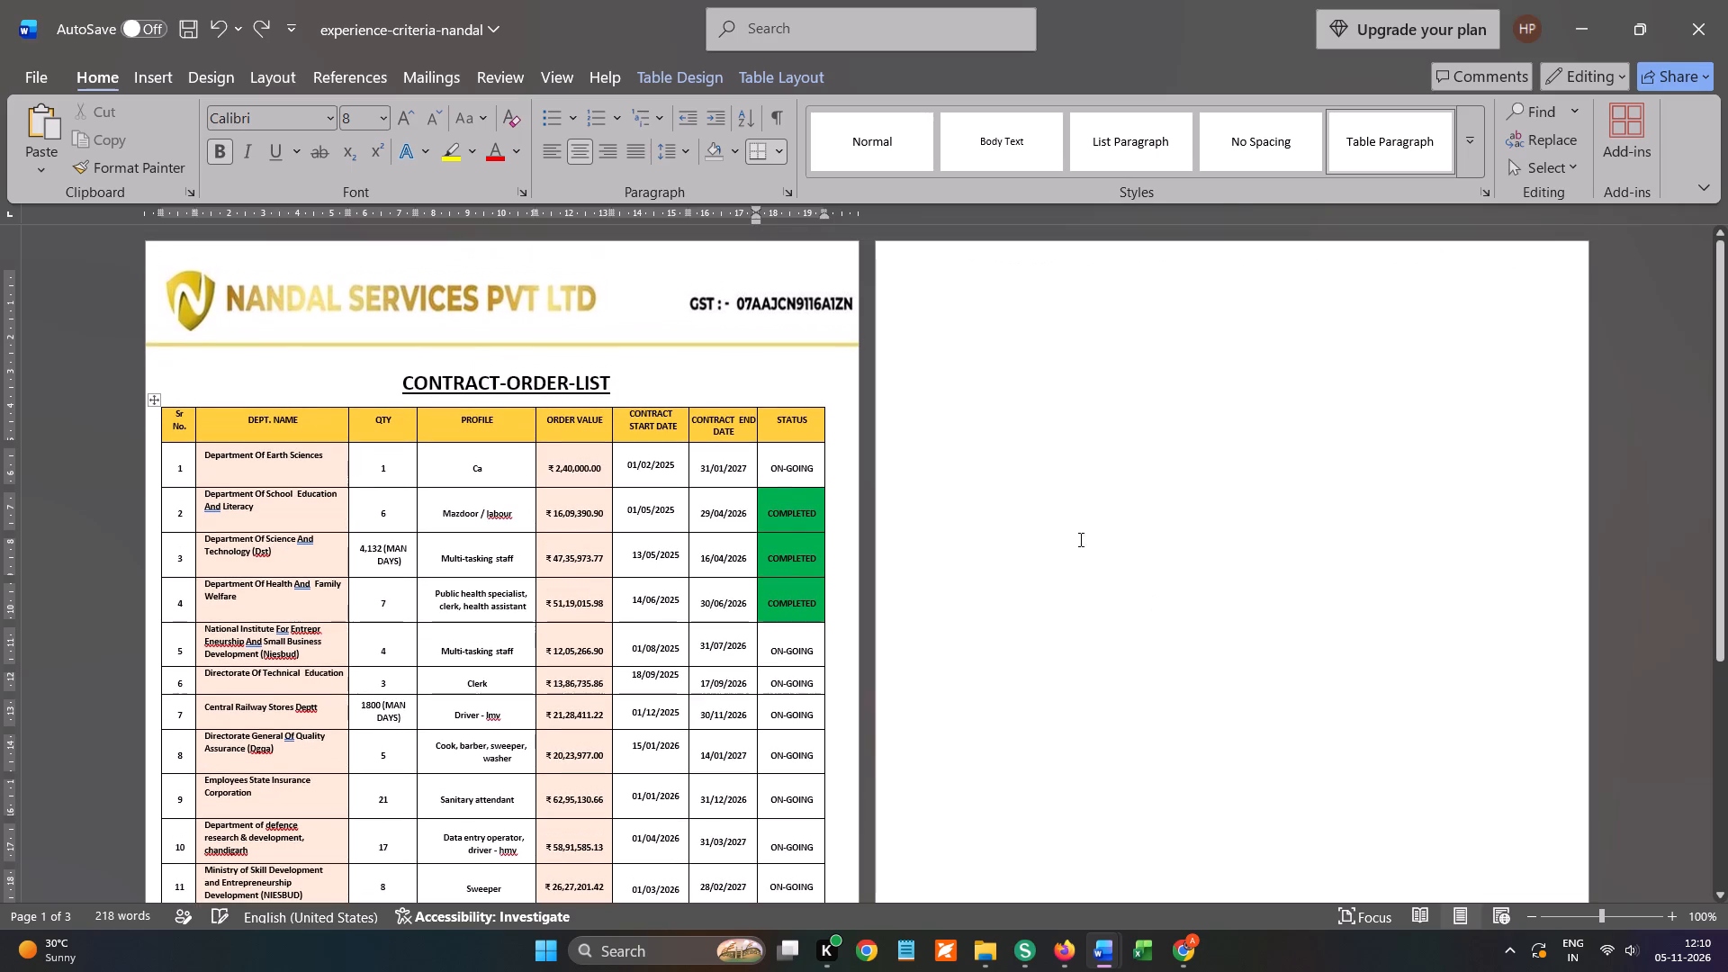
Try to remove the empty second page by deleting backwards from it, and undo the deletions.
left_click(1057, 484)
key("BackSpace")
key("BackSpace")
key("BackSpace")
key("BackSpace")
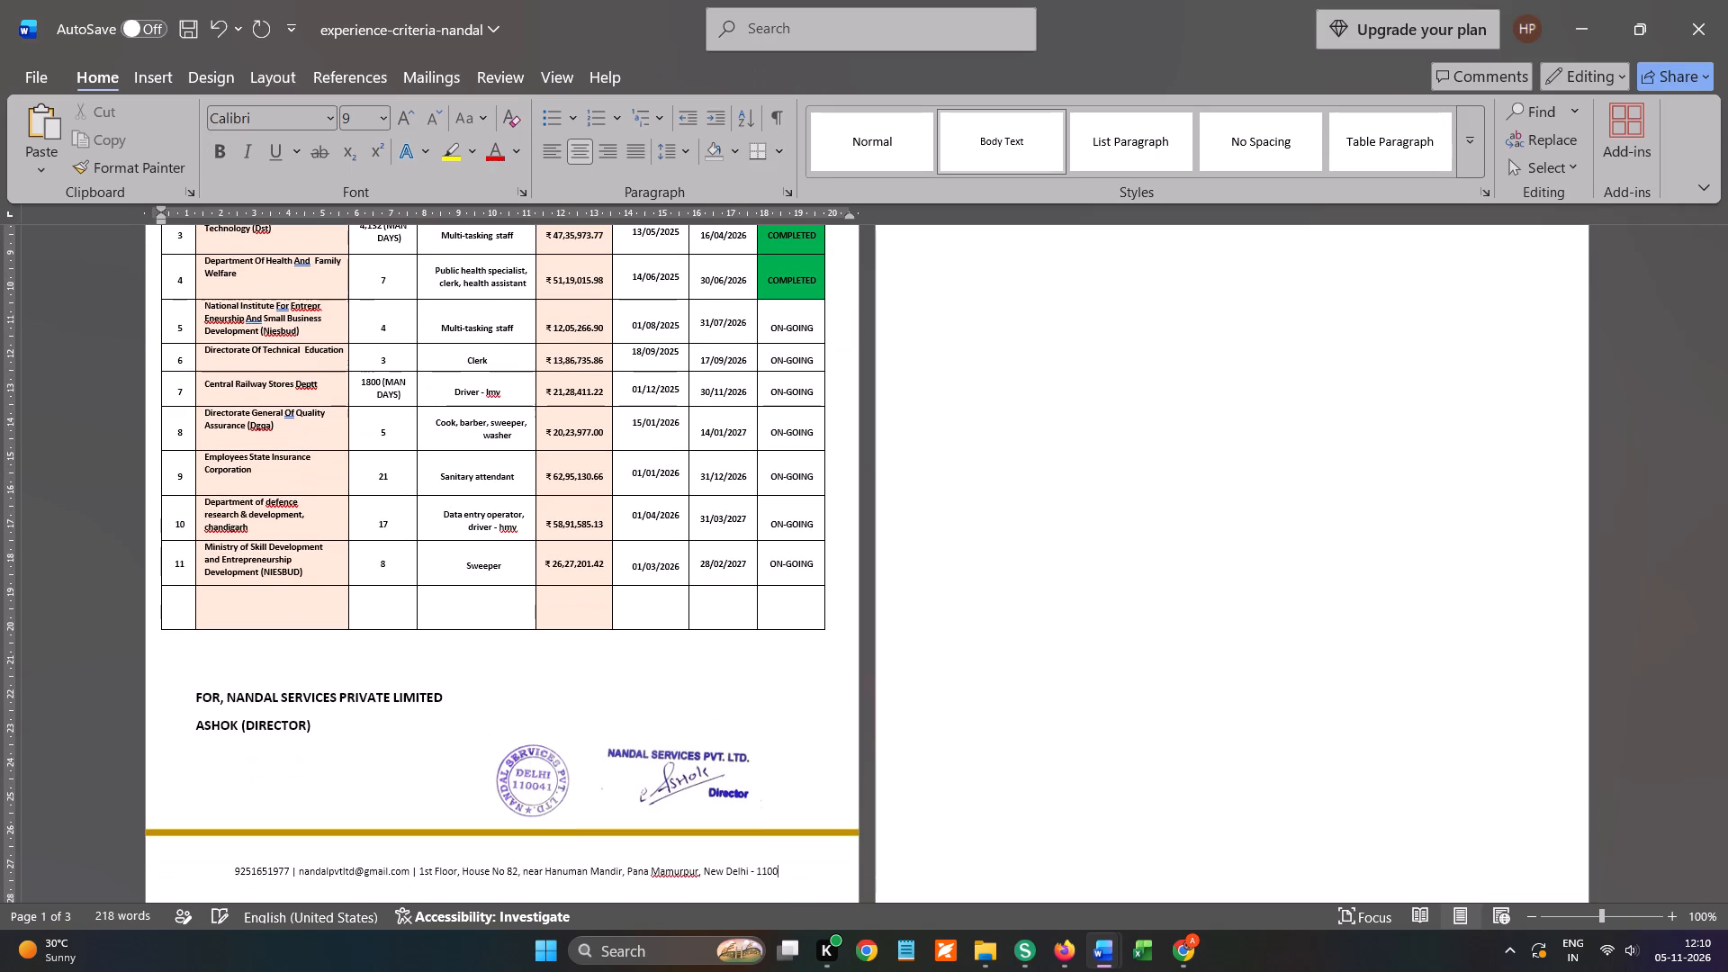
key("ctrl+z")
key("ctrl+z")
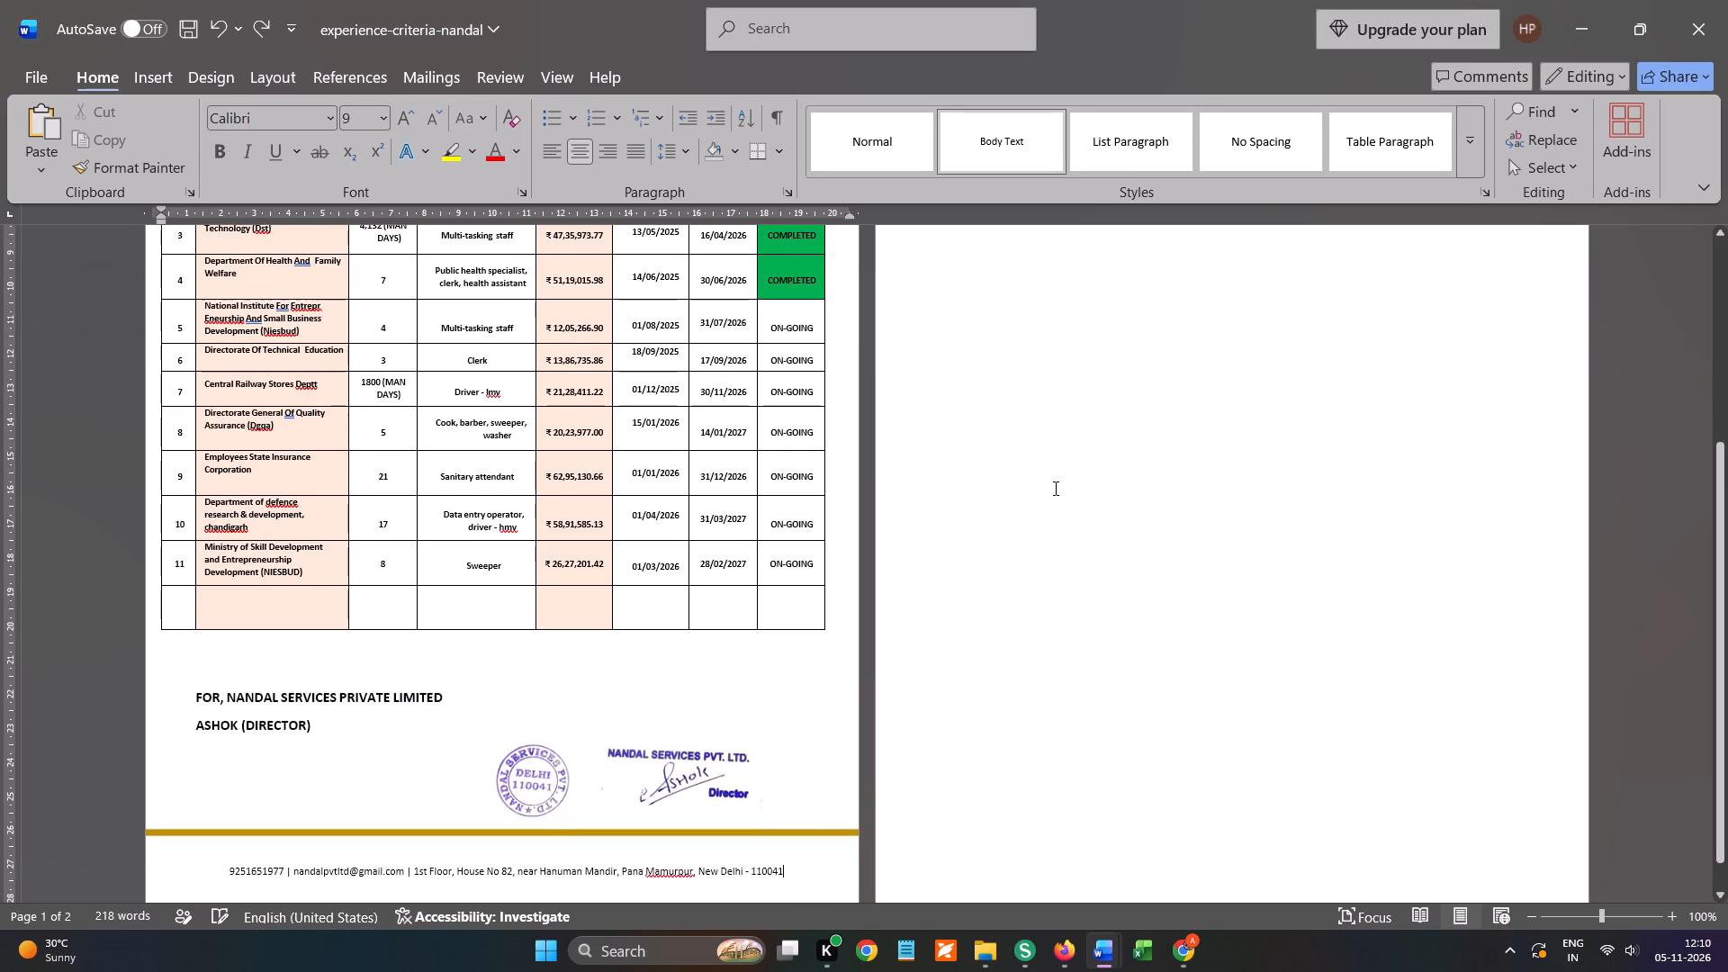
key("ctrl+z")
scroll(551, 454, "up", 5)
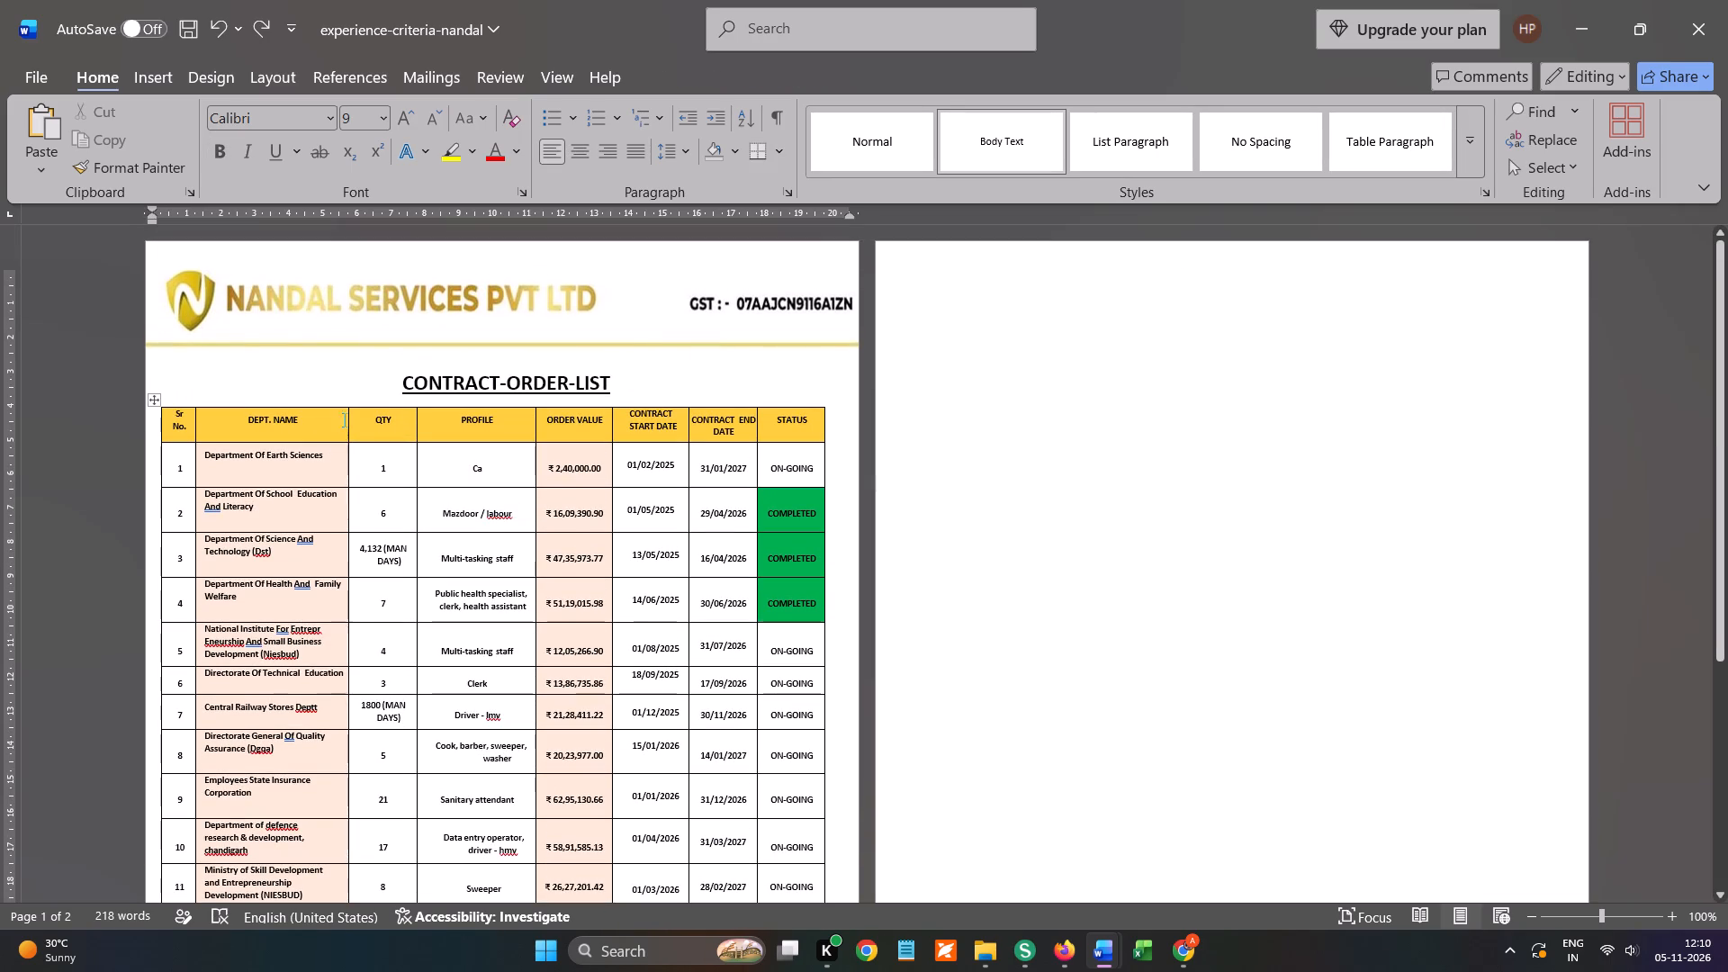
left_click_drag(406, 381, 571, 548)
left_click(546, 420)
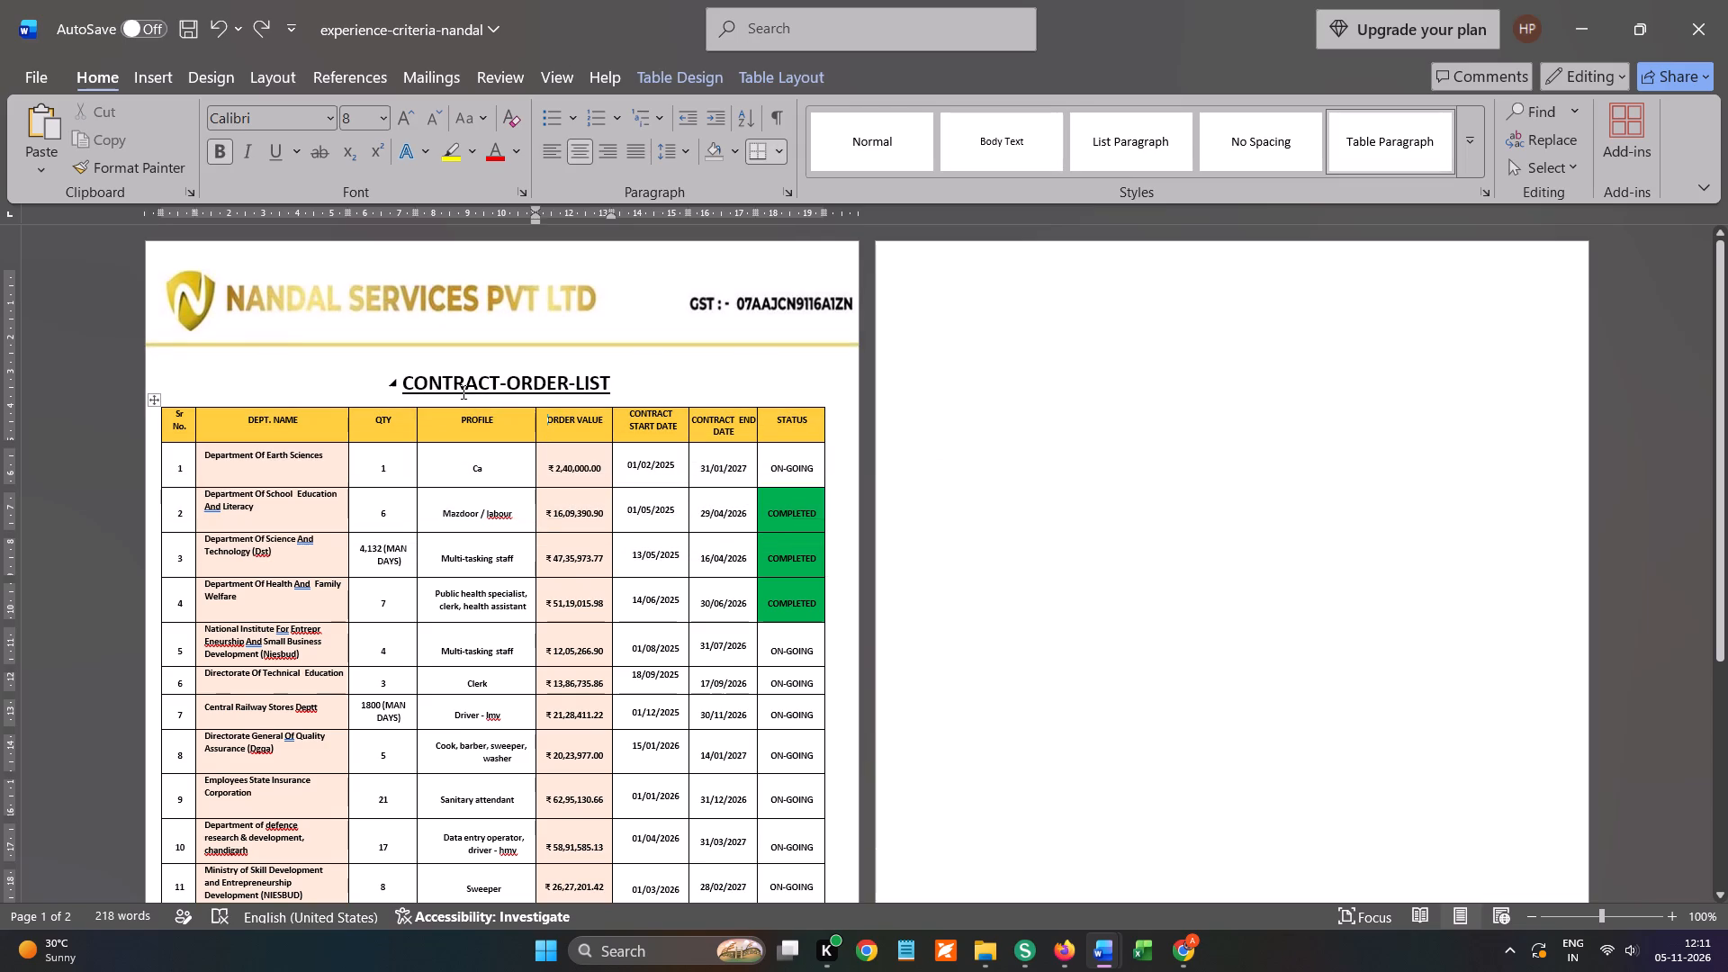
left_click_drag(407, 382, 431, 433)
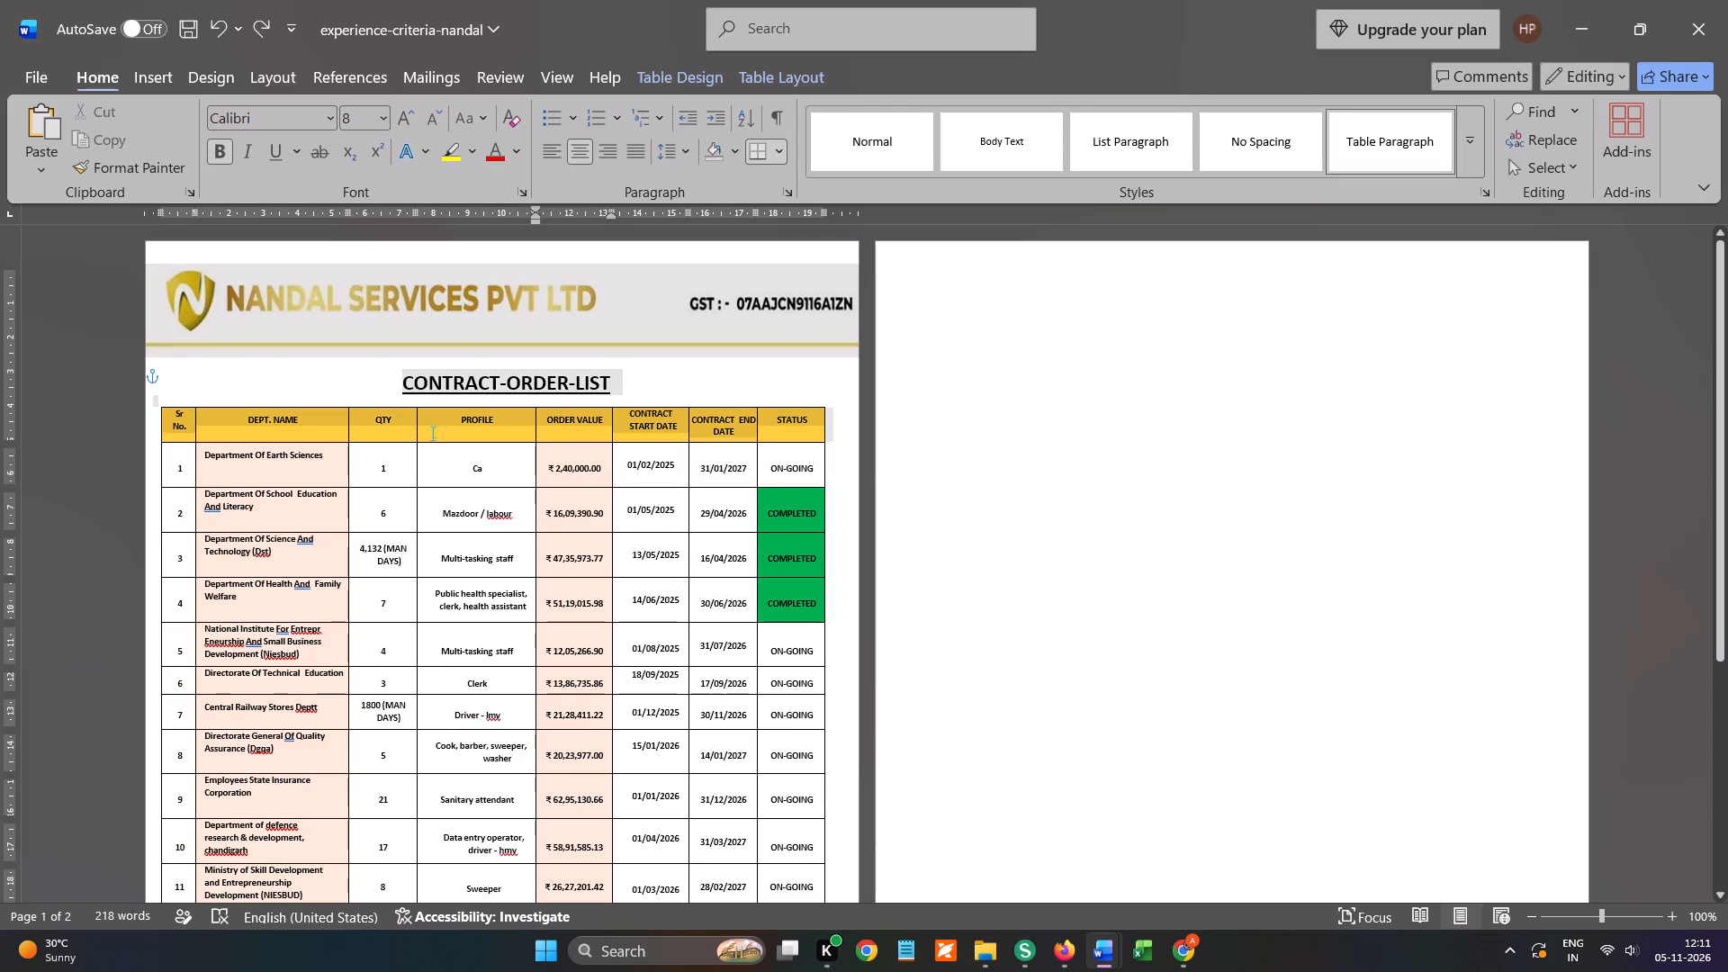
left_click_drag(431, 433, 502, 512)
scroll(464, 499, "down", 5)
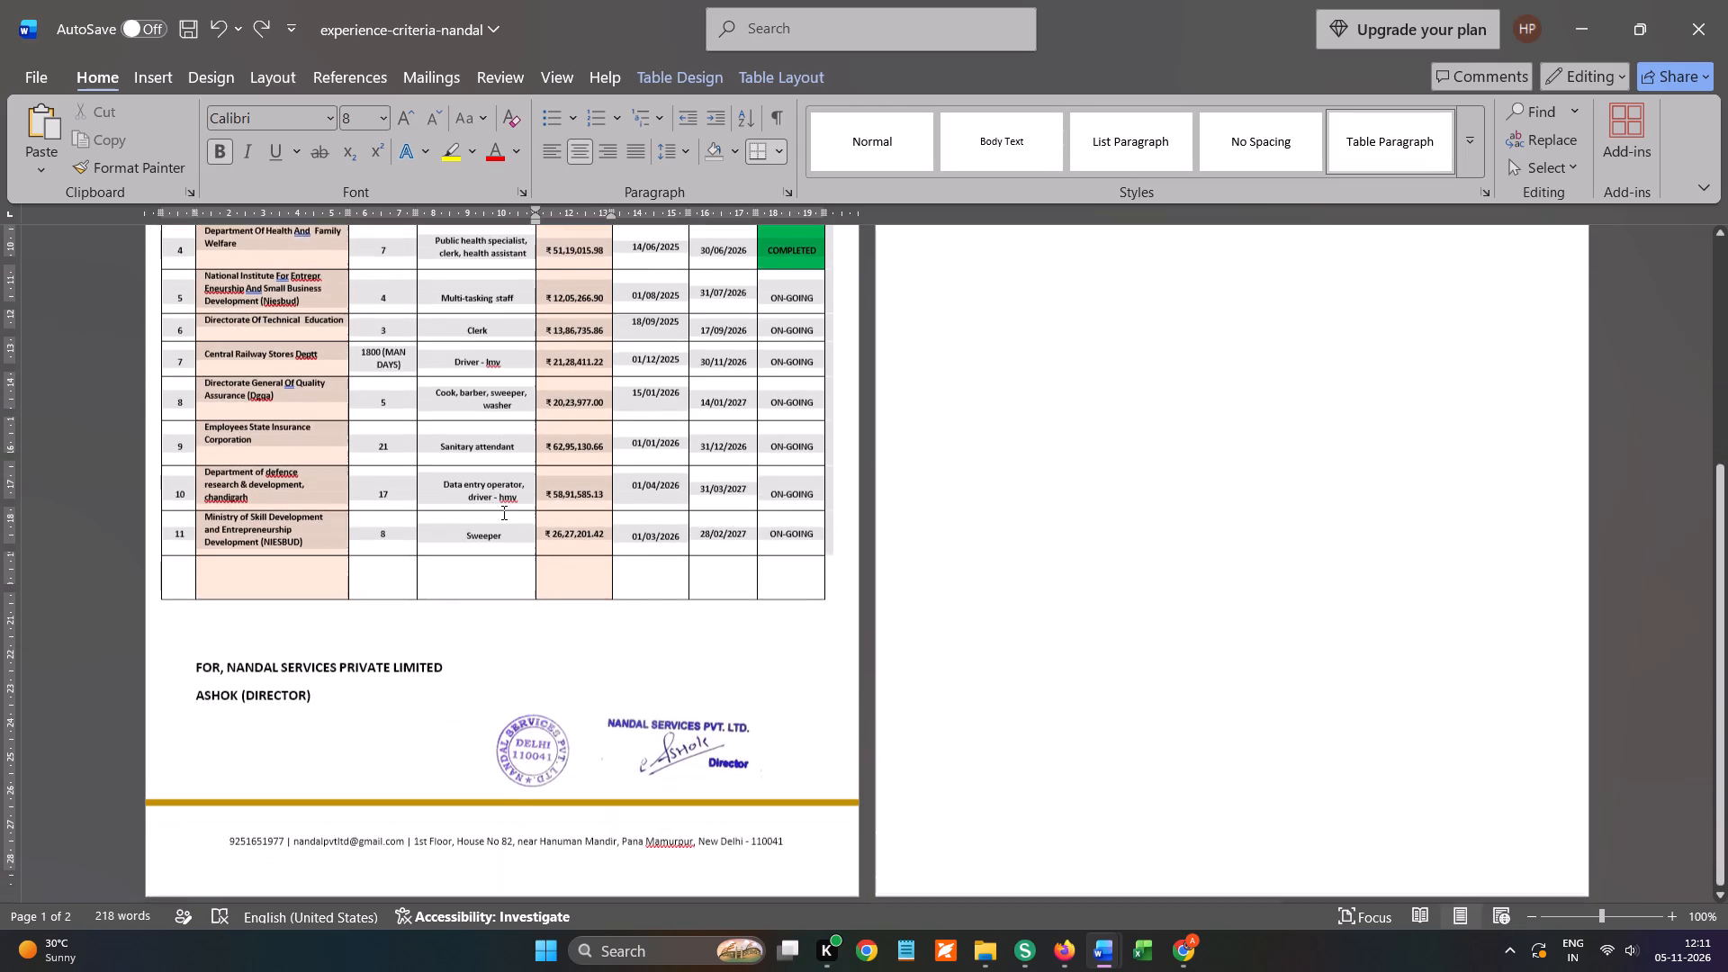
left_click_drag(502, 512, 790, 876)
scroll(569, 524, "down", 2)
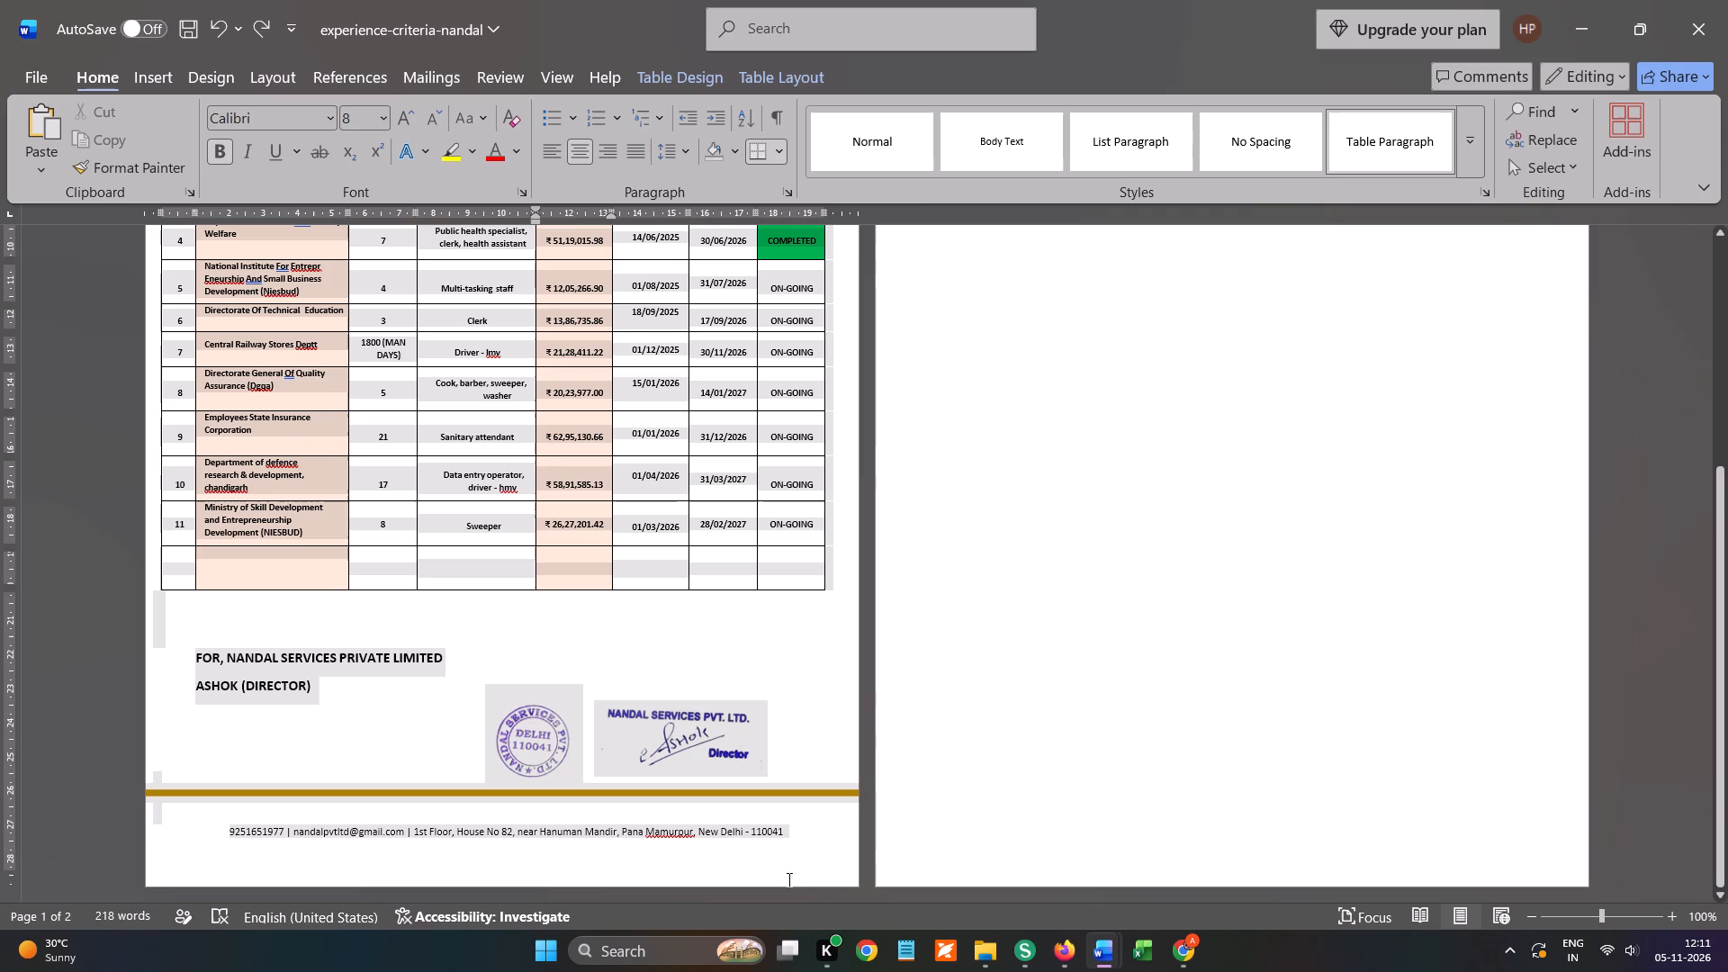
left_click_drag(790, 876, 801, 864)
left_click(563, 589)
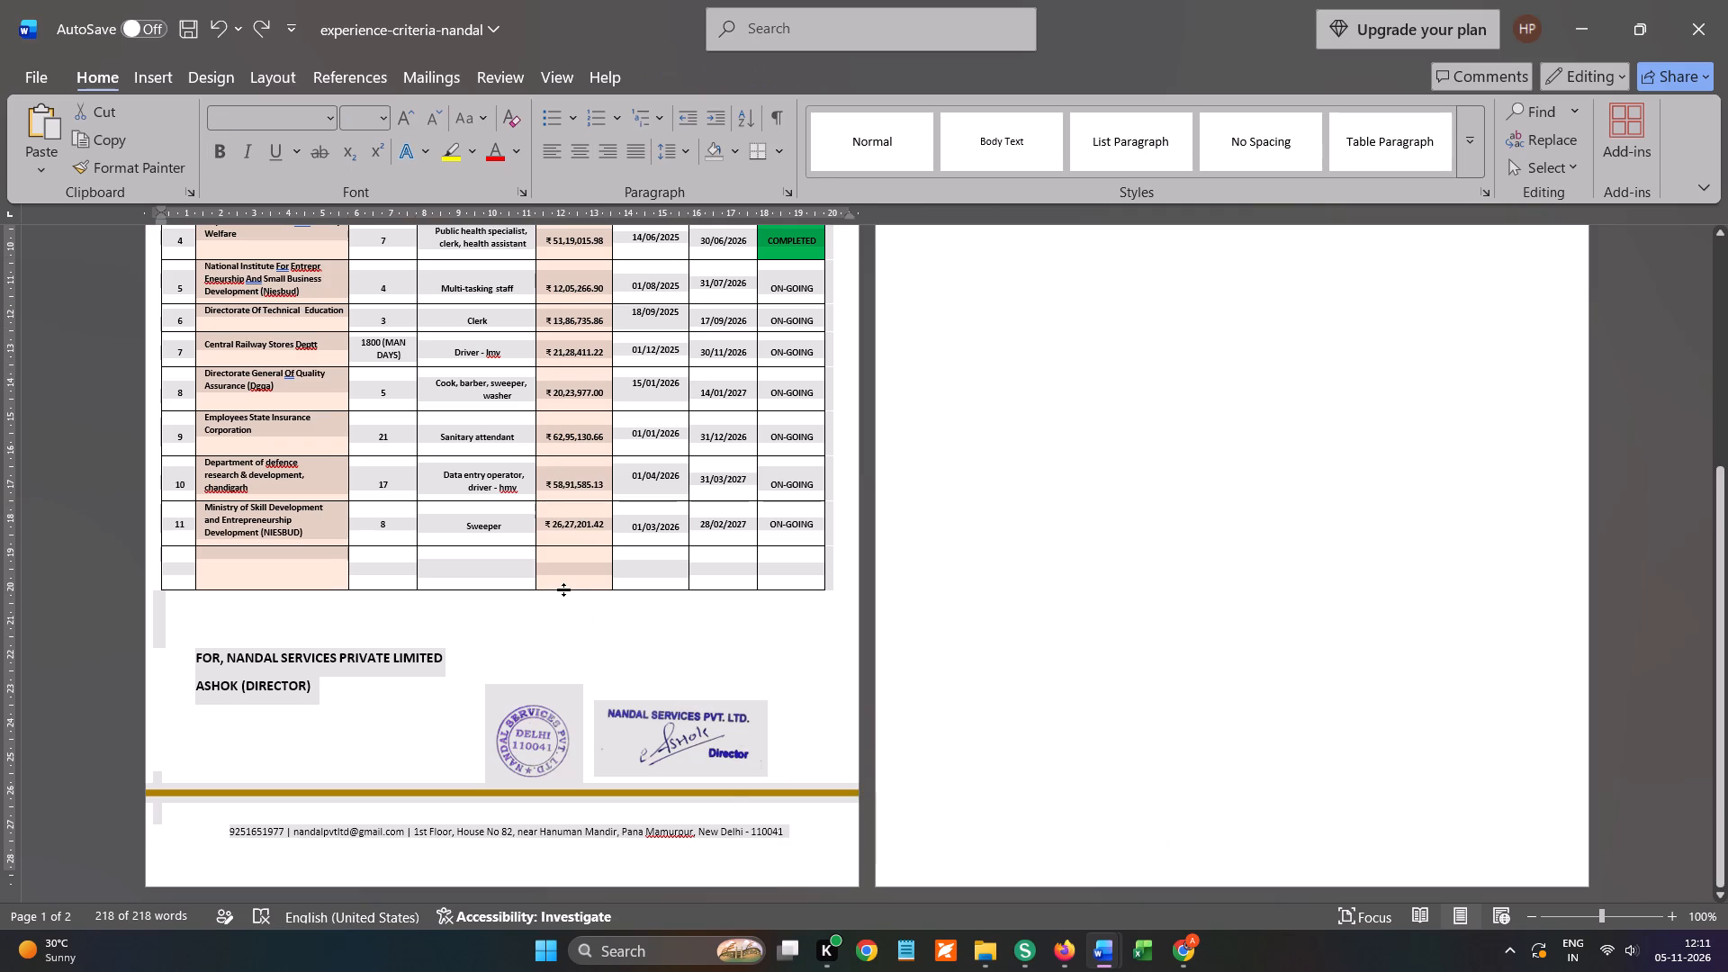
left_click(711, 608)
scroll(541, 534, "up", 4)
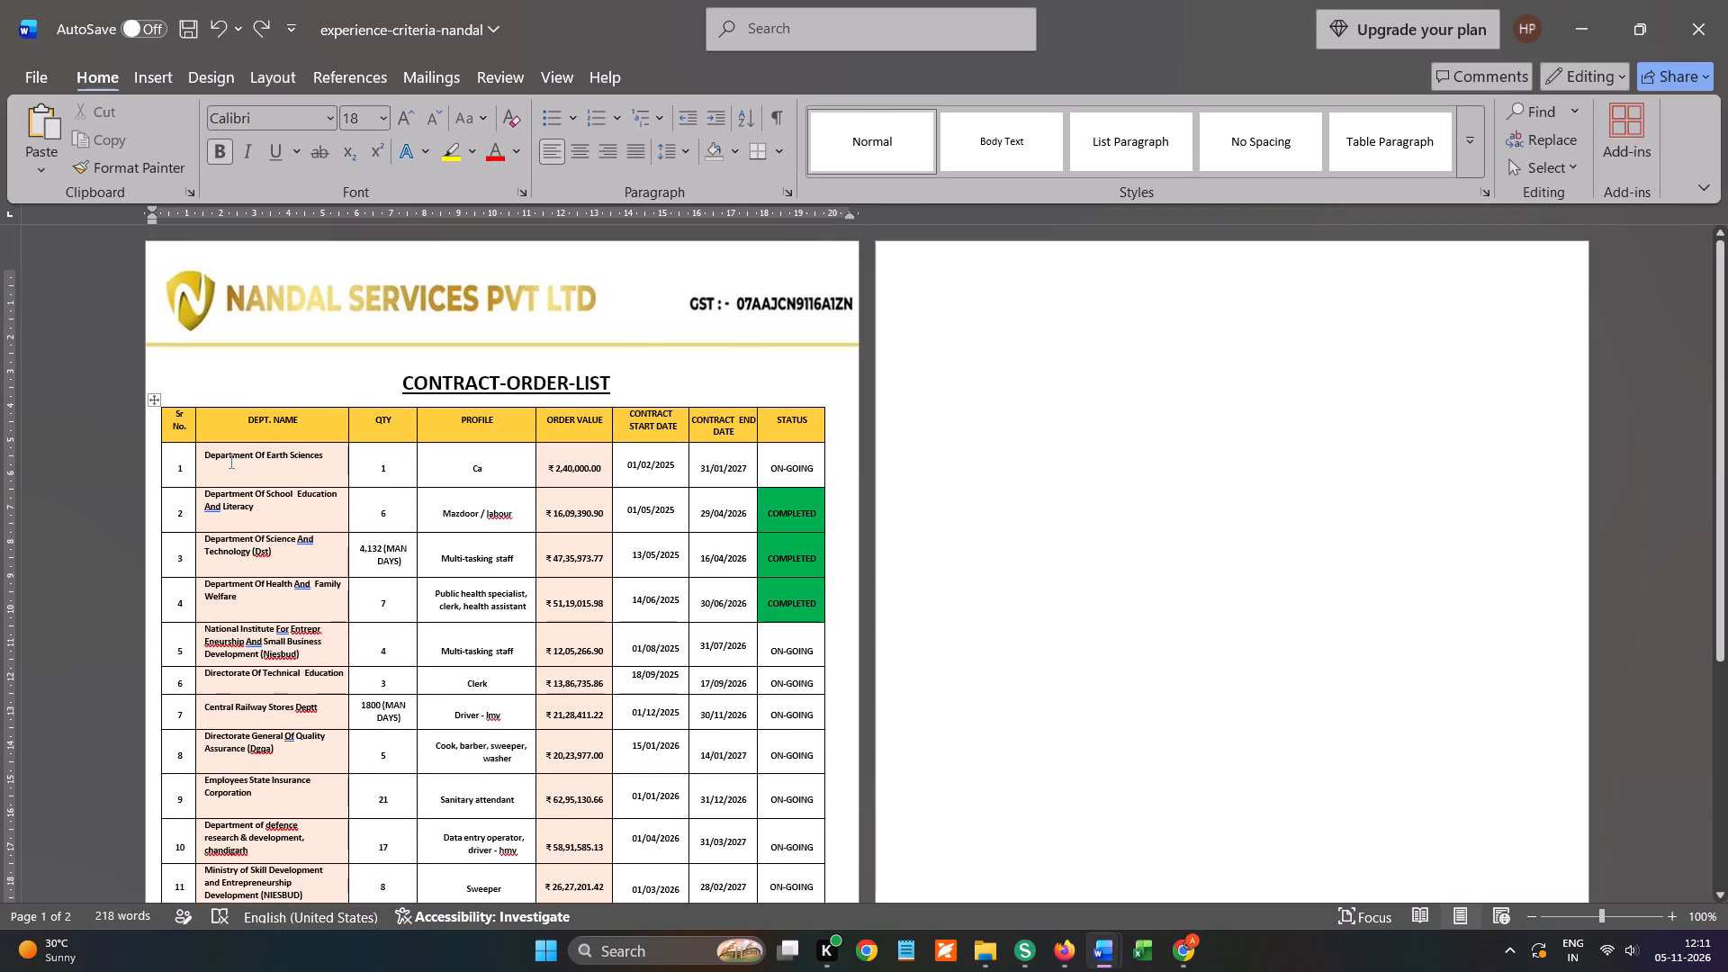
Copy the entire contract order list table, from the header row through the blank row below row 11.
left_click_drag(168, 416, 210, 449)
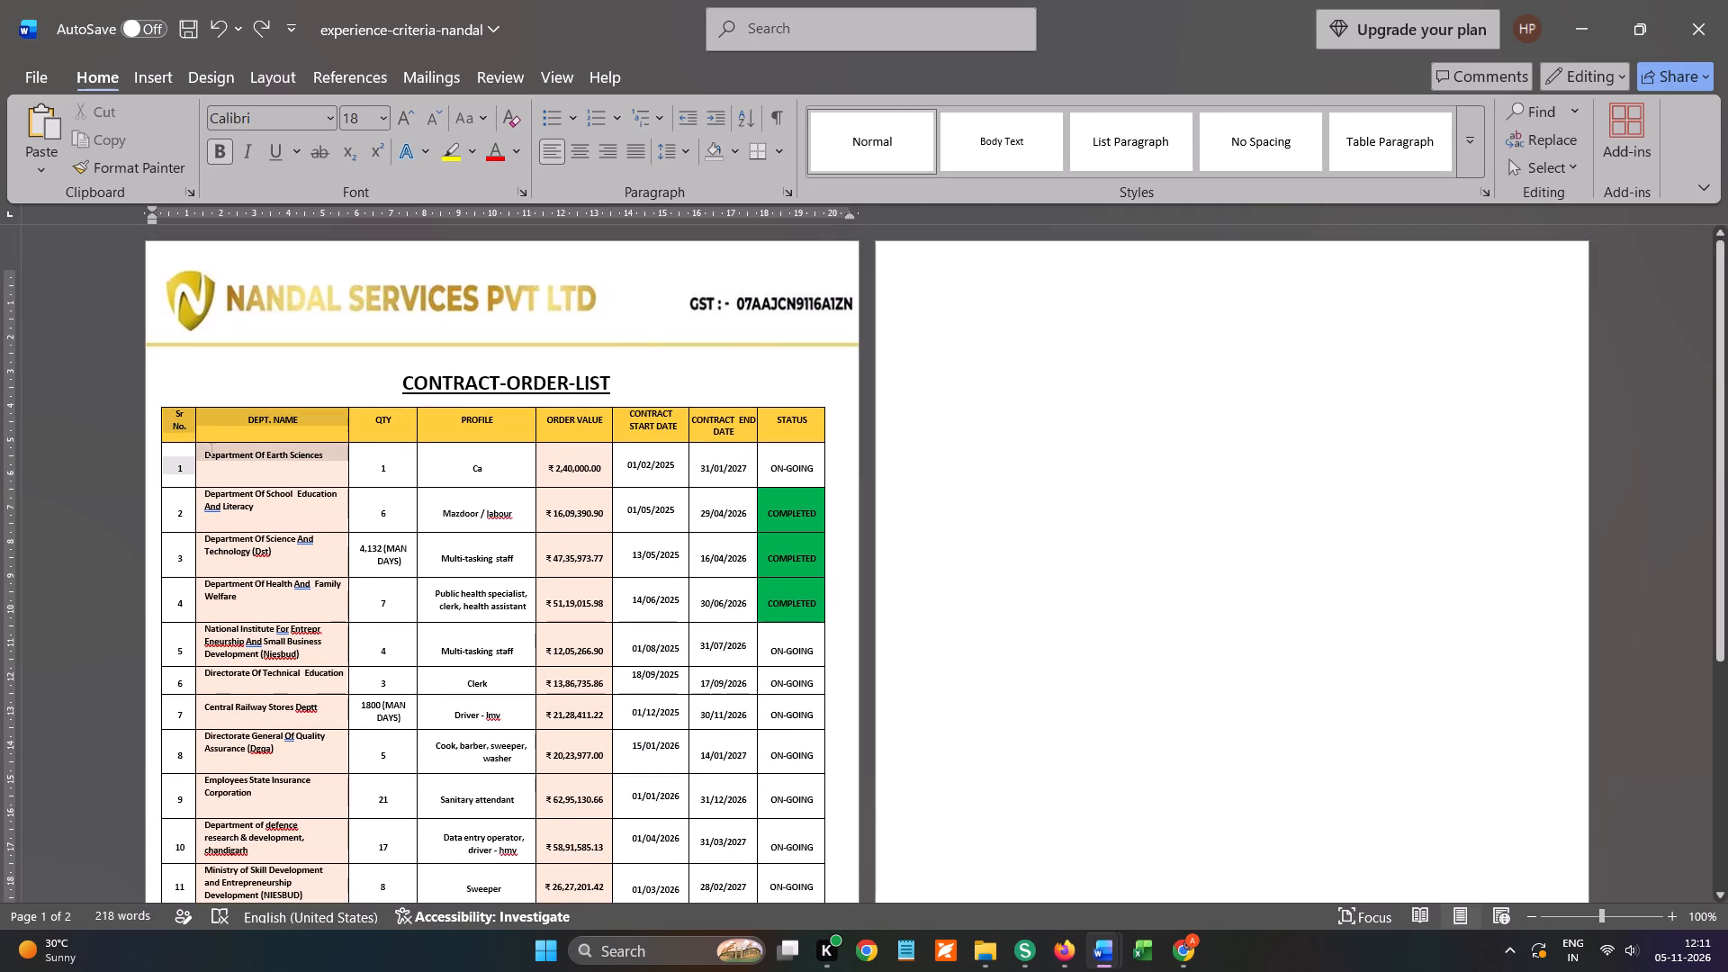
left_click_drag(210, 449, 657, 679)
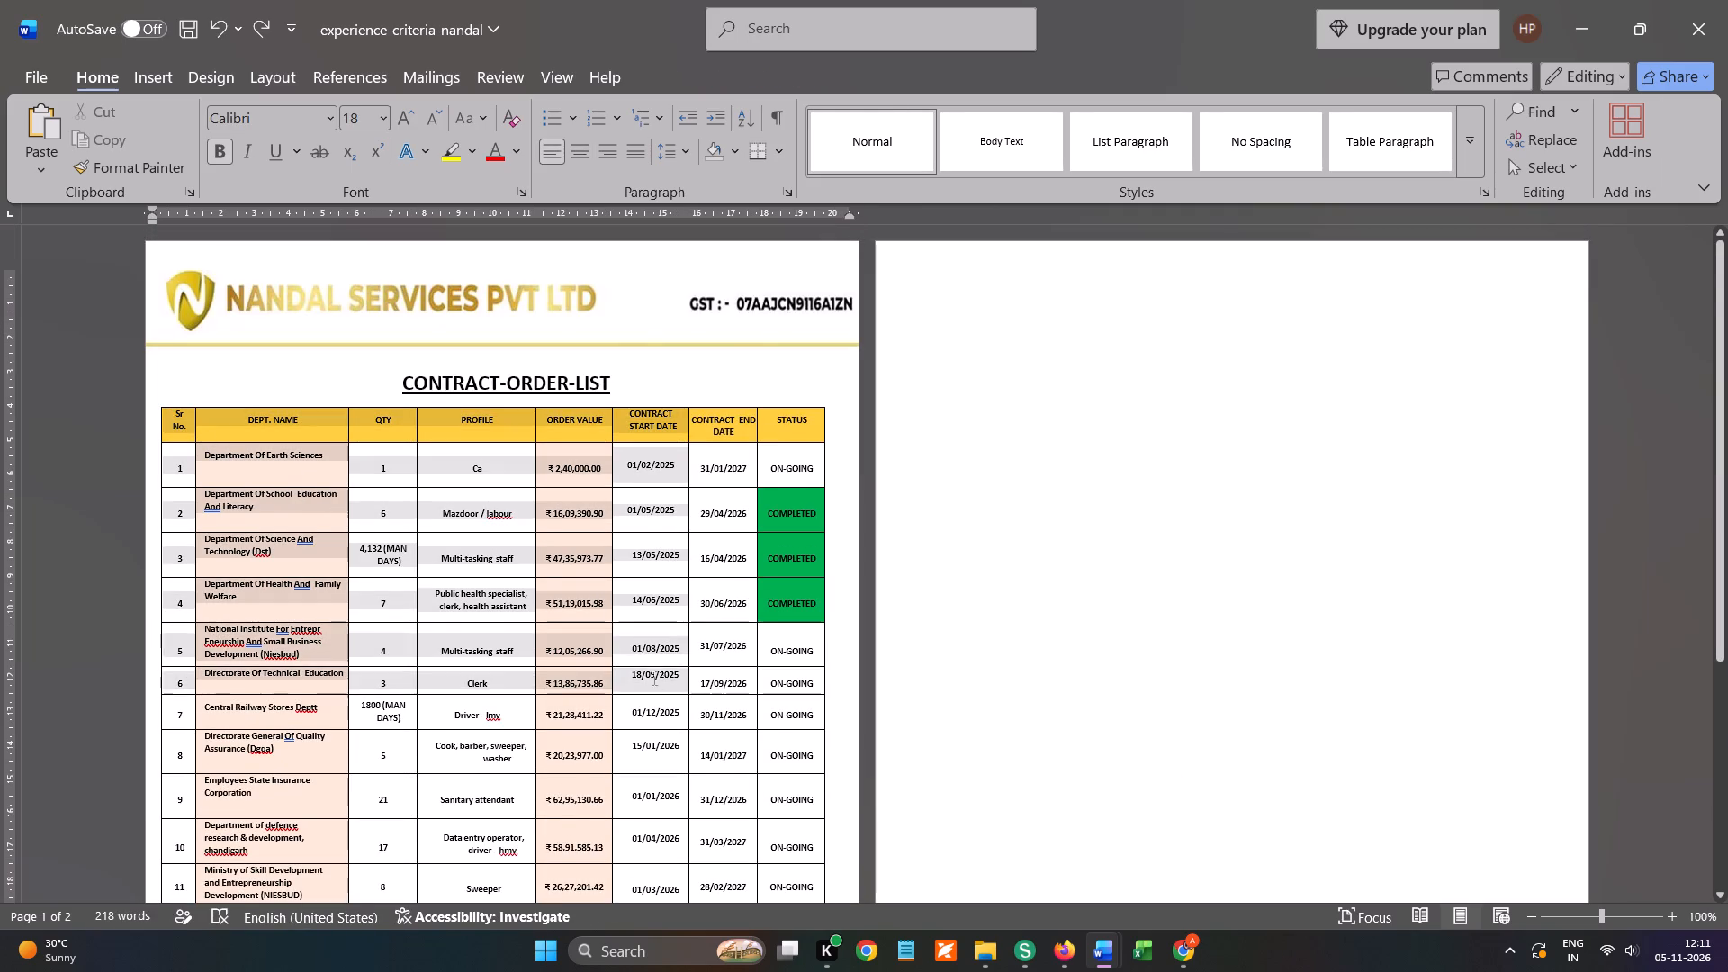
left_click_drag(657, 679, 796, 631)
scroll(659, 681, "down", 3)
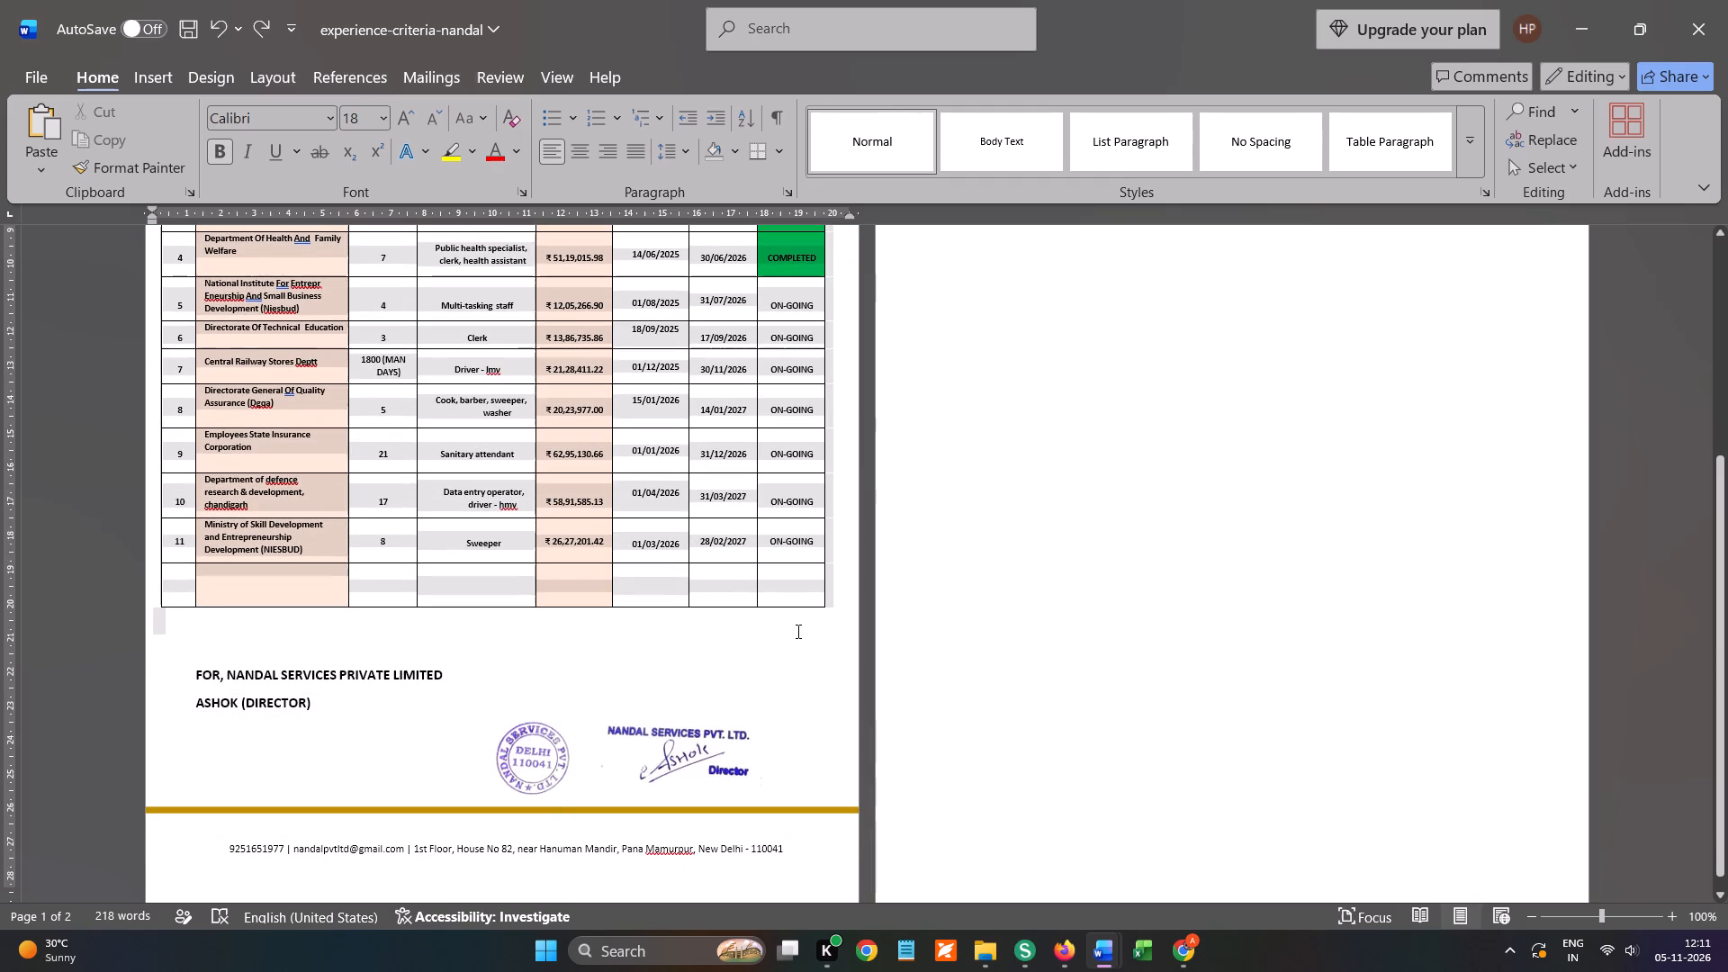
left_click_drag(796, 631, 797, 629)
key("ctrl+c")
key("ctrl+c")
key("ctrl+c")
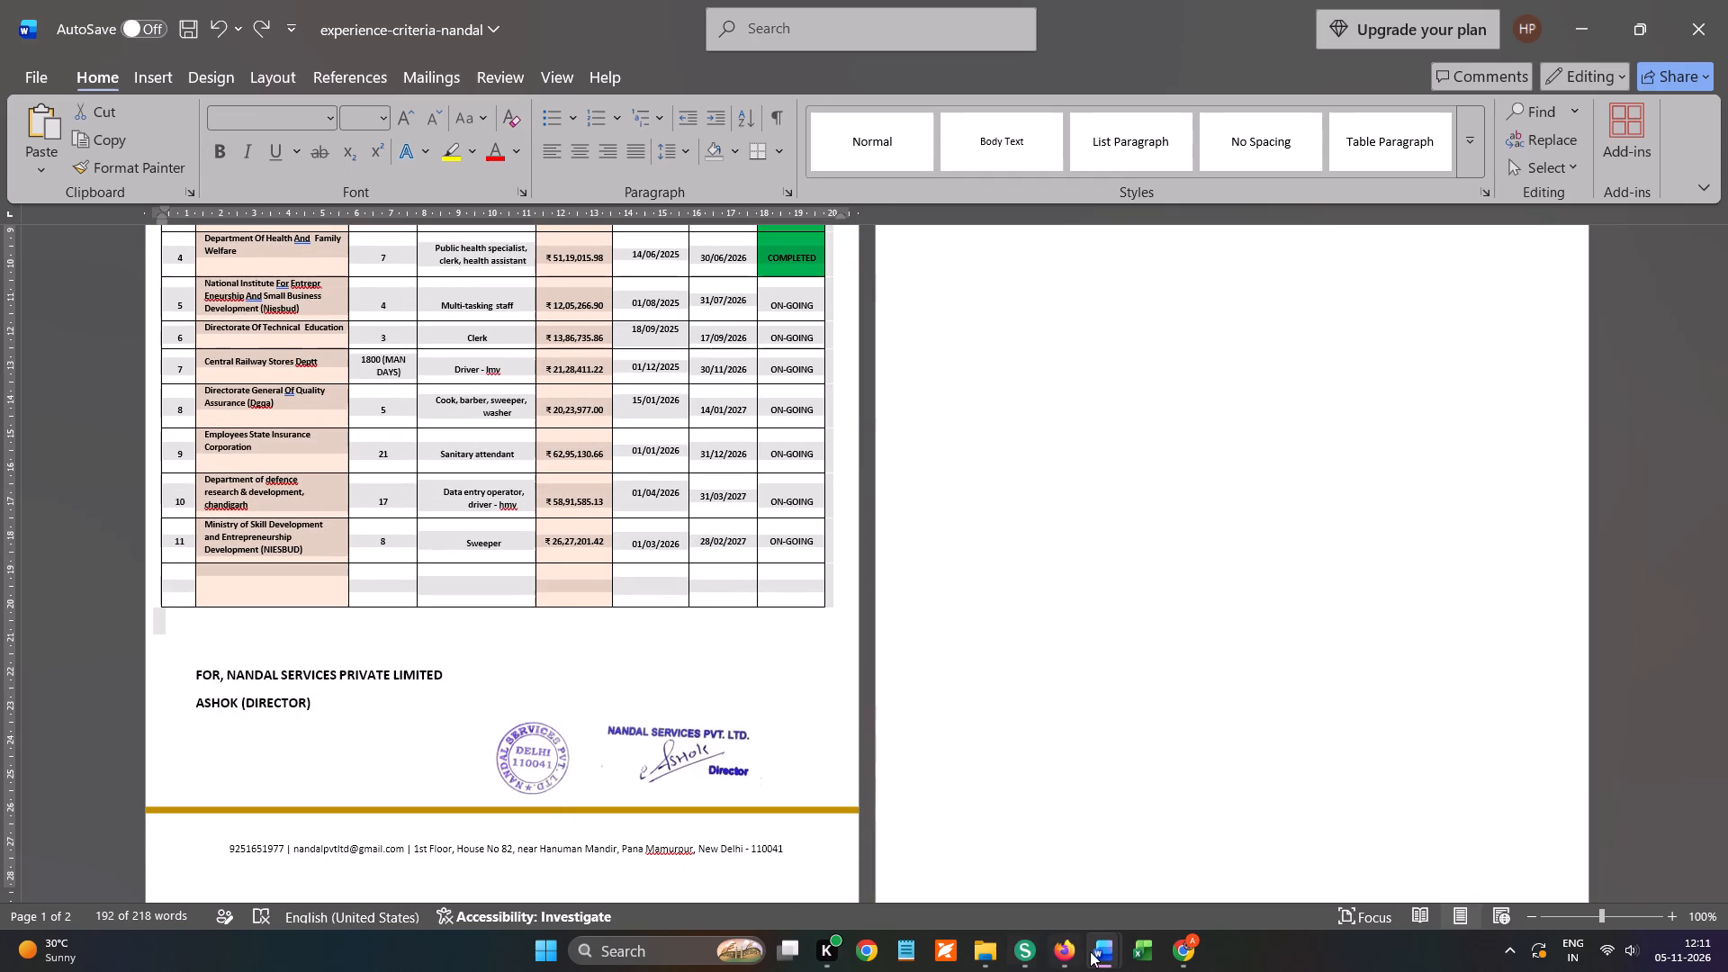
Open the letterhead-nandal document from the recent files.
left_click(1110, 950)
left_click(1147, 870)
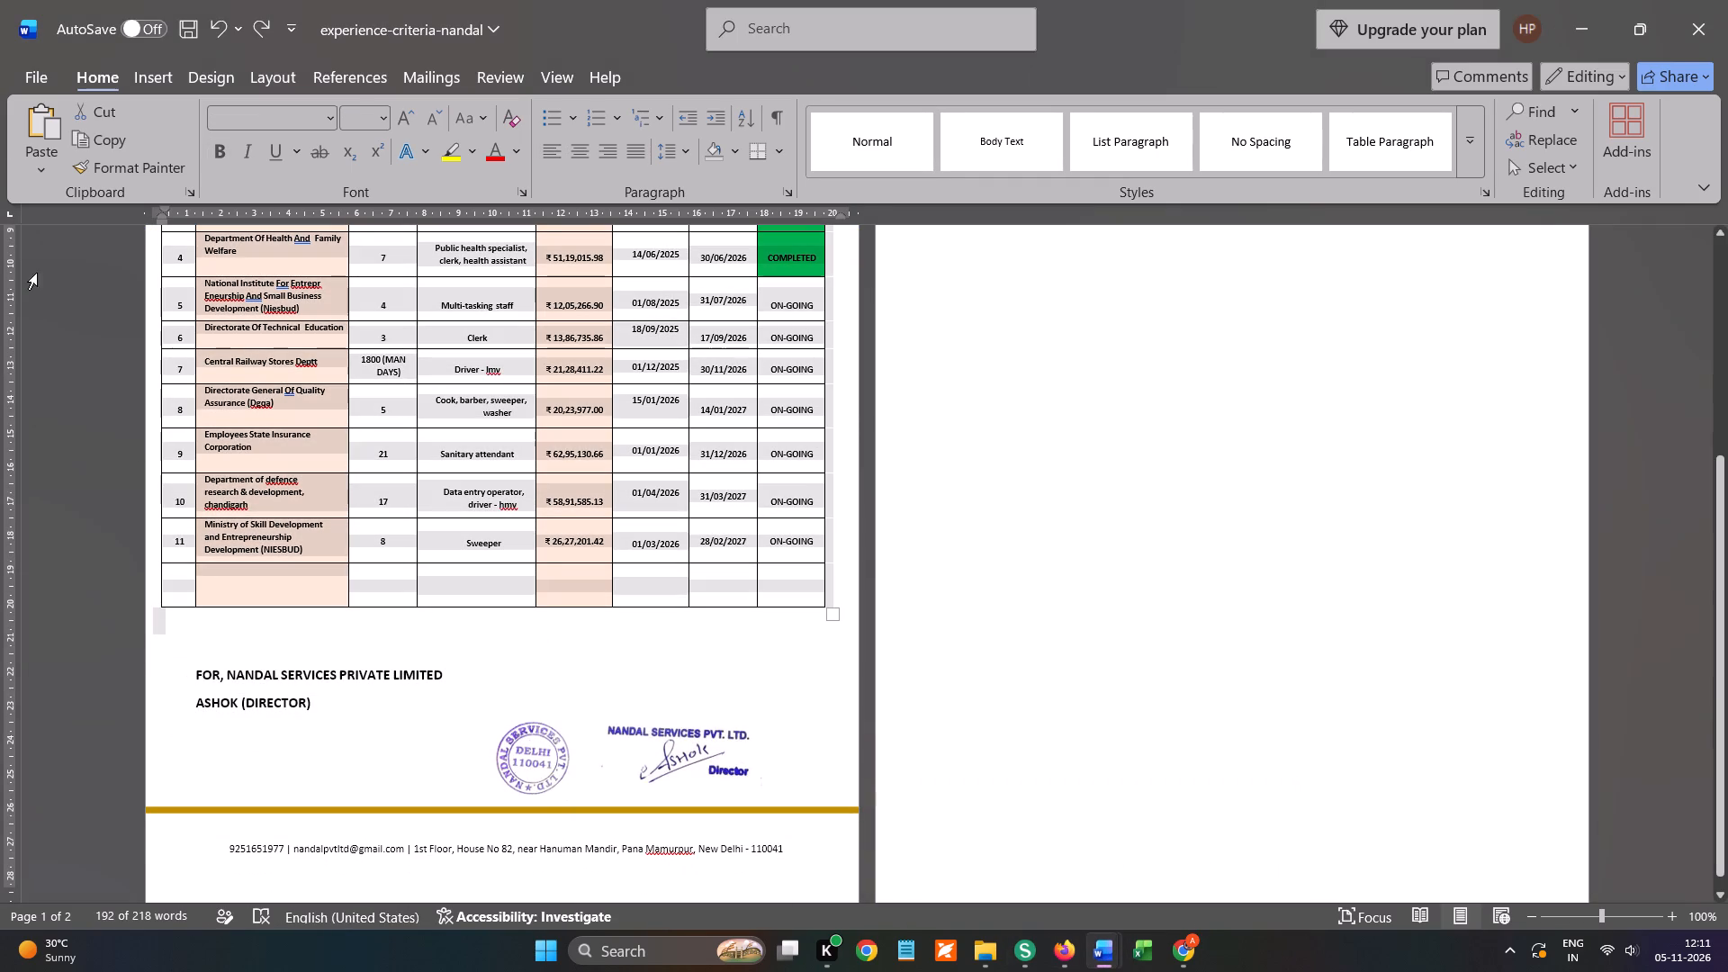
left_click(22, 63)
left_click(56, 218)
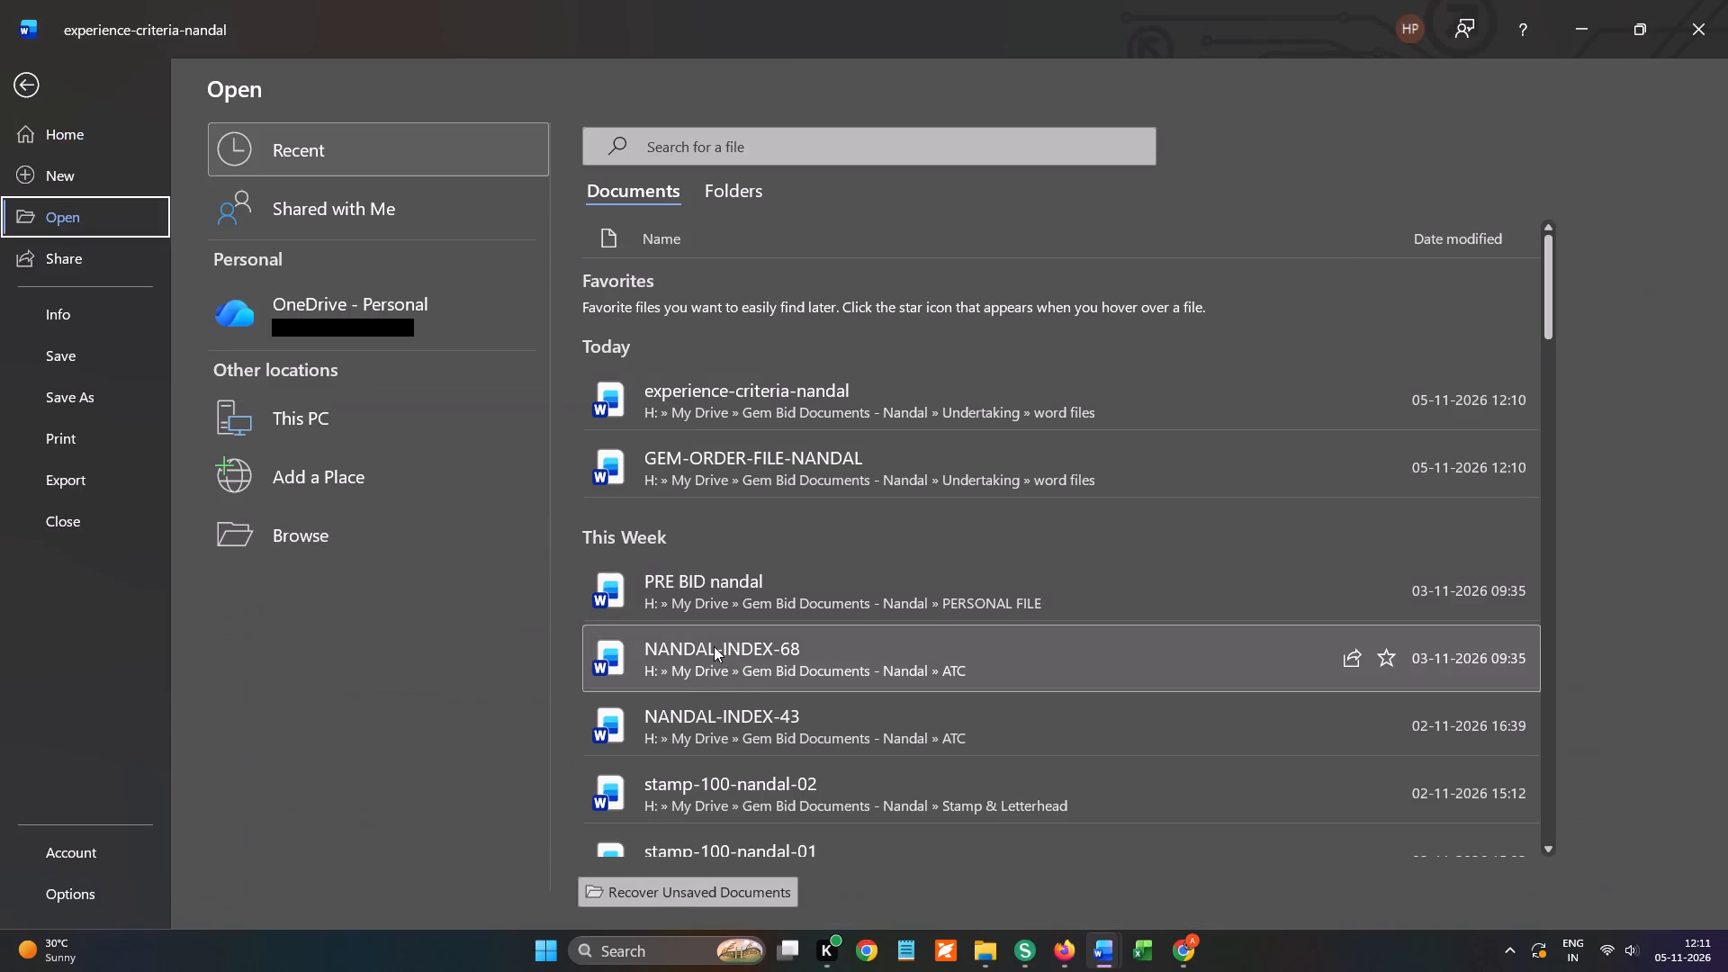
scroll(774, 748, "down", 1)
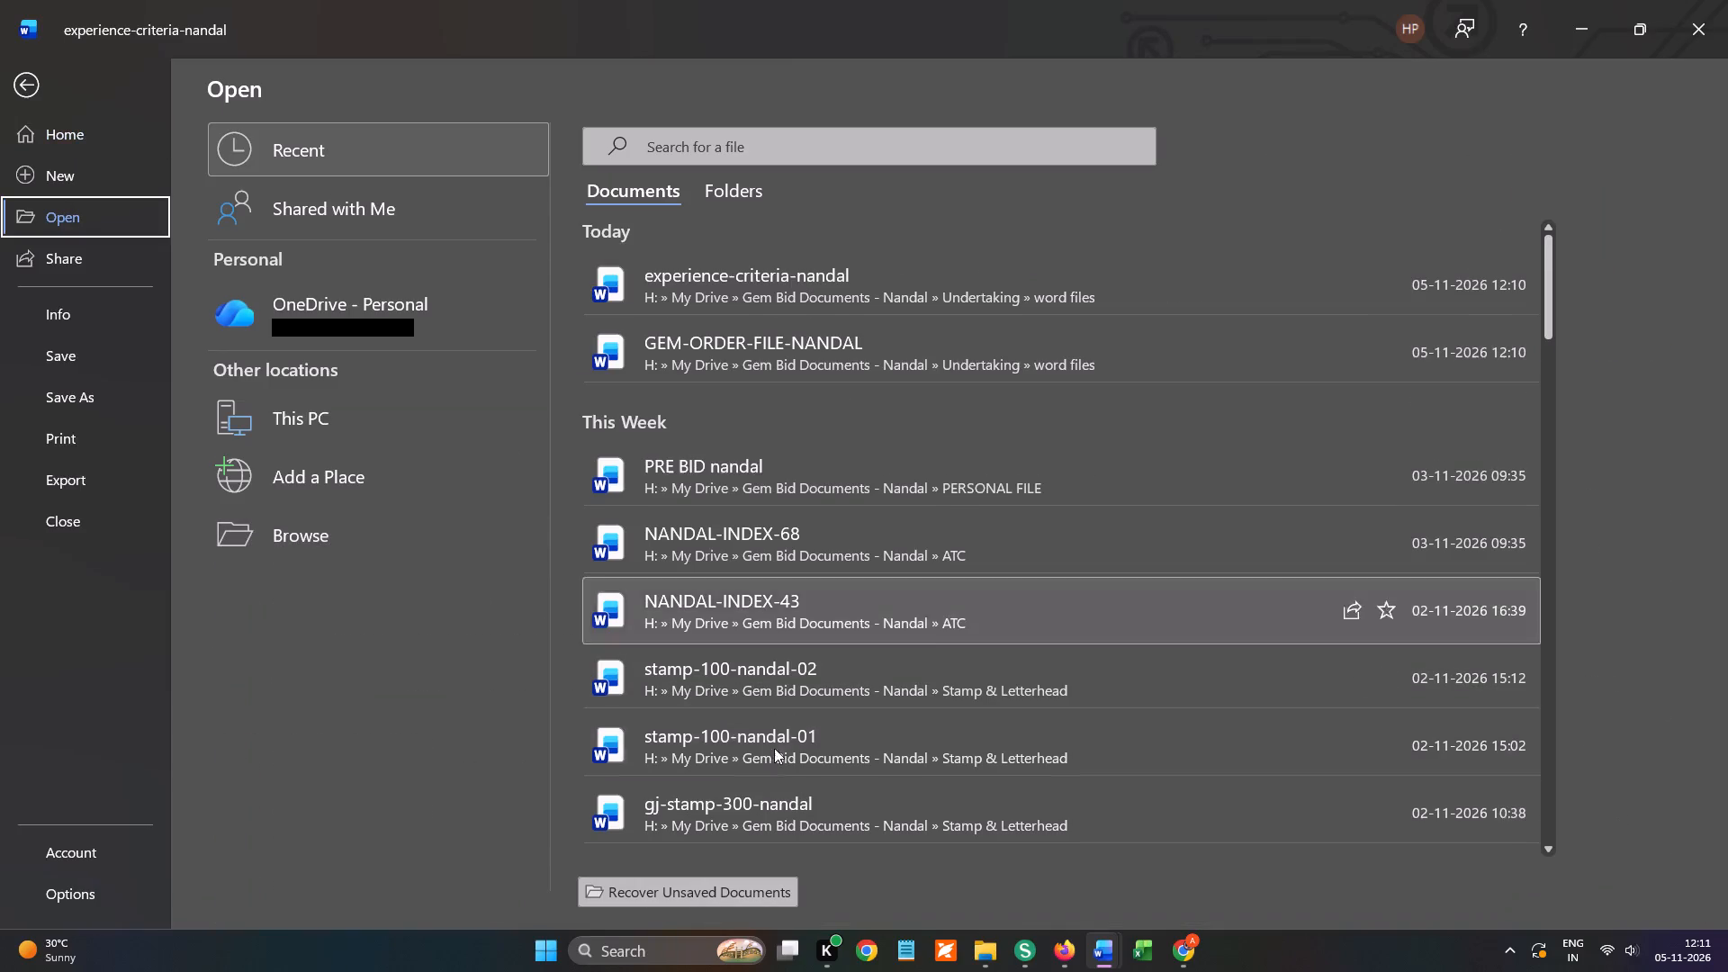
scroll(742, 798, "down", 1)
left_click(734, 775)
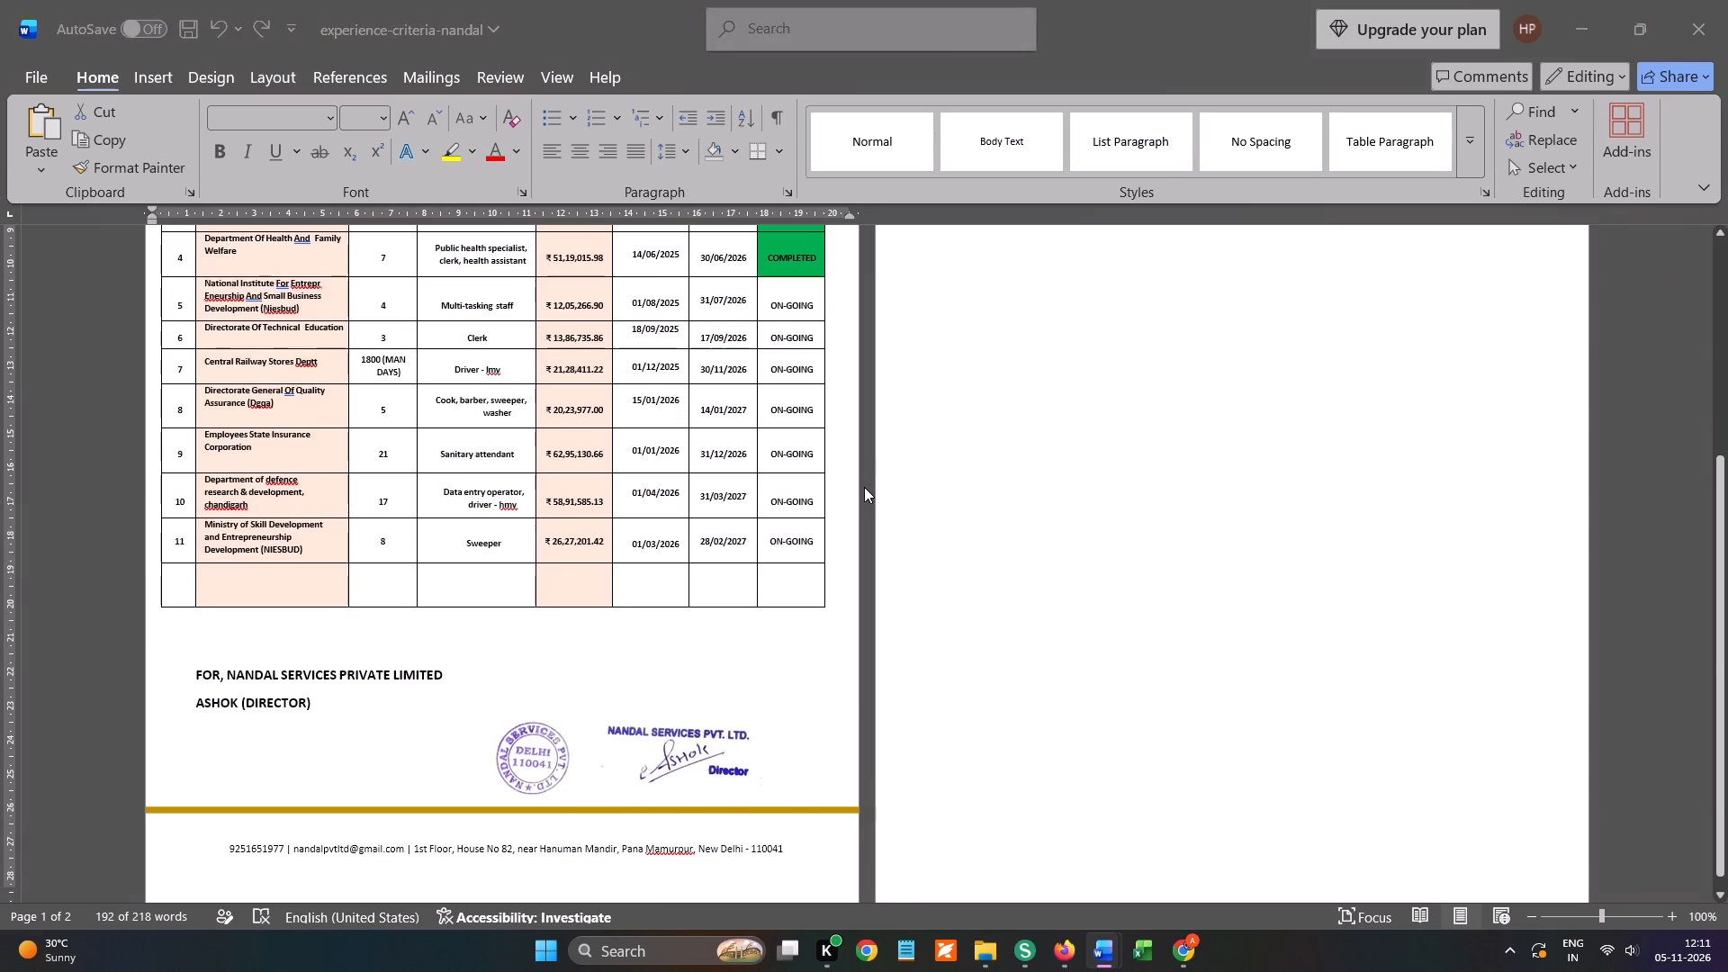
Clear the body of the letterhead and paste the copied contract order table into it.
left_click_drag(825, 377, 1216, 971)
key("BackSpace")
scroll(667, 522, "up", 3)
key("ctrl+v")
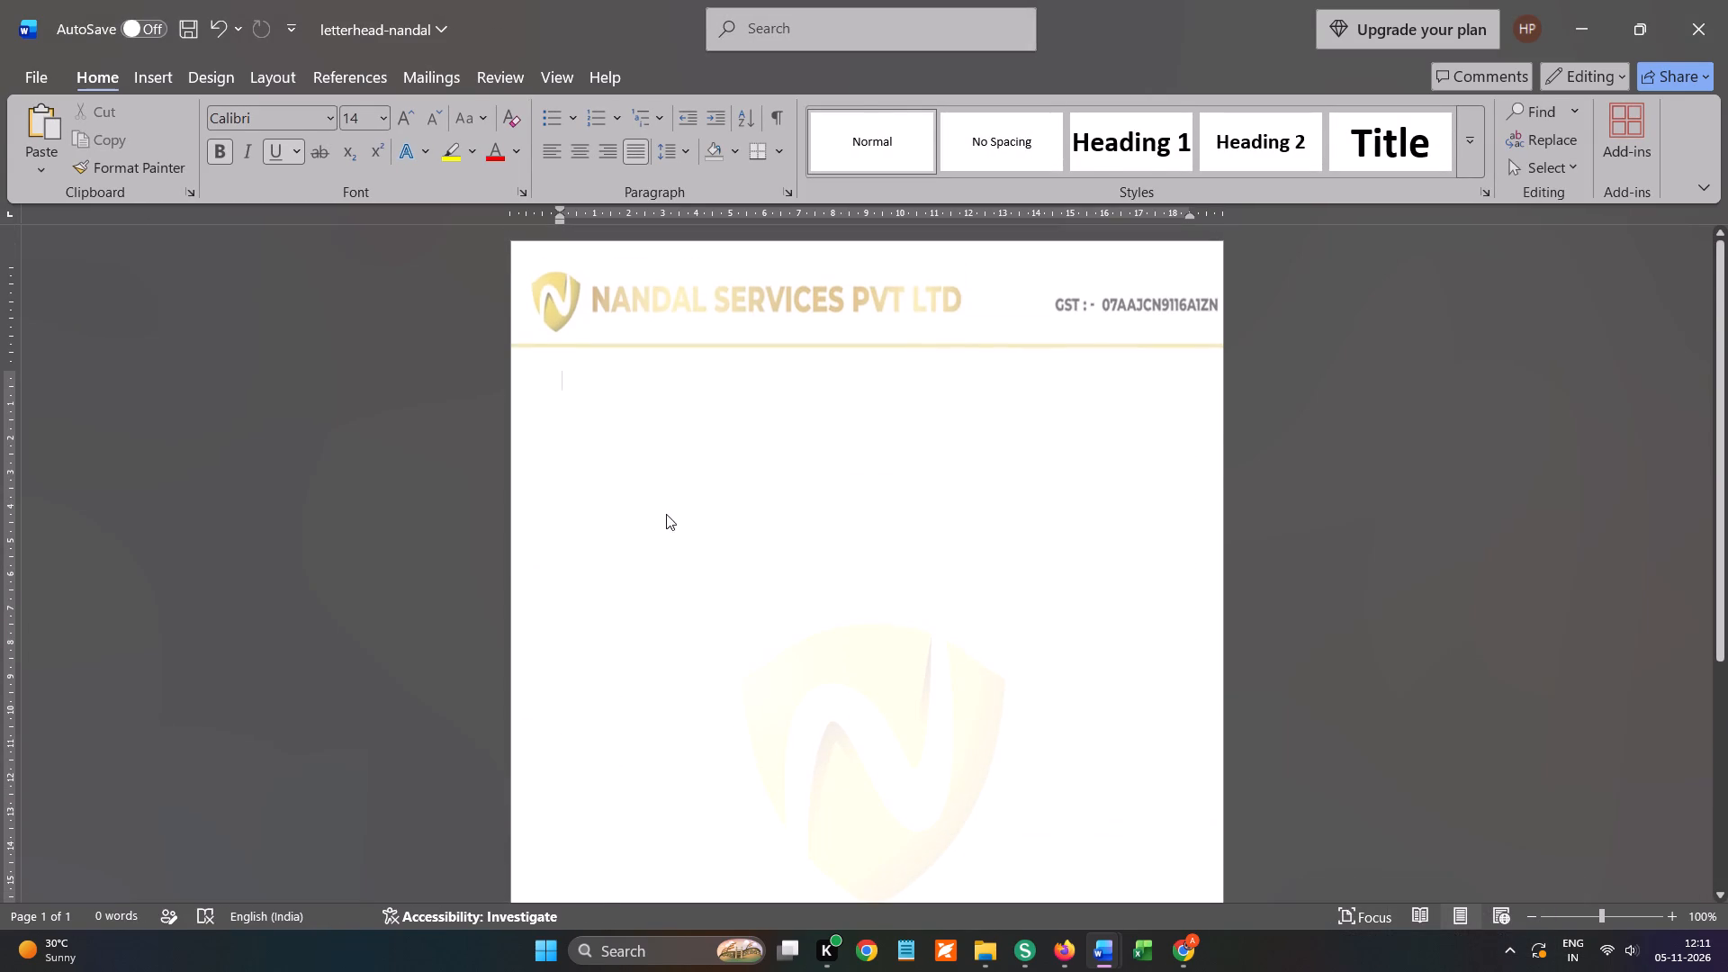
scroll(815, 557, "up", 1)
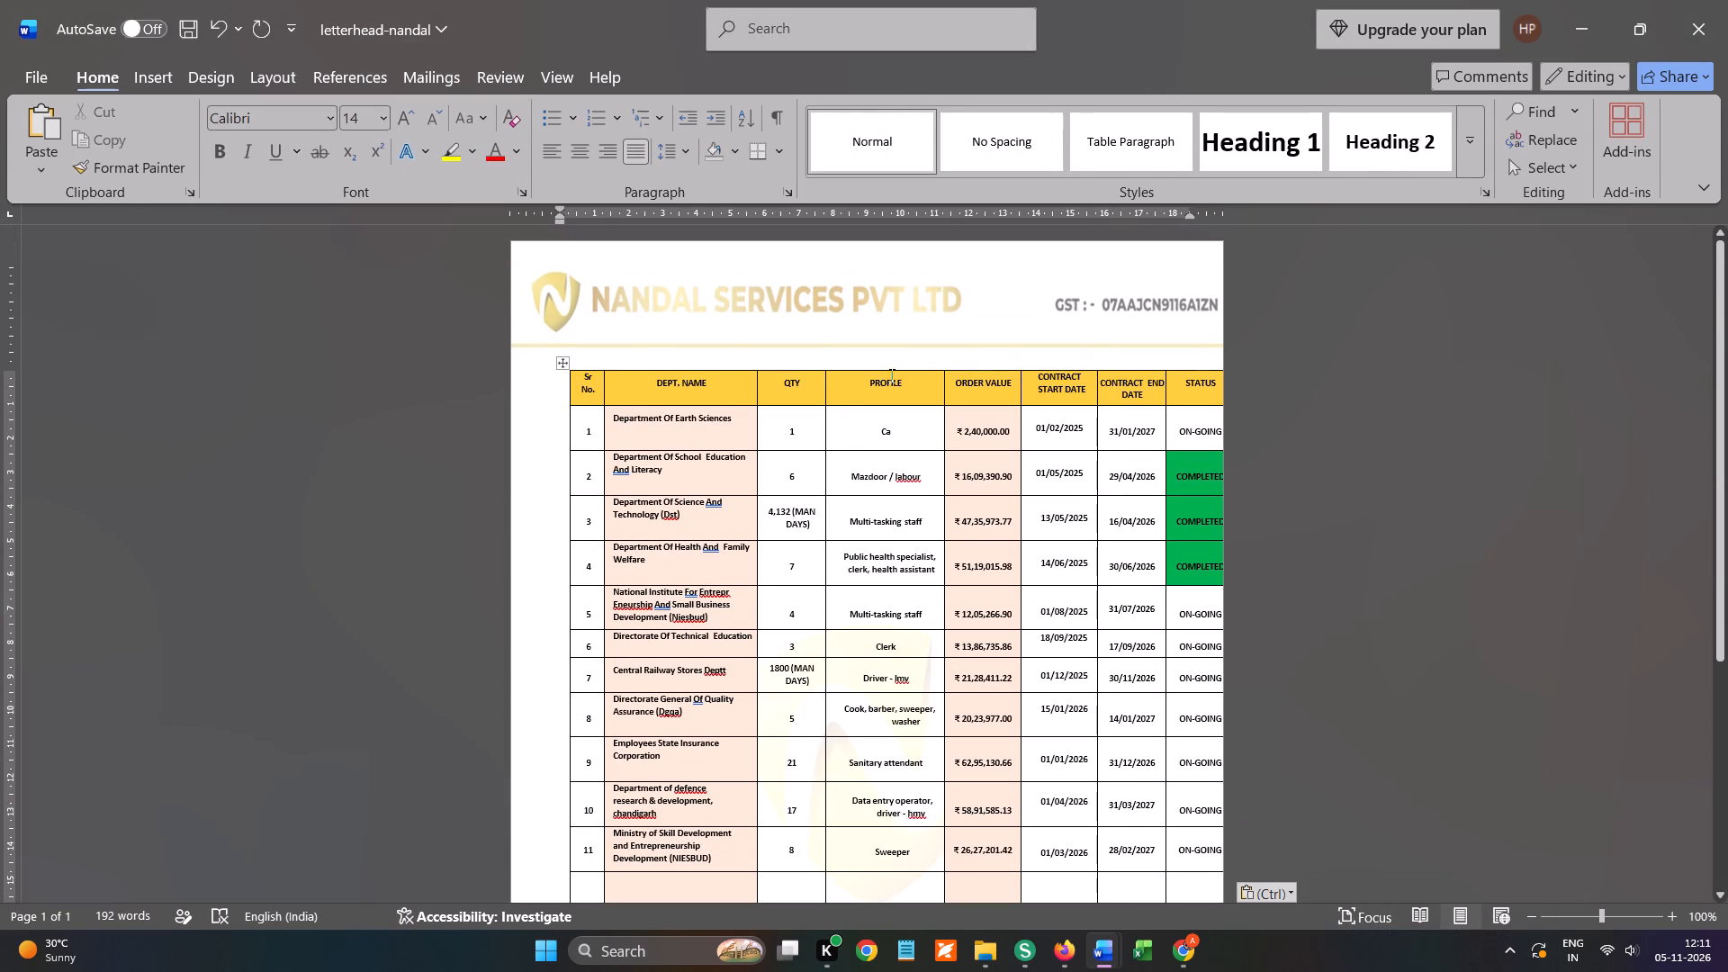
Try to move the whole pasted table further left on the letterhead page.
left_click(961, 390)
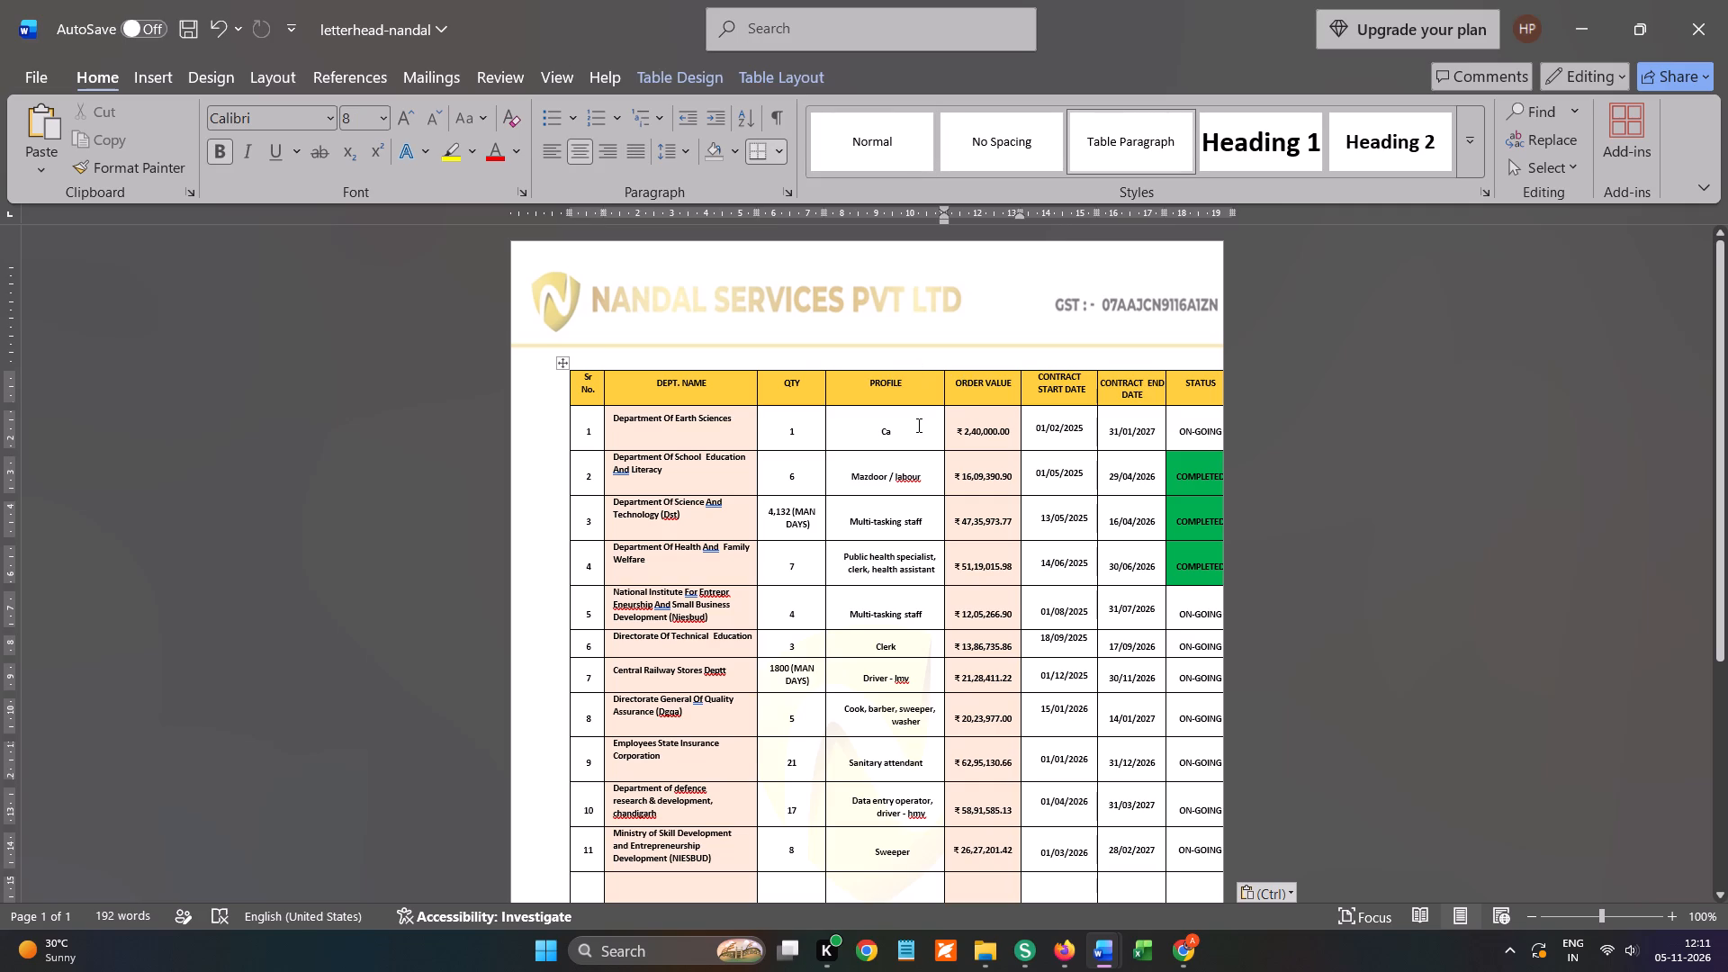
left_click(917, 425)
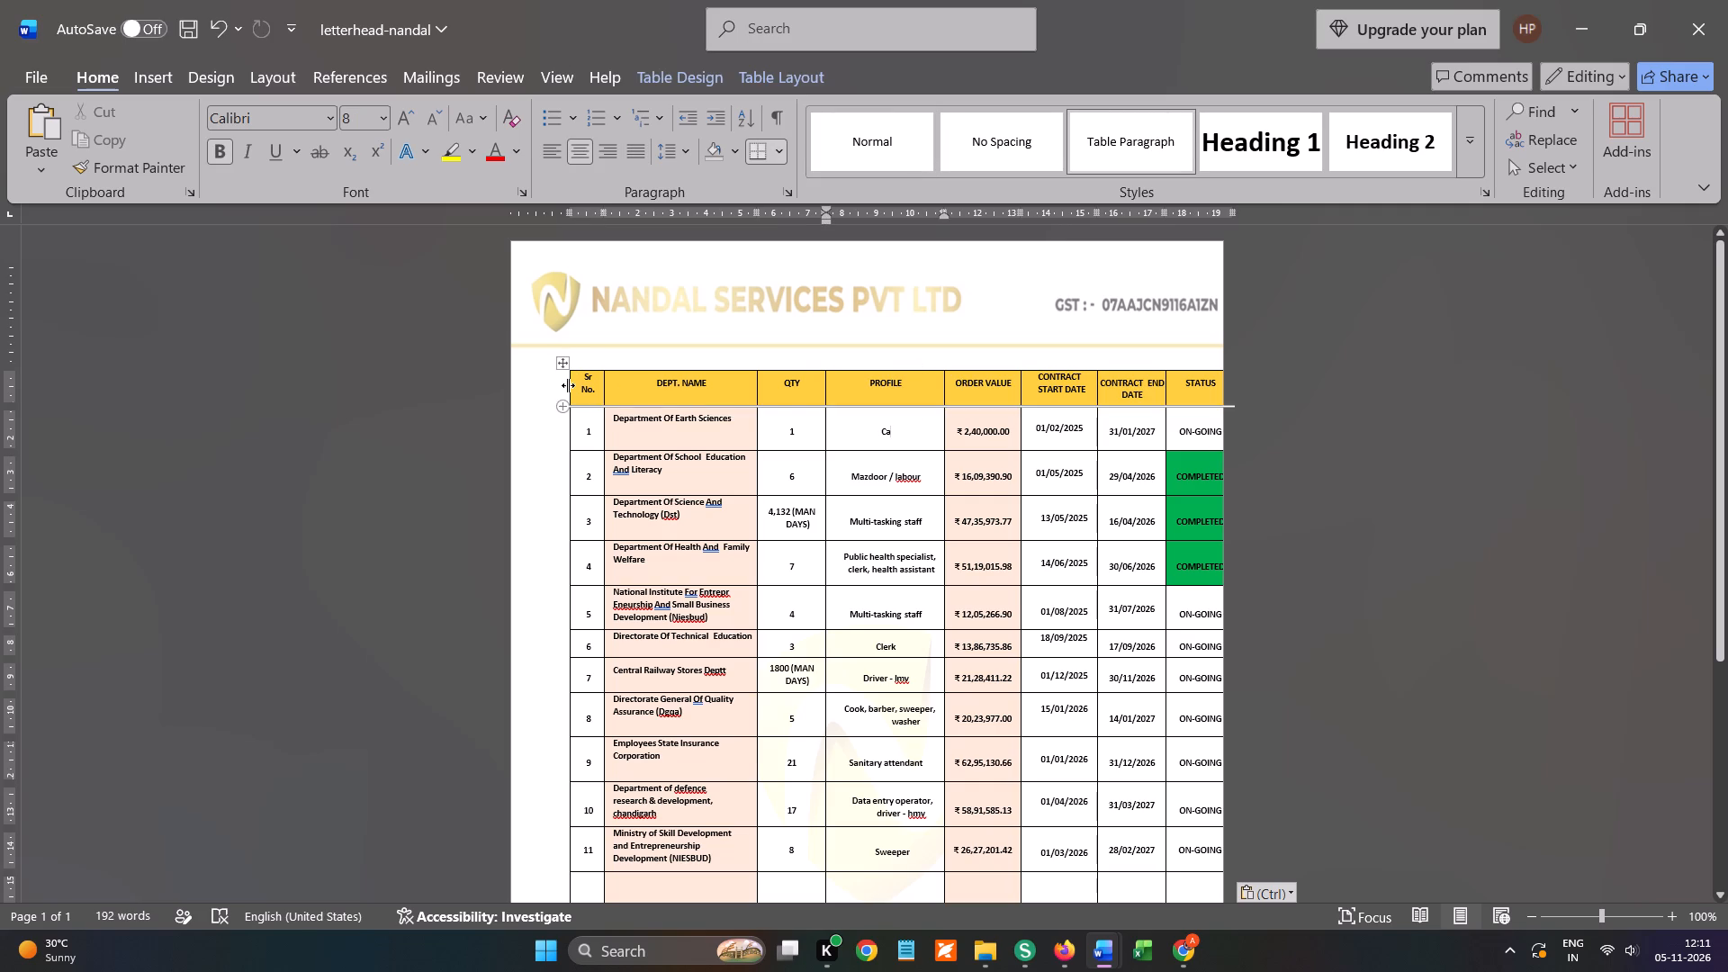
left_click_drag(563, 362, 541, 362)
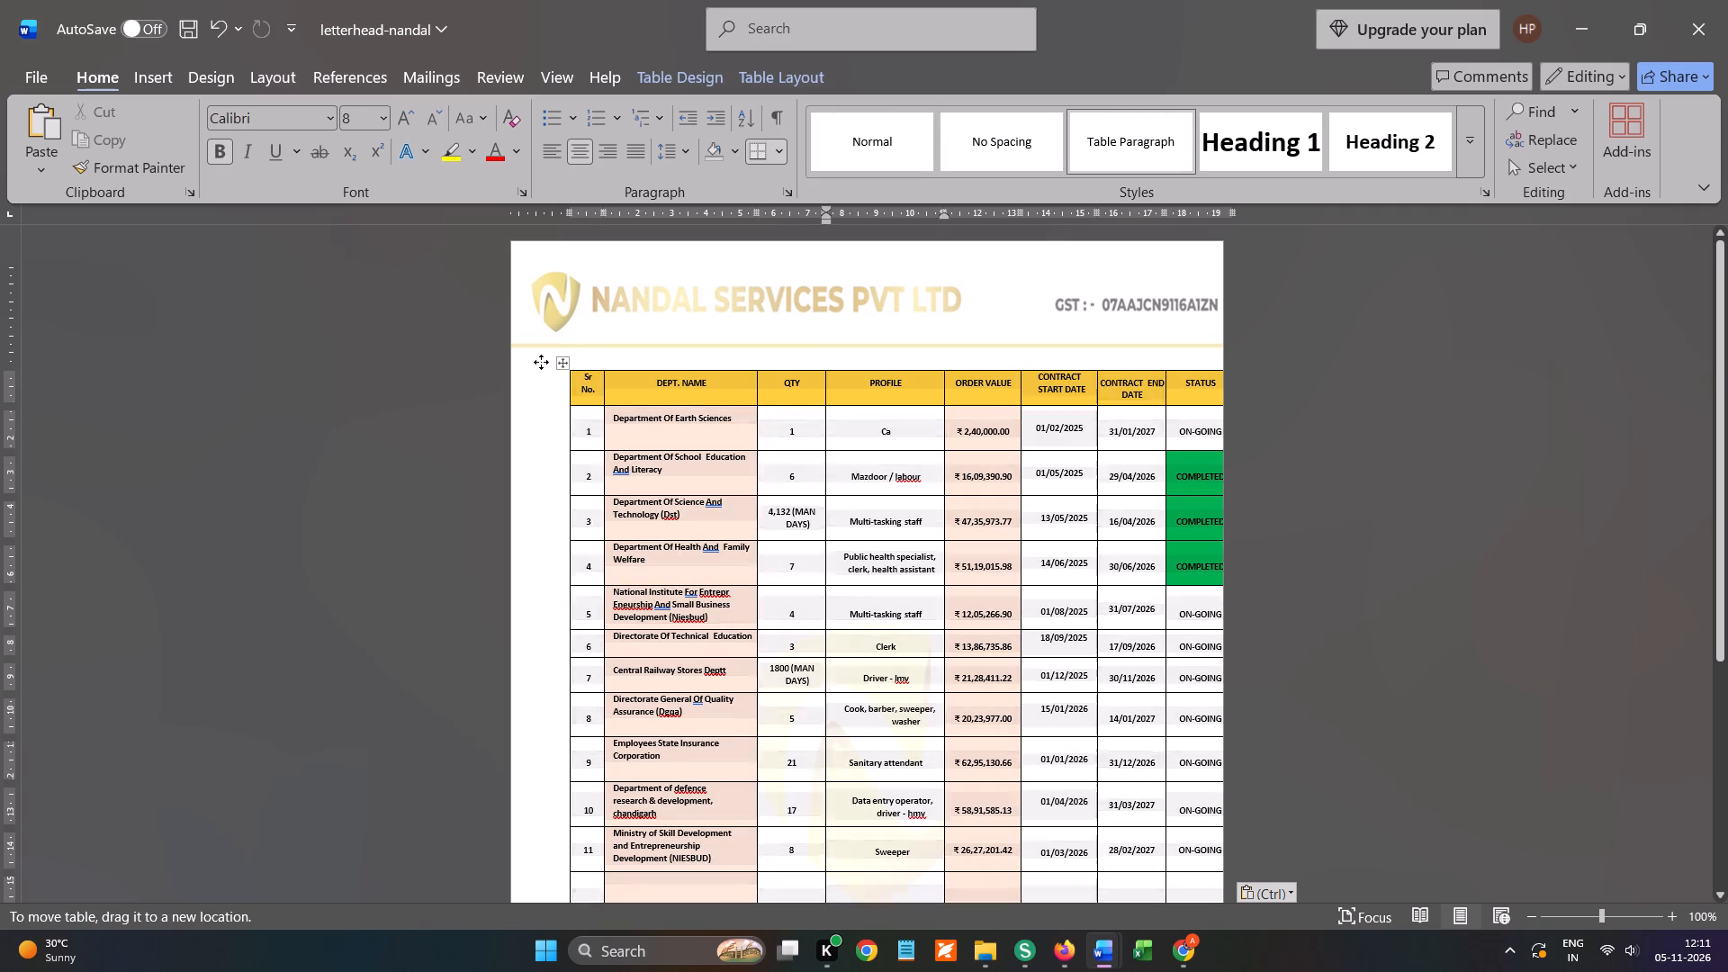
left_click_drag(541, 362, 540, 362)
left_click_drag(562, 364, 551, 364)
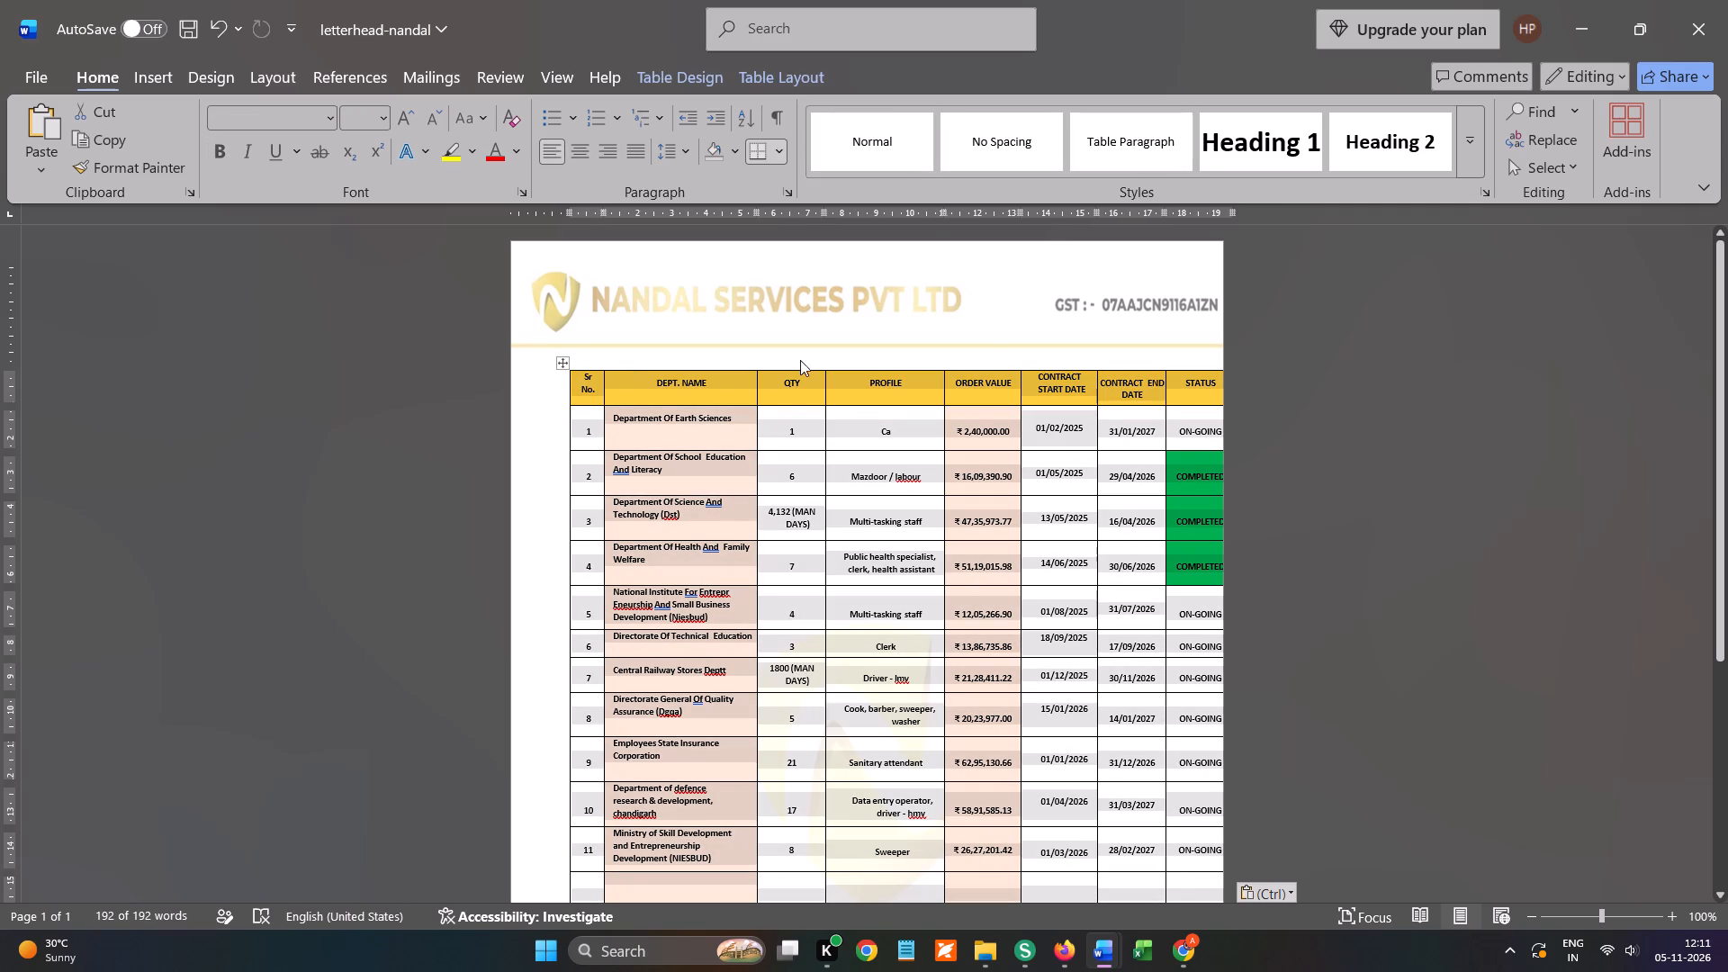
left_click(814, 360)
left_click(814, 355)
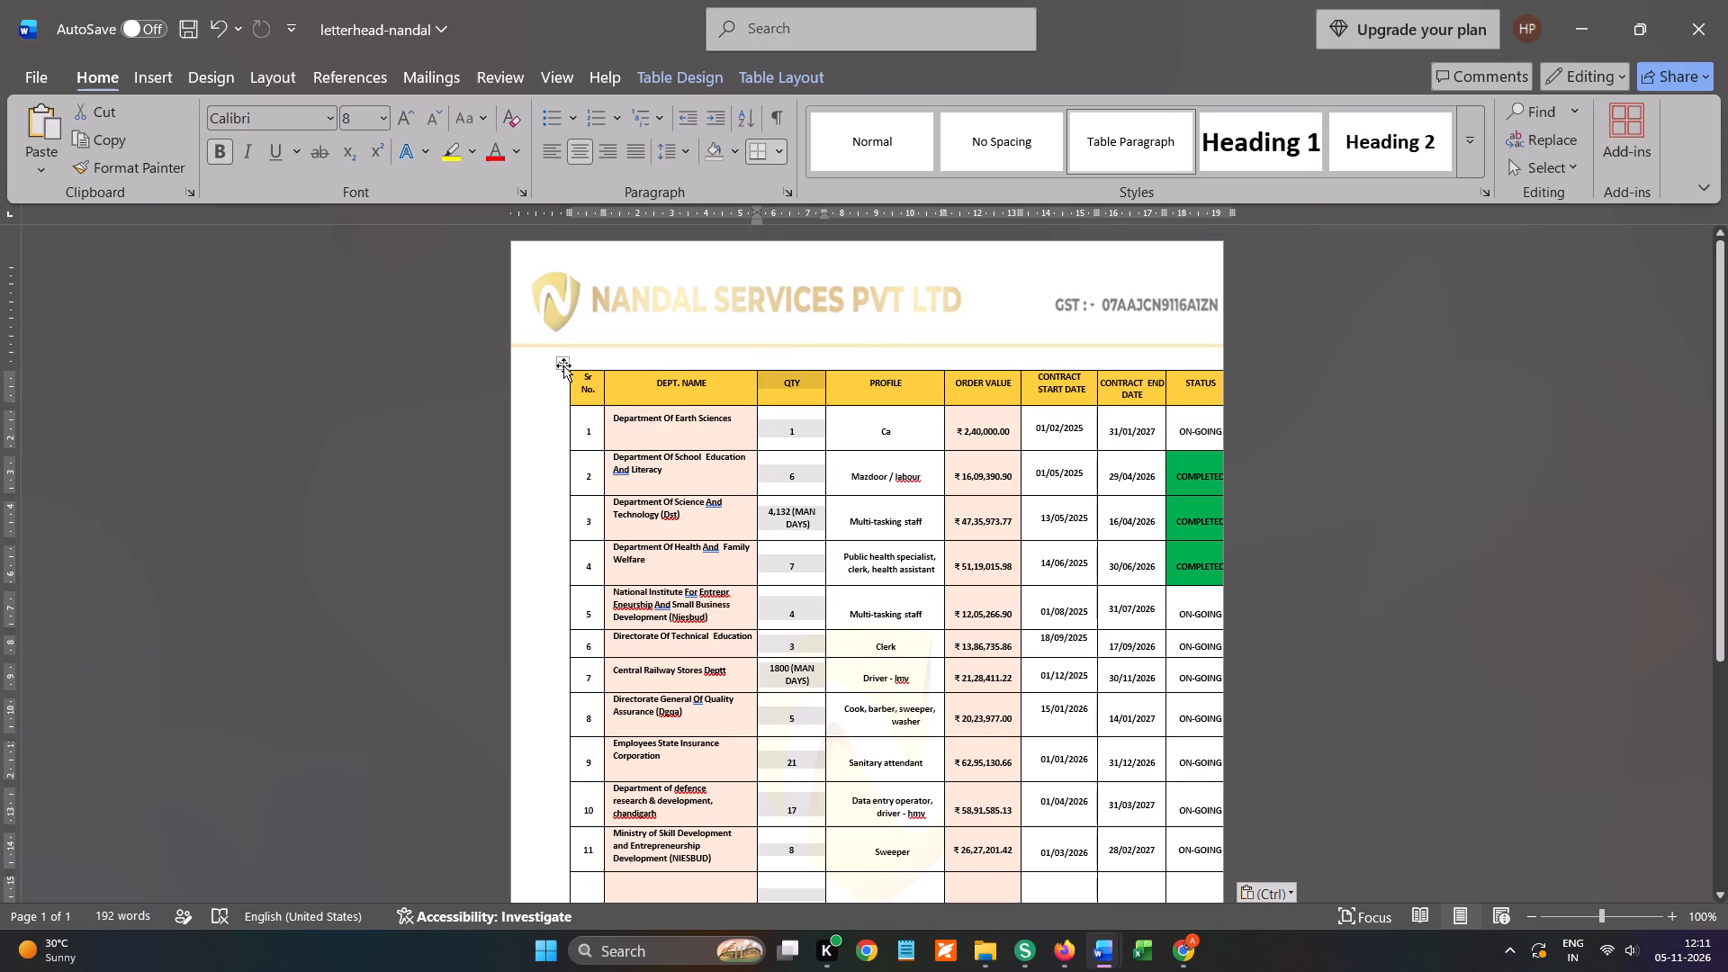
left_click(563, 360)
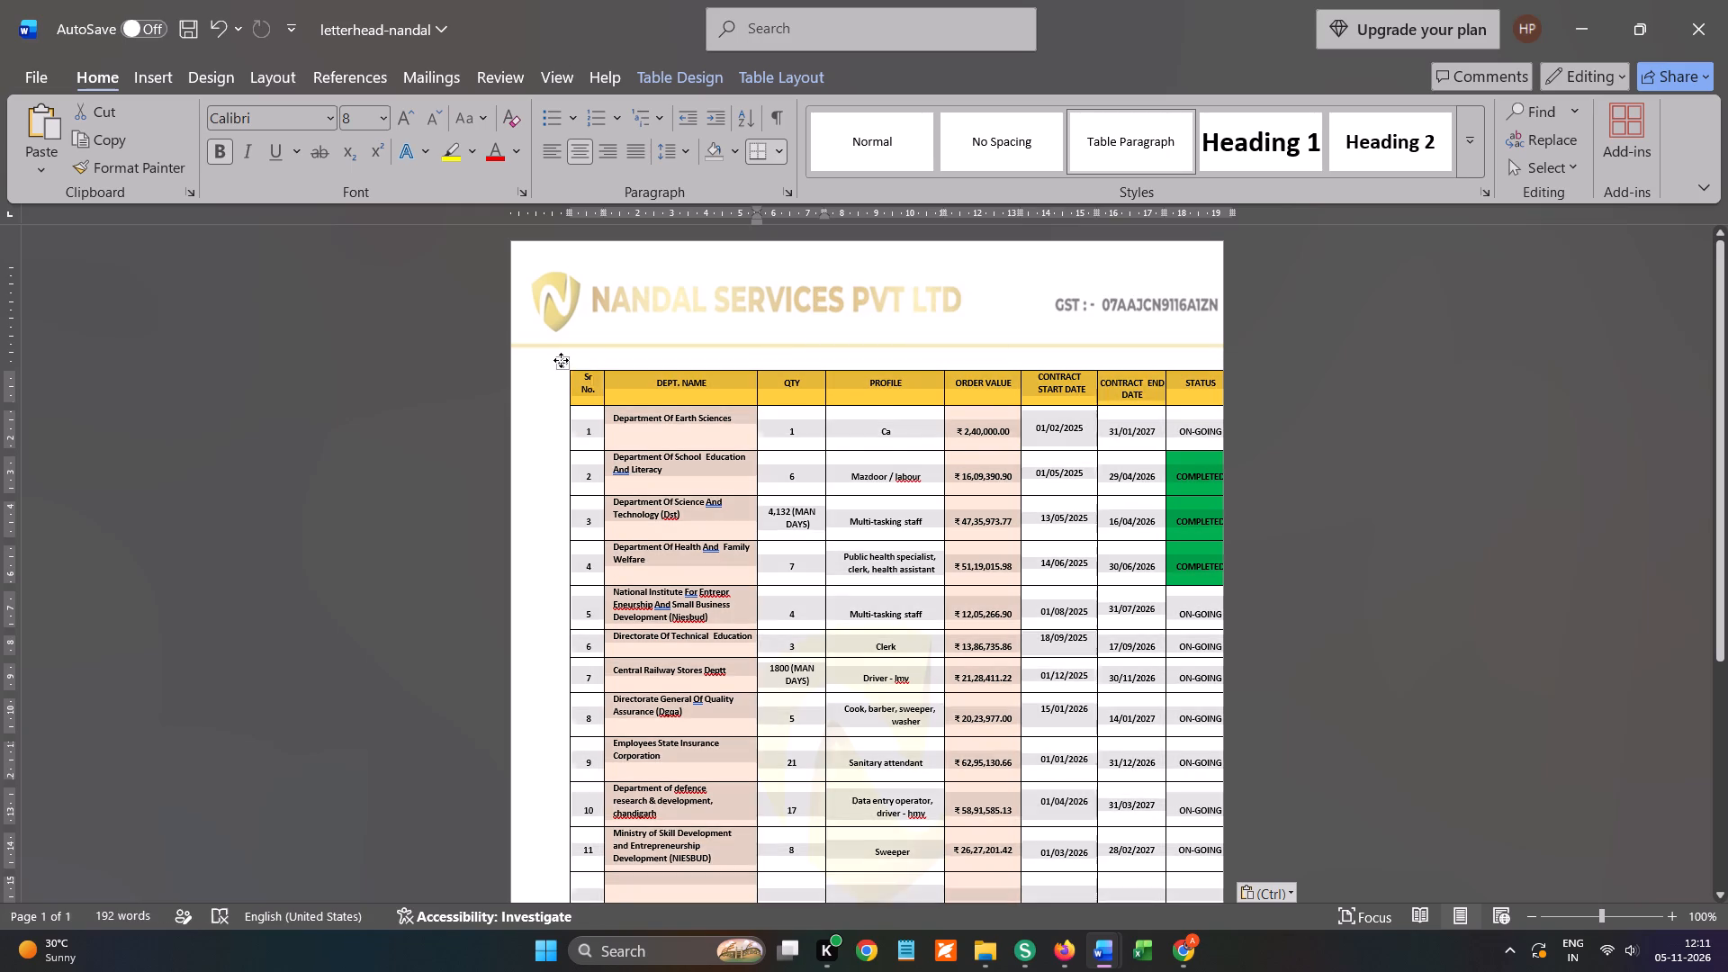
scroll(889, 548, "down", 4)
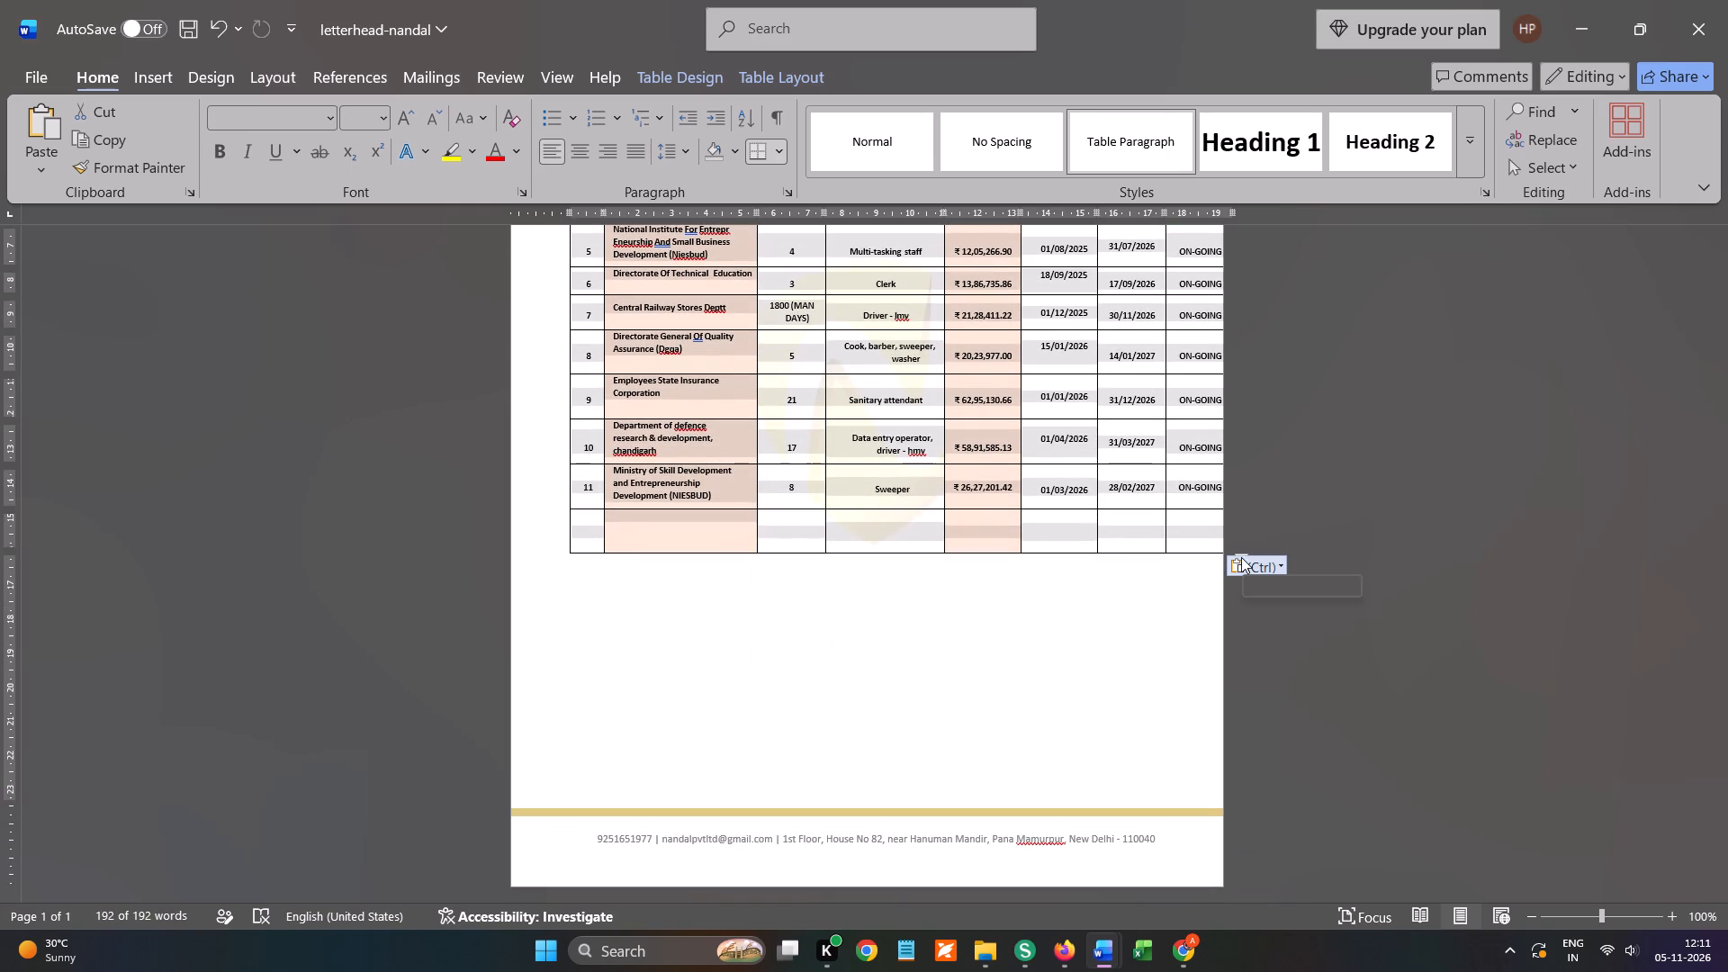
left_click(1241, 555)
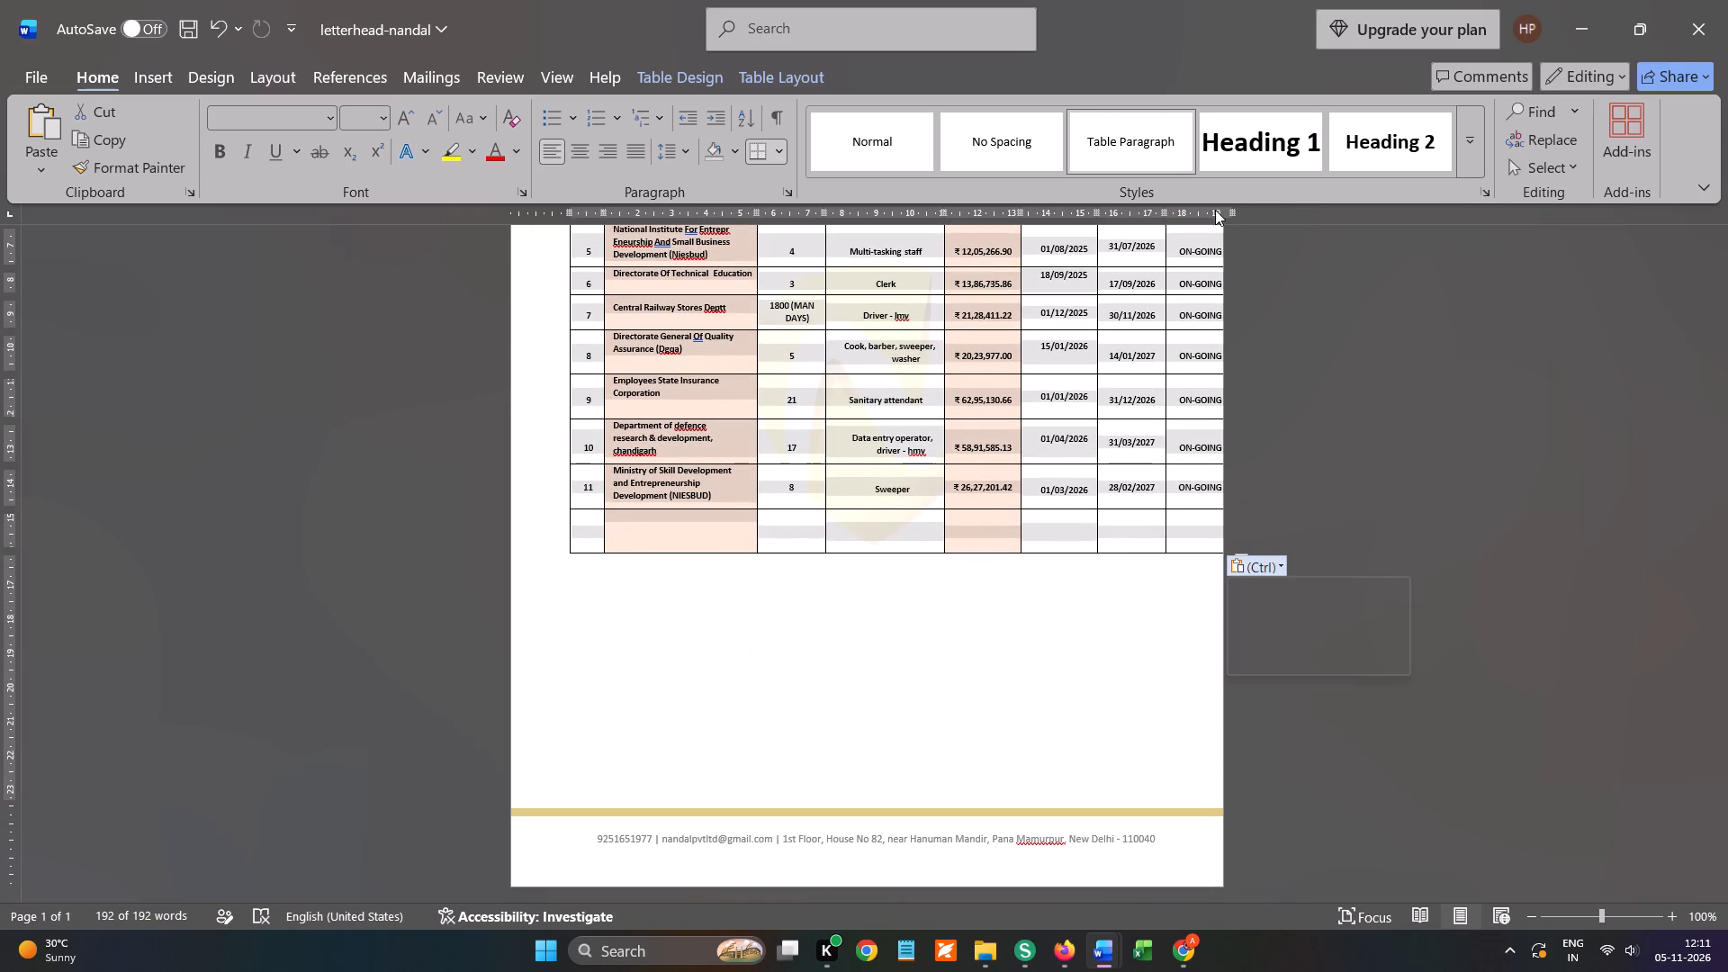
Narrow the Status column by pulling the table's right edge inwards so the table fits within the page width.
left_click(1229, 213)
left_click(1231, 212)
left_click_drag(1229, 210, 1222, 211)
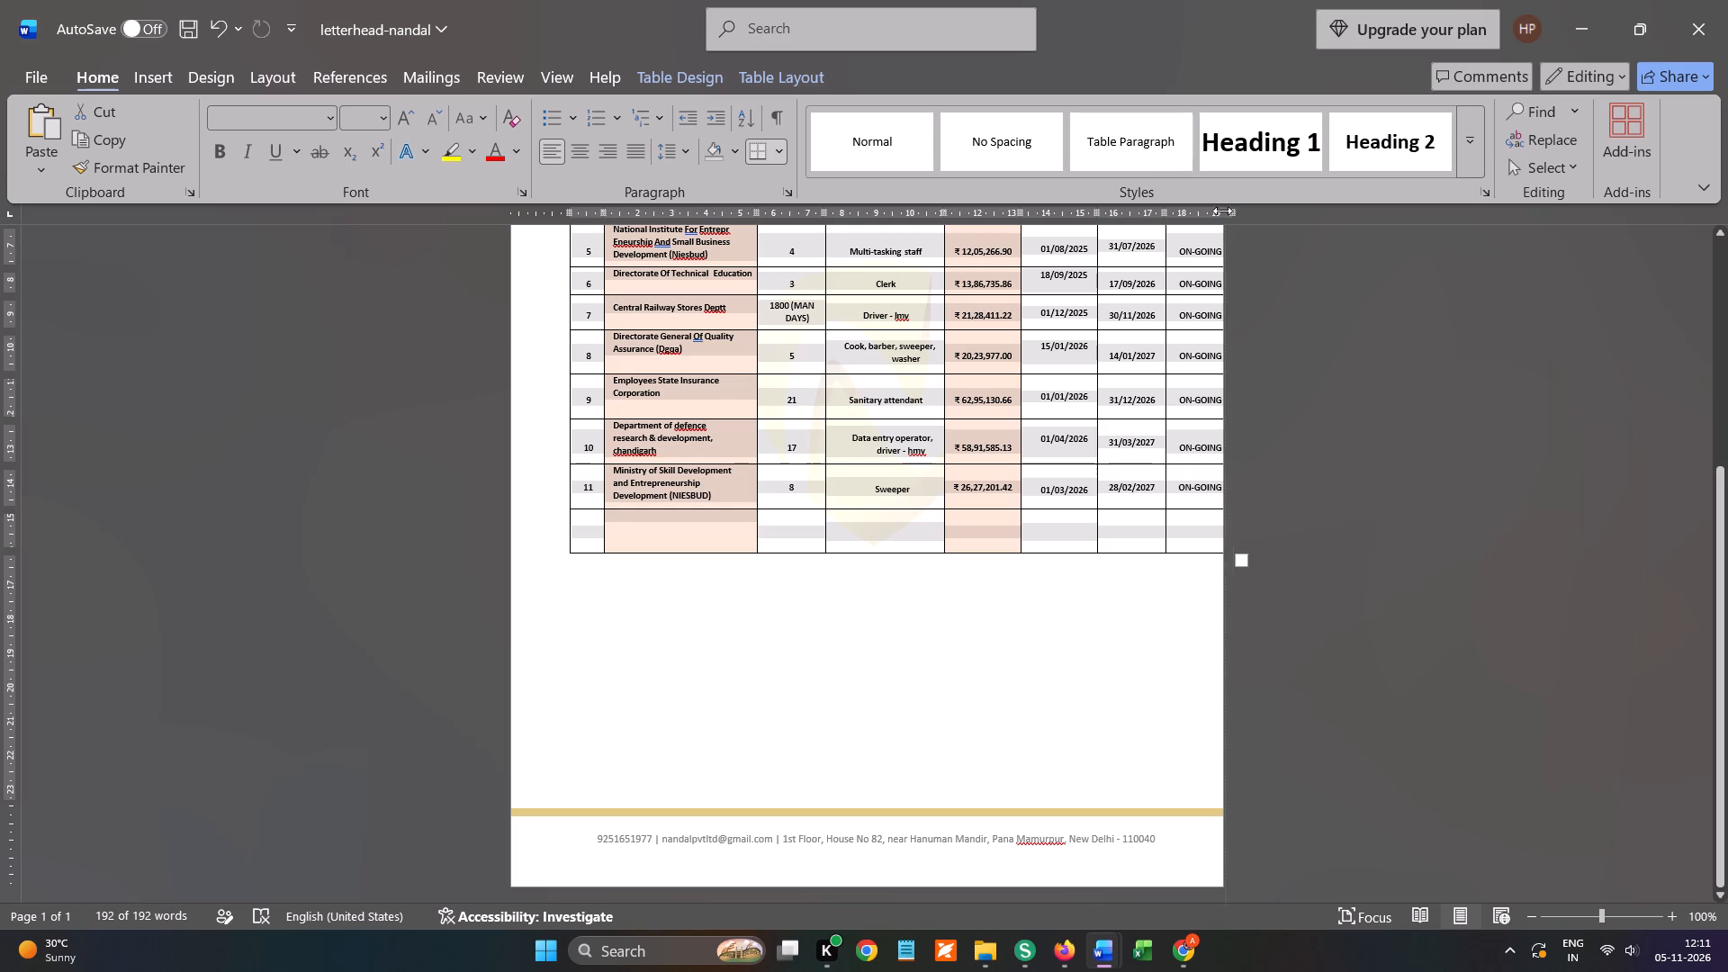
left_click_drag(1222, 211, 1207, 213)
scroll(1120, 399, "up", 4)
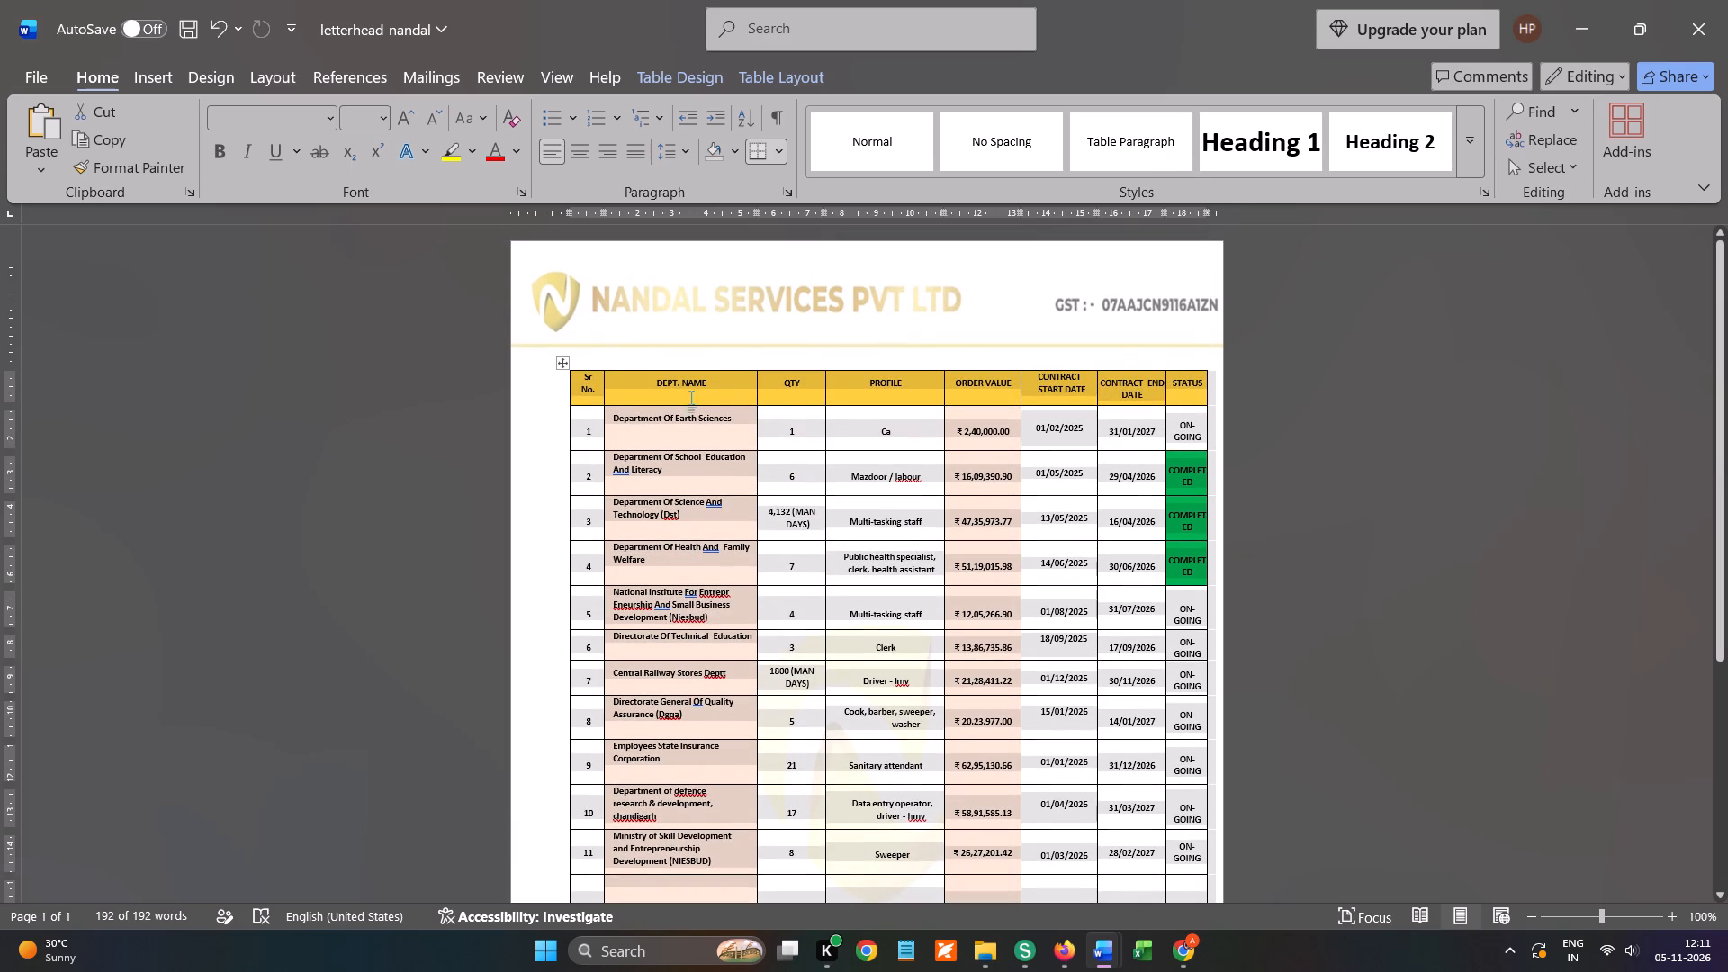
Select the whole contract order table and reduce the page's left margin so the table sits closer to the left page edge.
left_click(546, 387)
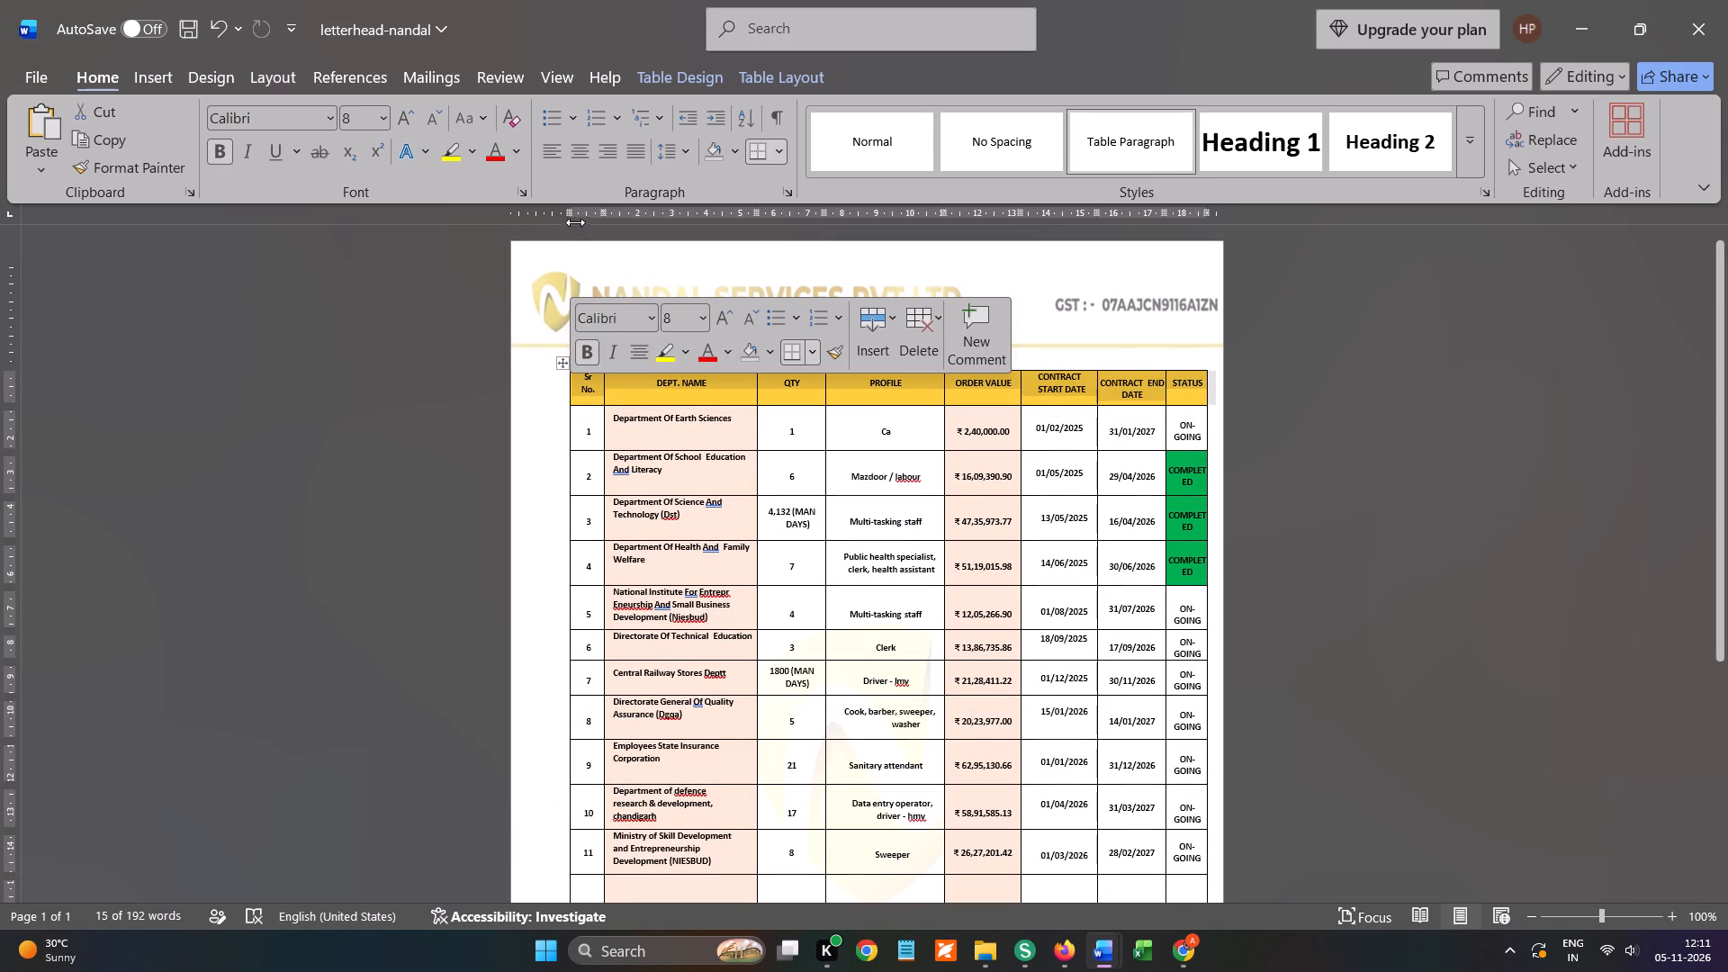
left_click(571, 211)
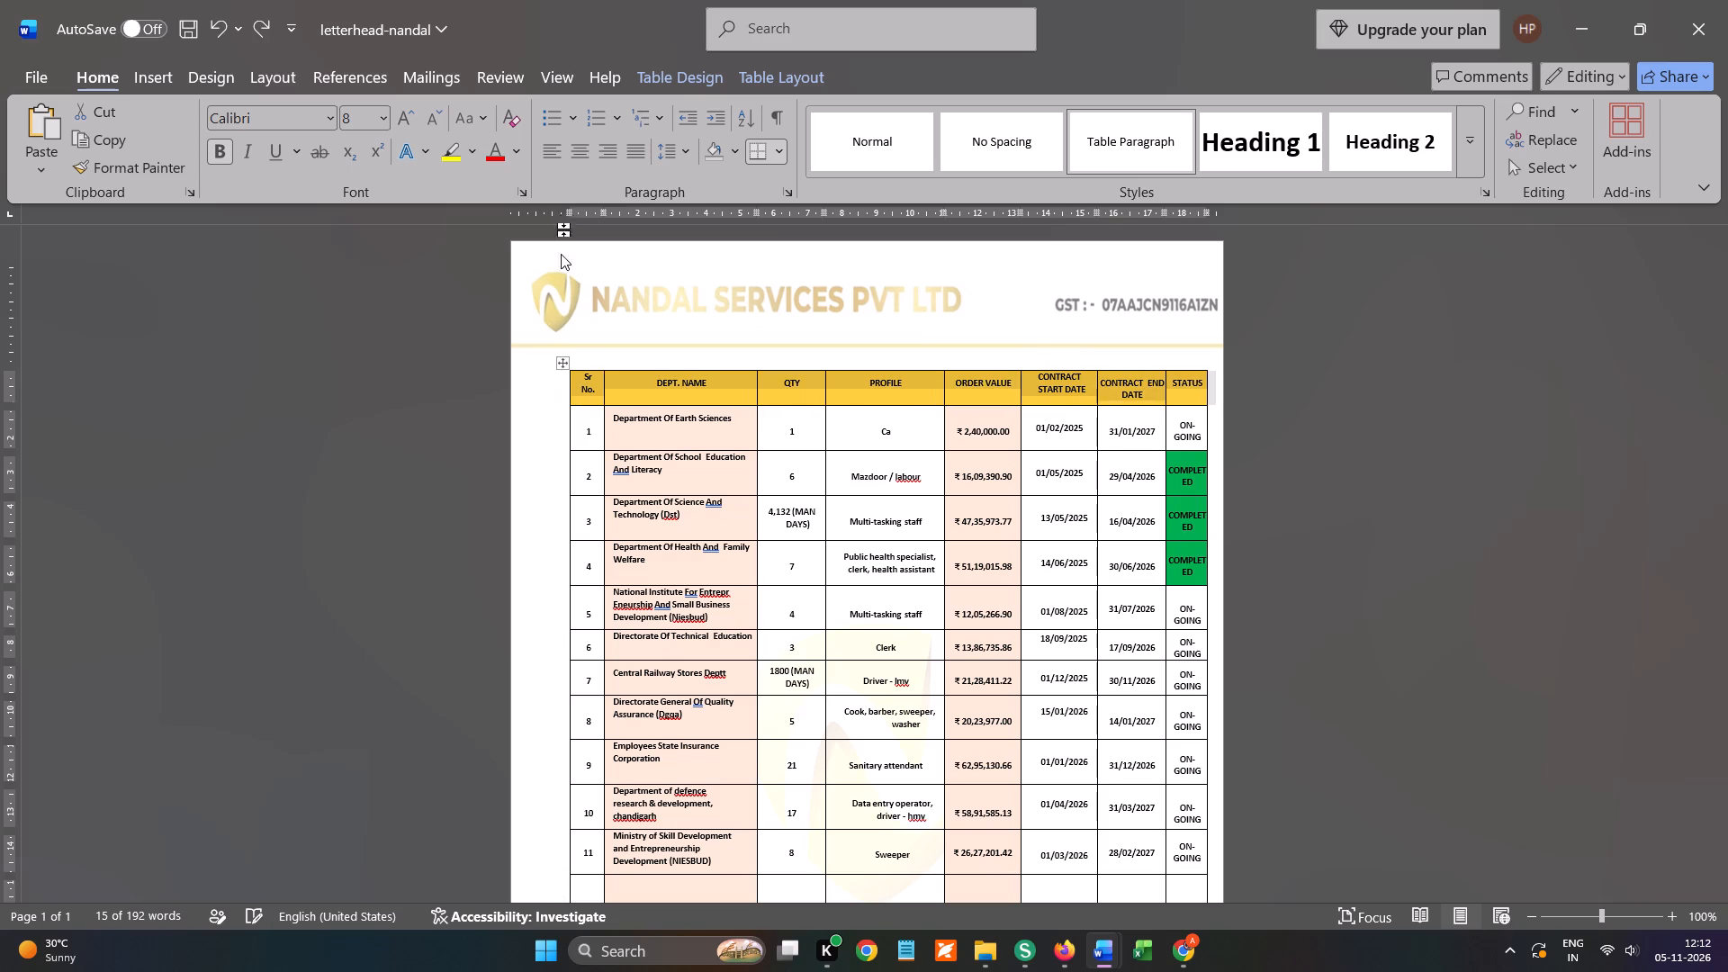
left_click_drag(539, 383, 833, 945)
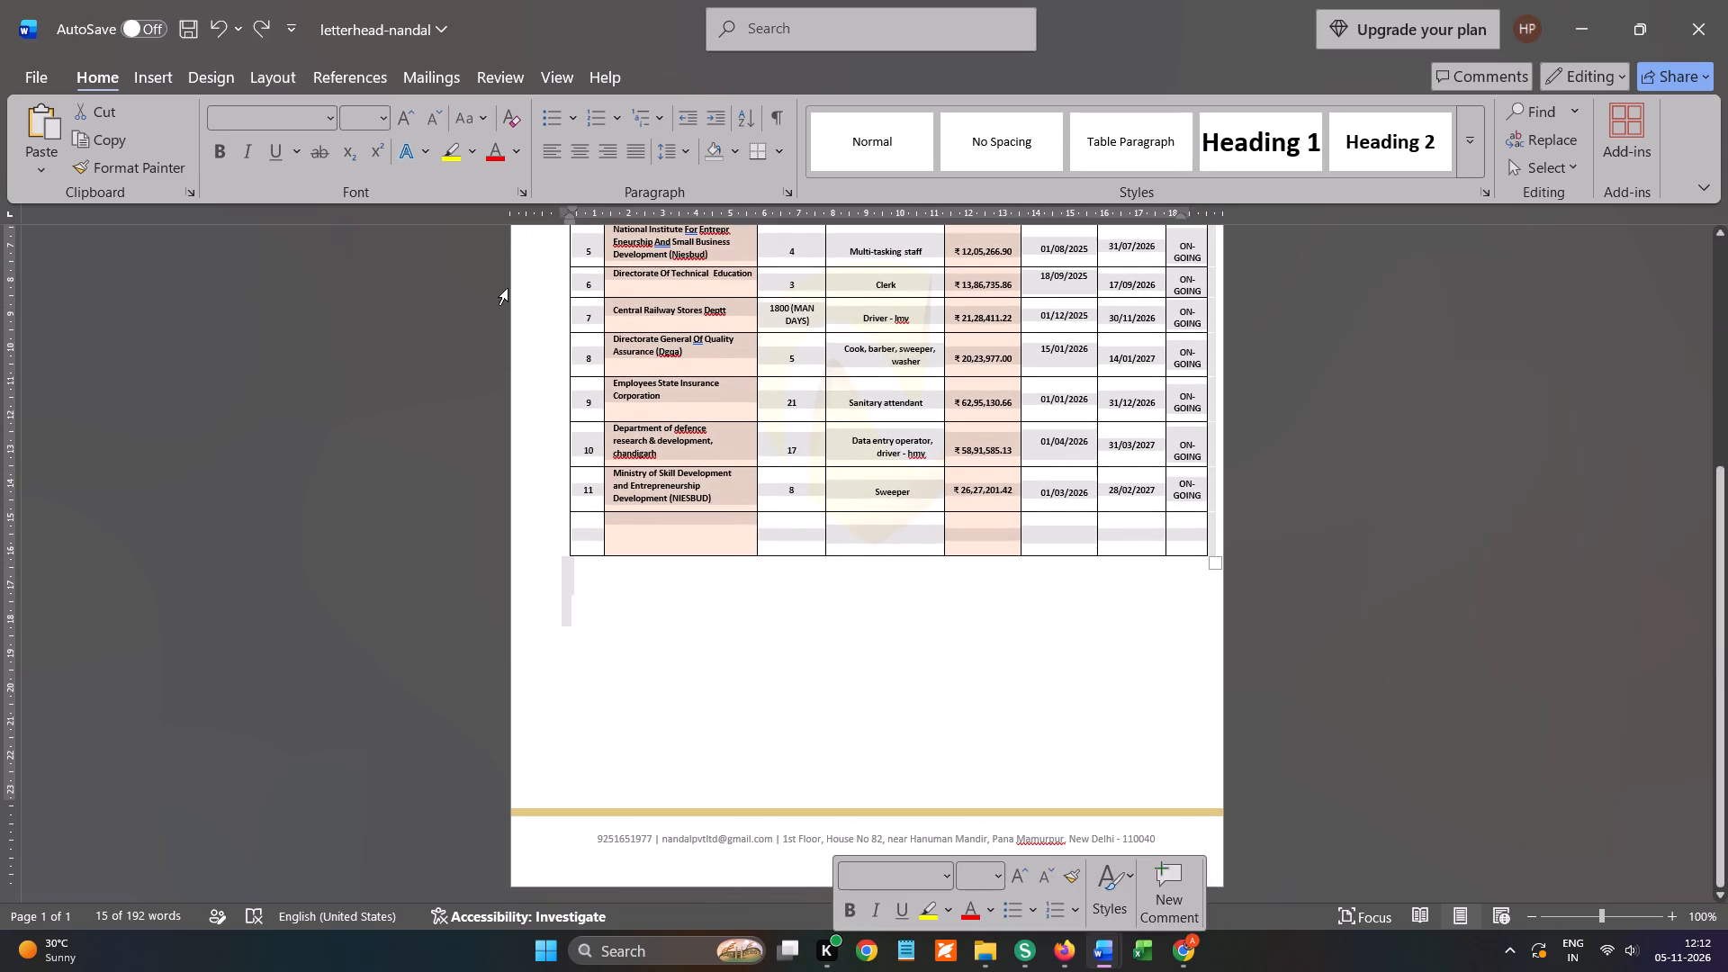
scroll(575, 335, "up", 6)
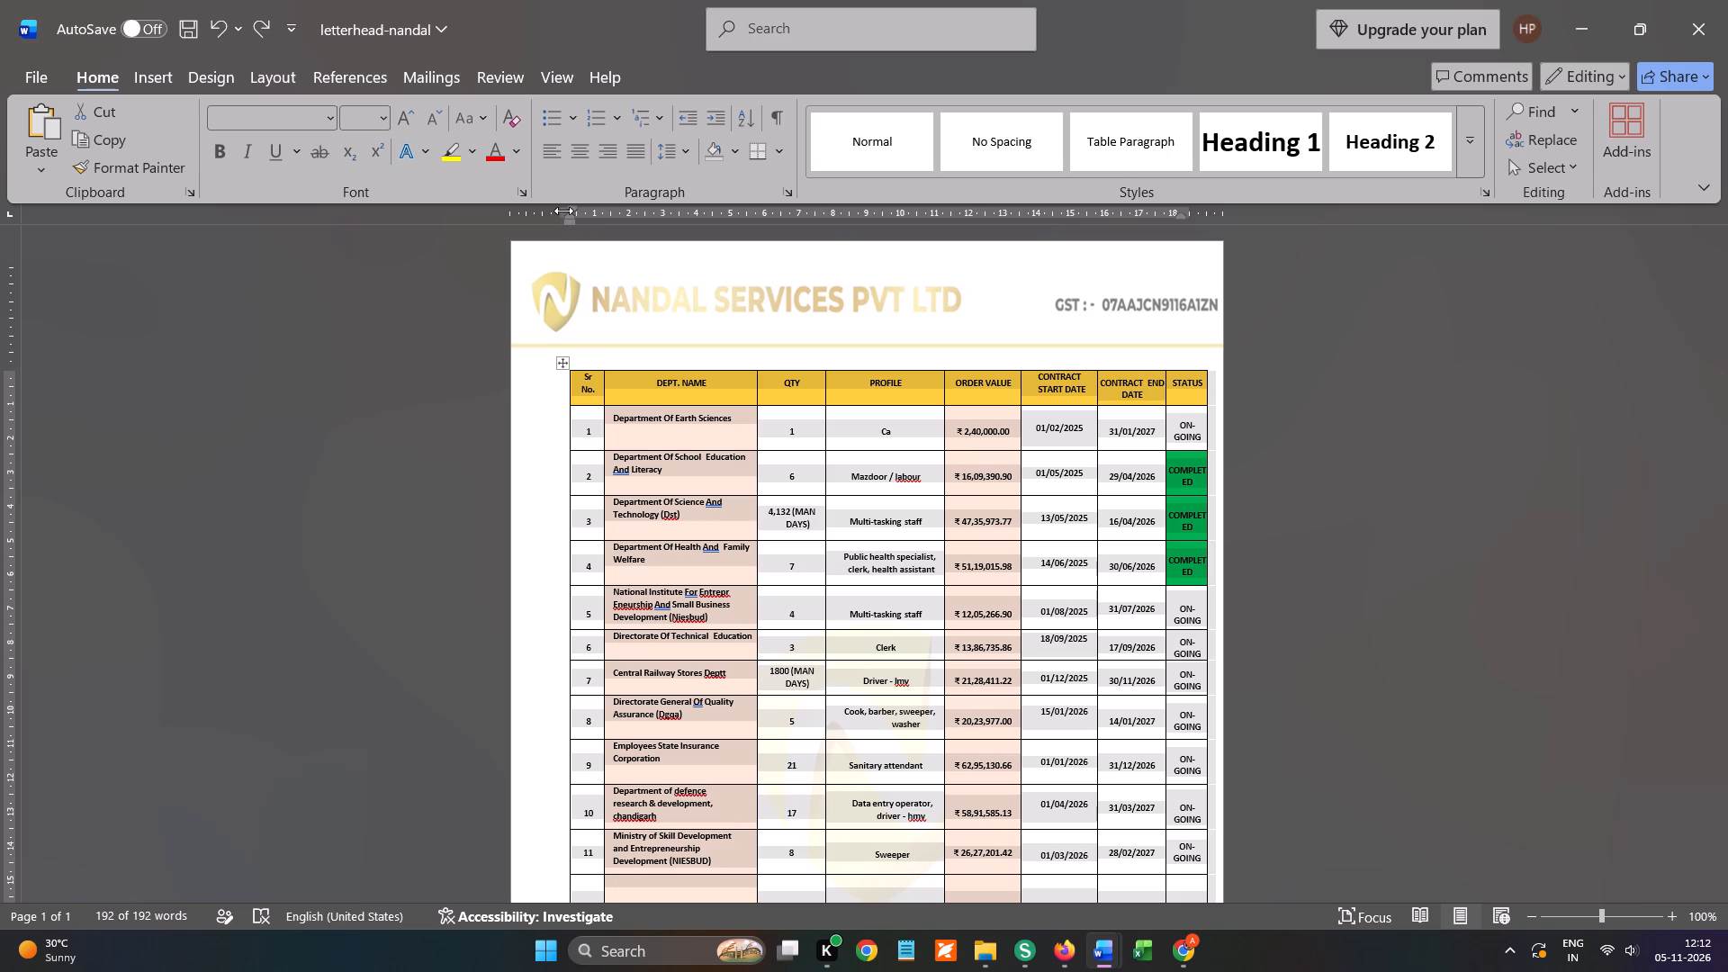
left_click_drag(563, 211, 542, 211)
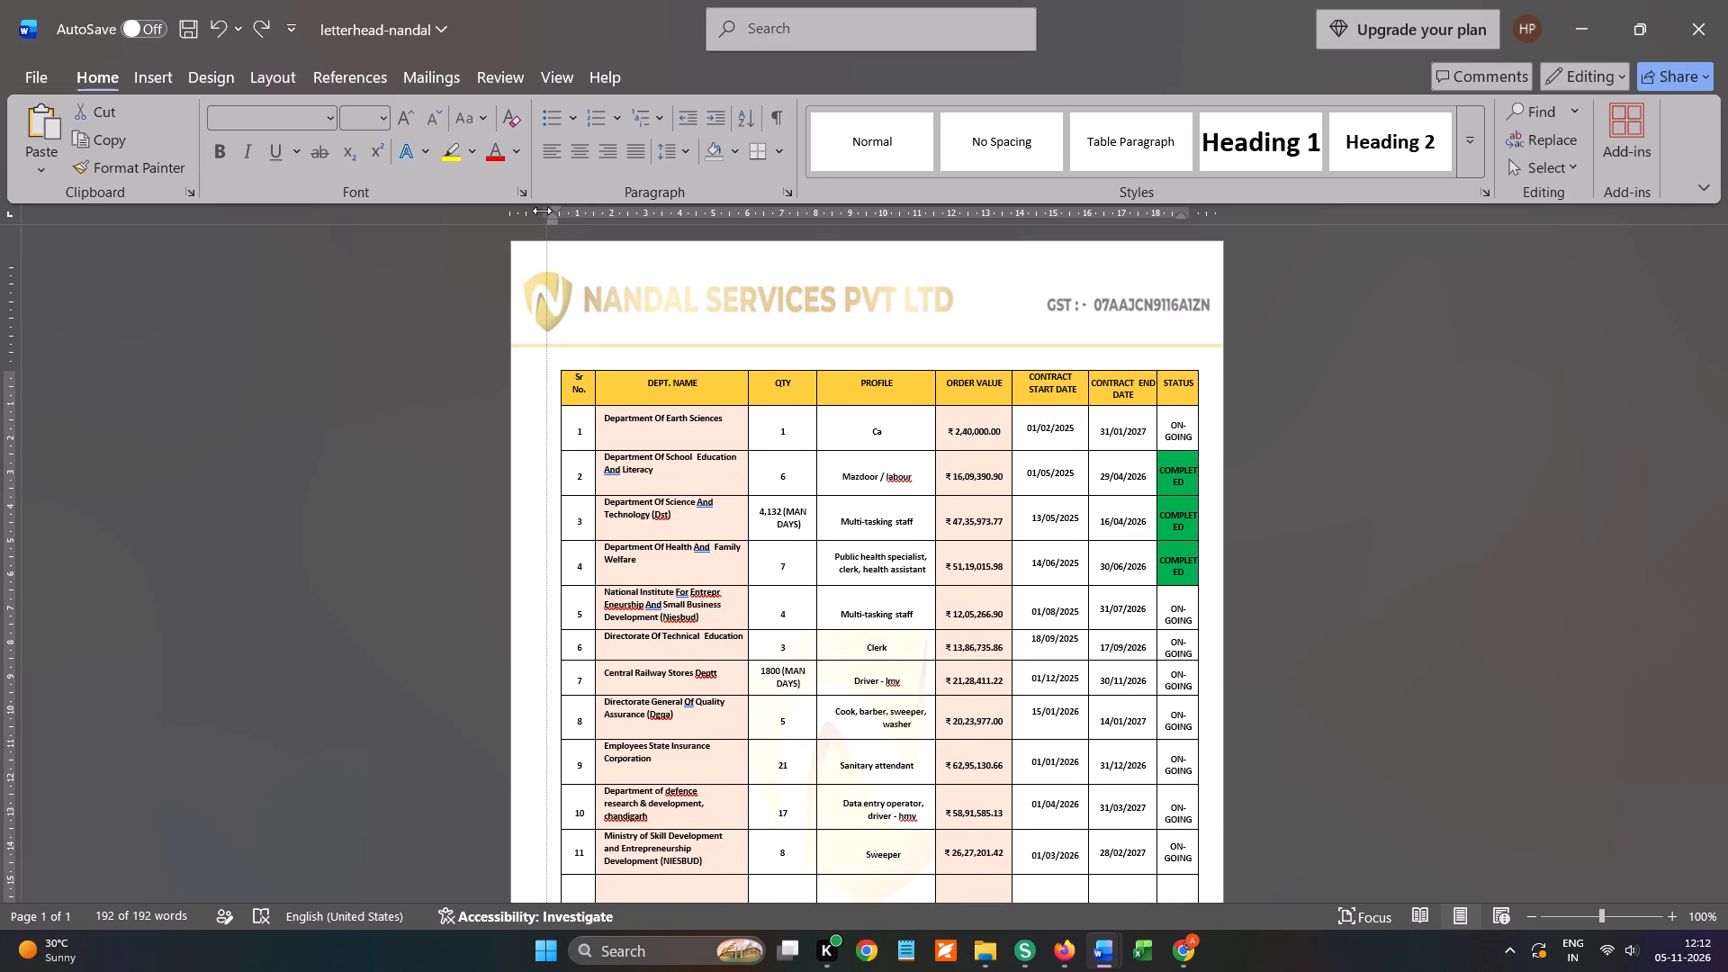
left_click_drag(542, 211, 544, 211)
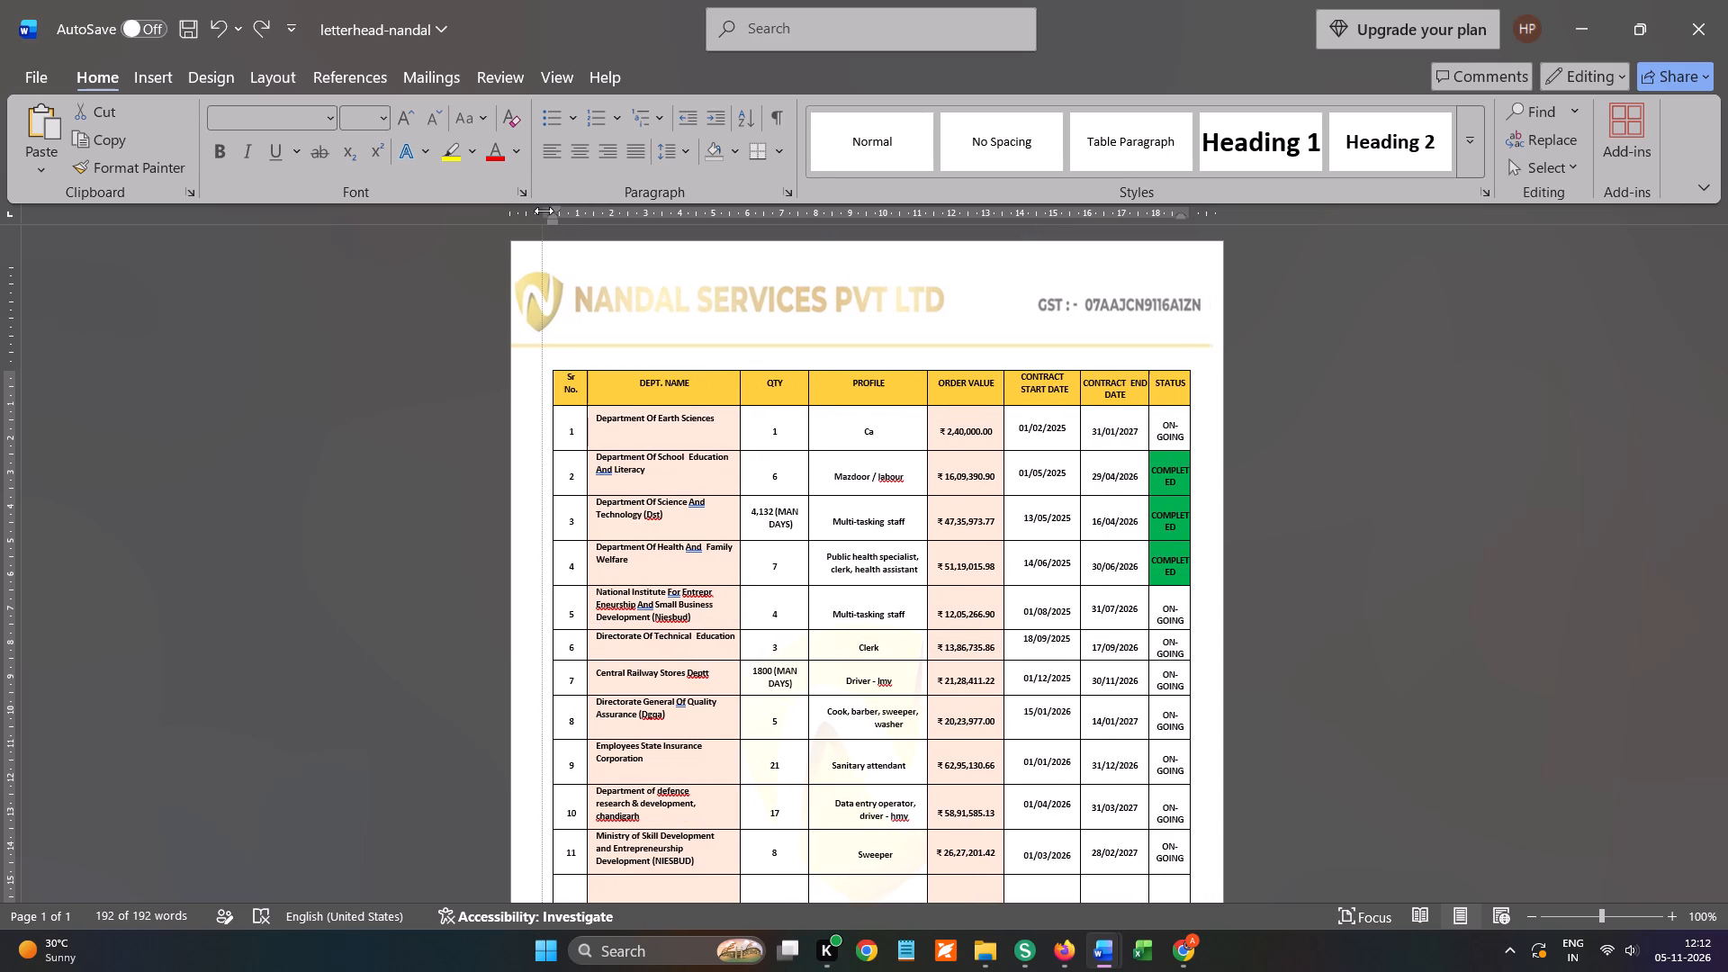
left_click_drag(544, 211, 545, 211)
left_click_drag(545, 211, 550, 210)
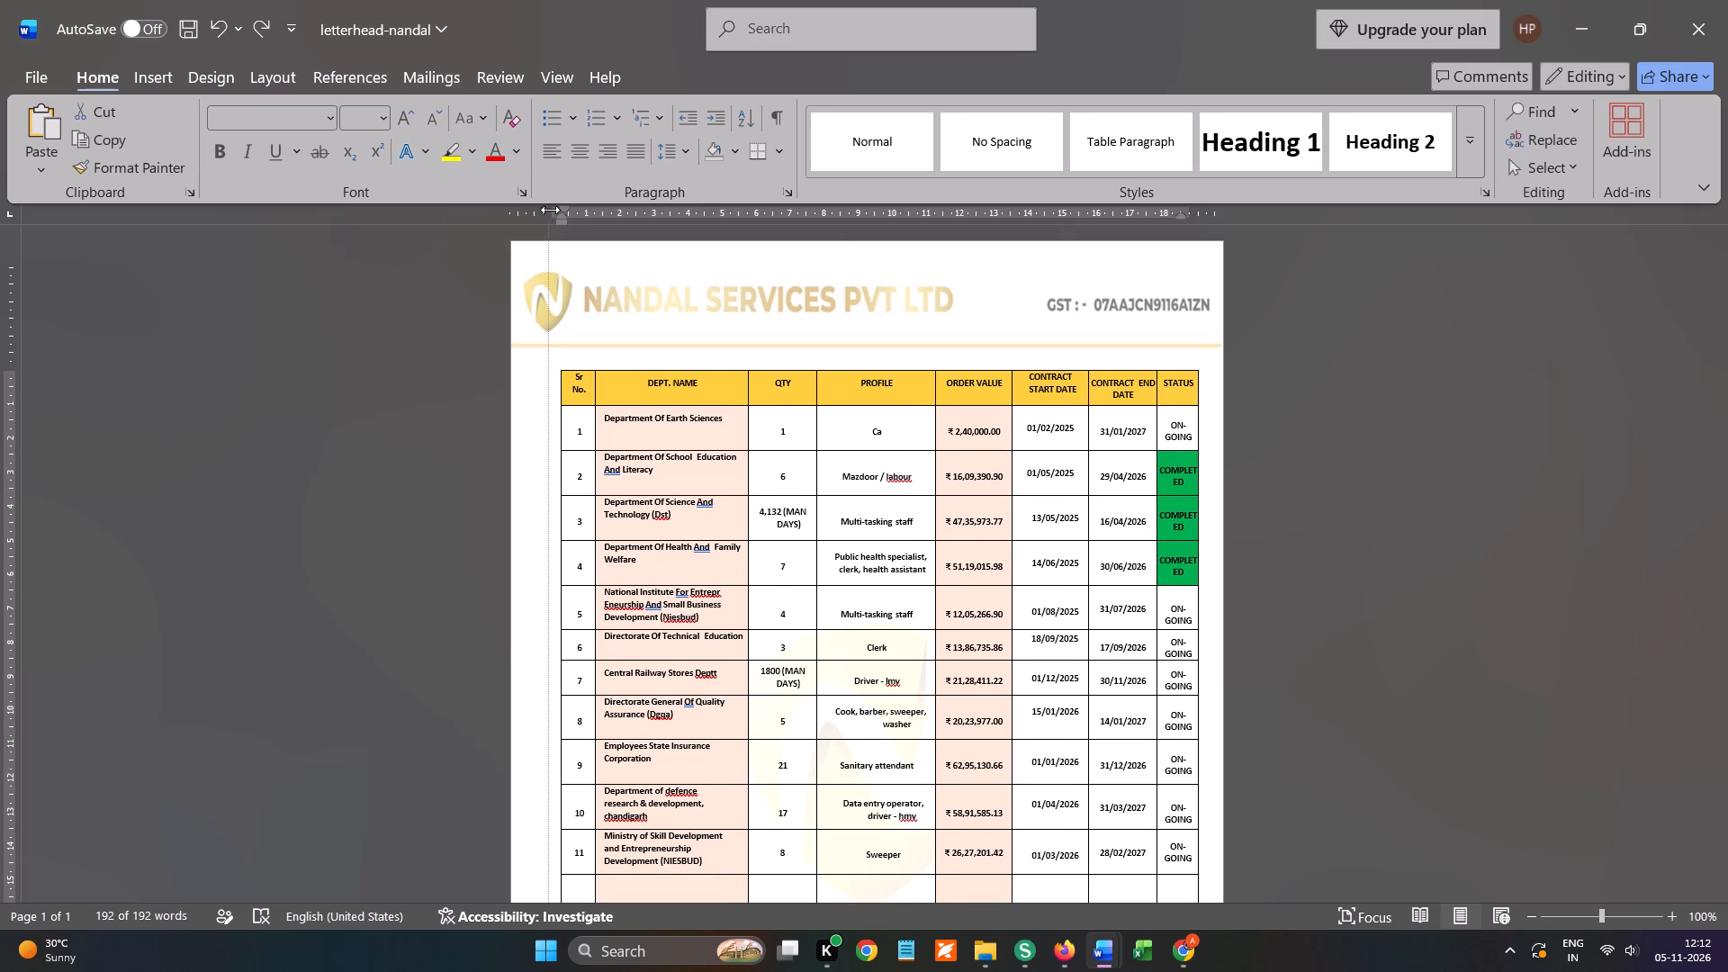
left_click_drag(550, 210, 544, 210)
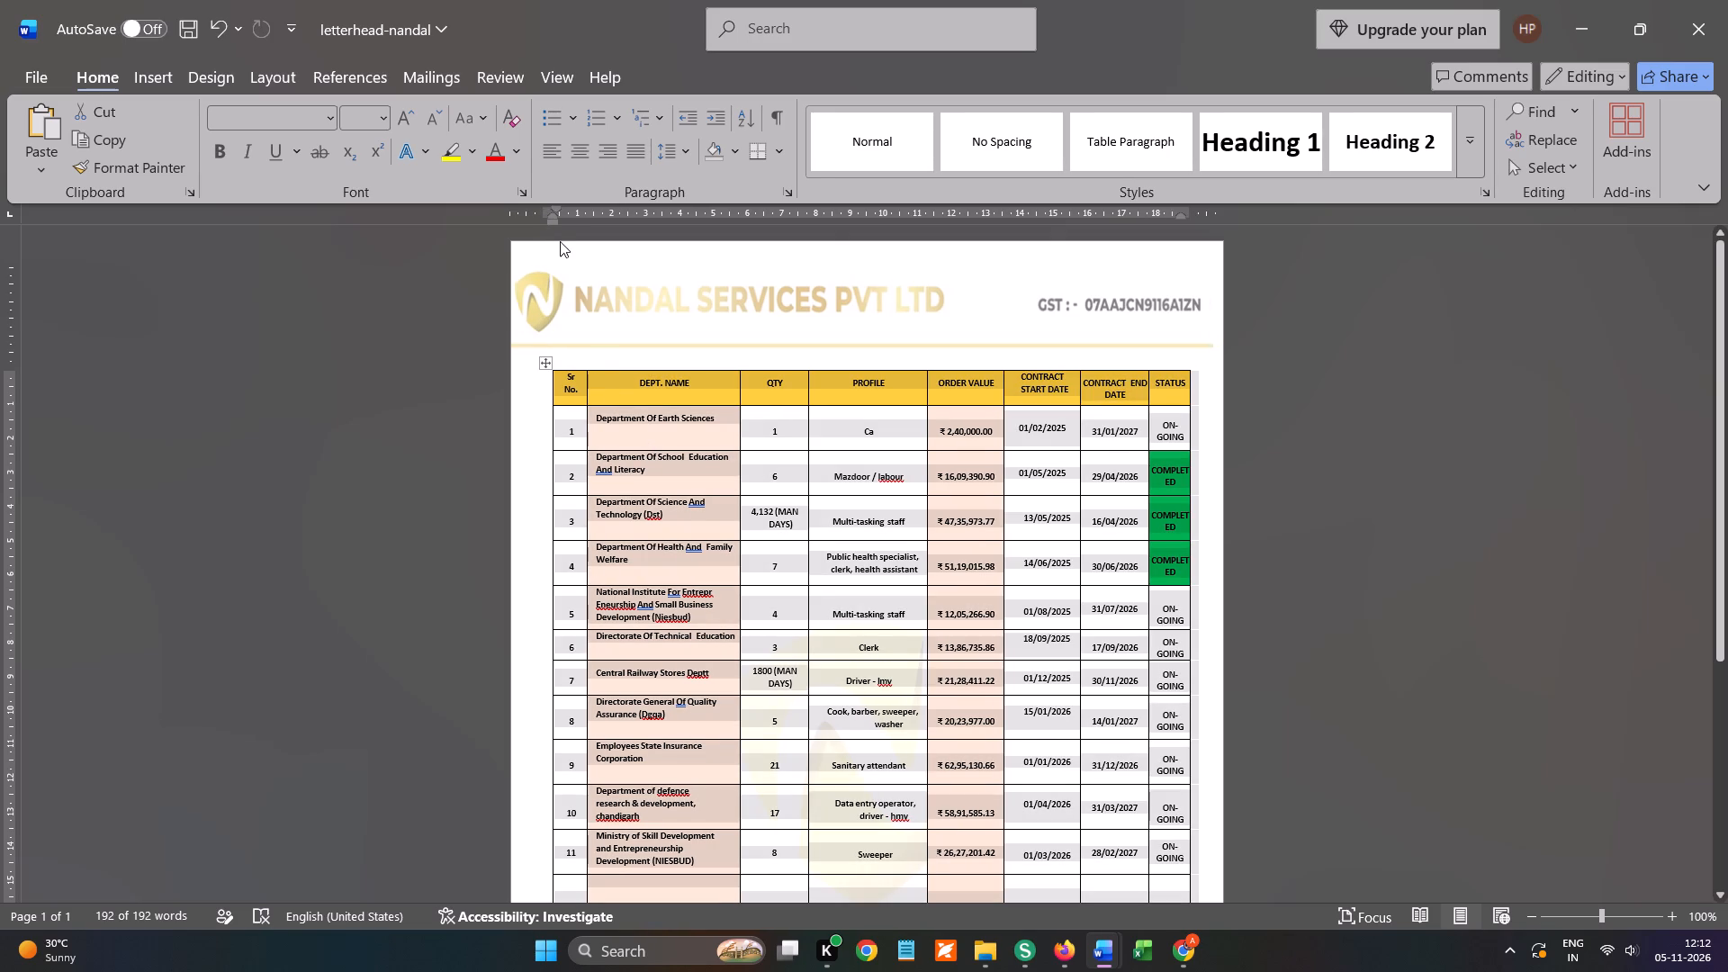
Remove the first-line and hanging left indents from the table text so it starts at the cell edges.
left_click(551, 217)
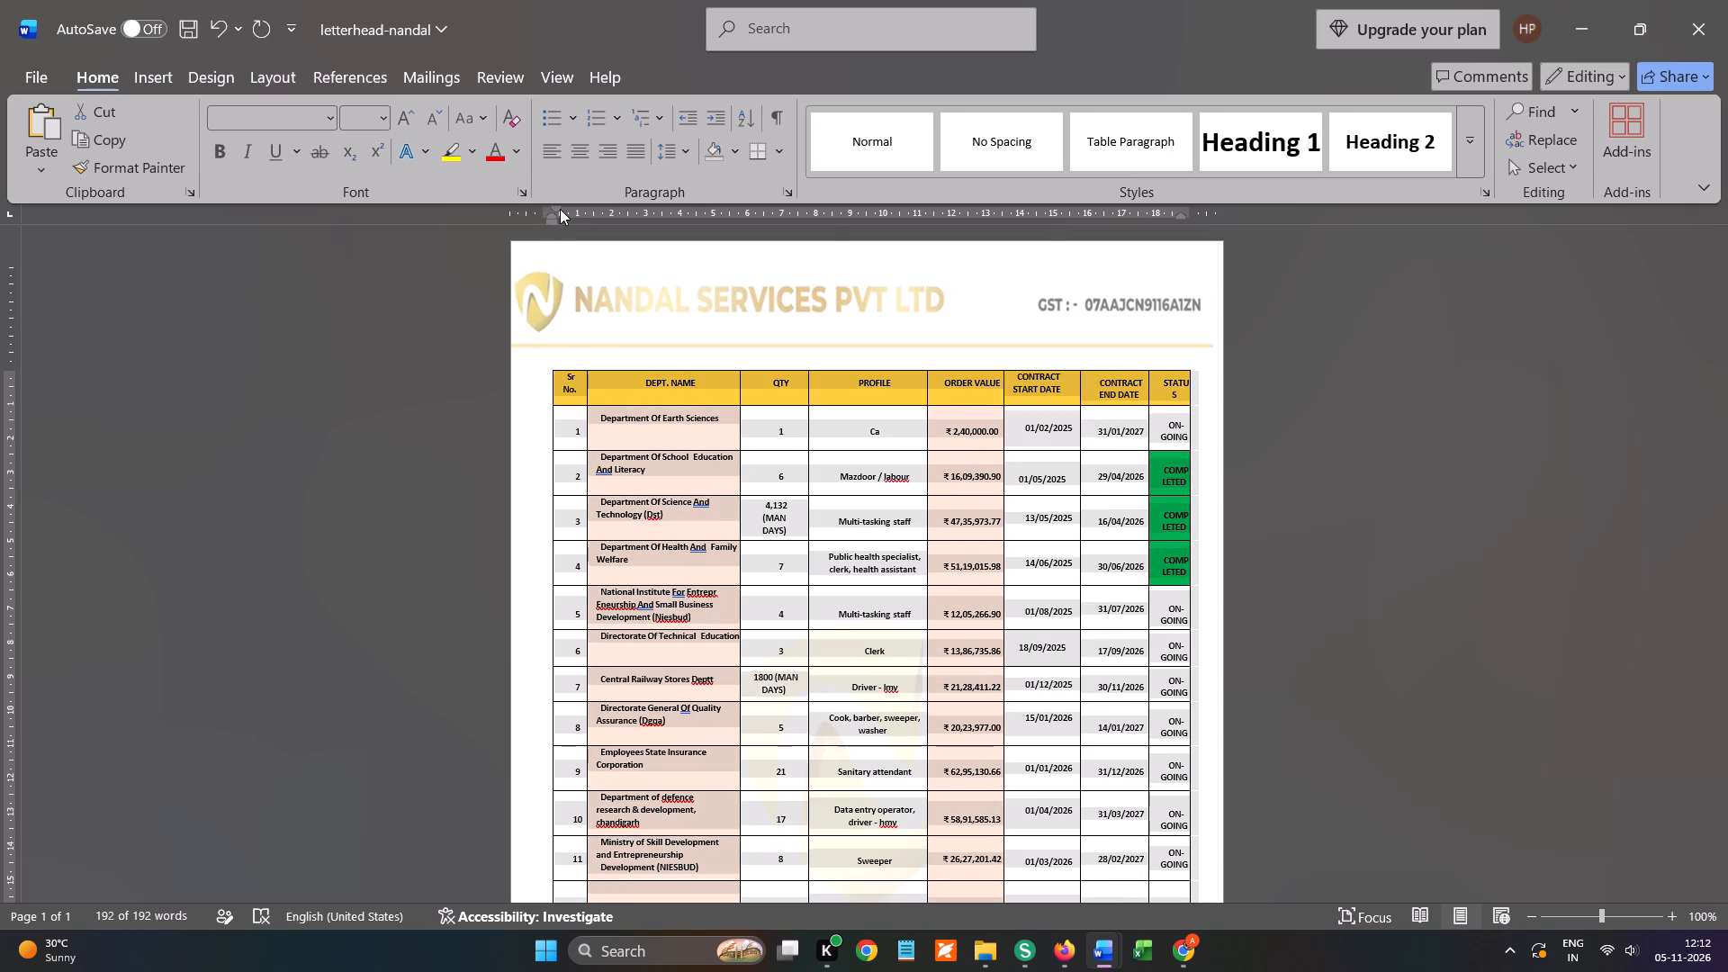
left_click_drag(554, 205, 543, 205)
left_click_drag(550, 215, 542, 215)
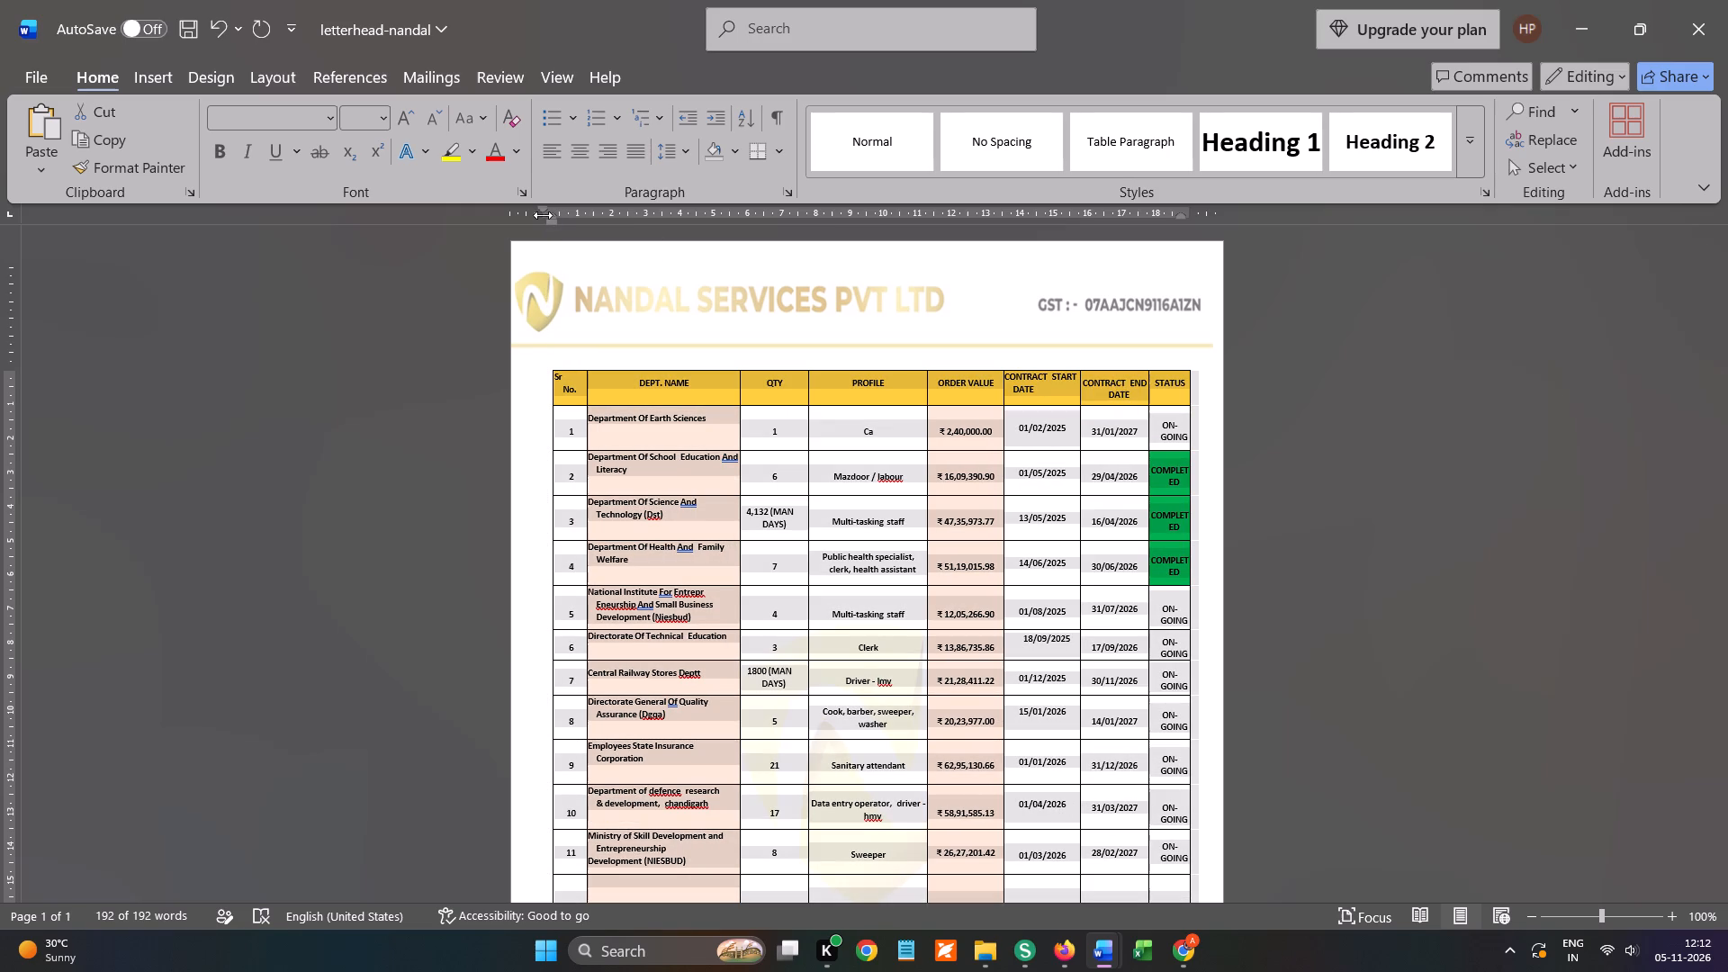
left_click(548, 220)
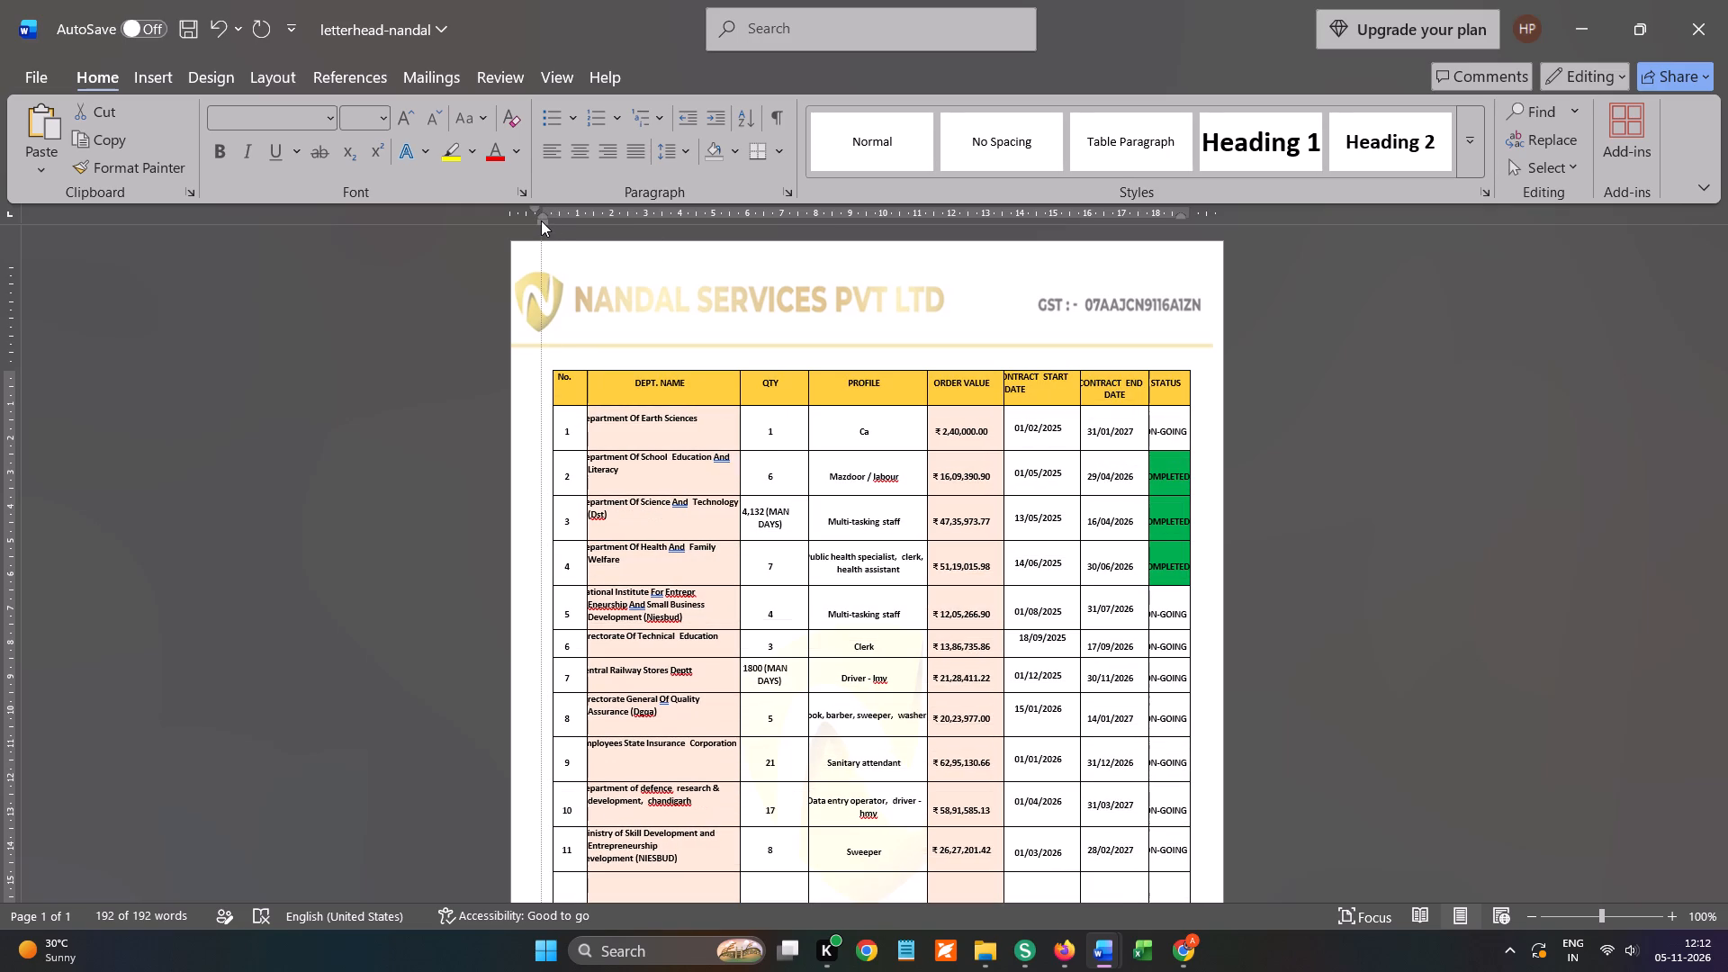
left_click(536, 208)
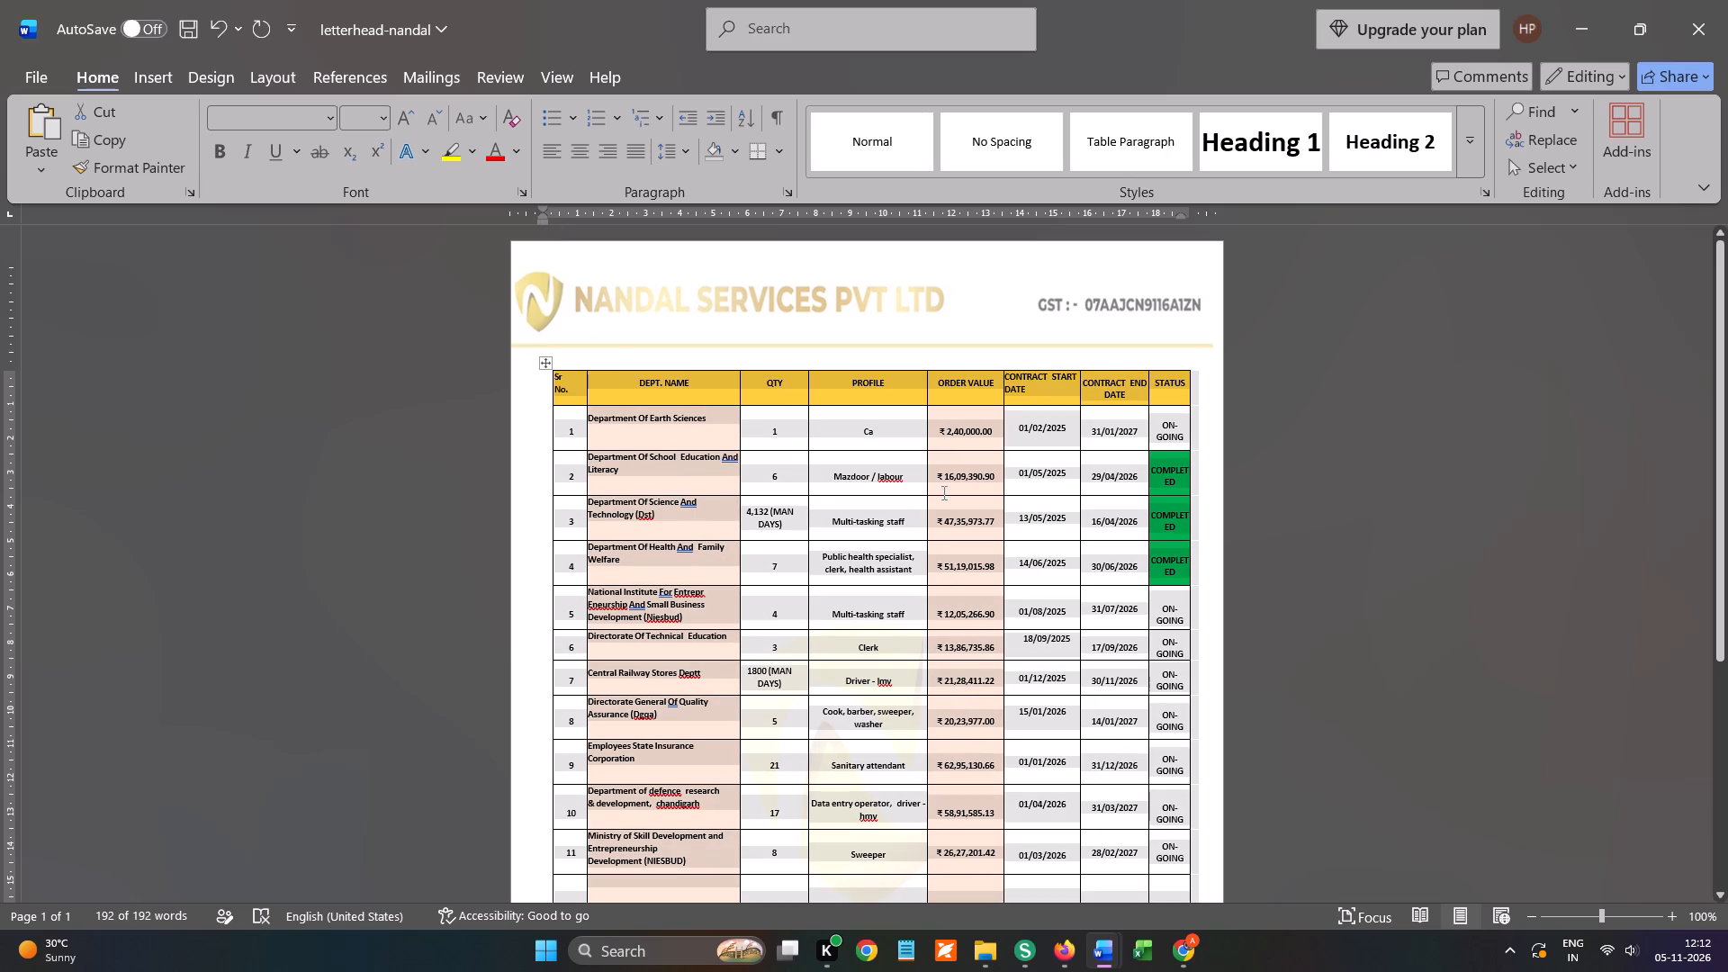
Adjust the table text's right indent and move the page's right margin slightly outward.
left_click(1179, 216)
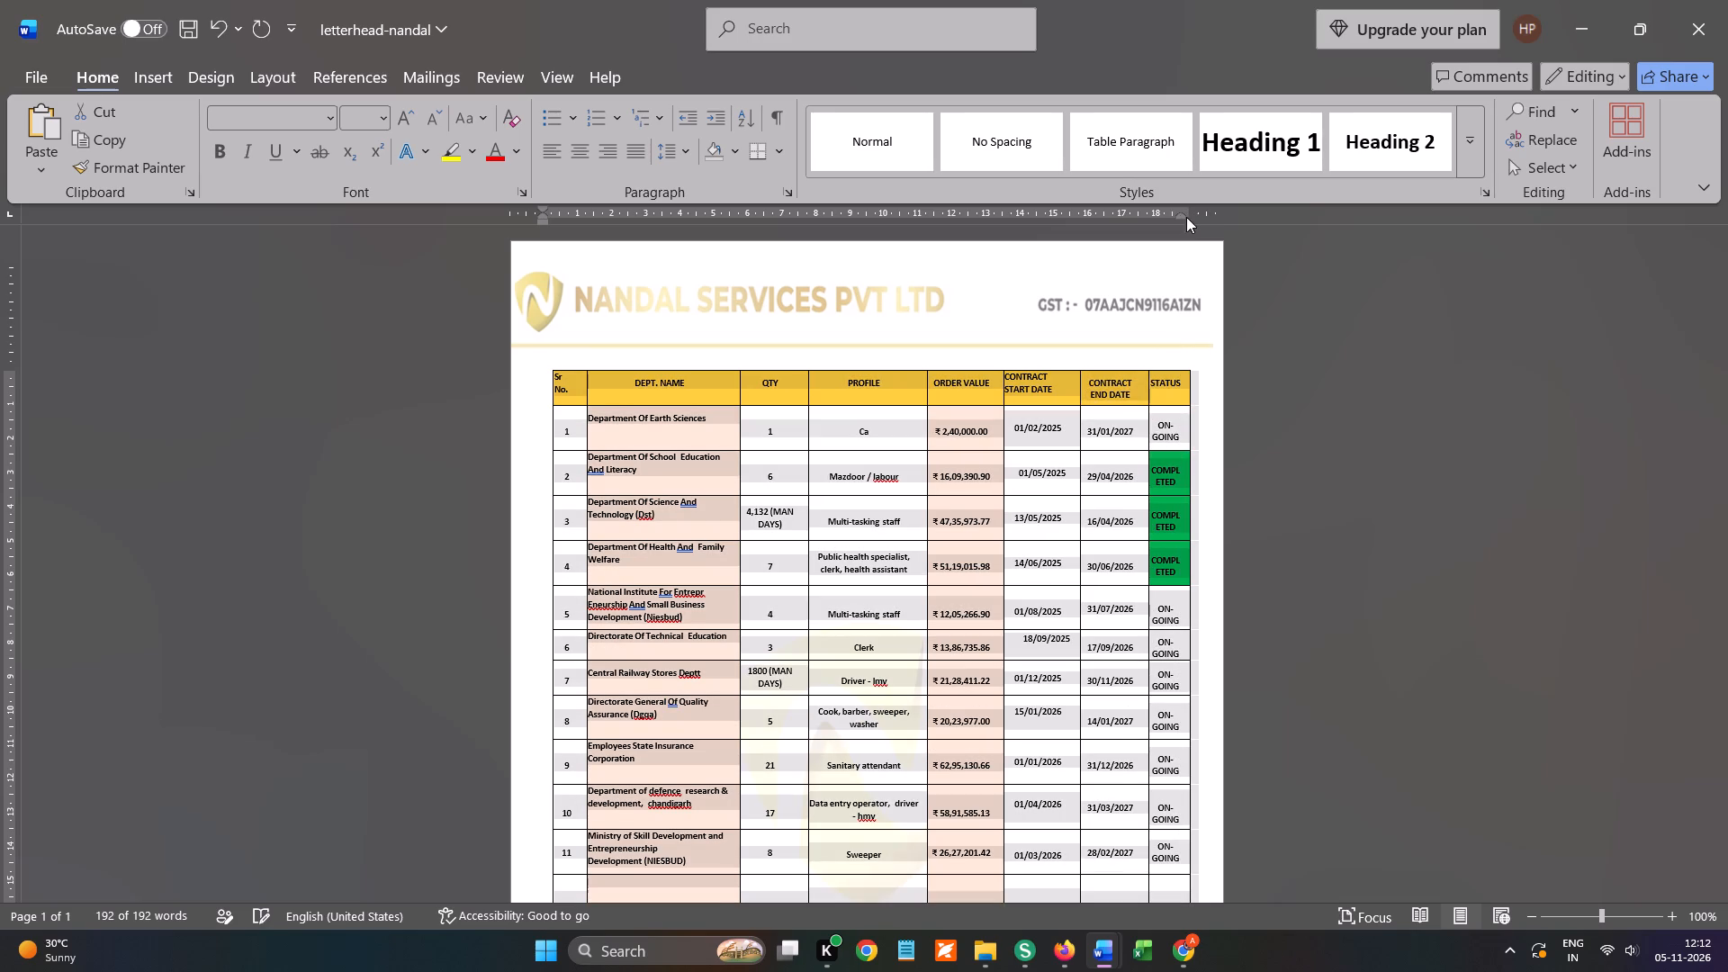
left_click_drag(1188, 212, 1203, 212)
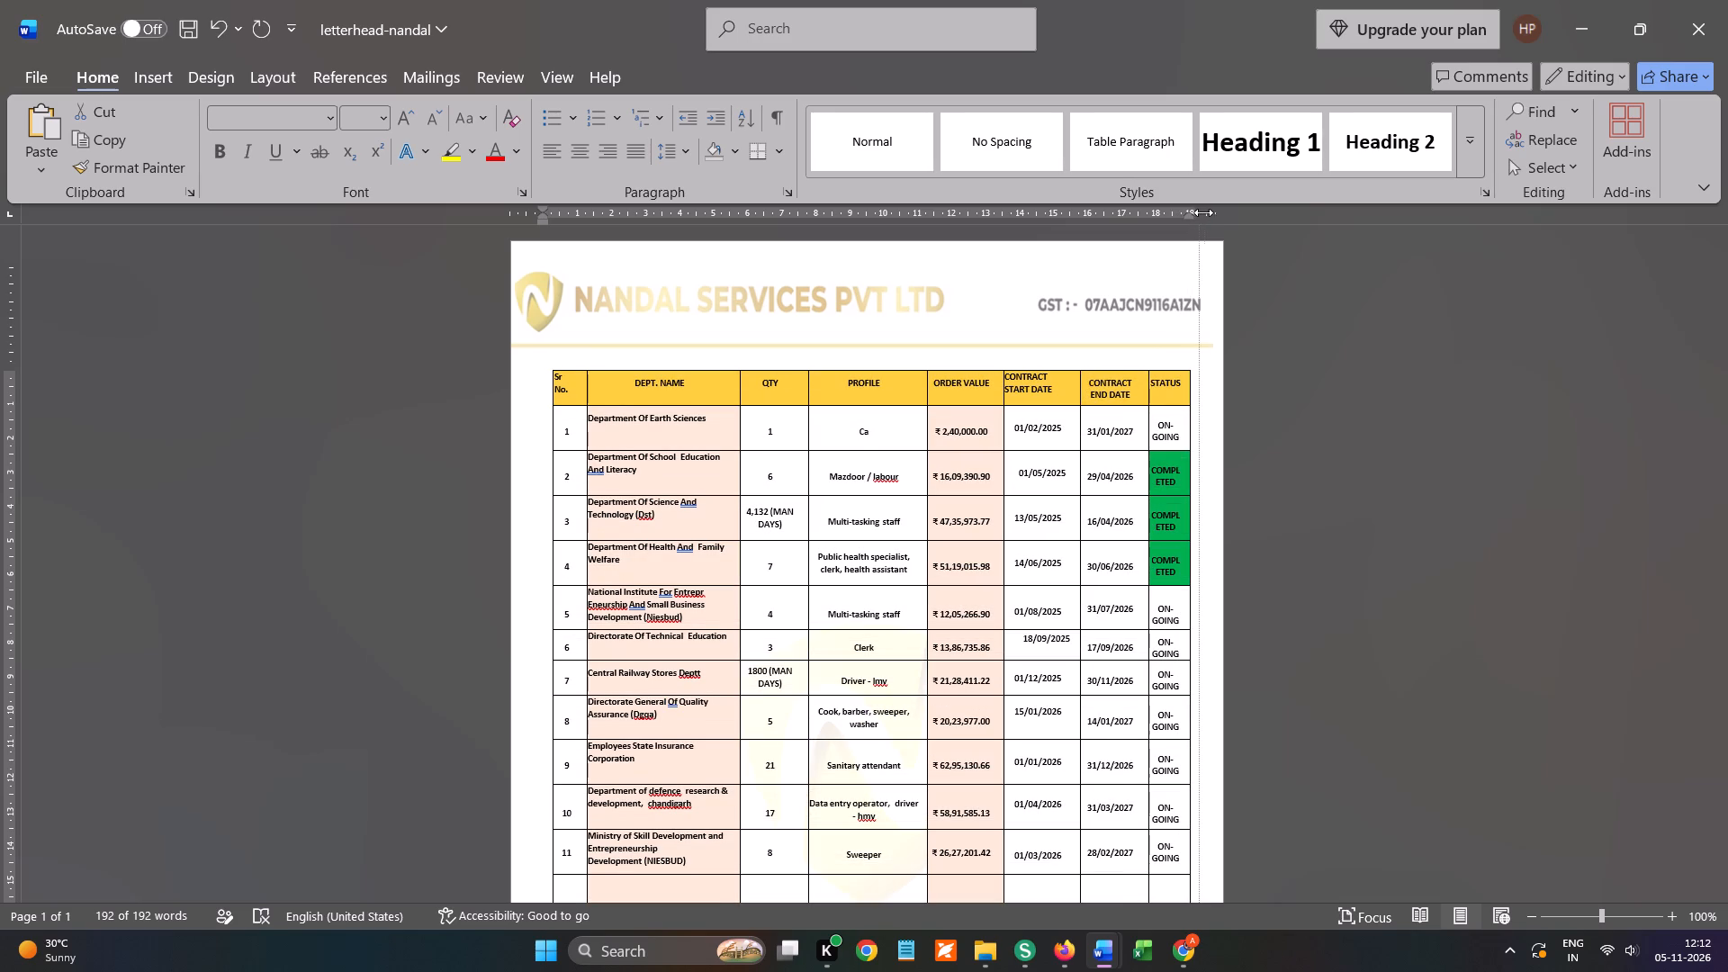
left_click_drag(1203, 212, 1206, 212)
left_click(1244, 340)
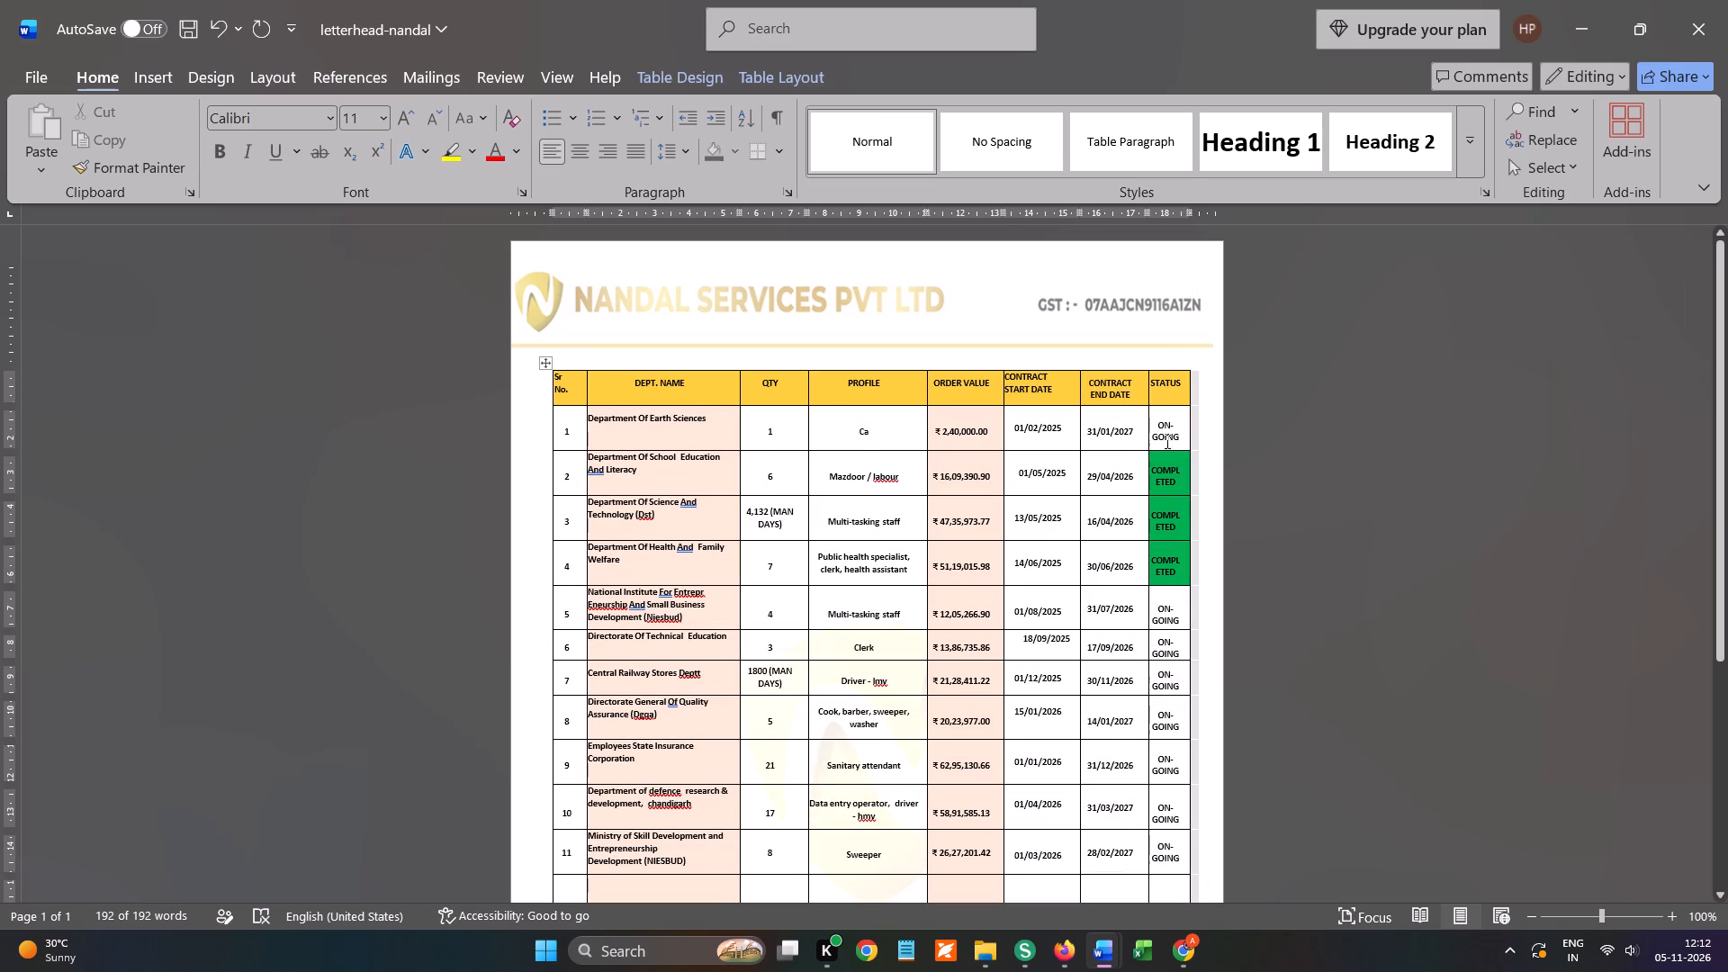
Widen the Status column by extending the table's right edge almost to the page edge so each status fits on one line.
left_click(1031, 513)
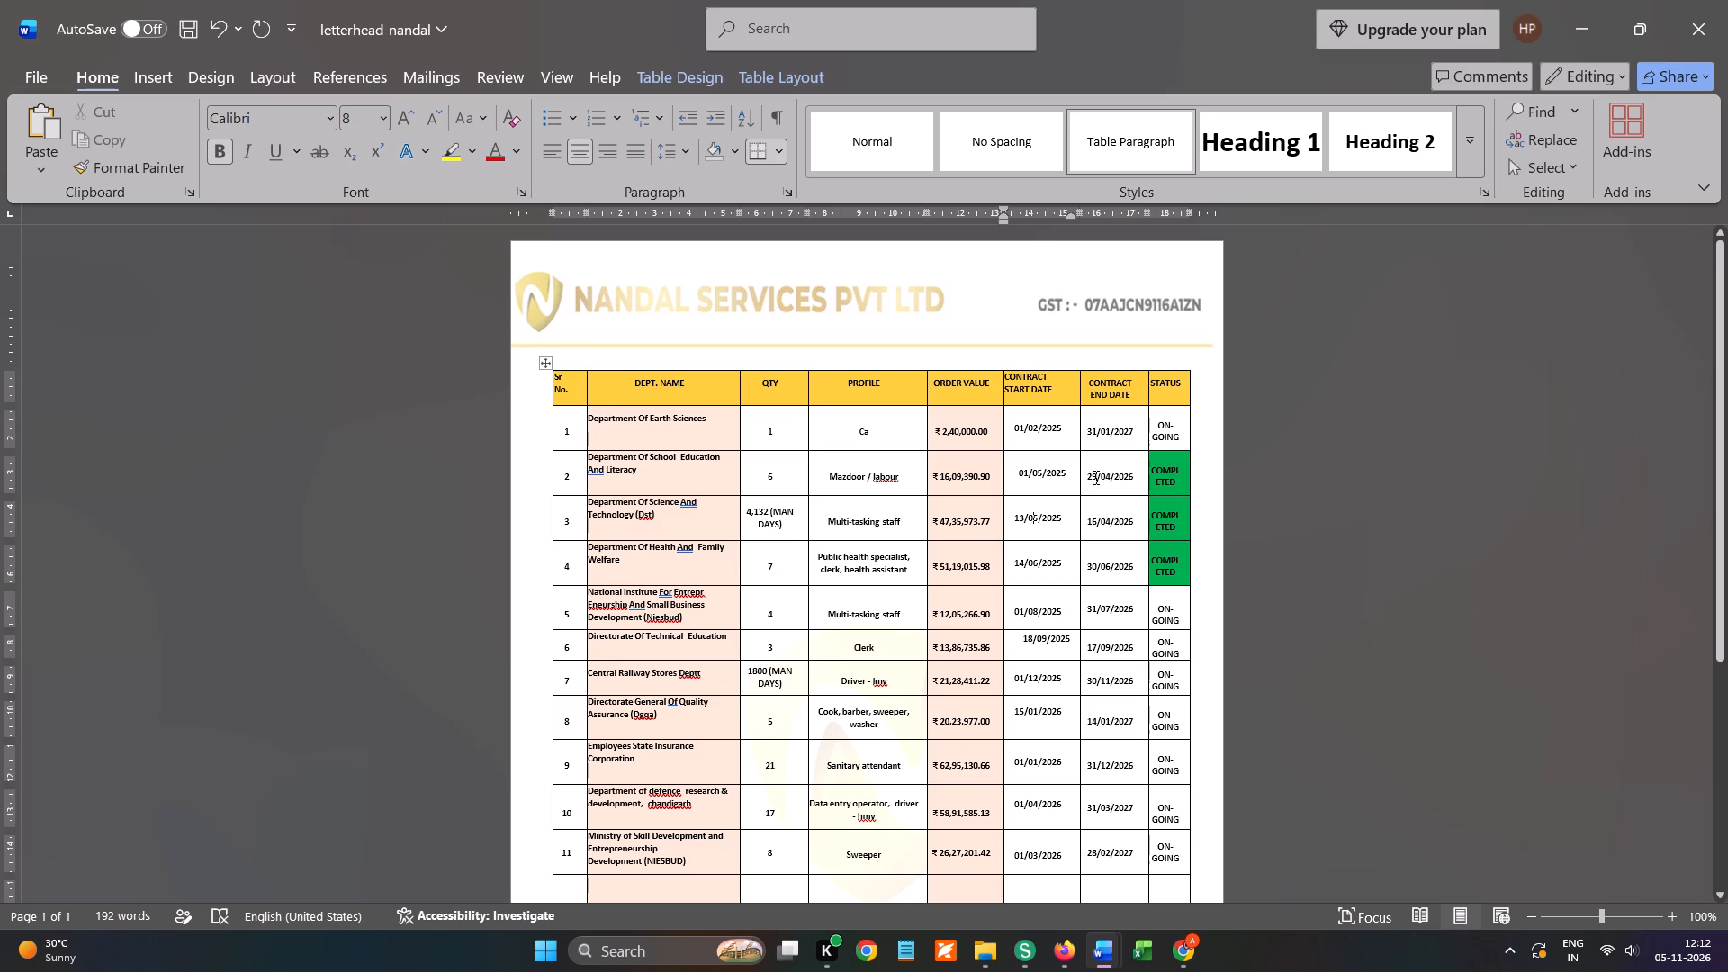
left_click(1184, 207)
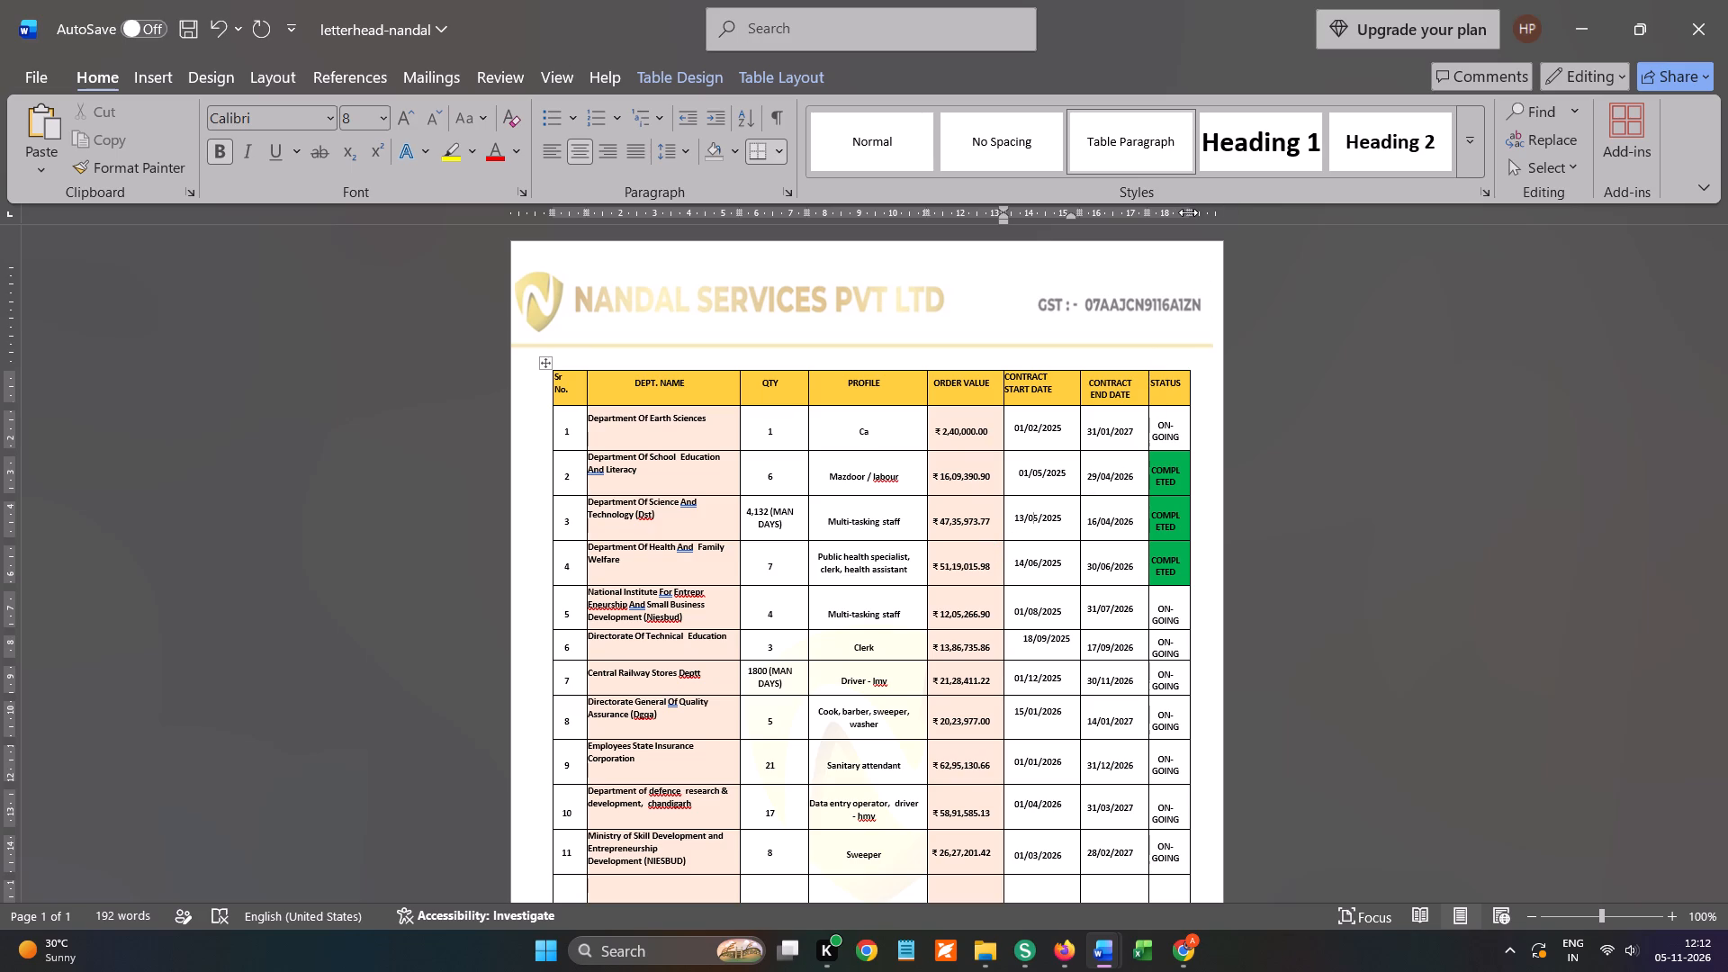
left_click_drag(1188, 212, 1218, 213)
Select the whole table and shift it slightly further left, past the page's left margin.
scroll(1267, 313, "down", 1)
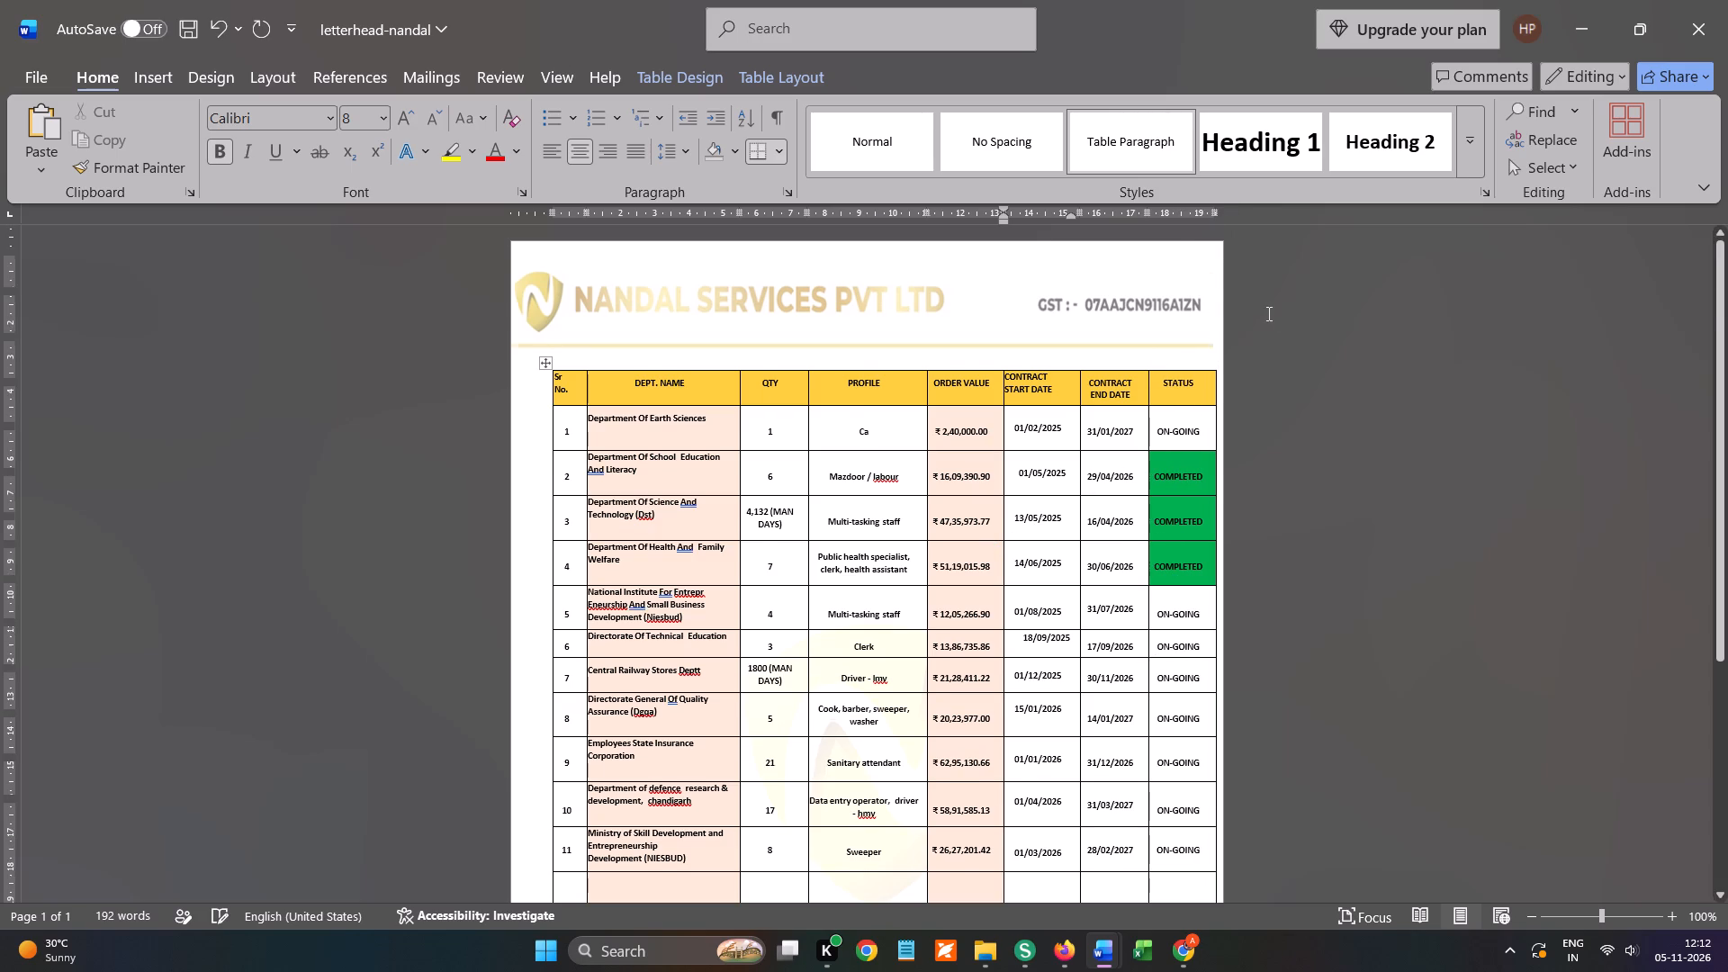
scroll(1255, 366, "down", 1)
left_click(989, 832)
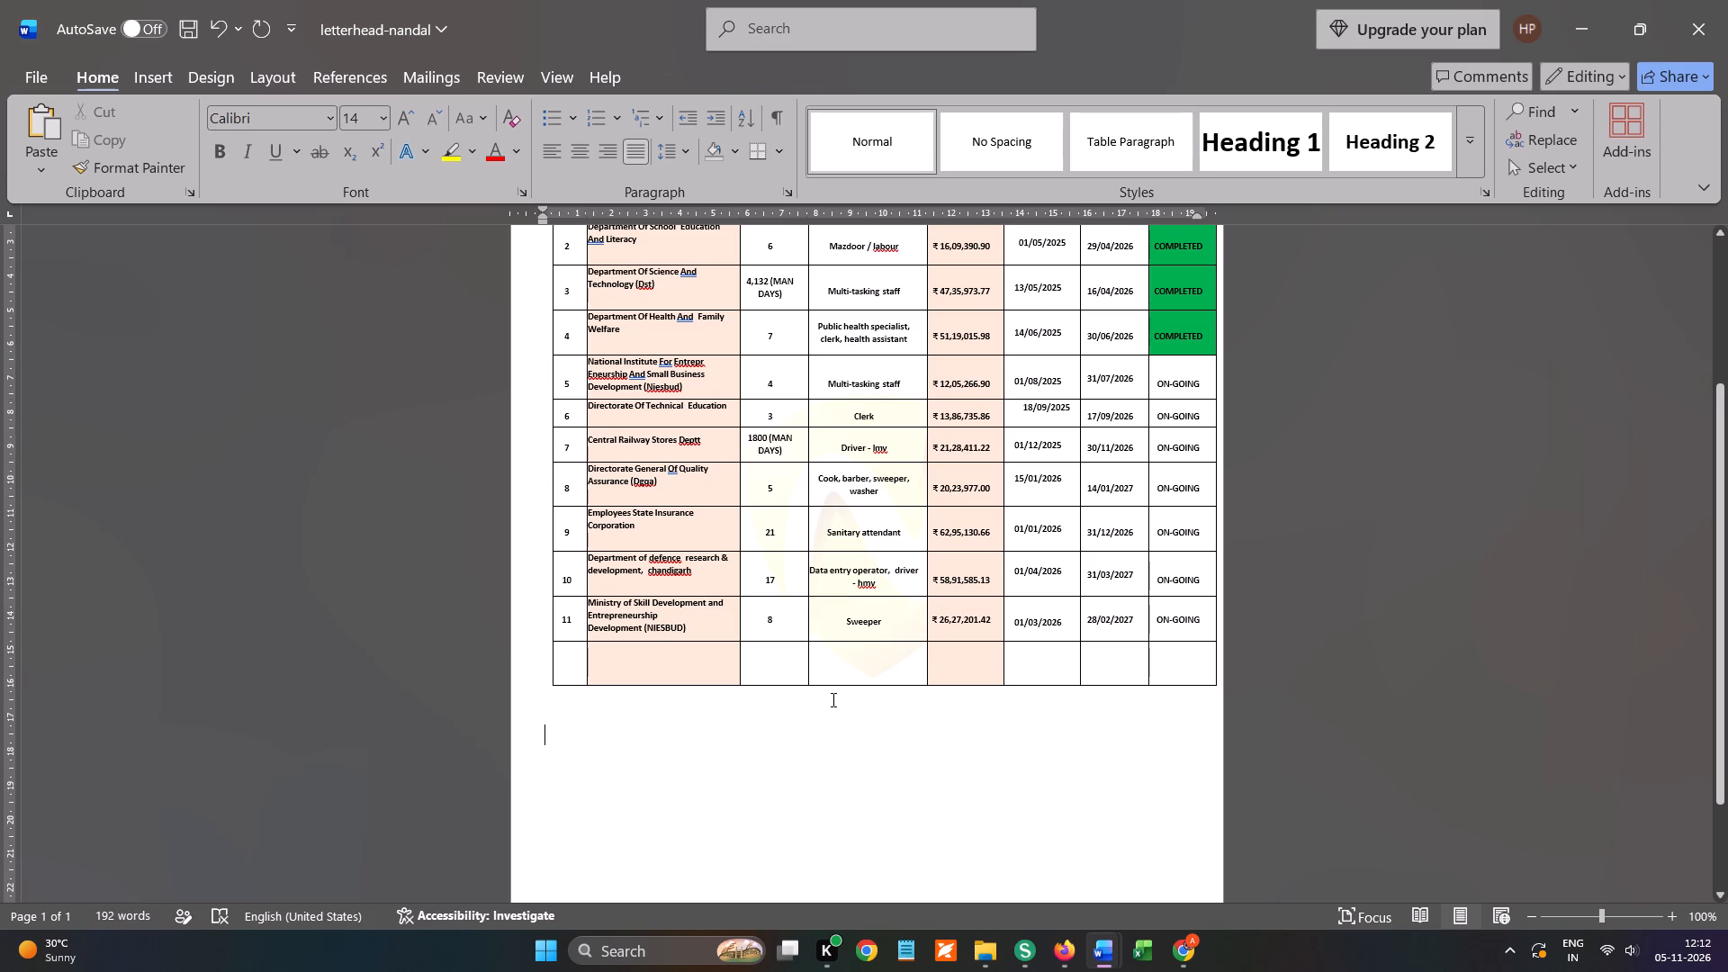
scroll(559, 580, "up", 3)
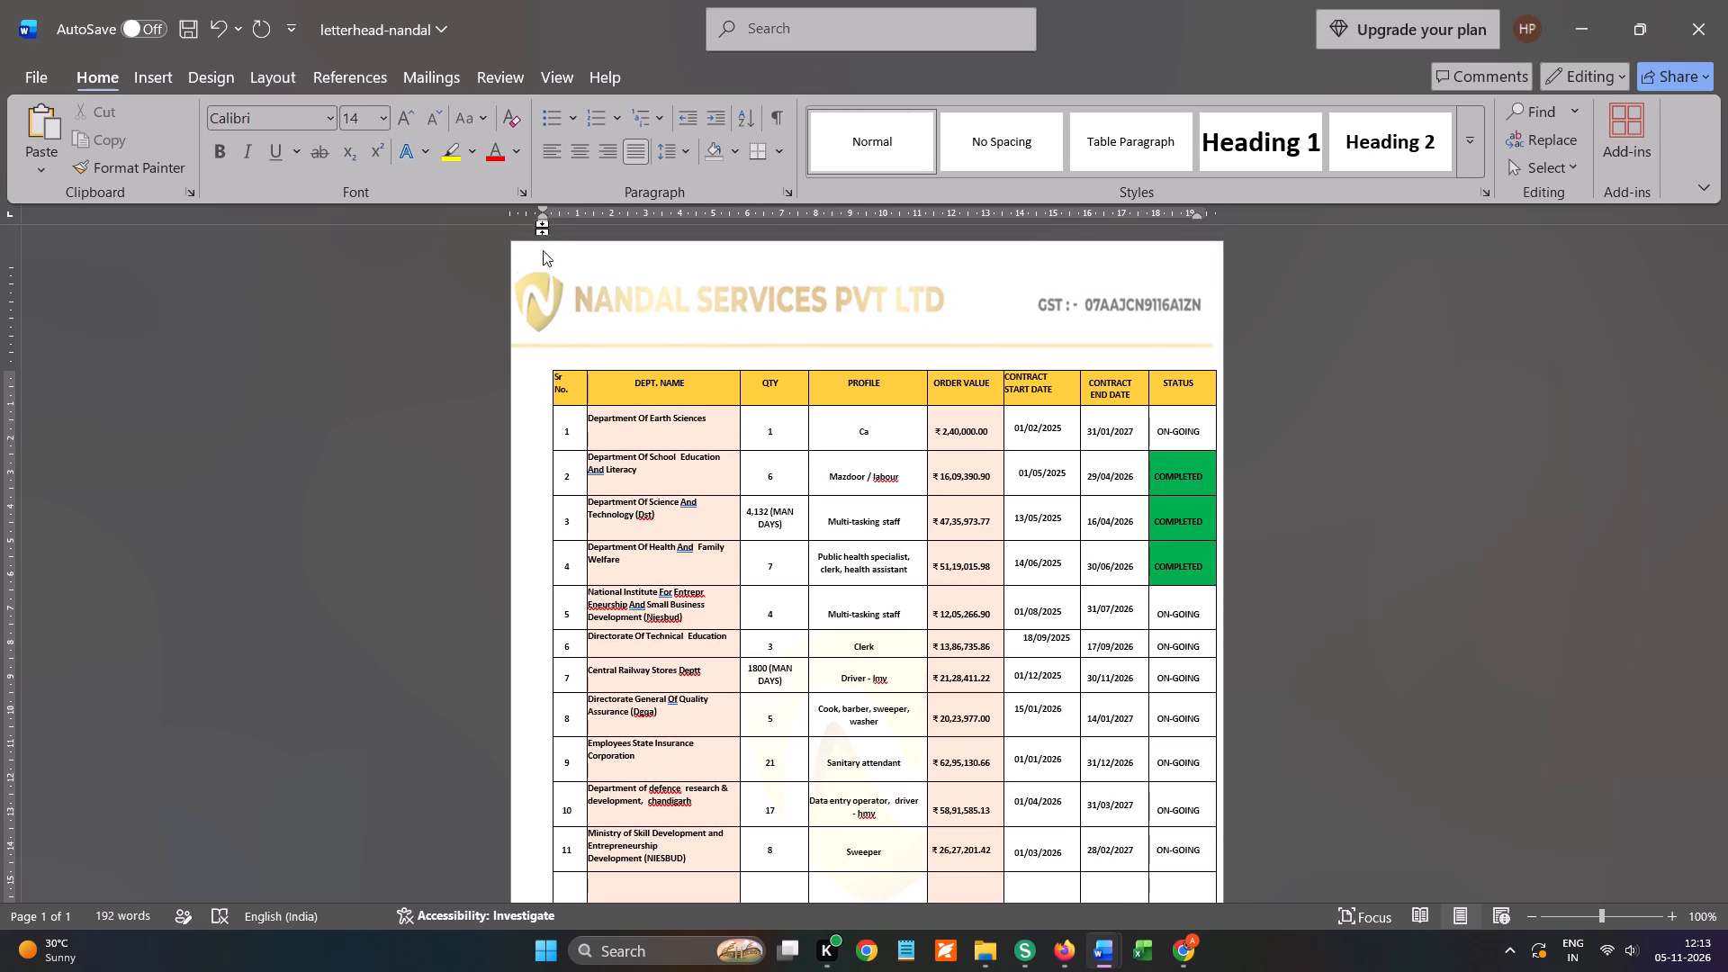
left_click_drag(543, 373, 1094, 894)
left_click_drag(549, 213, 535, 213)
left_click(865, 488)
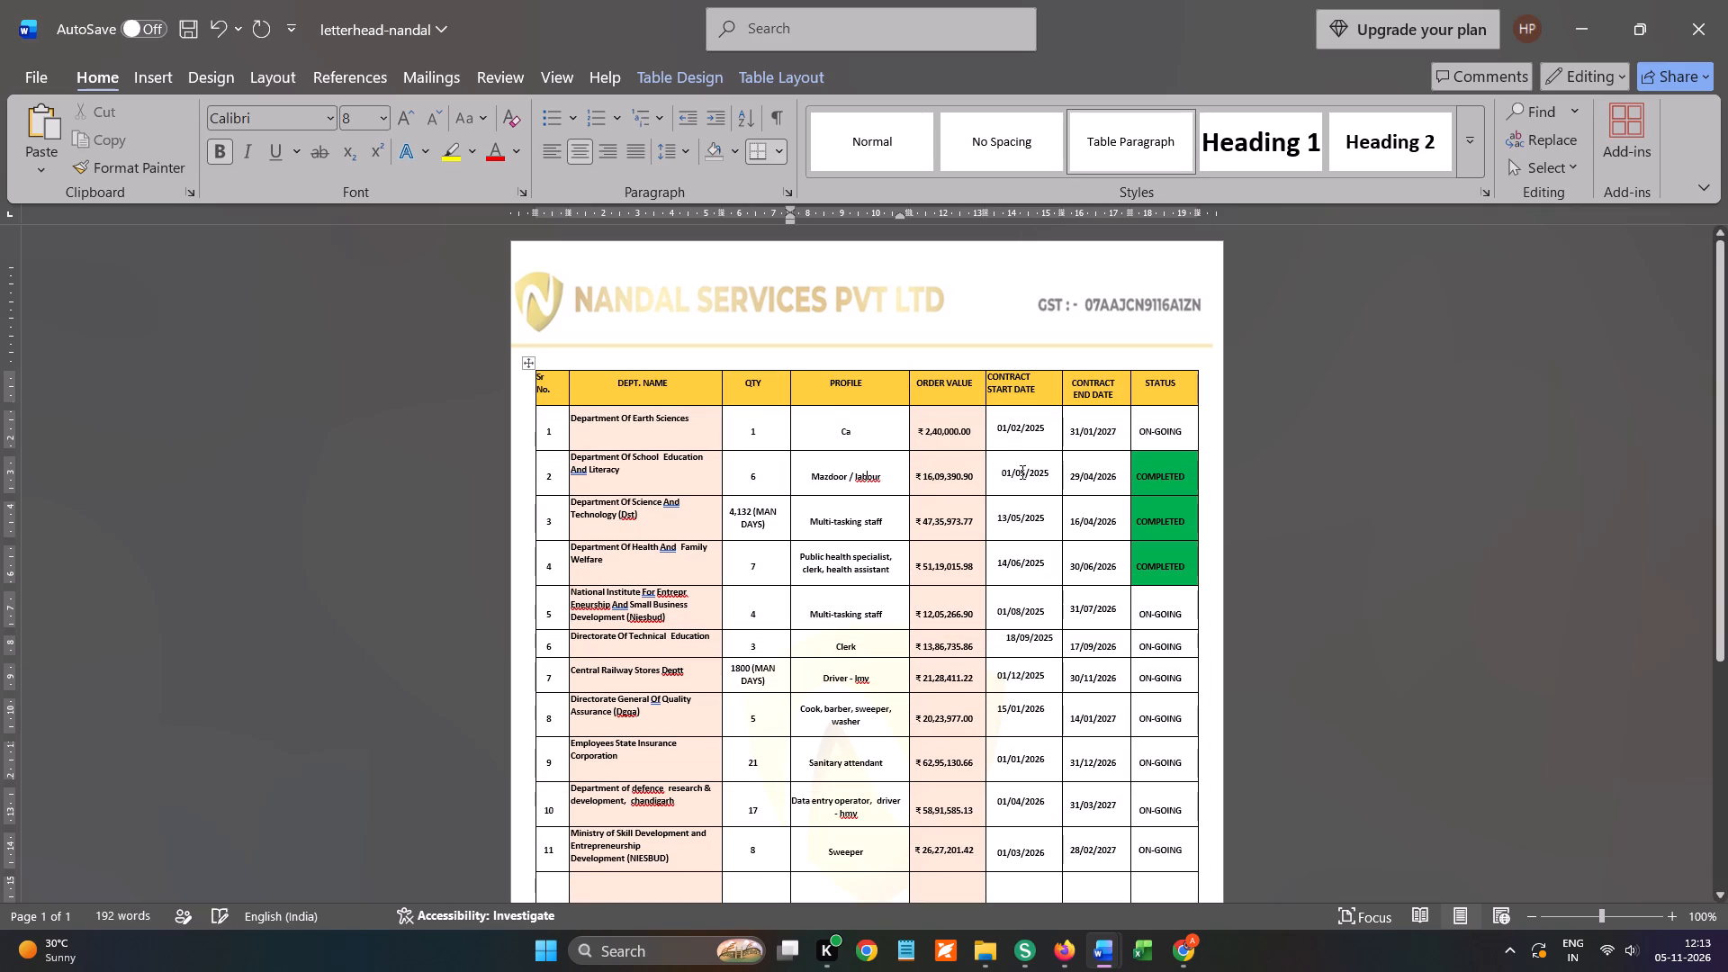
Add four blank rows at the end of the table, after the existing empty row below entry 11.
scroll(1156, 474, "down", 5)
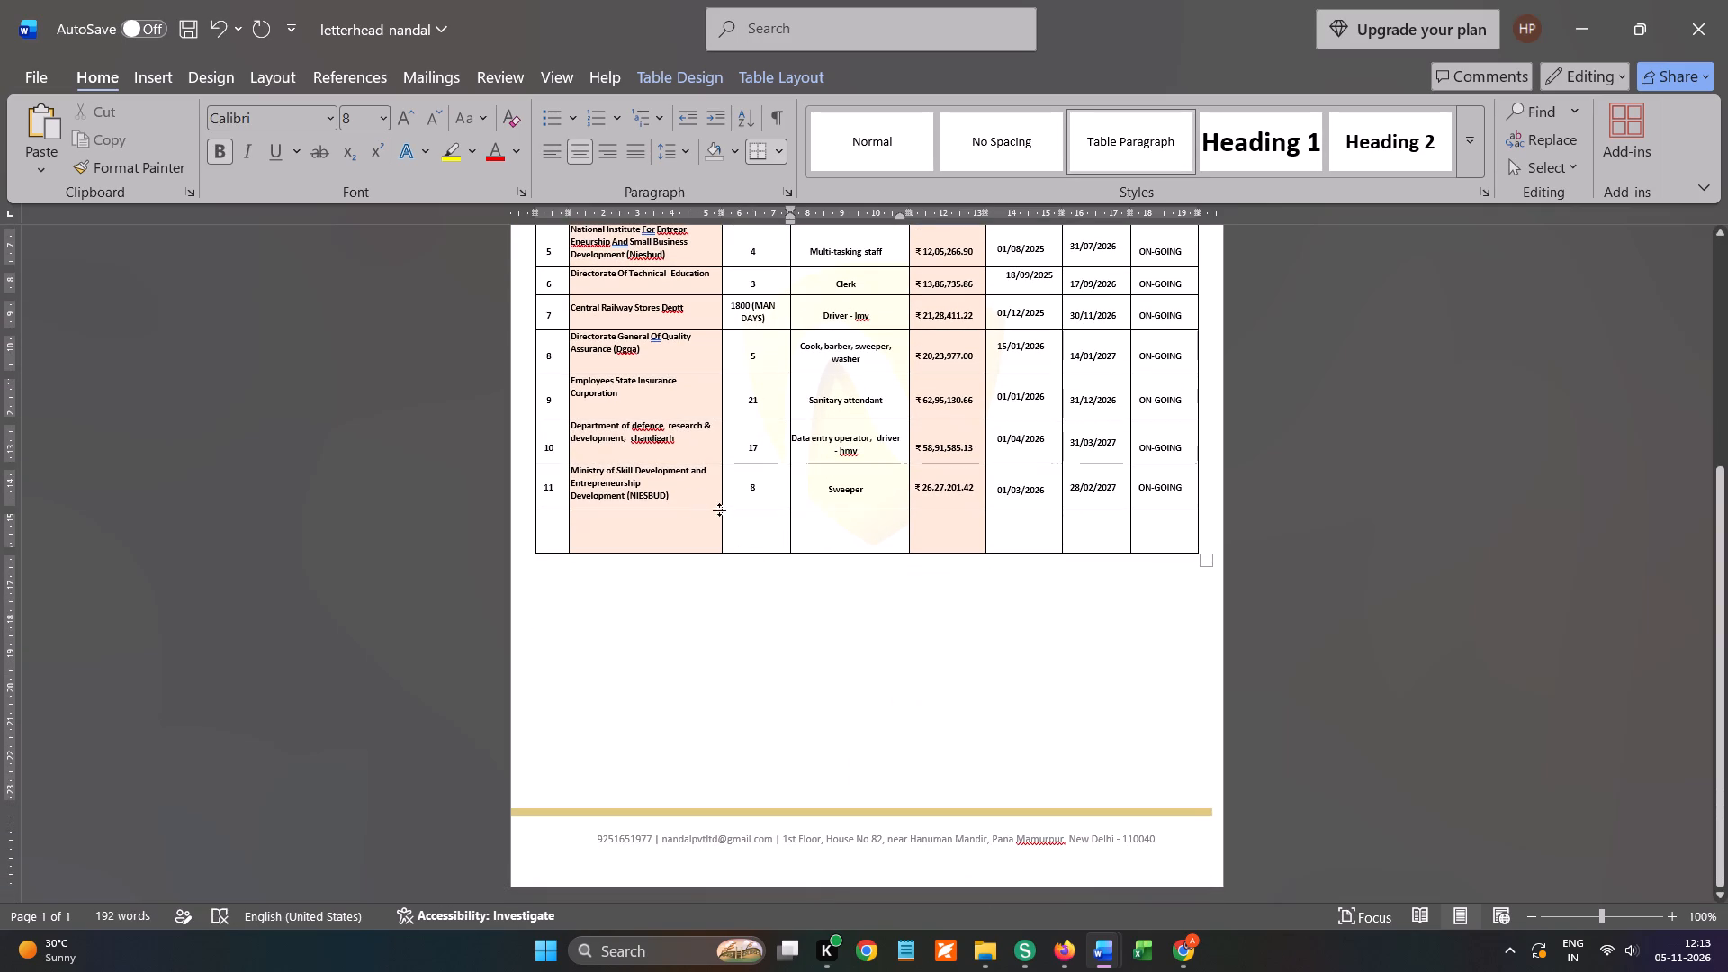
left_click(569, 531)
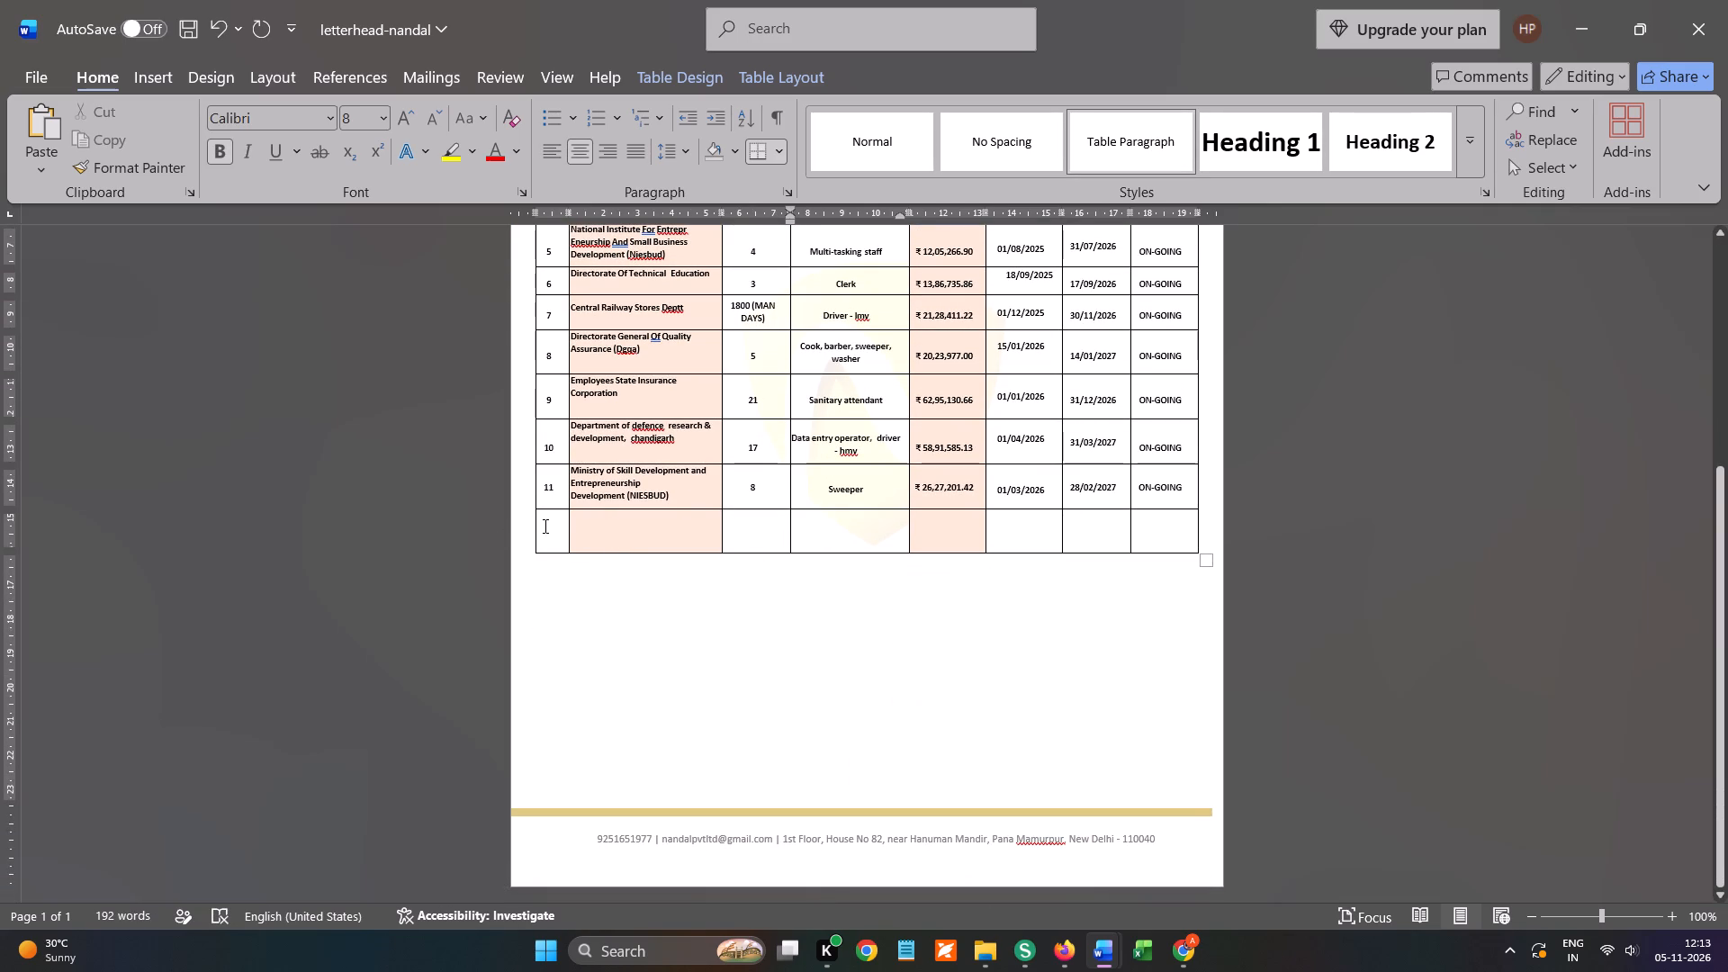
left_click(545, 526)
key("Tab")
key("Tab")
key("Tab")
key("Tab")
key("Tab")
key("Tab")
key("Tab")
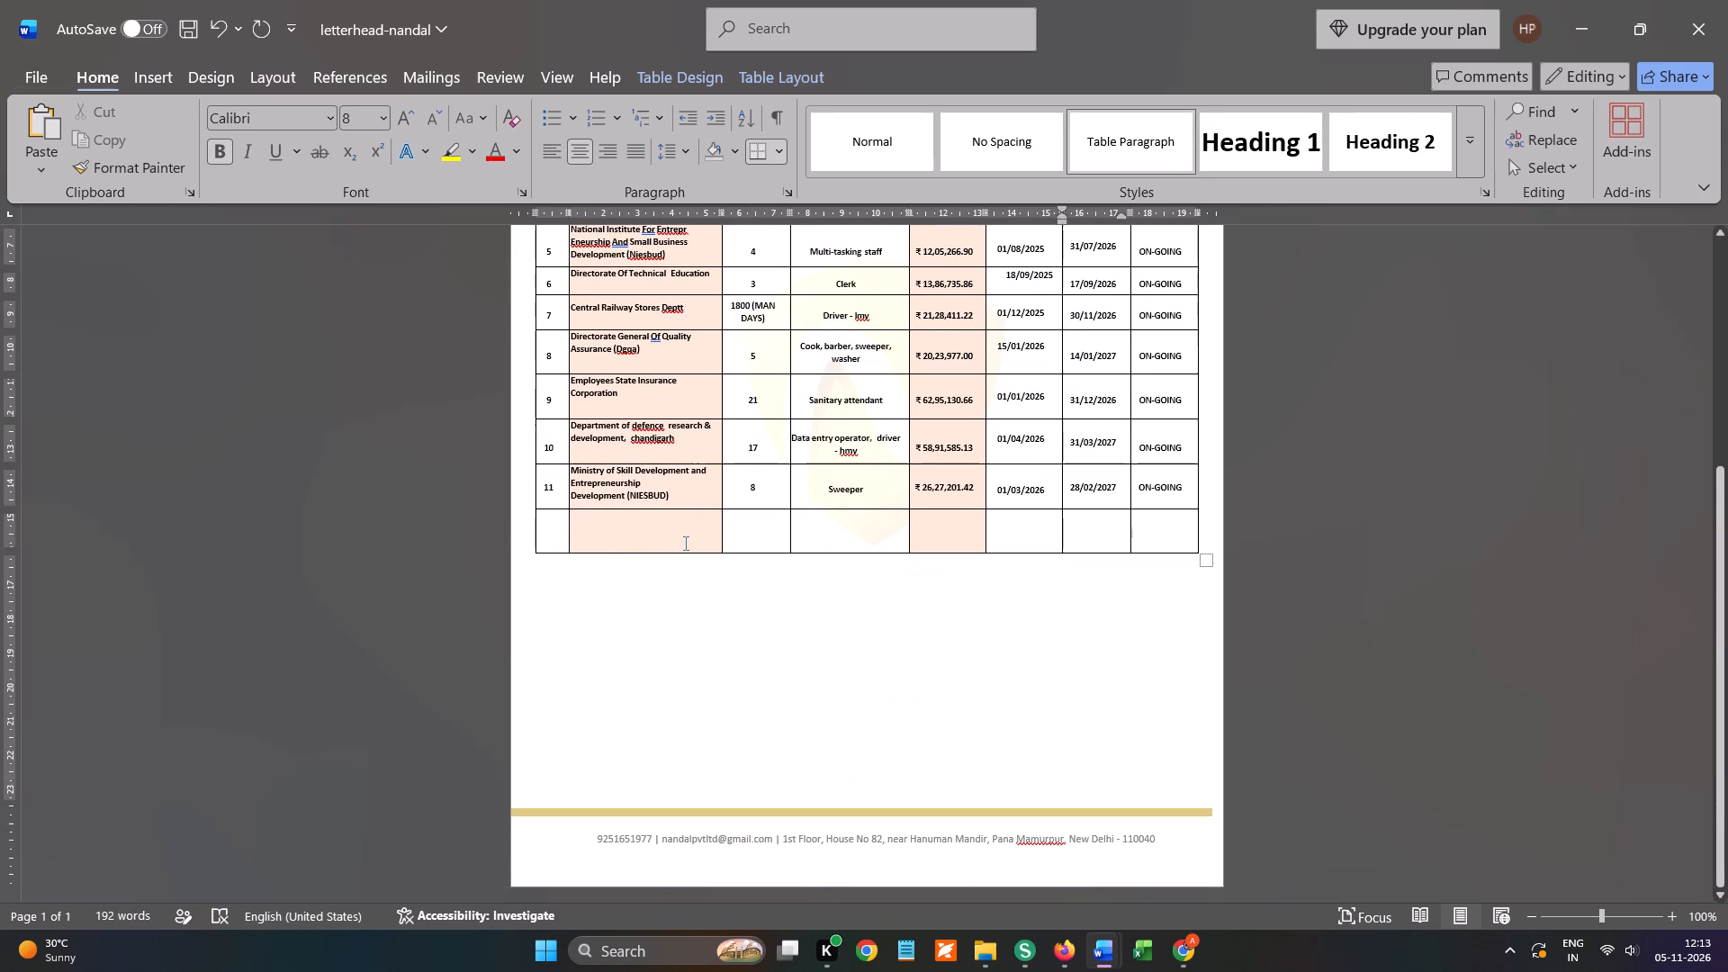
key("Tab")
key("Tab")
key("Tab")
key("Tab")
key("Tab")
key("Tab")
key("Tab")
key("Tab")
key("Tab")
key("Tab")
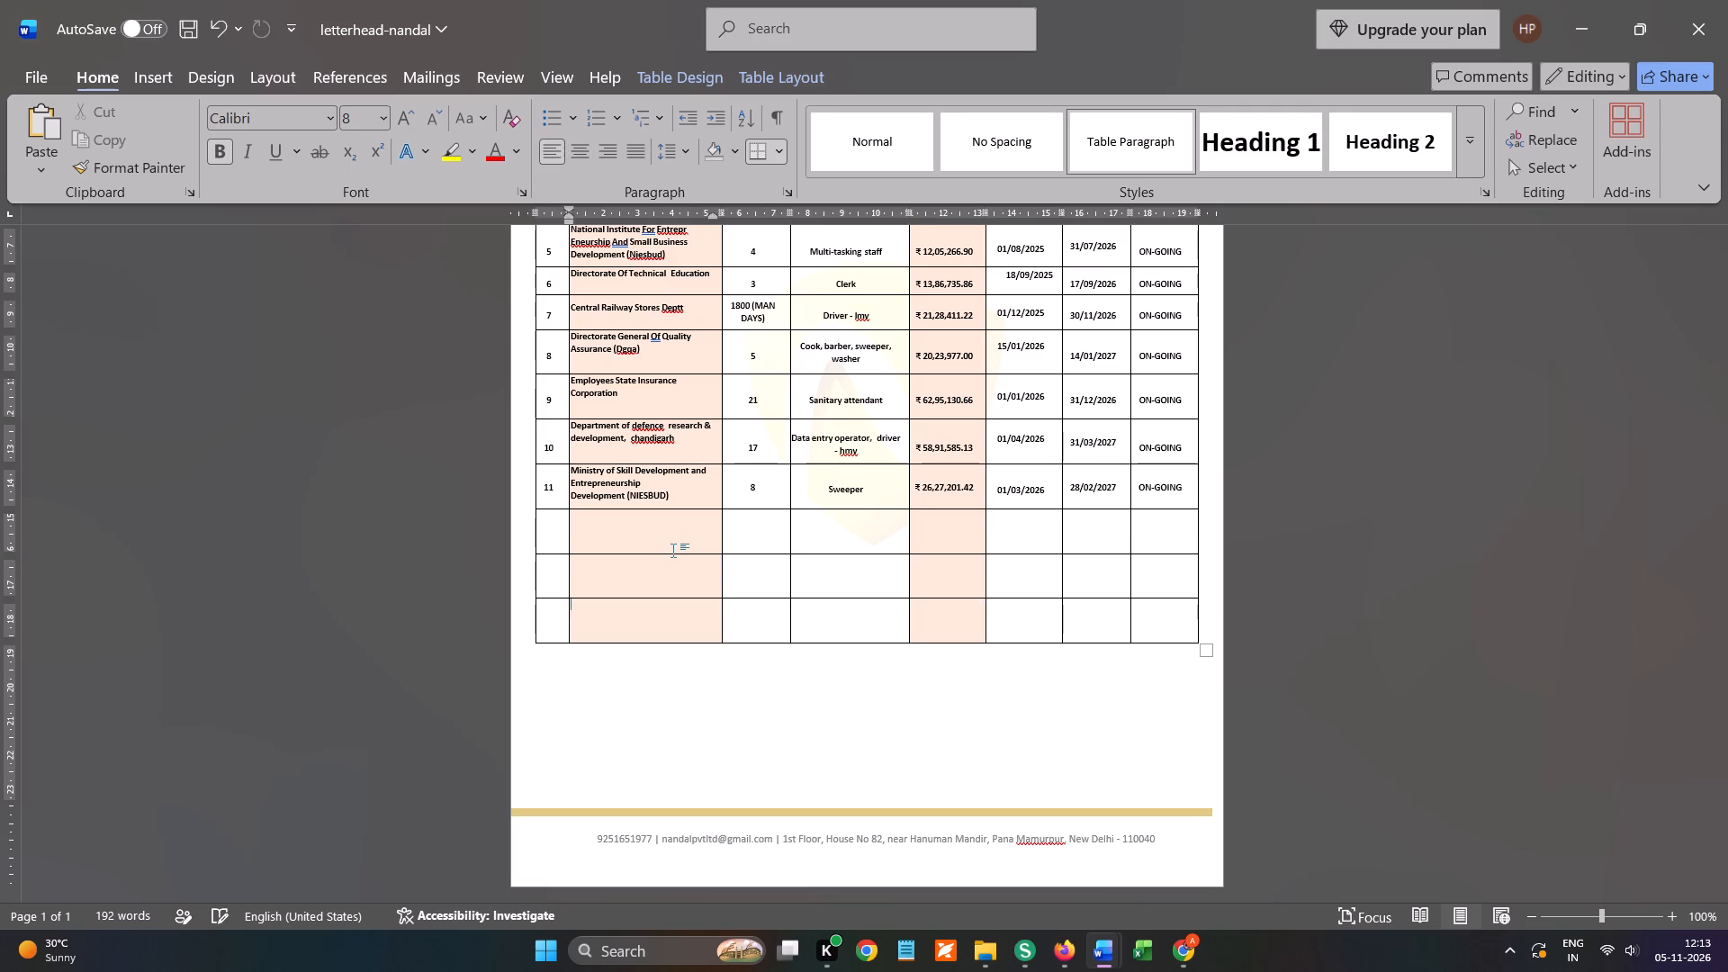
key("Tab")
key("Tab")
key("Tab")
key("Tab")
key("Tab")
key("Tab")
key("Tab")
key("Tab")
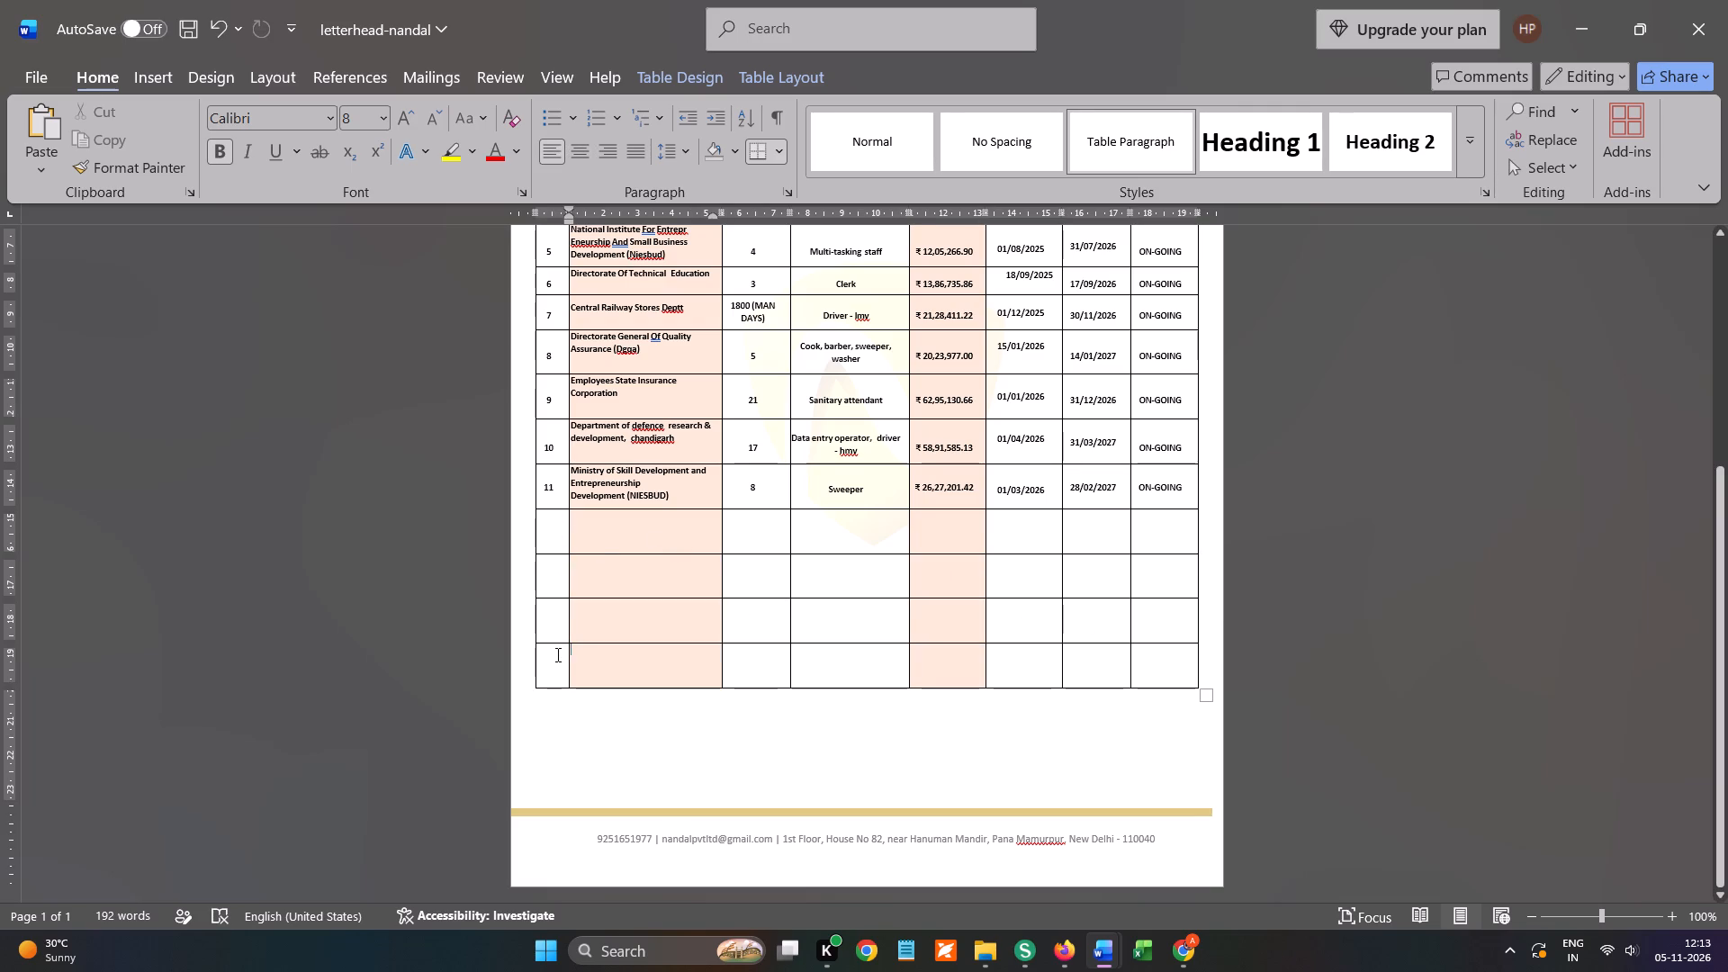
key("Tab")
key("Tab")
key("Tab")
key("Tab")
key("Tab")
key("Tab")
key("Tab")
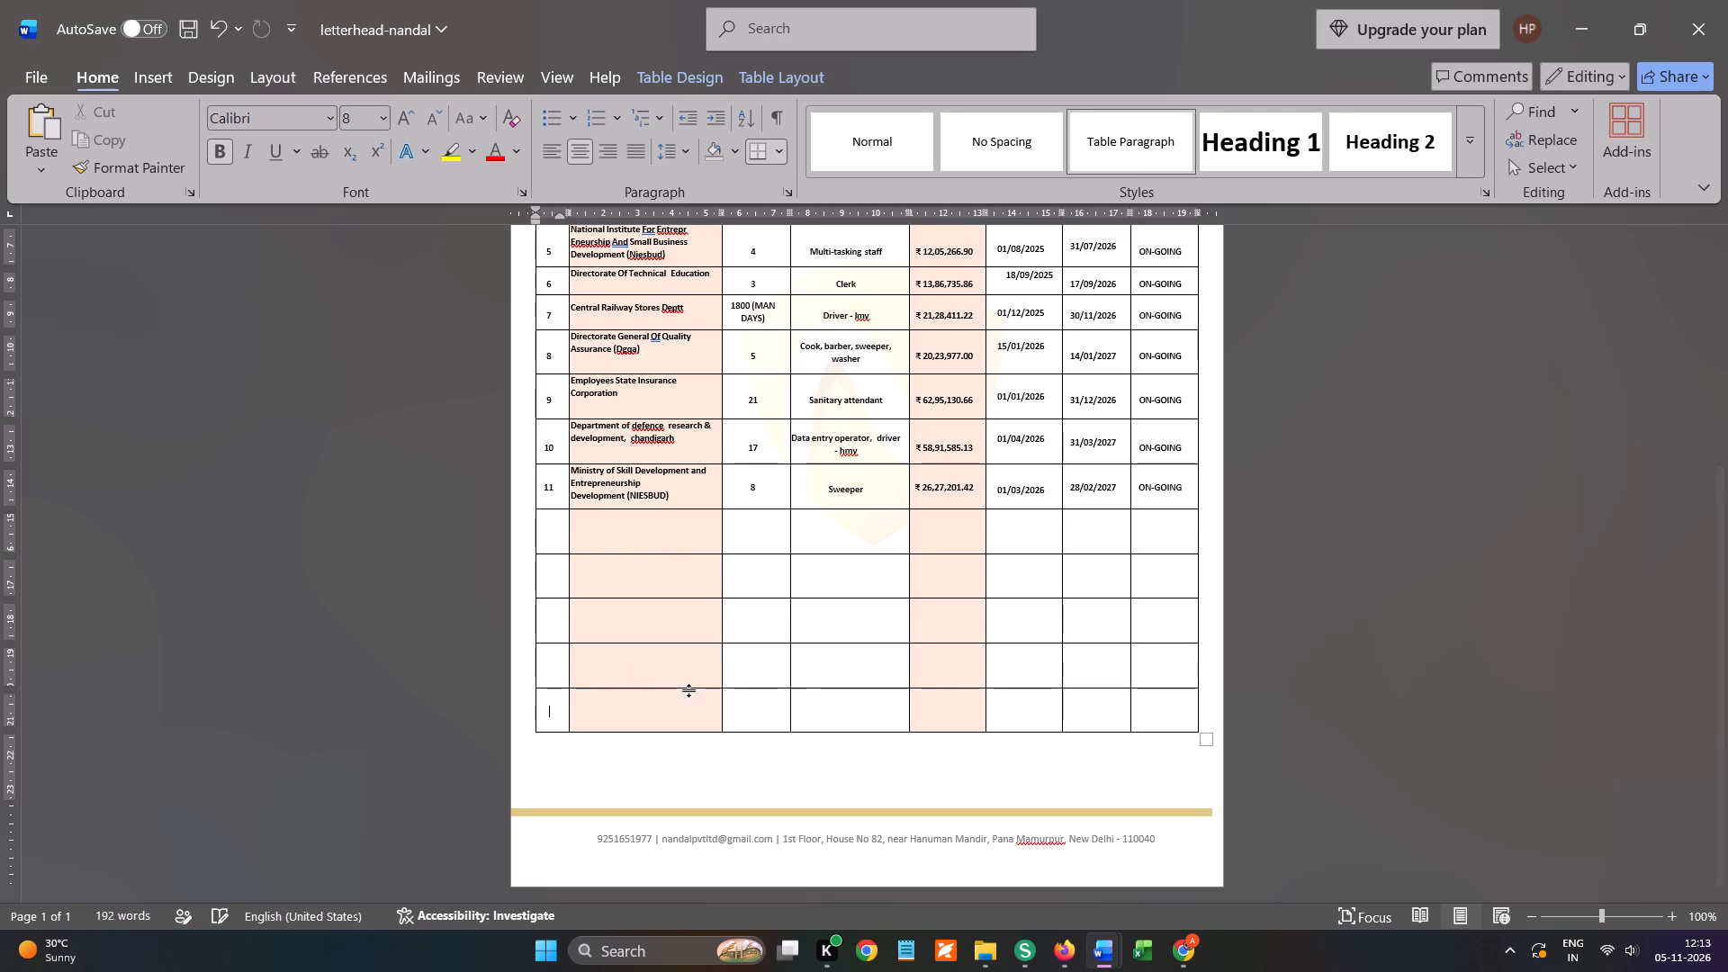
Below the table, enter "For nandal services private limited" and a second line with the signatory's first name followed by "(director)".
scroll(644, 705, "down", 1)
left_click(554, 767)
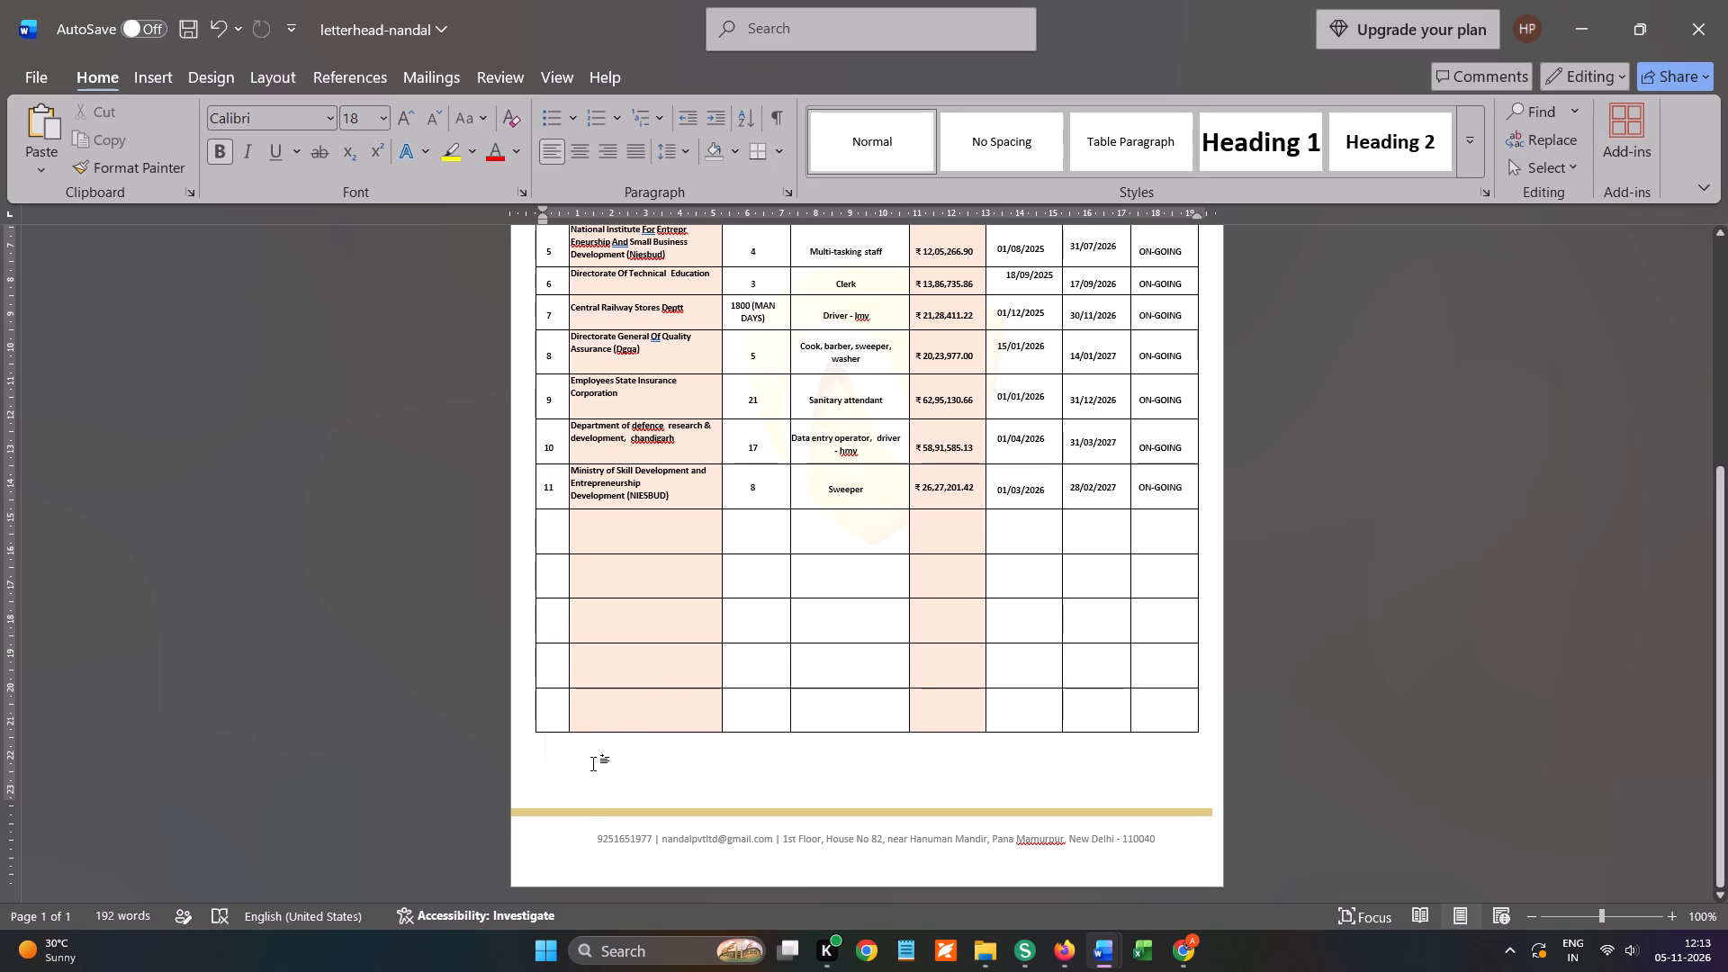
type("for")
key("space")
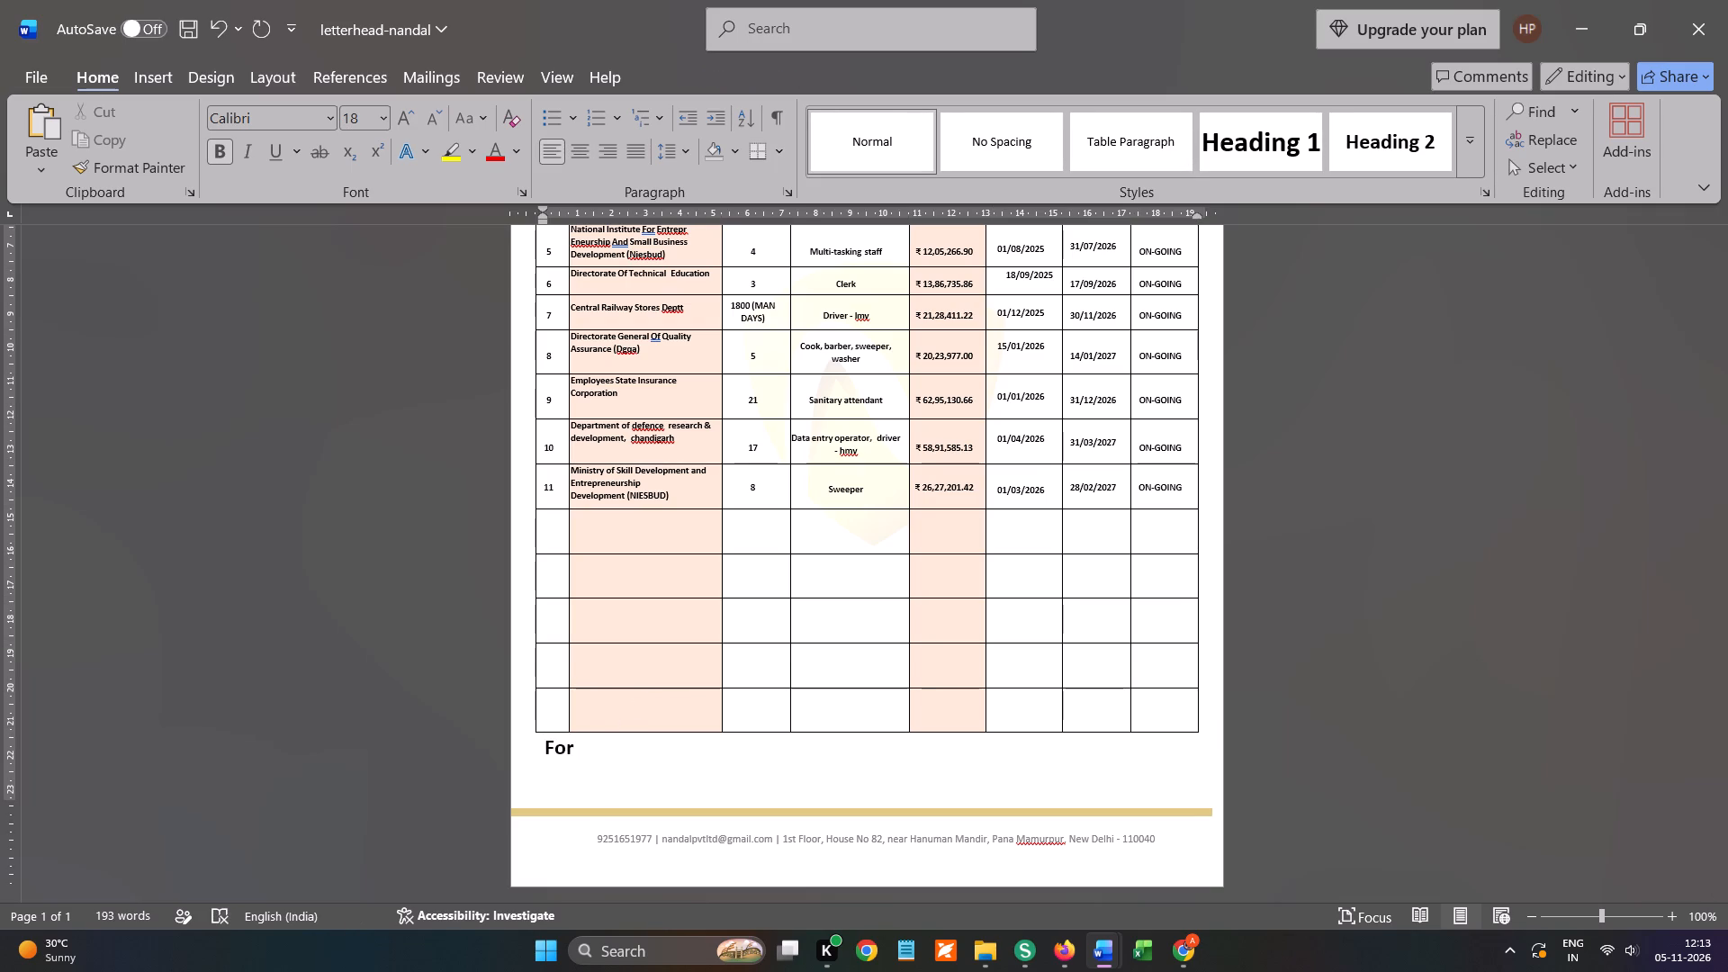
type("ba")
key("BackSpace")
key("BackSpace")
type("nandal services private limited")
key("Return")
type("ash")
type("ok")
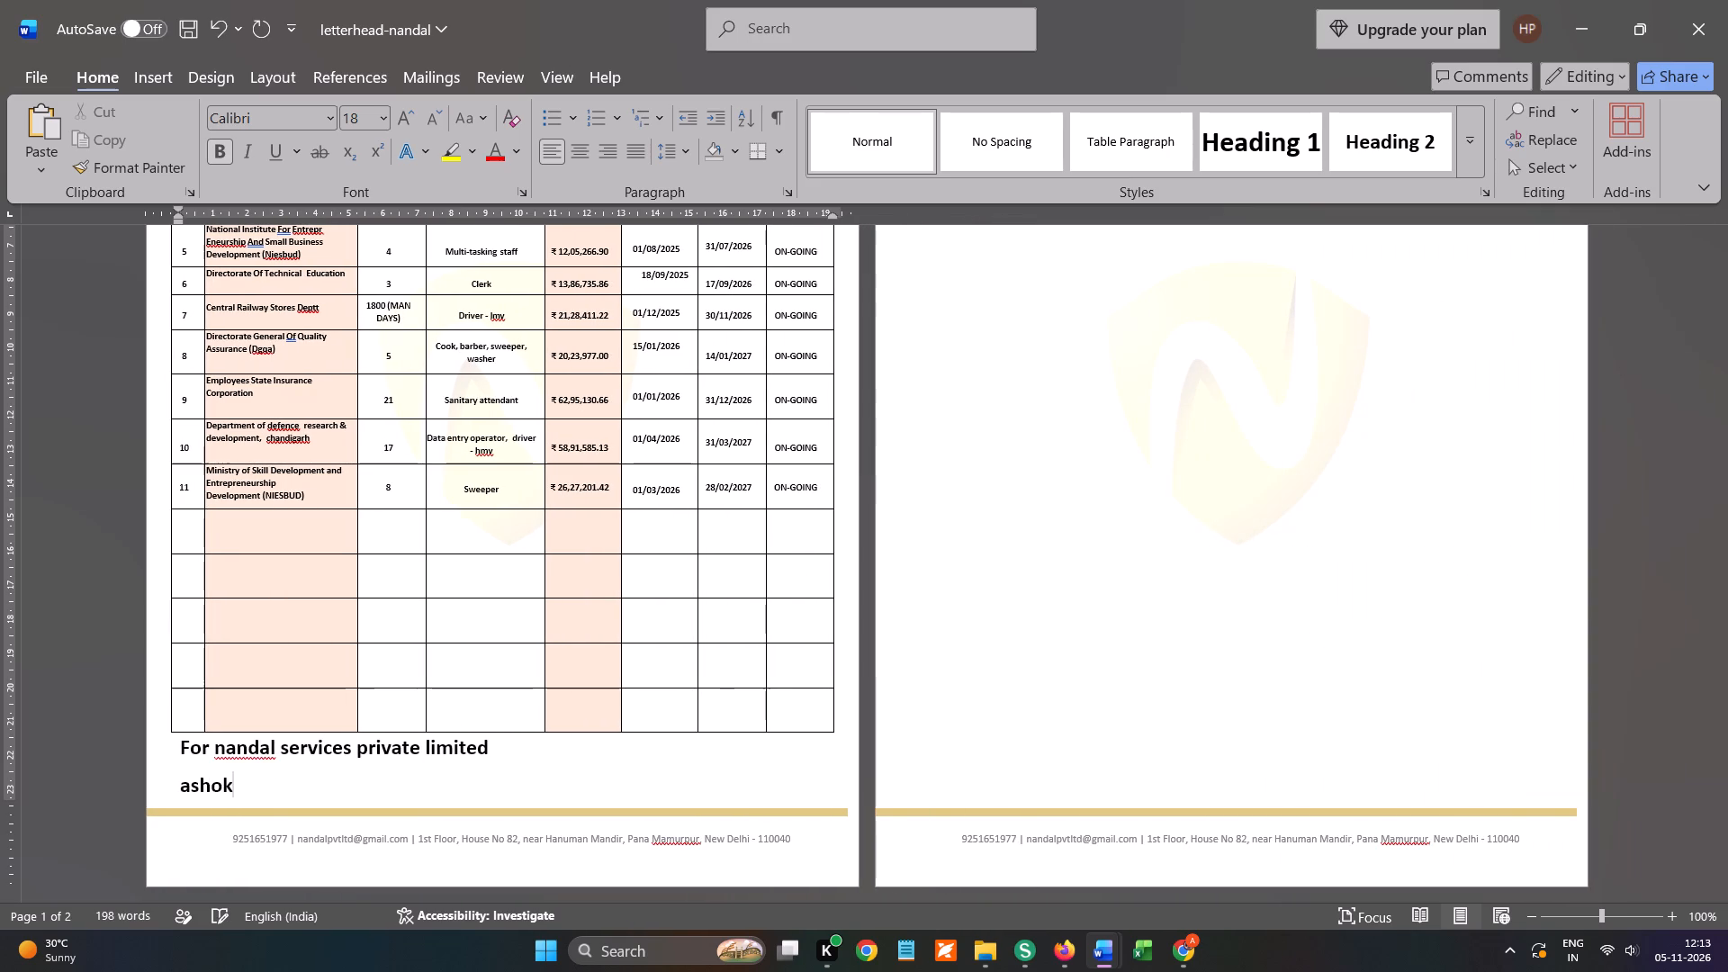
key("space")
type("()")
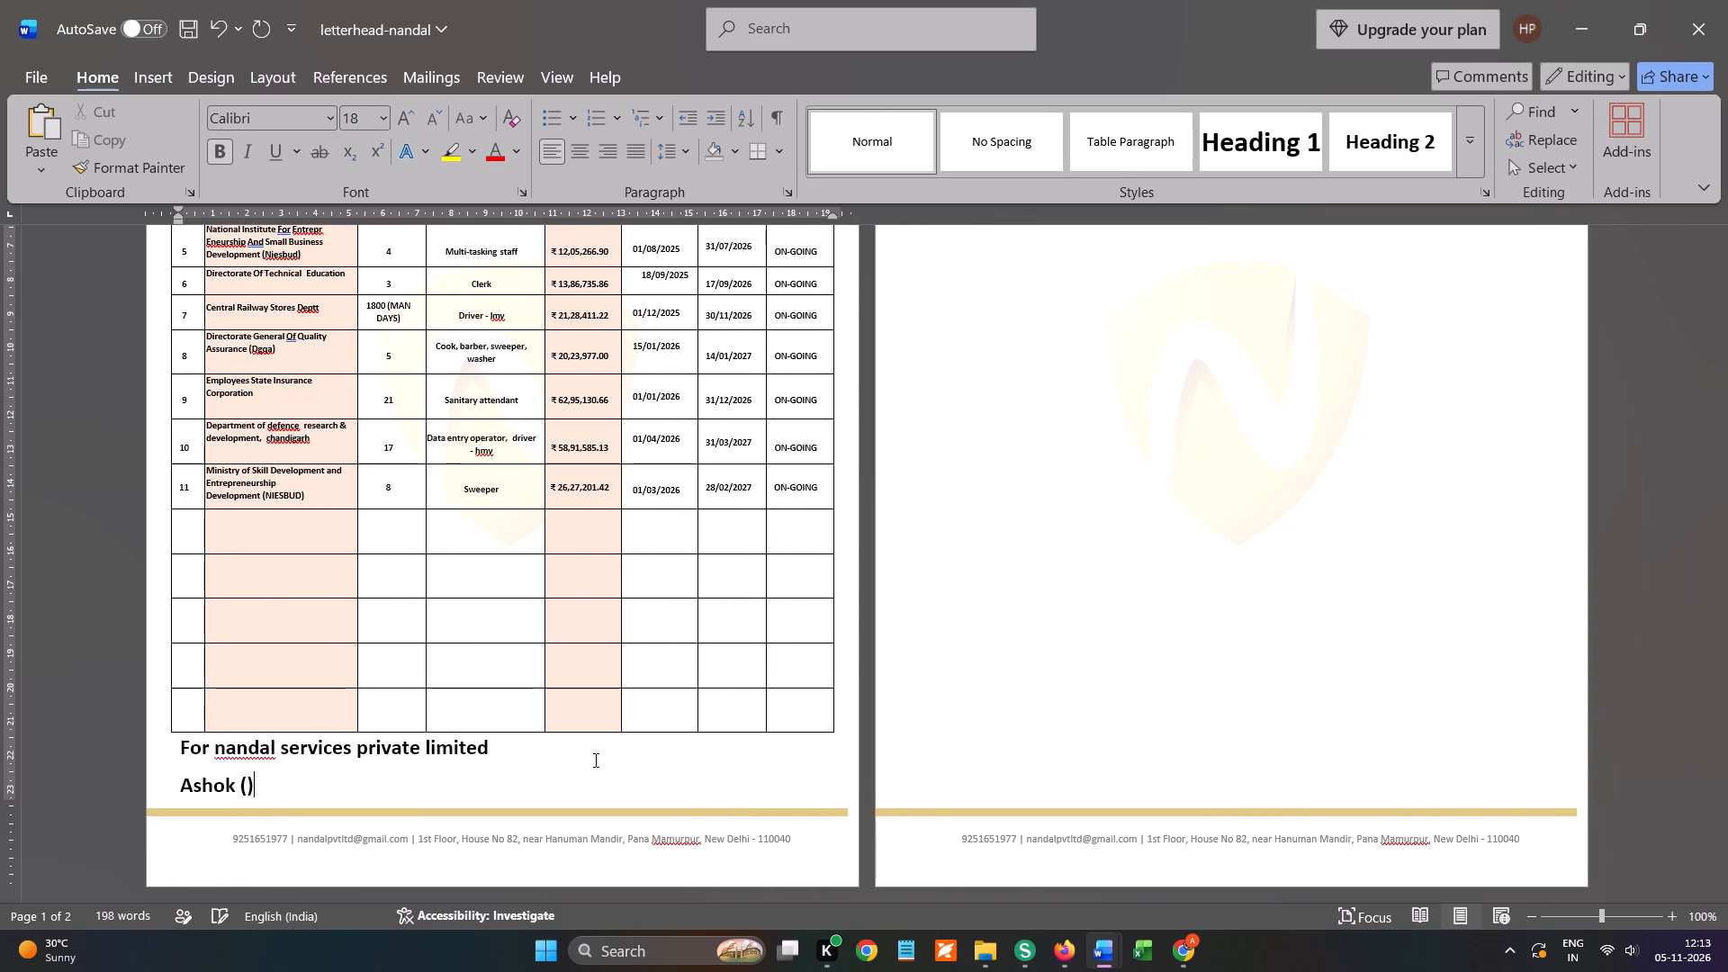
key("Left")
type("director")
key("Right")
Reduce the two signature lines below the table to 14 pt and convert them to uppercase.
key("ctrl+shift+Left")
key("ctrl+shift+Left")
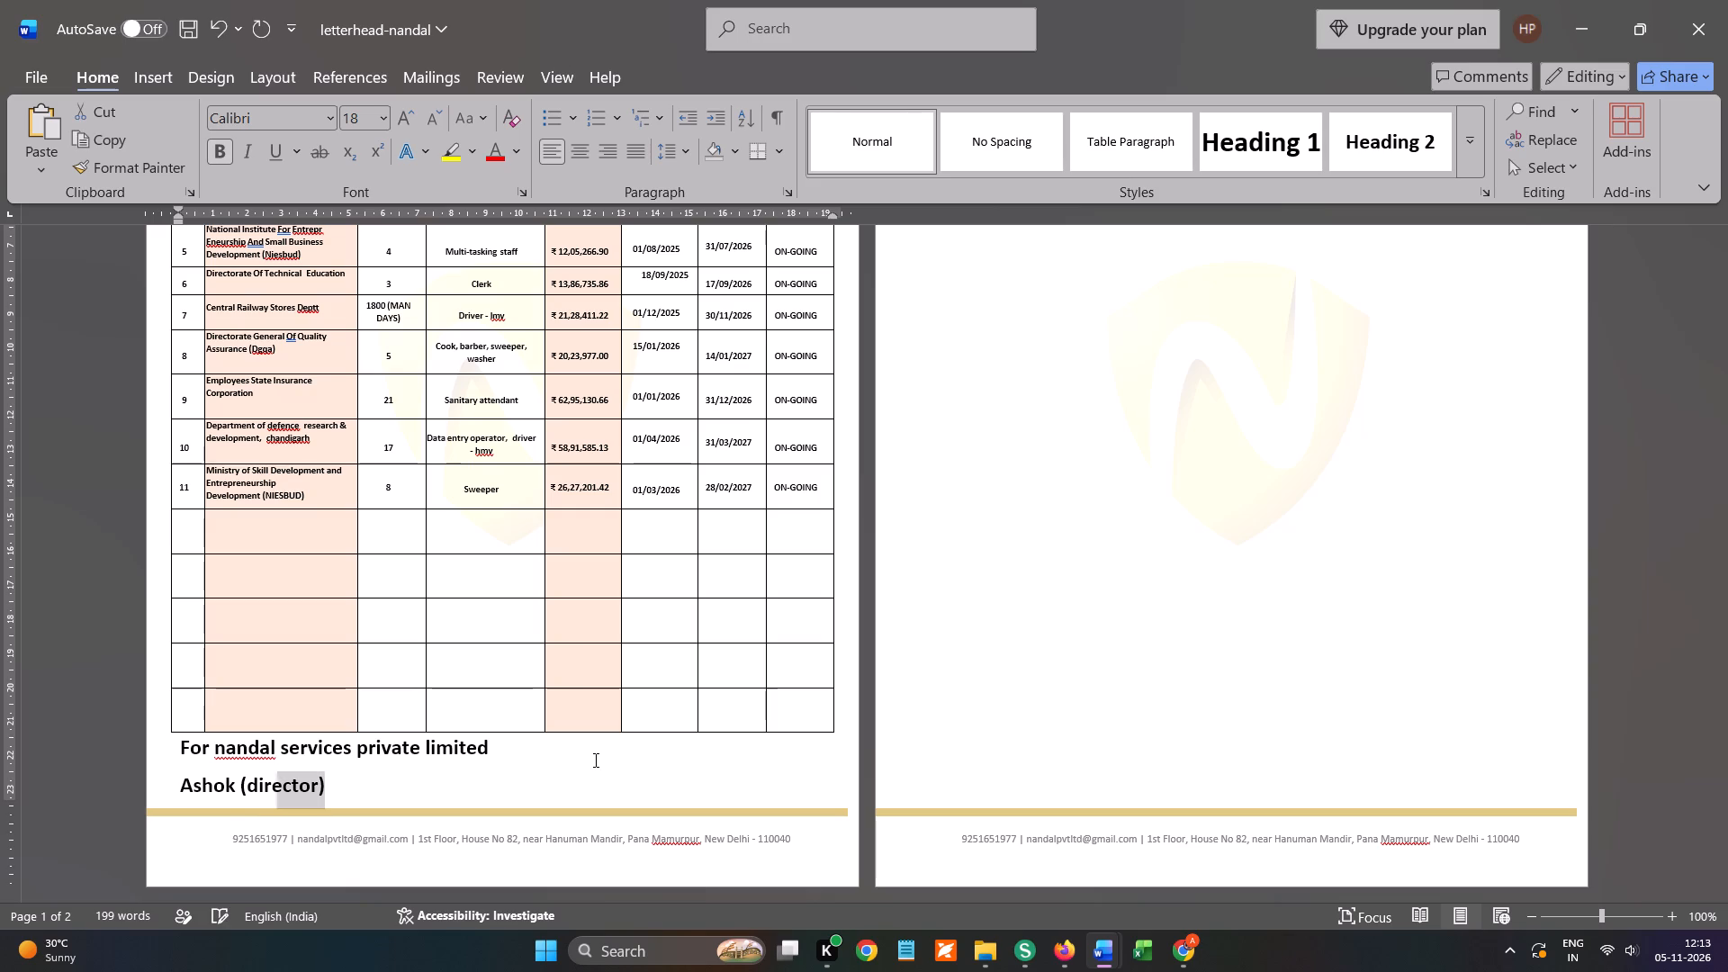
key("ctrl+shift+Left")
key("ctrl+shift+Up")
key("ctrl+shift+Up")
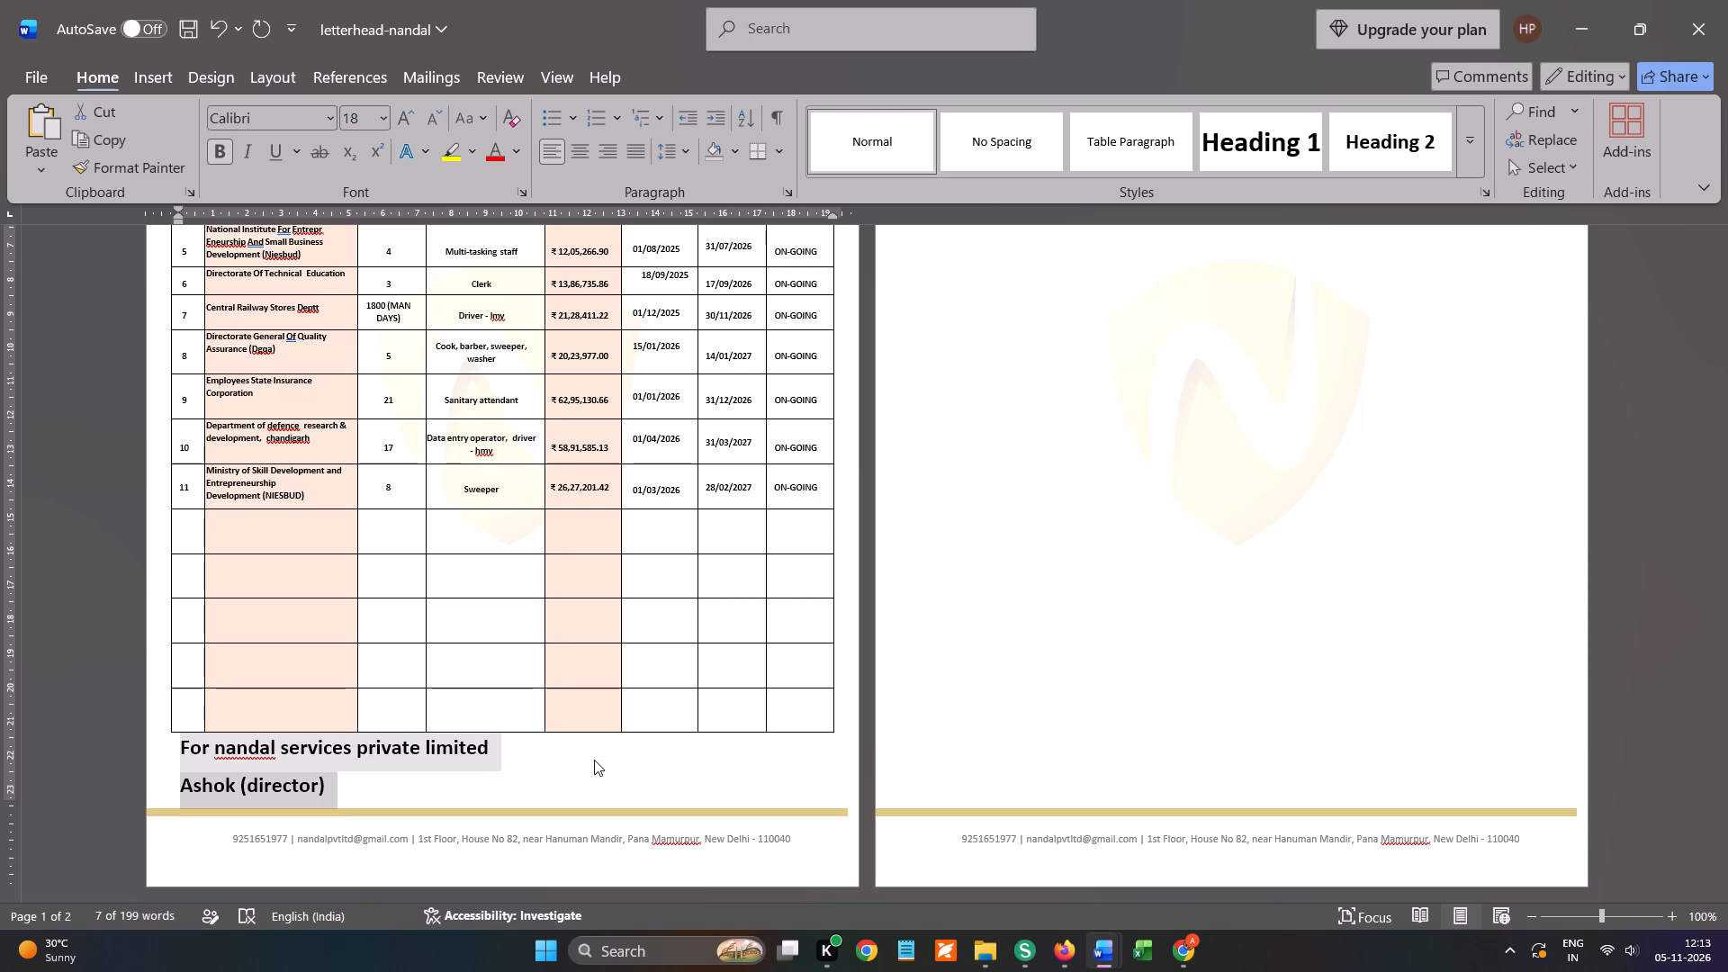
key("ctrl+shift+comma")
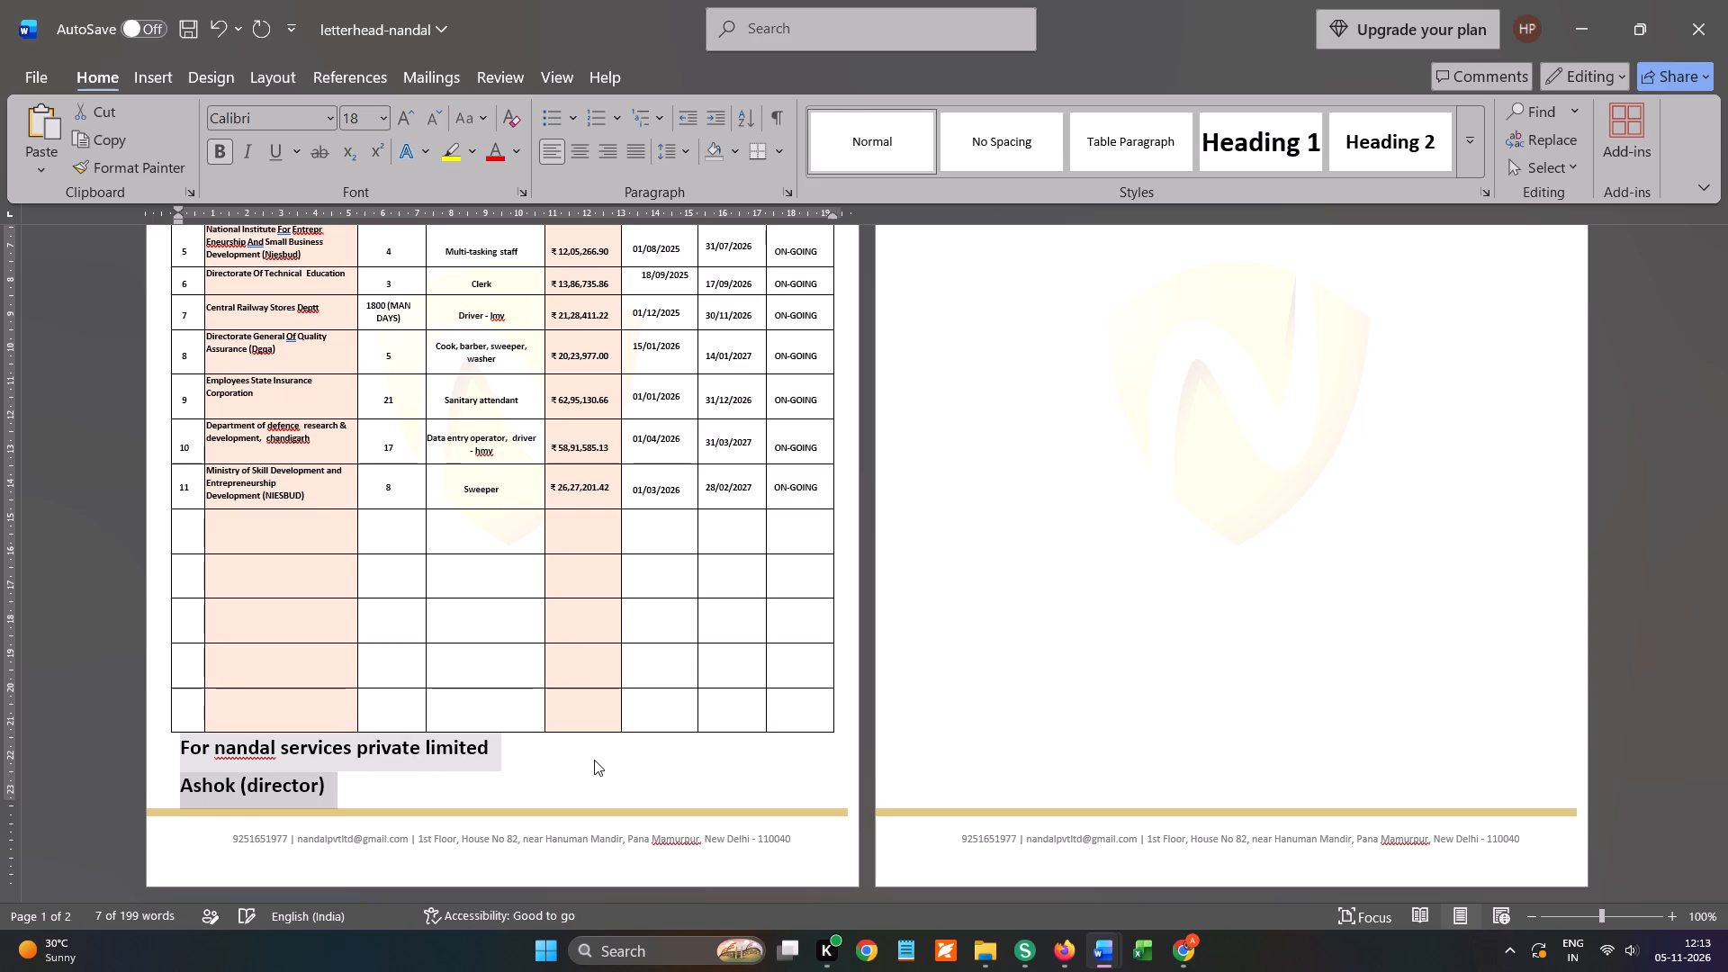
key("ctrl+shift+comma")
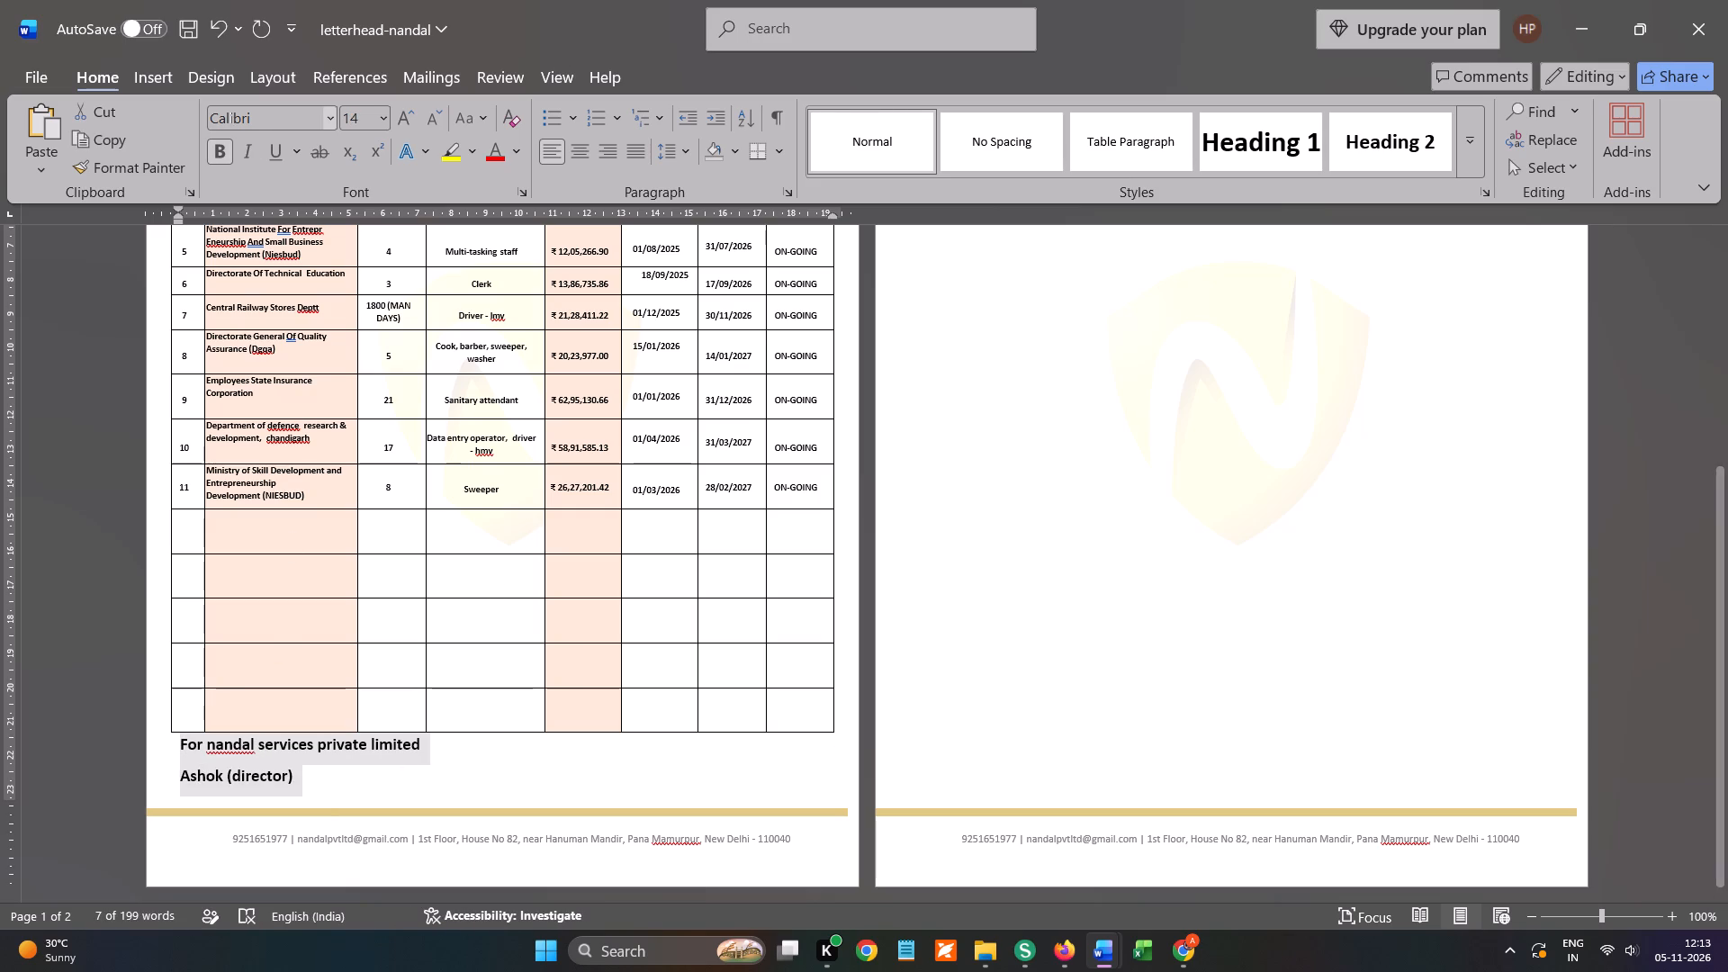
left_click(470, 116)
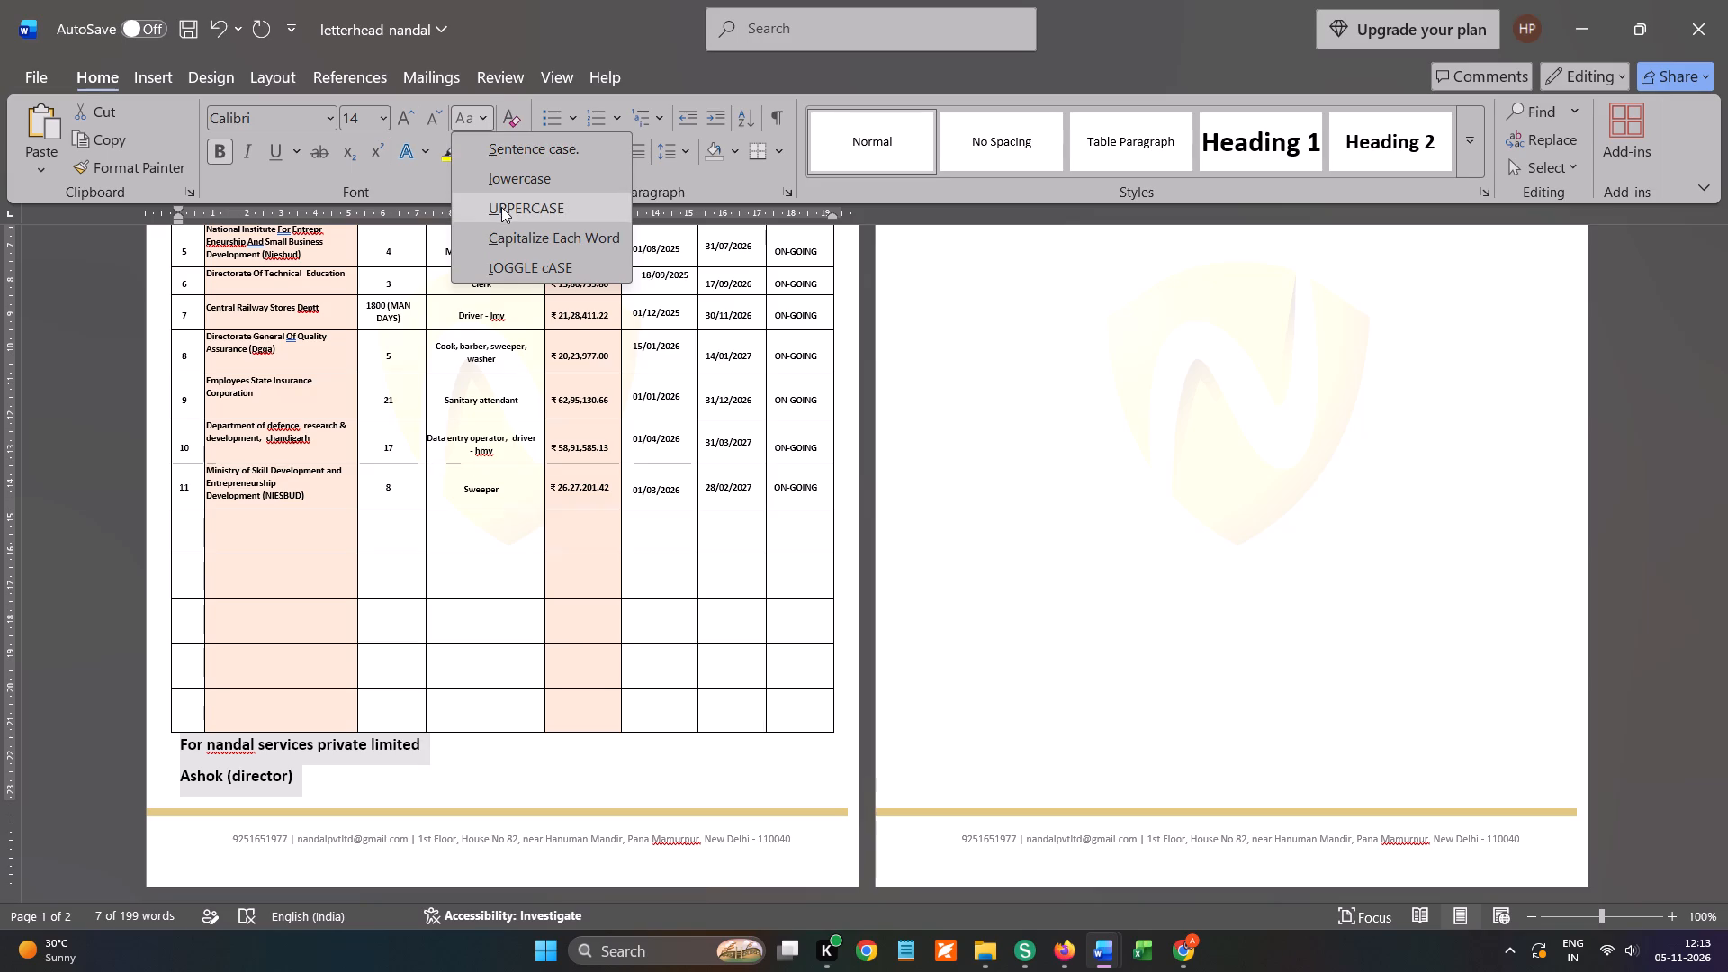
left_click(501, 207)
left_click(334, 772)
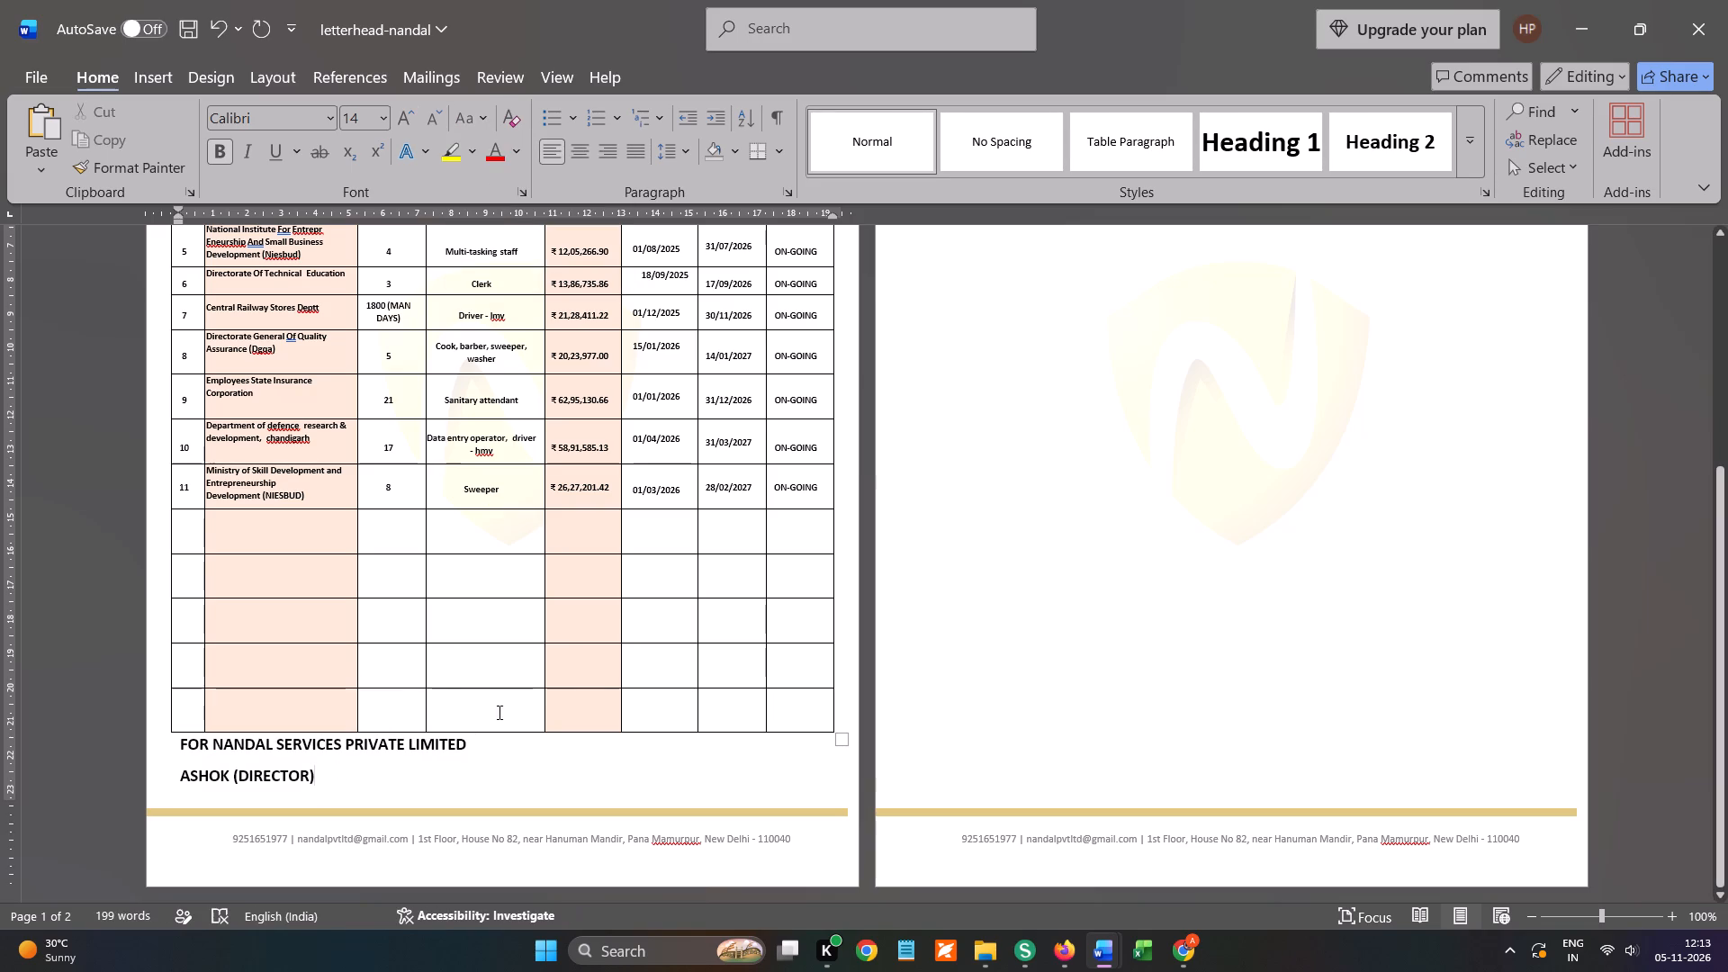
Compare the signature block below the table with the one in the experience-criteria-nandal document.
scroll(586, 583, "up", 1)
key("alt+Tab")
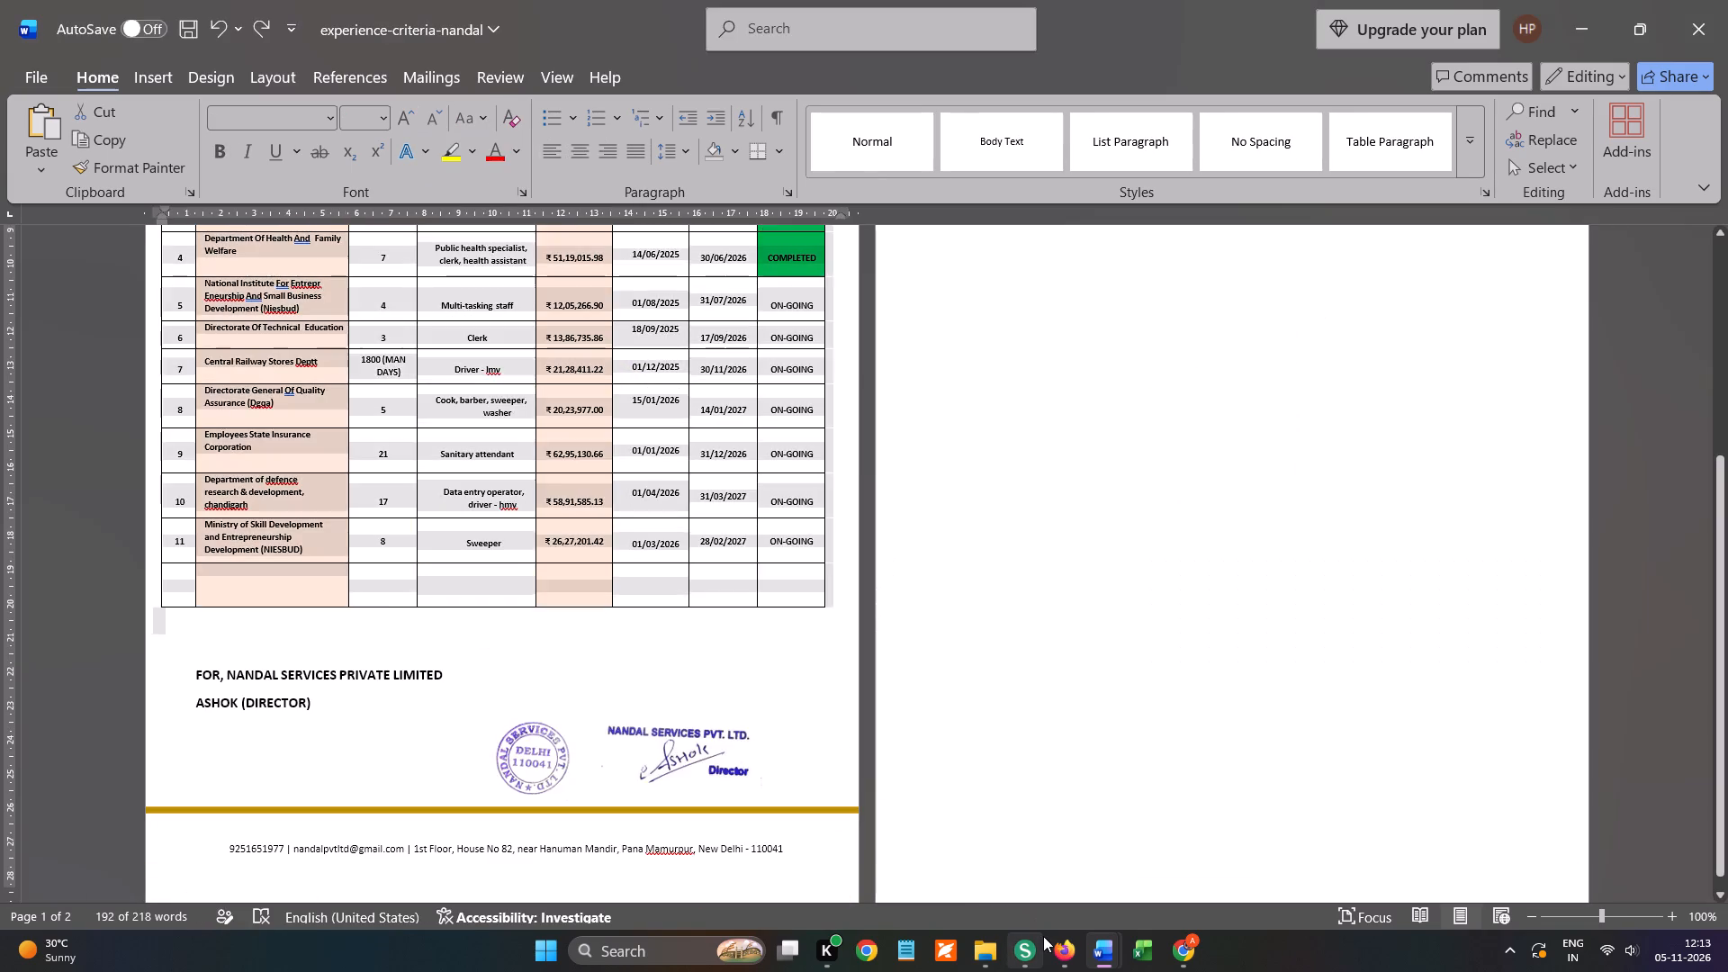
key("alt+Tab")
key("alt+Tab")
key("alt+Tab")
scroll(581, 747, "down", 3)
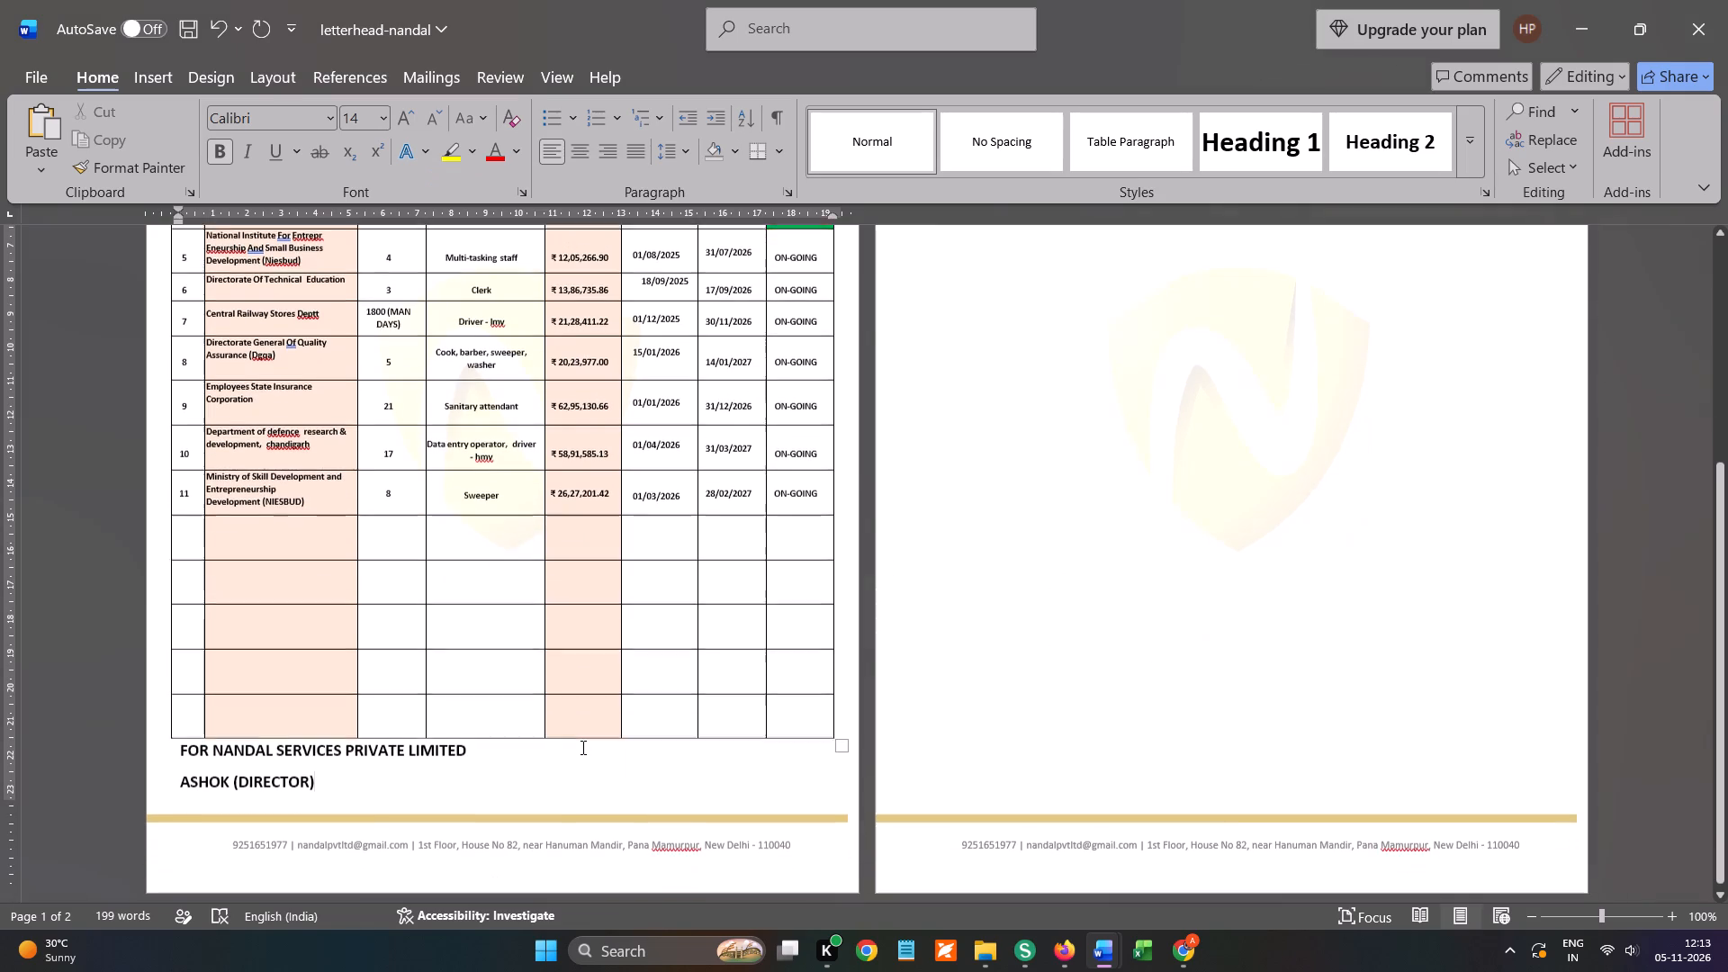
scroll(581, 747, "down", 5)
left_click(498, 761)
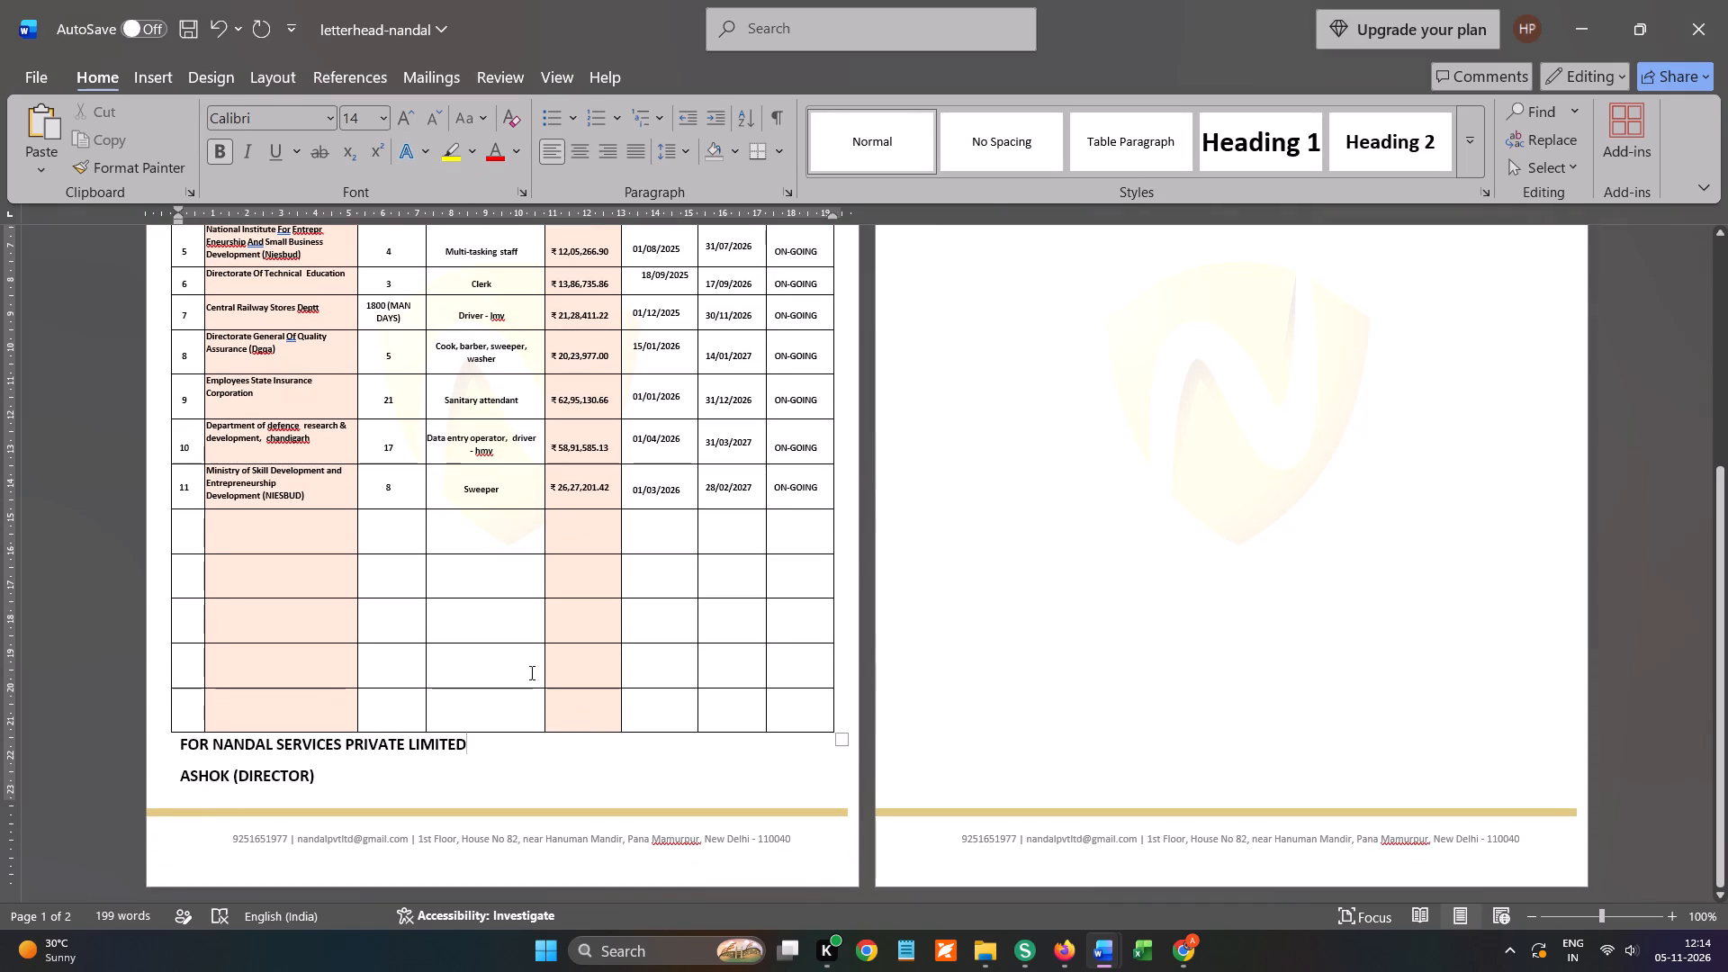
Remove the blank second page from the letterhead document.
scroll(1036, 519, "up", 3)
left_click(1003, 400)
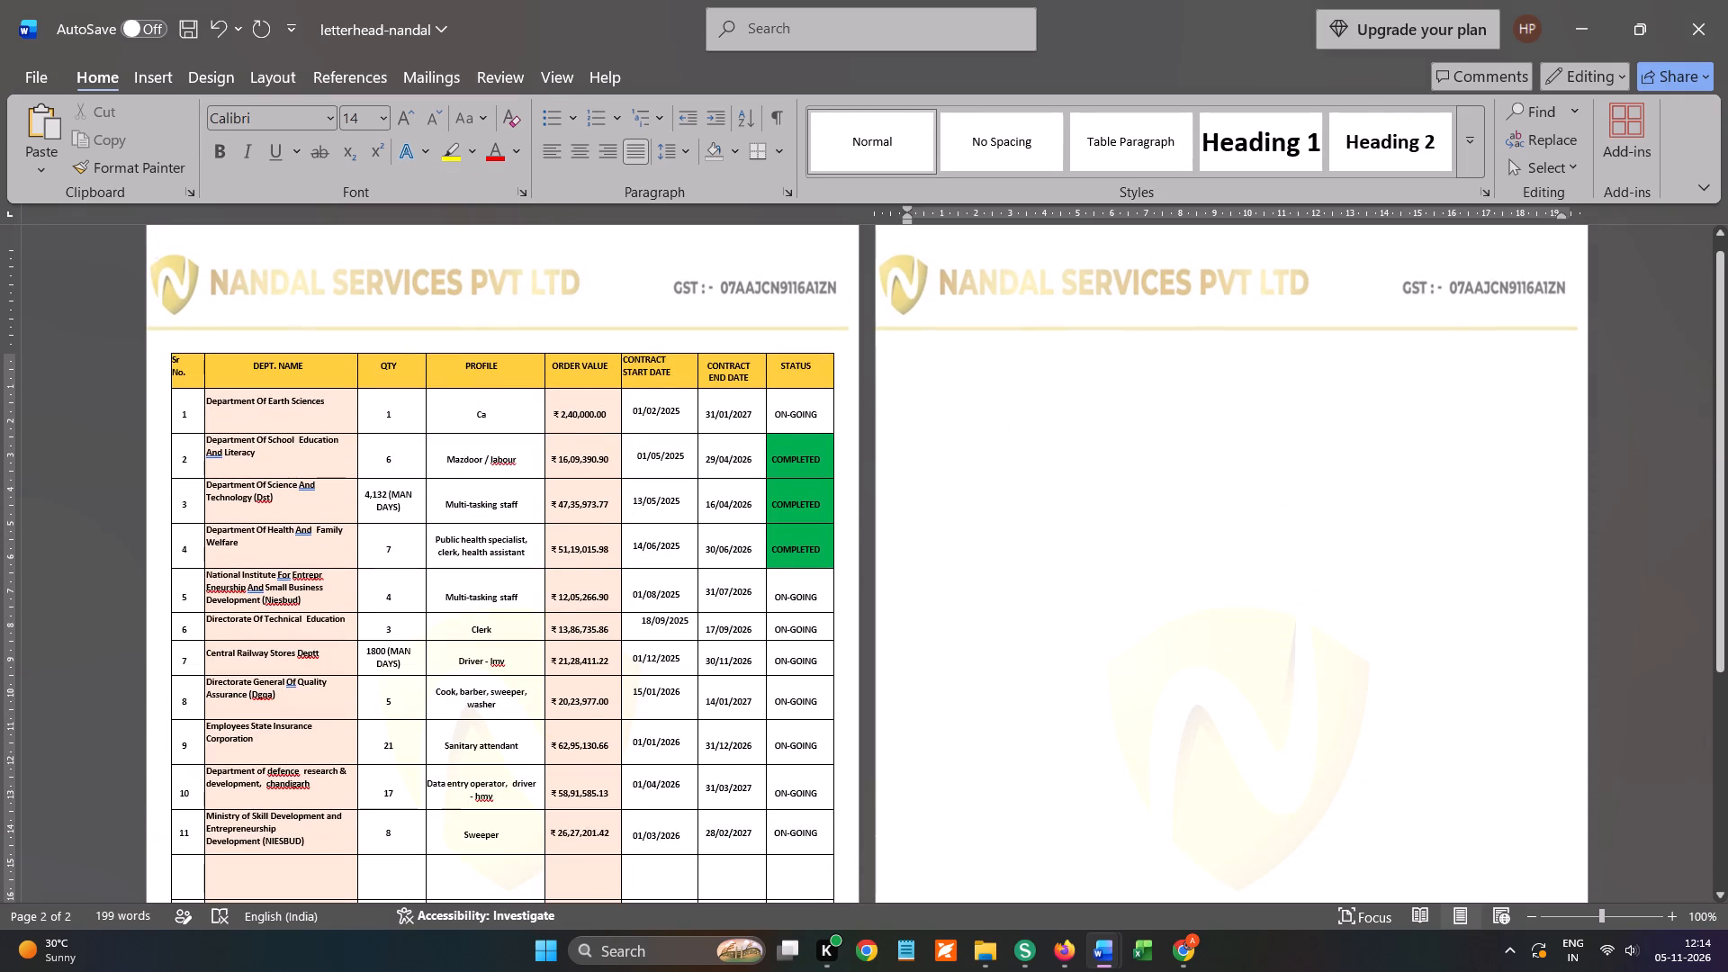
key("BackSpace")
scroll(978, 538, "down", 5)
left_click(788, 777)
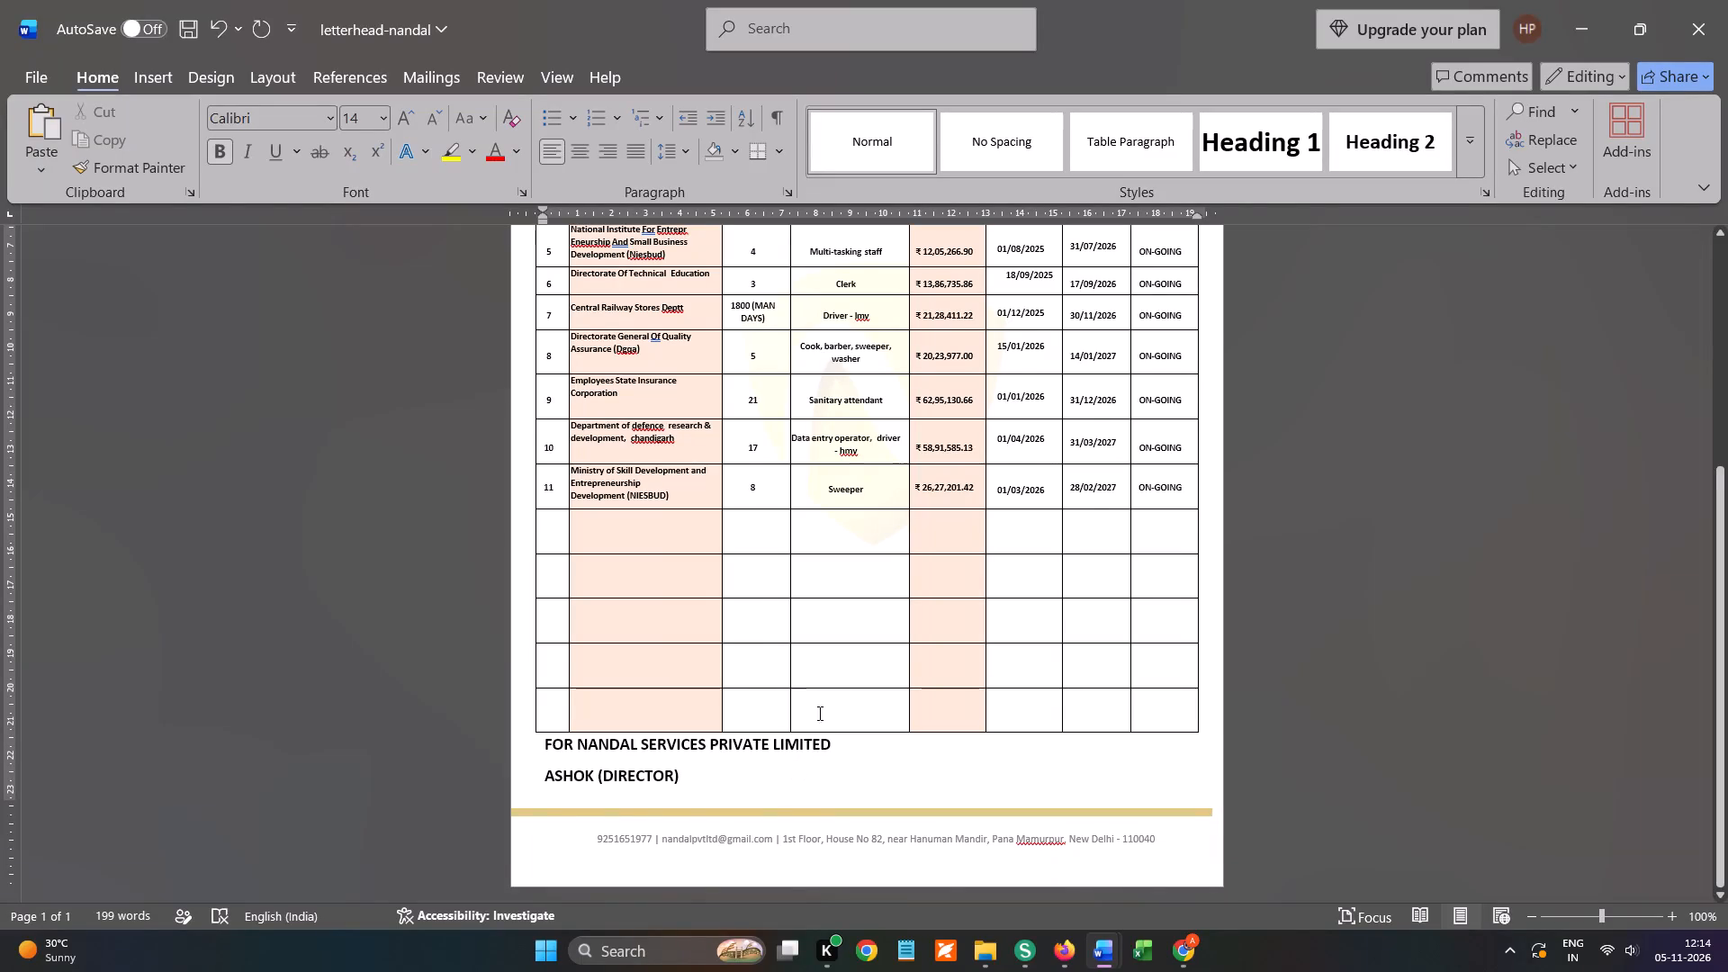
Number the five blank rows at the end of the table 12 to 16 in the Sr No. column.
scroll(838, 676, "up", 1)
scroll(850, 597, "up", 1)
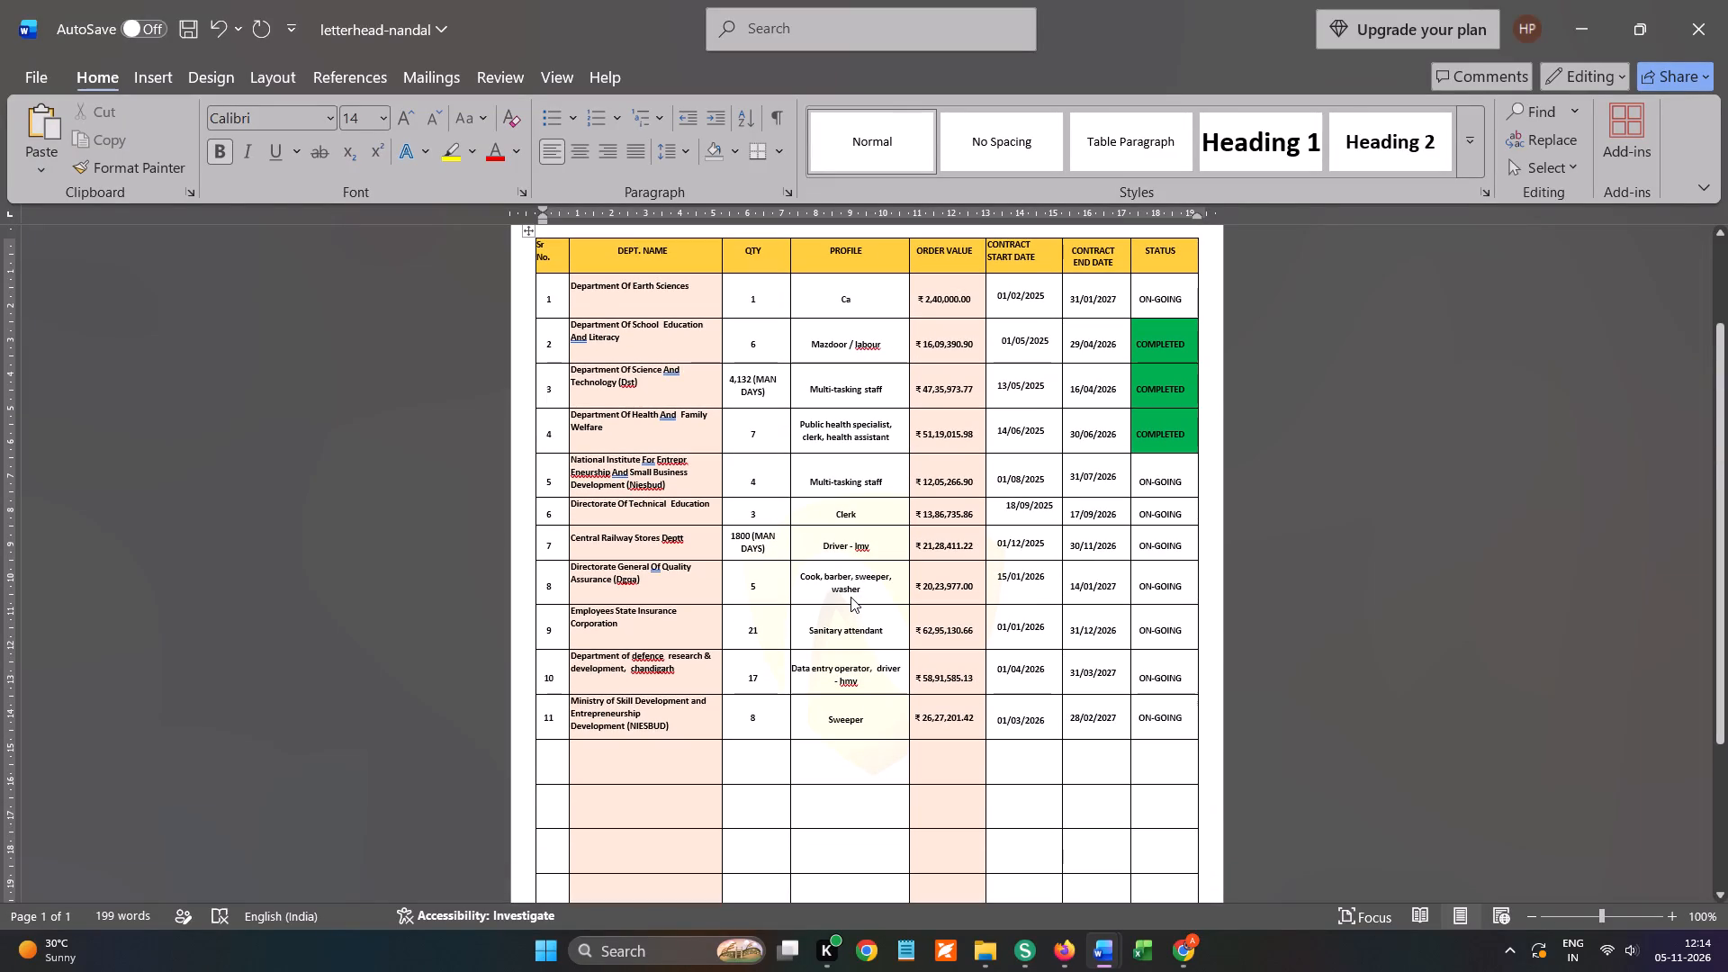
scroll(850, 598, "down", 2)
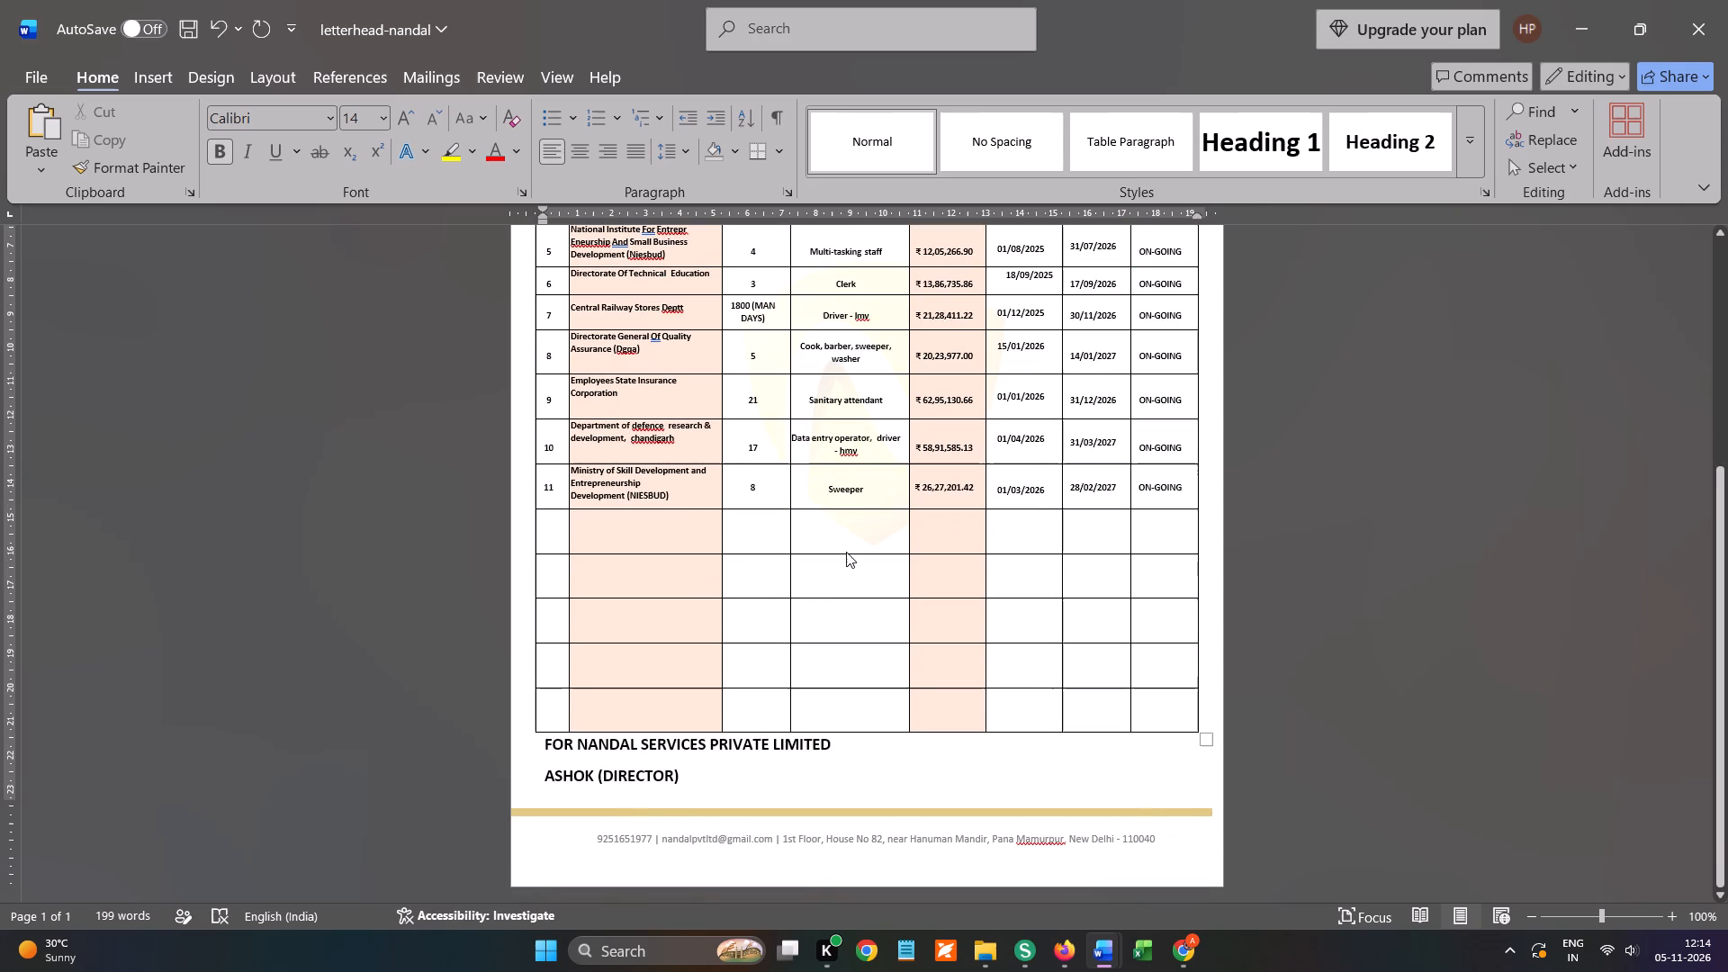
left_click(846, 552)
left_click(687, 542)
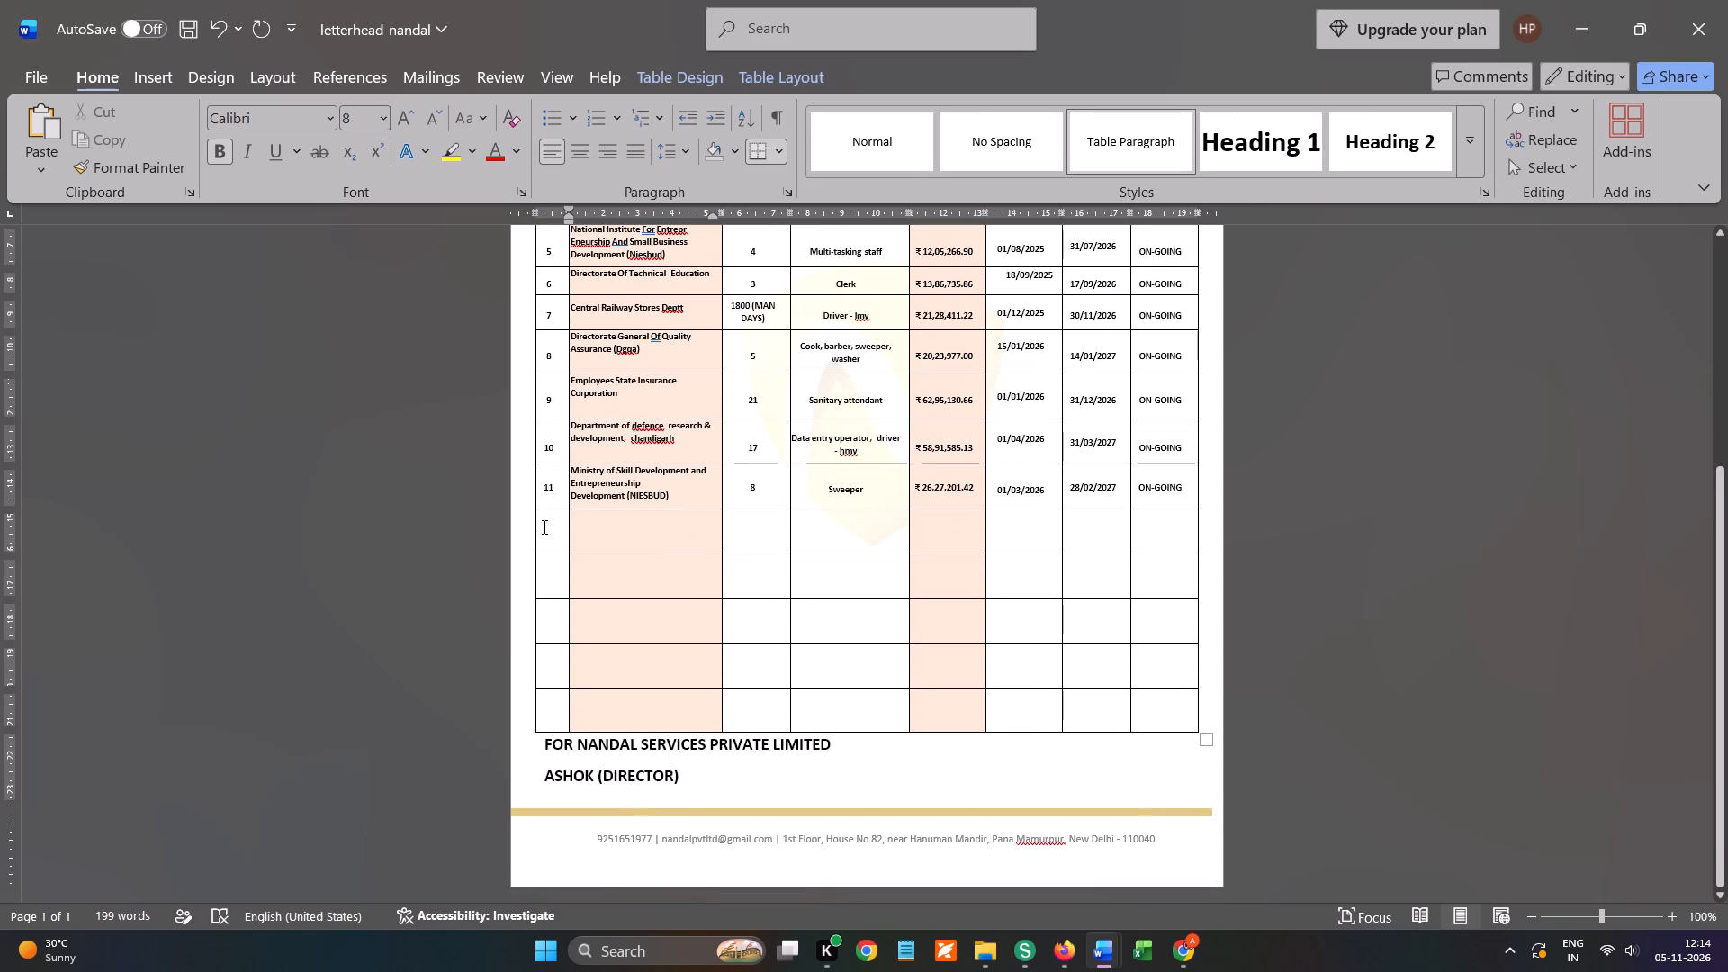
left_click(543, 526)
type("12")
key("Down")
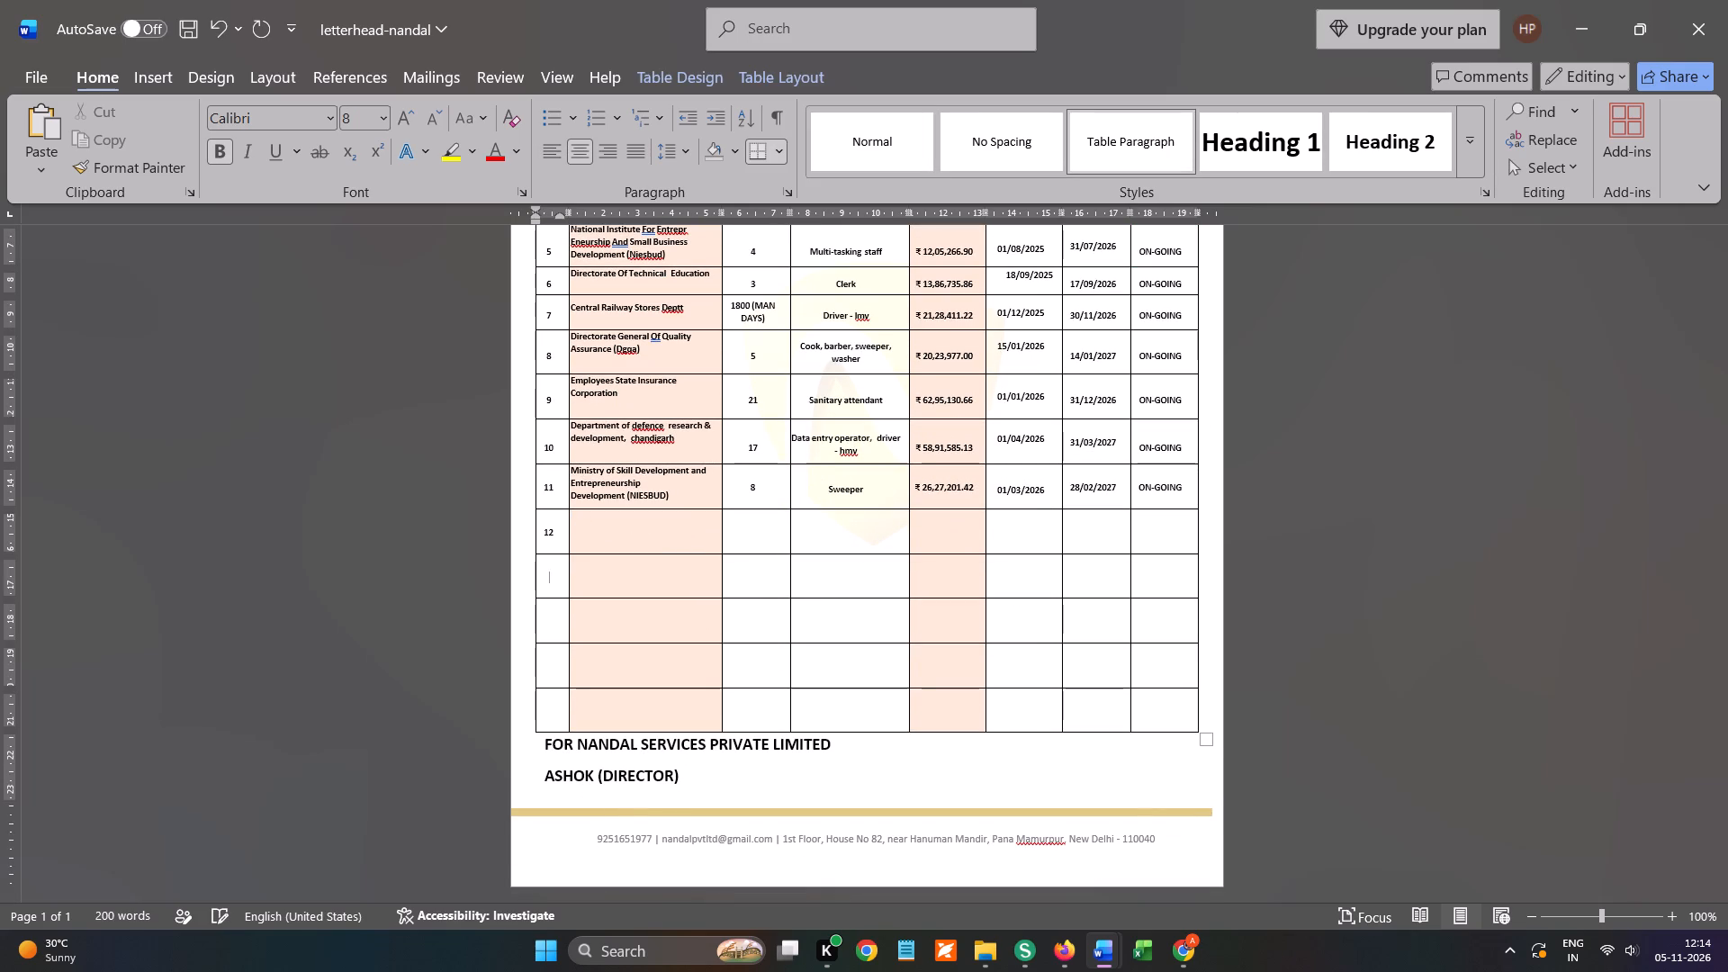
type("13")
key("Down")
type("14")
key("Down")
key("Right")
key("Left")
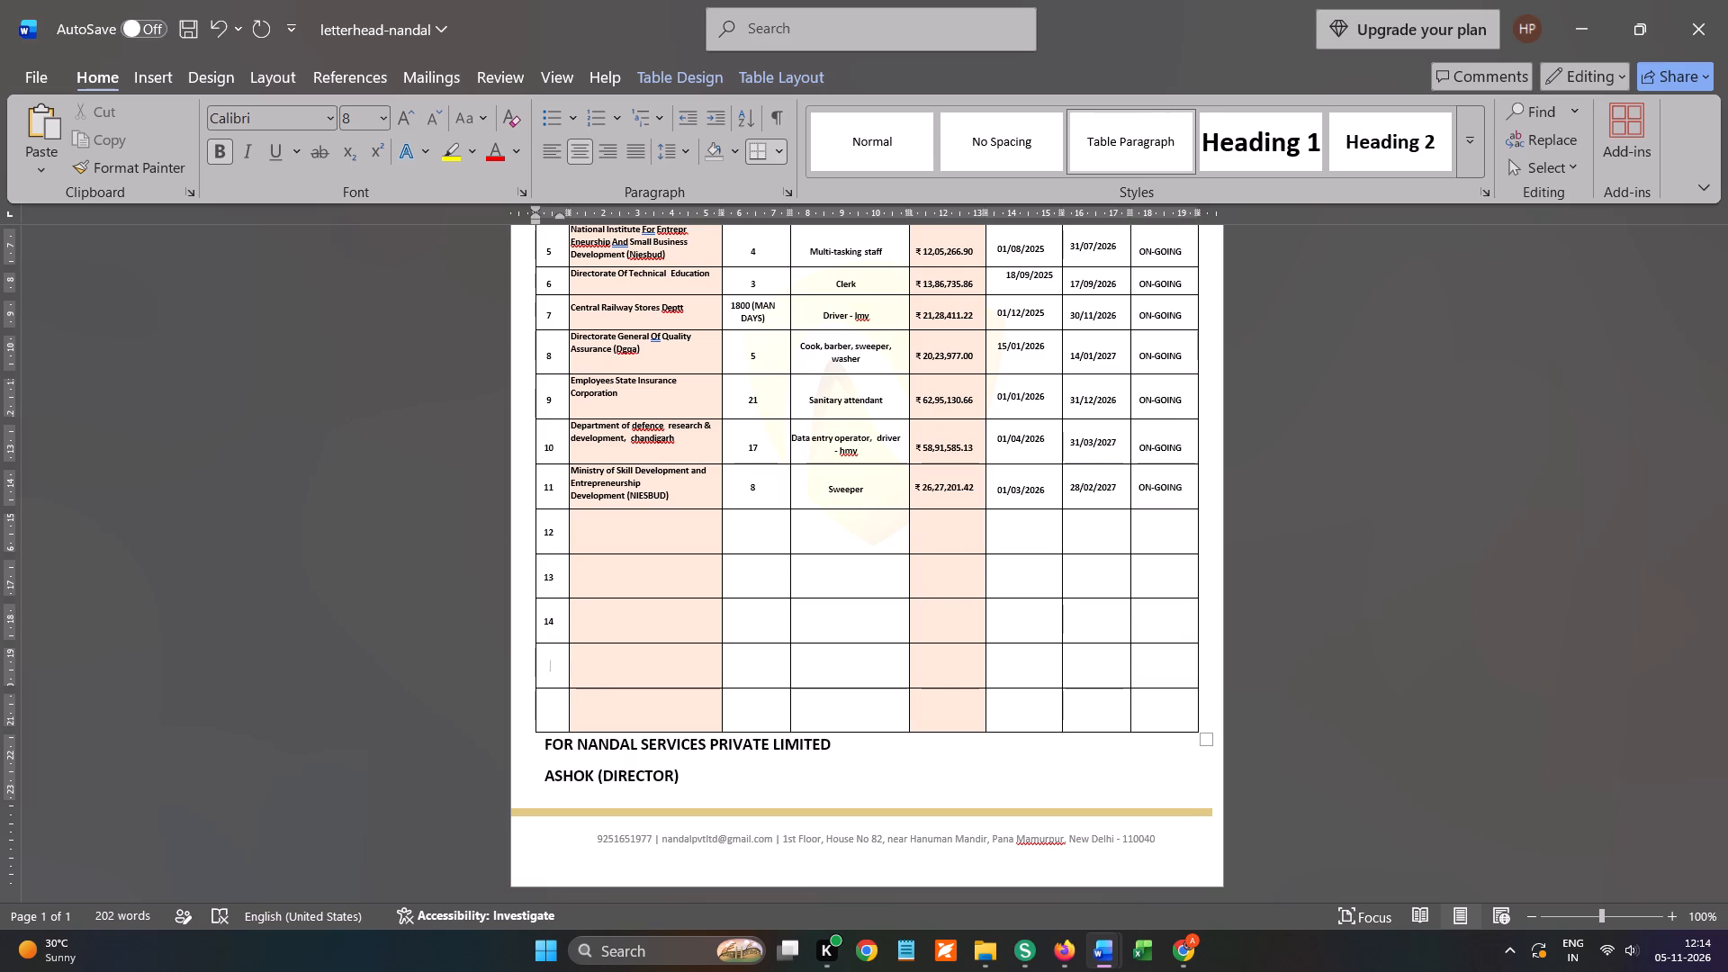
type("15")
key("Down")
type("16")
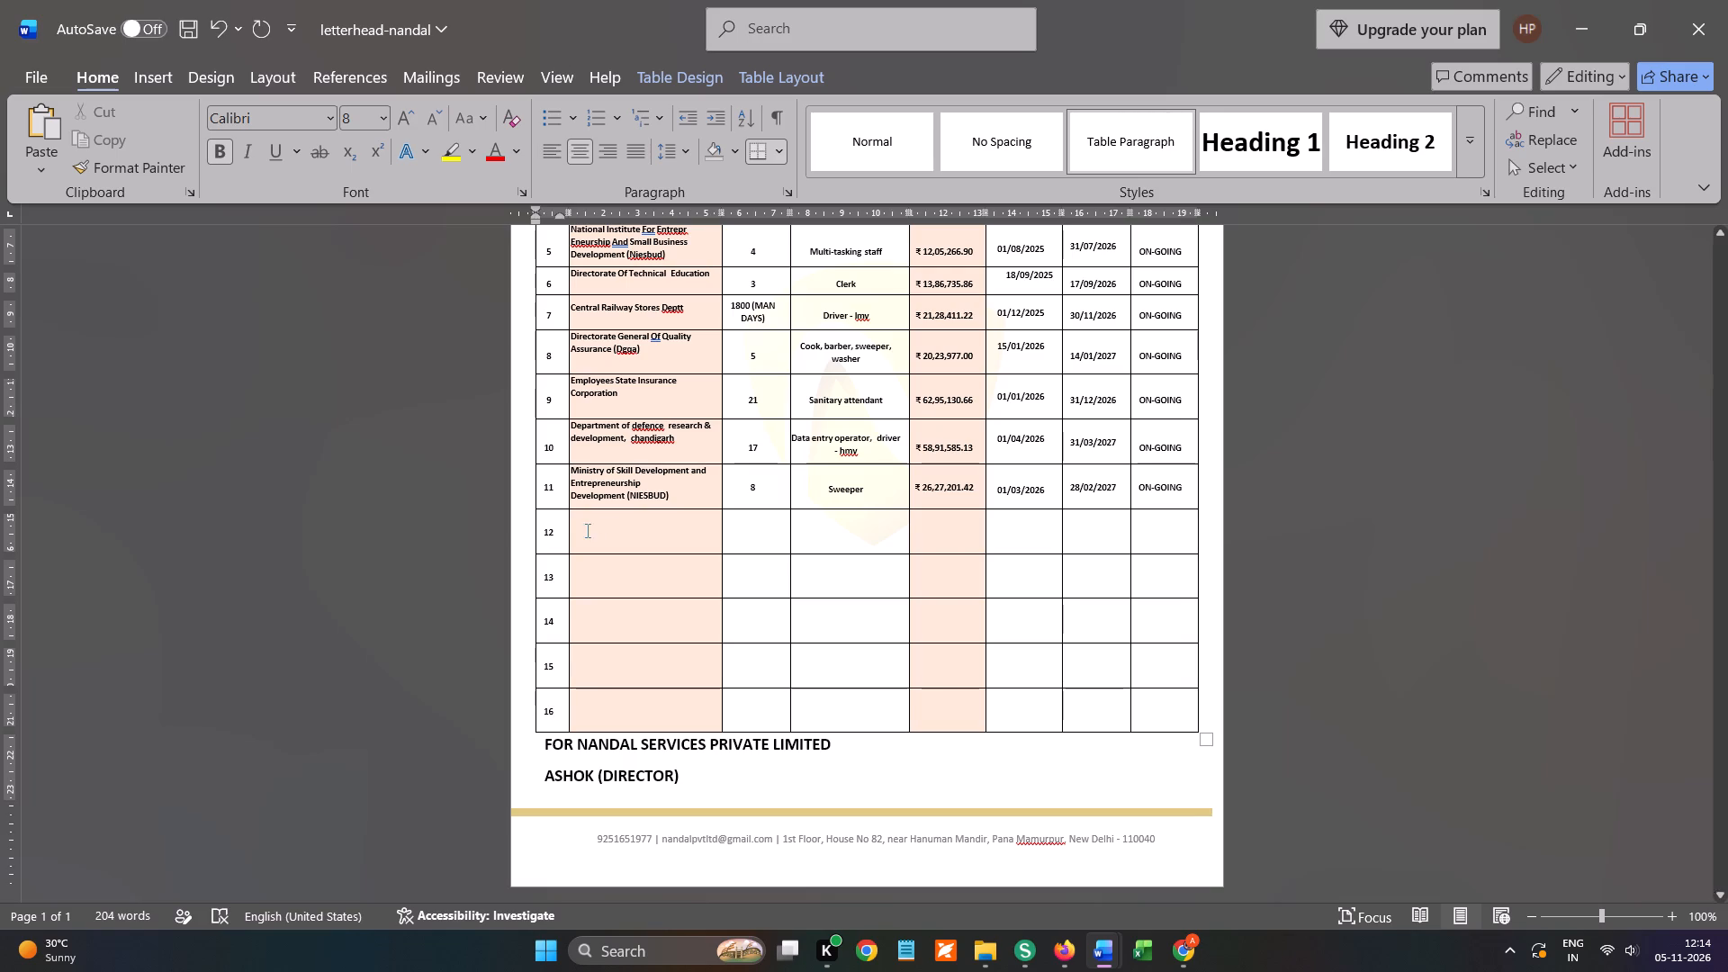
left_click(616, 526)
Copy the round company stamp from the experience-criteria-nandal document and paste it at the director line of the letterhead document.
key("alt+Tab")
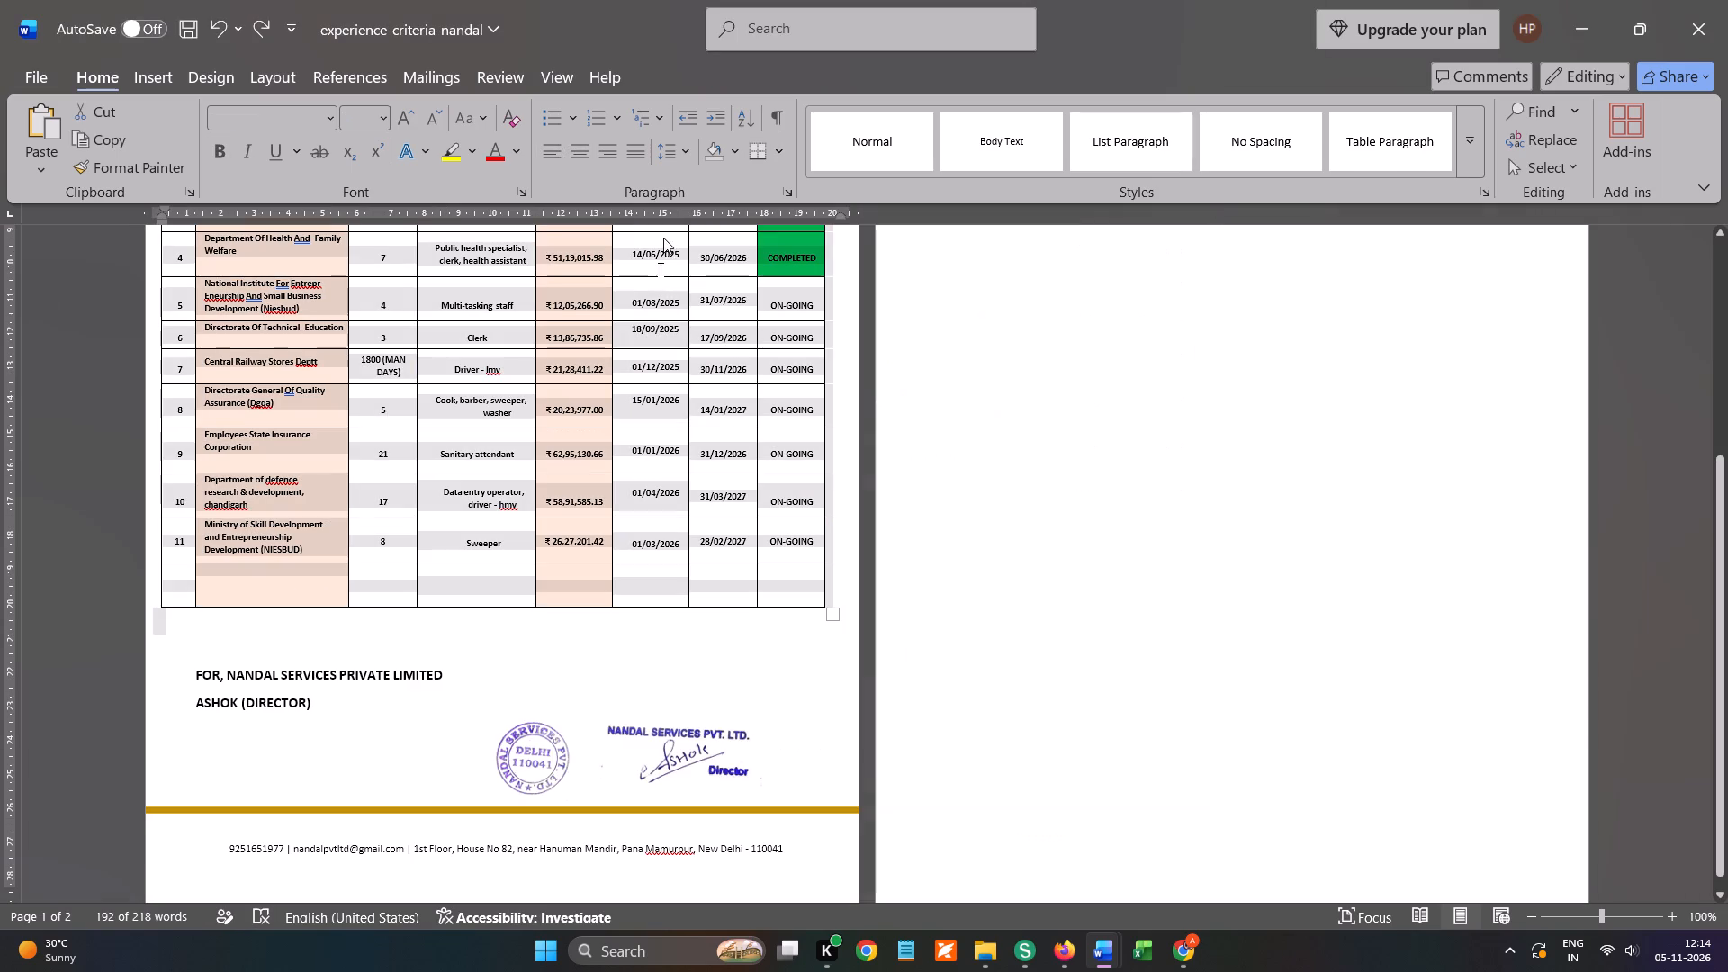
scroll(373, 501, "up", 4)
scroll(494, 499, "down", 4)
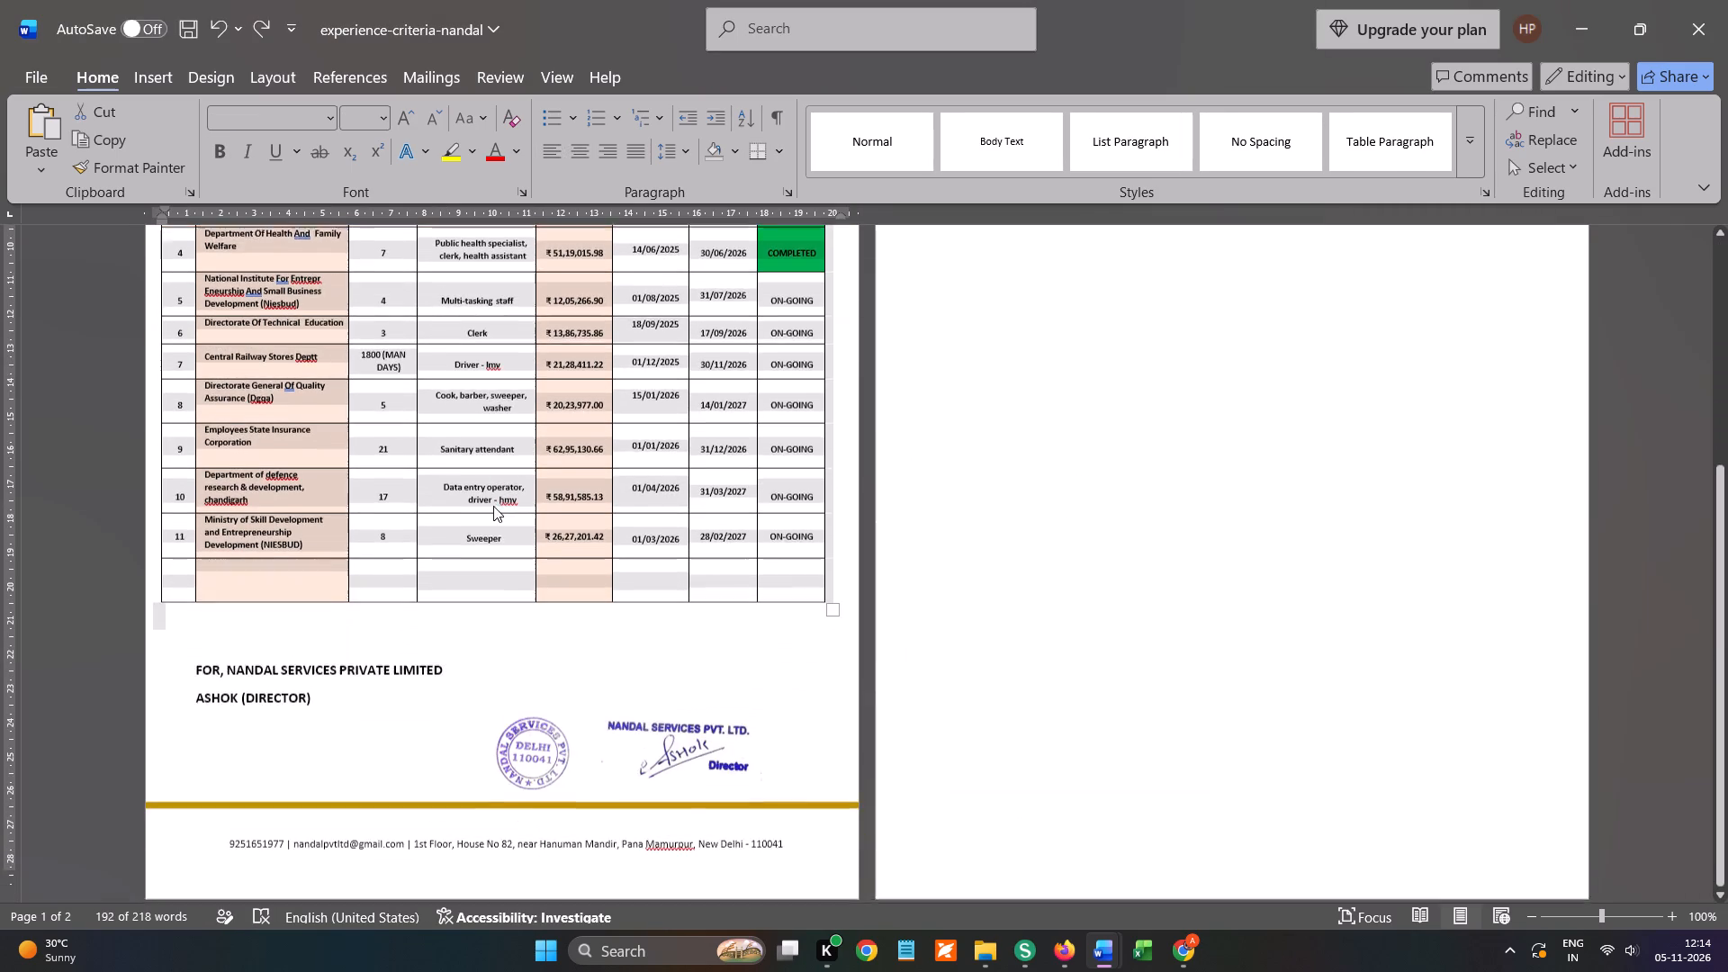
left_click(515, 715)
key("ctrl+c")
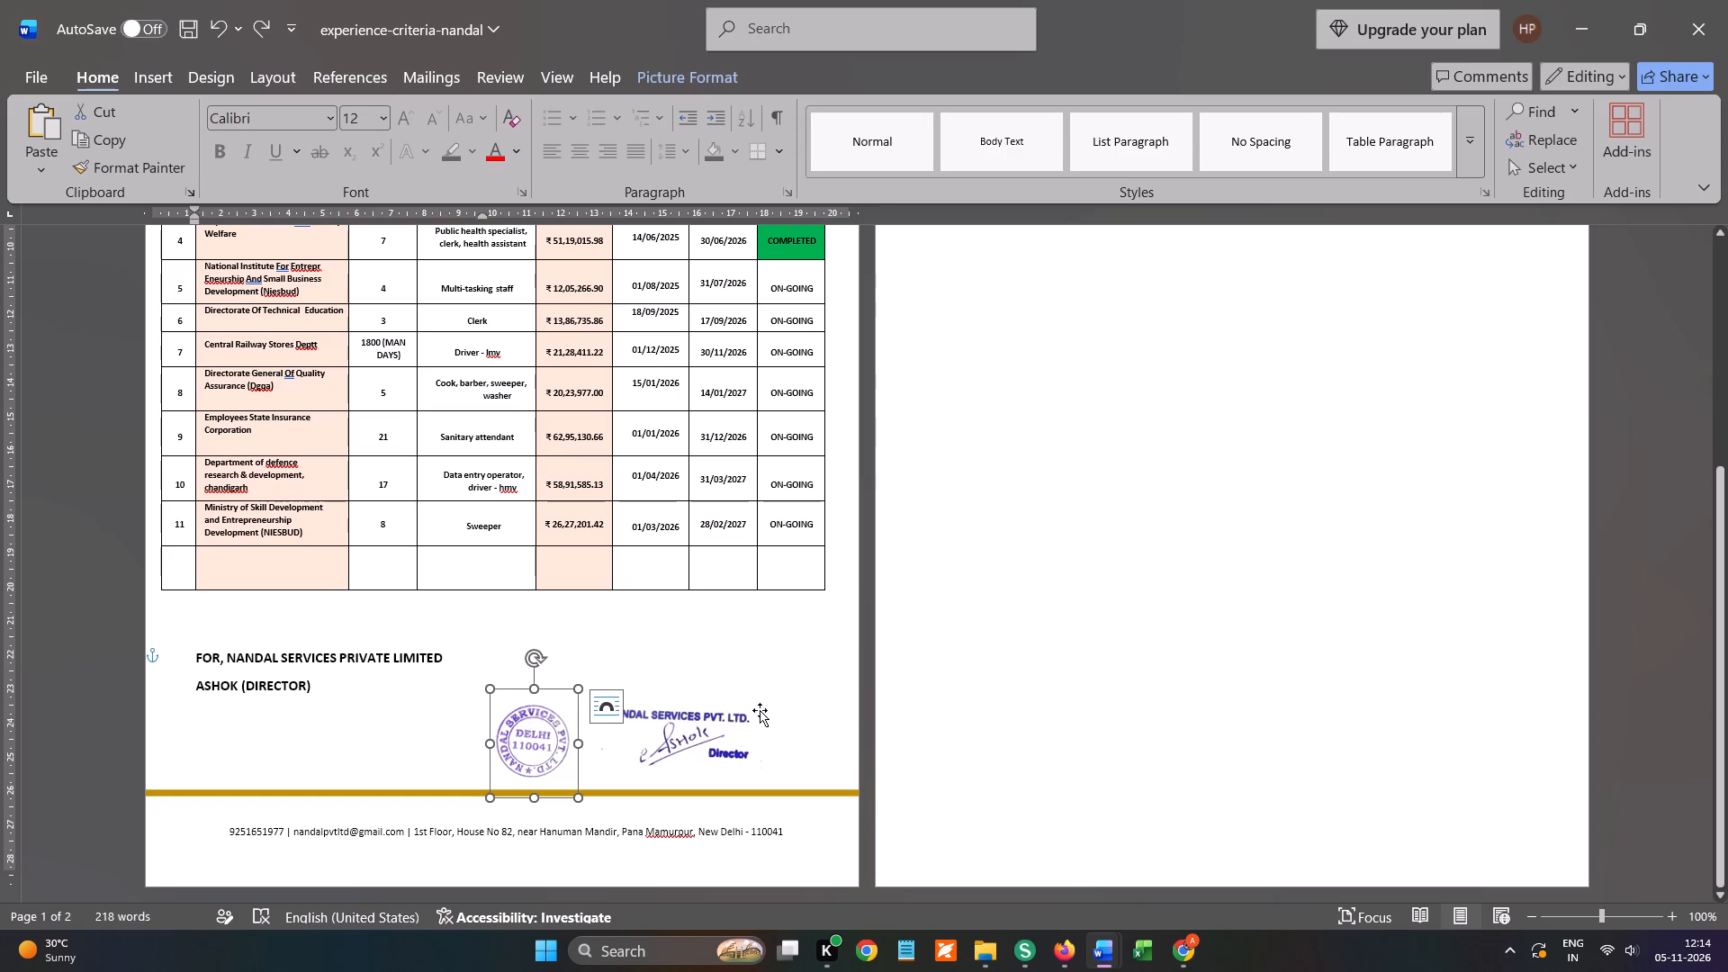
scroll(810, 712, "down", 8)
key("alt+Tab")
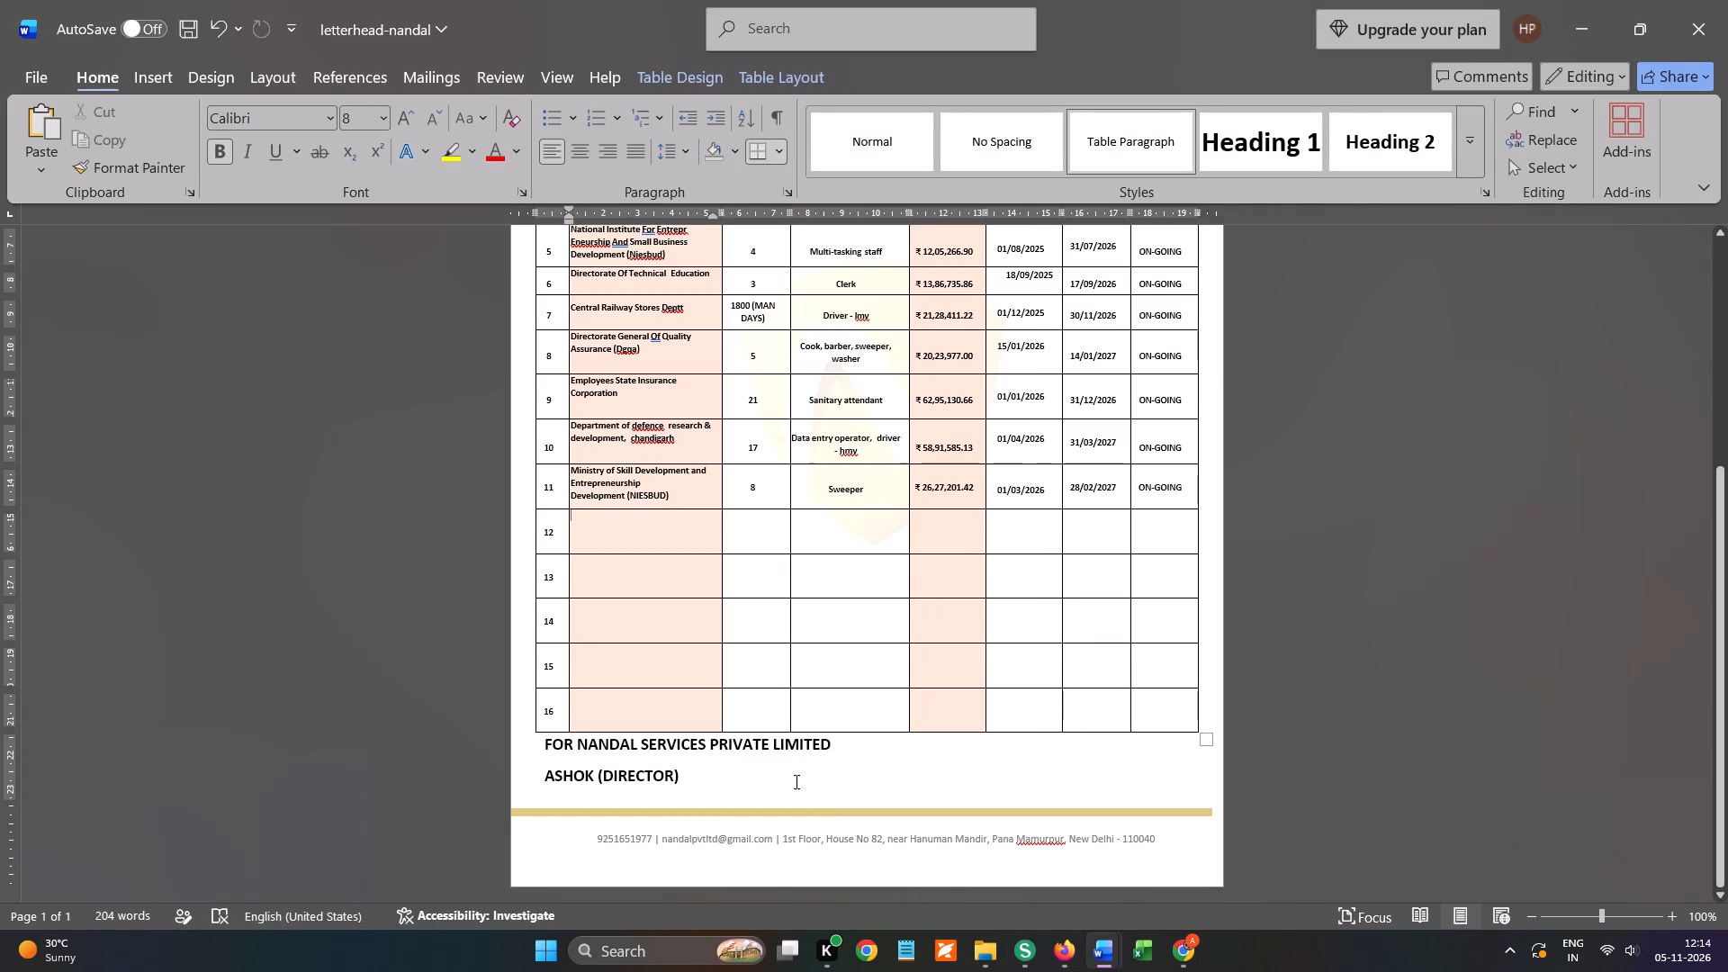
left_click(791, 780)
key("ctrl+v")
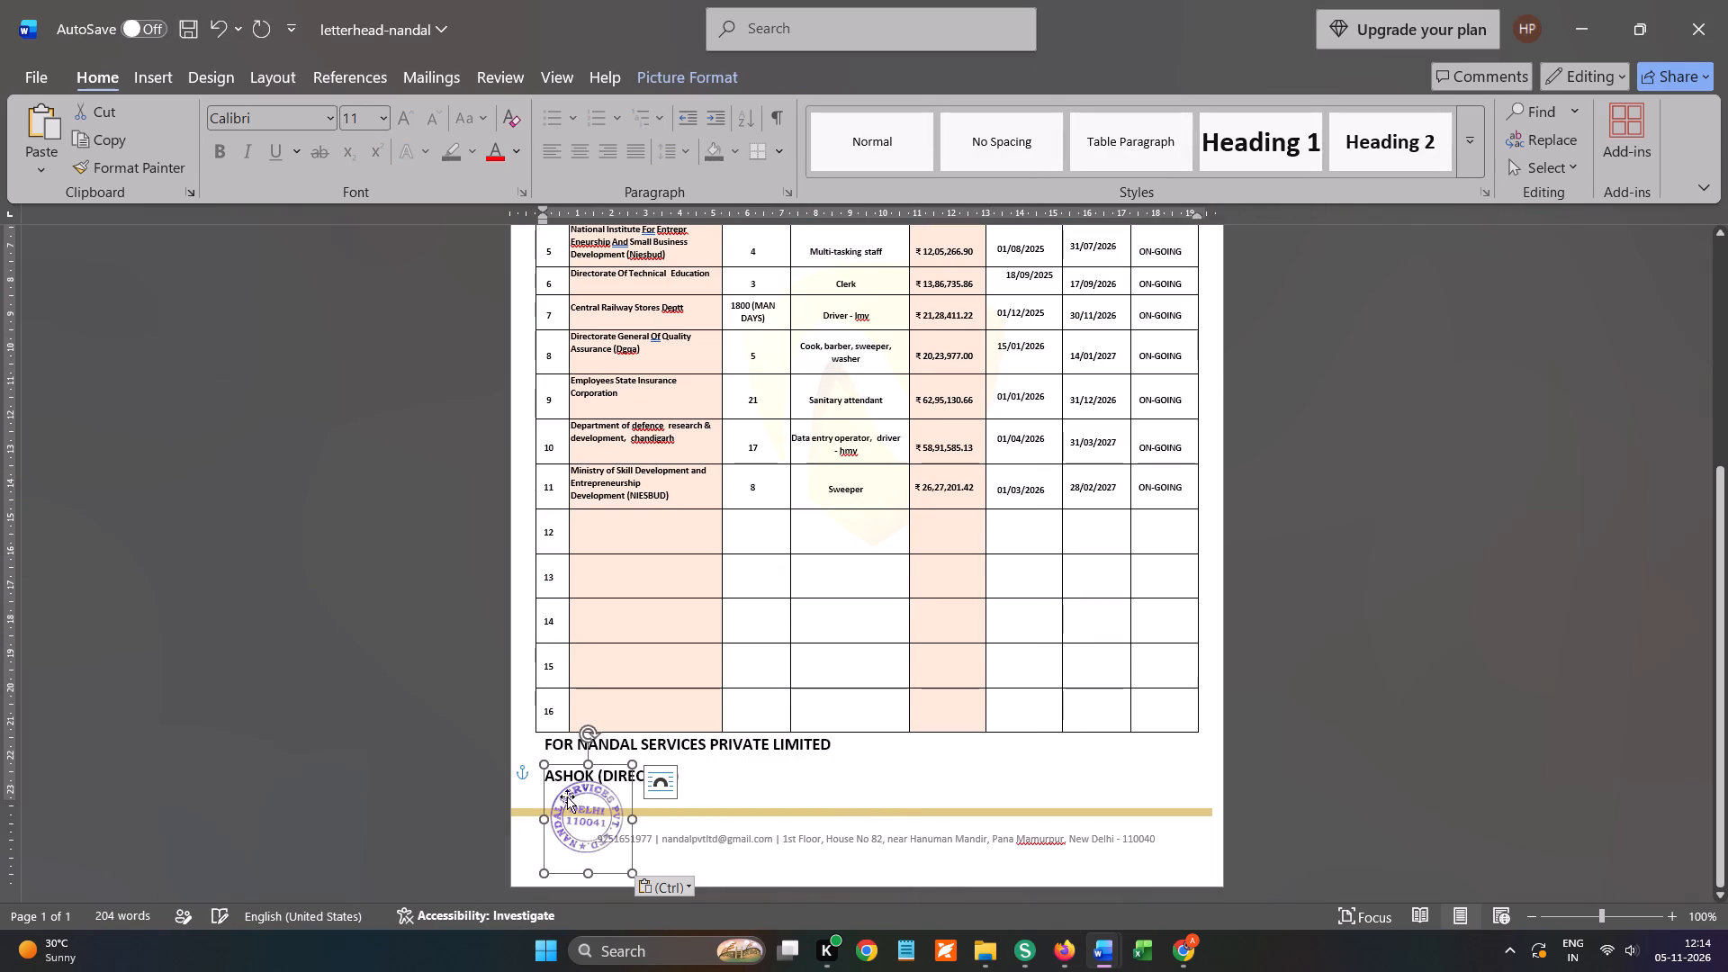
Set the round stamp's wrapping to in front of text and place it just after the director line.
left_click(541, 810)
left_click(659, 787)
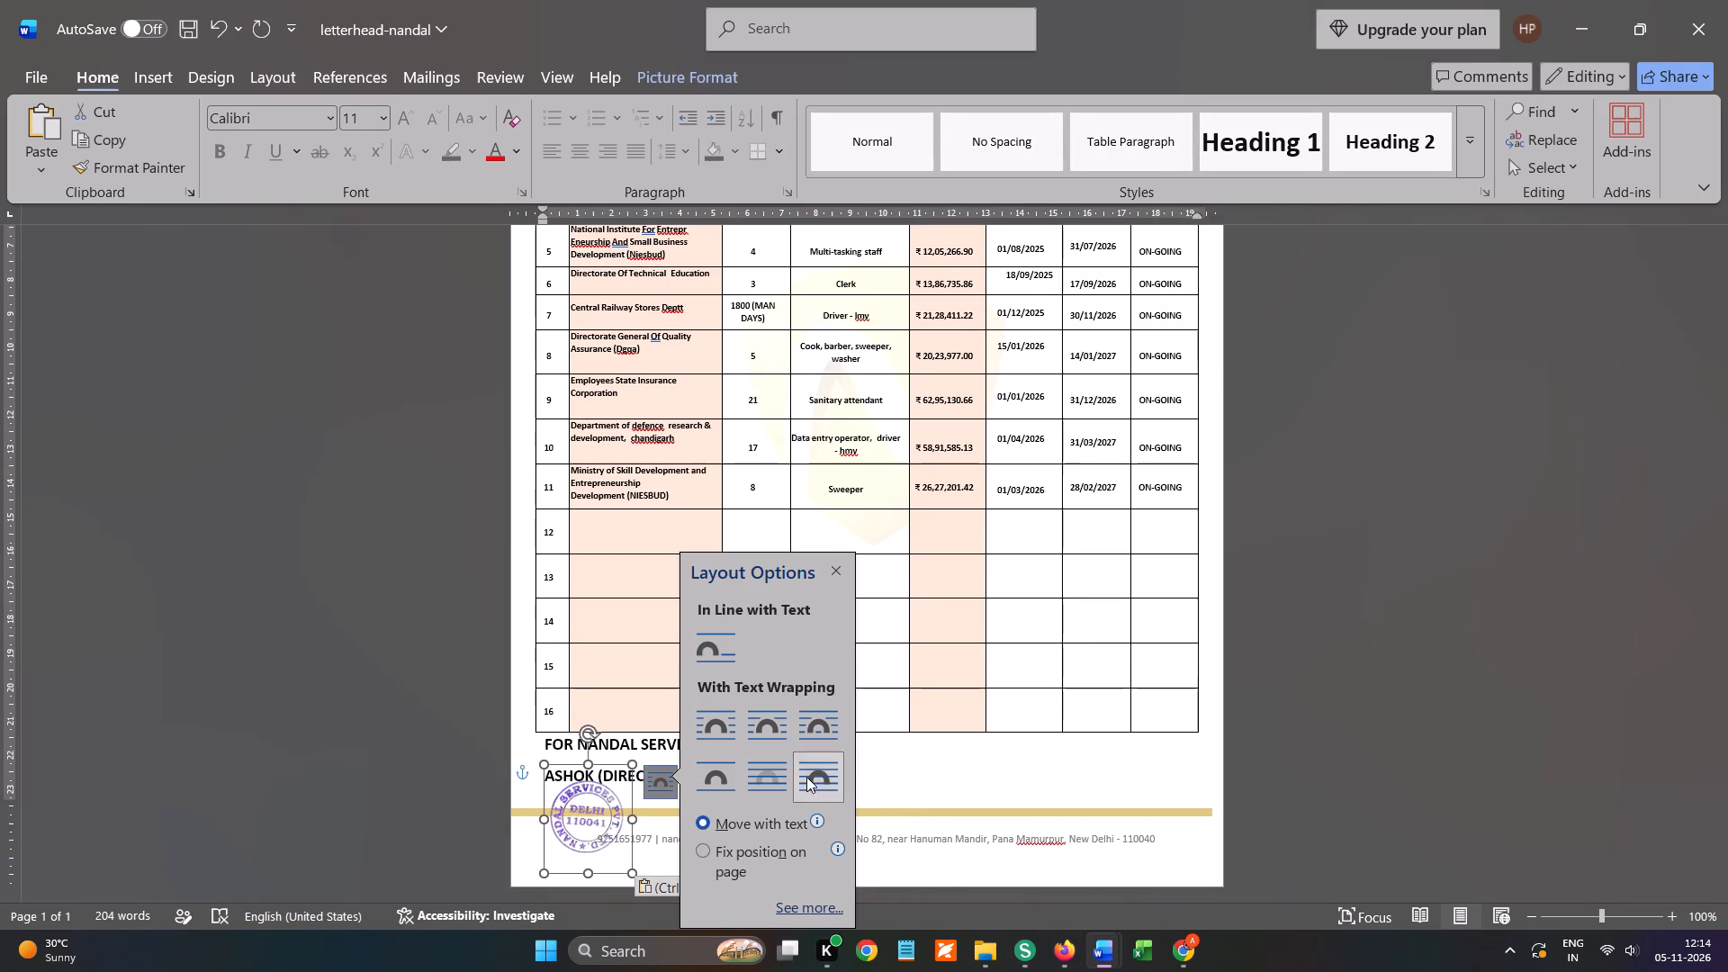
left_click(806, 777)
left_click_drag(603, 823, 751, 794)
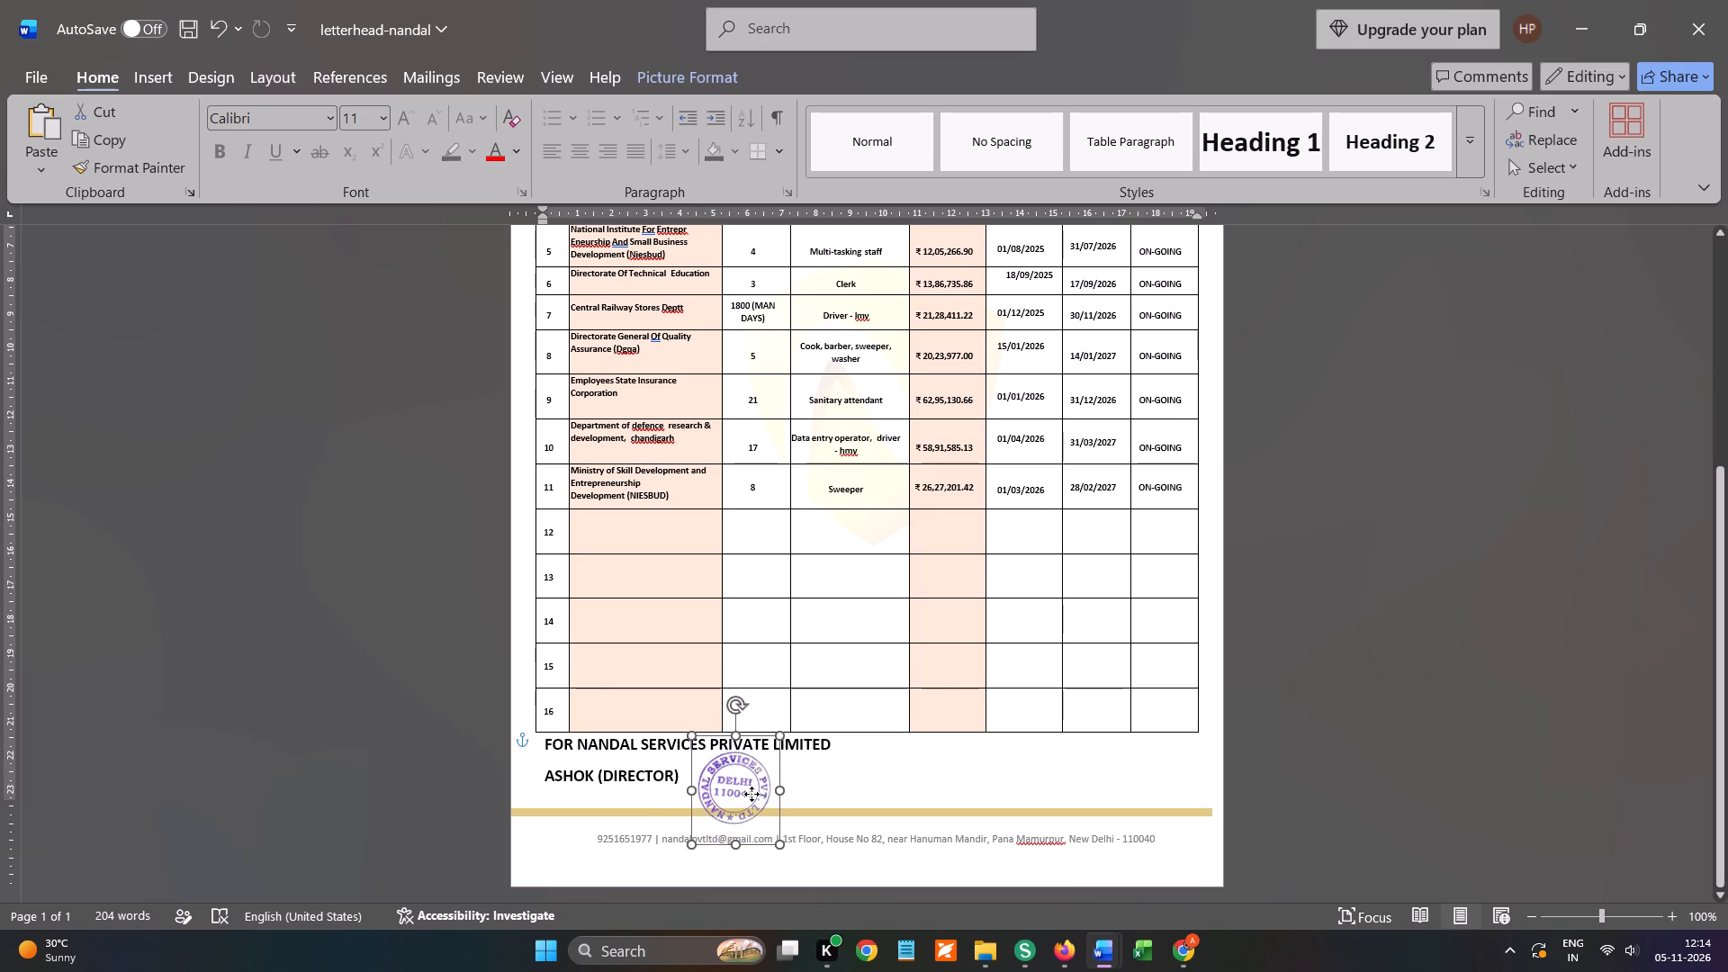
left_click_drag(751, 794, 752, 791)
left_click(877, 784)
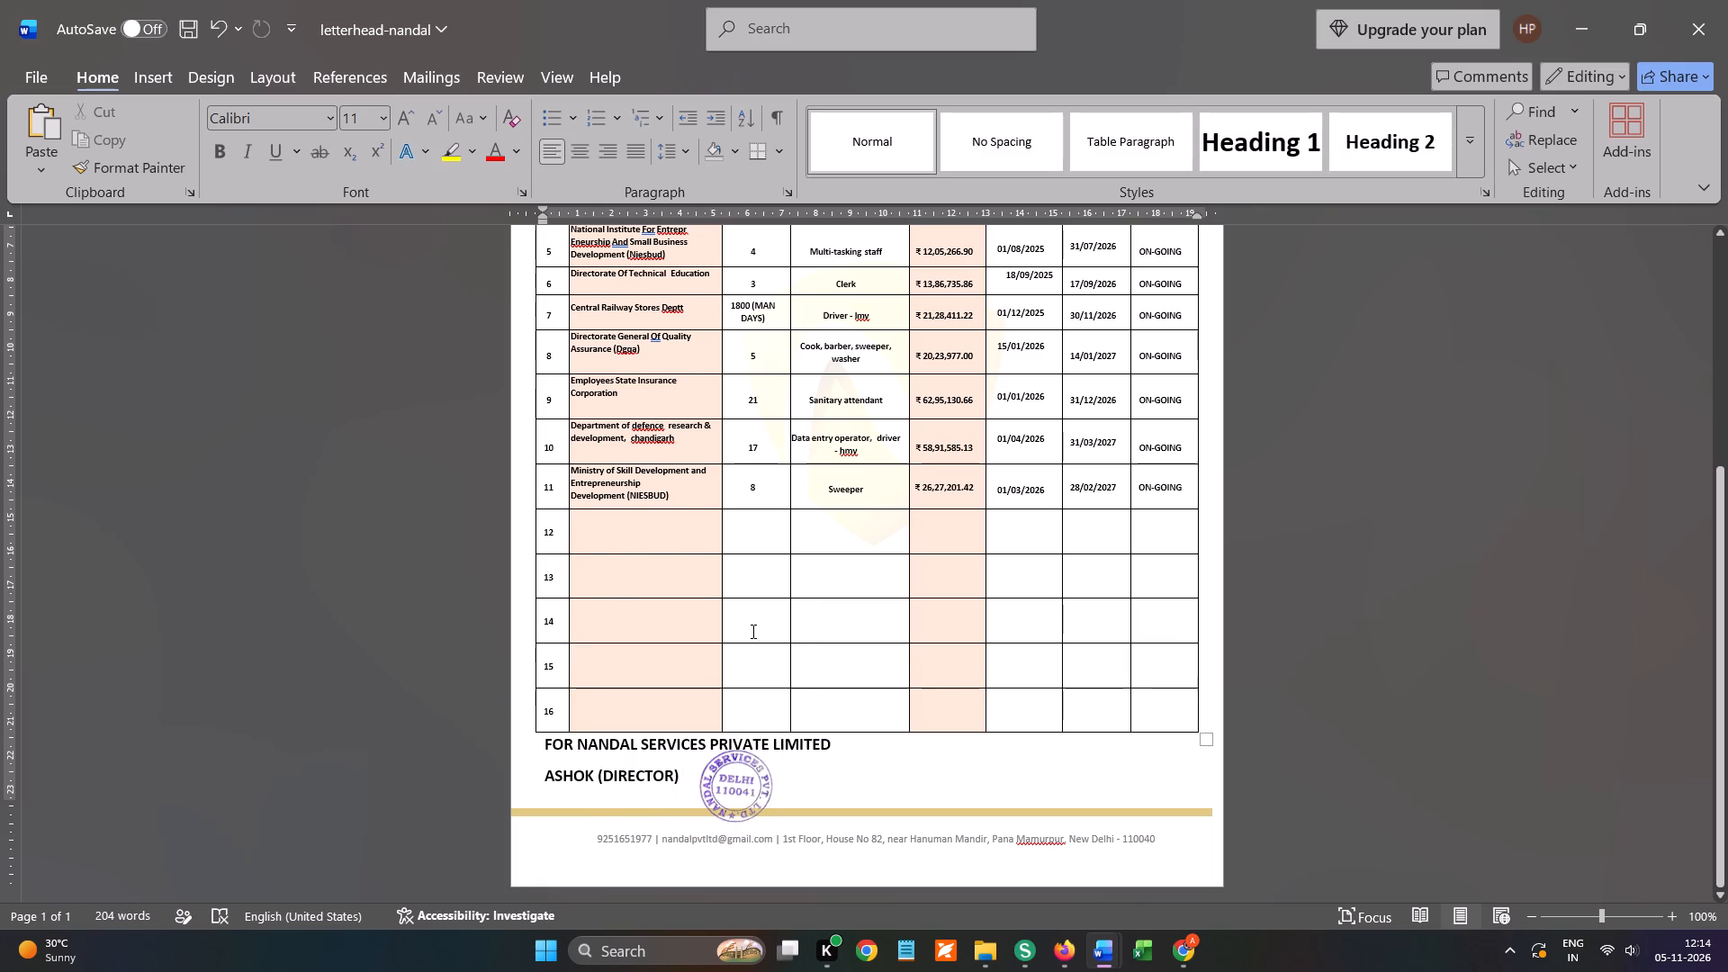
Copy the director's signature stamp image from the experience-criteria-nandal document and paste it at the letterhead's director line.
key("alt+Tab")
left_click(706, 723)
key("ctrl+c")
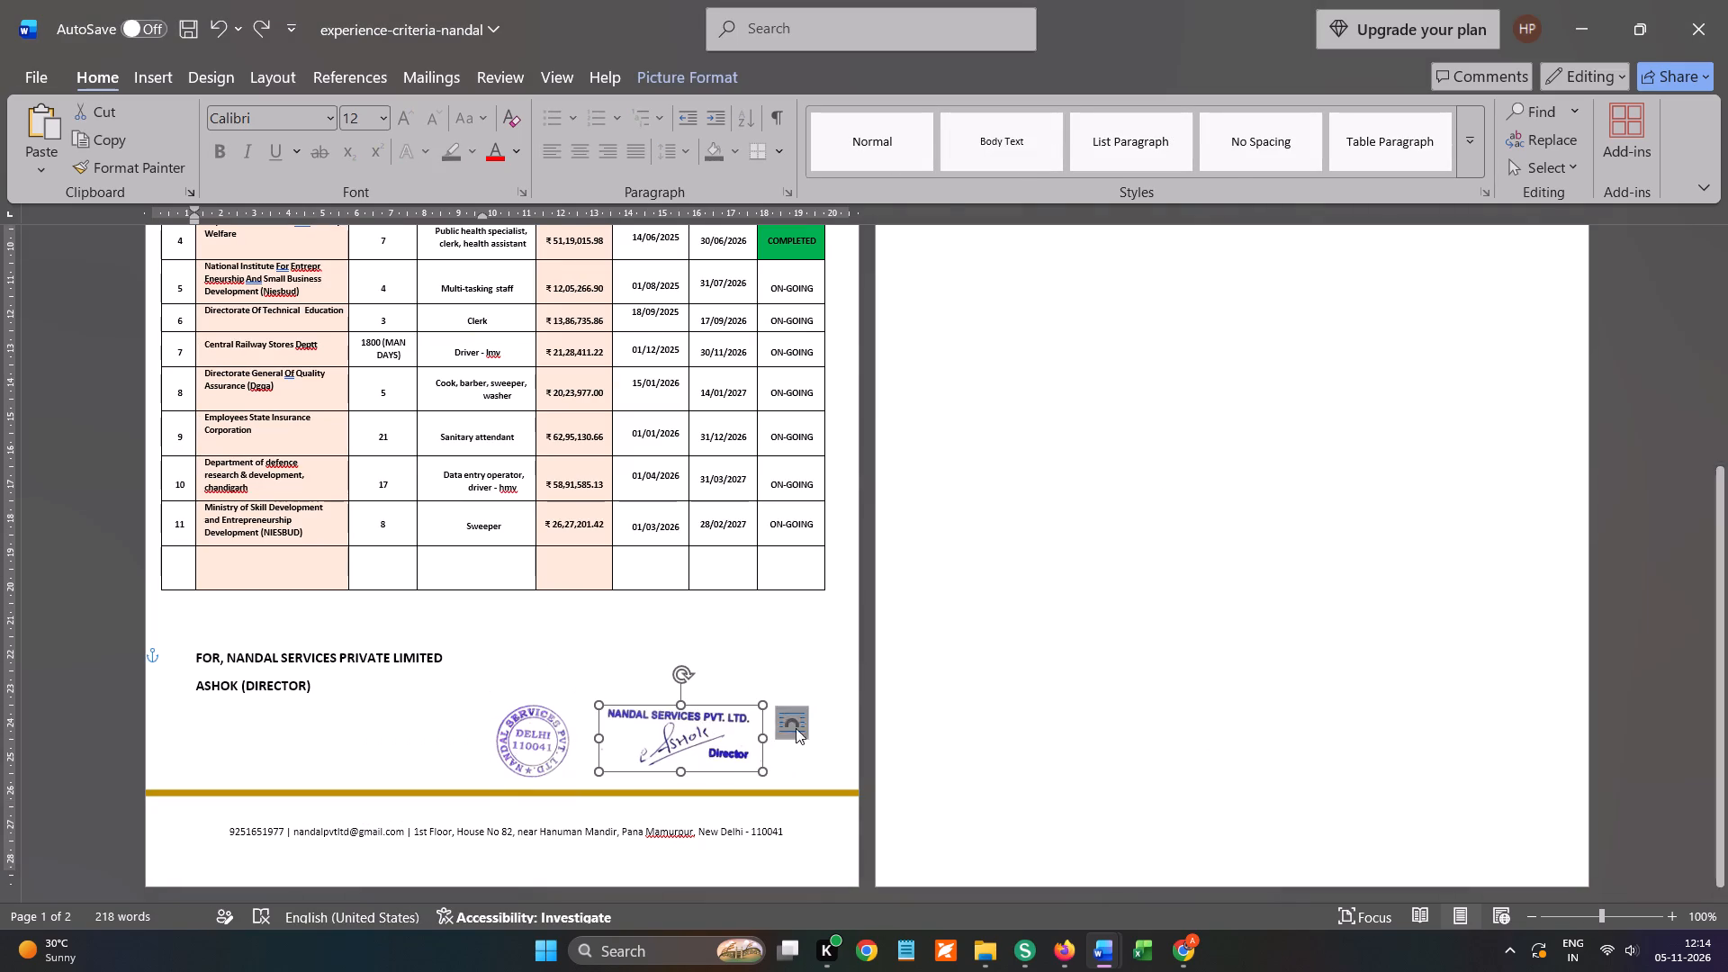
key("alt+Tab")
left_click(839, 772)
key("ctrl+v")
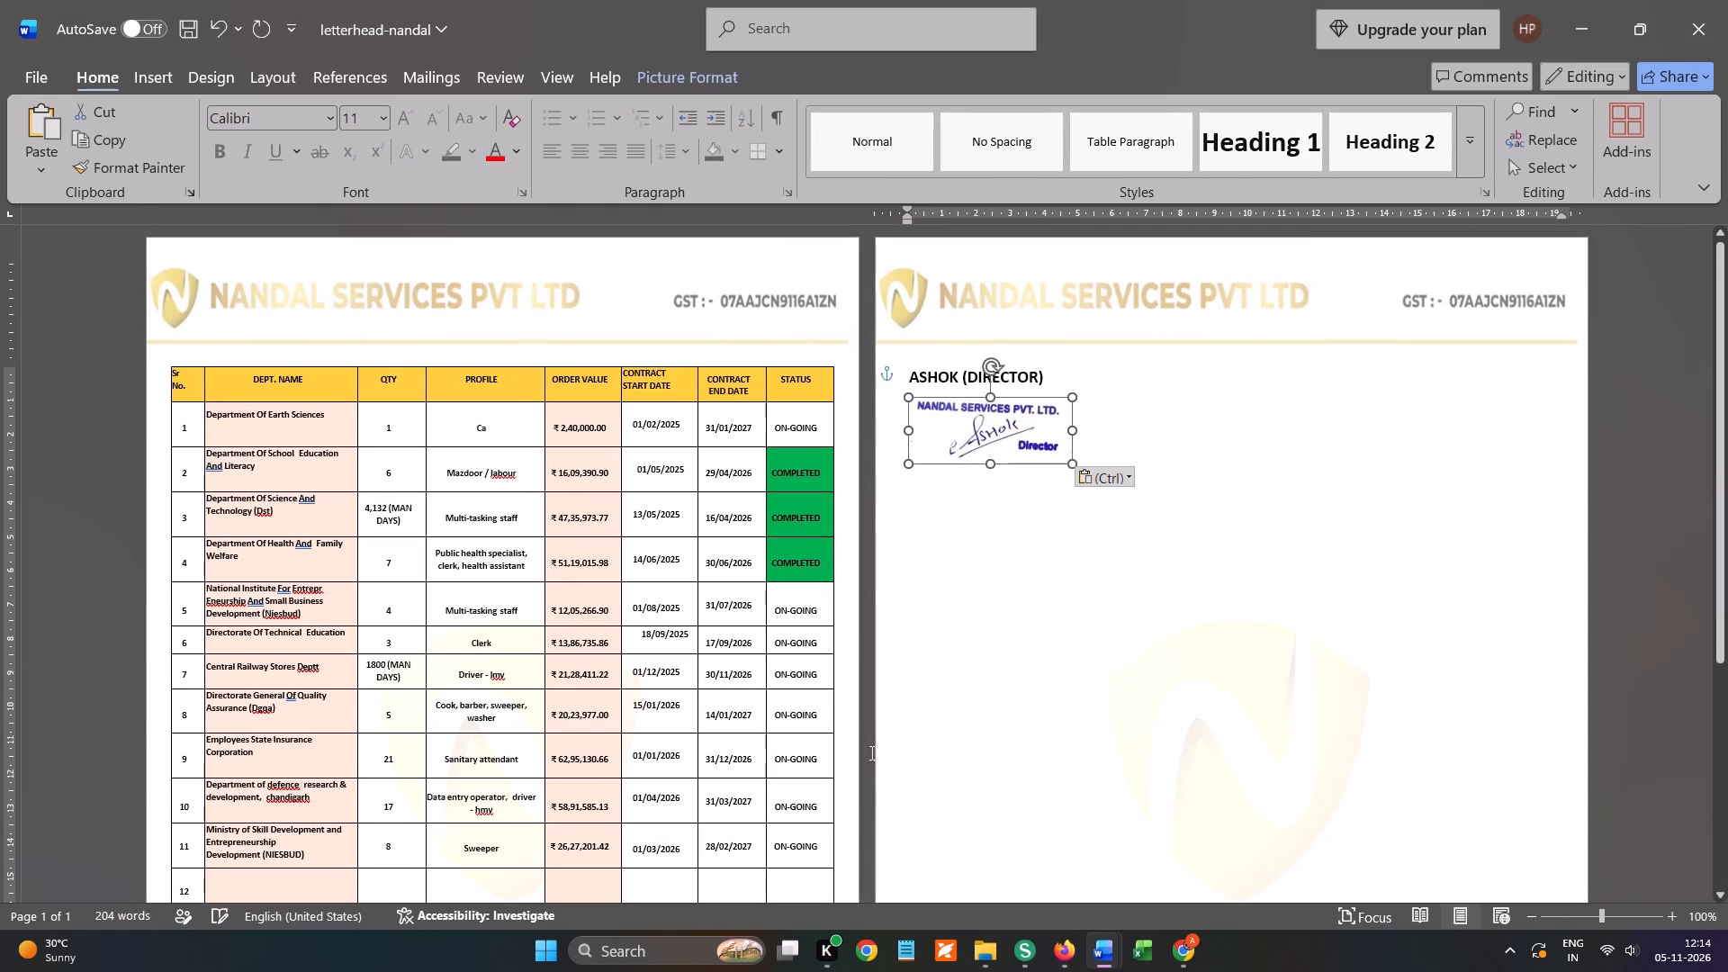
Set the signature image's wrapping to in front of text and move it beside the company line, to the right of the round stamp.
scroll(963, 517, "up", 2)
left_click(985, 442)
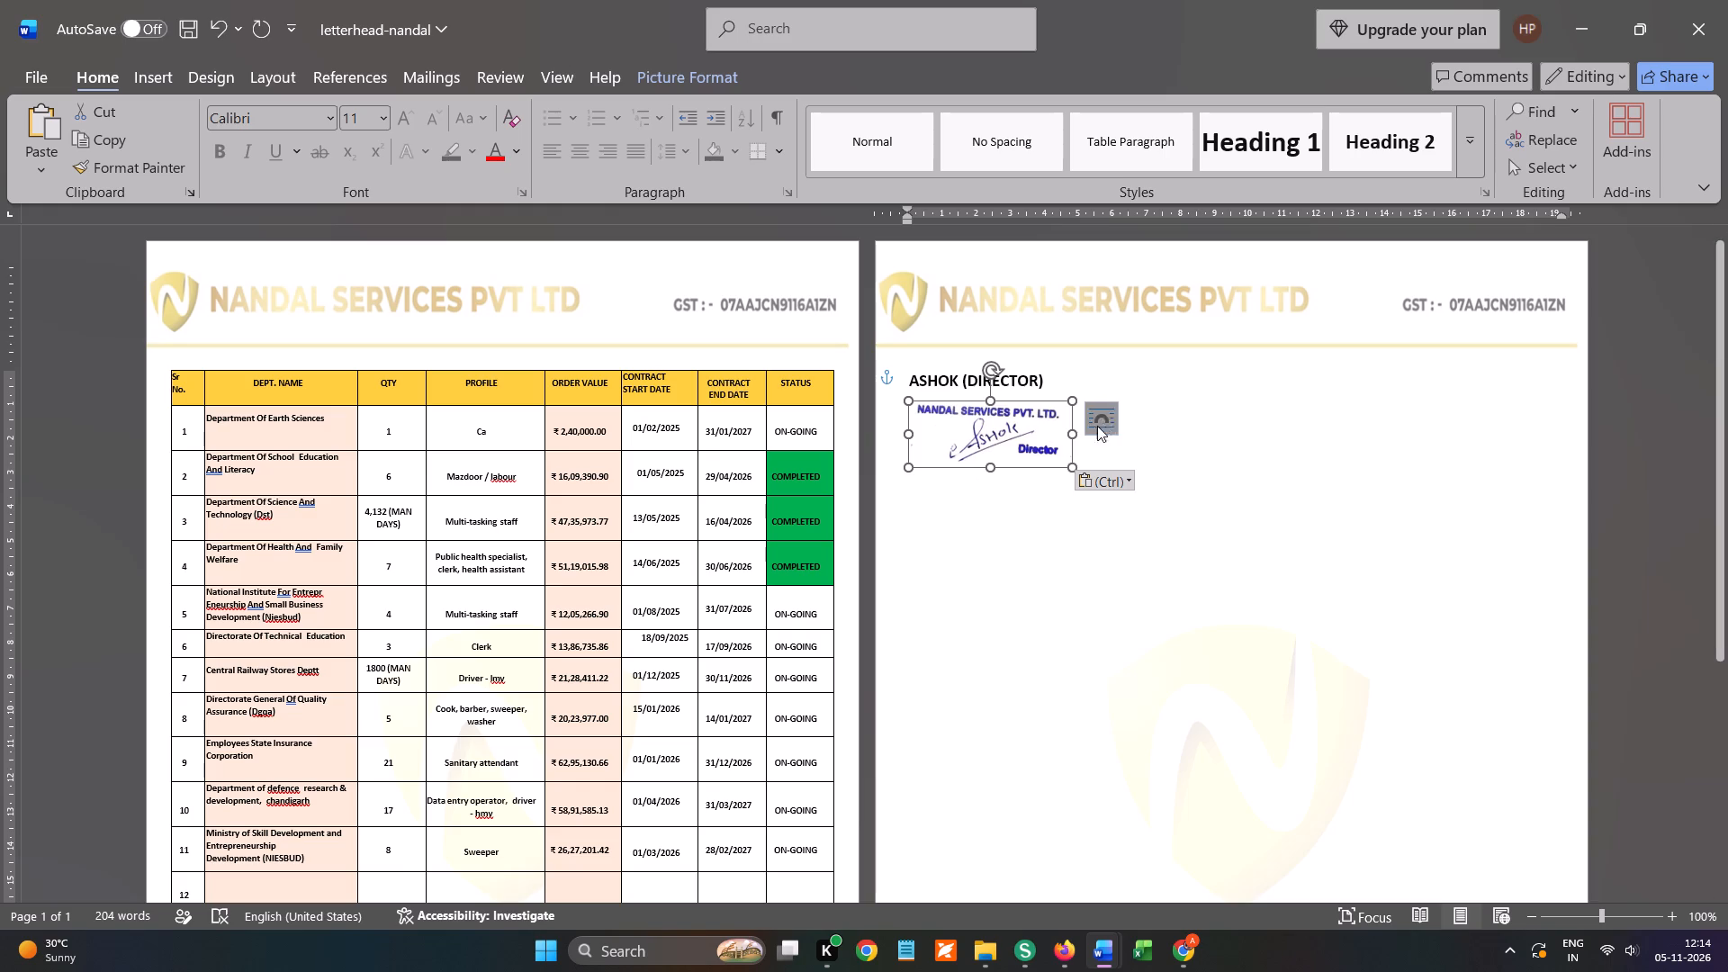
left_click(1104, 418)
left_click(1257, 622)
scroll(1093, 522, "down", 4)
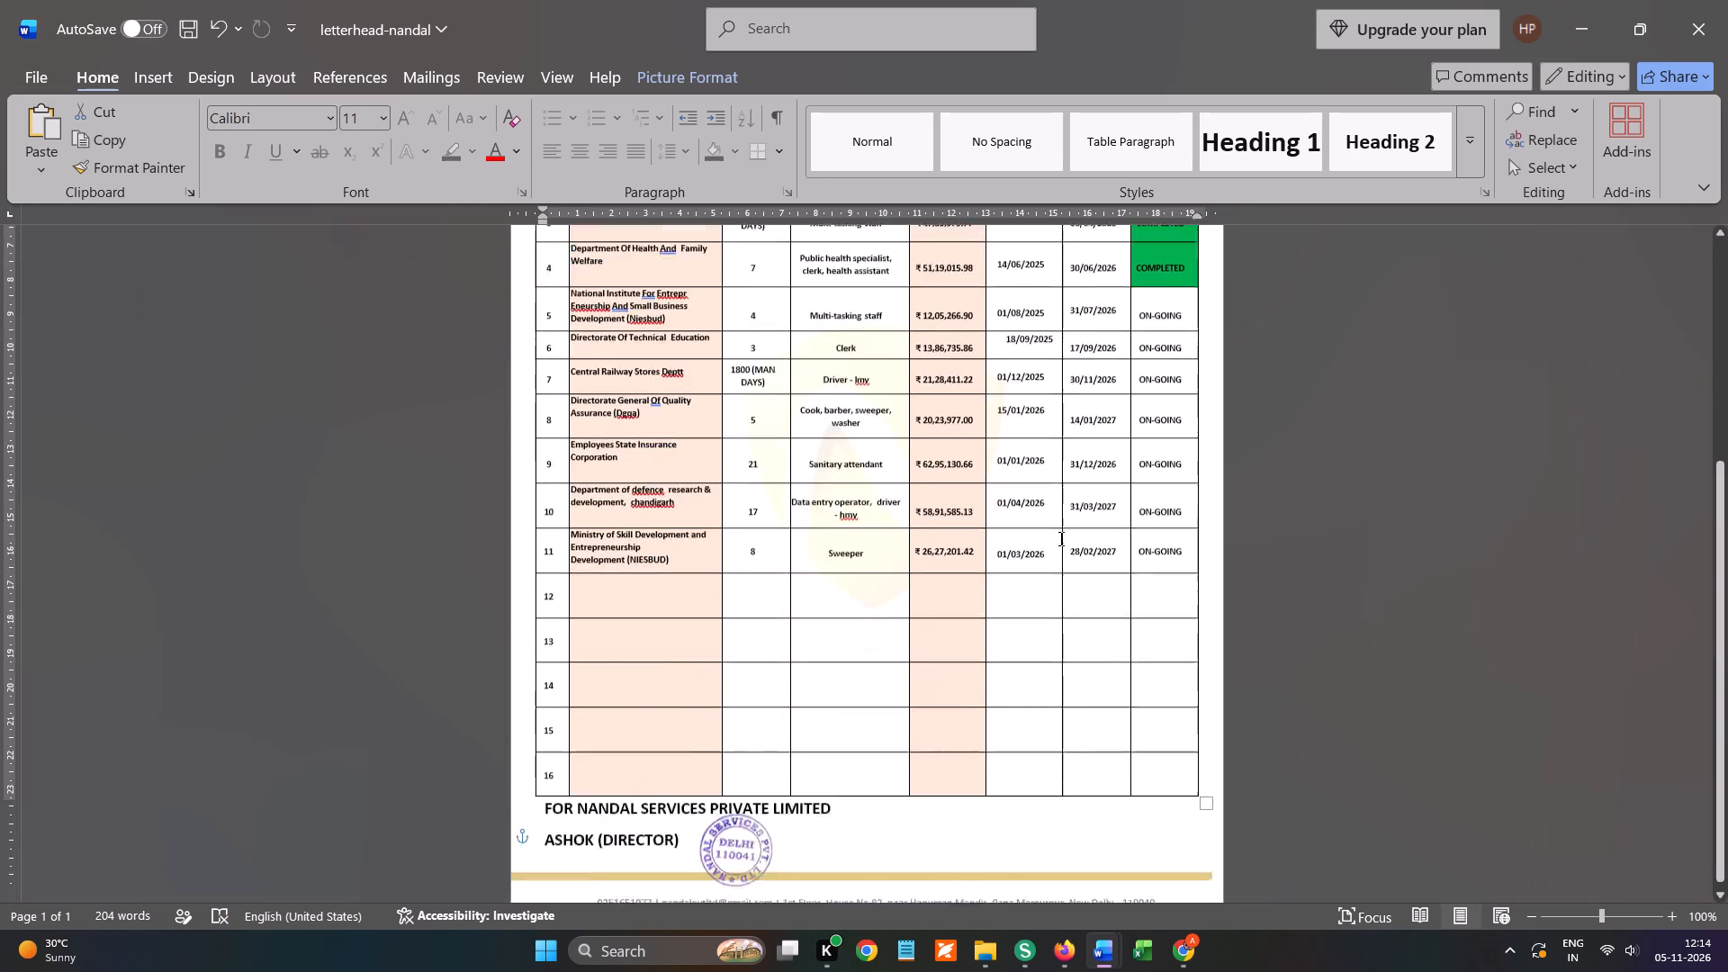
scroll(839, 534, "up", 2)
left_click_drag(670, 300, 824, 667)
scroll(868, 644, "down", 3)
left_click_drag(818, 427, 953, 780)
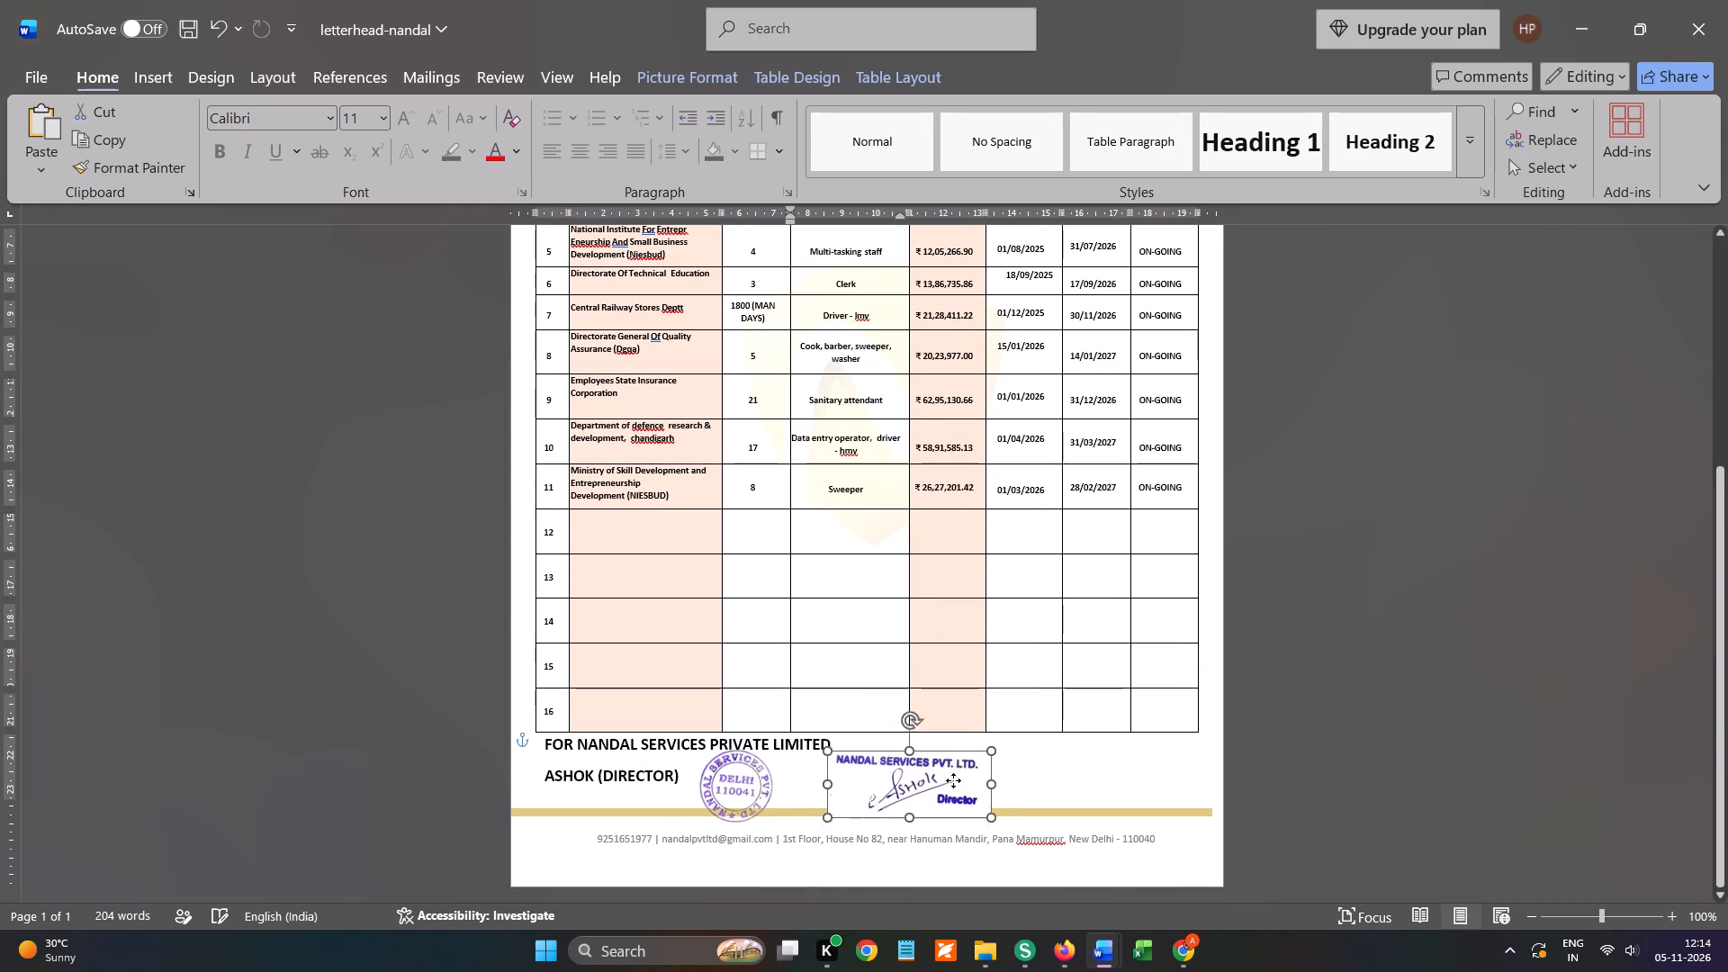
left_click_drag(953, 780, 965, 764)
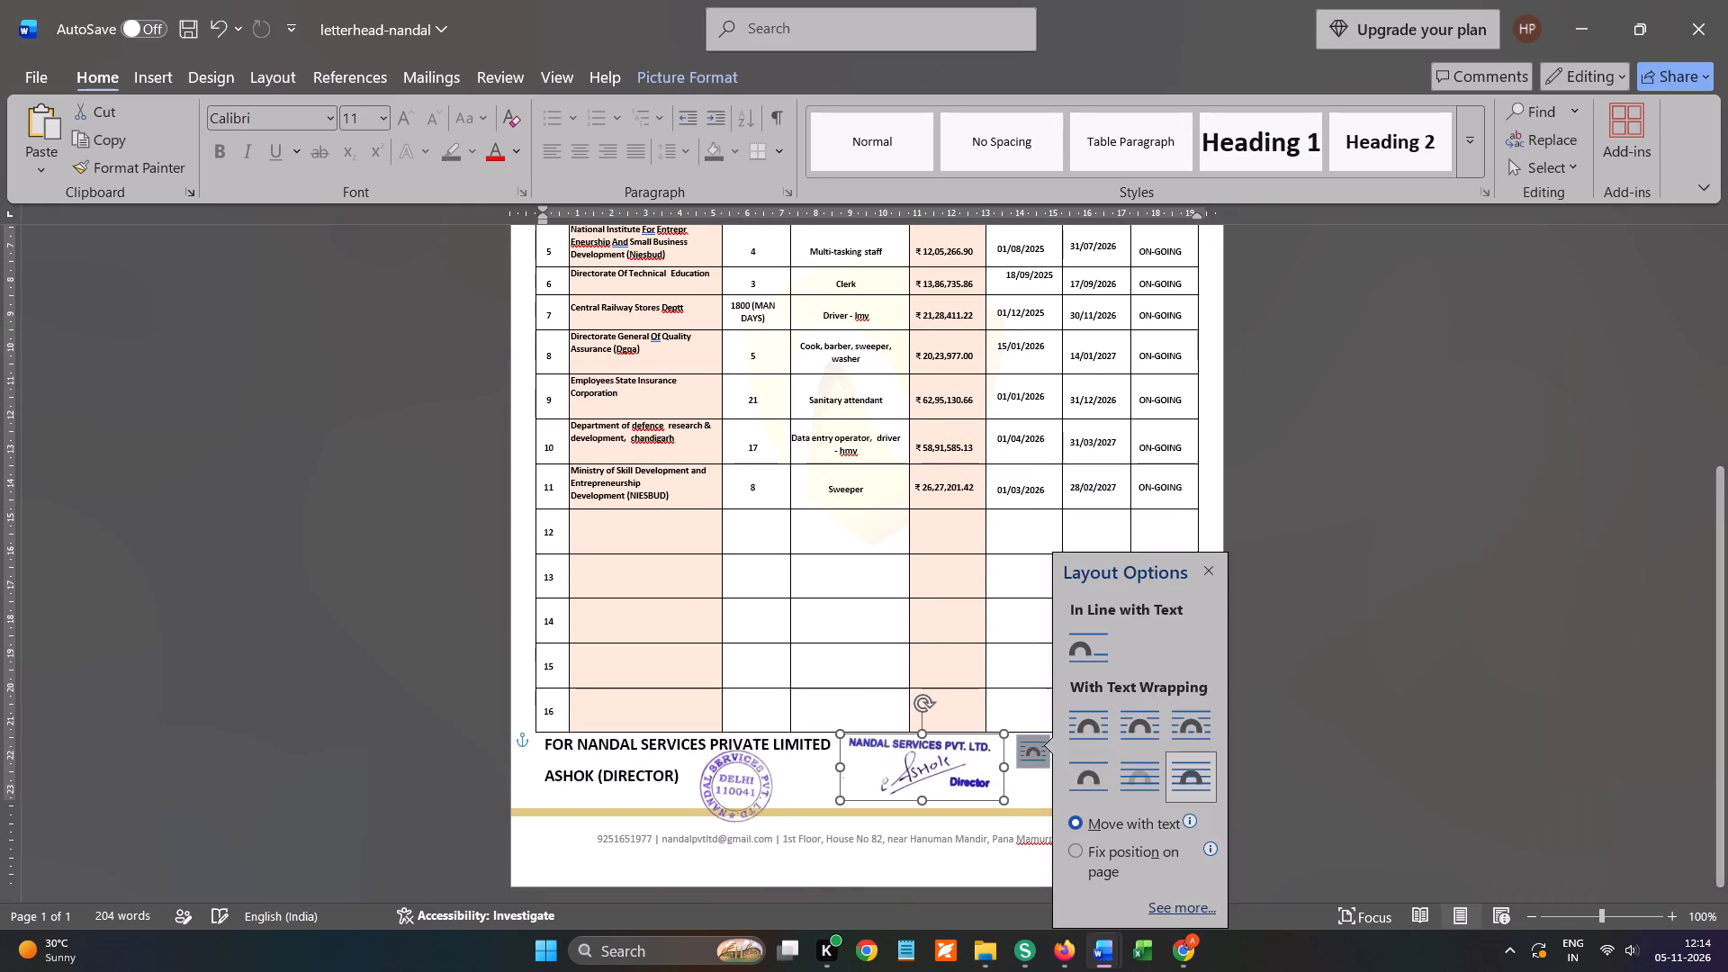
left_click(1040, 769)
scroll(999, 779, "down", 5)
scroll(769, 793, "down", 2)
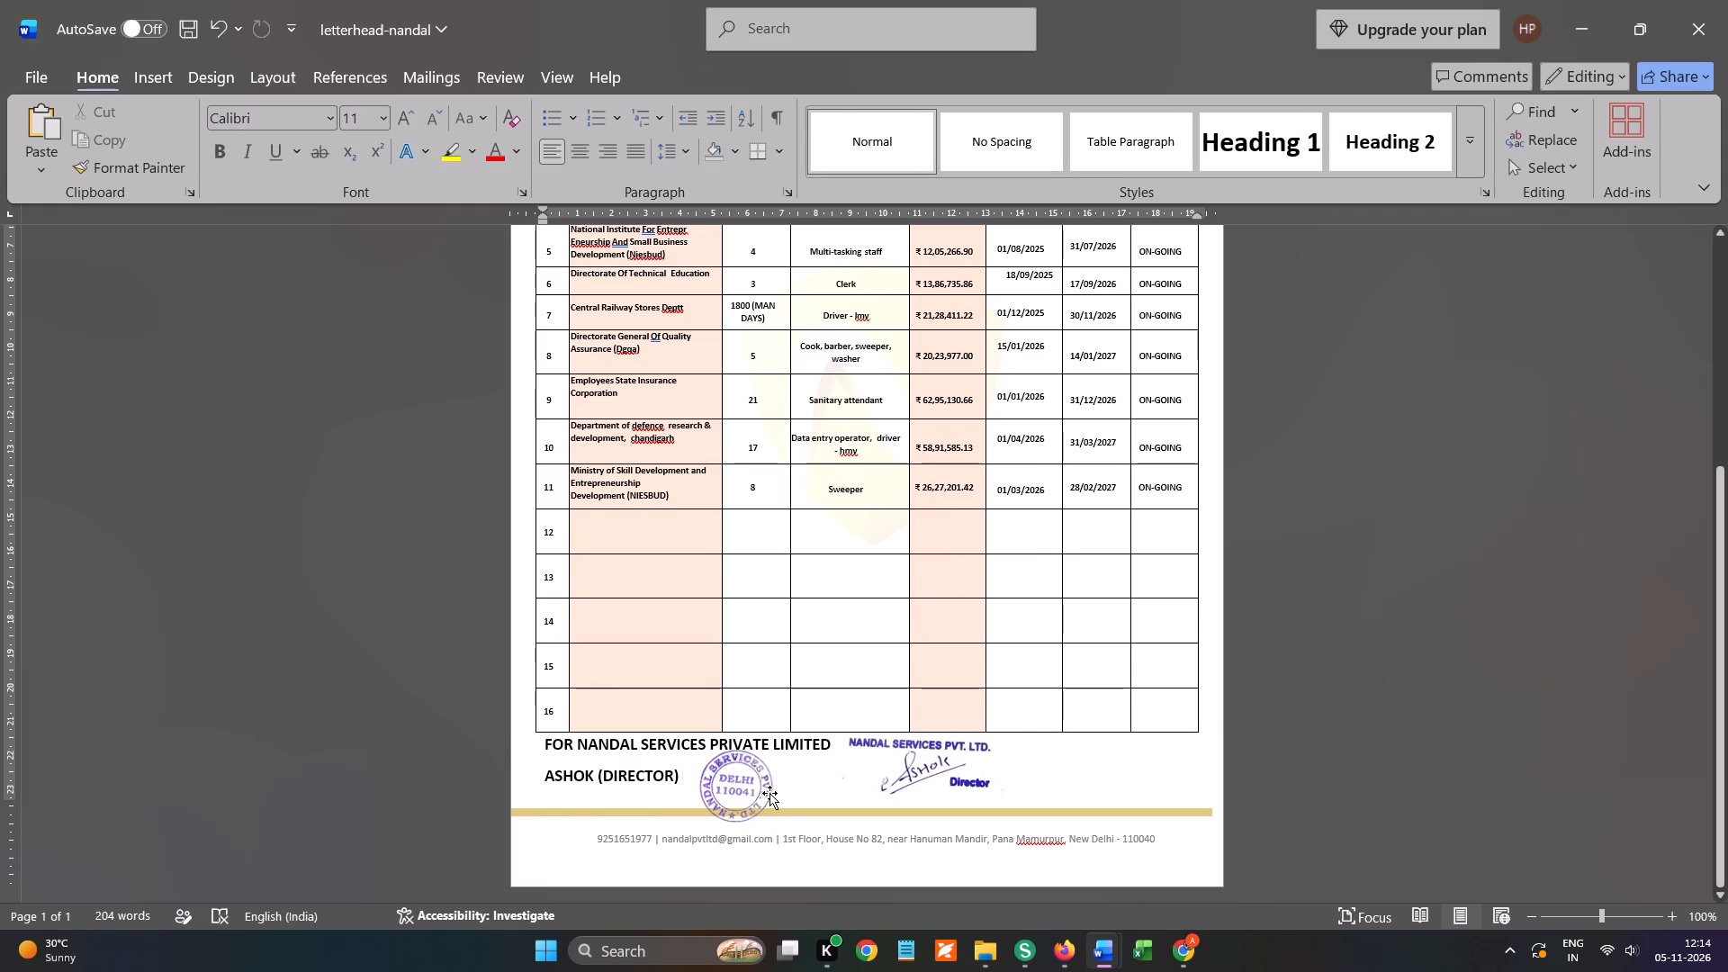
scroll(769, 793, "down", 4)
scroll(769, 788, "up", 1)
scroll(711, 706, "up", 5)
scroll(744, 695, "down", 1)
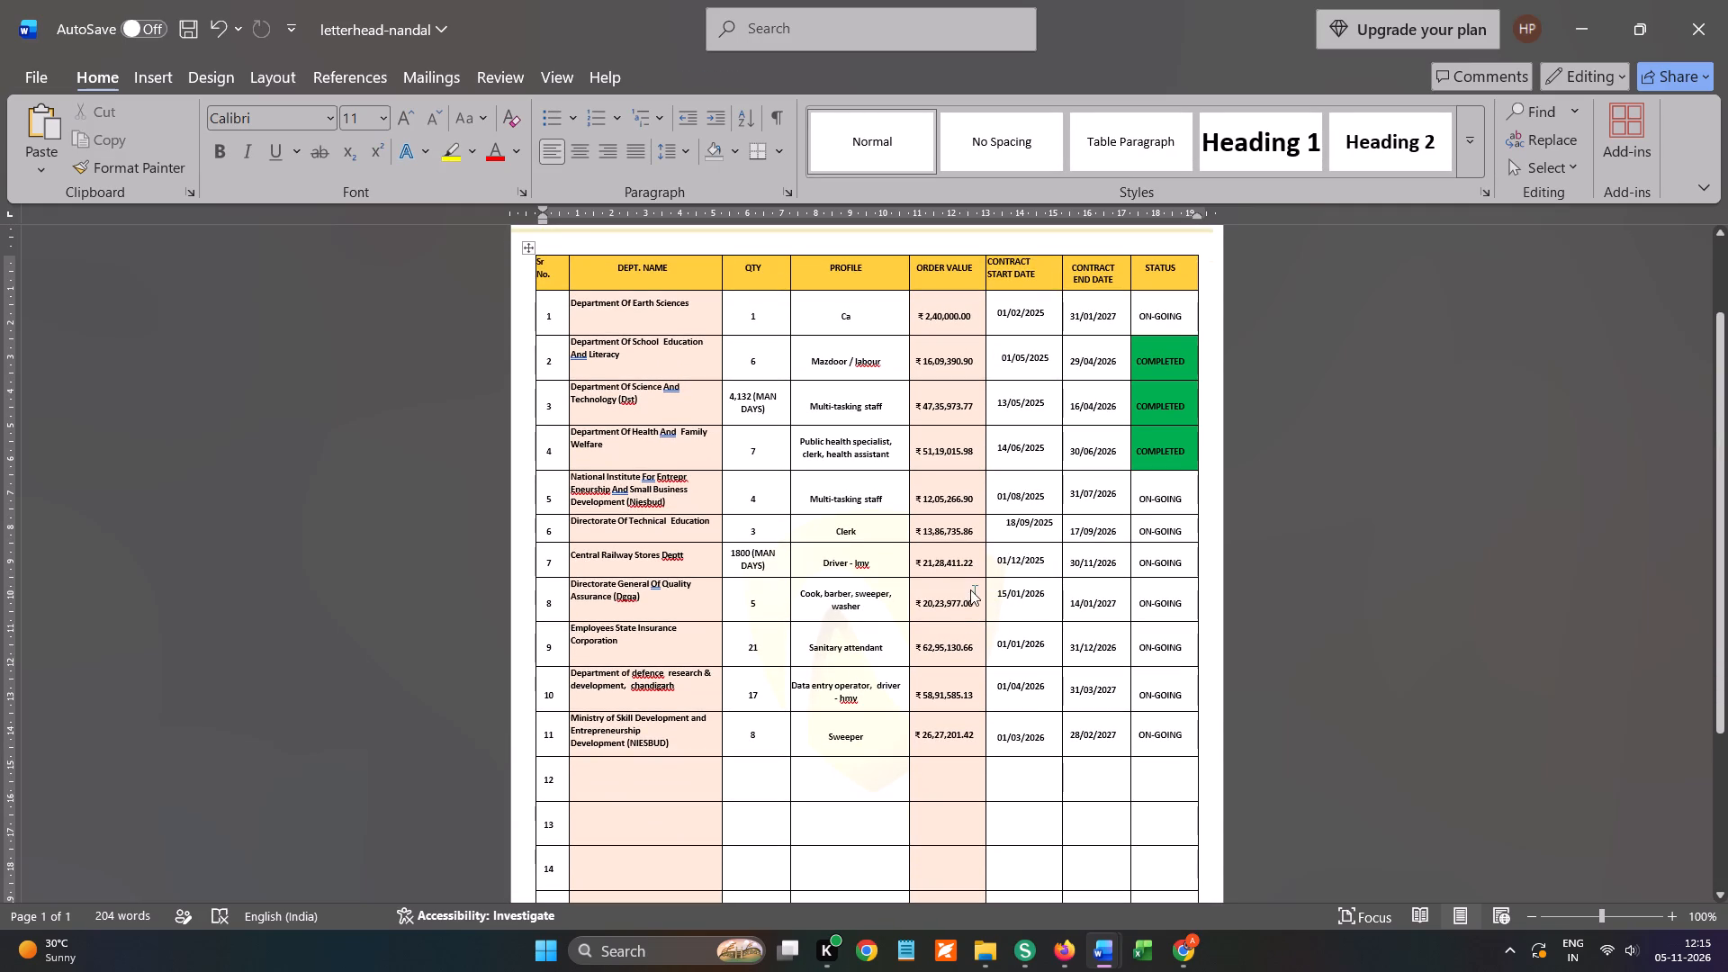
Compare the contract order list in GEM-ORDER-FILE-NANDAL with the letterhead-nandal table, checking each contract's status.
key("alt+Tab")
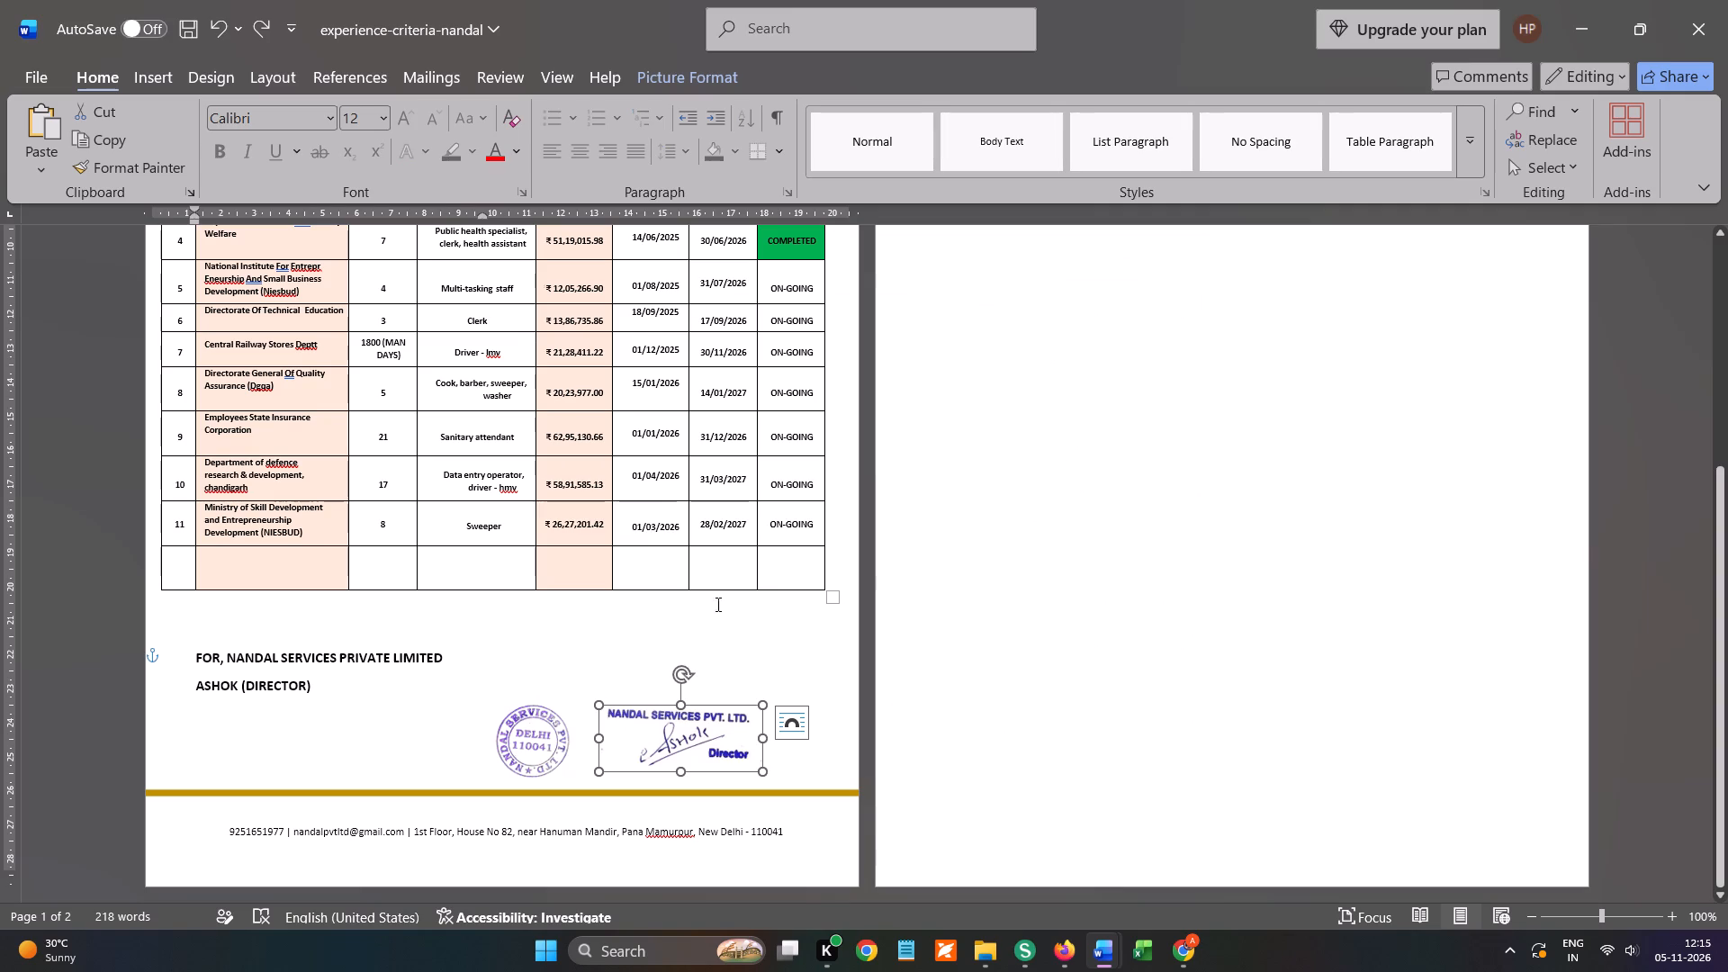
left_click(1090, 949)
left_click(922, 876)
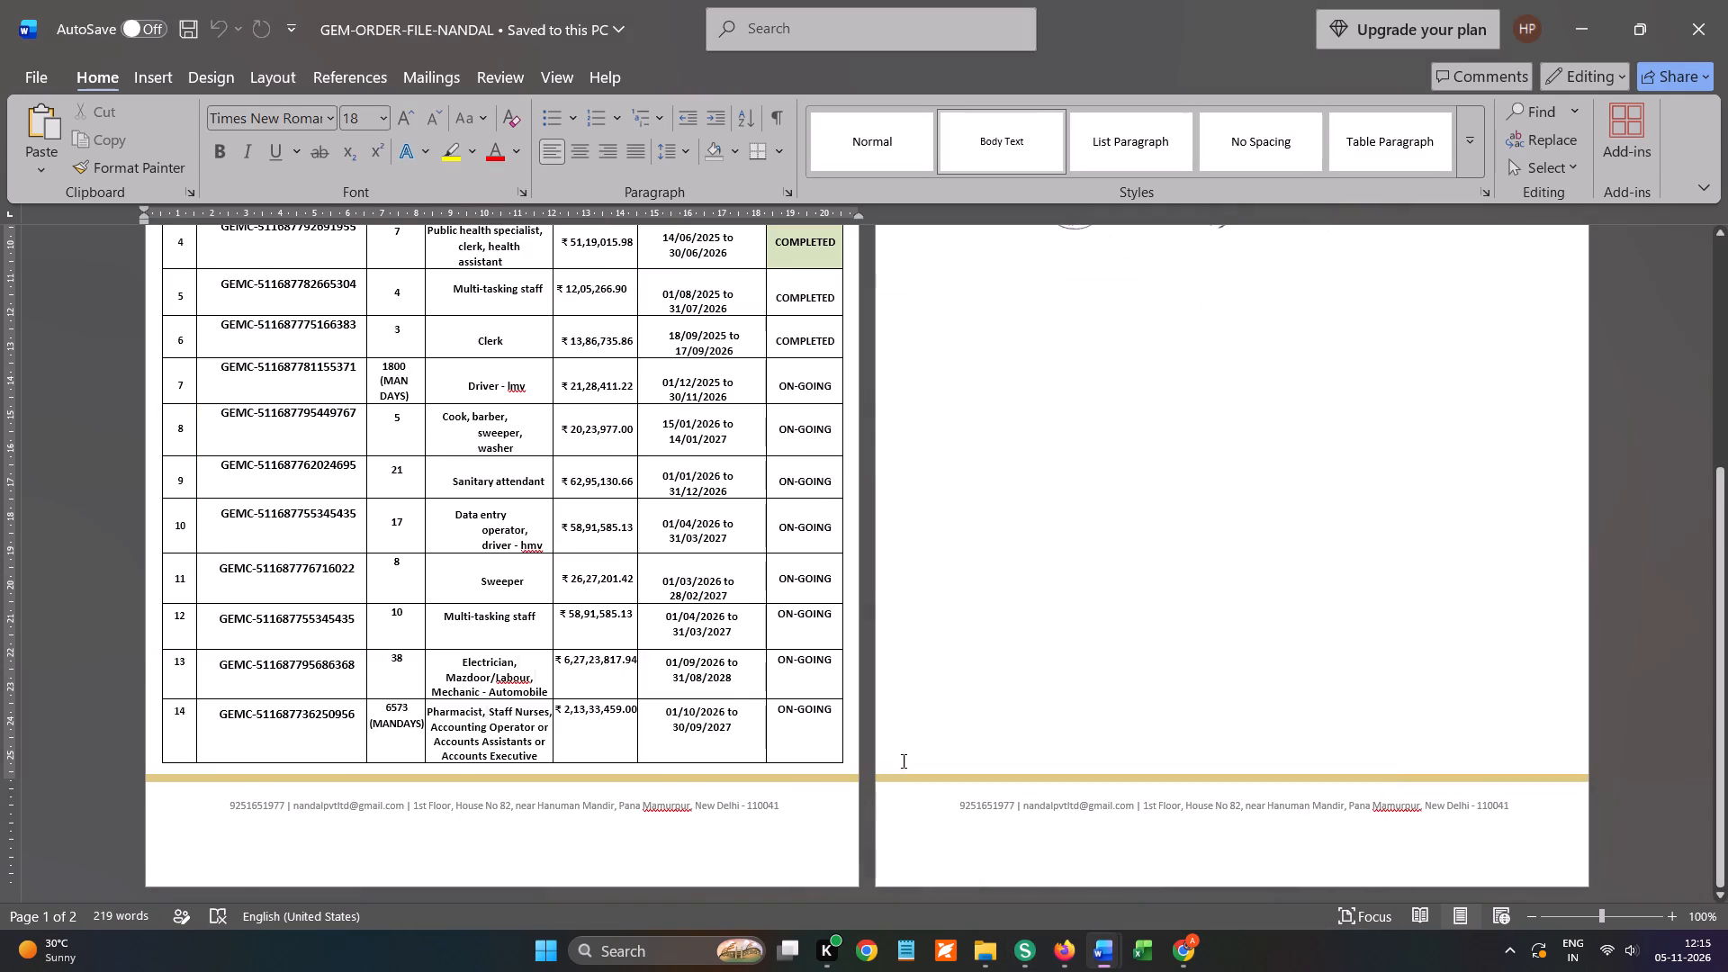
scroll(745, 597, "up", 4)
scroll(783, 596, "down", 1)
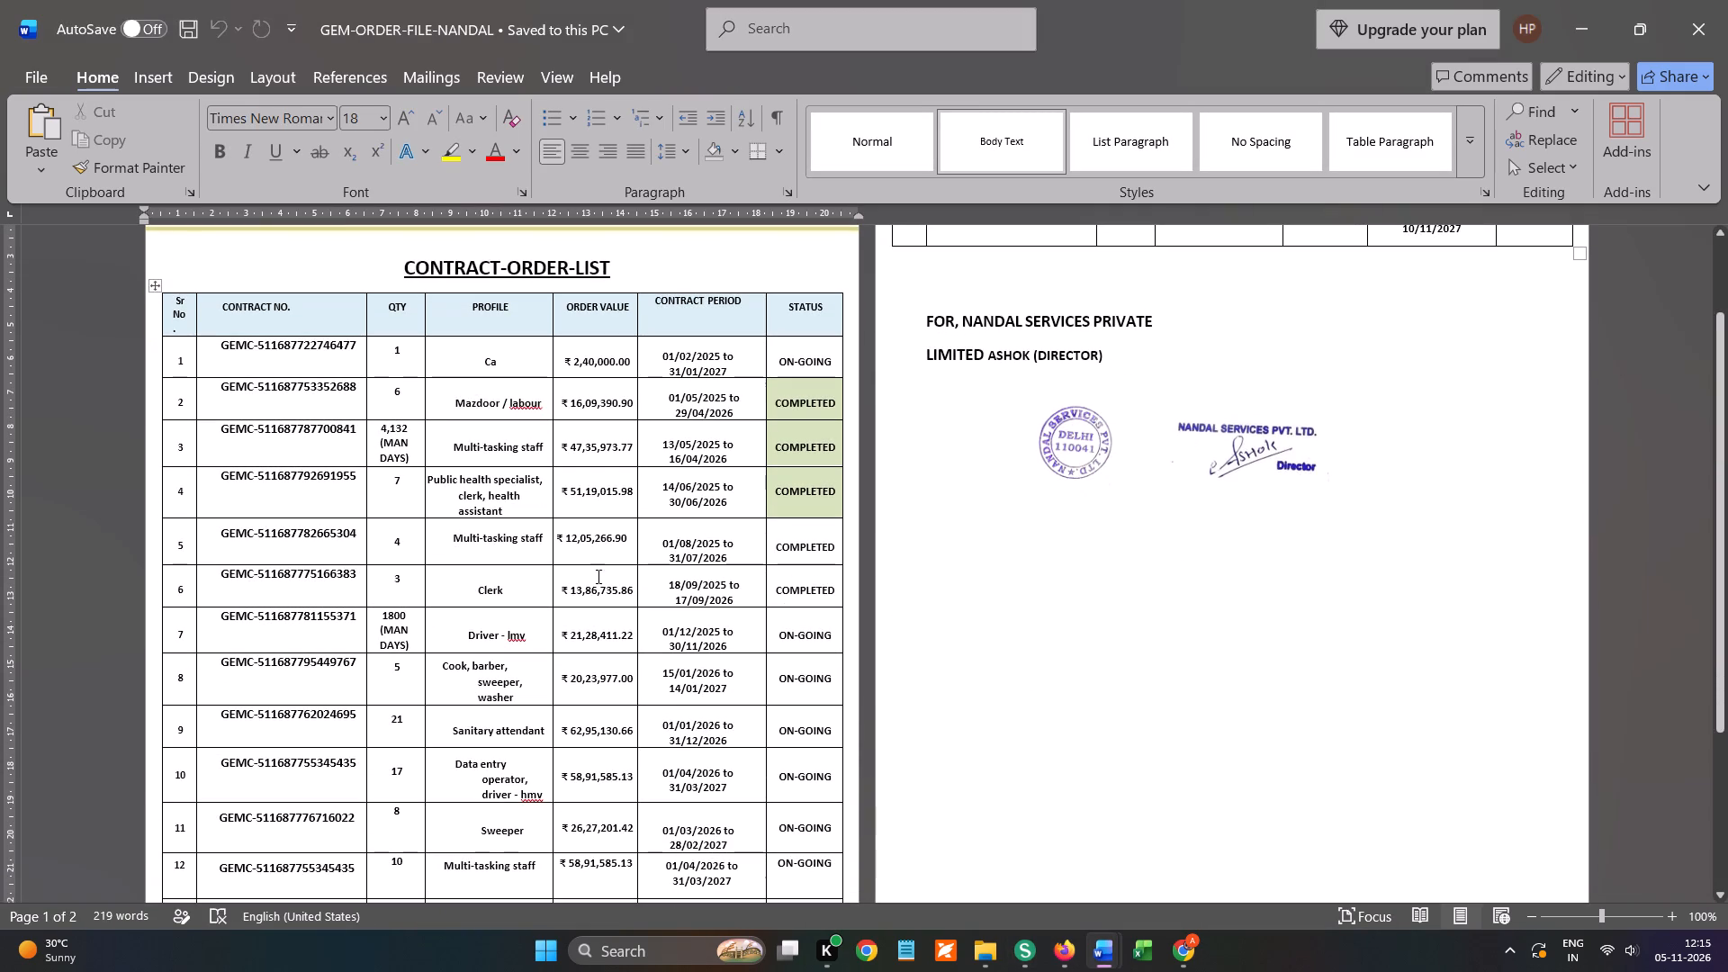
key("alt+Tab")
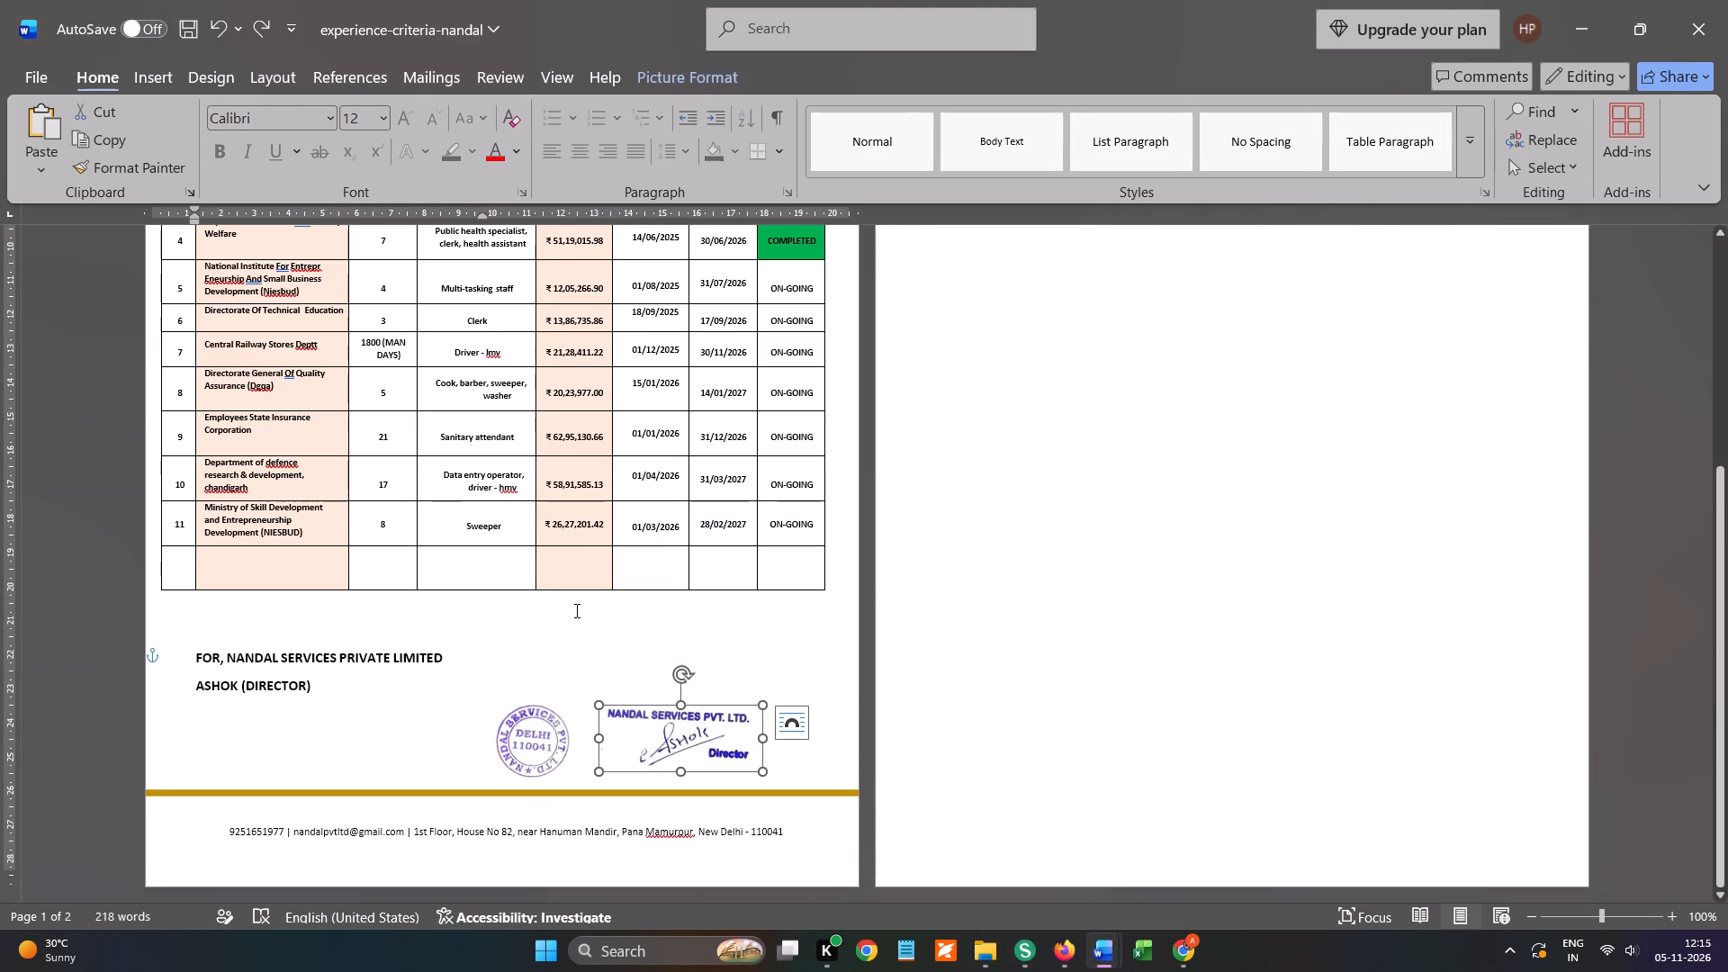
key("alt+Tab")
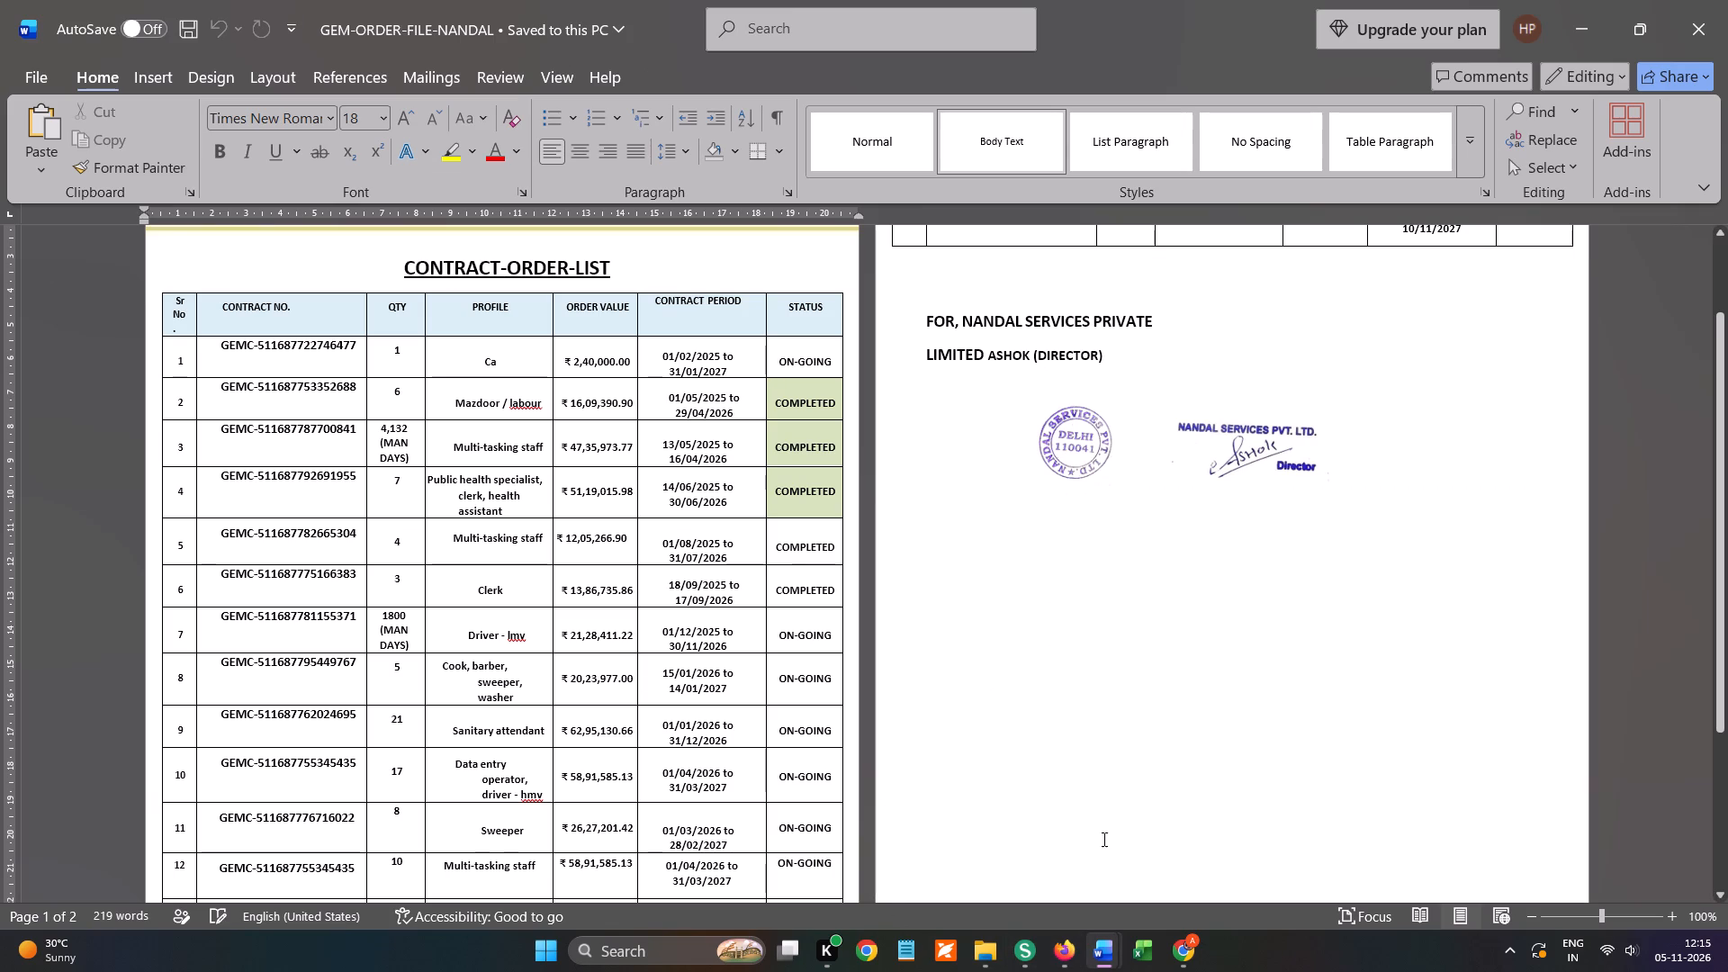
key("alt+Tab")
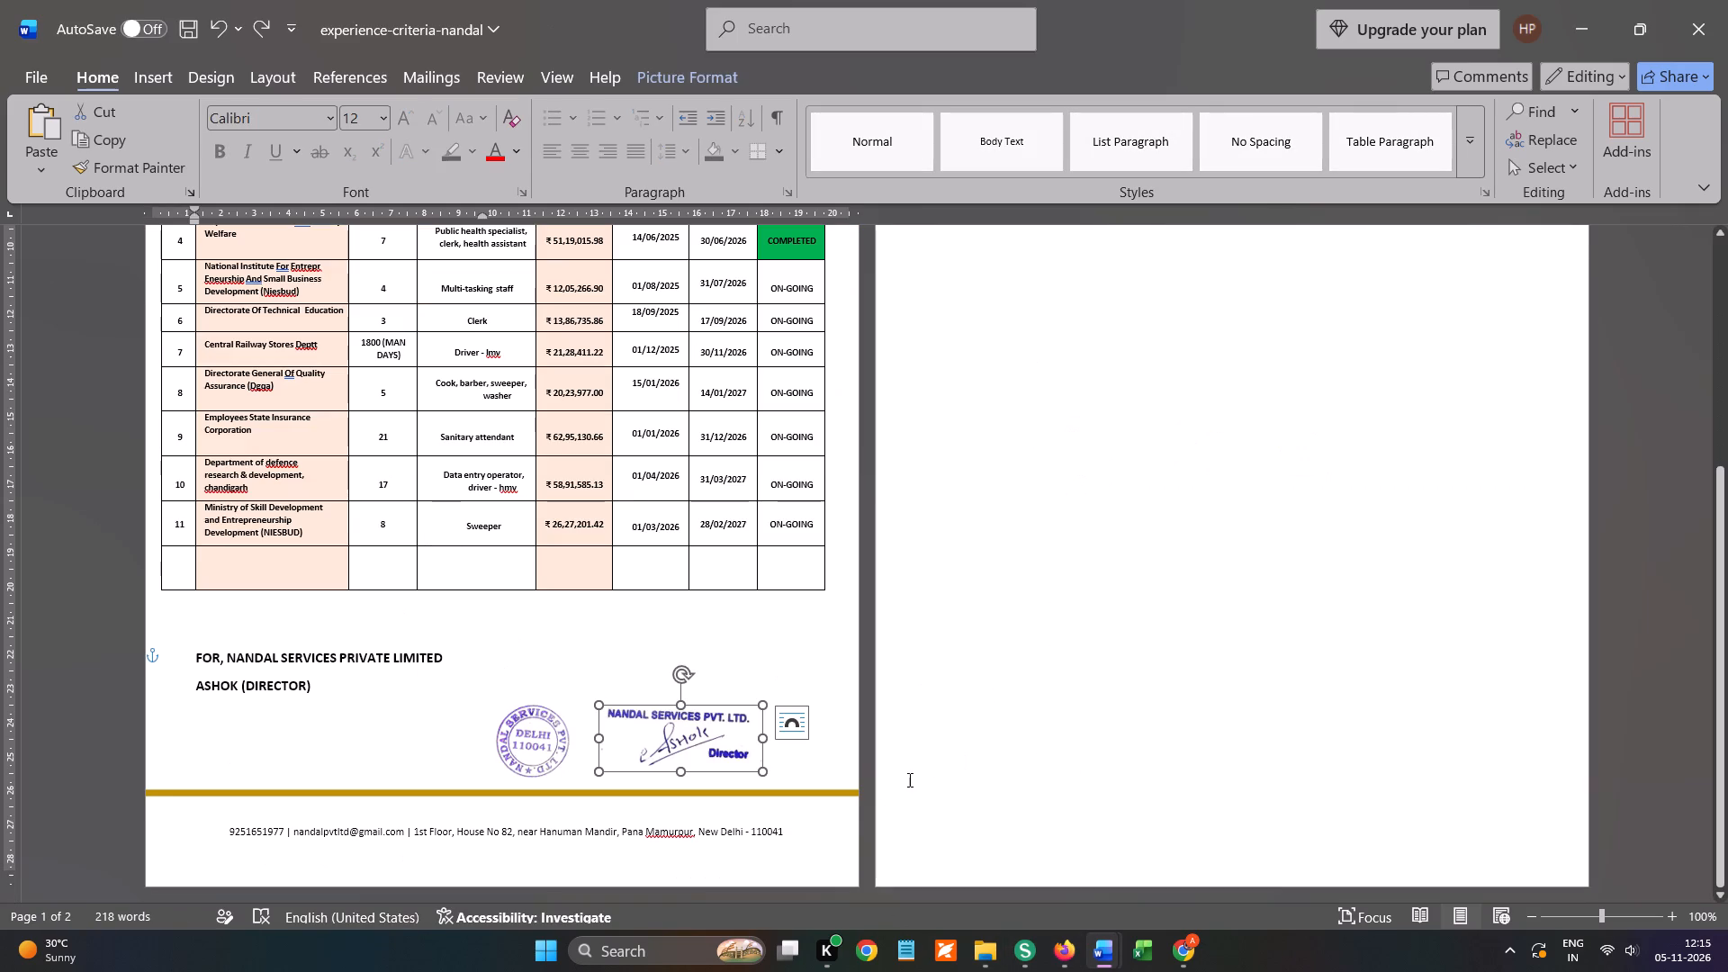
key("alt+Tab")
left_click(1108, 957)
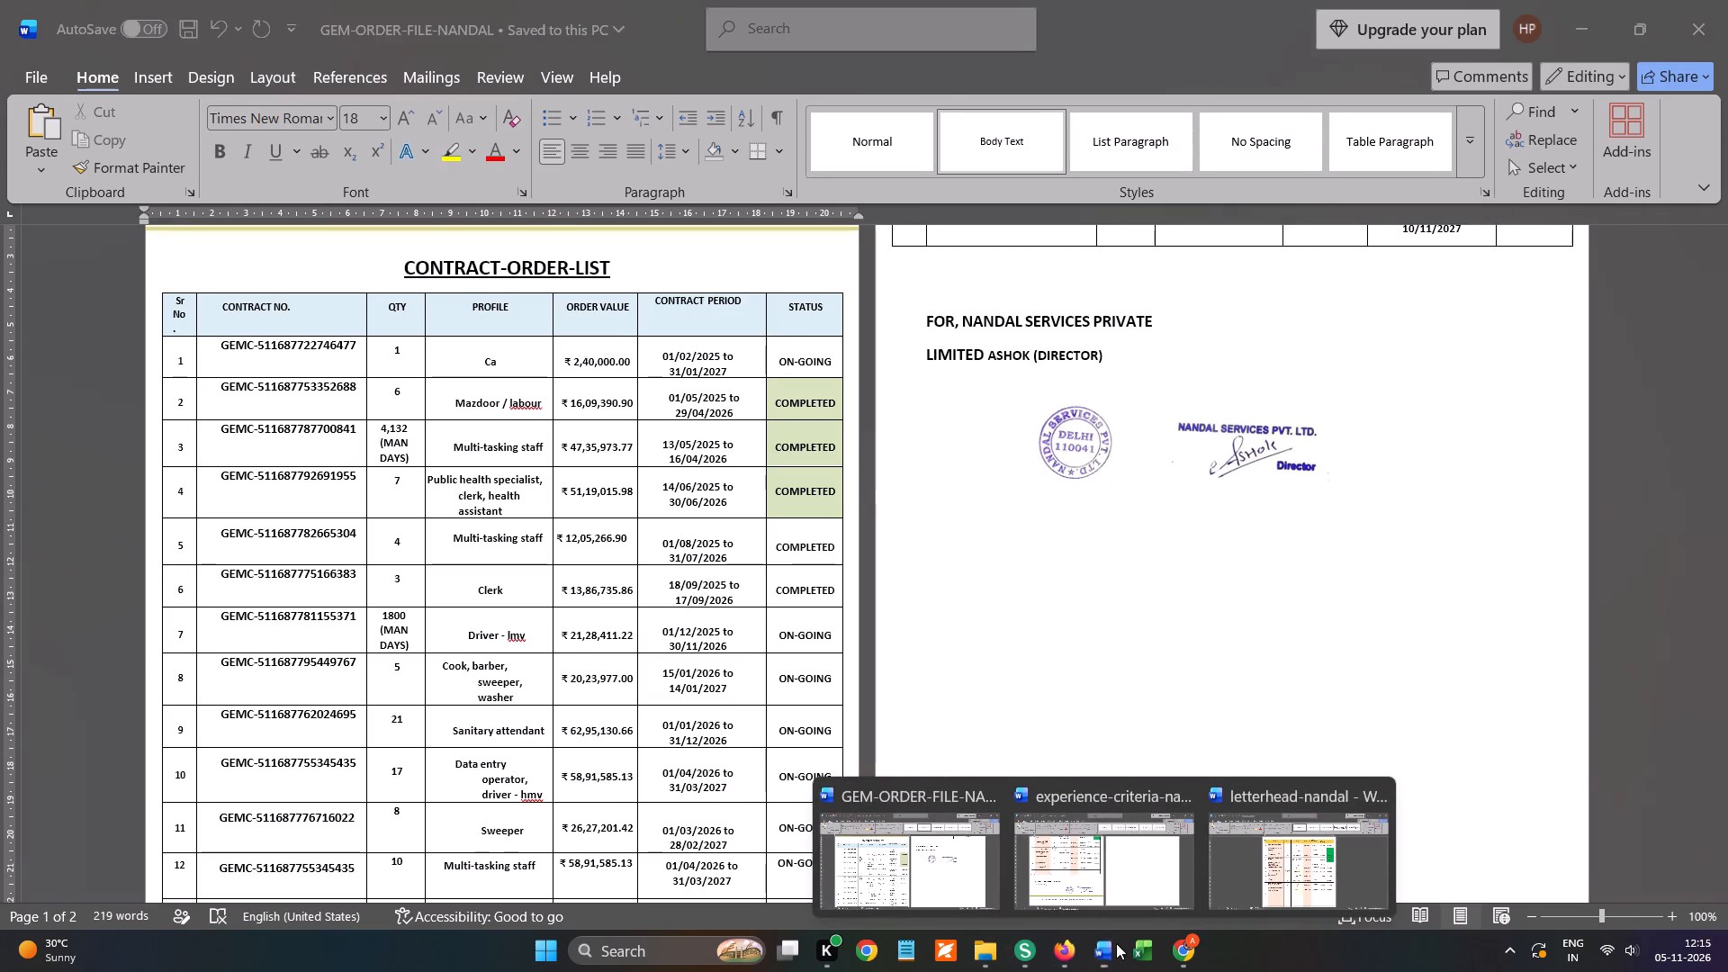
left_click(1263, 875)
scroll(1013, 725, "down", 2)
scroll(995, 609, "up", 1)
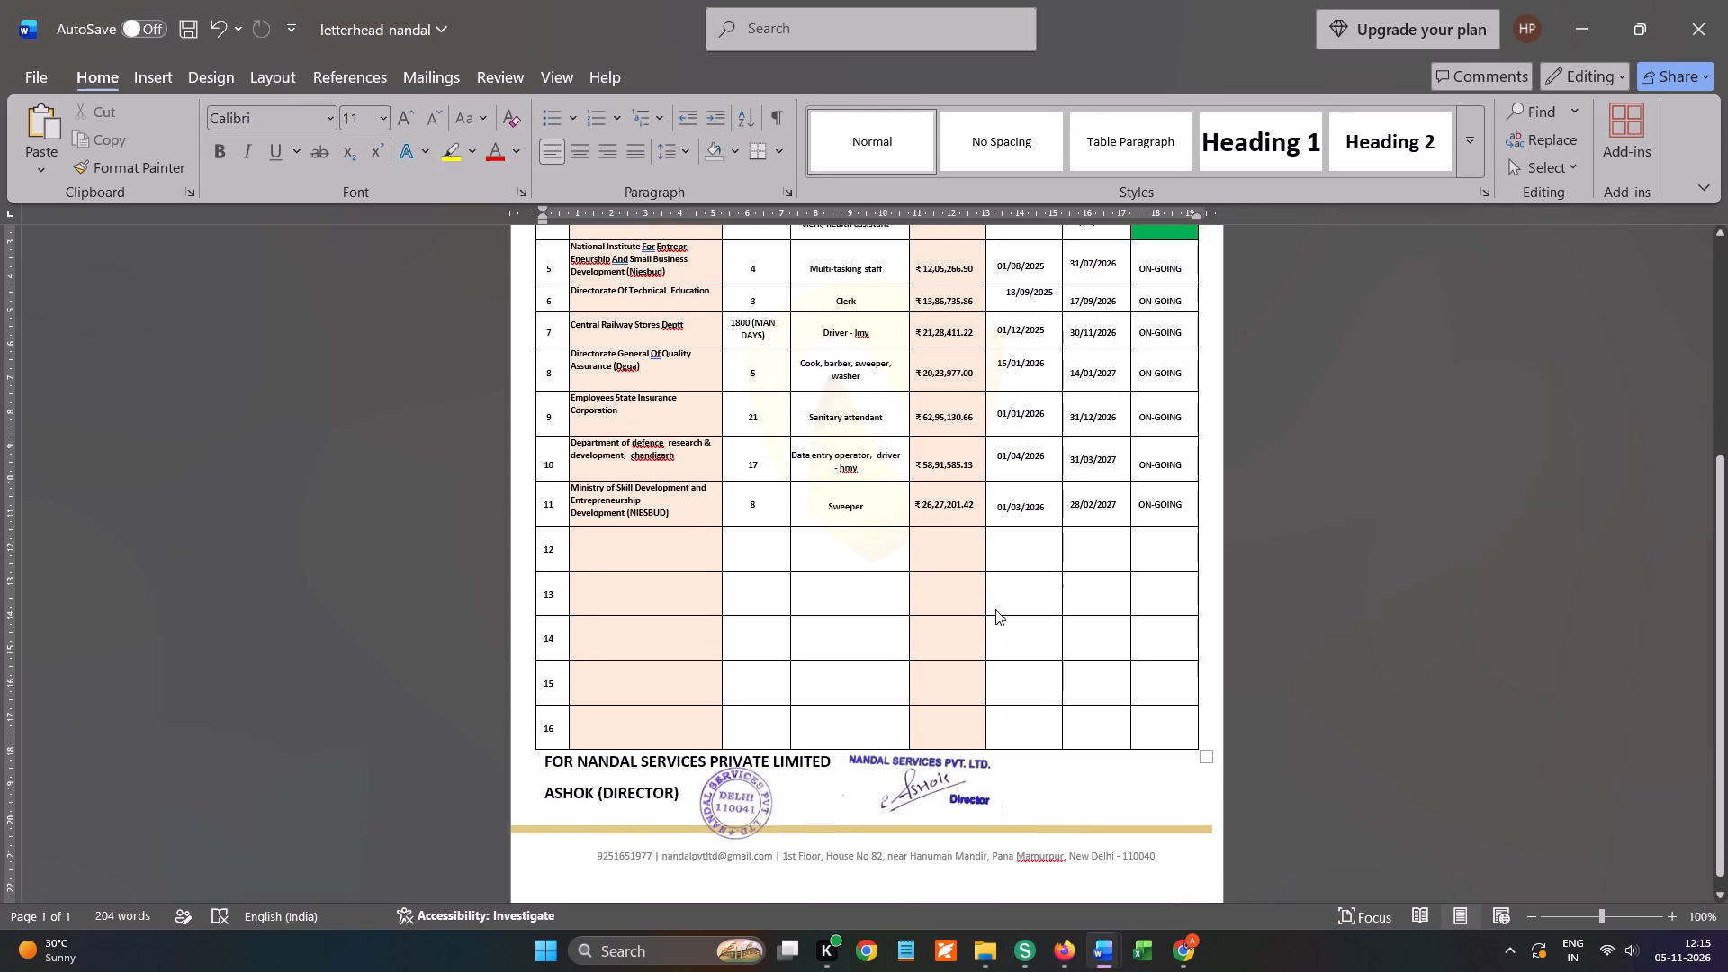
left_click(762, 328)
scroll(1003, 422, "up", 1)
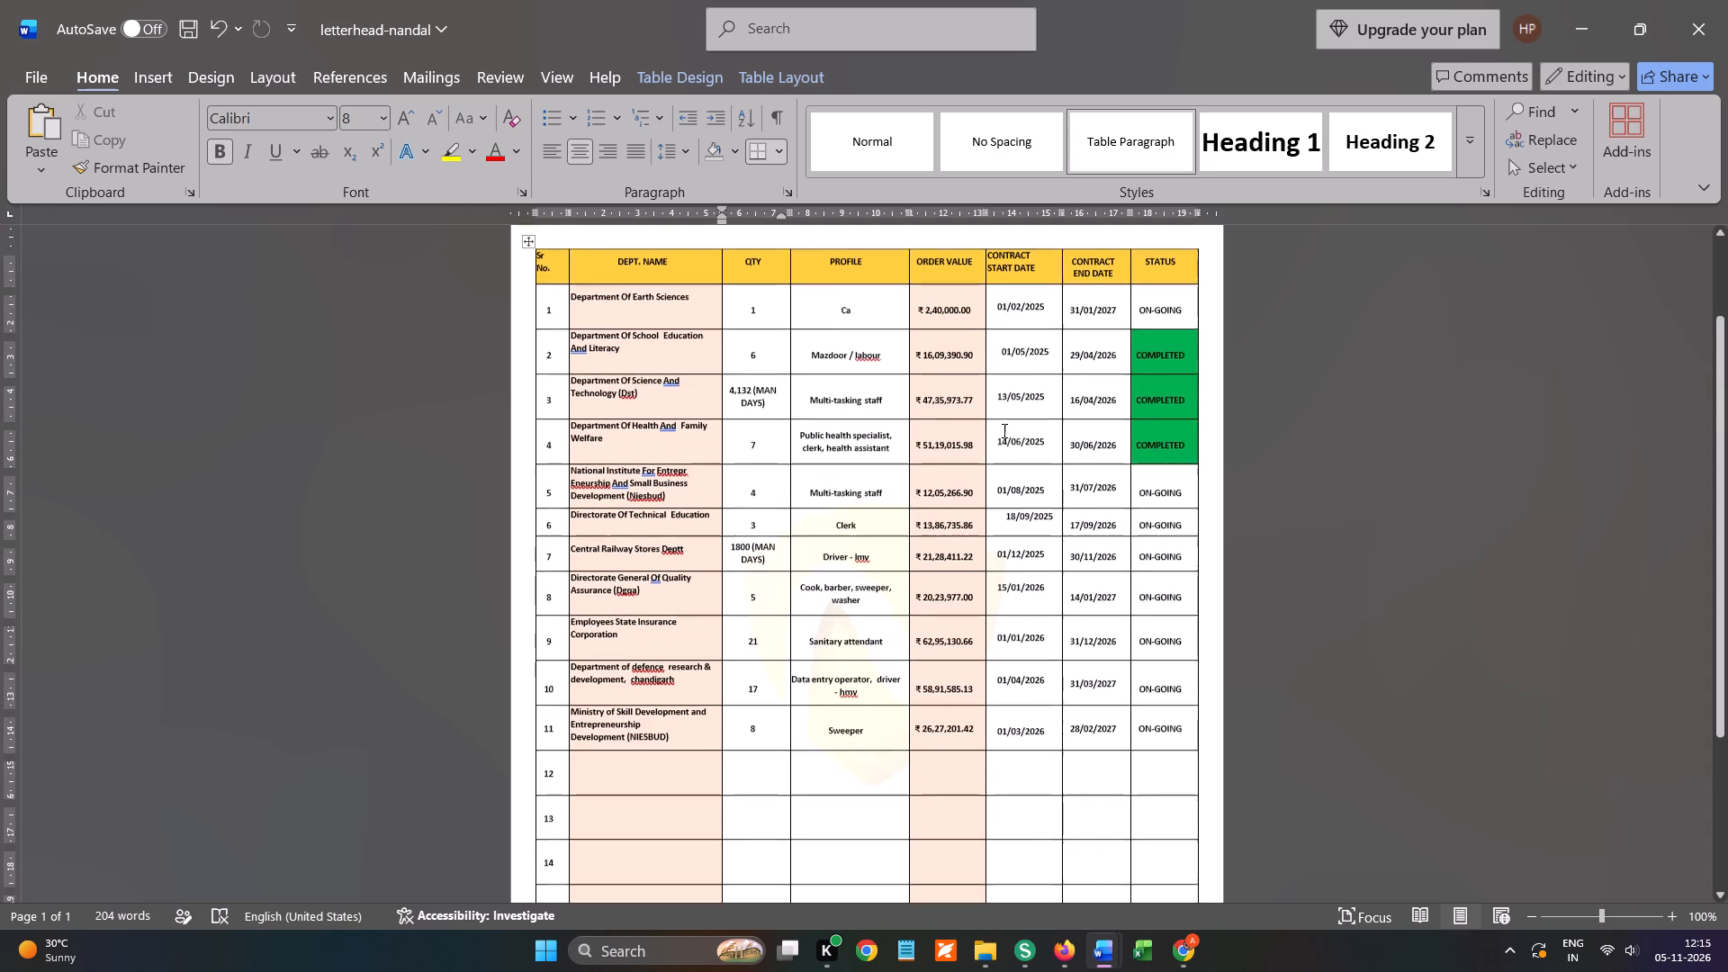
key("alt+Tab")
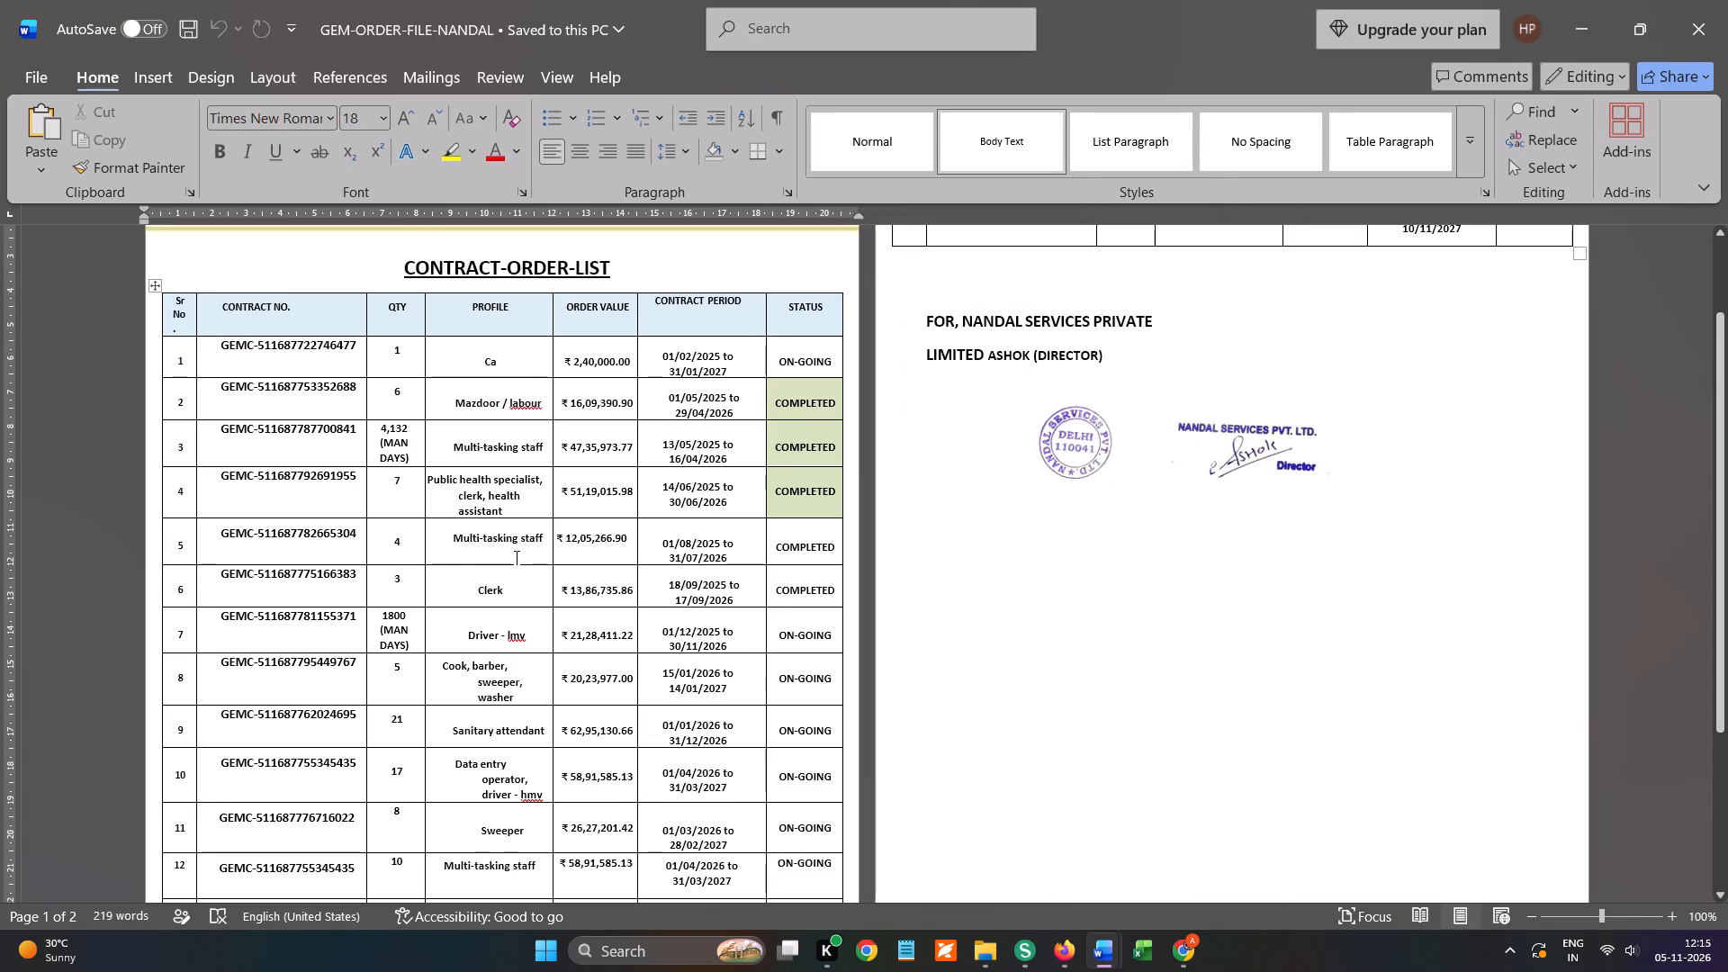
key("alt+Tab")
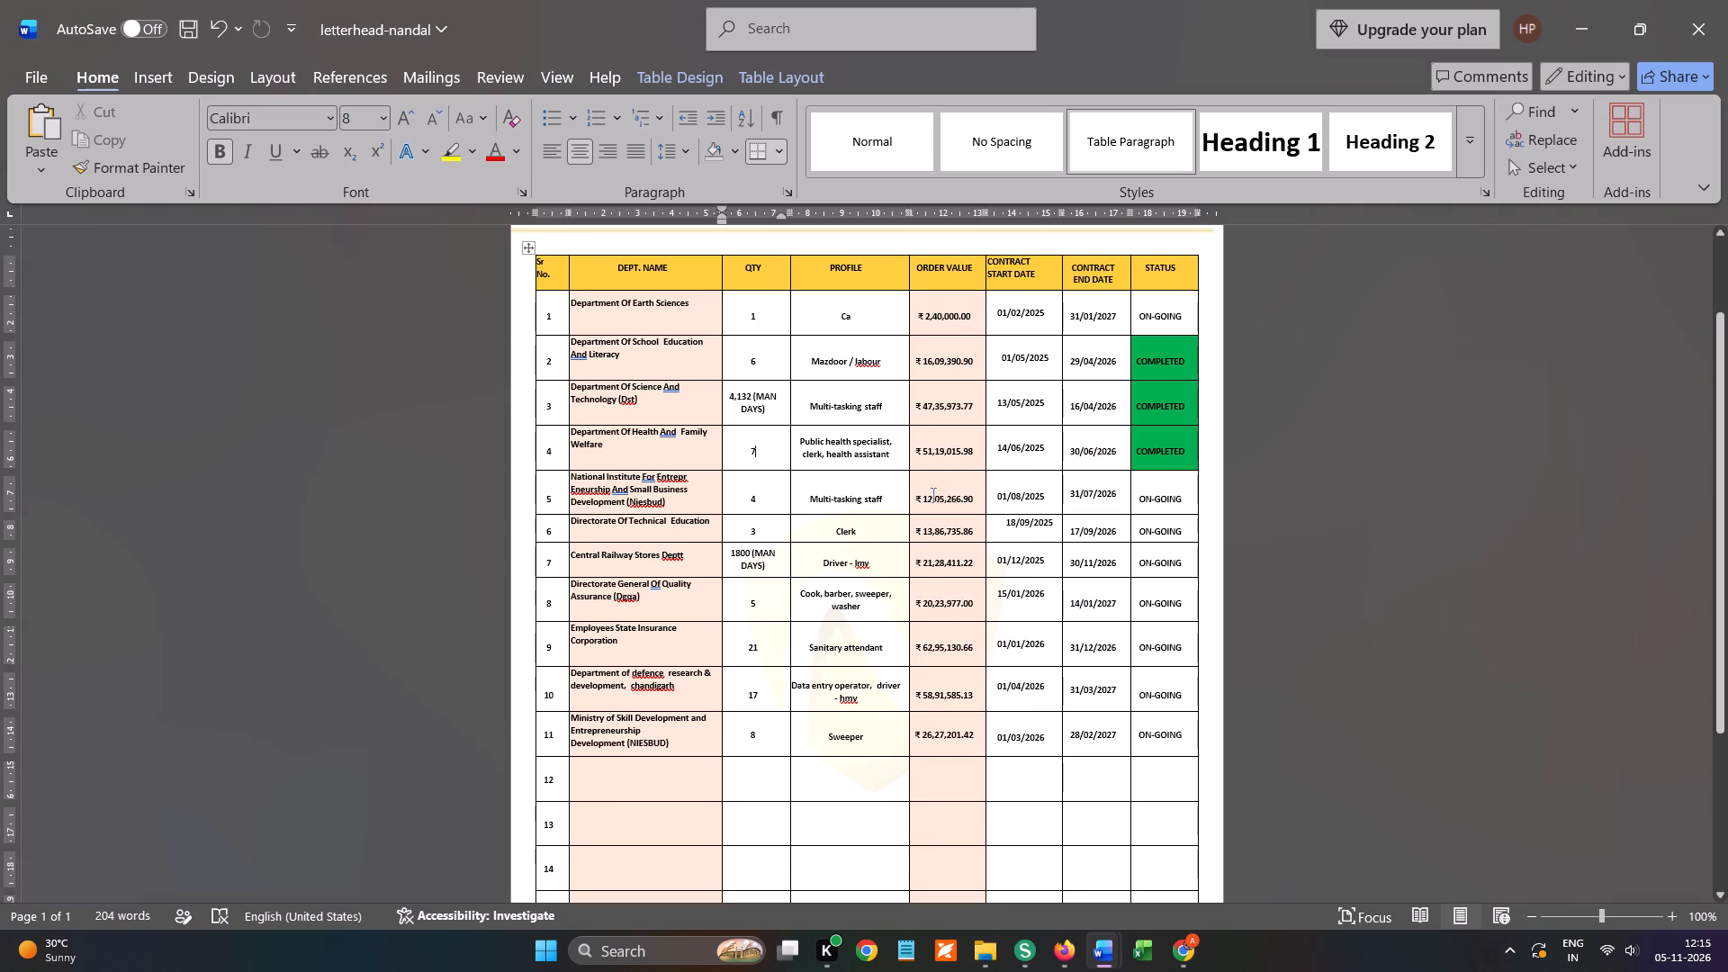
In the letterhead table, replace the status of rows 5 and 6 with COMPLETED, copied from row 4's status.
left_click_drag(1148, 501, 1183, 505)
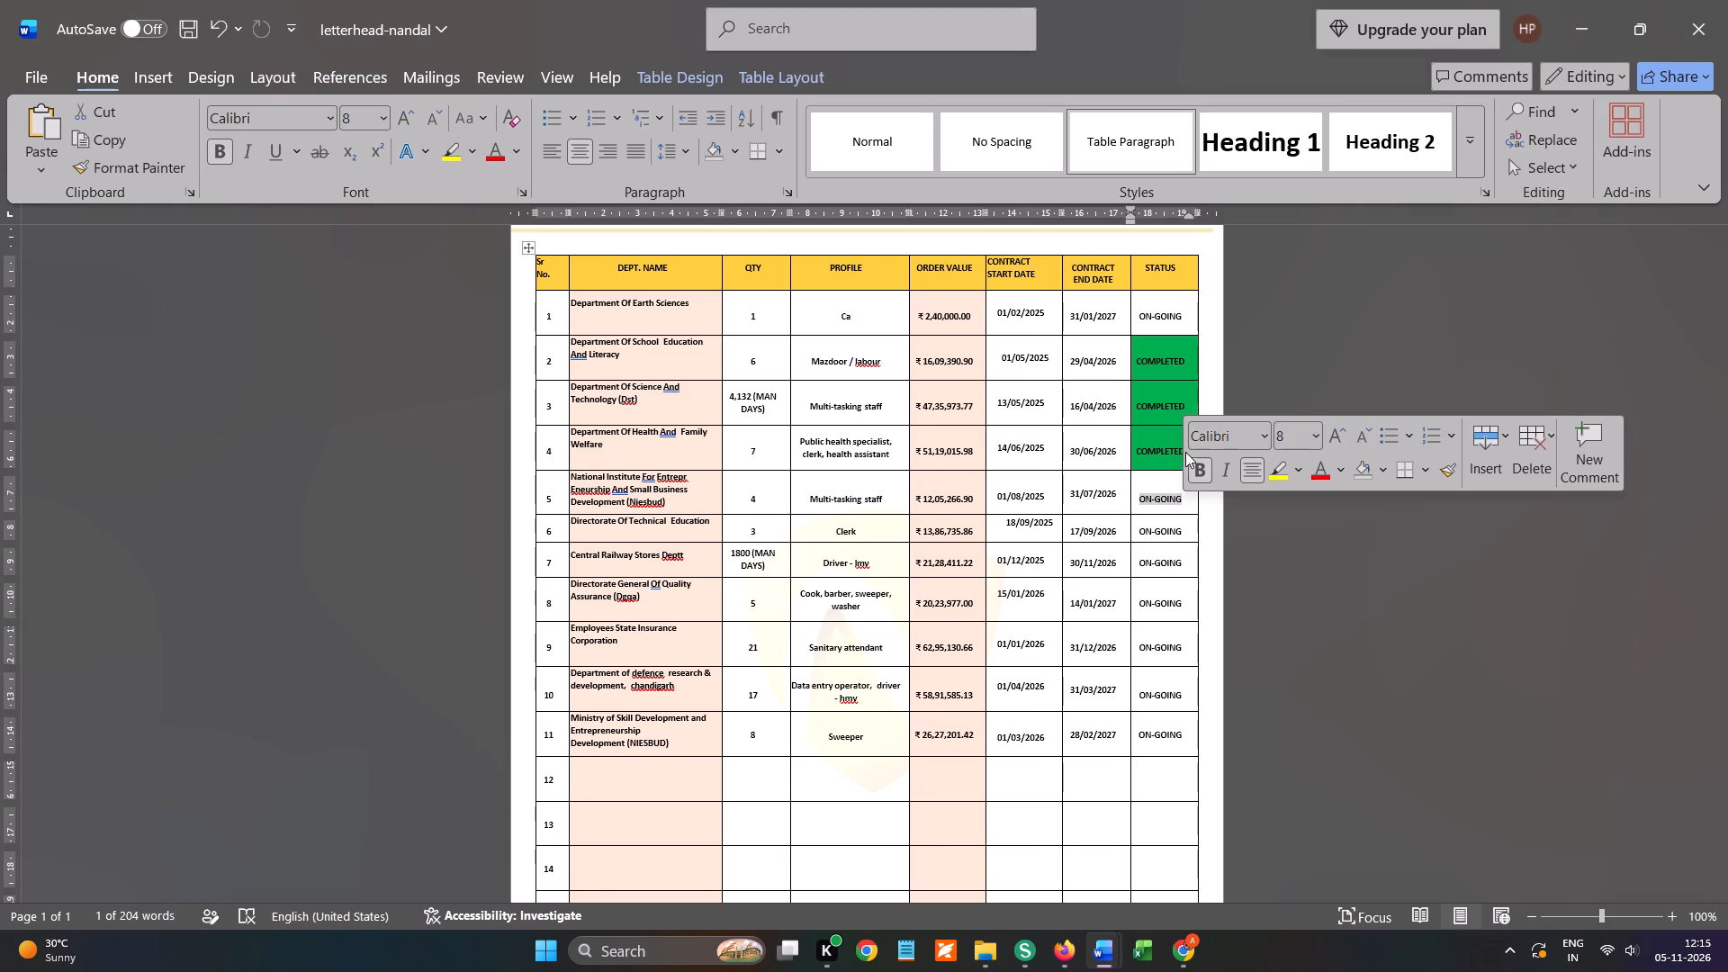
double_click(1155, 446)
key("ctrl+c")
key("ctrl+c")
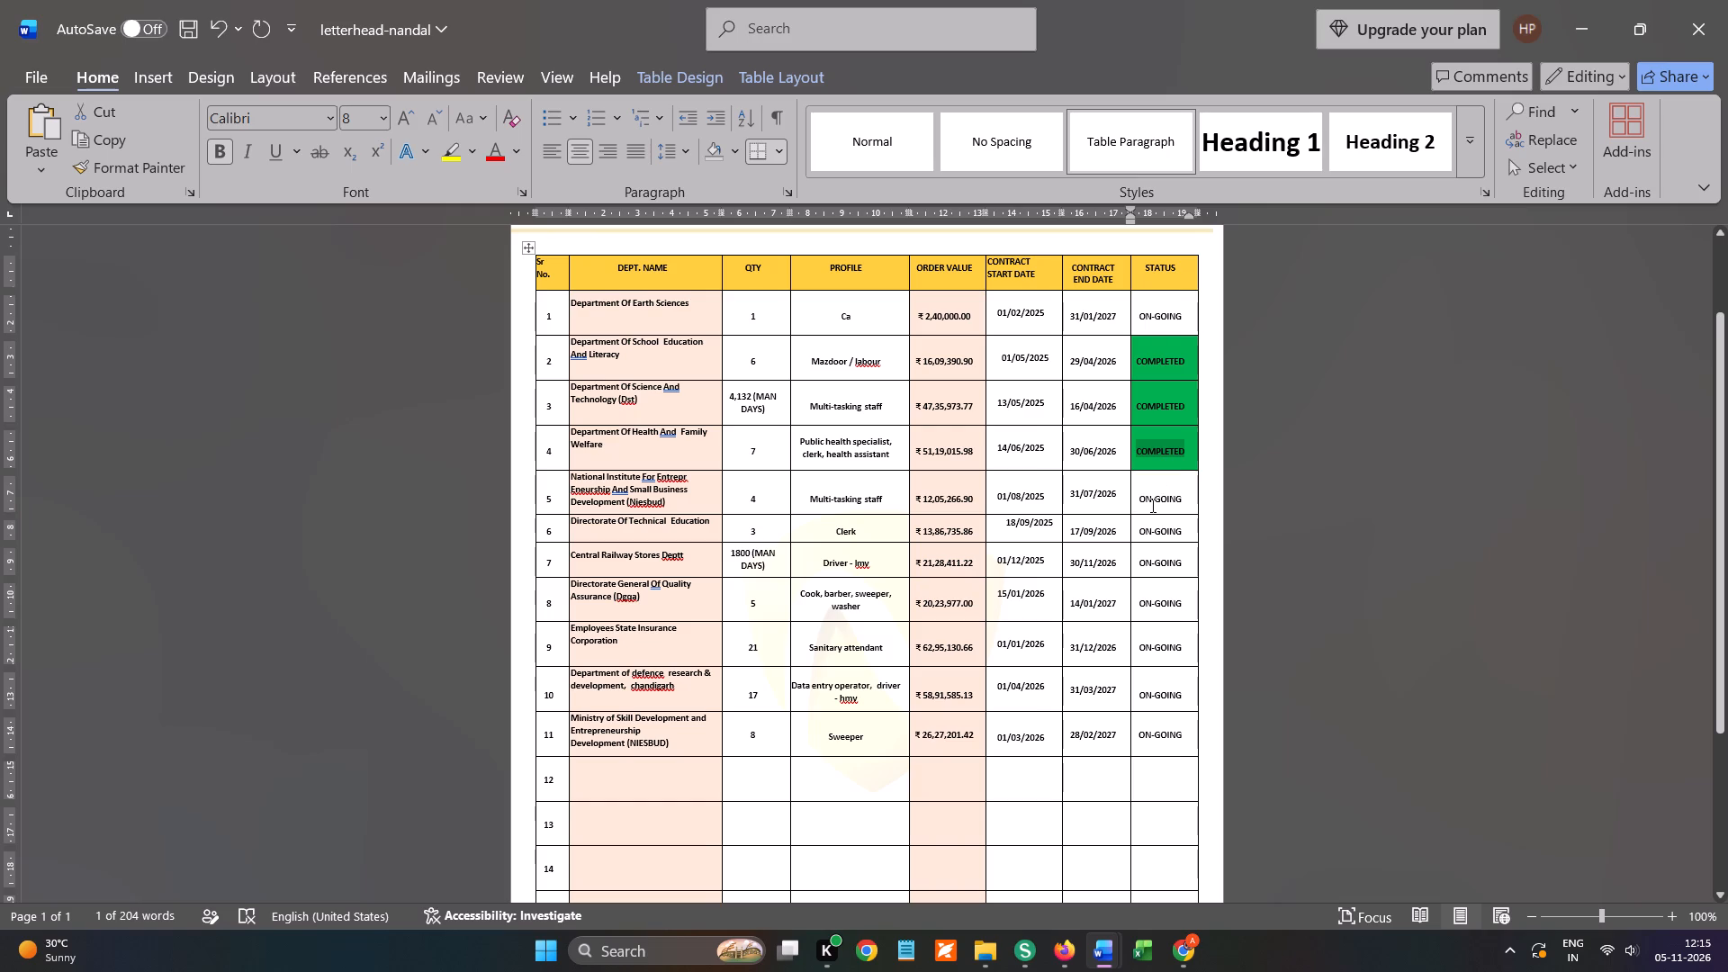
left_click_drag(1140, 500, 1174, 495)
key("ctrl+v")
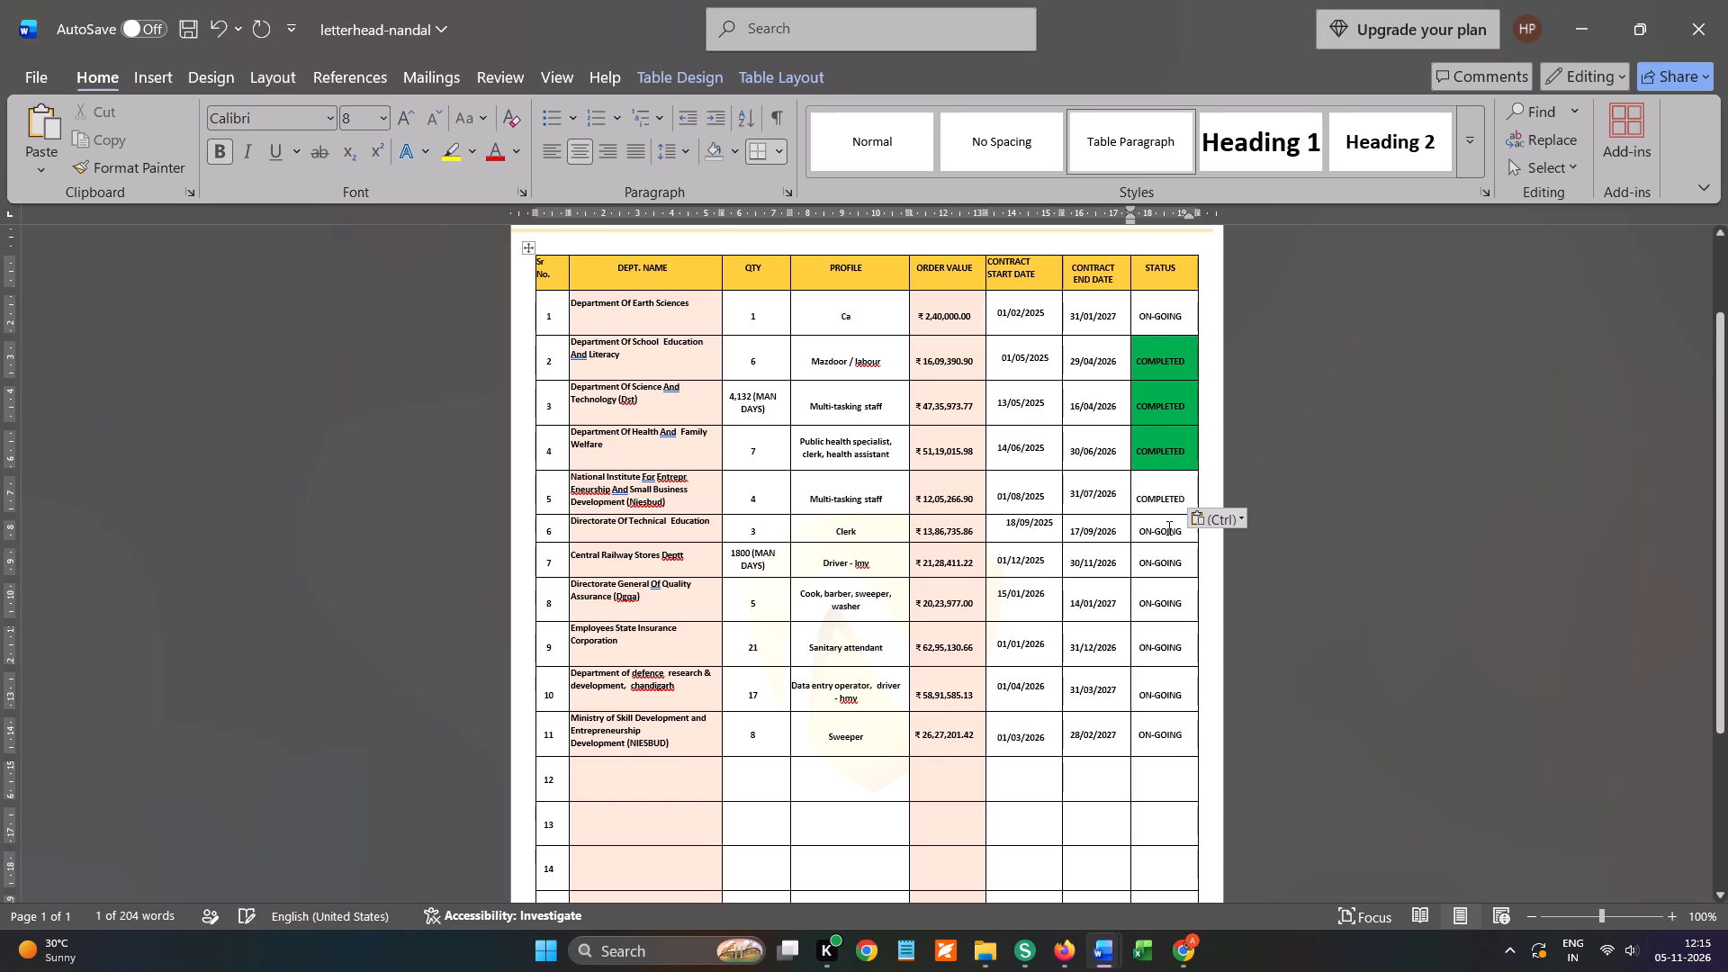
left_click_drag(1138, 531, 1182, 527)
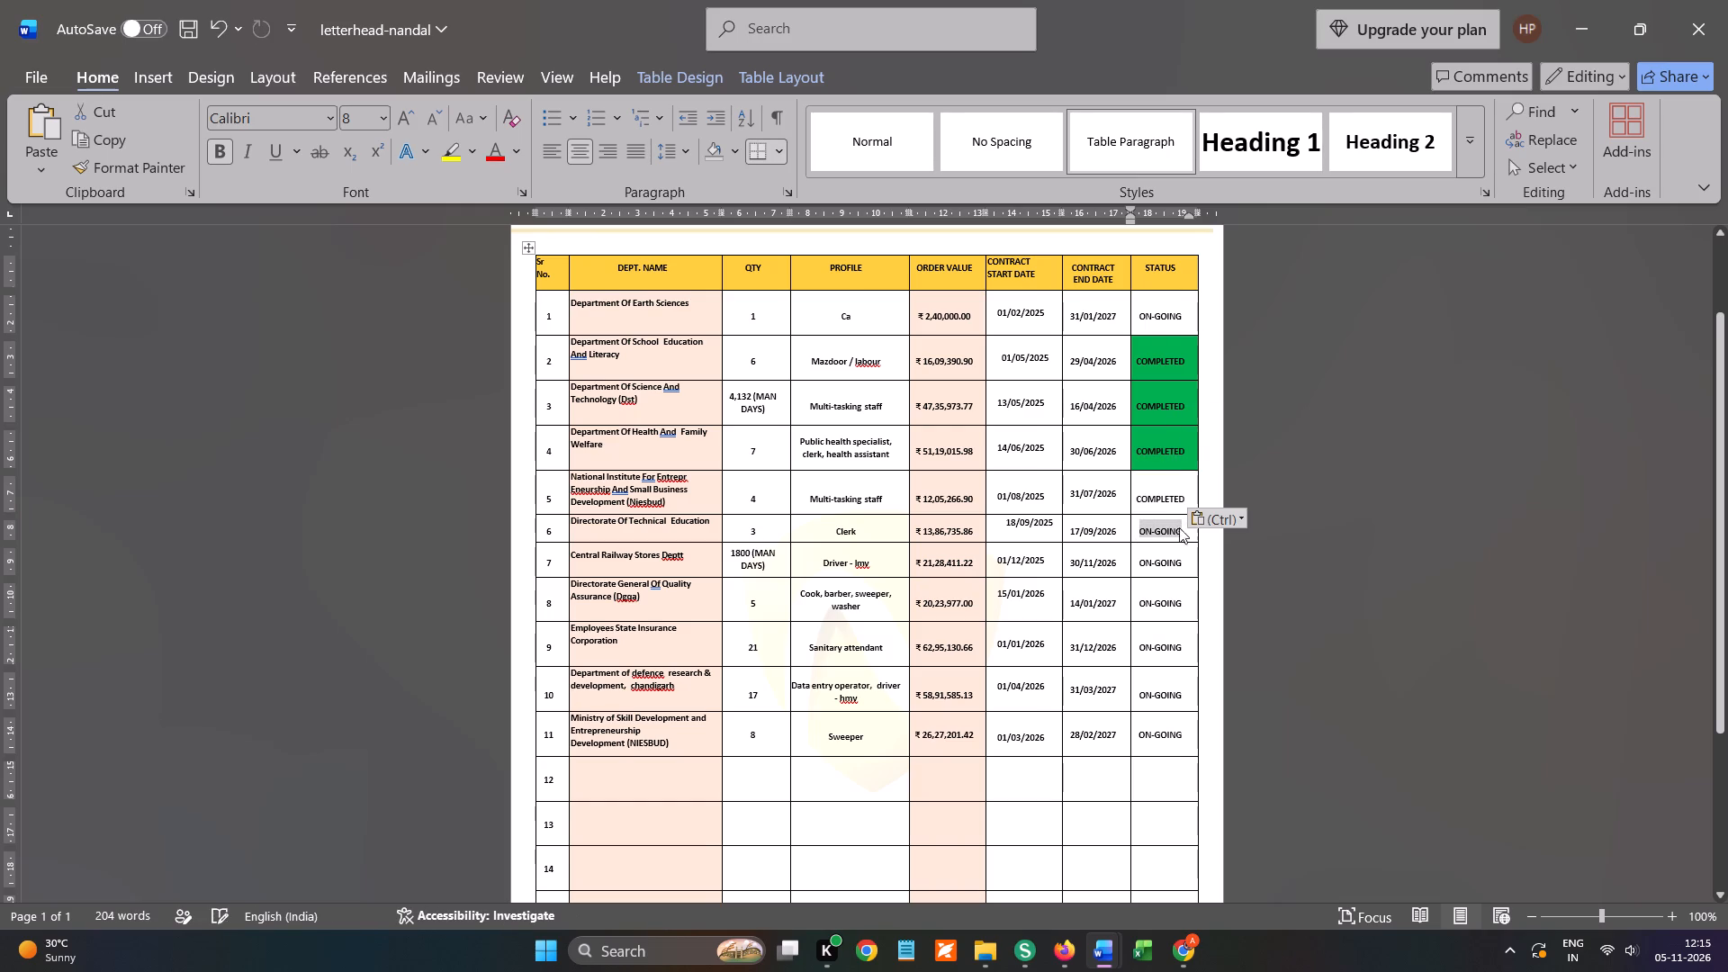
key("alt+Tab")
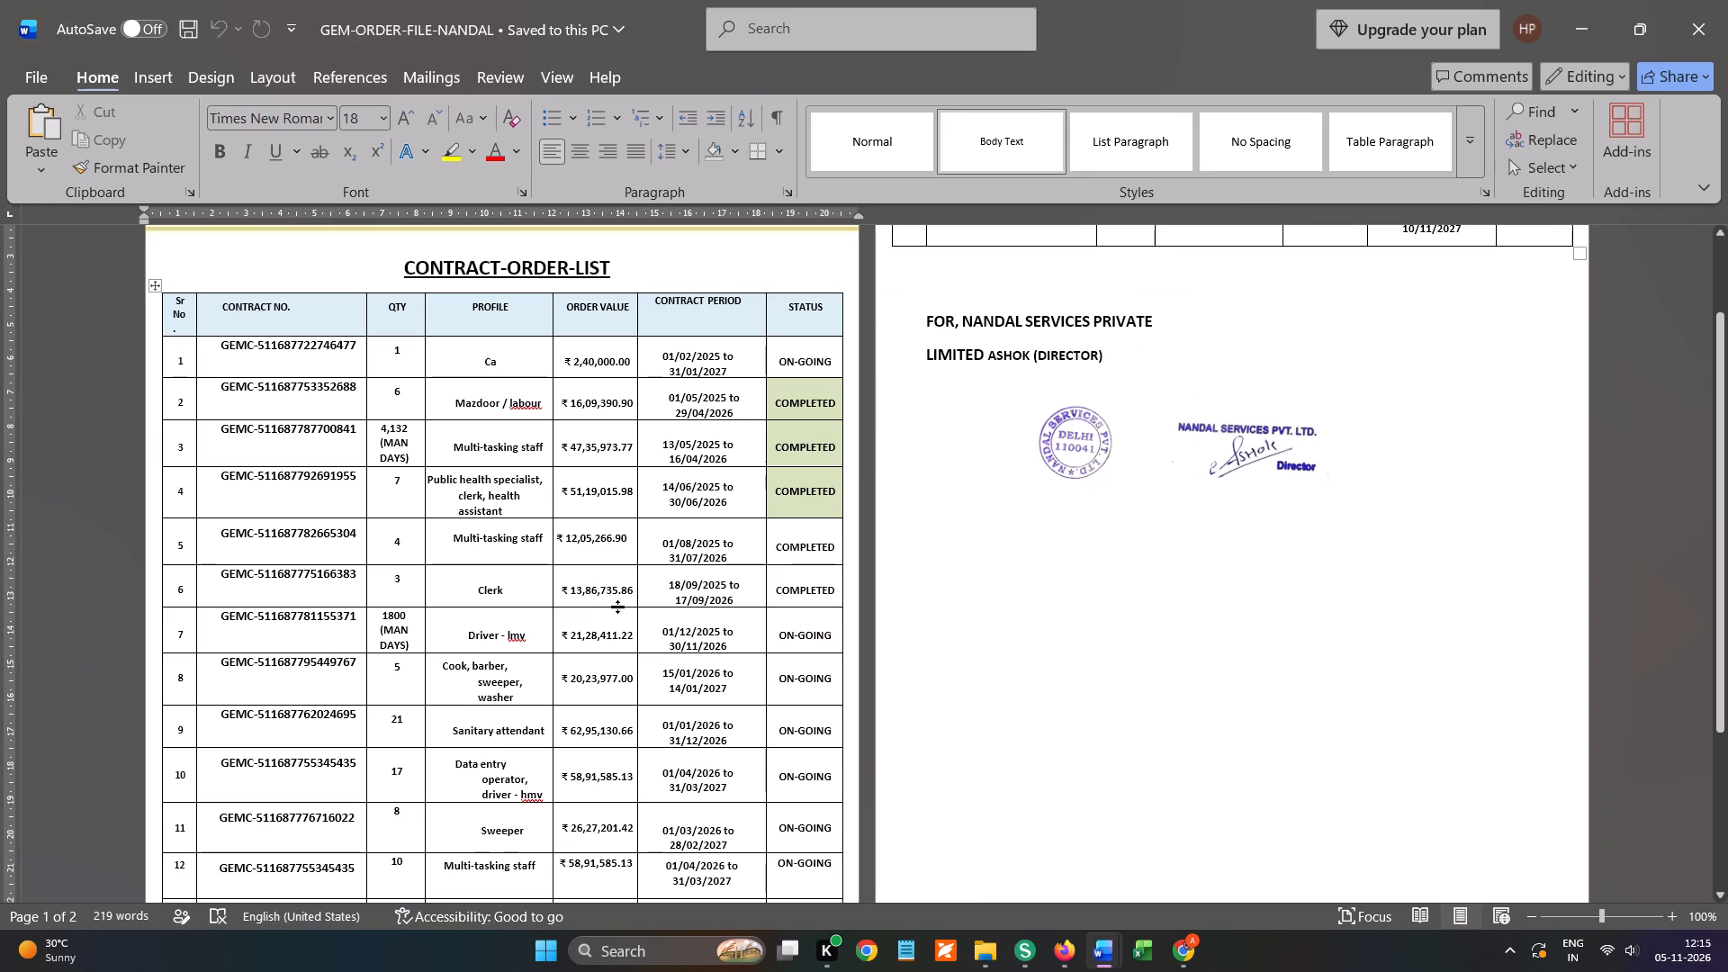
key("alt+Tab")
key("ctrl+v")
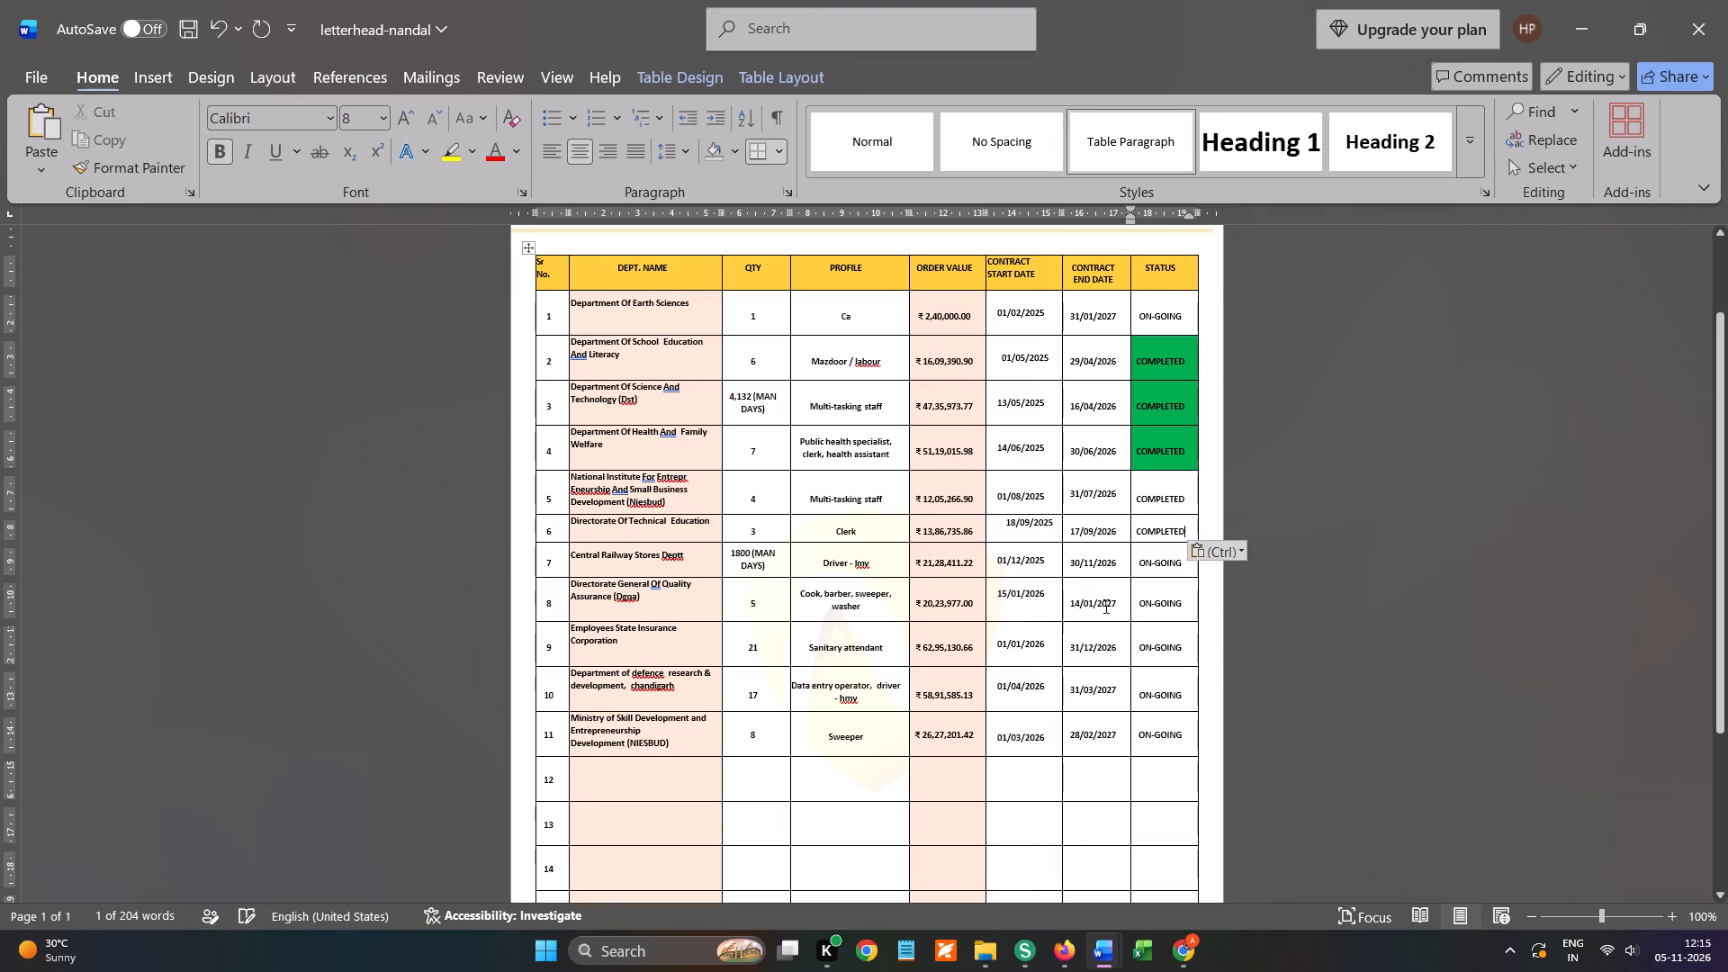
left_click(1124, 597)
Examine contract entries 12 to 14 in GEM-ORDER-FILE-NANDAL against the empty letterhead rows, returning to row 12's department cell.
scroll(894, 654, "down", 1)
left_click(679, 664)
key("alt+Tab")
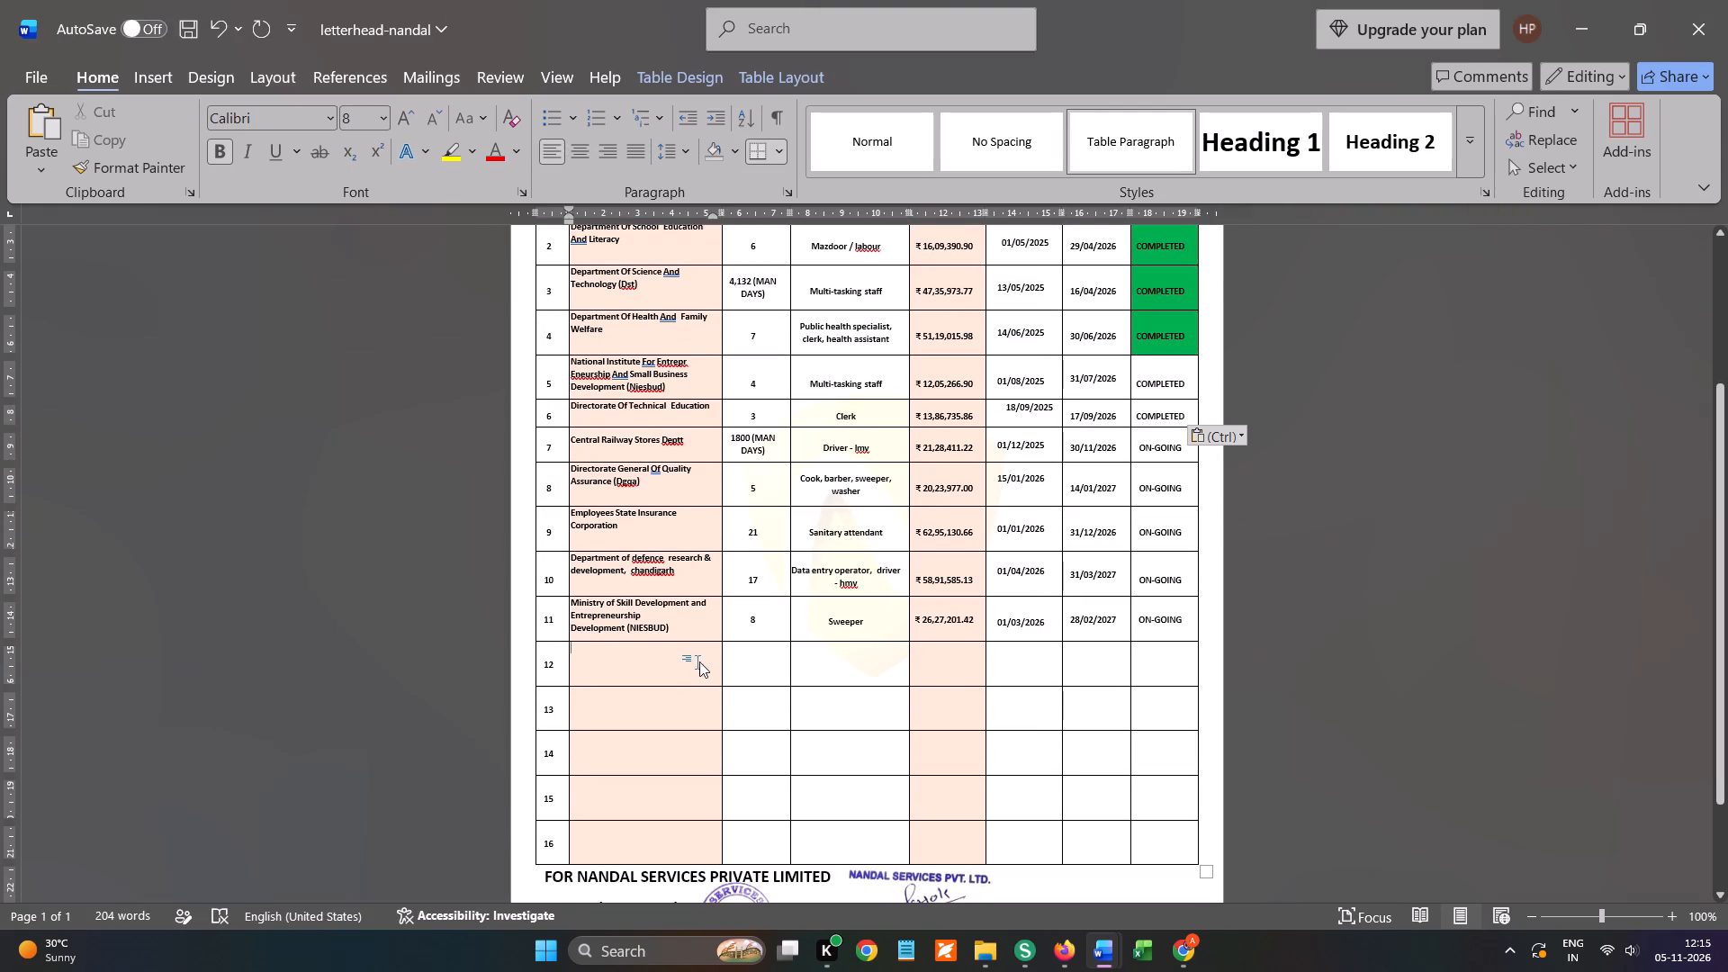
scroll(828, 586, "down", 2)
scroll(461, 601, "down", 3)
scroll(413, 609, "up", 1)
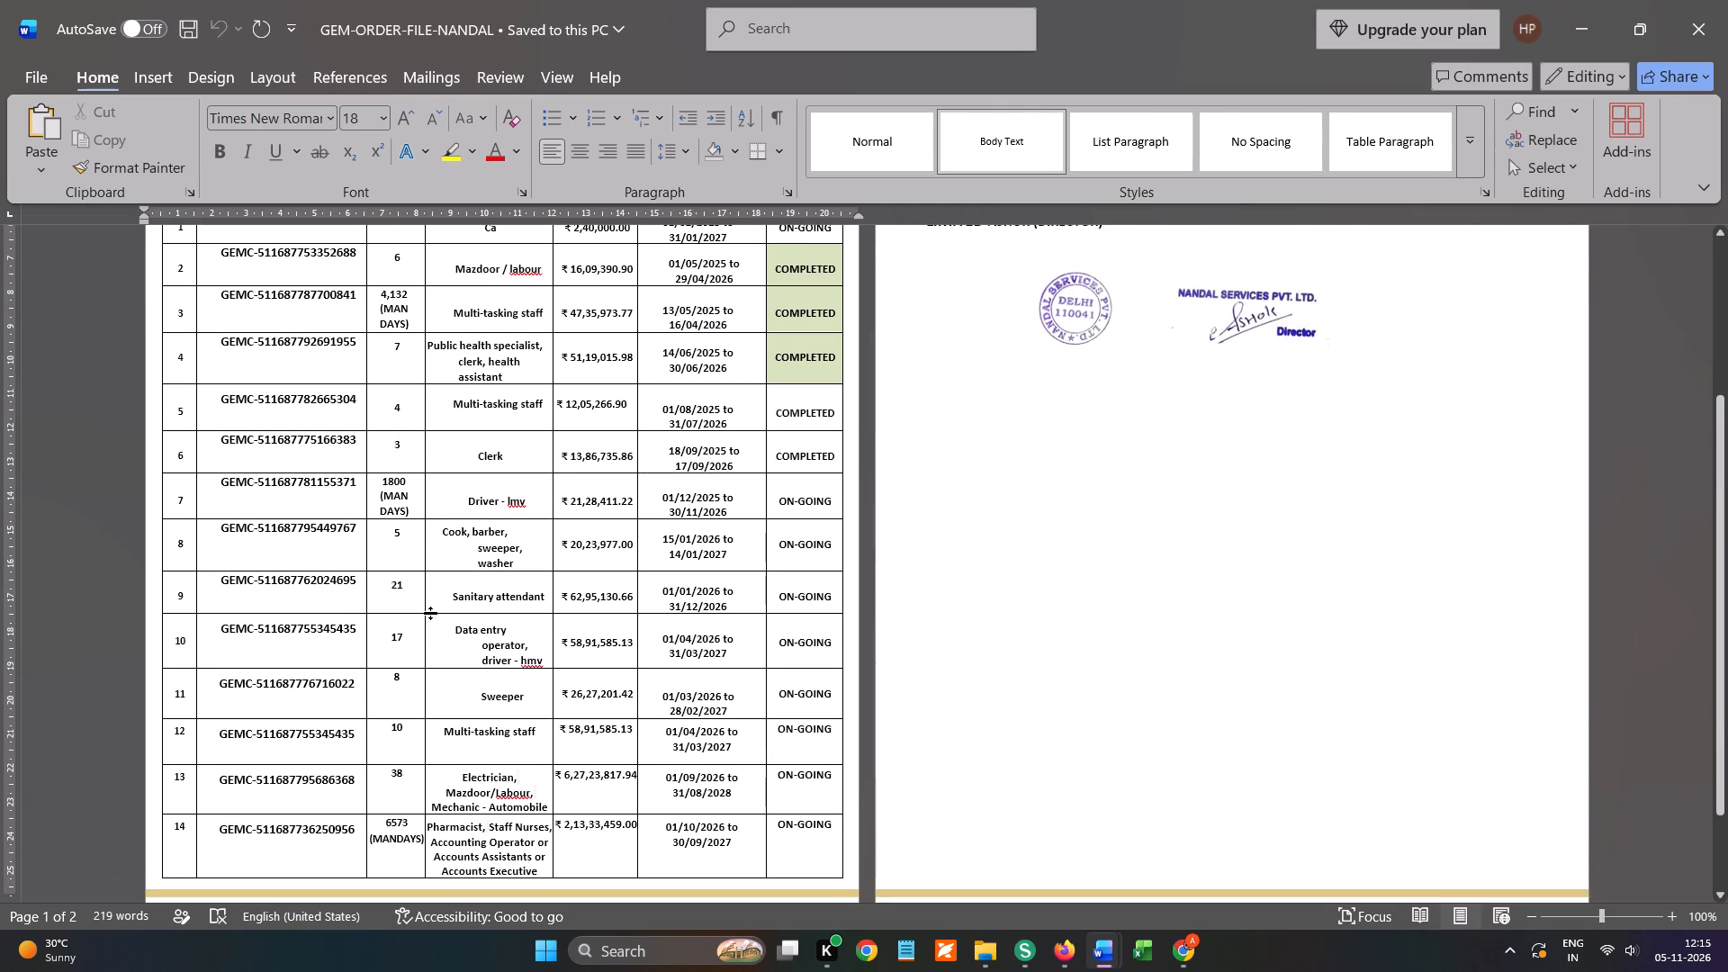
key("alt+Tab")
key("alt+Tab")
key("alt+Tab")
key("alt+Tab")
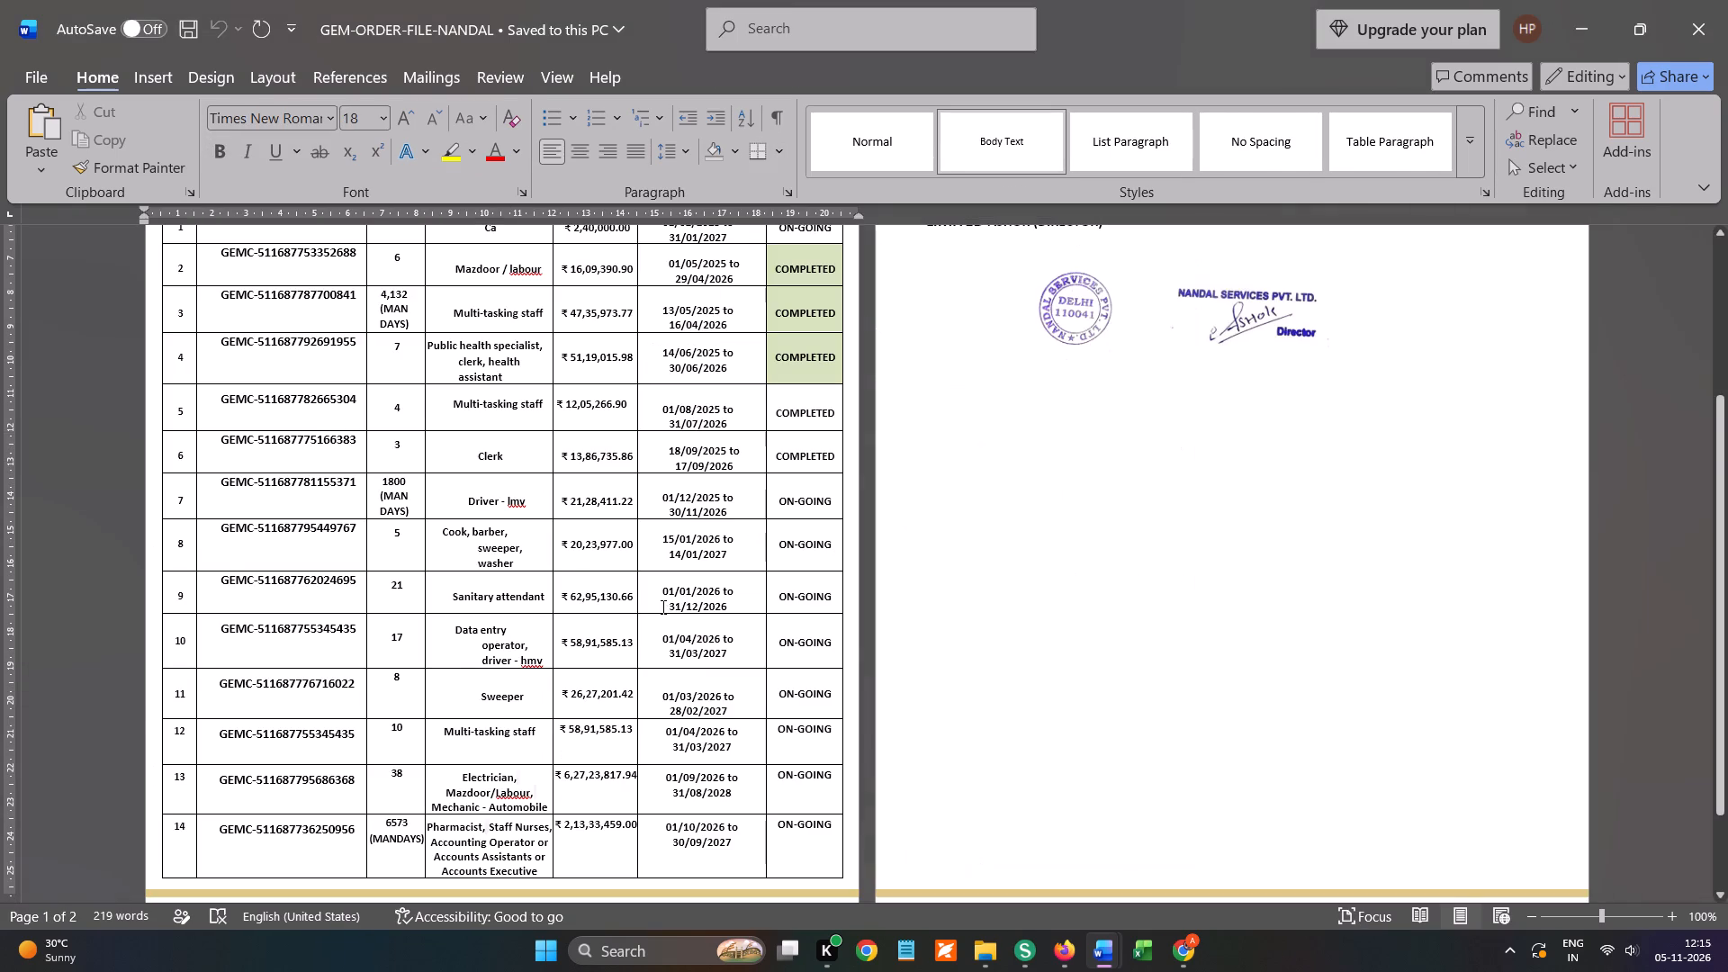
scroll(636, 616, "down", 1)
key("alt+Tab")
key("alt+Tab")
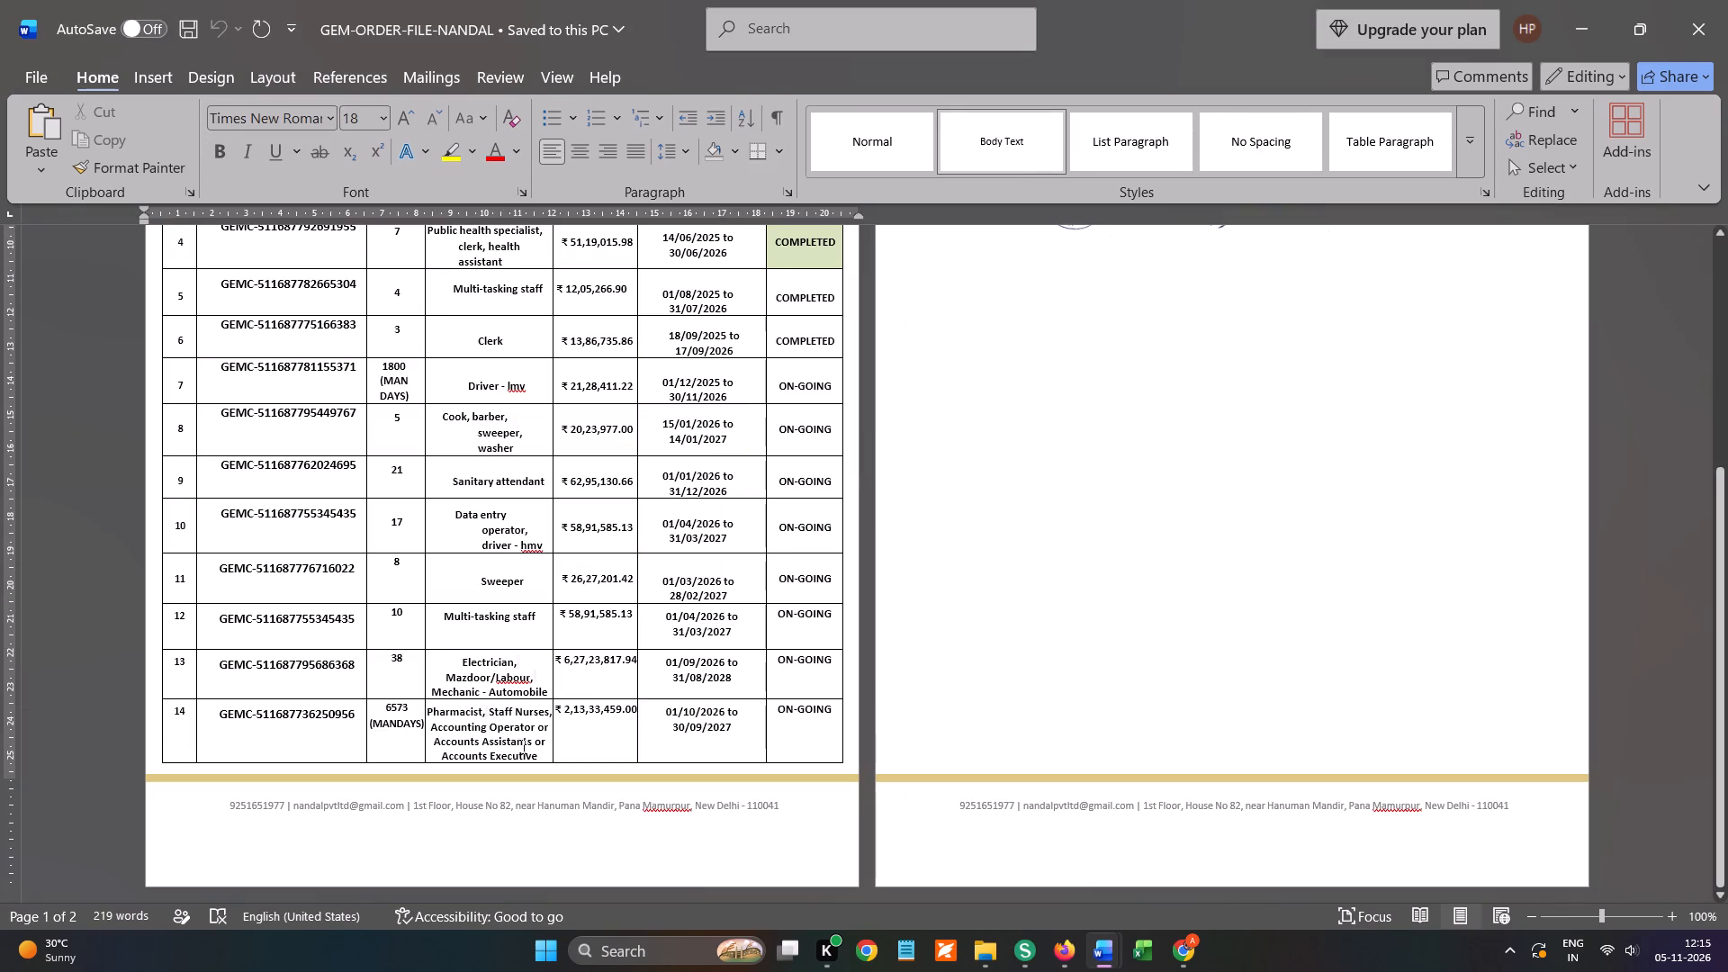
key("alt+Tab")
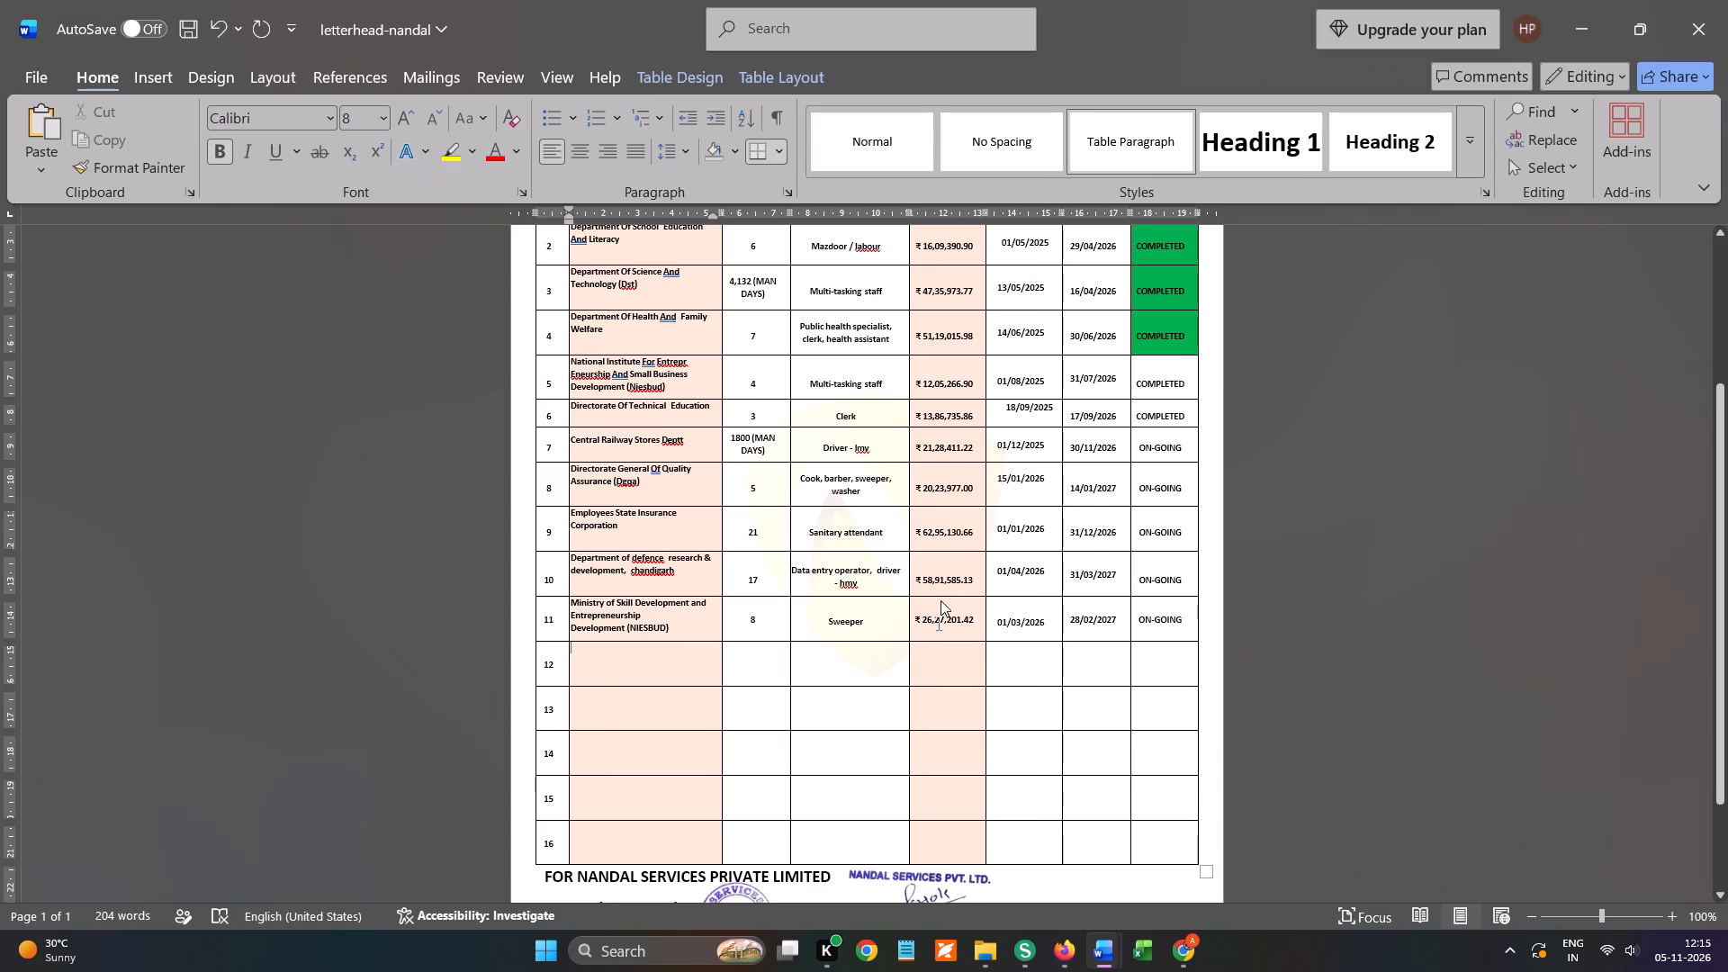
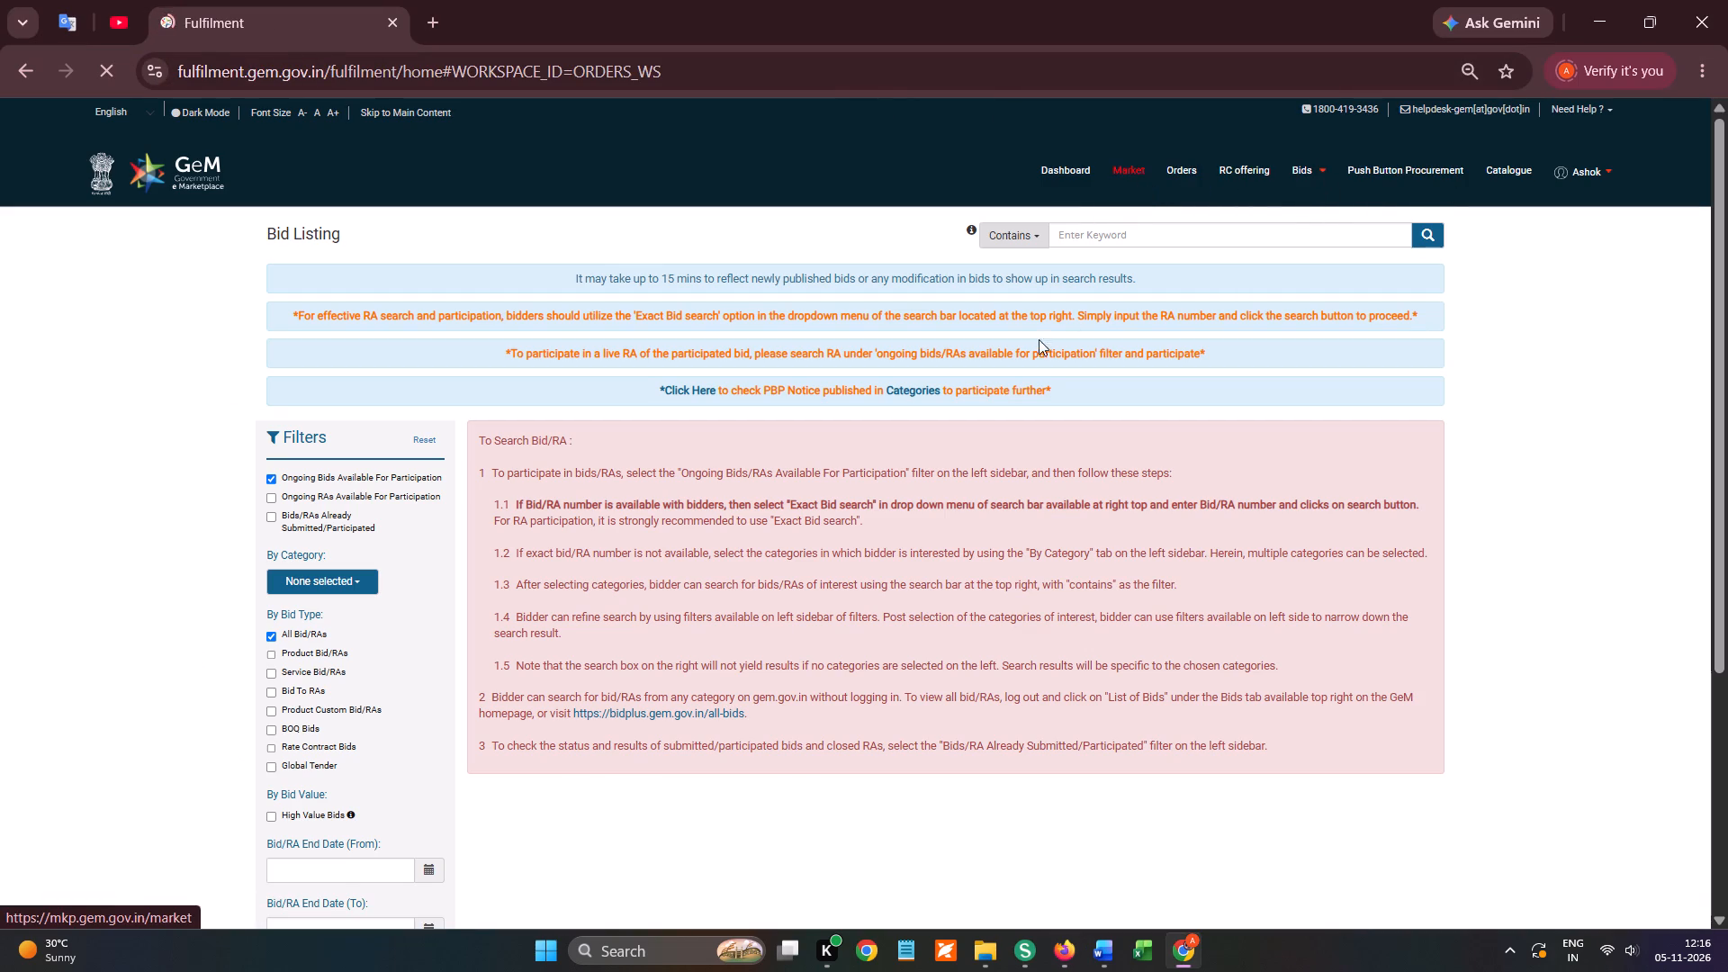
scroll(1012, 497, "down", 2)
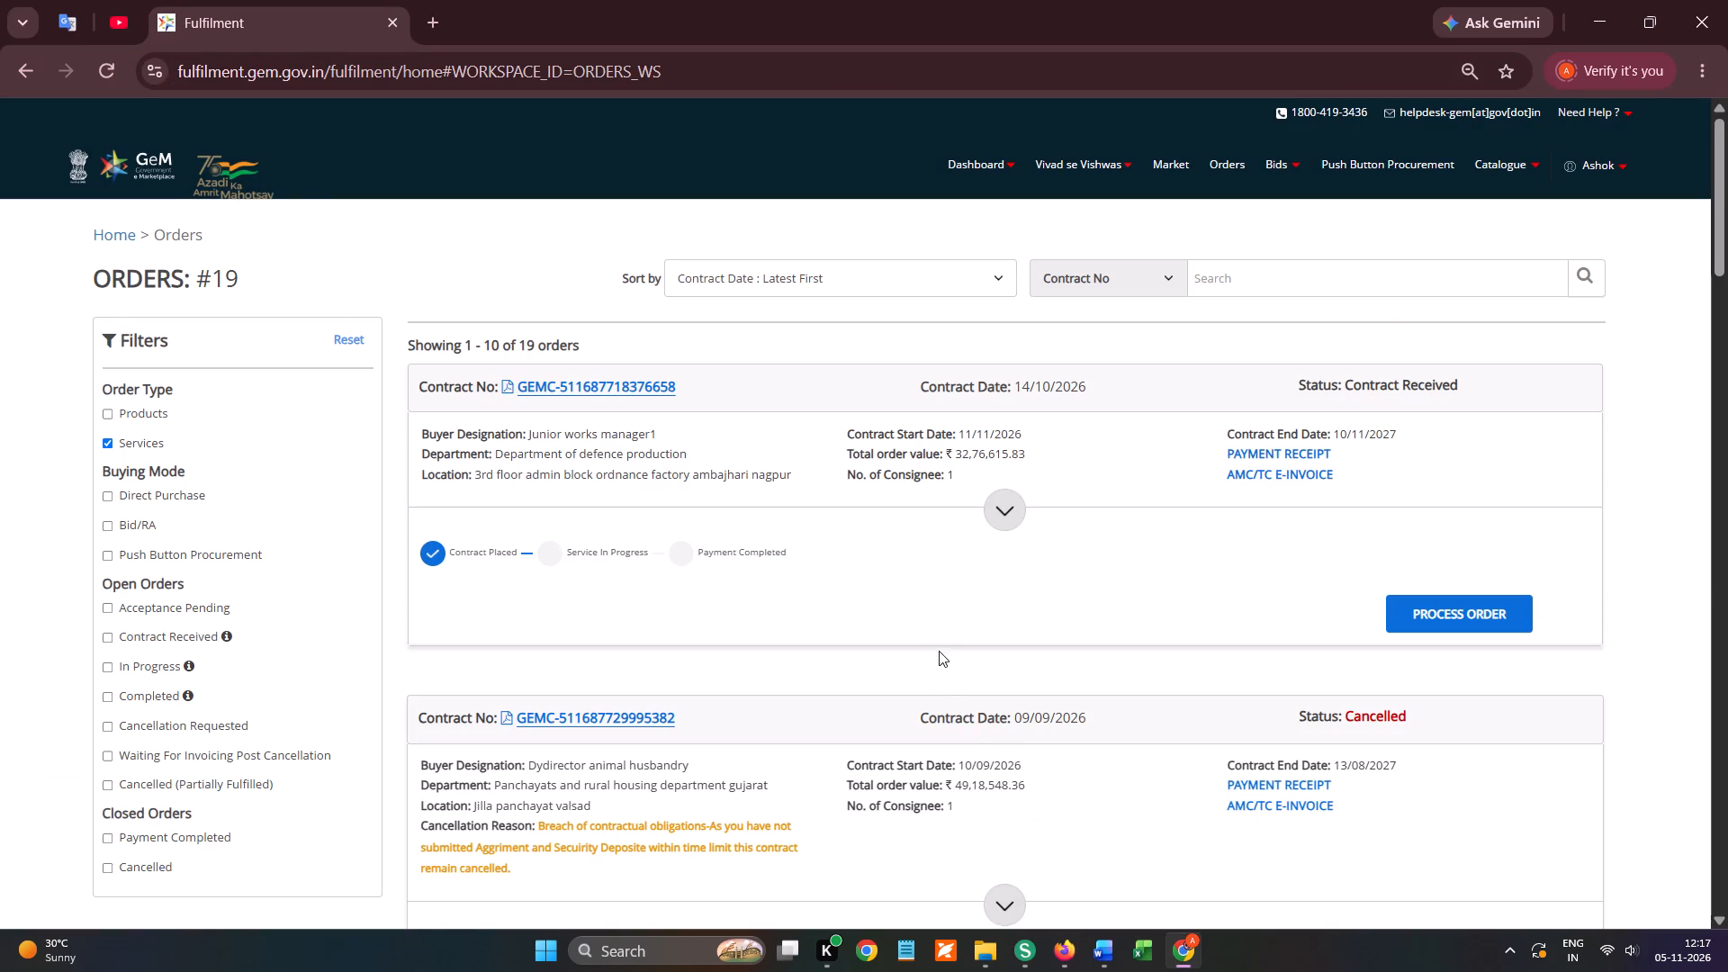
key("alt+Tab")
key("alt+Tab")
key("alt+Tab")
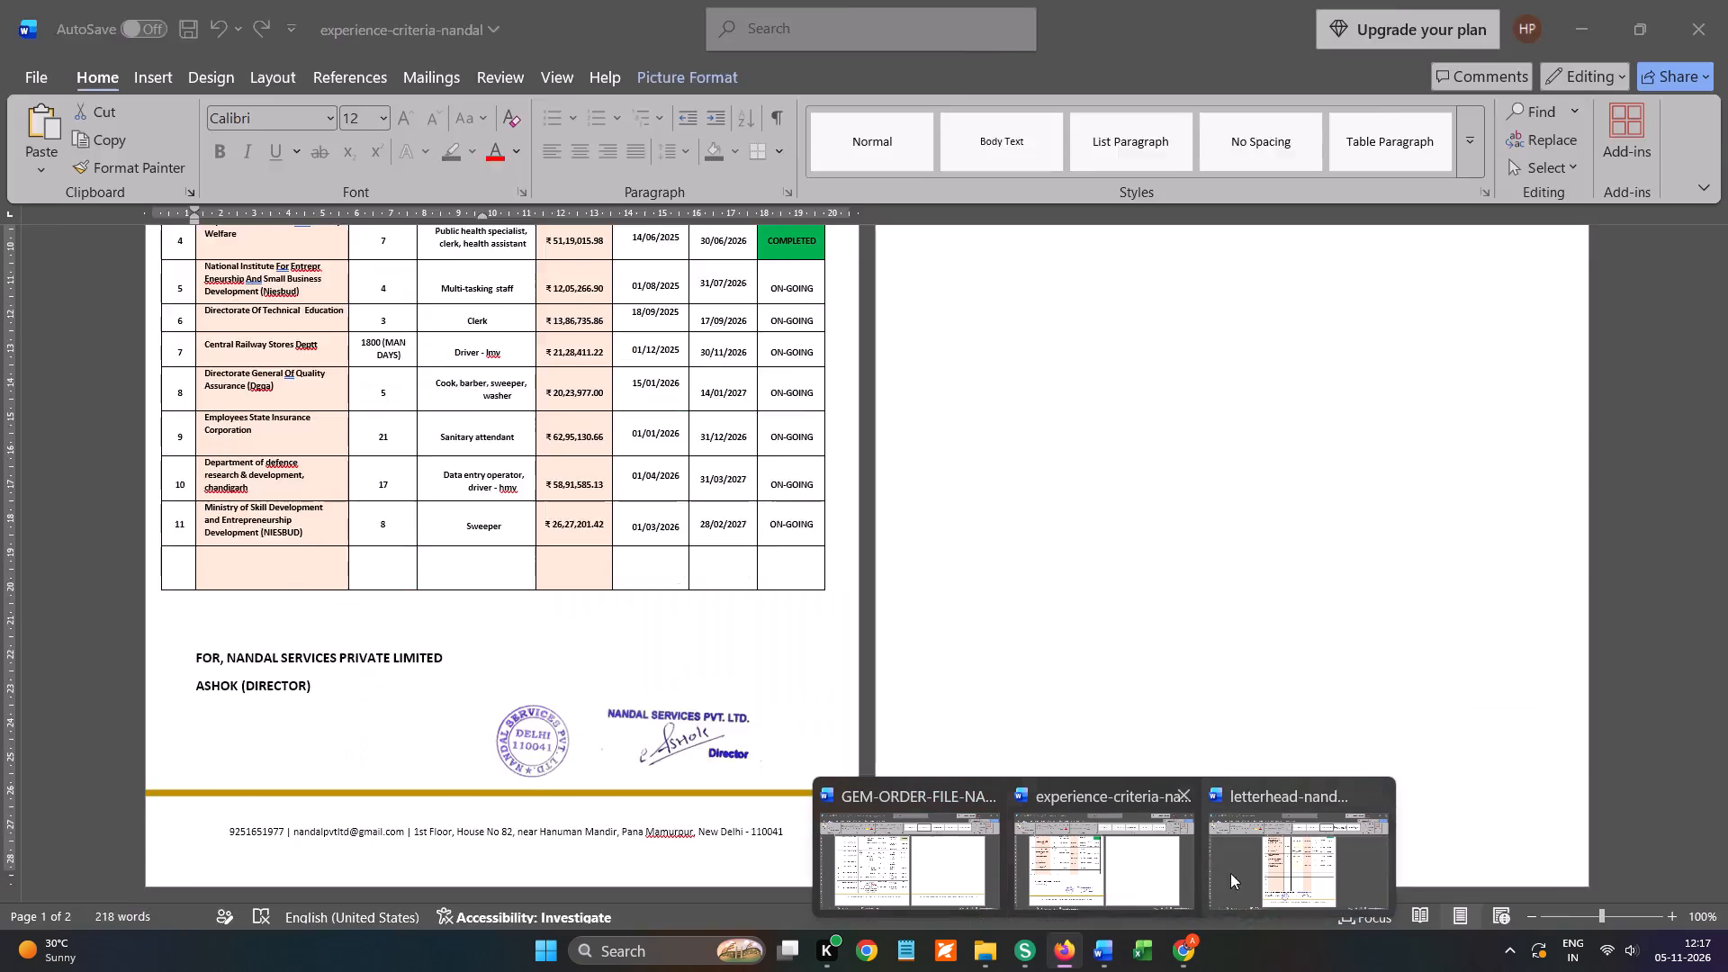
left_click(1261, 872)
left_click(666, 553)
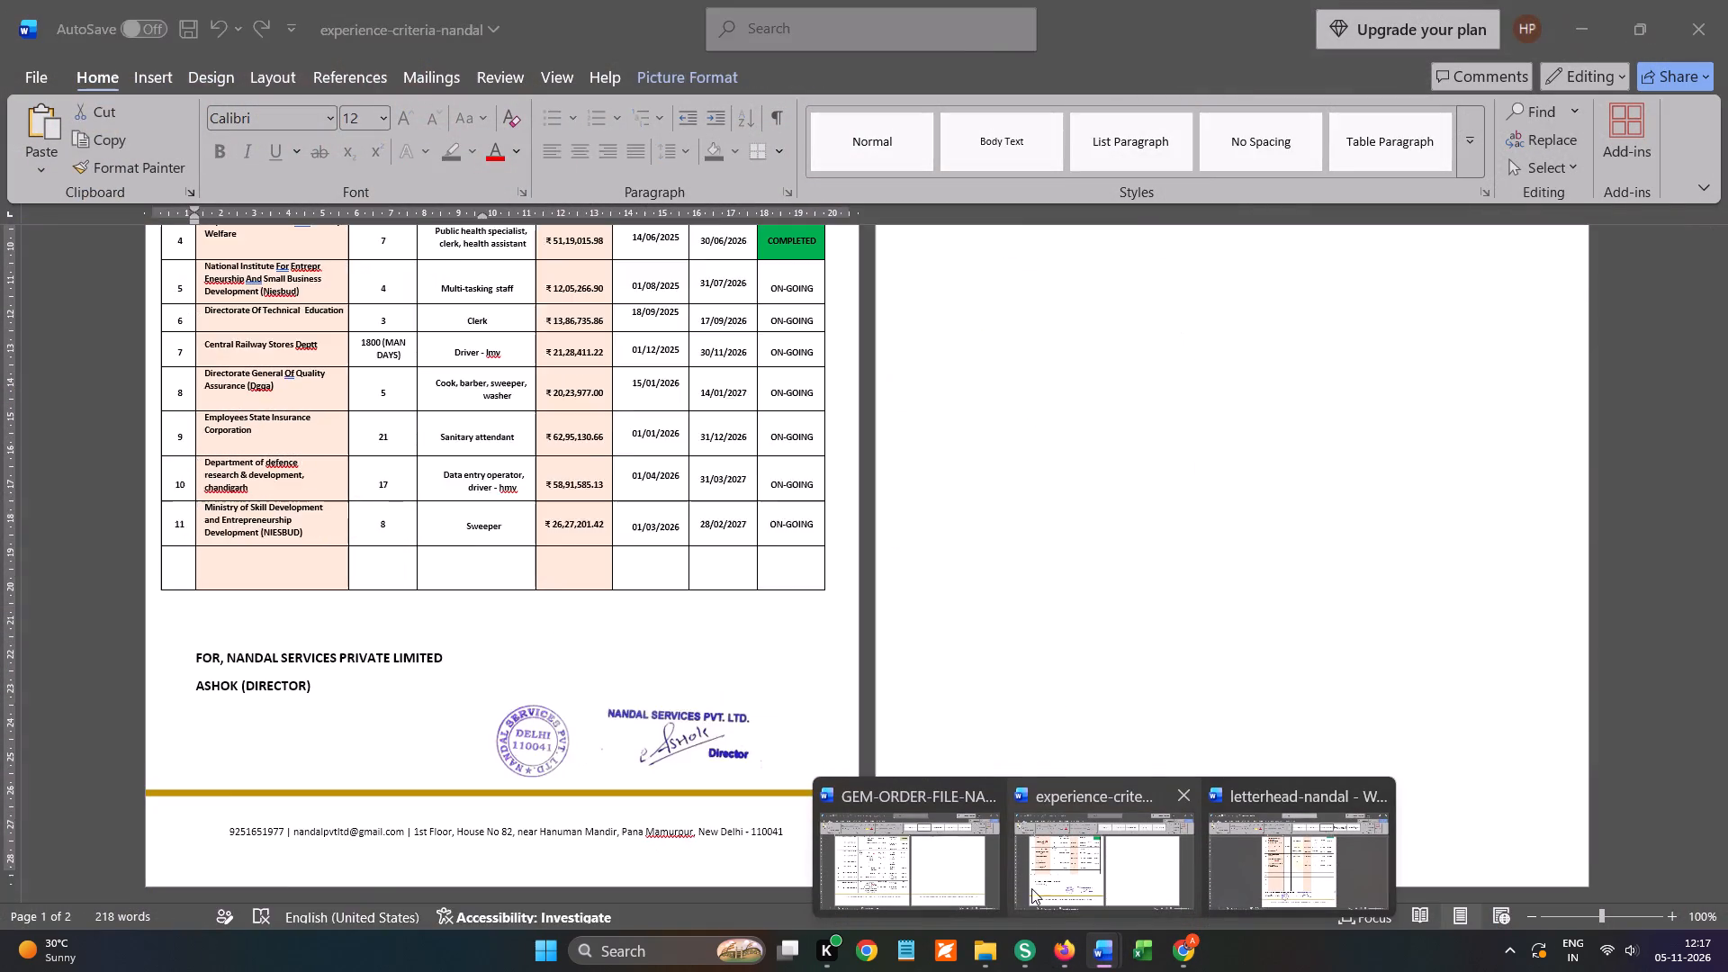
left_click(922, 860)
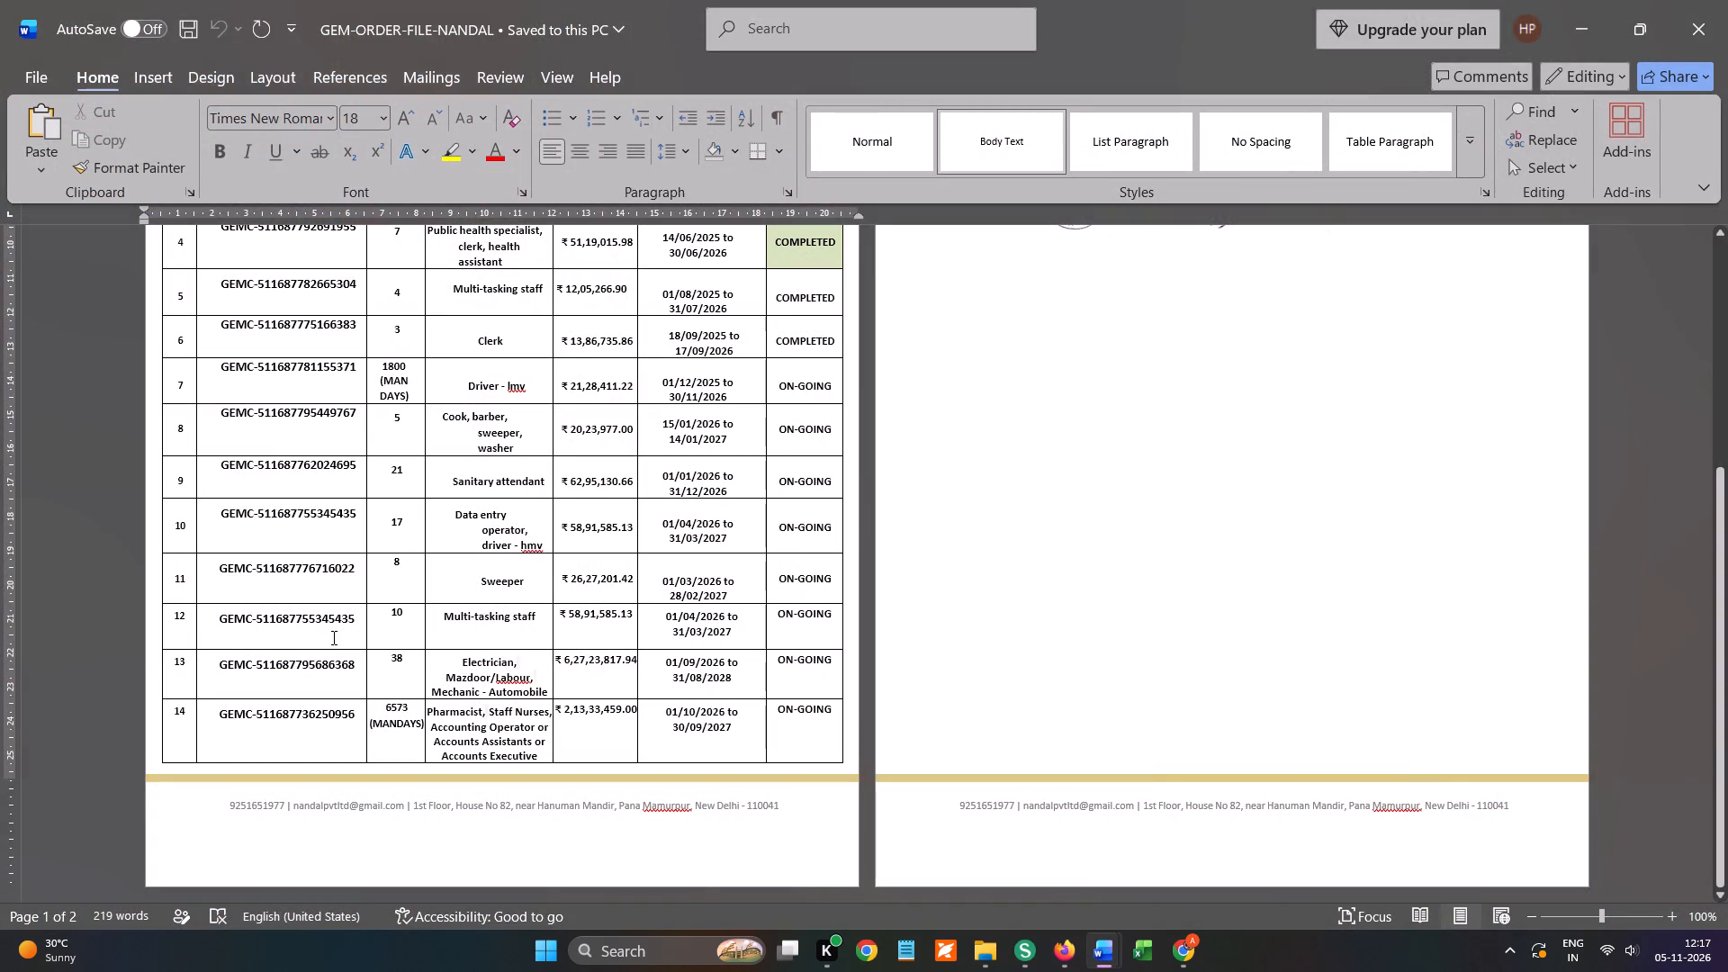
left_click_drag(220, 620, 329, 620)
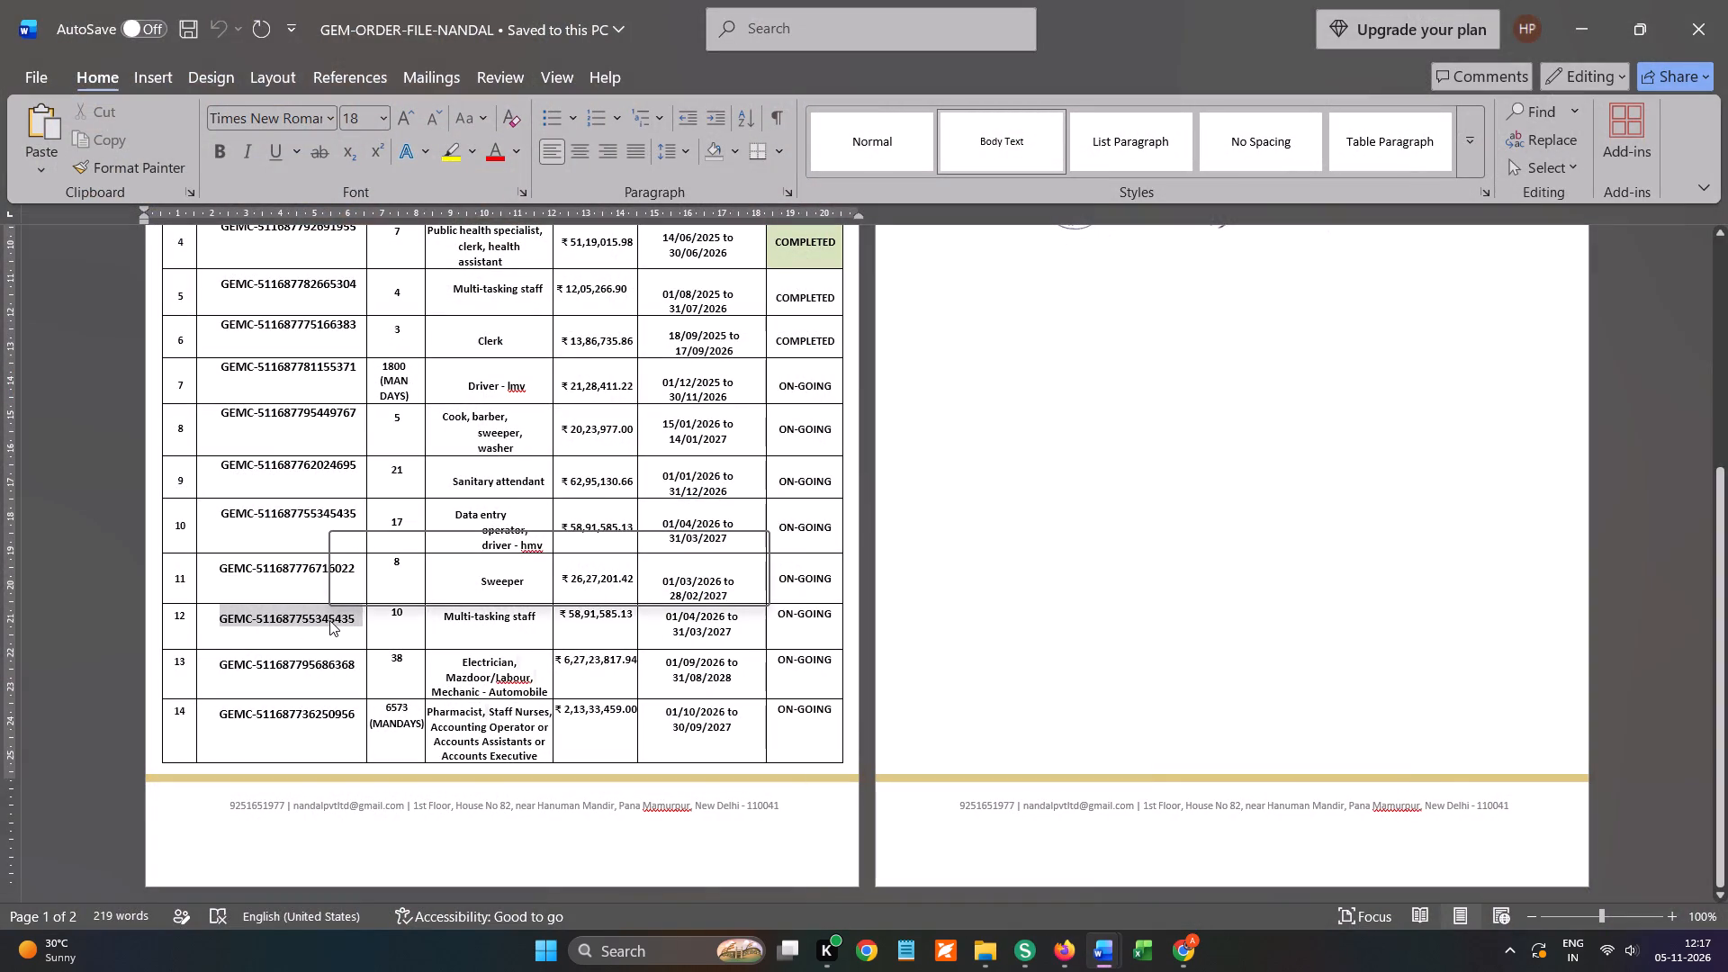
key("ctrl+c")
key("ctrl+c")
key("alt+Tab")
key("alt+Tab")
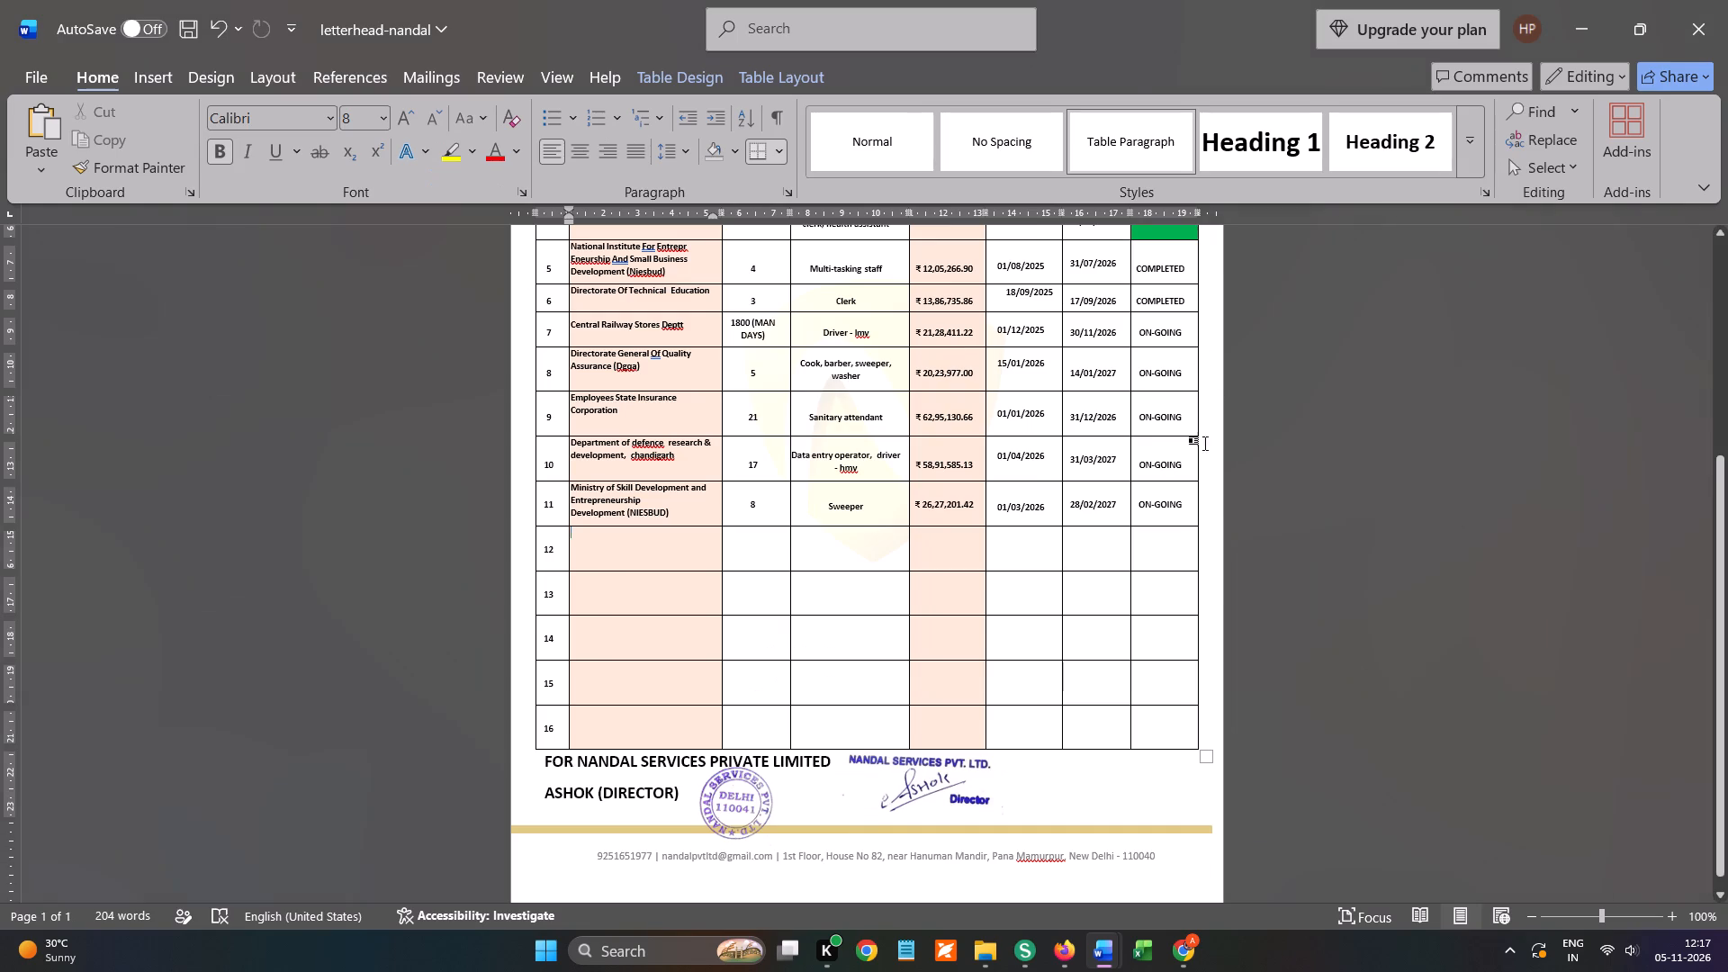
left_click(1168, 951)
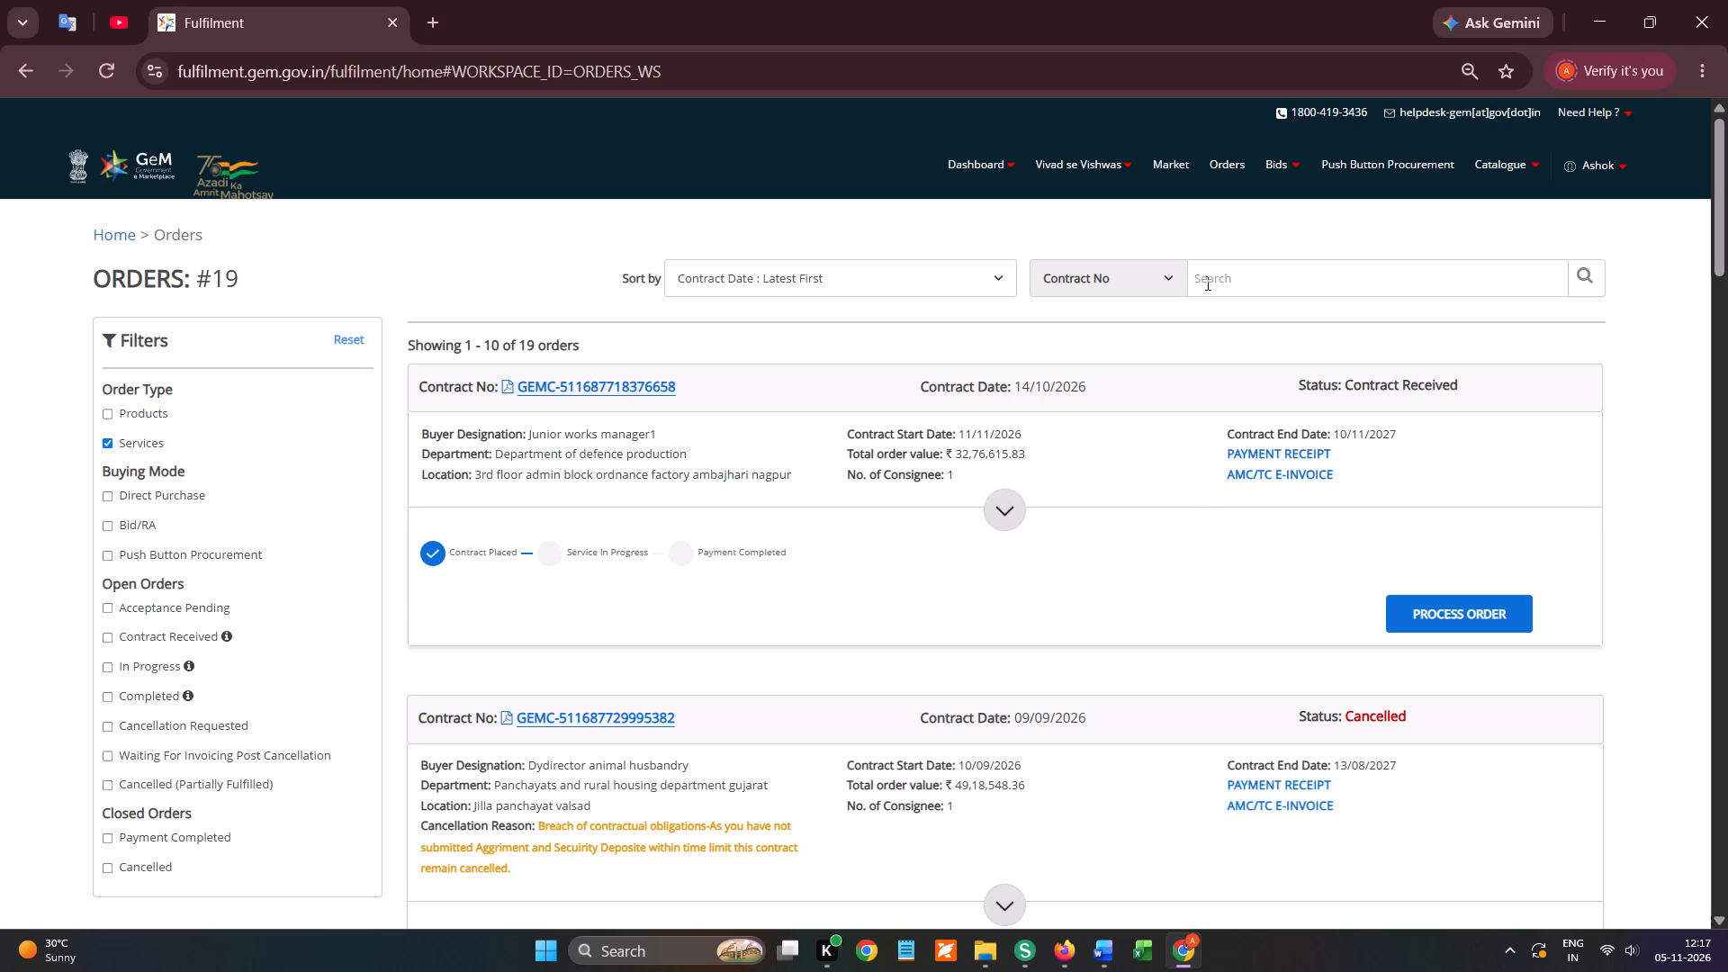
left_click(1219, 279)
key("ctrl+v")
left_click(1590, 285)
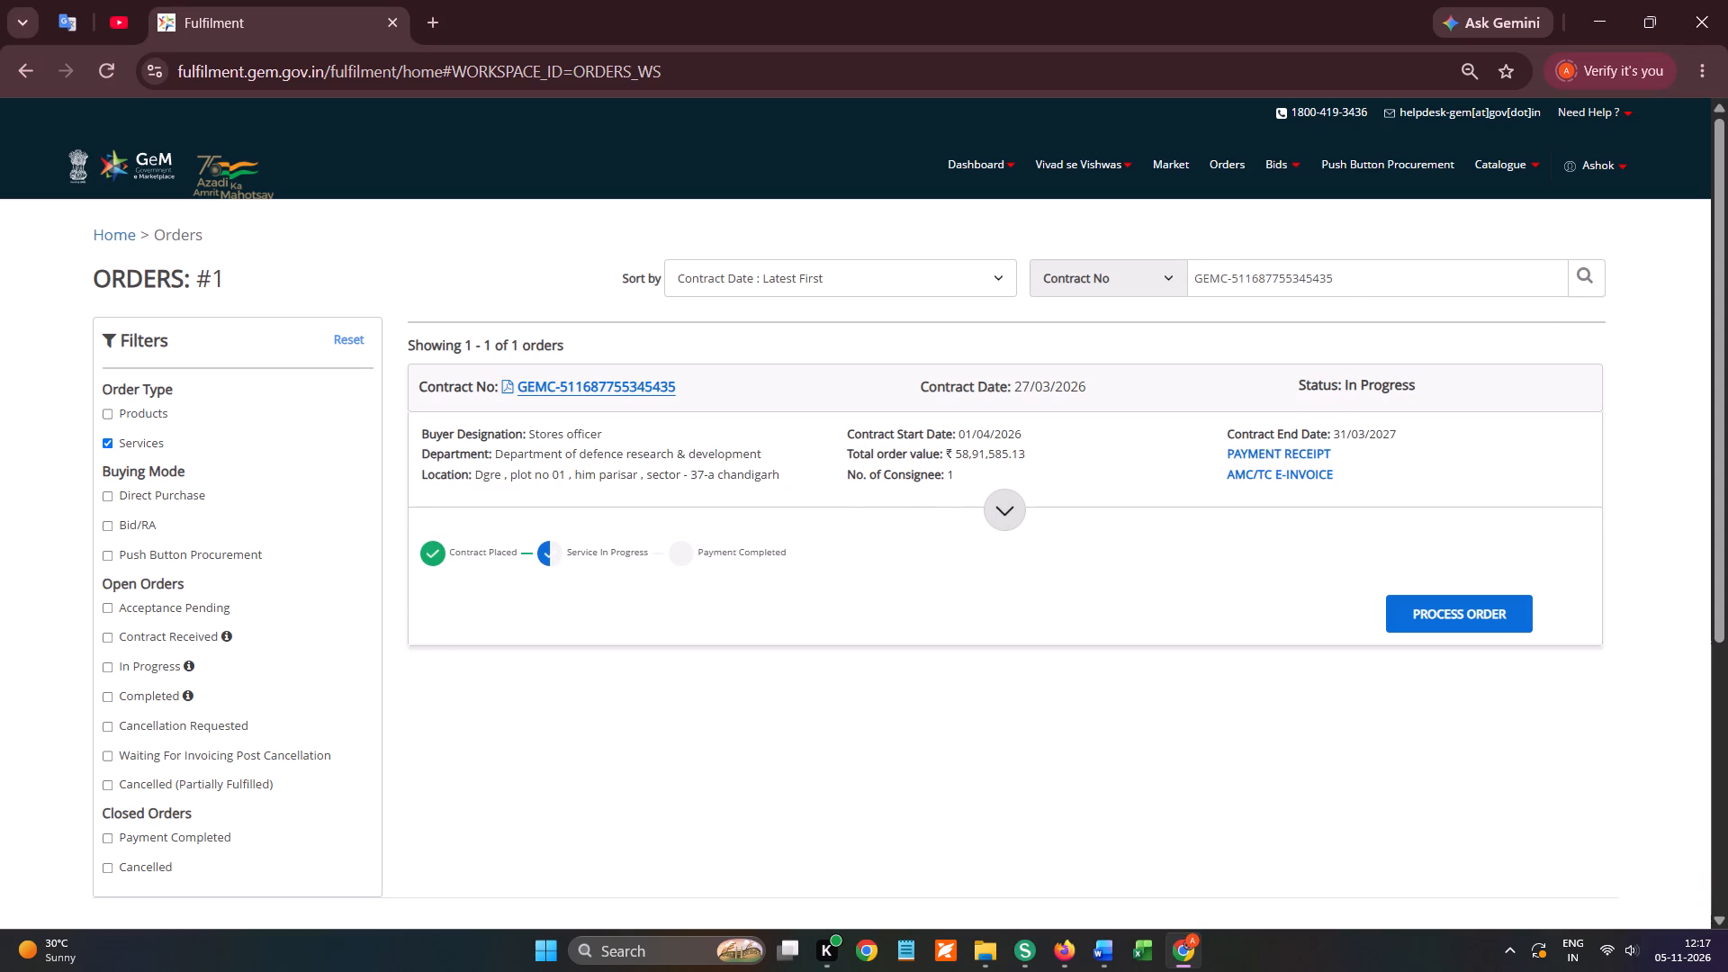
Copy the found order's department, Department of defence research & development, into row 12's department cell in letterhead-nandal.
left_click_drag(497, 456, 607, 455)
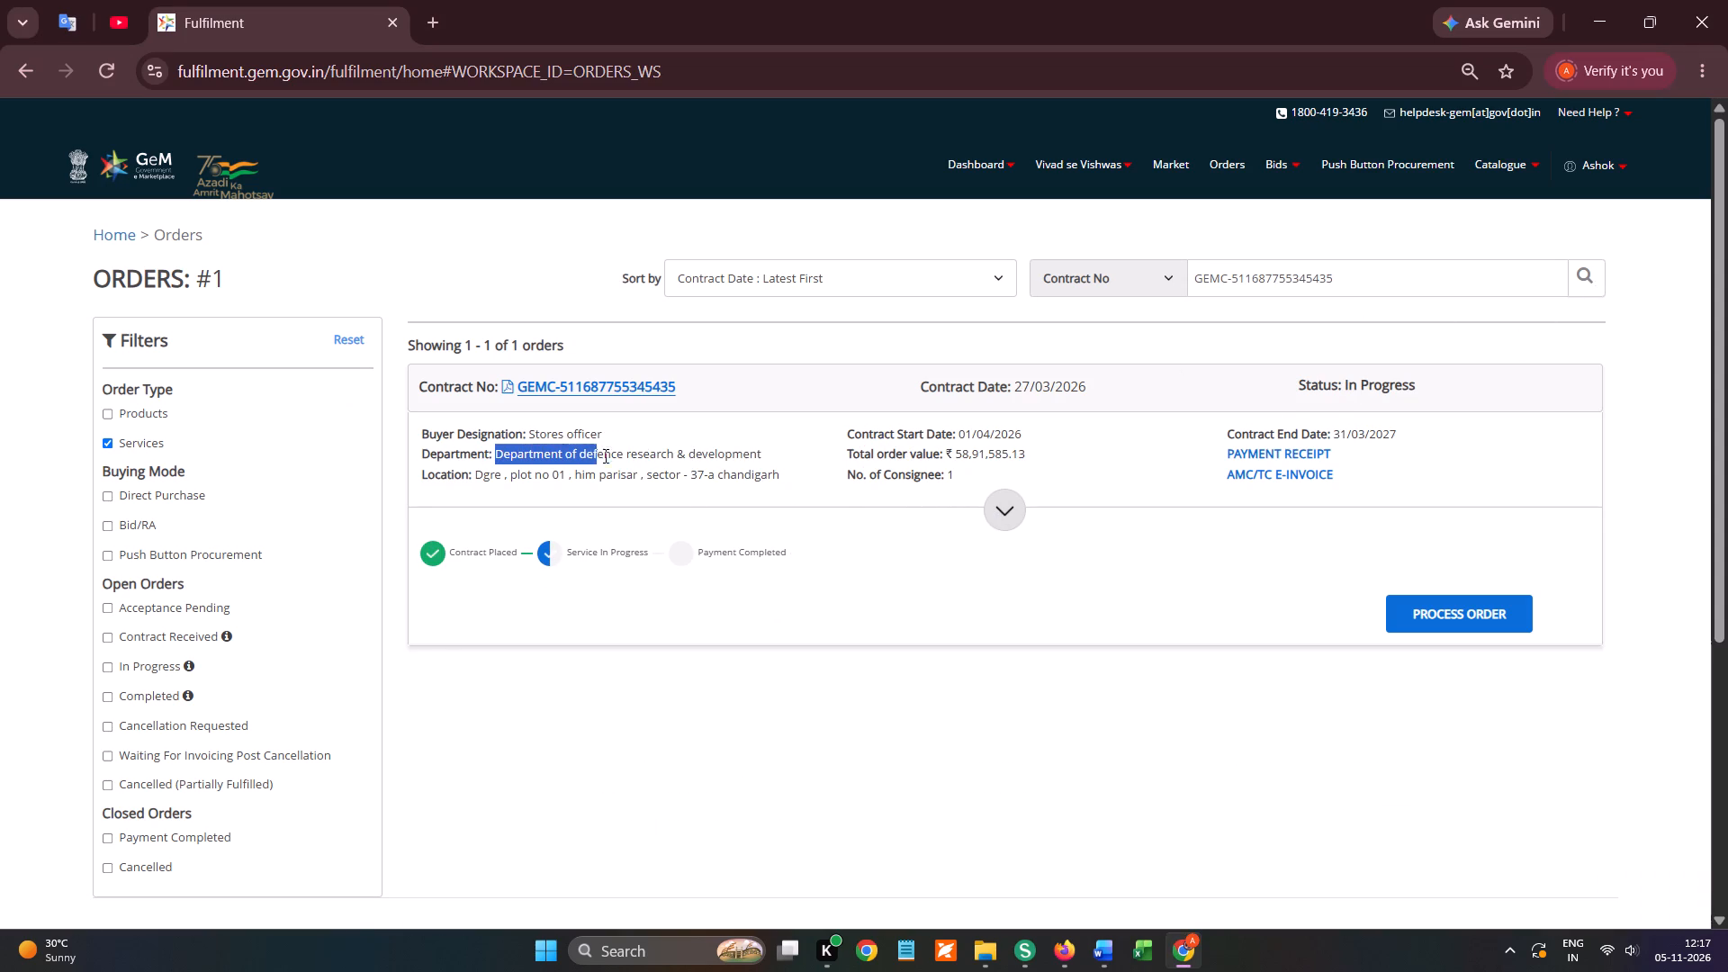
left_click_drag(607, 455, 763, 454)
key("ctrl+c")
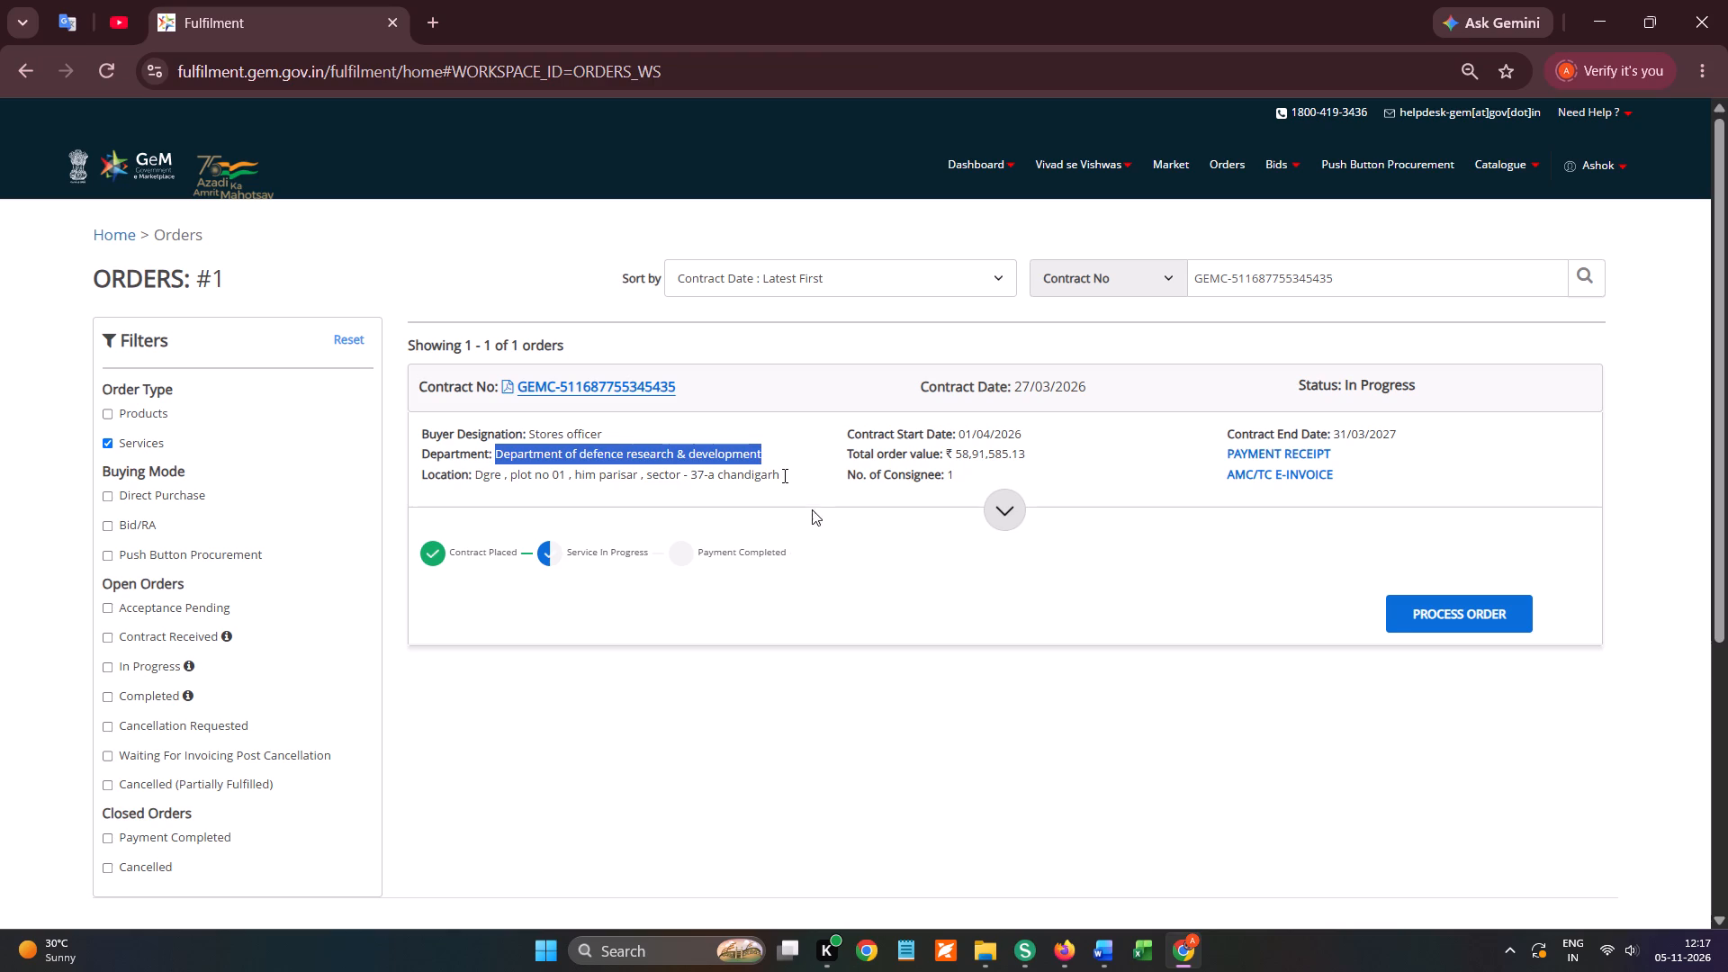
key("ctrl+c")
key("alt+Tab")
key("alt+Tab")
left_click(1287, 877)
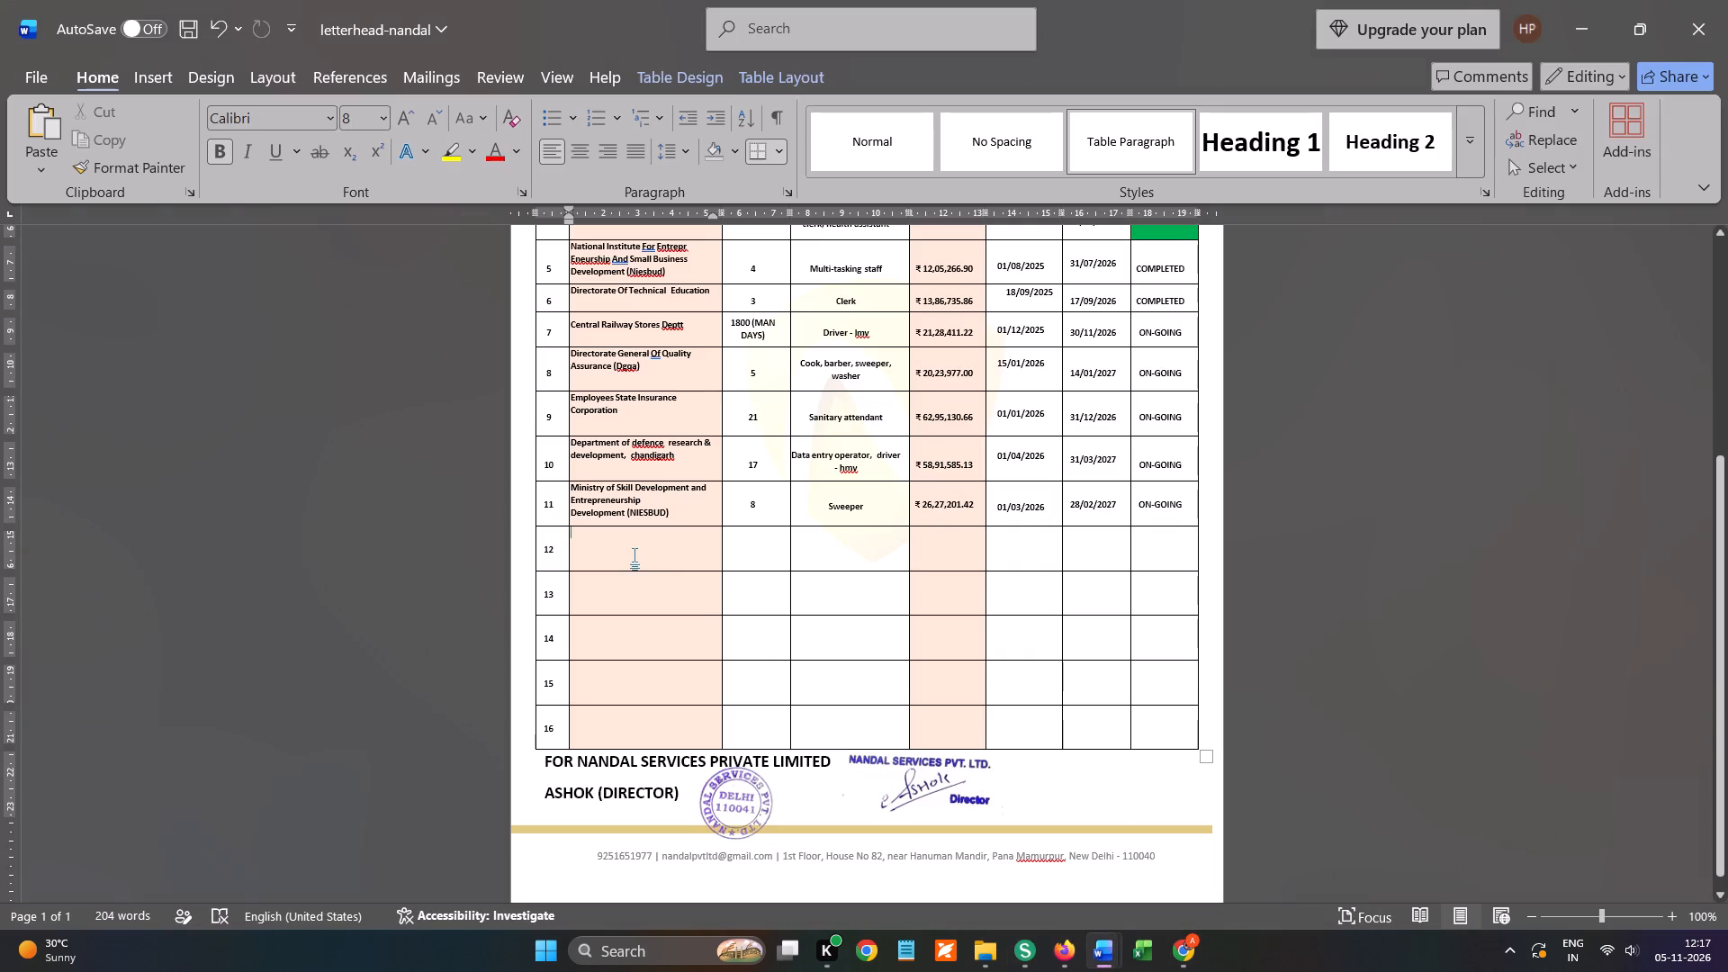
key("ctrl+v")
Enter 10 as row 12's staff number in the letterhead table, matching row 12 of GEM-ORDER-FILE-NANDAL.
left_click(760, 556)
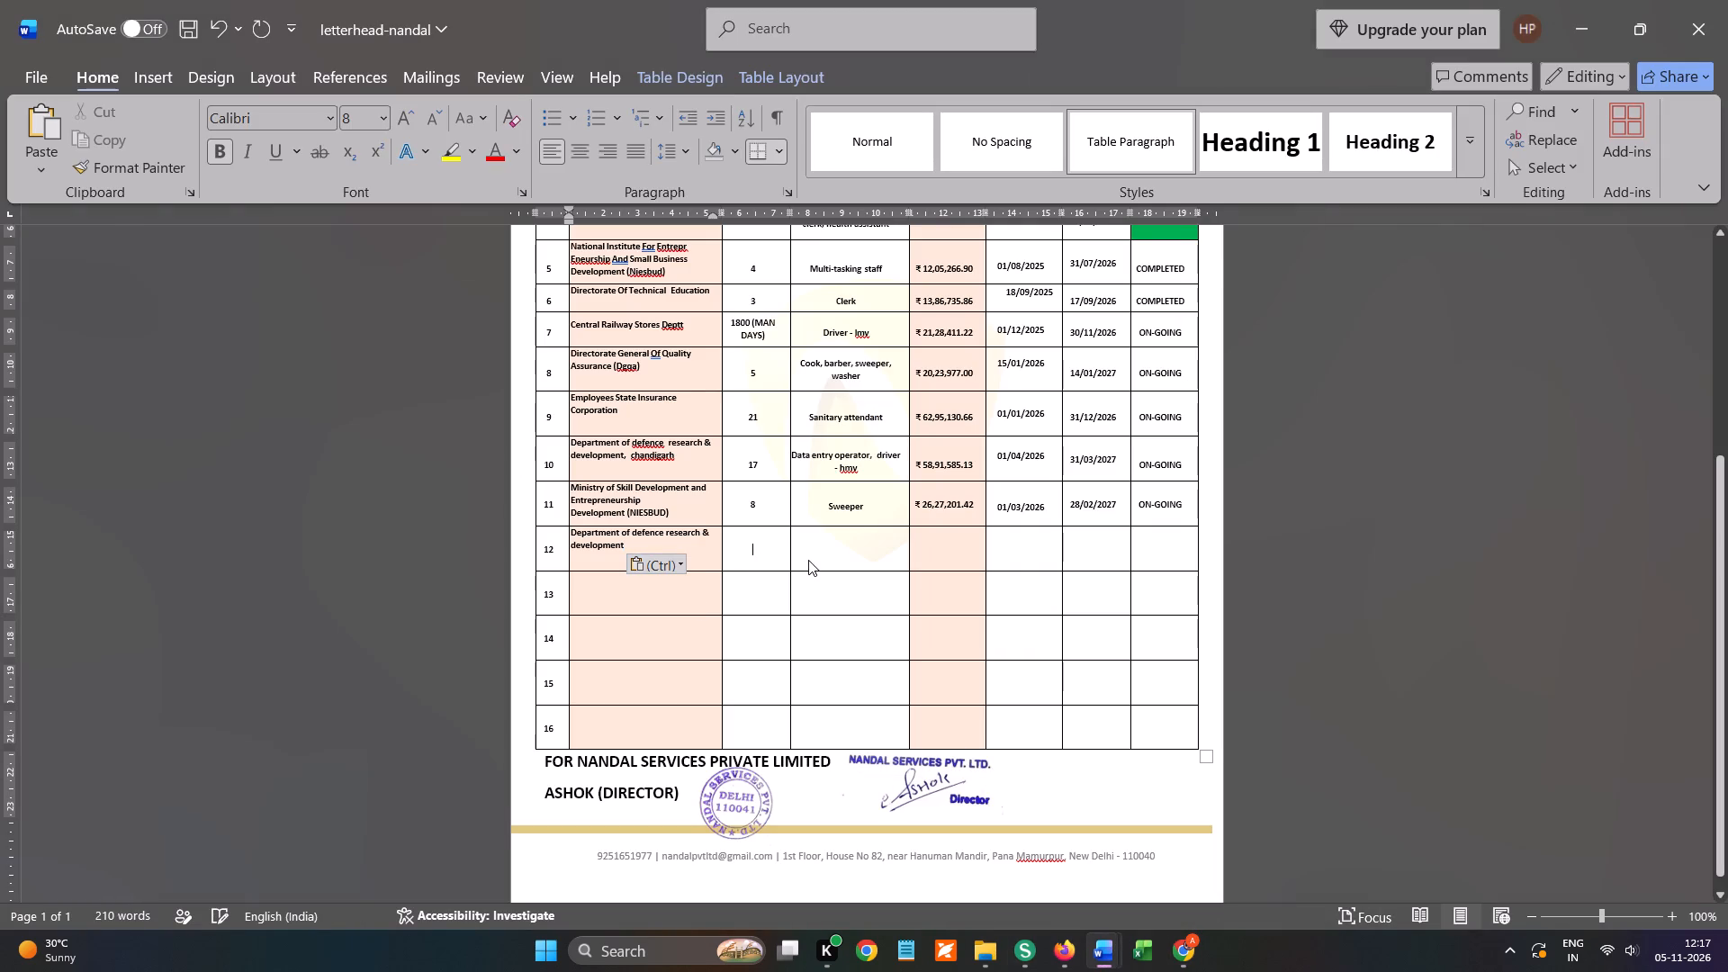
key("alt+Tab")
key("alt+Tab")
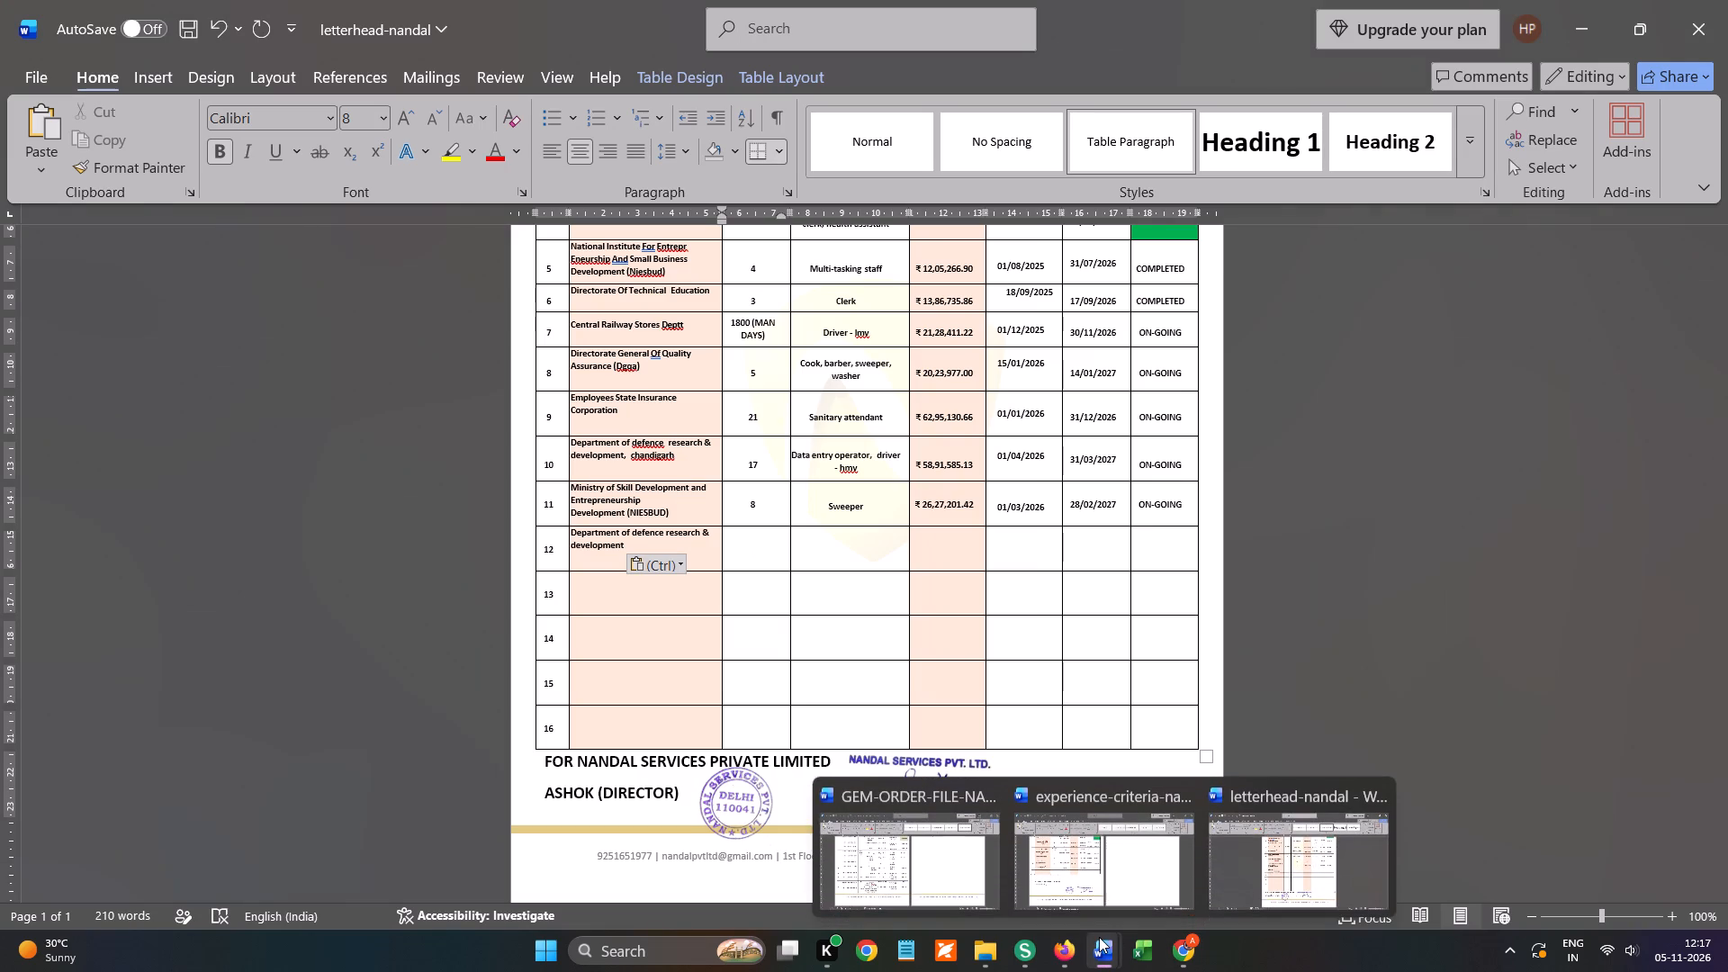
left_click(911, 868)
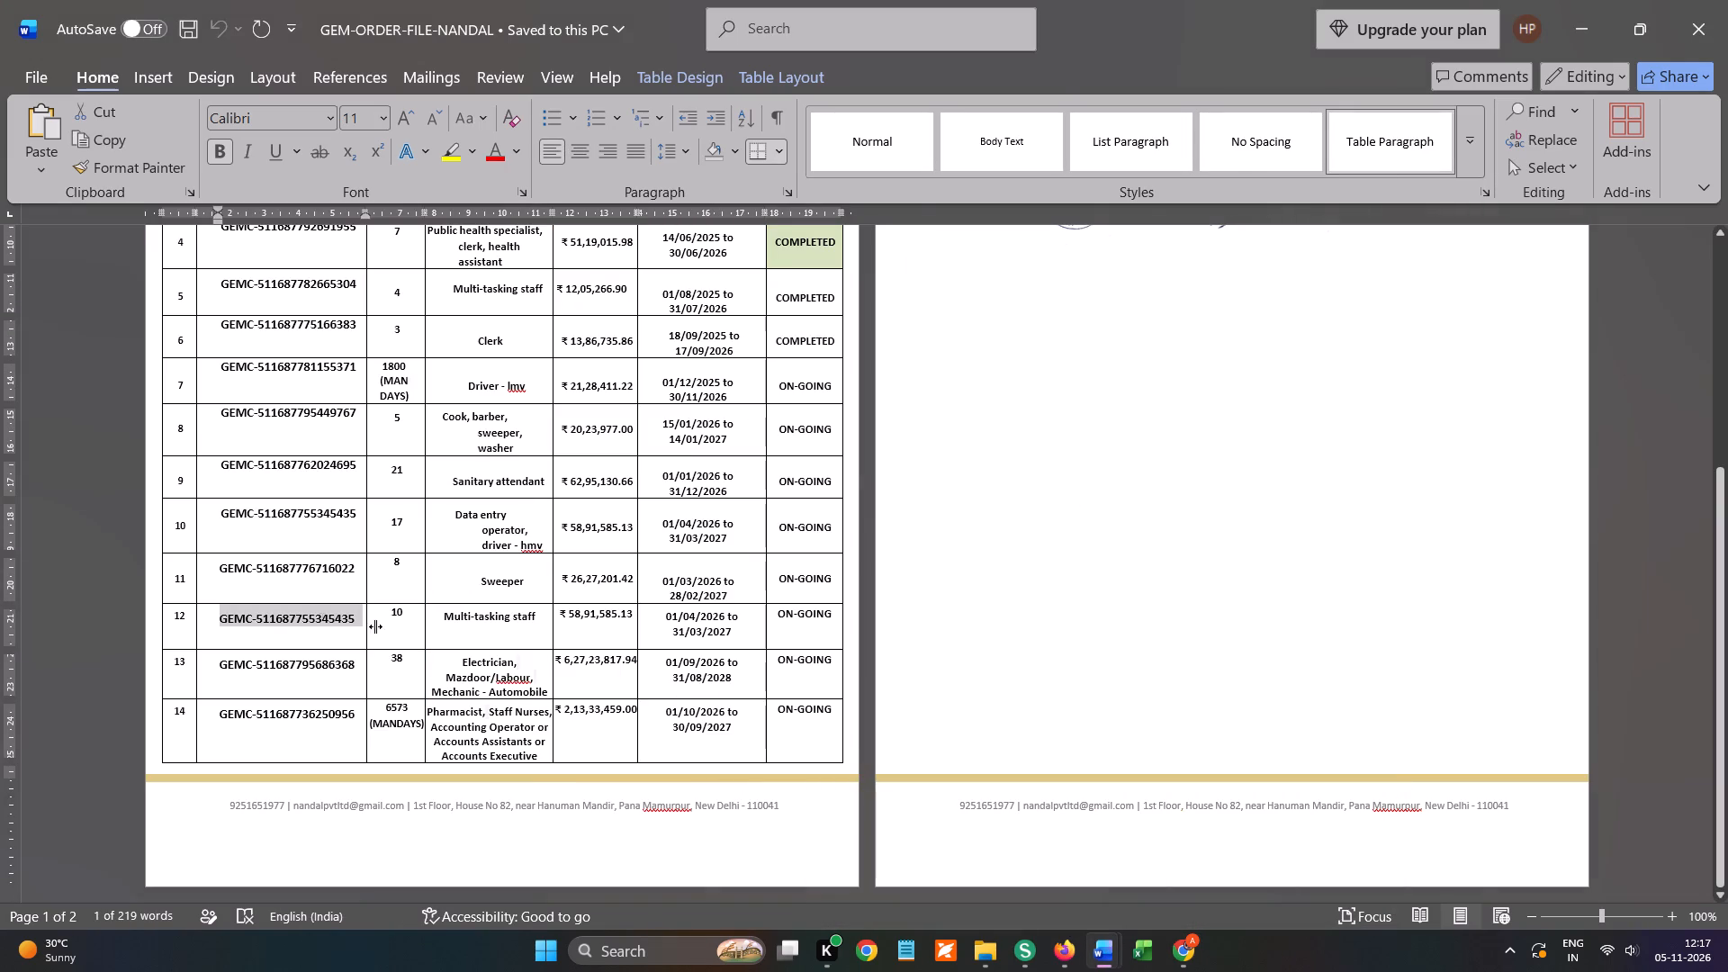
key("alt+Tab")
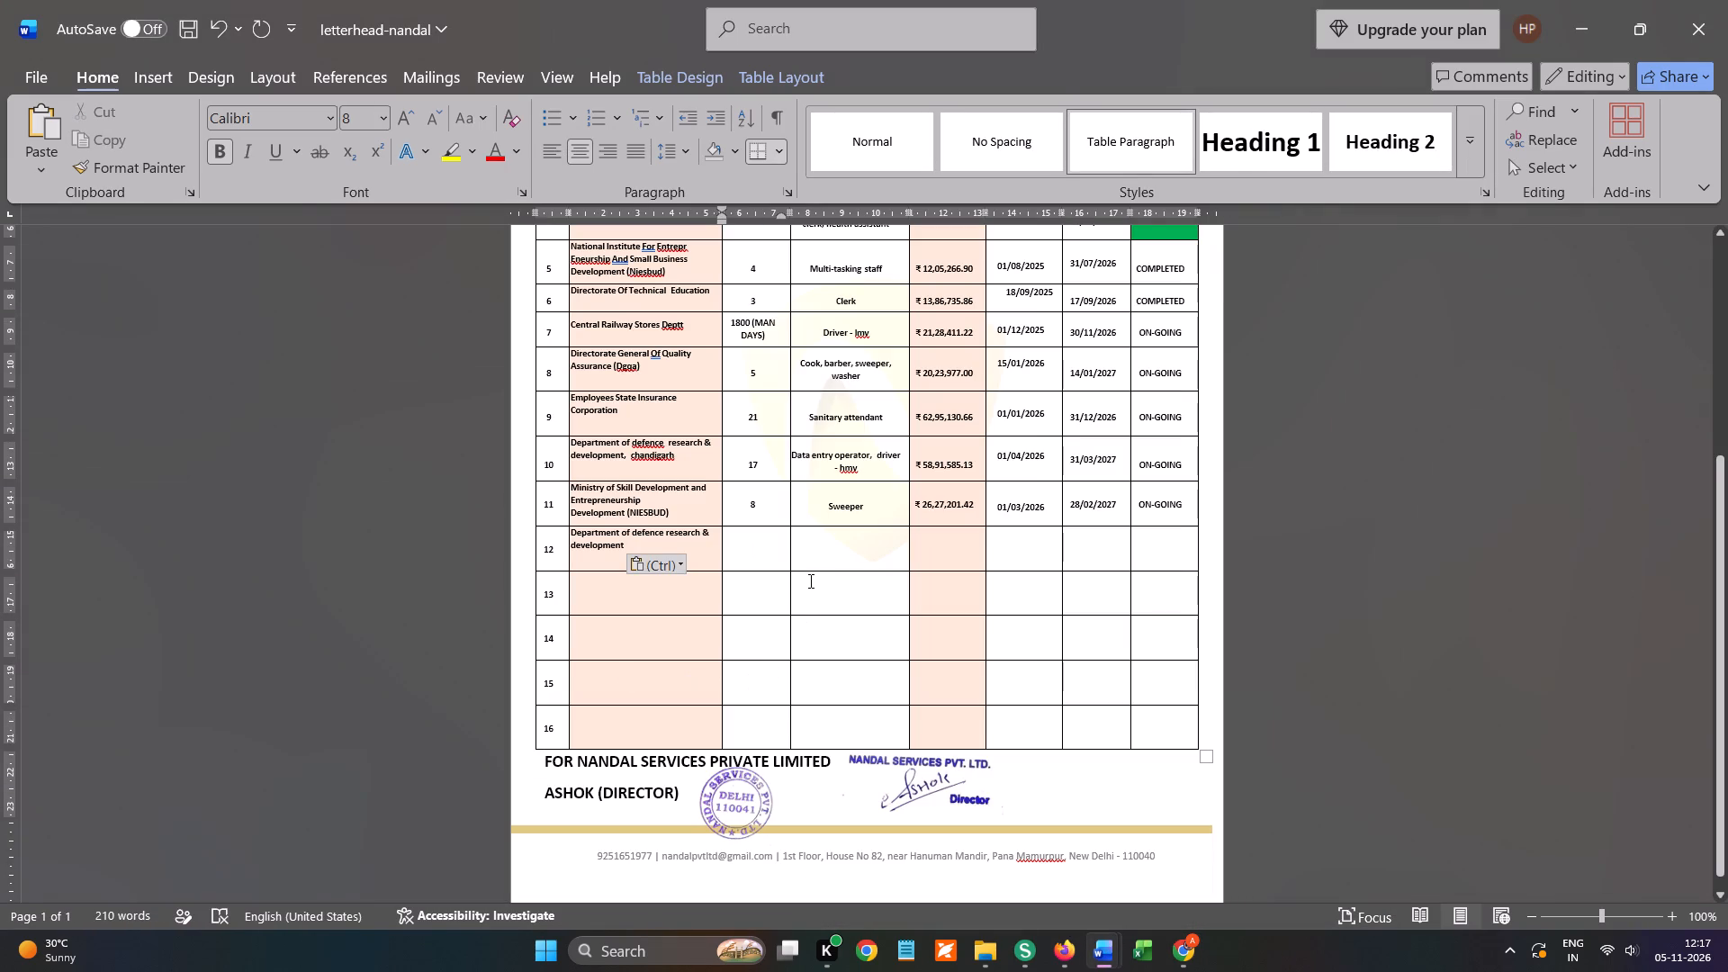
type("10")
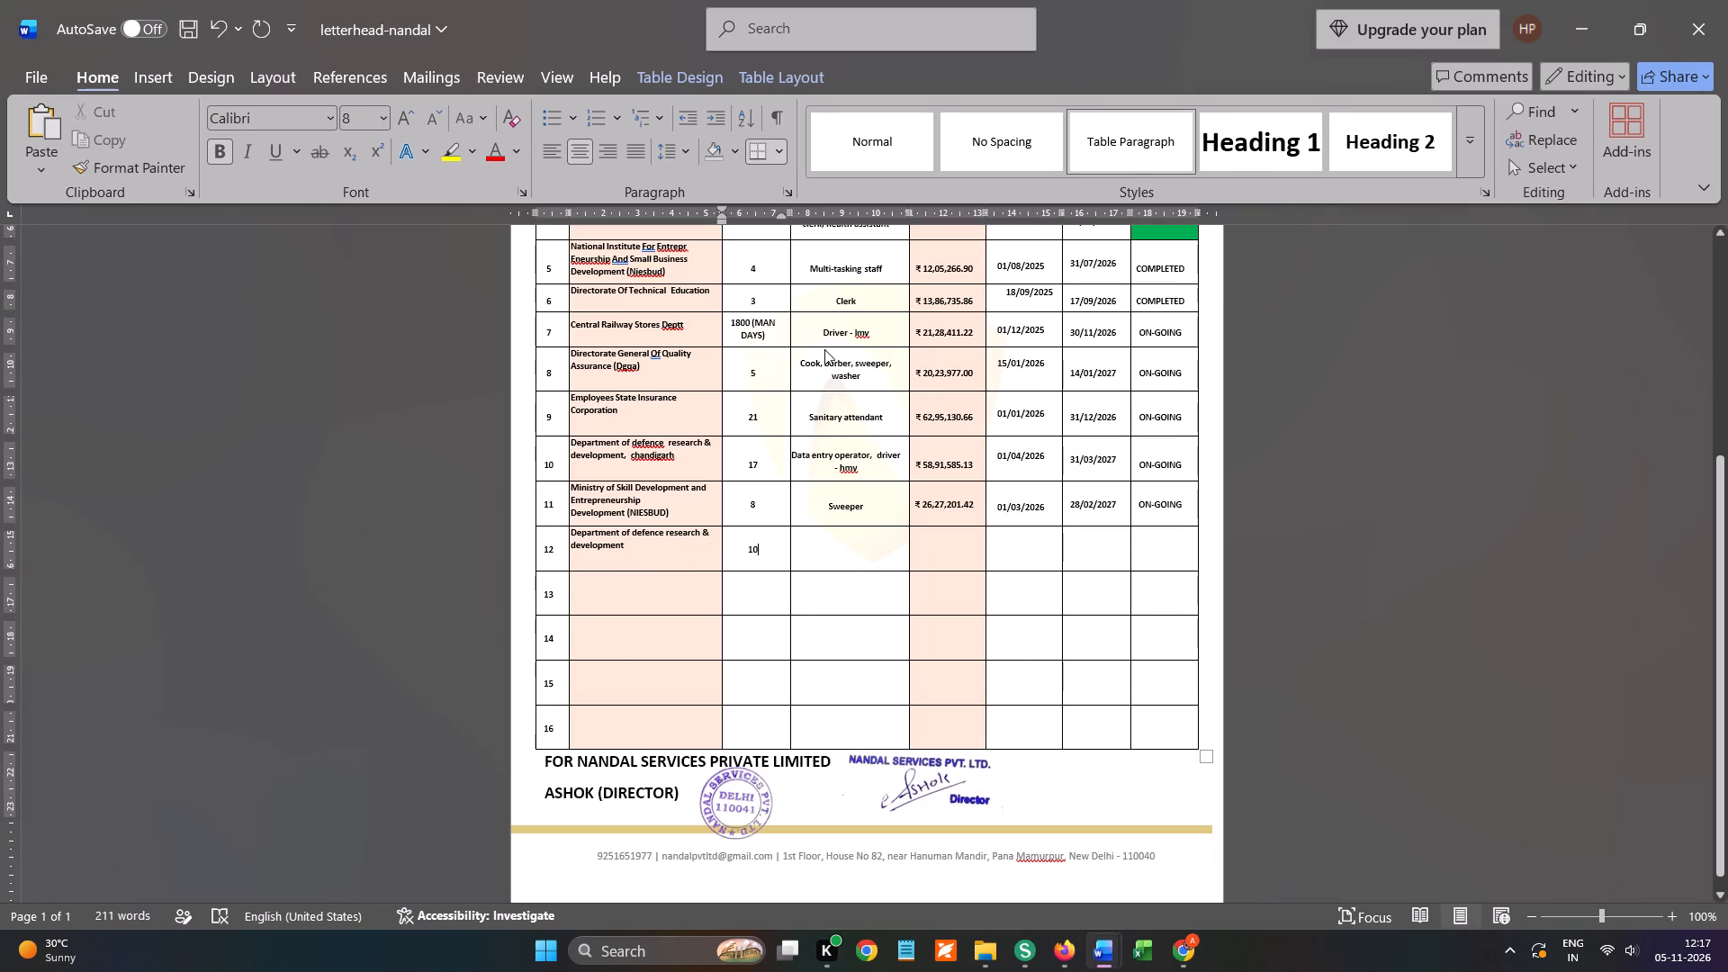
Copy Multi-tasking staff from row 5 of the letterhead table into row 12's staff type cell.
triple_click(823, 264)
key("ctrl+c")
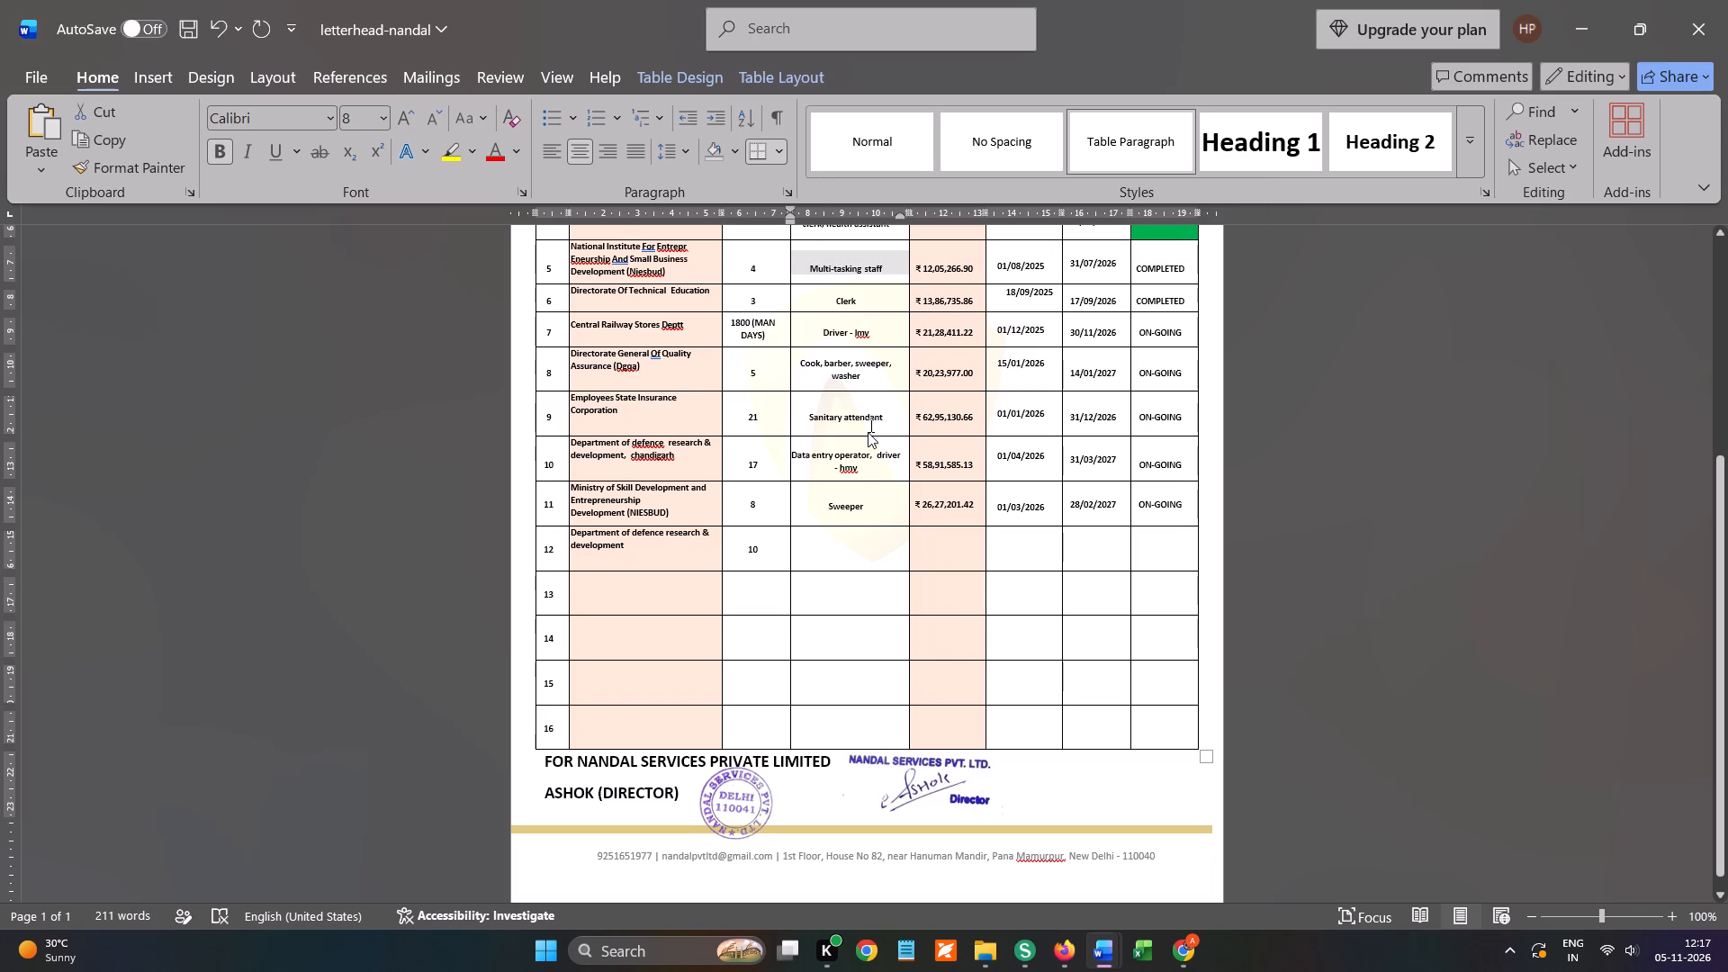
key("ctrl+c")
left_click(822, 547)
key("ctrl+v")
Copy row 12's contract value, ₹ 58,91,585.13, from GEM-ORDER-FILE-NANDAL into row 12's amount cell in letterhead-nandal.
left_click(932, 549)
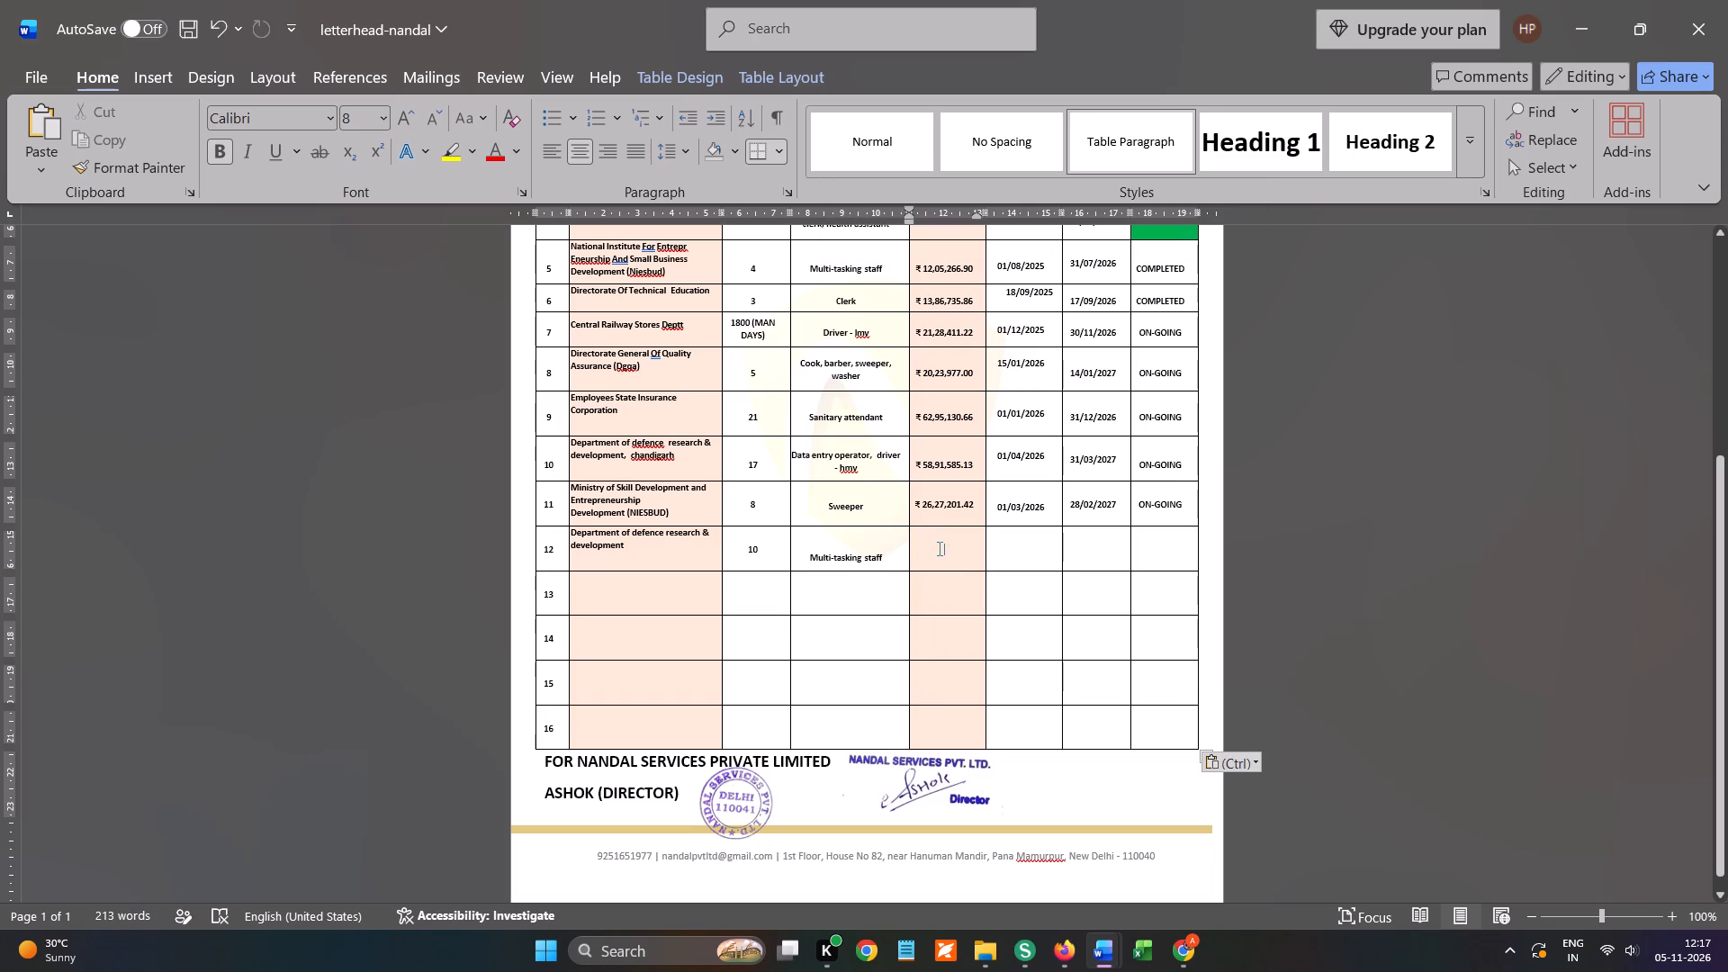
key("alt+Tab")
triple_click(577, 617)
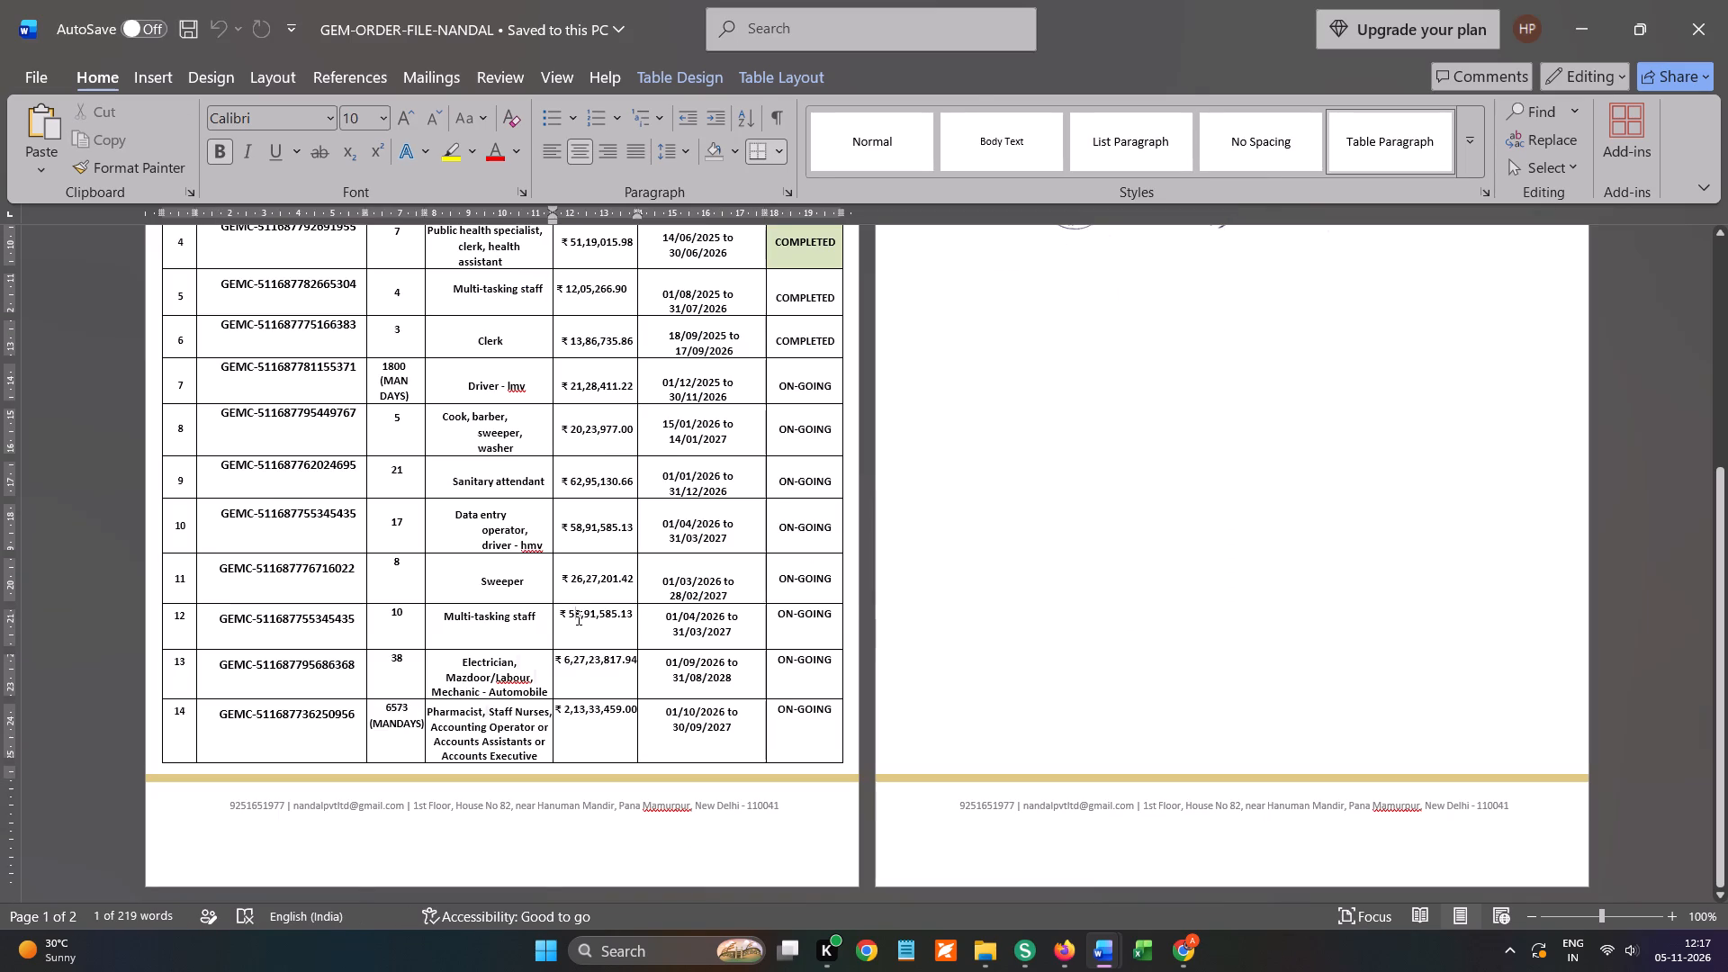
left_click(577, 617)
triple_click(577, 617)
key("ctrl+c")
key("ctrl+c")
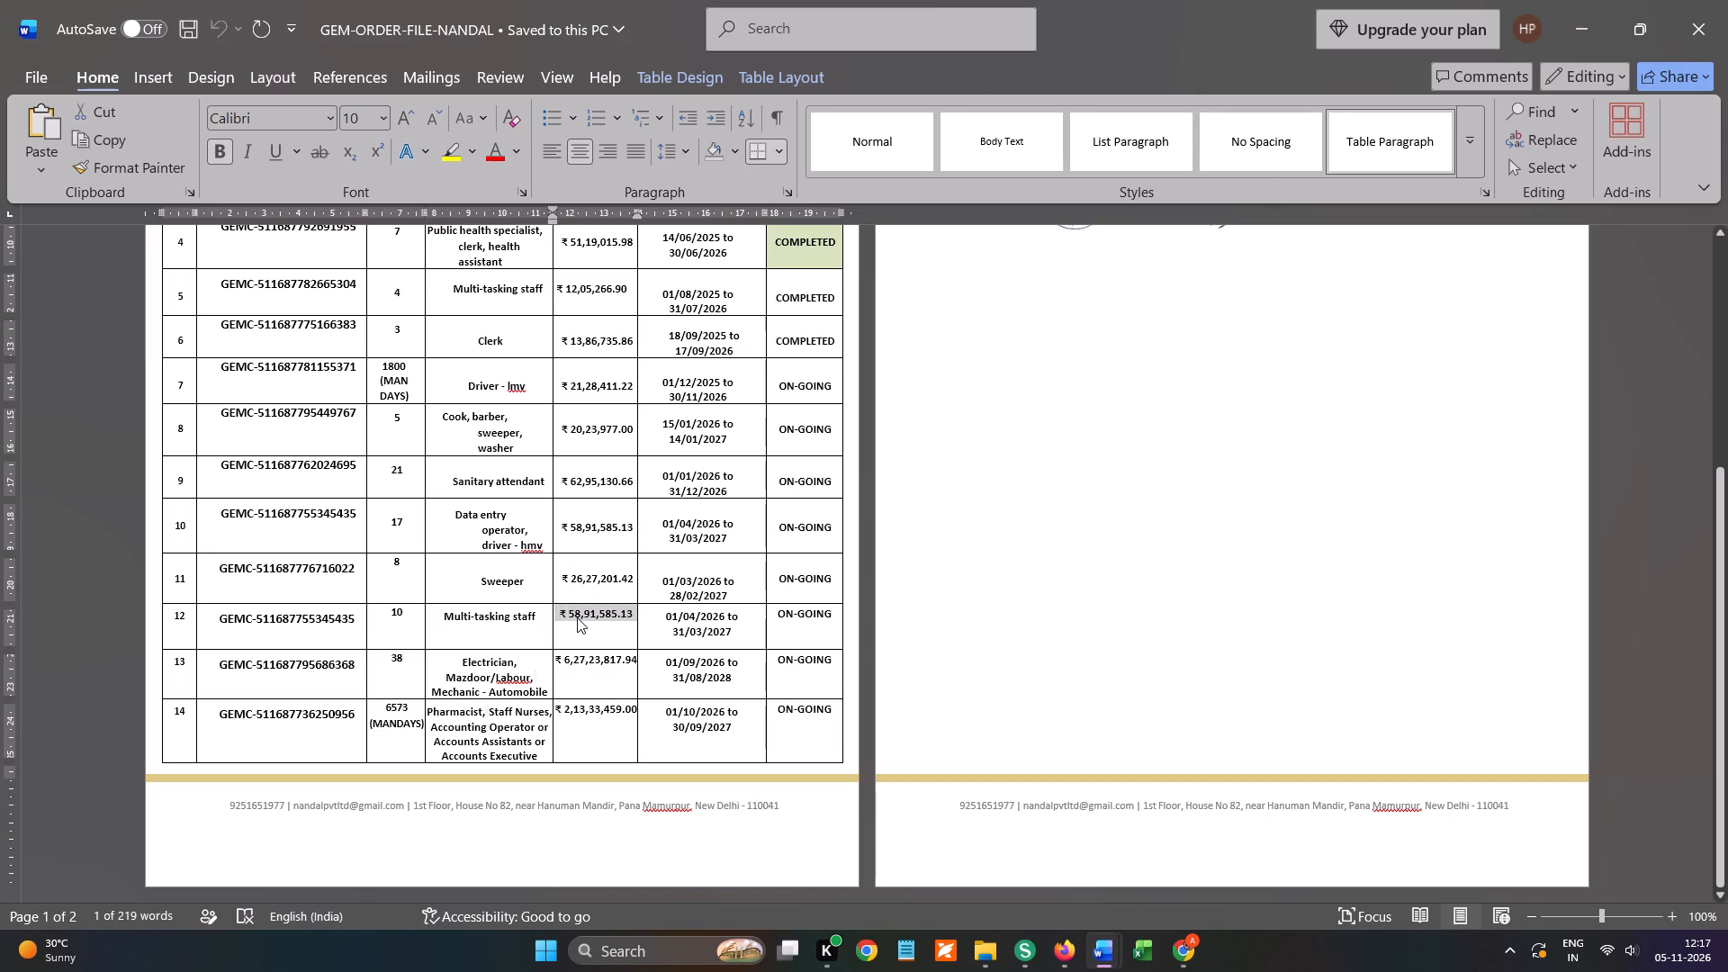
key("alt+Tab")
key("ctrl+v")
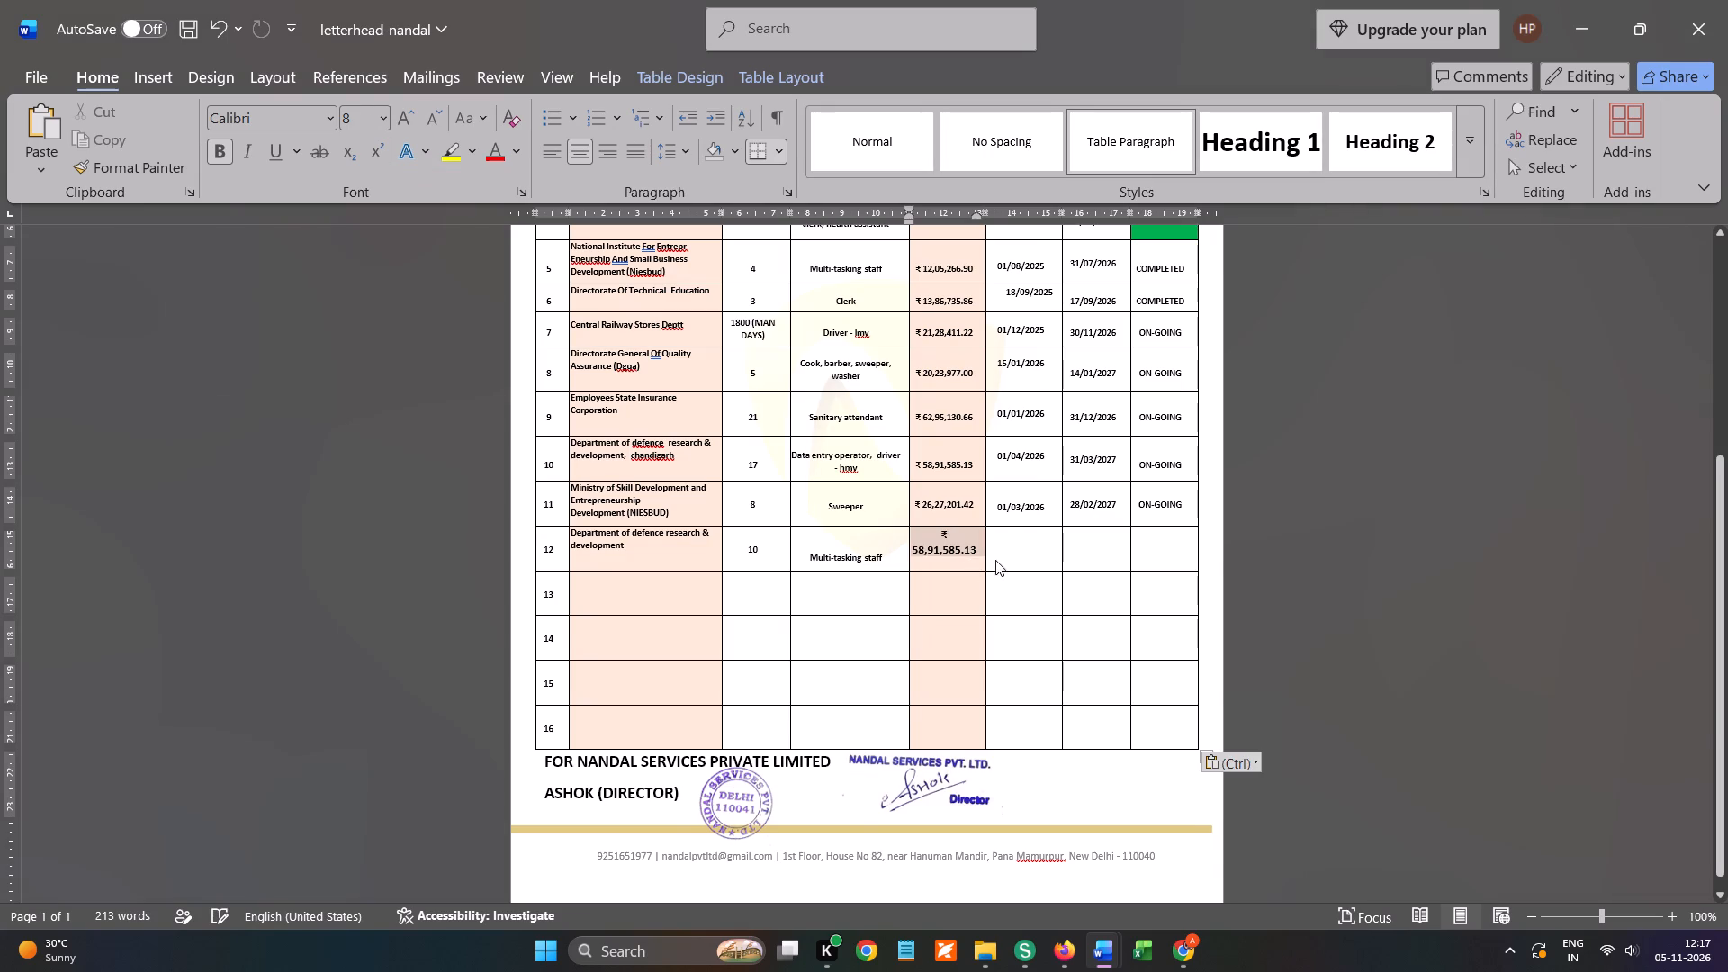
Reduce the font size of row 12's contract value to 8 in the letterhead table.
left_click(1007, 555)
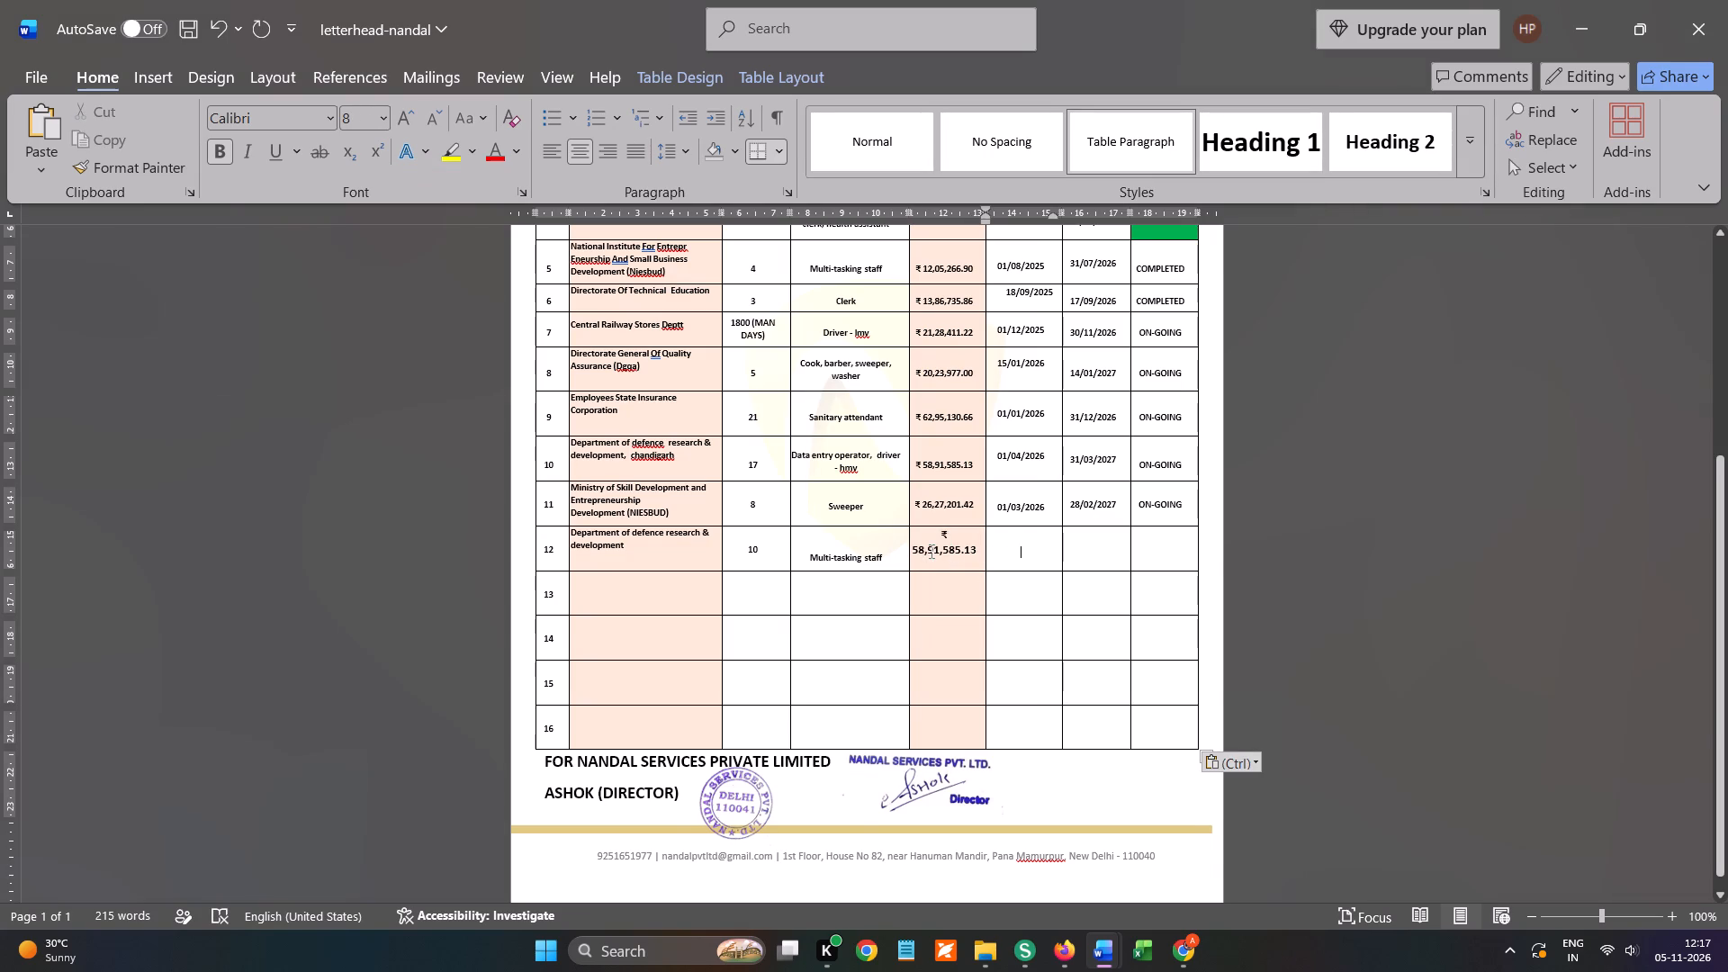
triple_click(930, 551)
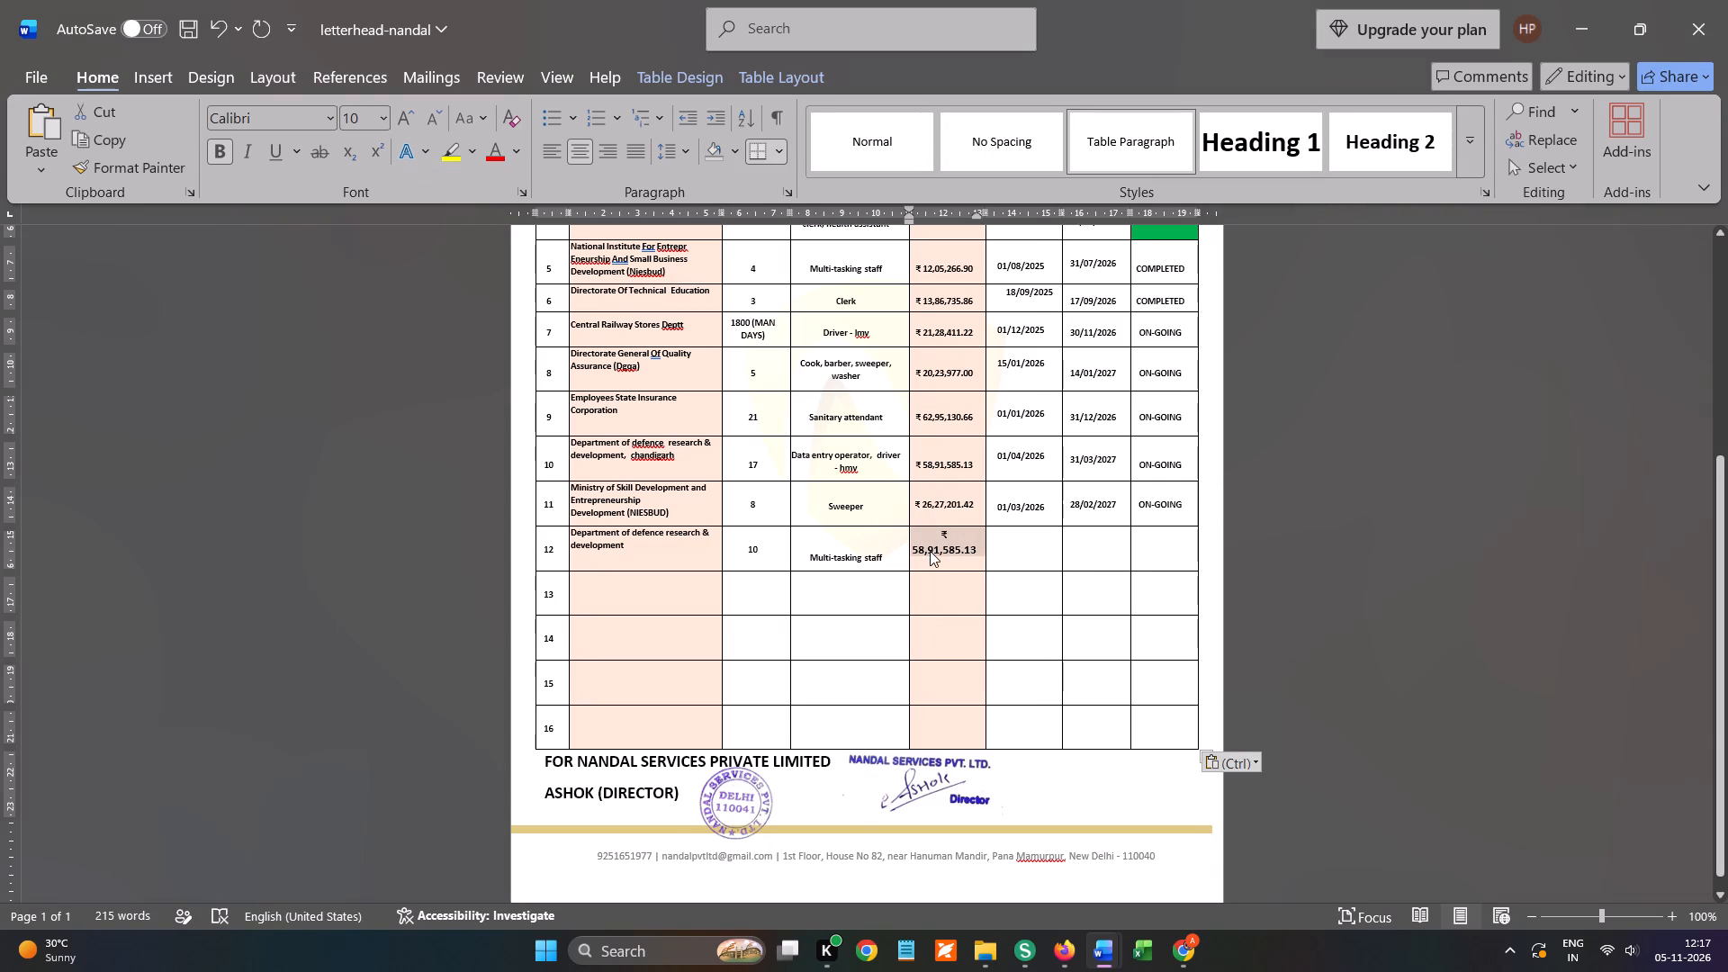
key("ctrl+shift+comma")
key("ctrl+shift+comma")
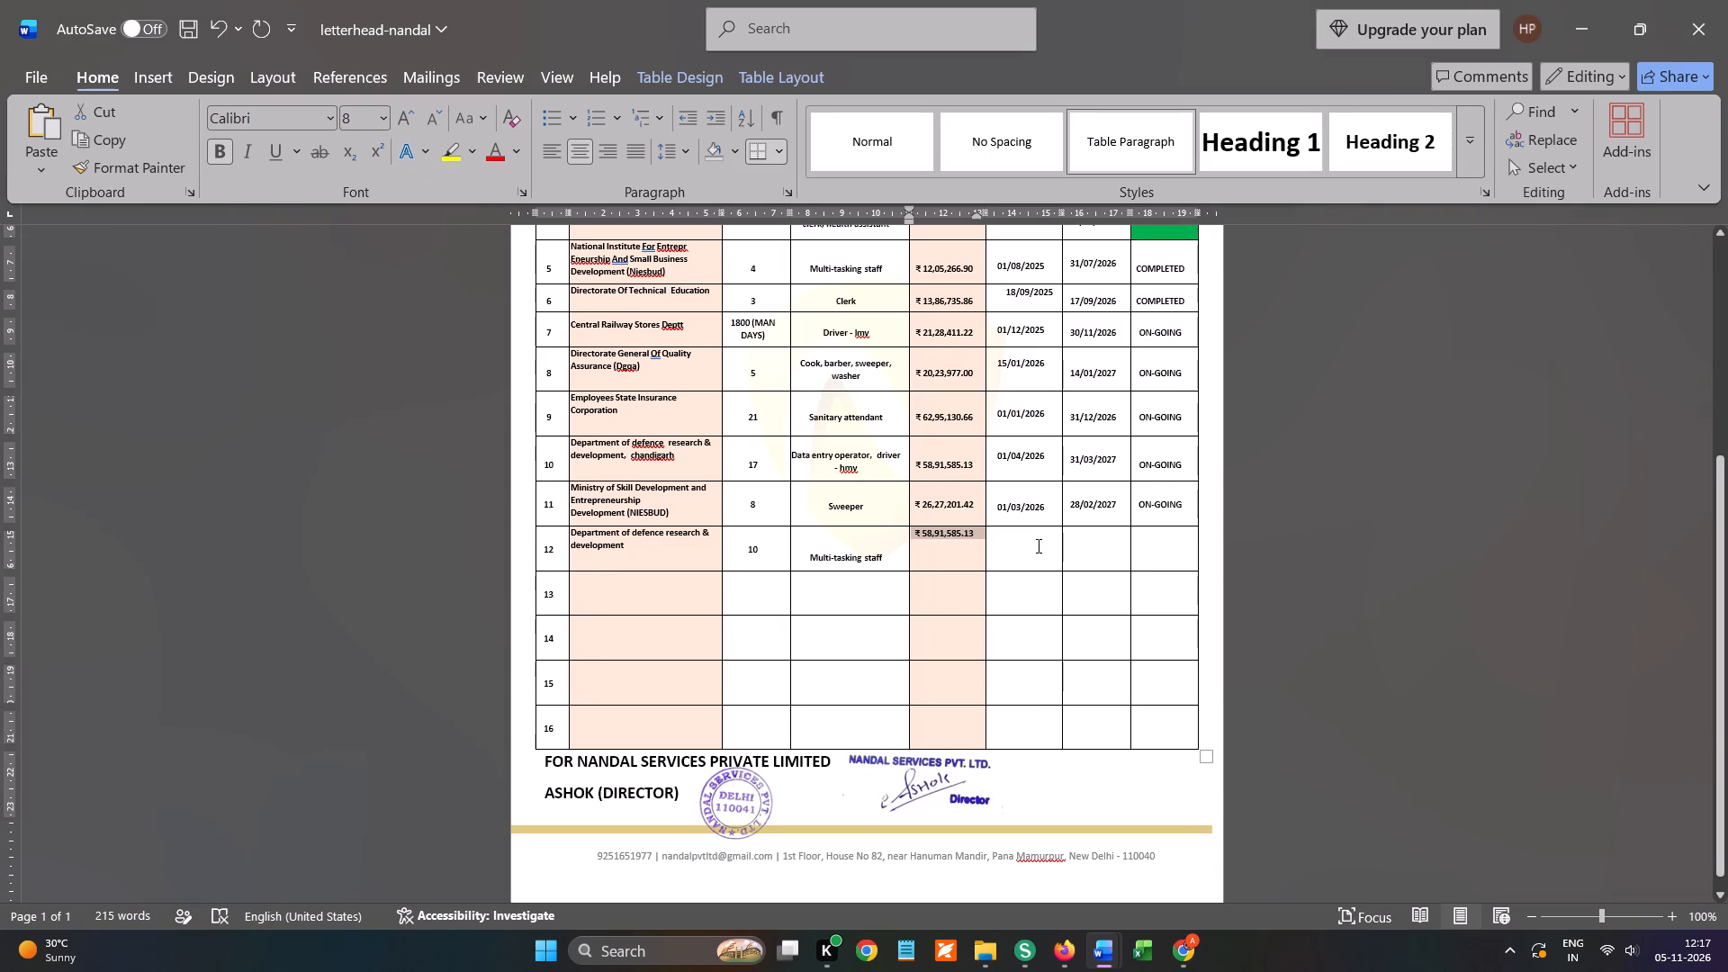
left_click(1038, 545)
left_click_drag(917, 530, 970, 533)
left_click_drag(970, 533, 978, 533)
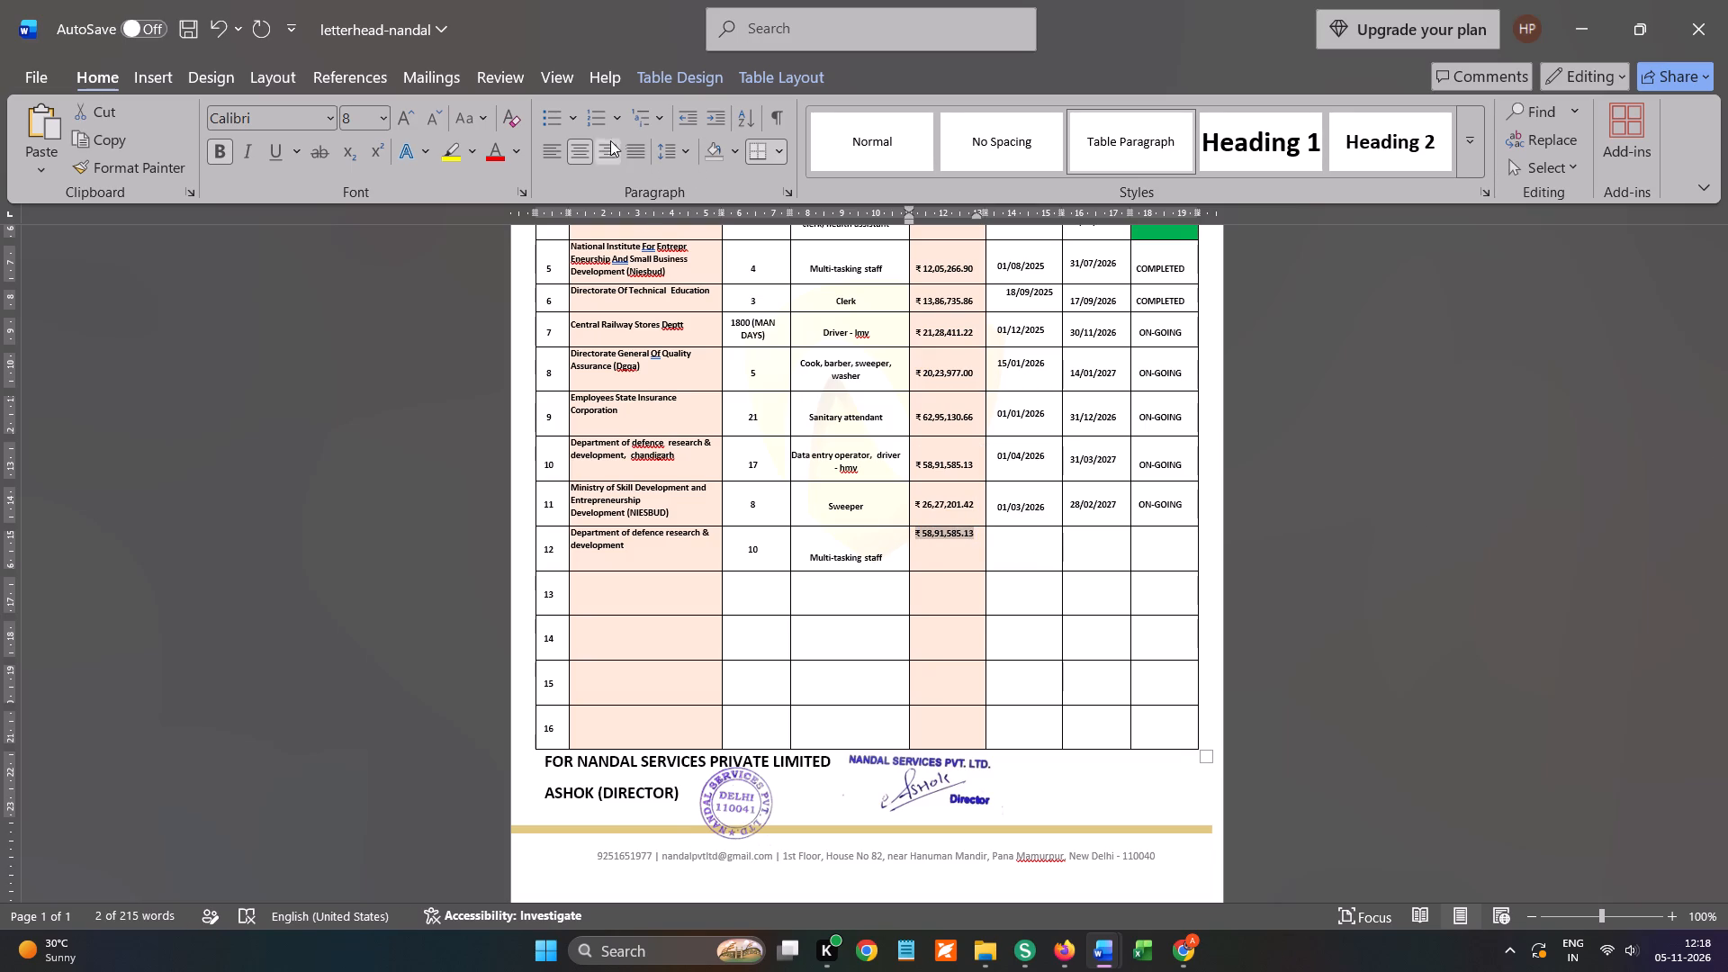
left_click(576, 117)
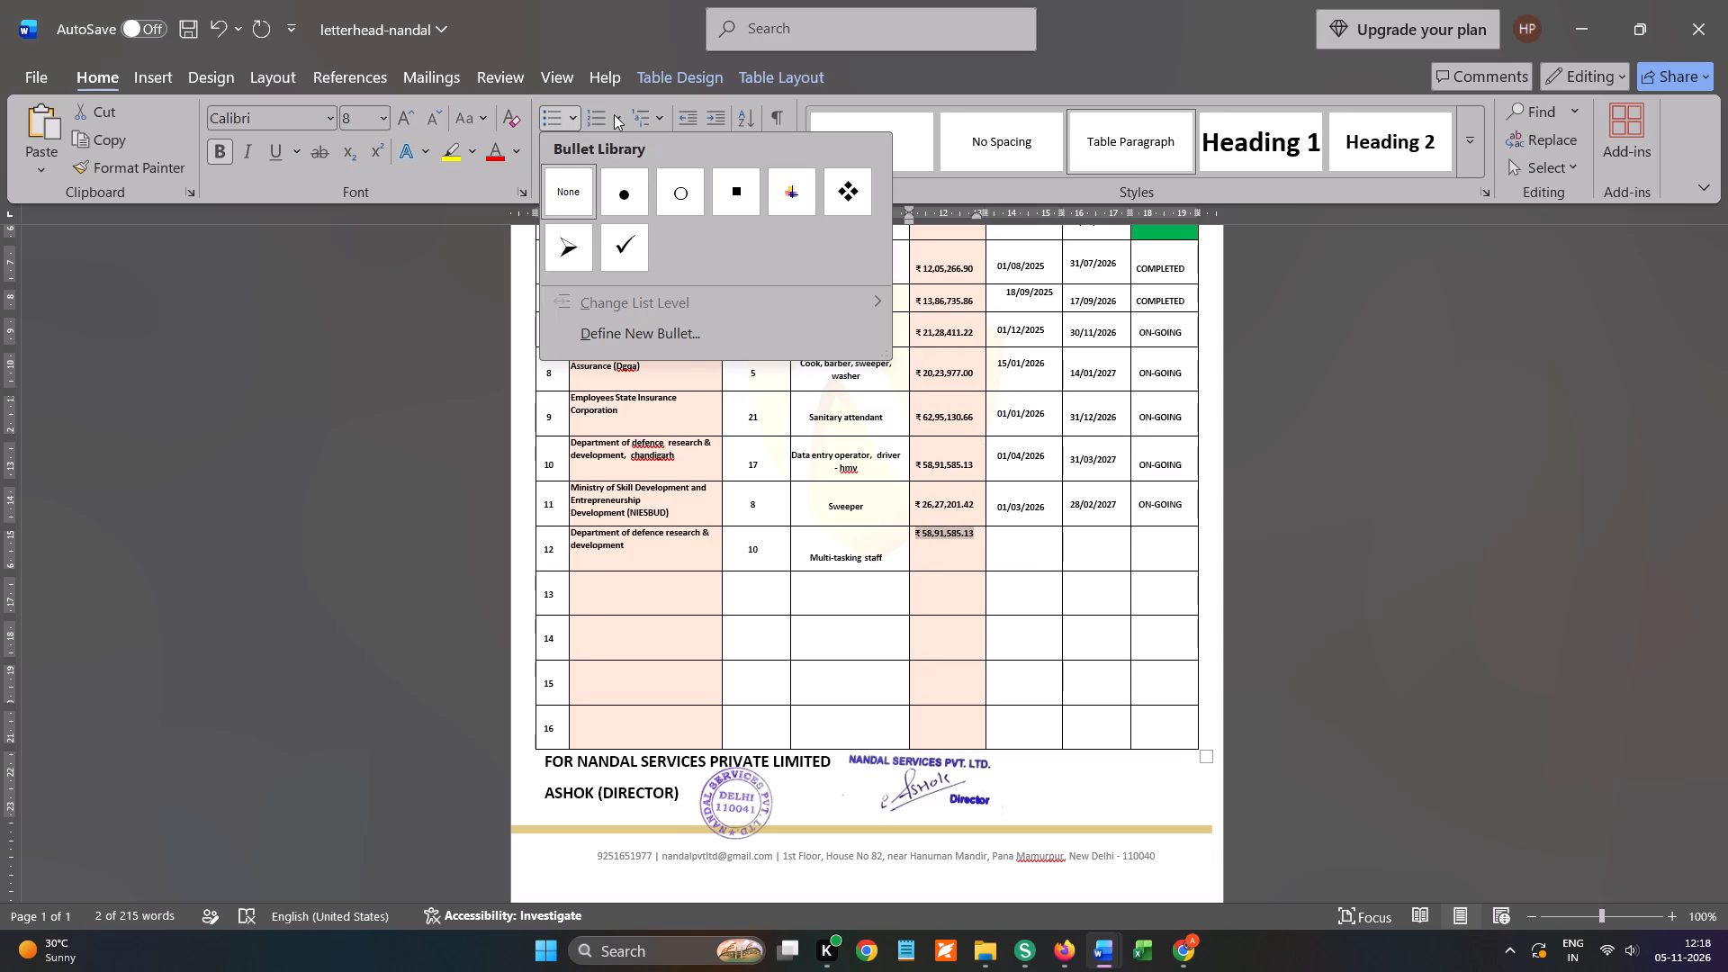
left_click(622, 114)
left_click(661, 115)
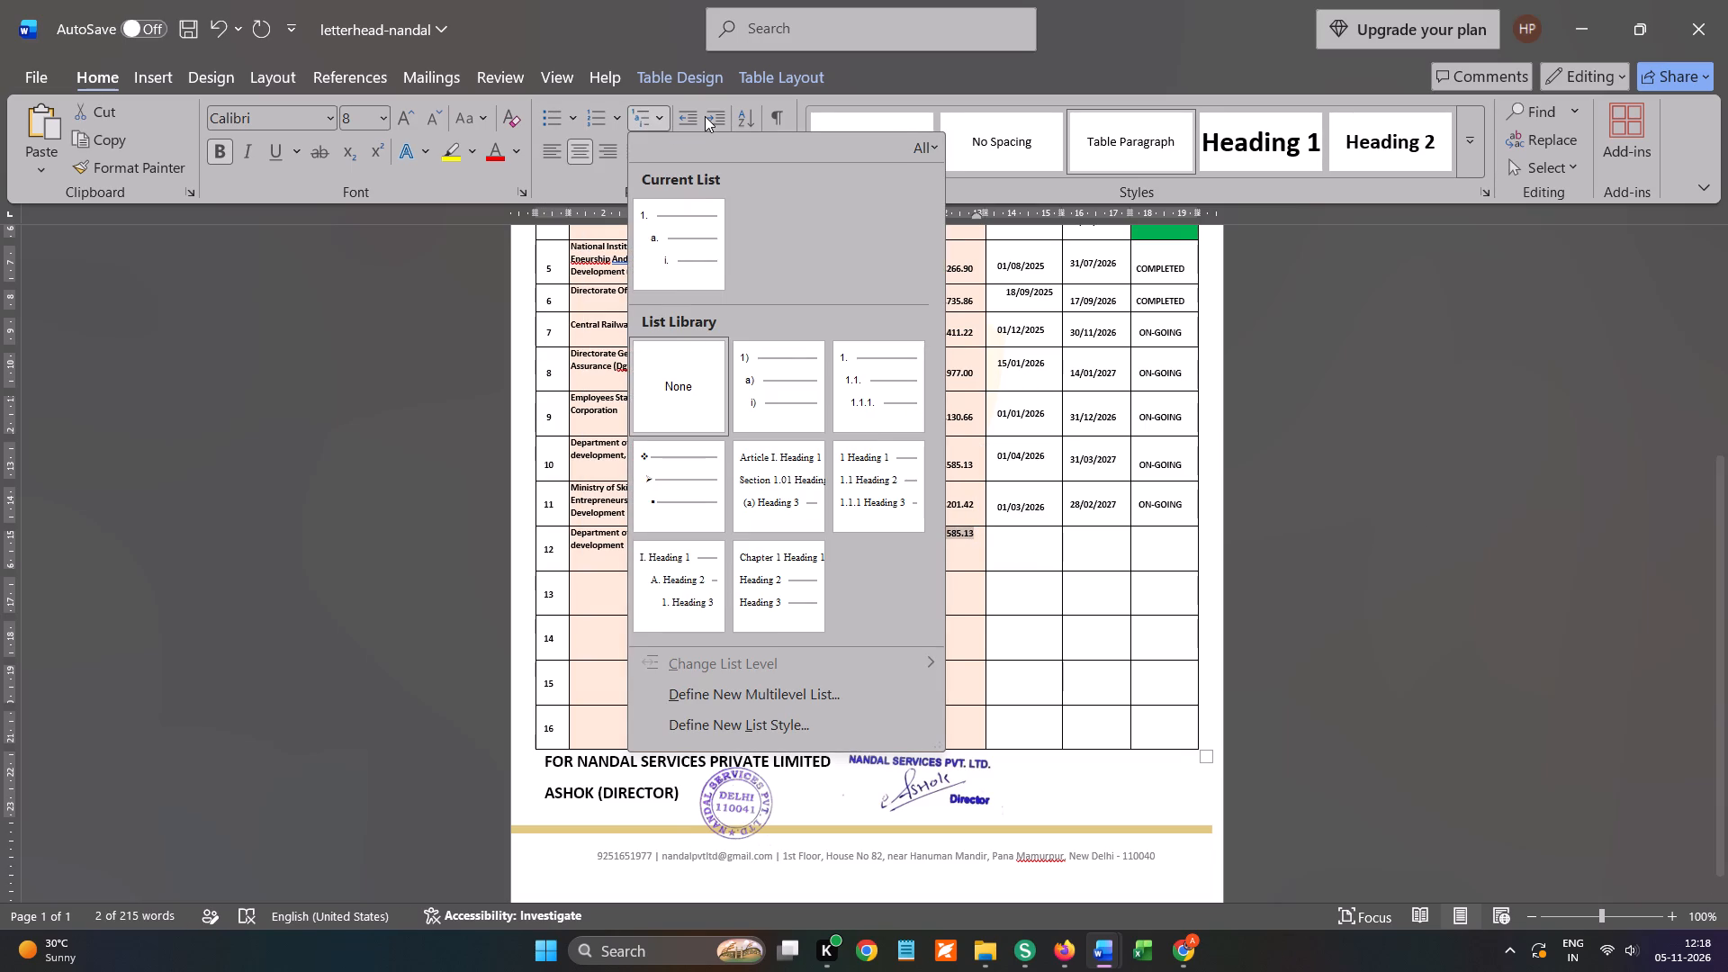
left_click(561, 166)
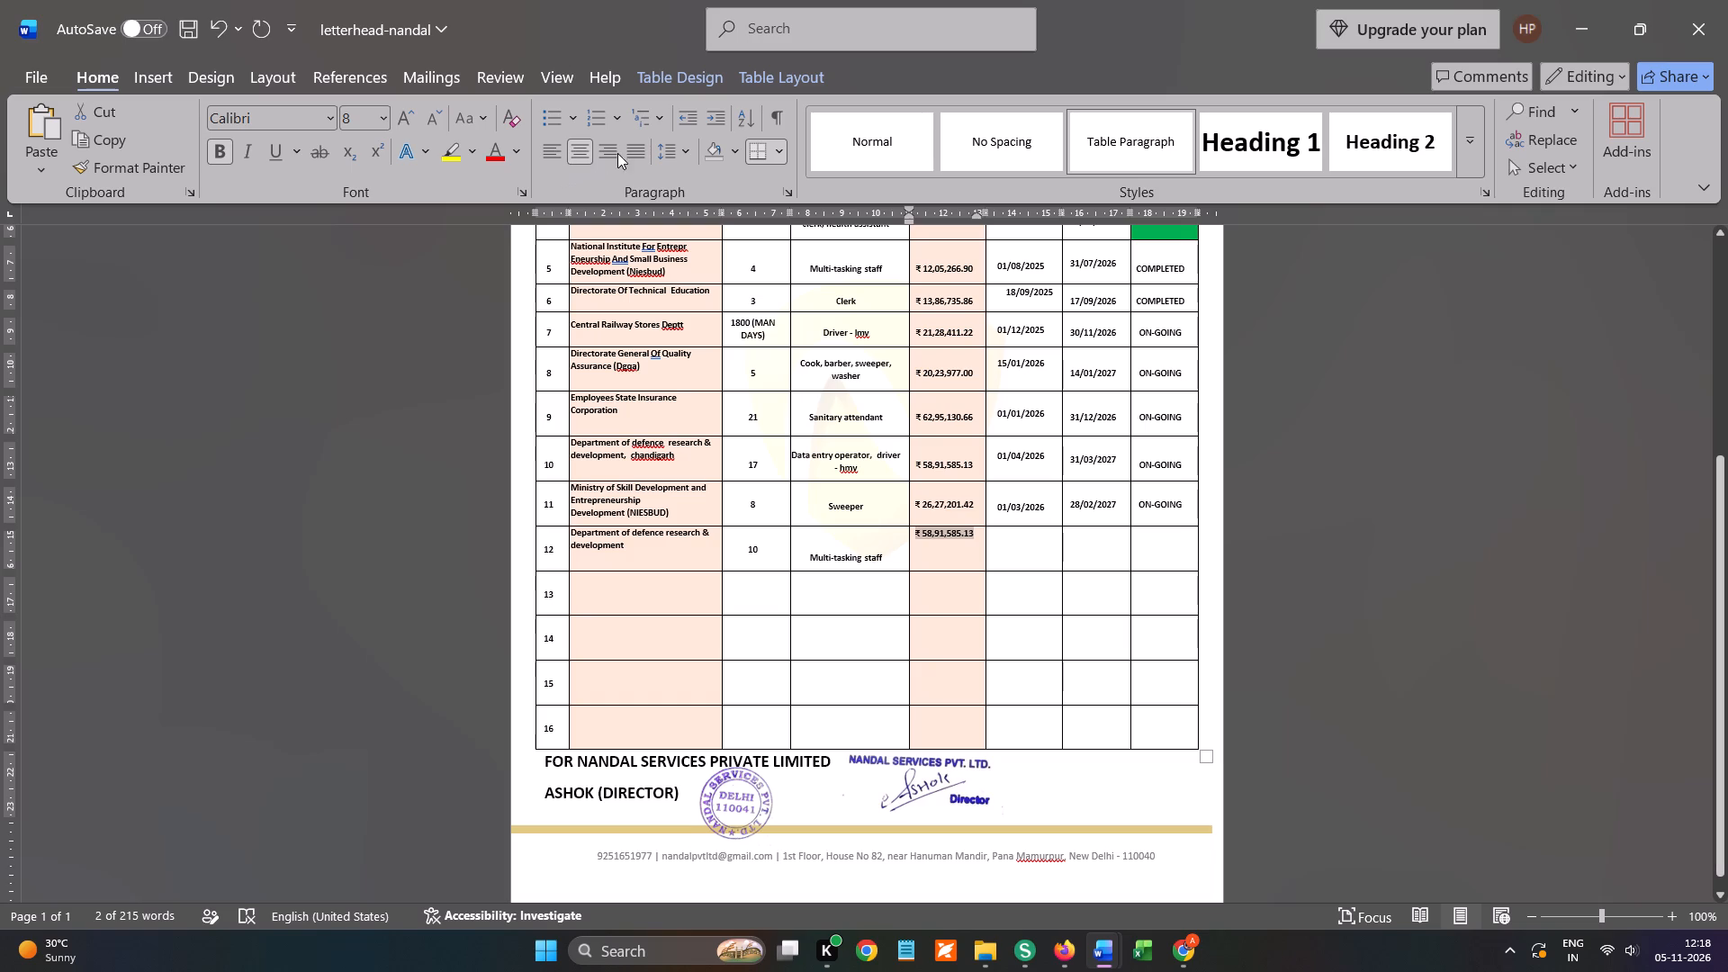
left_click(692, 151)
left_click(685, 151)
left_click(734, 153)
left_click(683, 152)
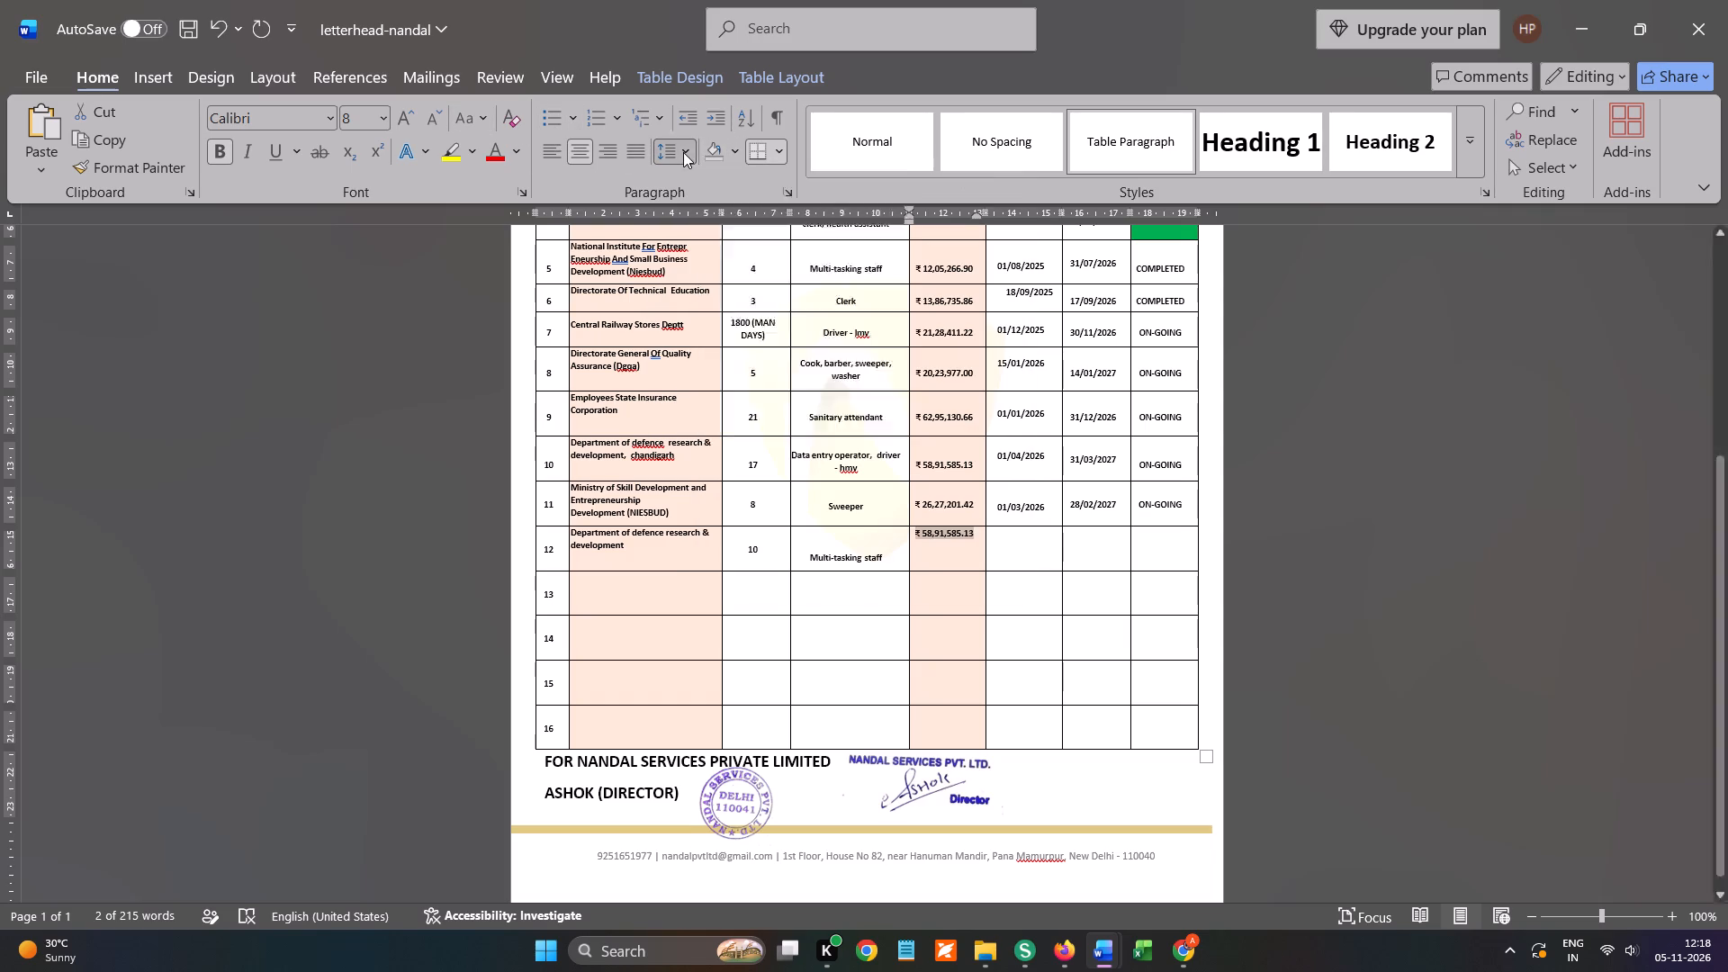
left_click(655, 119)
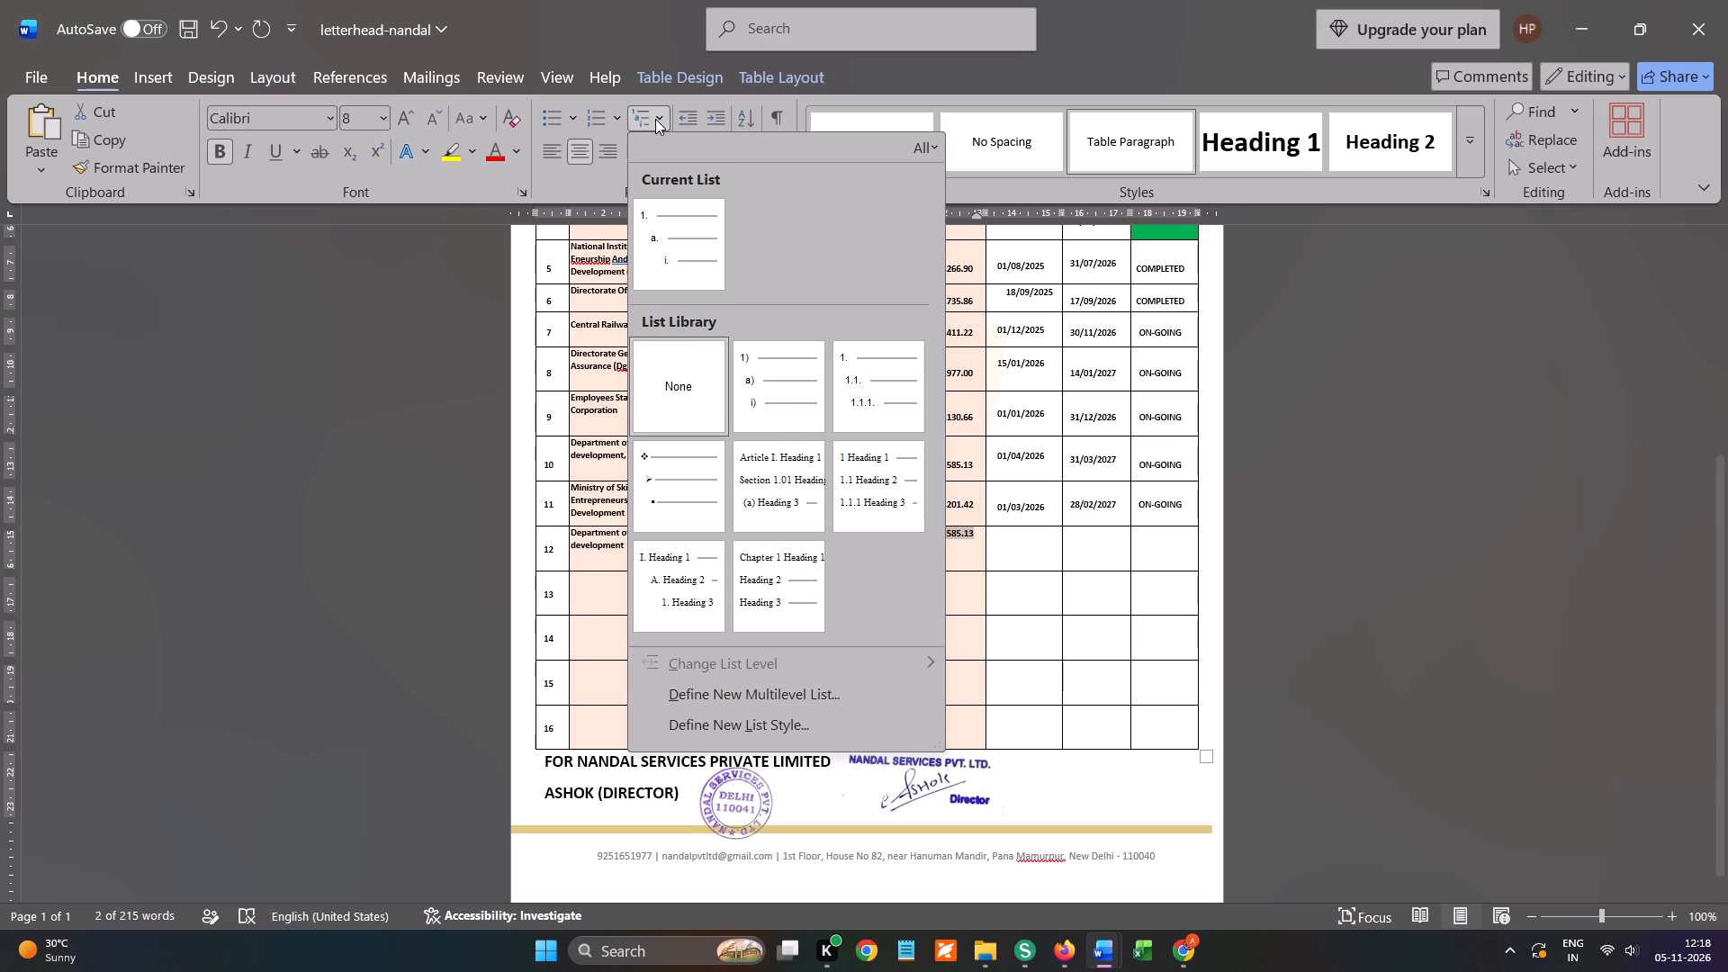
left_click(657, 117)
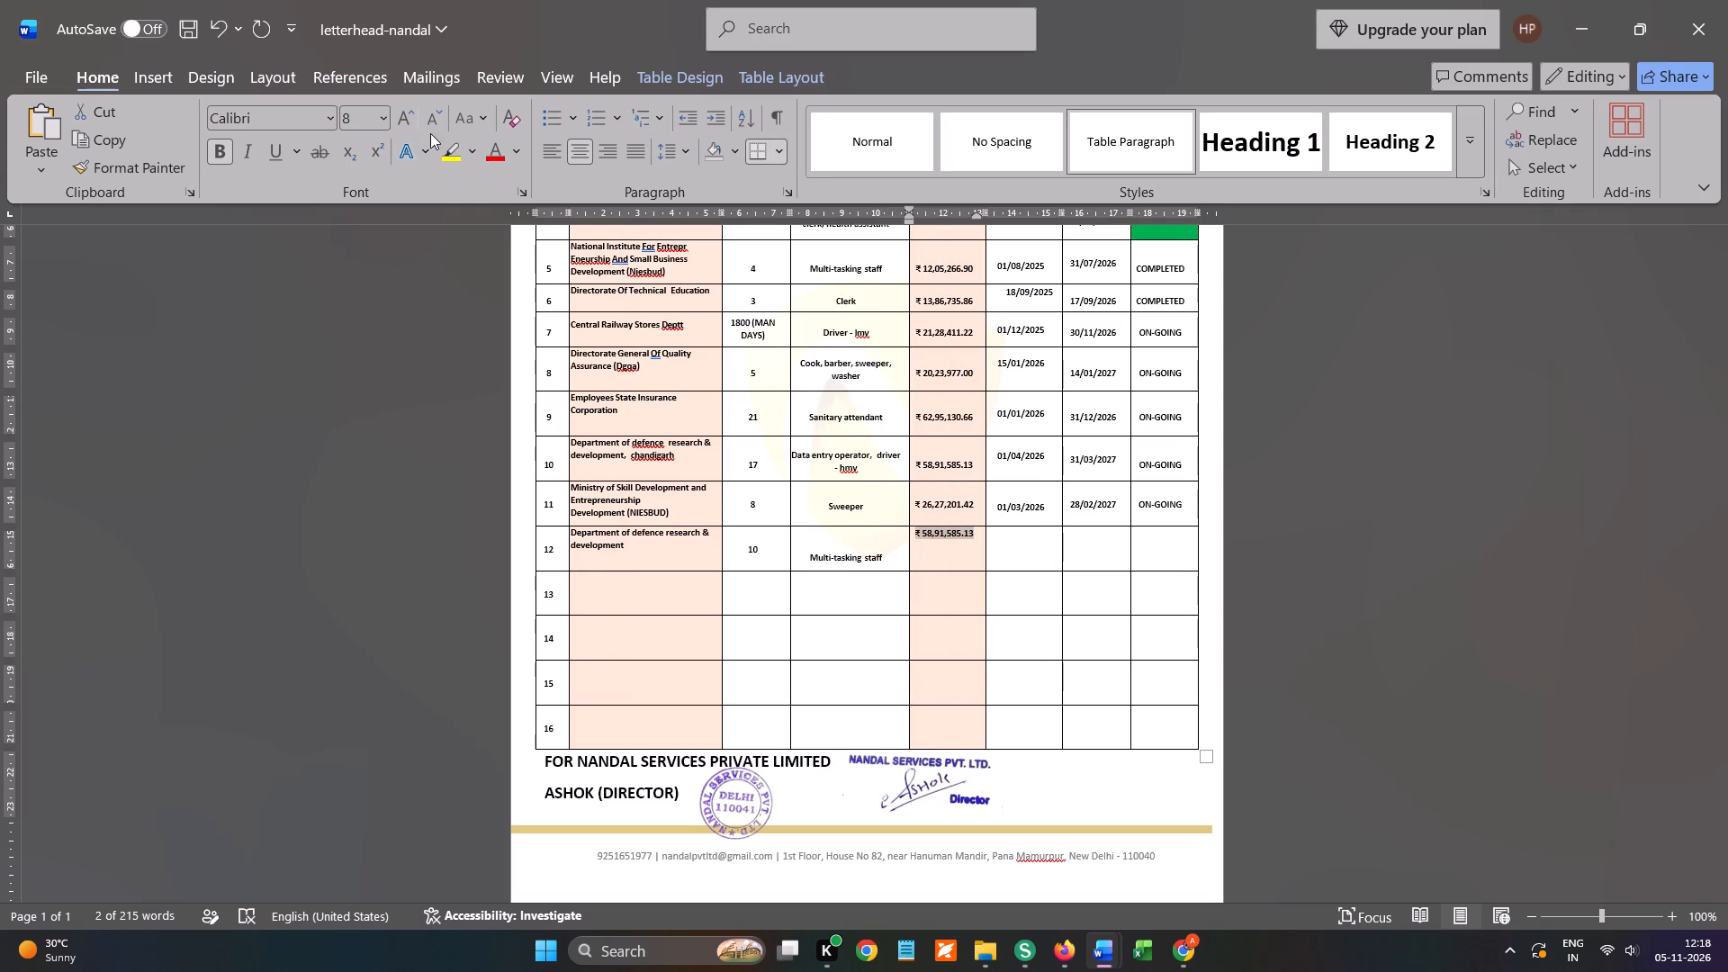
Move row 12's contract value two lines down within its amount cell in the letterhead table.
left_click(474, 118)
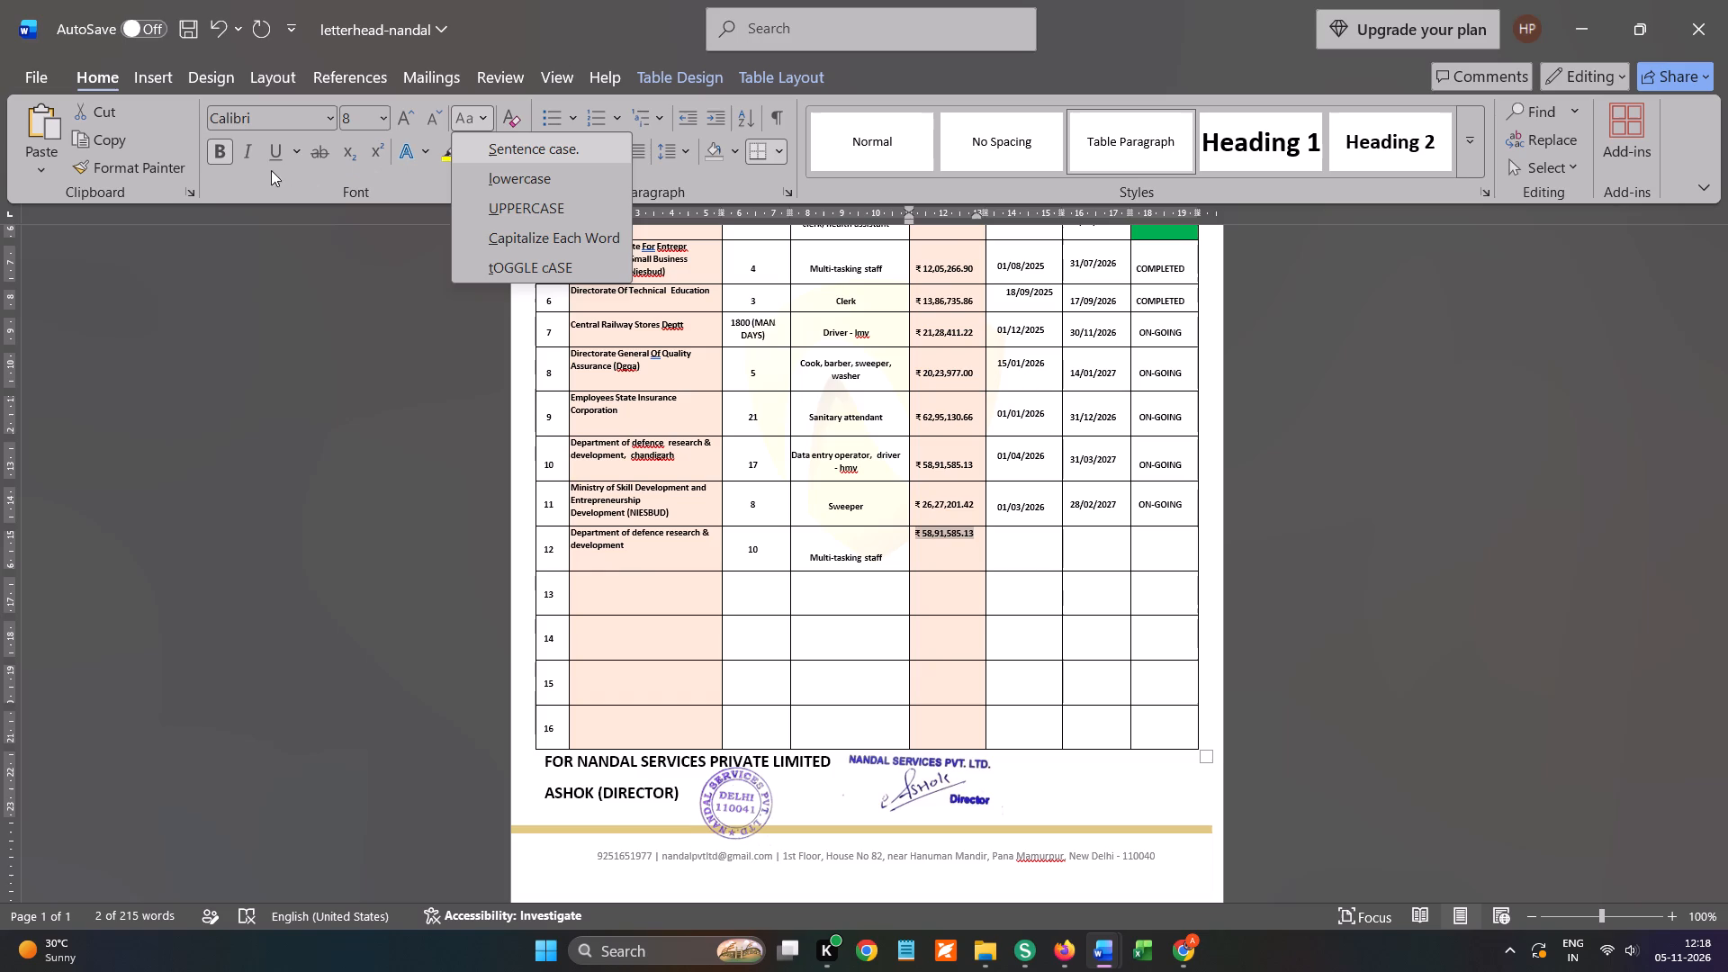
left_click(924, 556)
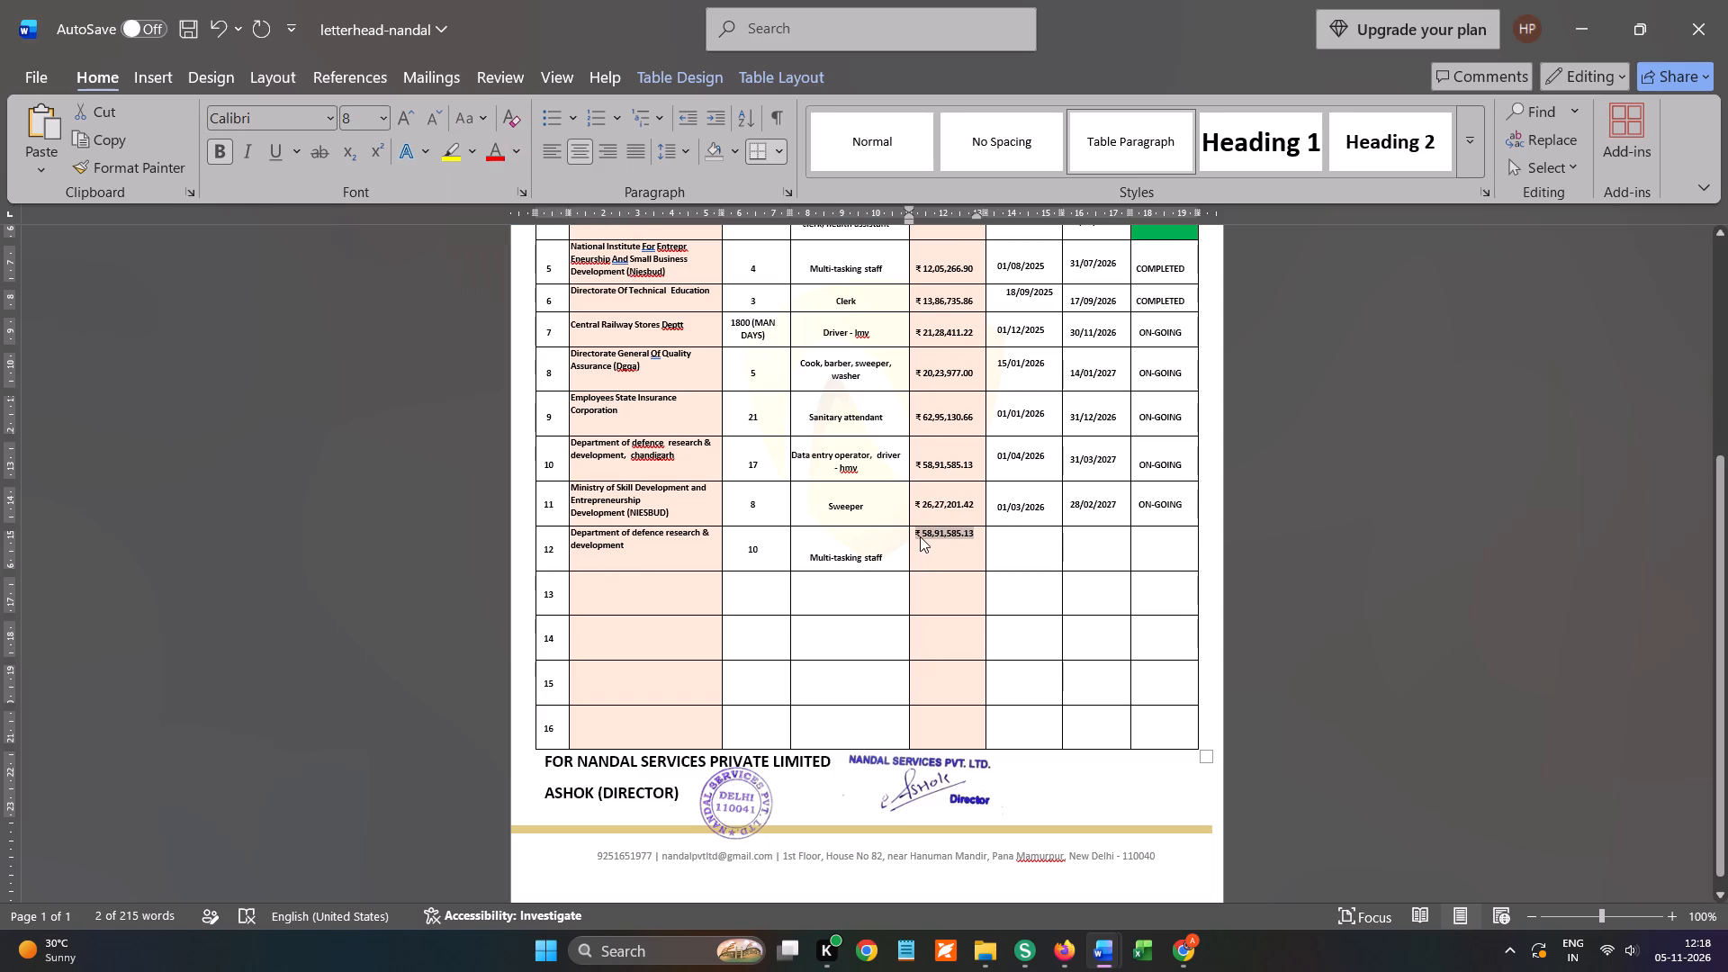
left_click(920, 536)
left_click(913, 533)
key("Return")
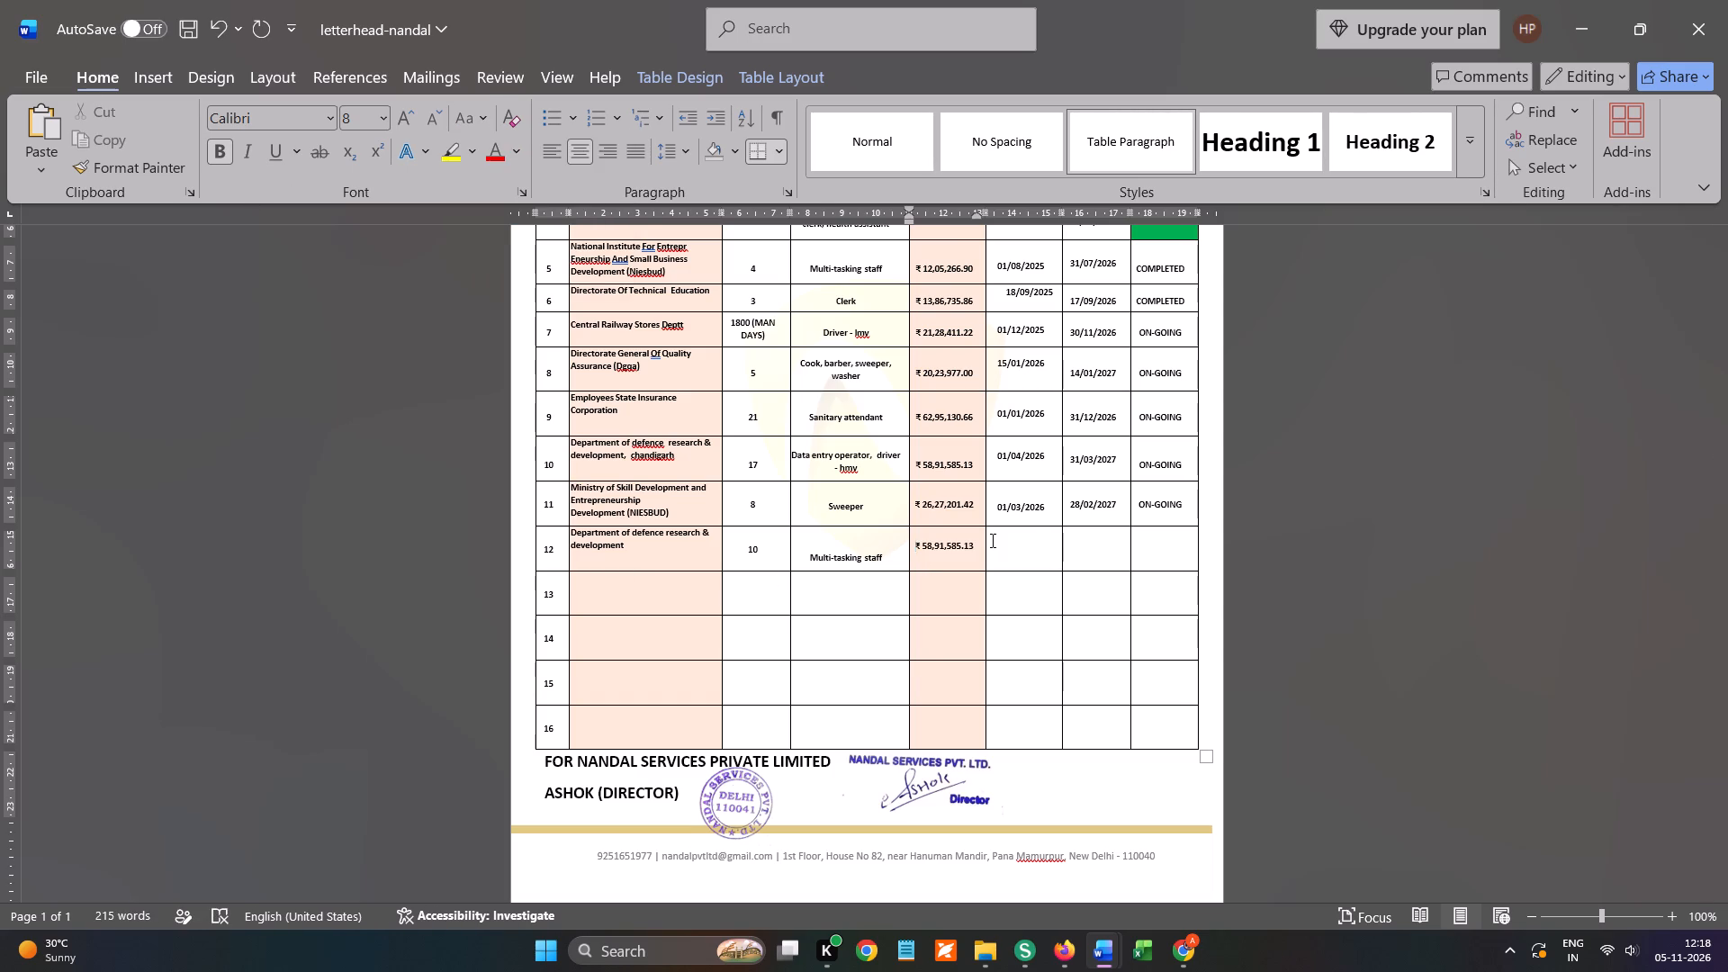
key("Return")
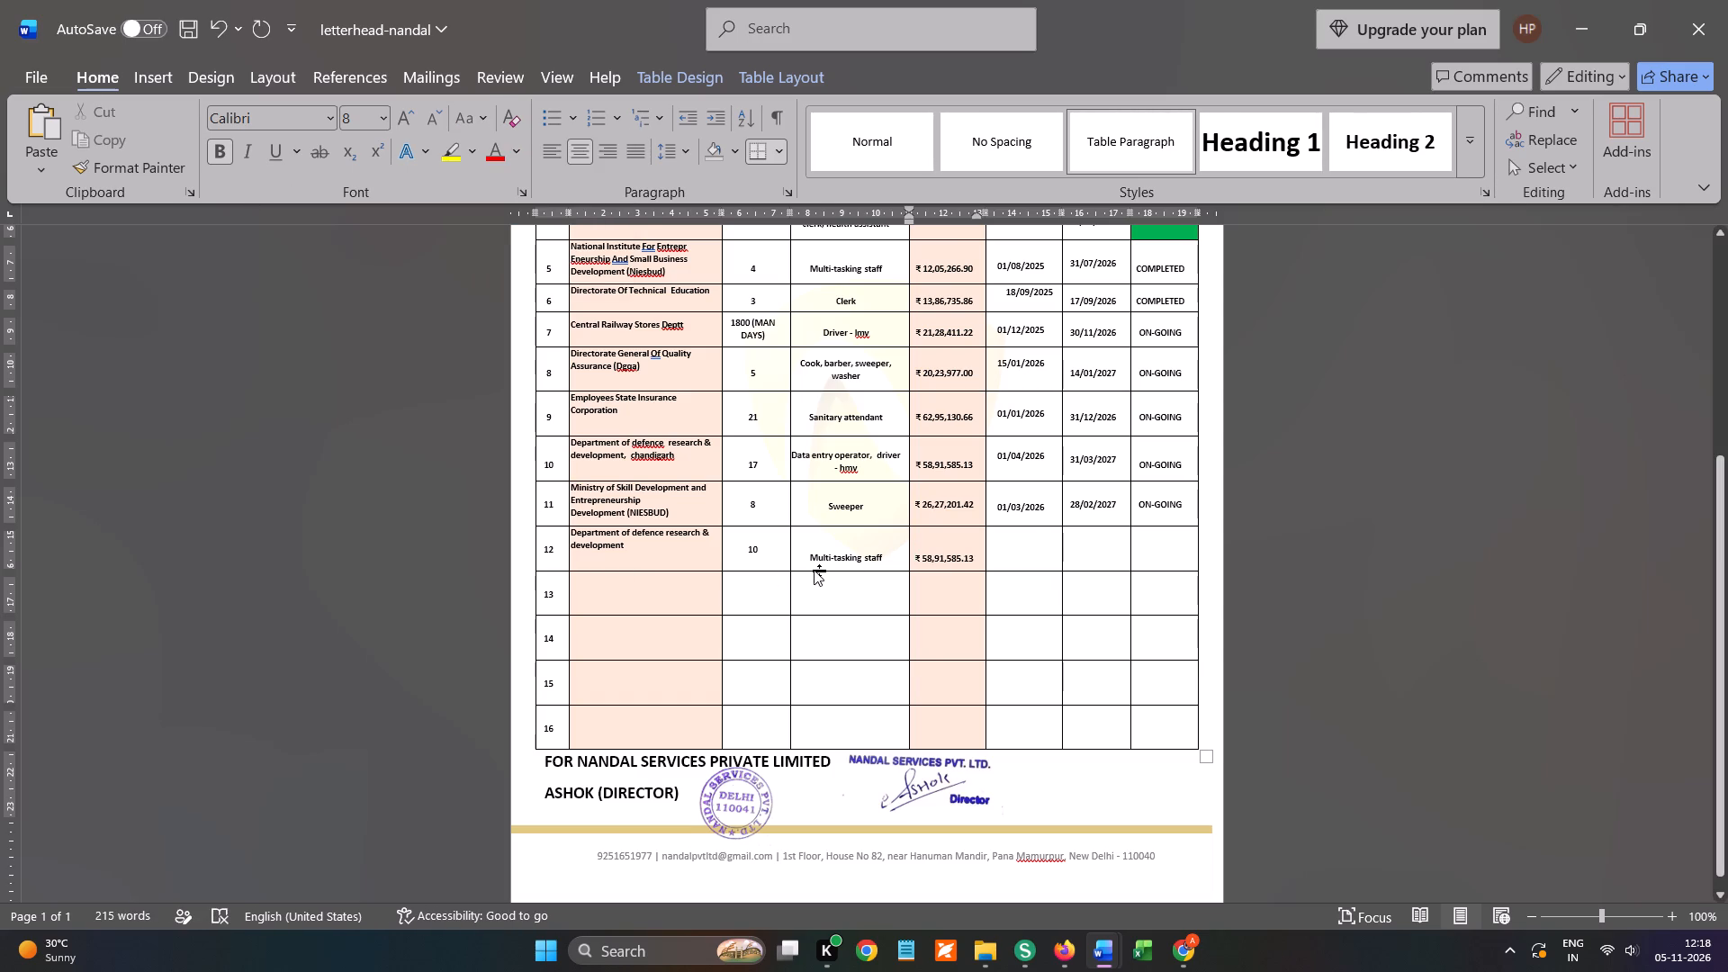
Remove the extra blank line above Multi-tasking staff in row 12 and centre the text in its cell.
left_click(805, 559)
key("BackSpace")
key("BackSpace")
key("BackSpace")
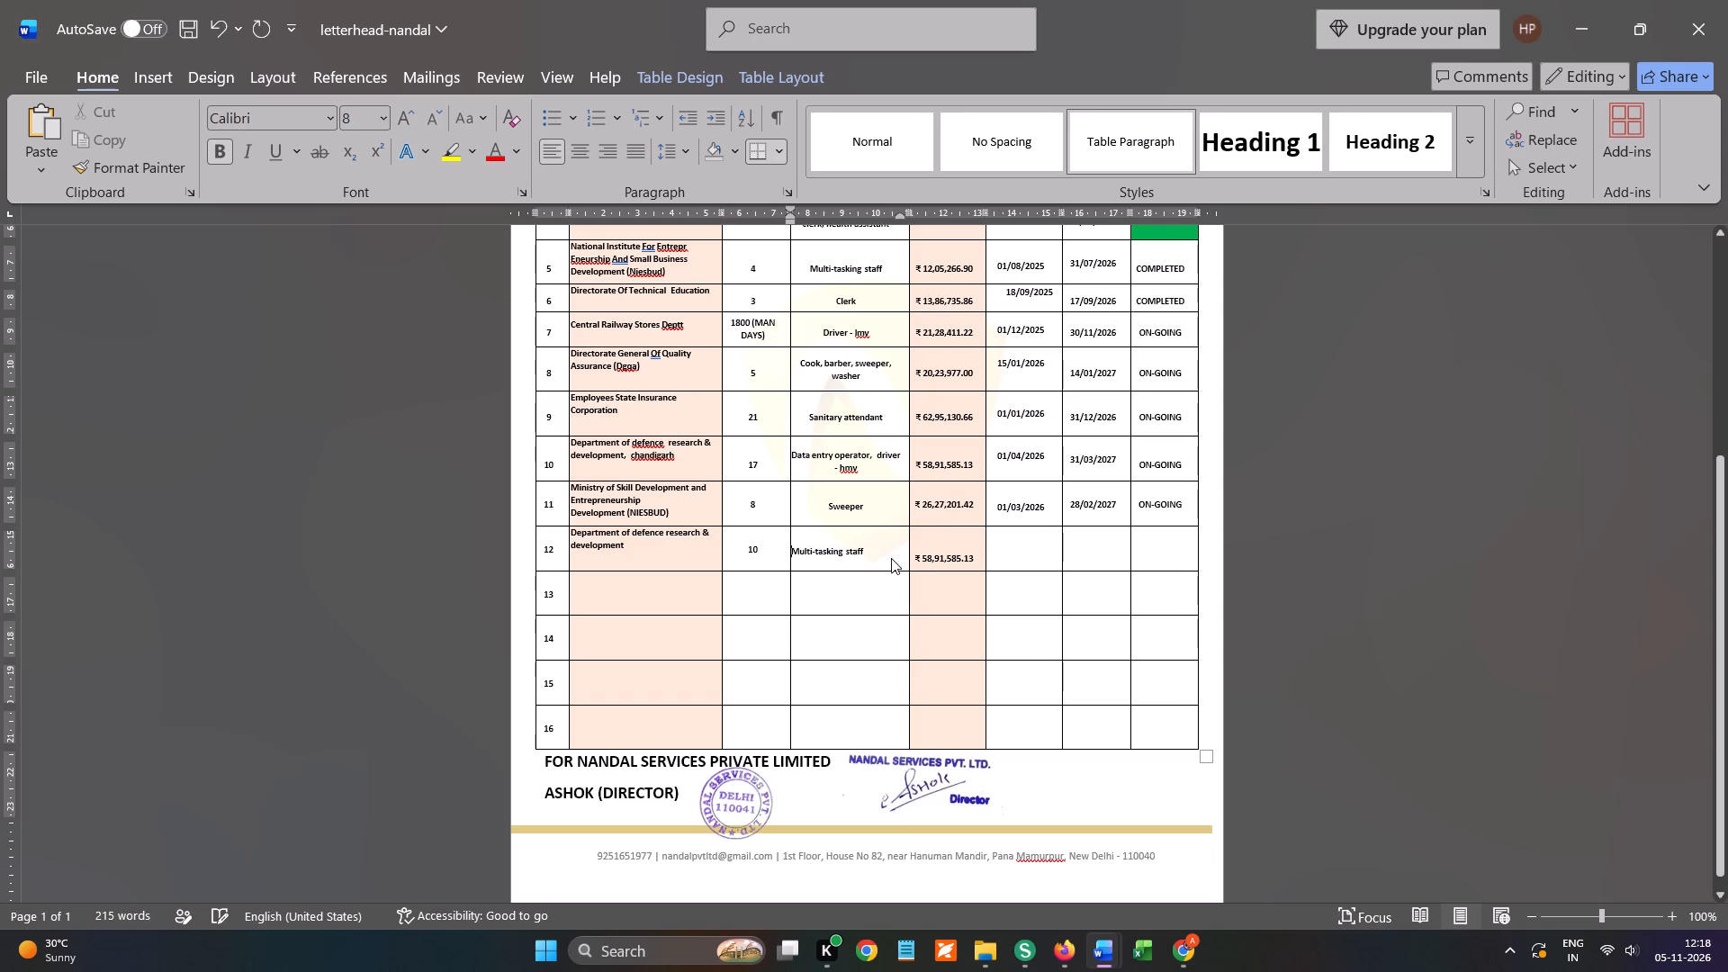
key("ctrl+e")
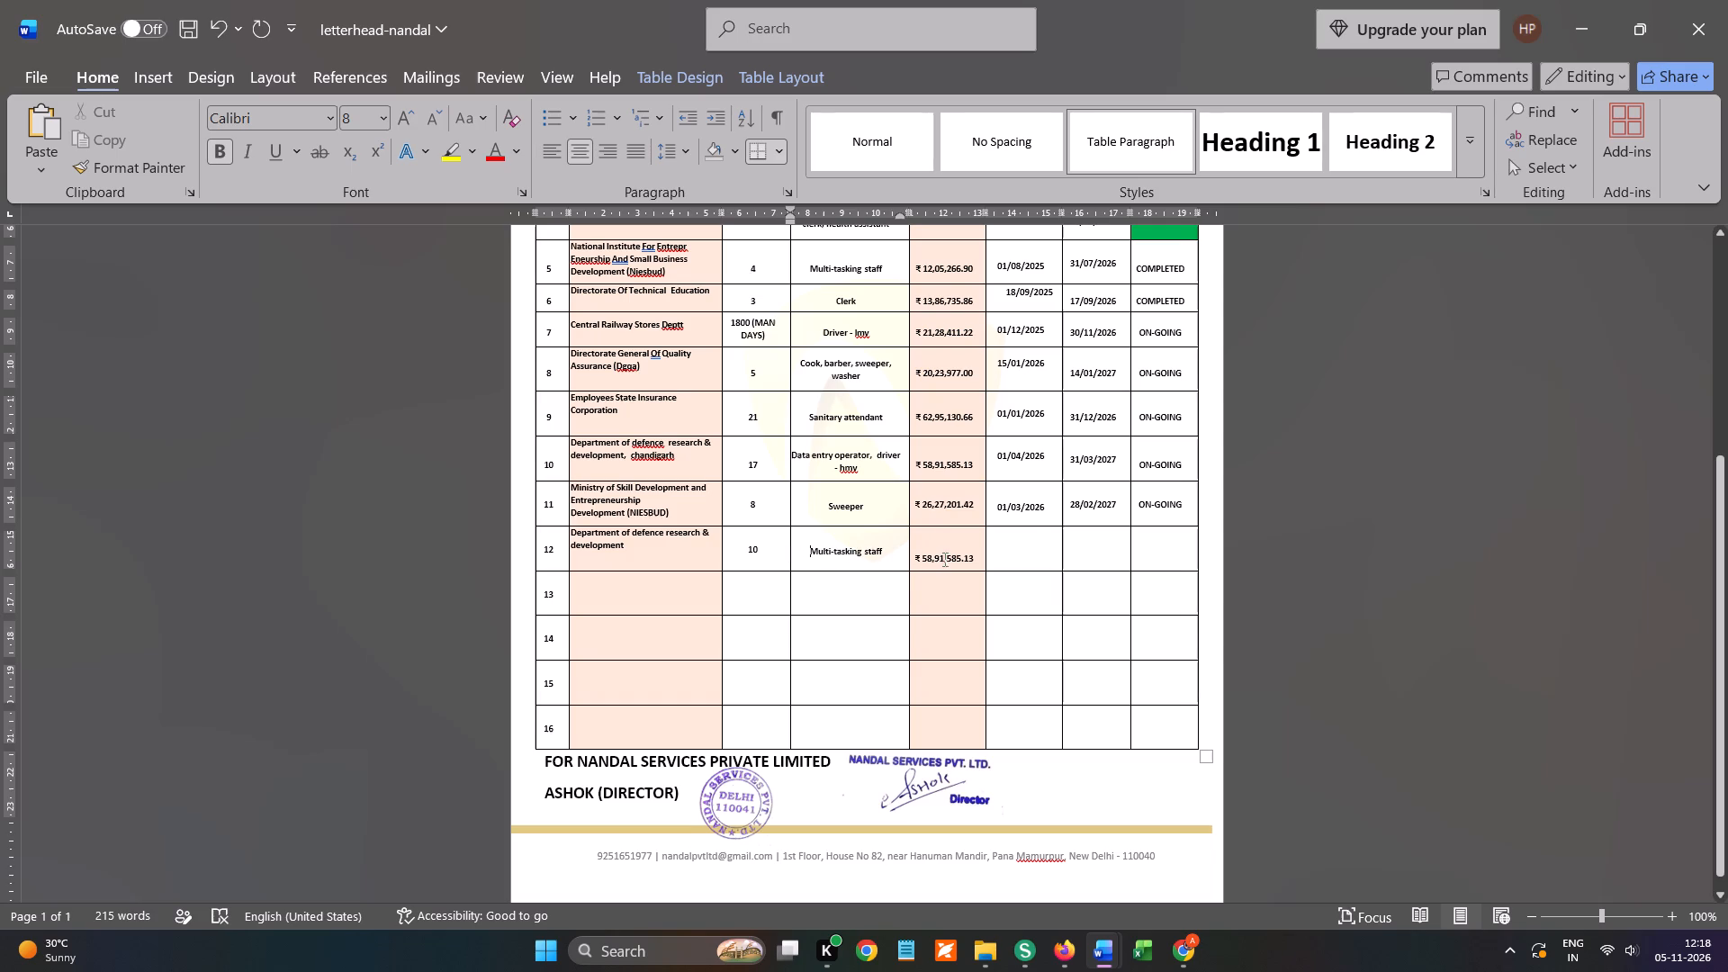
Remove one blank line above row 12's contract value and centre the amount in its cell.
left_click(913, 558)
key("BackSpace")
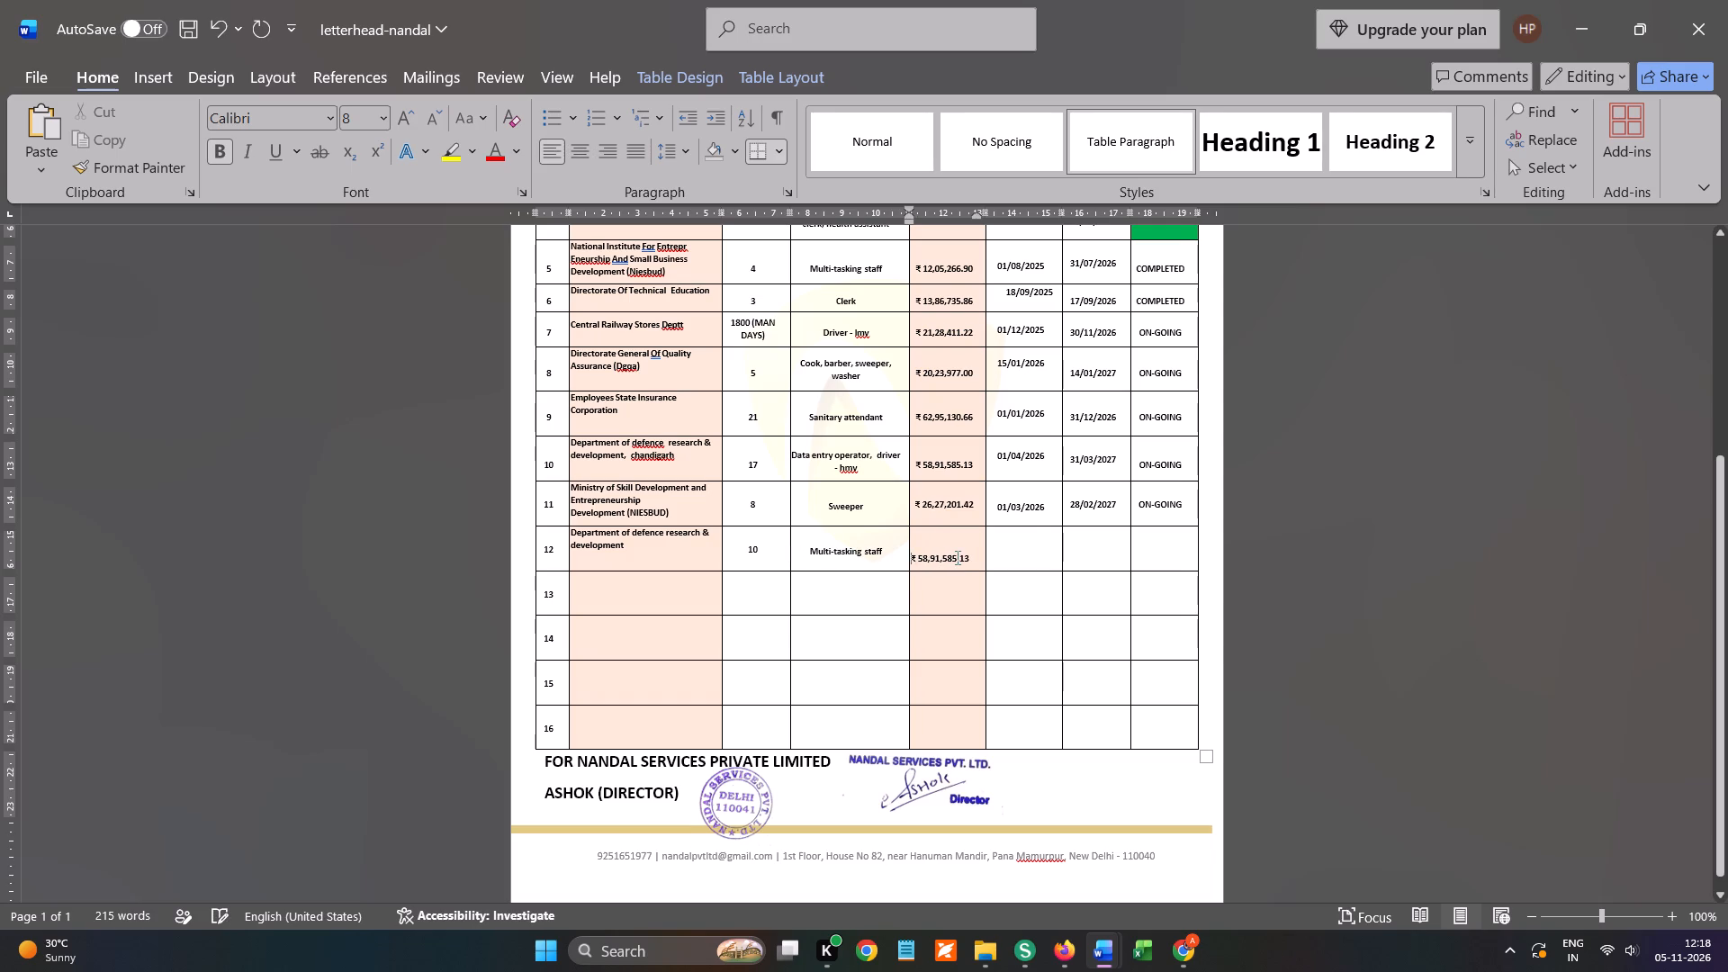
key("BackSpace")
key("ctrl+e")
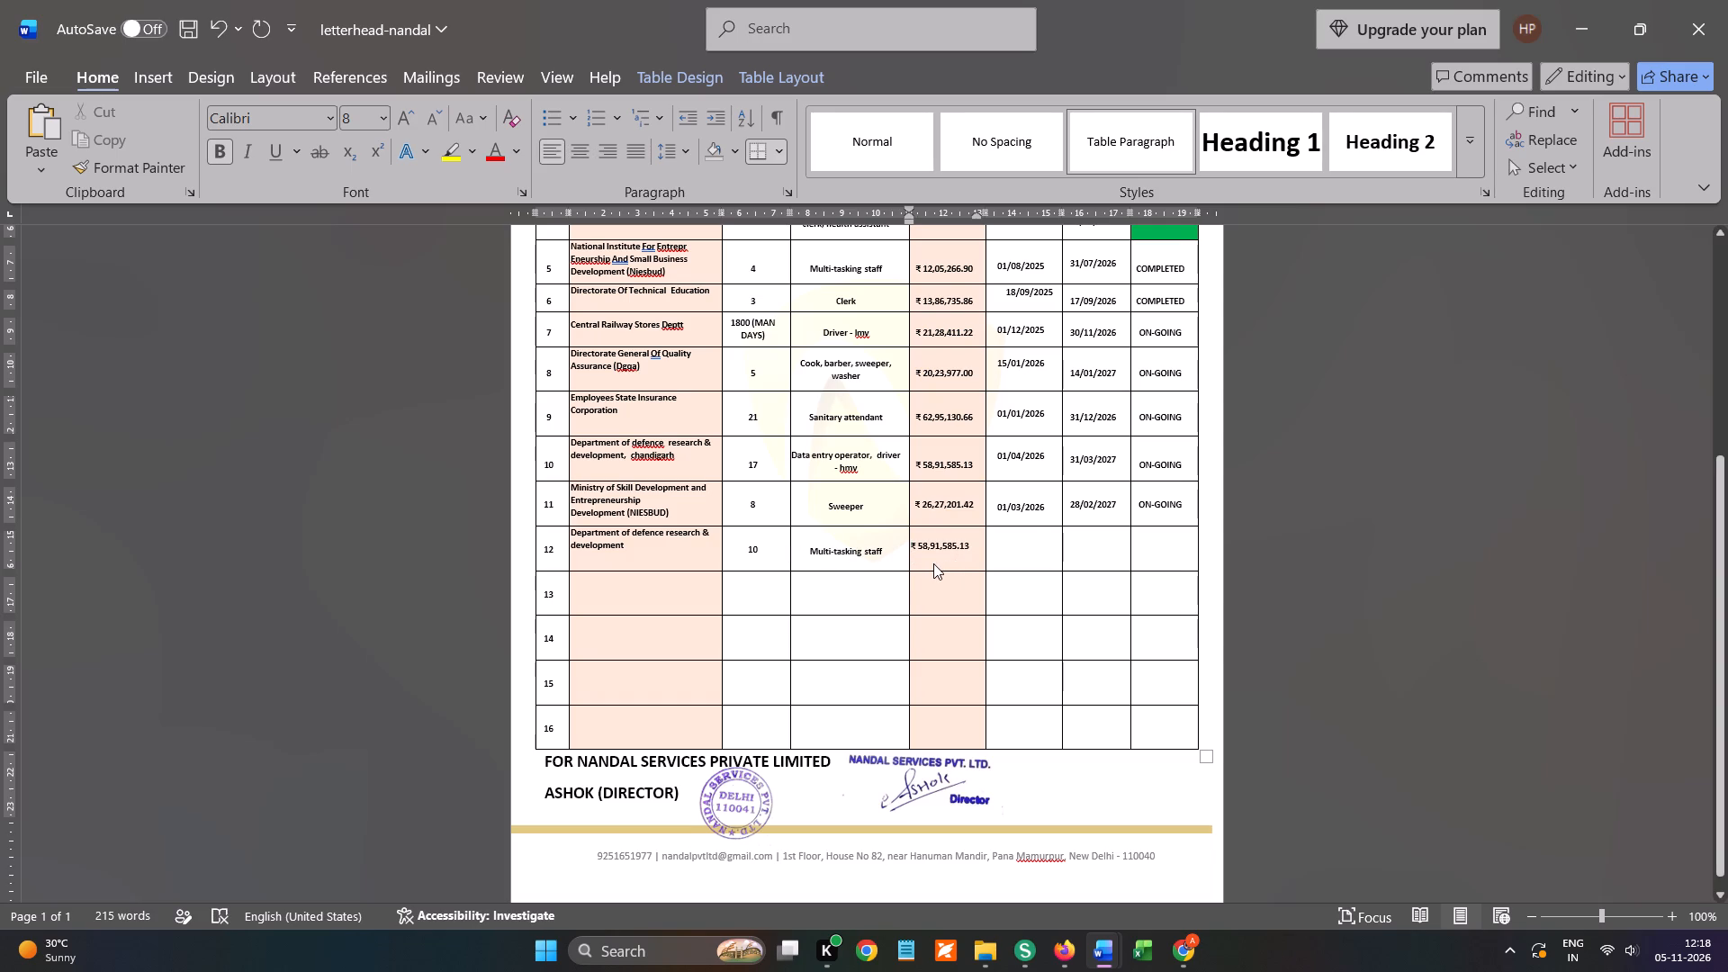
left_click(935, 564)
Copy row 12's start date, 01/04/2026, from GEM-ORDER-FILE-NANDAL into row 12's start date cell in letterhead-nandal.
left_click(1021, 556)
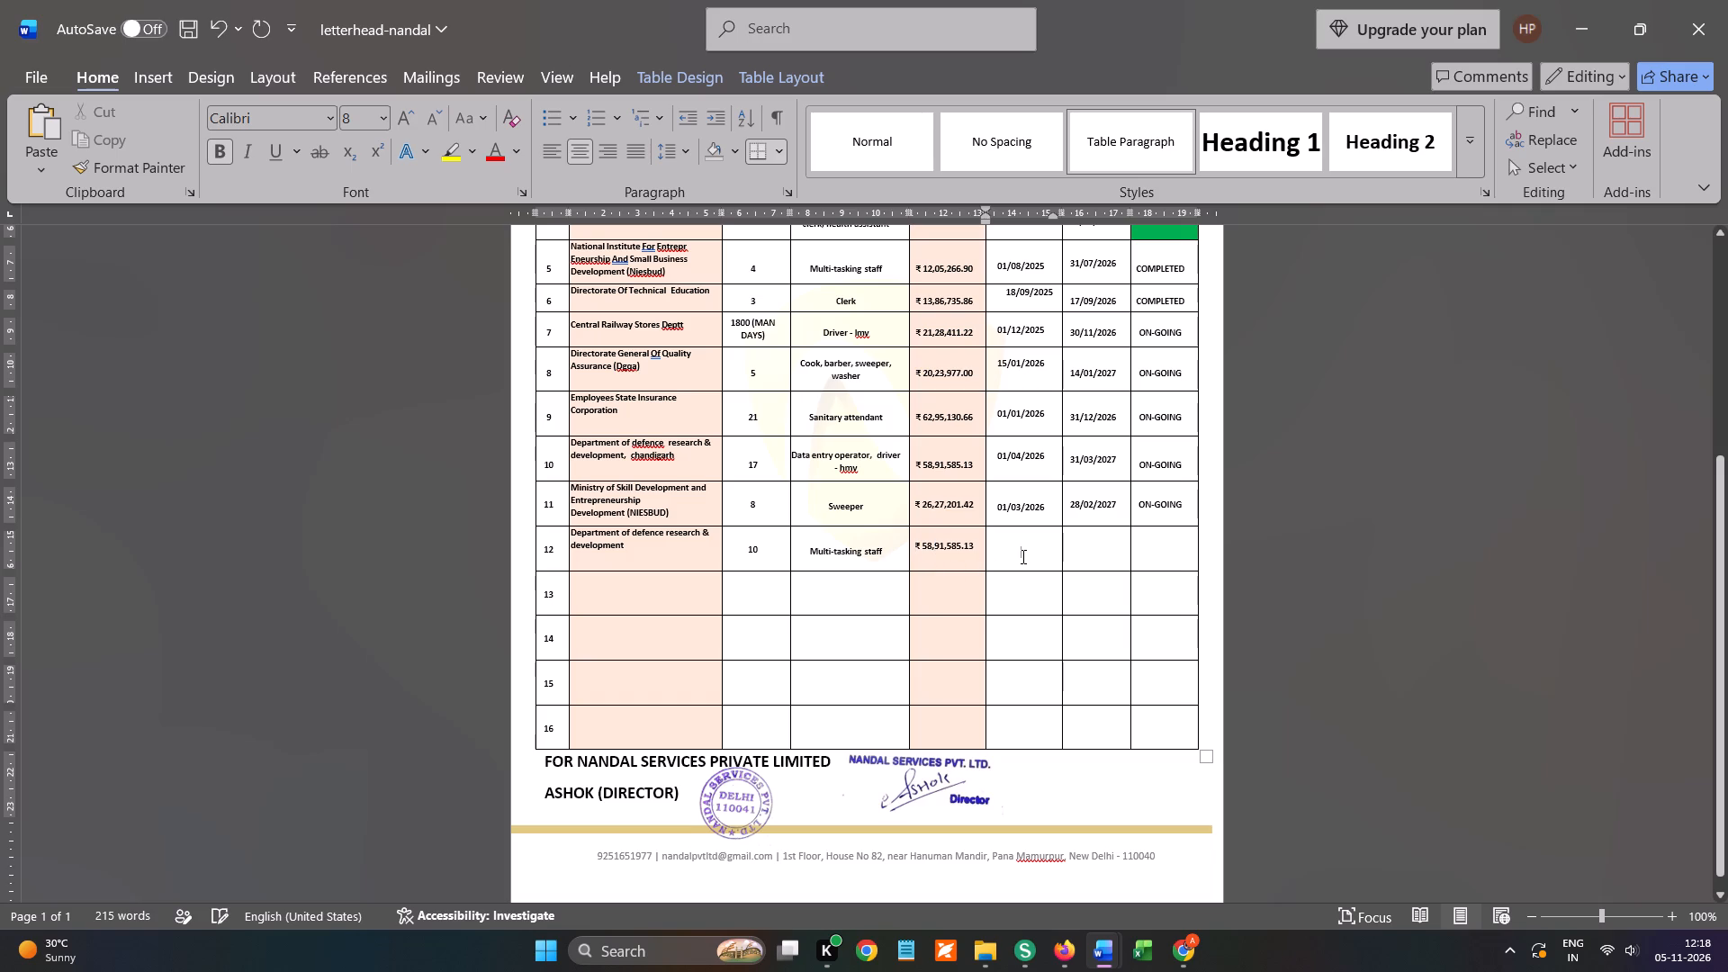
key("alt+Tab")
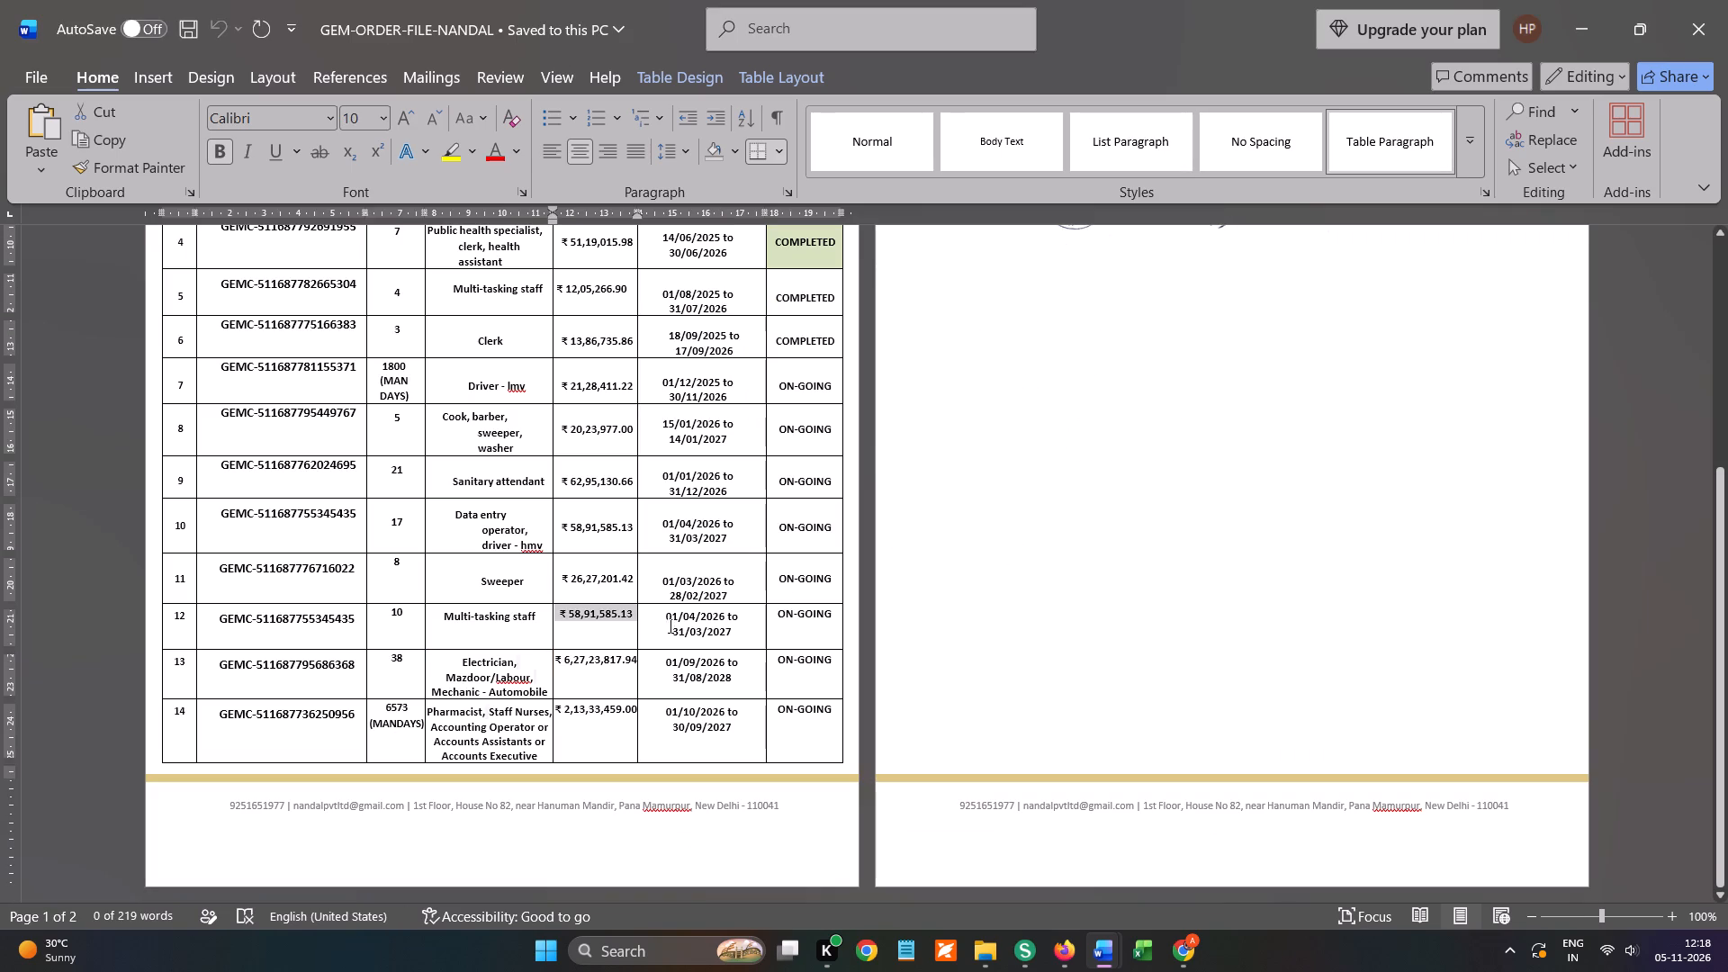
left_click_drag(663, 616, 721, 616)
key("ctrl+c")
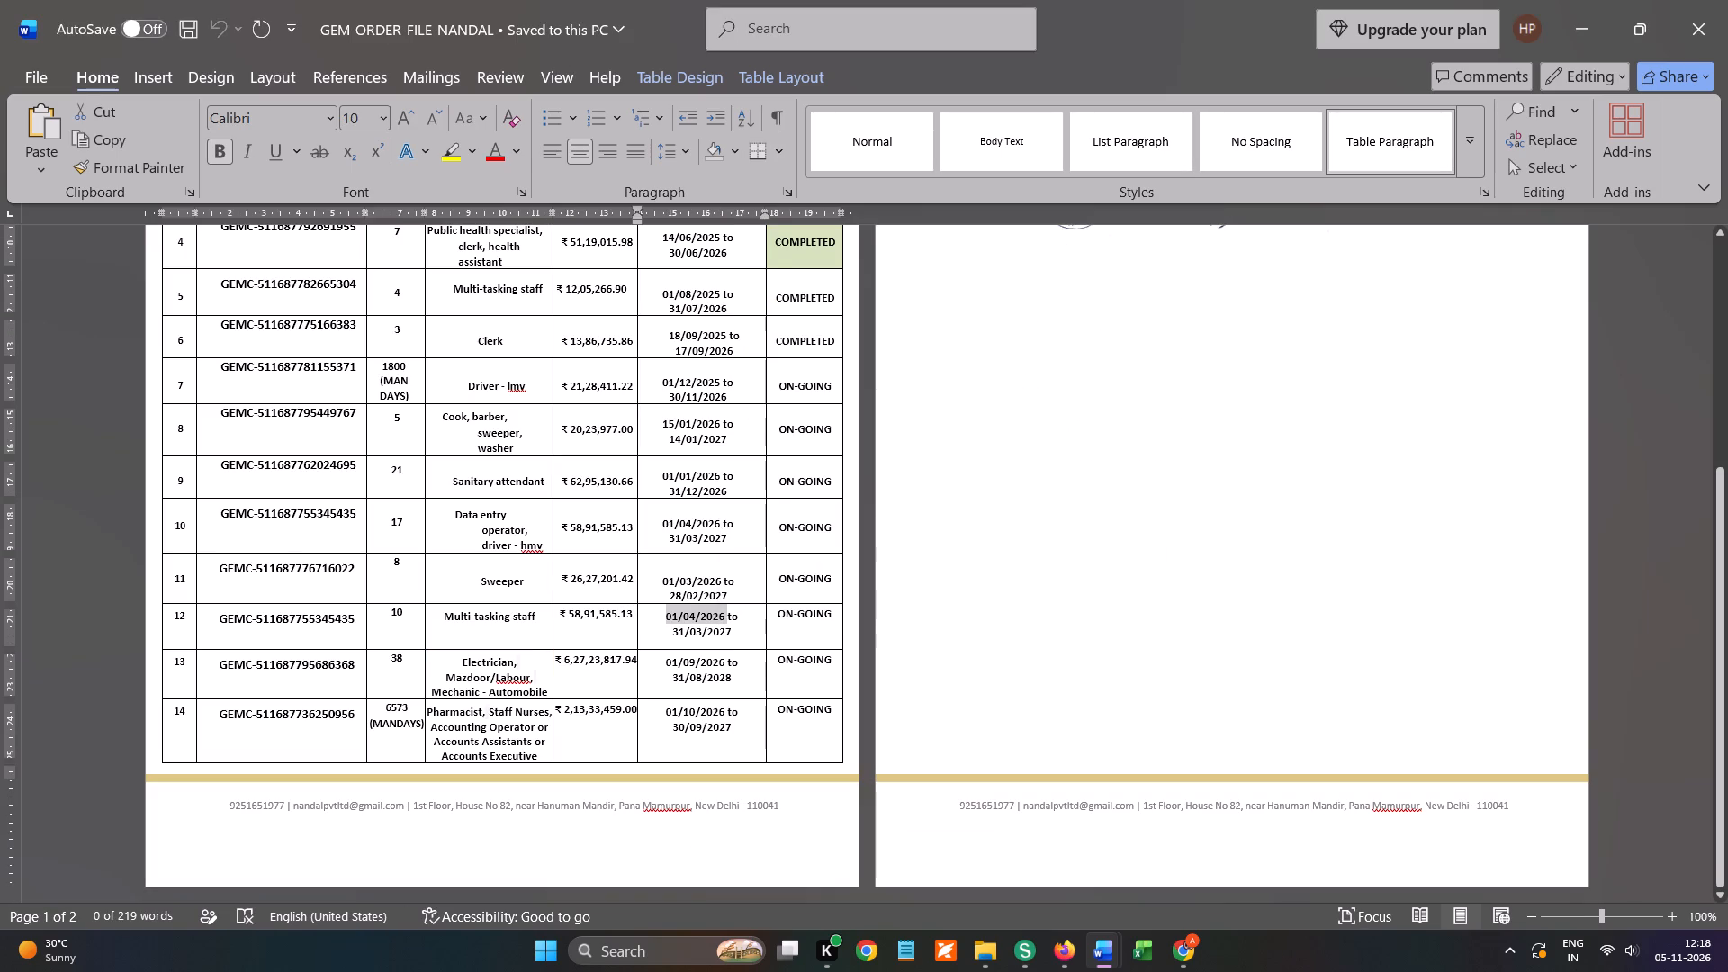
key("alt+Tab")
key("ctrl+v")
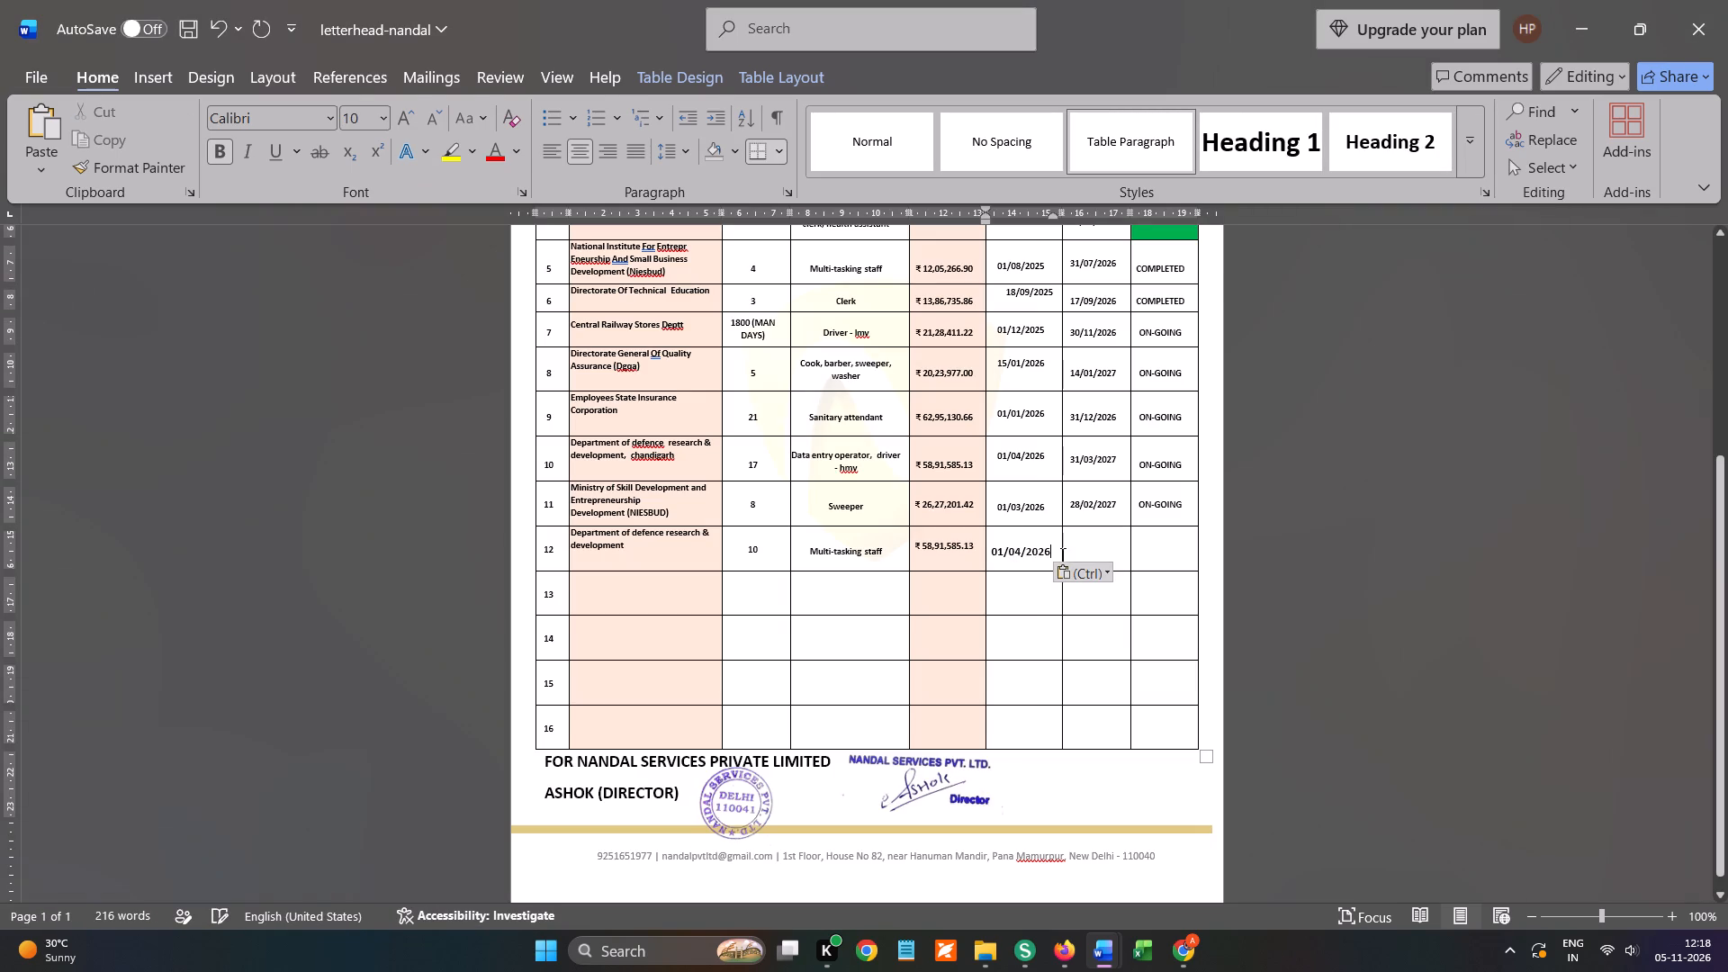
Copy row 12's end date, 31/03/2027, from GEM-ORDER-FILE-NANDAL into row 12's end date cell in letterhead-nandal.
left_click(1080, 552)
key("alt+Tab")
left_click_drag(671, 637, 687, 635)
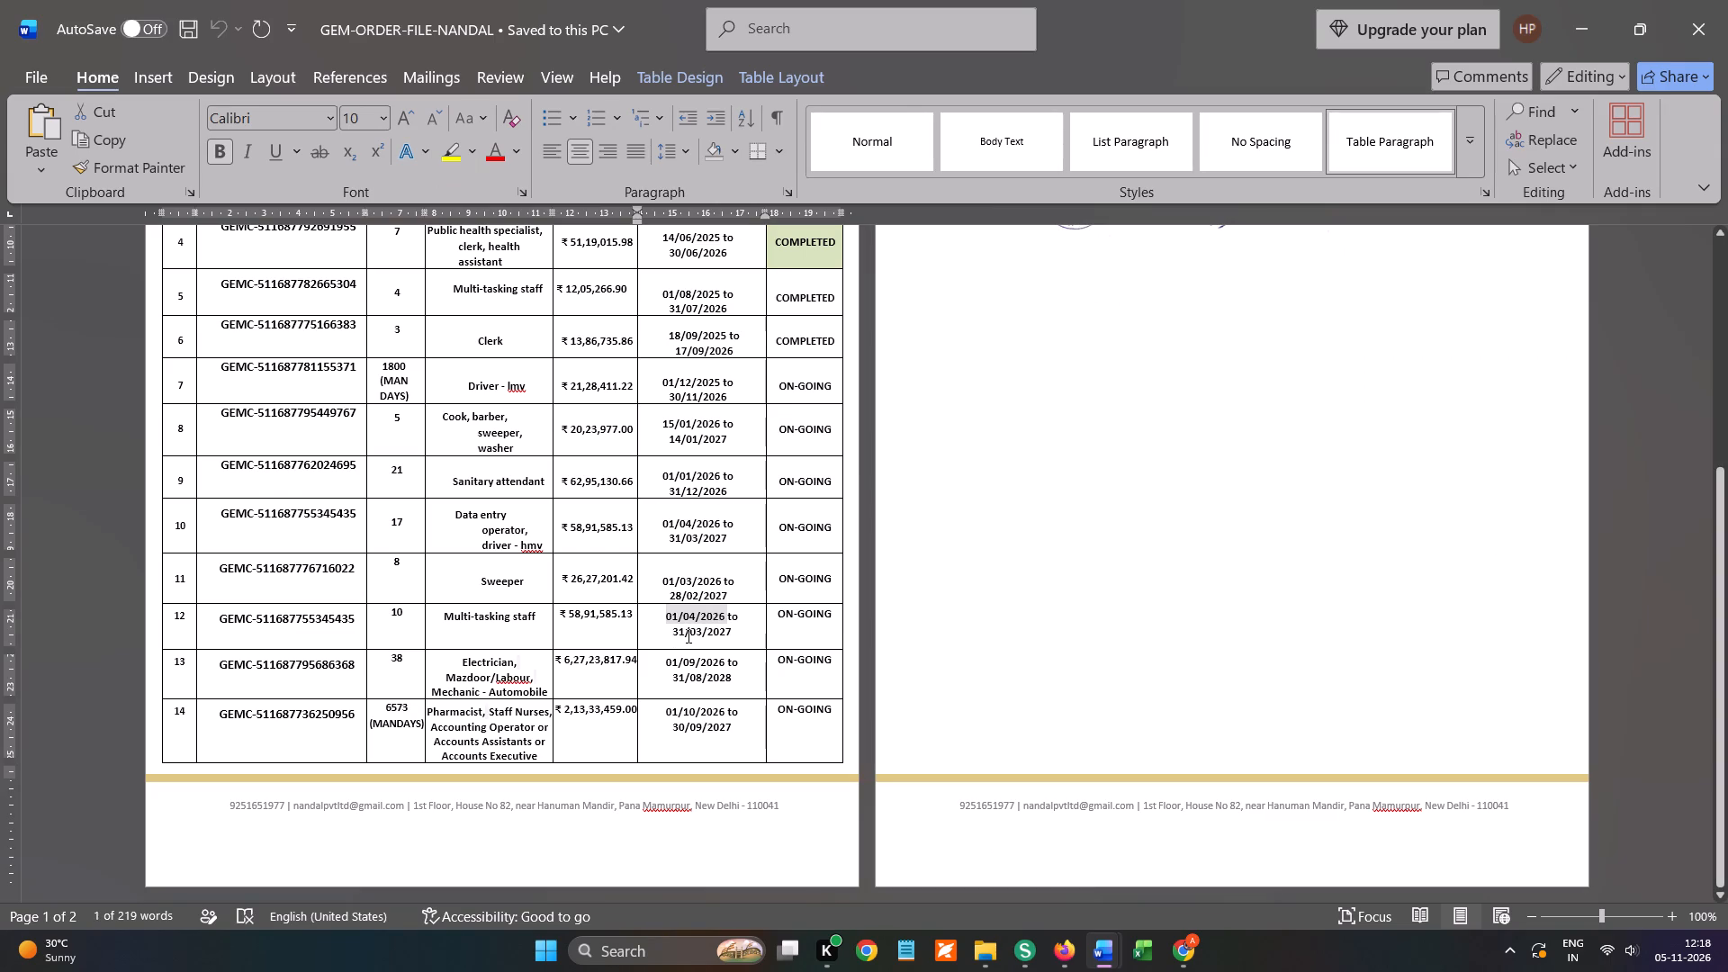
left_click_drag(687, 635, 746, 635)
key("ctrl+c")
key("alt+Tab")
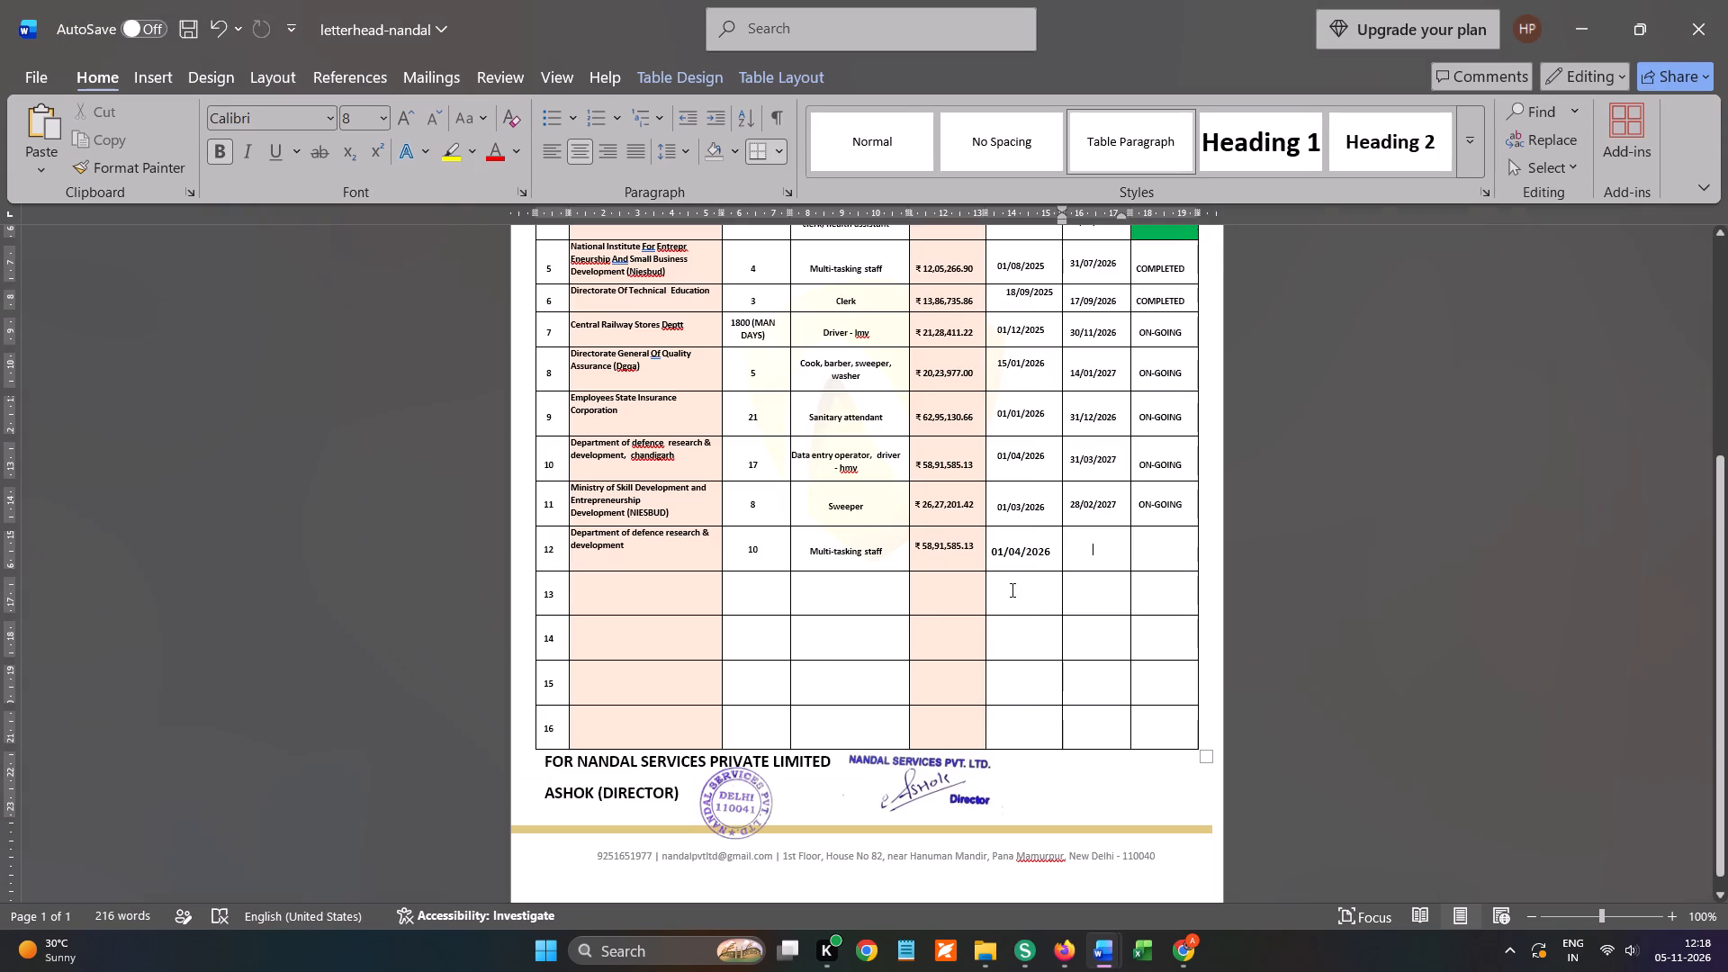
key("ctrl+v")
Copy the ON-GOING status from row 11 of the letterhead table into row 12's status cell.
left_click(1148, 550)
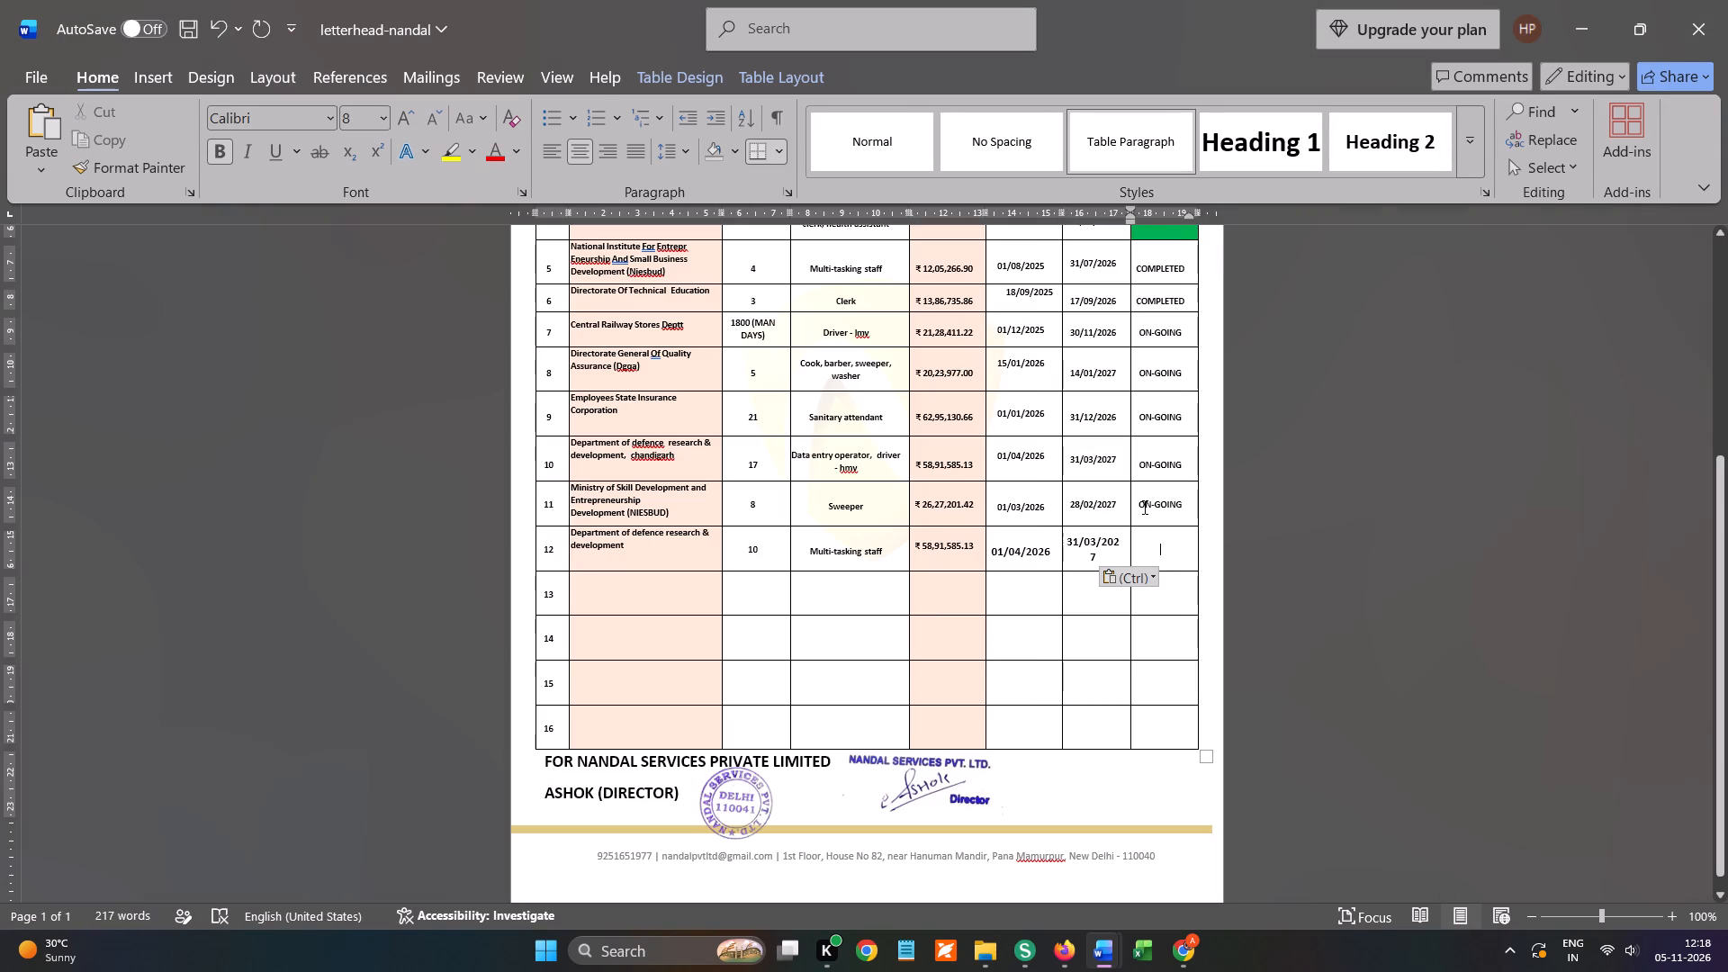
left_click_drag(1143, 507, 1189, 507)
key("ctrl+c")
left_click(1157, 538)
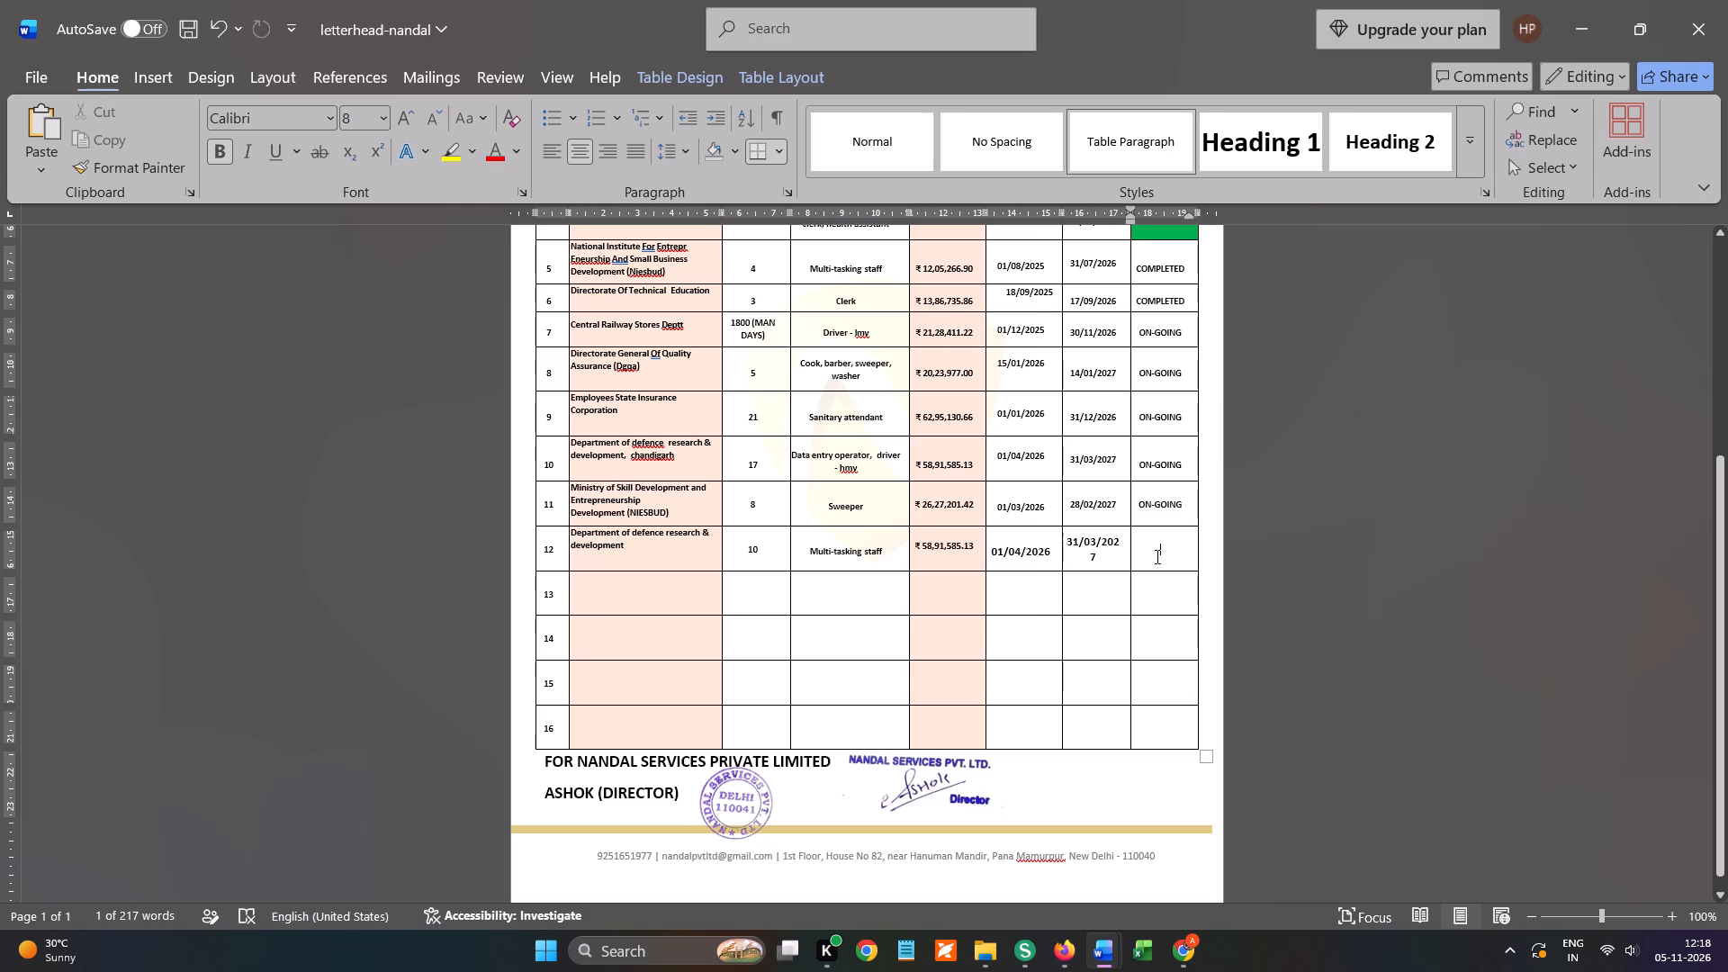
key("ctrl+v")
left_click(610, 598)
key("alt+Tab")
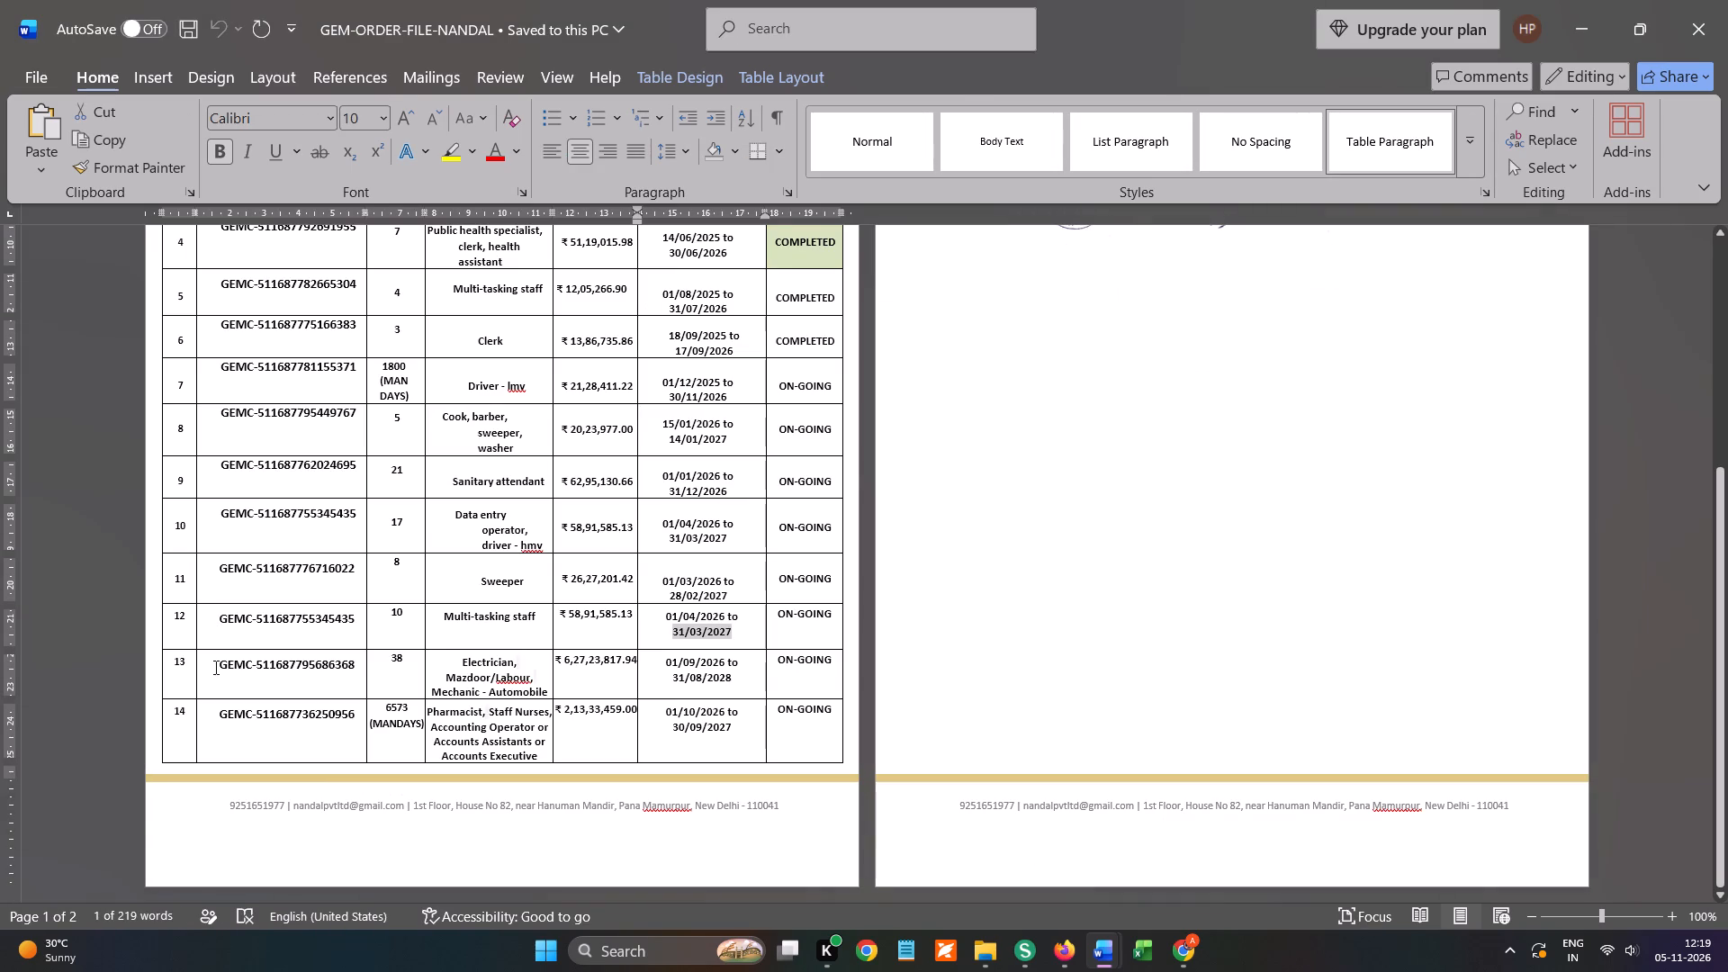
left_click_drag(217, 663, 337, 661)
key("ctrl+c")
key("ctrl+c")
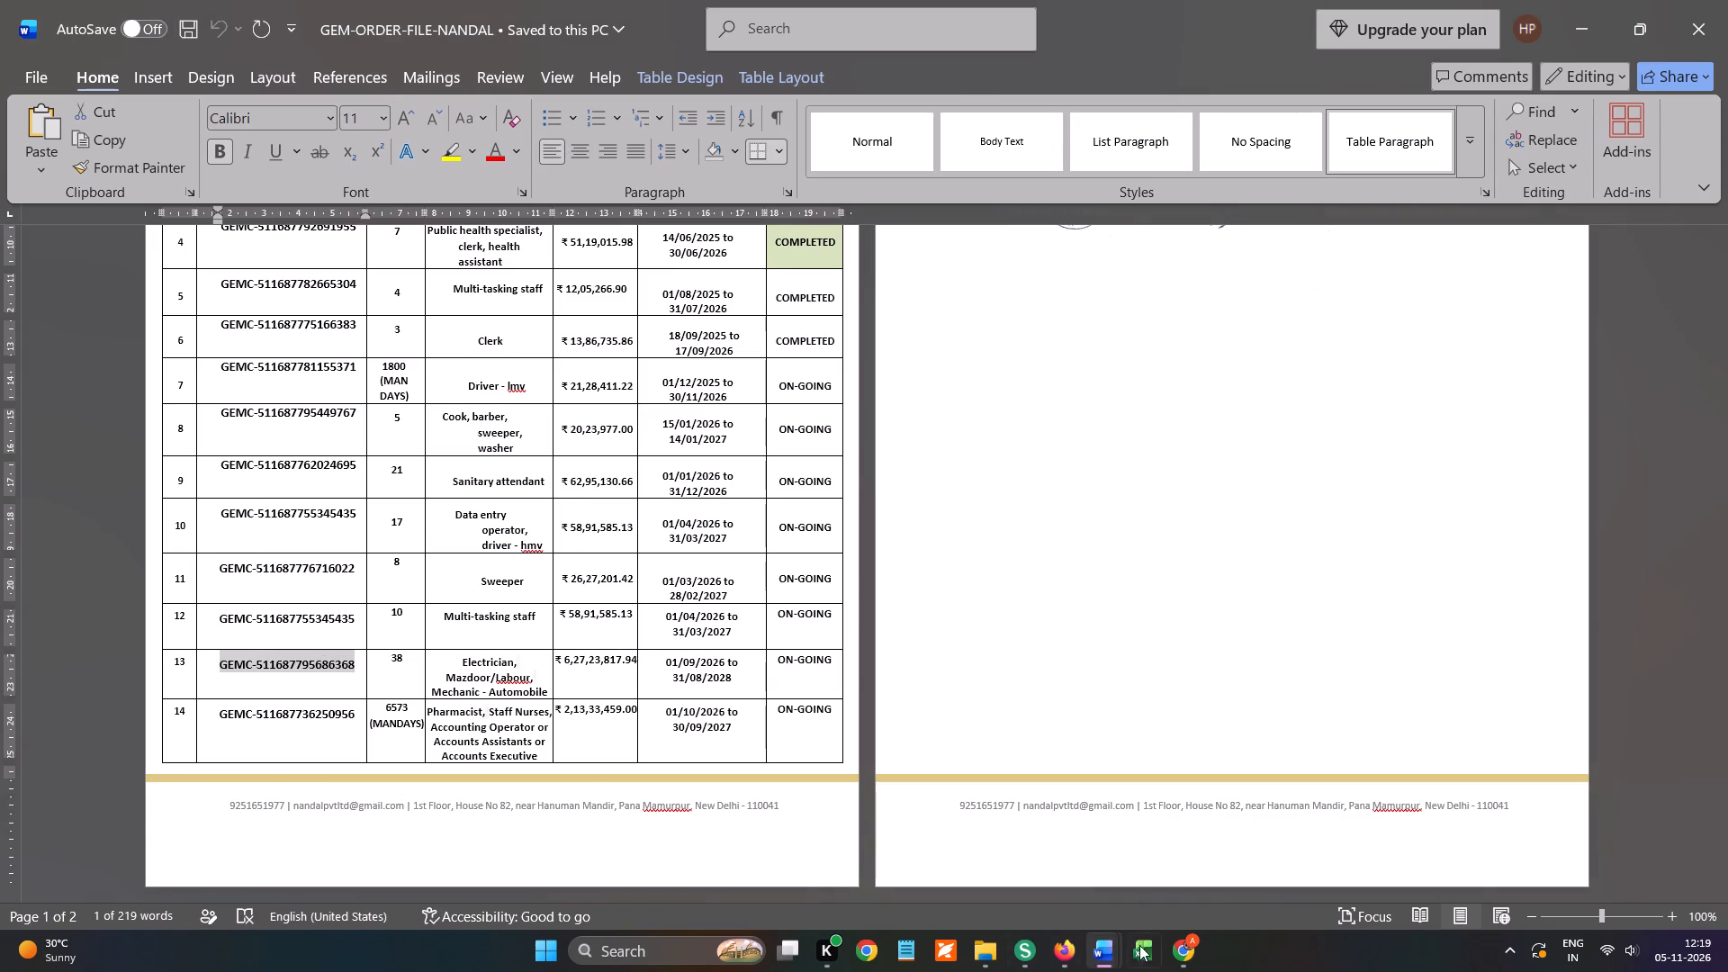
left_click(1180, 949)
left_click_drag(1366, 272, 1192, 269)
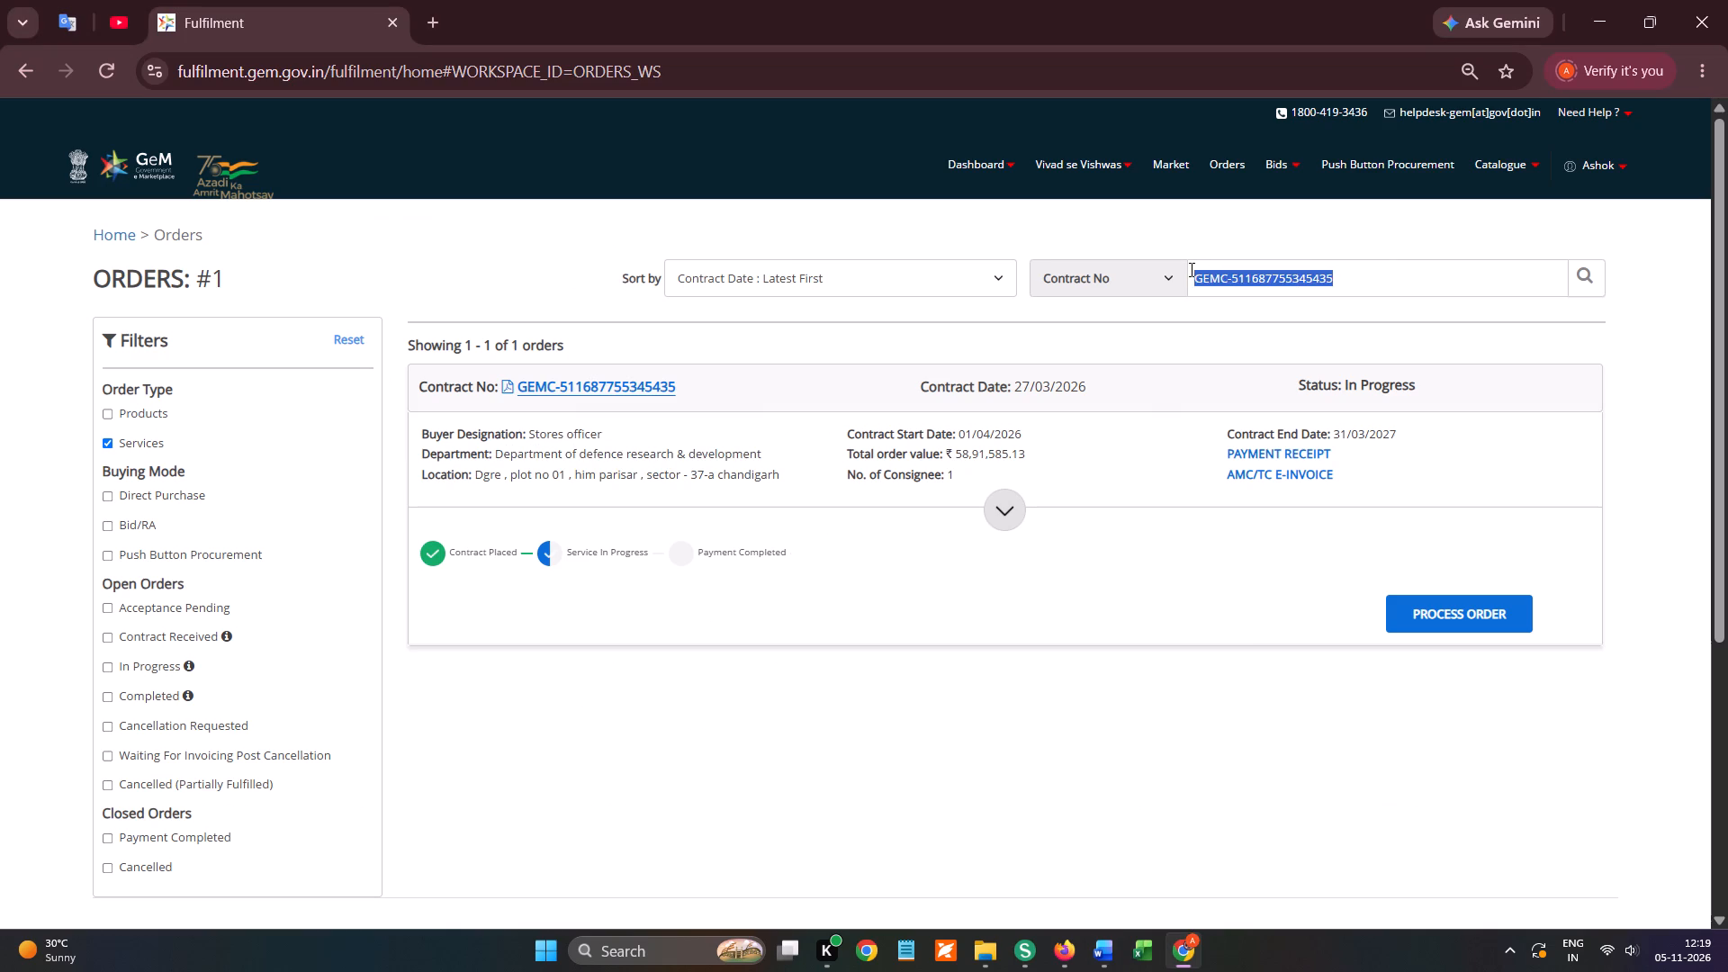
key("ctrl+v")
left_click(1603, 283)
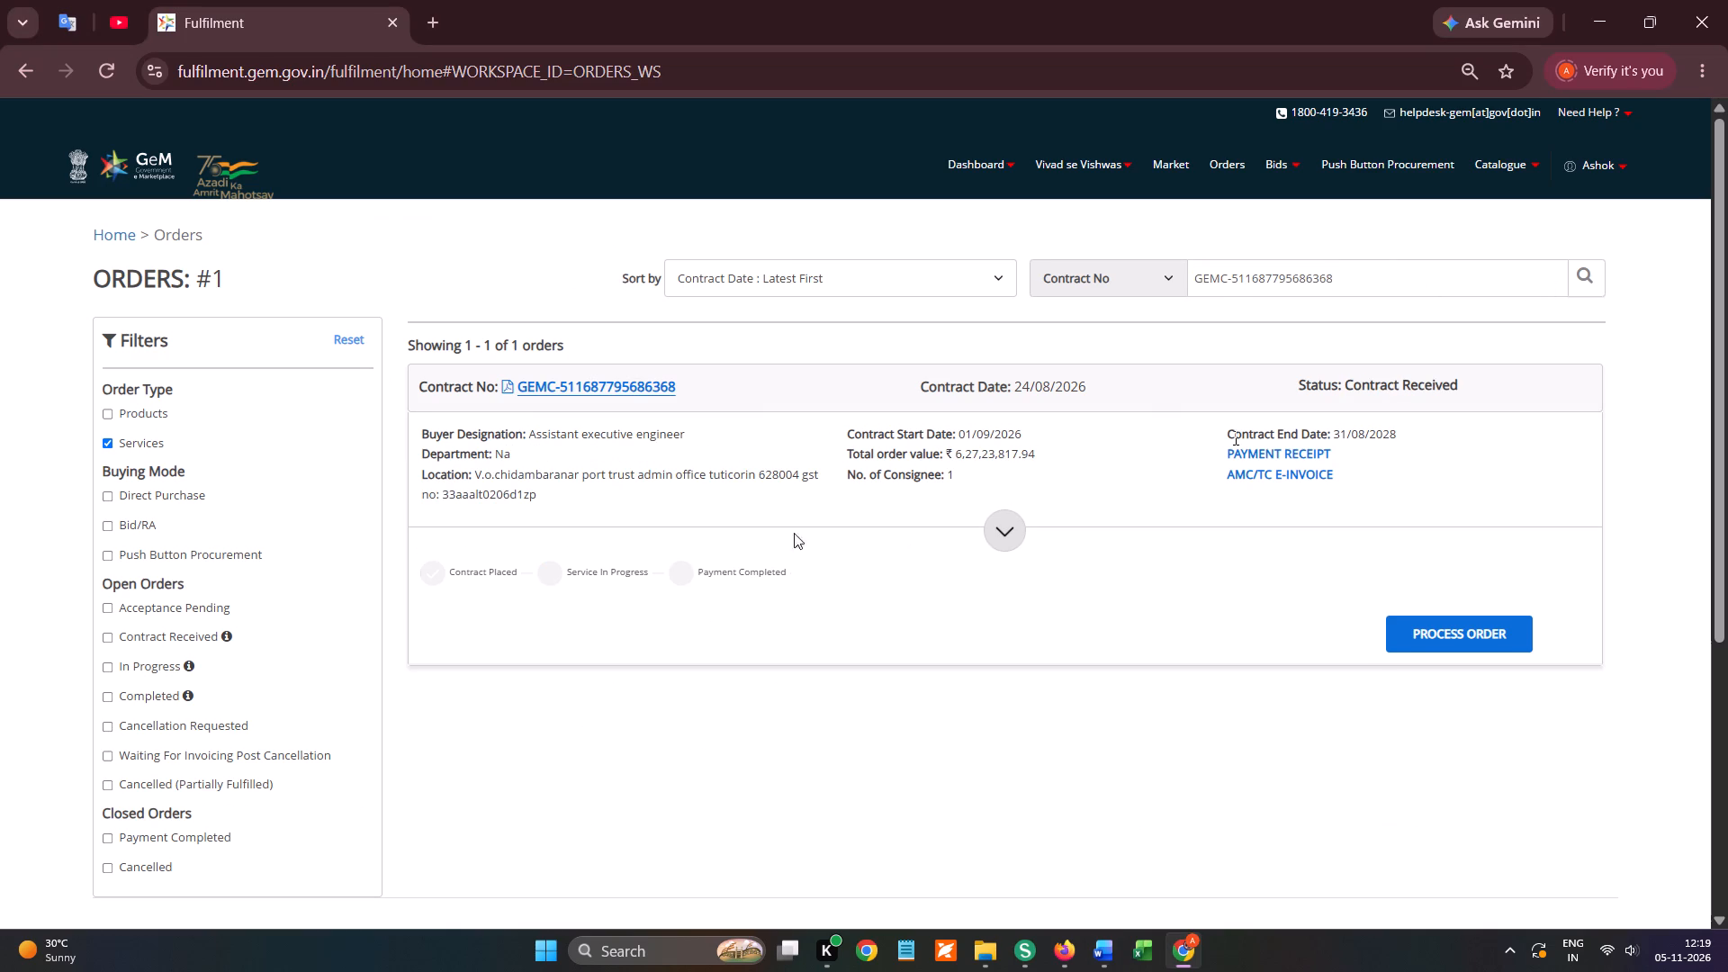
Examine the GeM order's expanded service details for row 13's contract against GEM-ORDER-FILE-NANDAL, then collapse them.
key("alt+Tab")
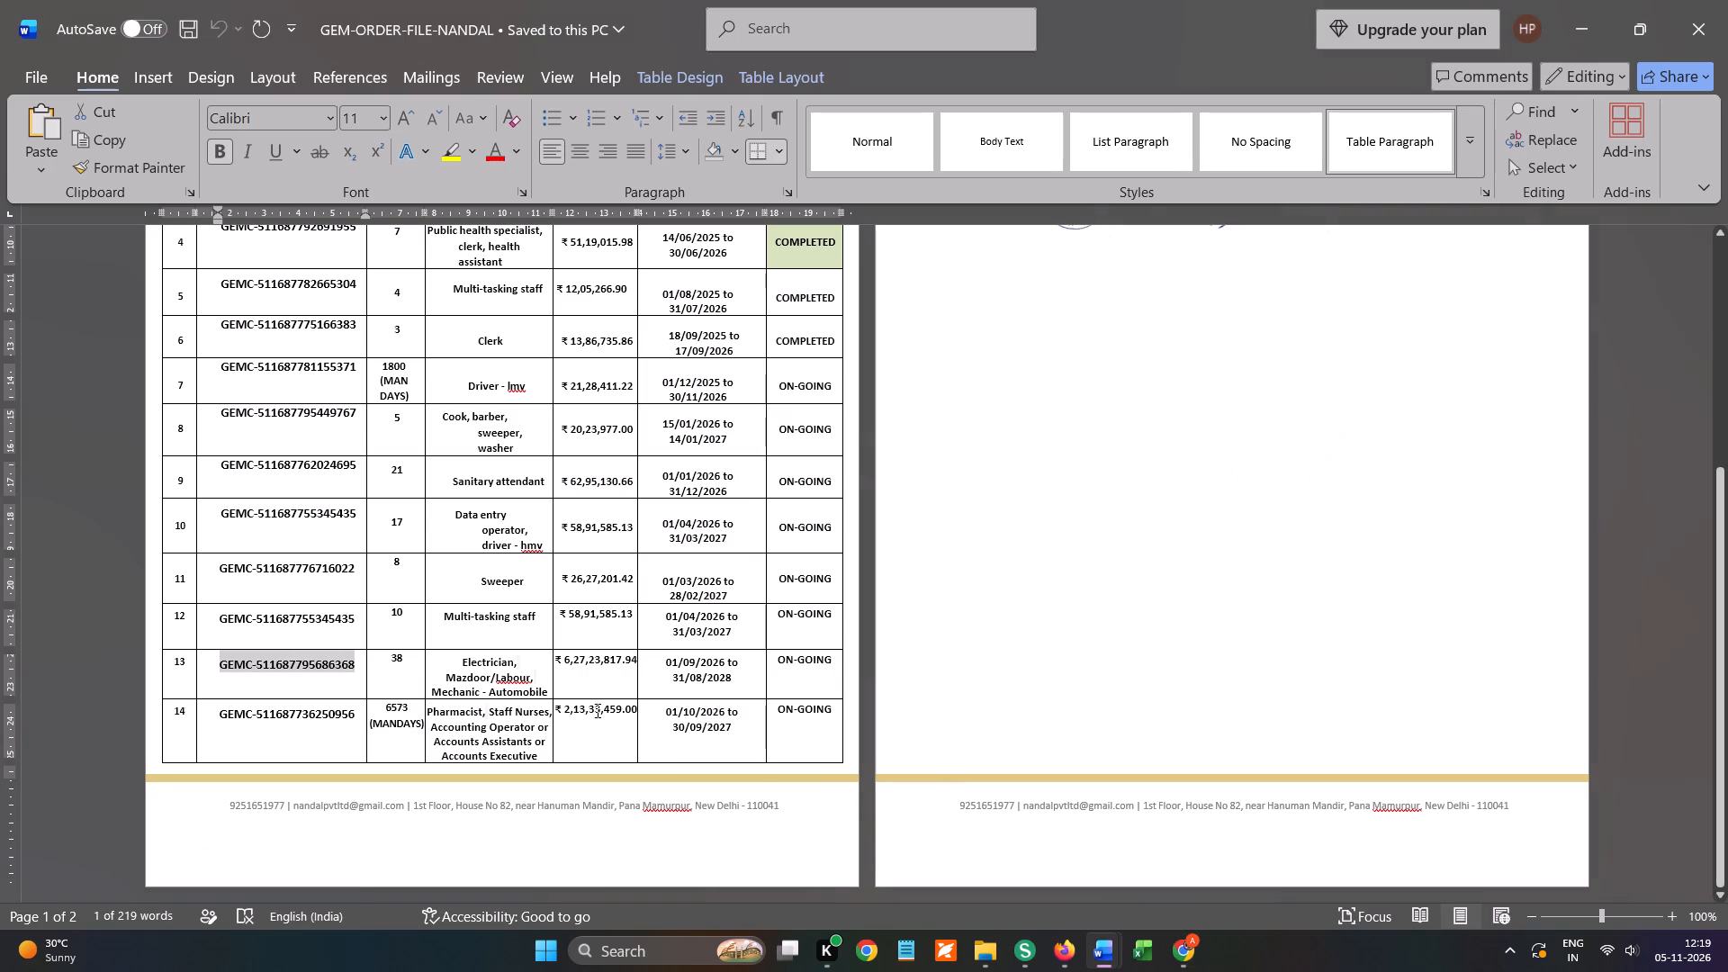
key("alt+Tab")
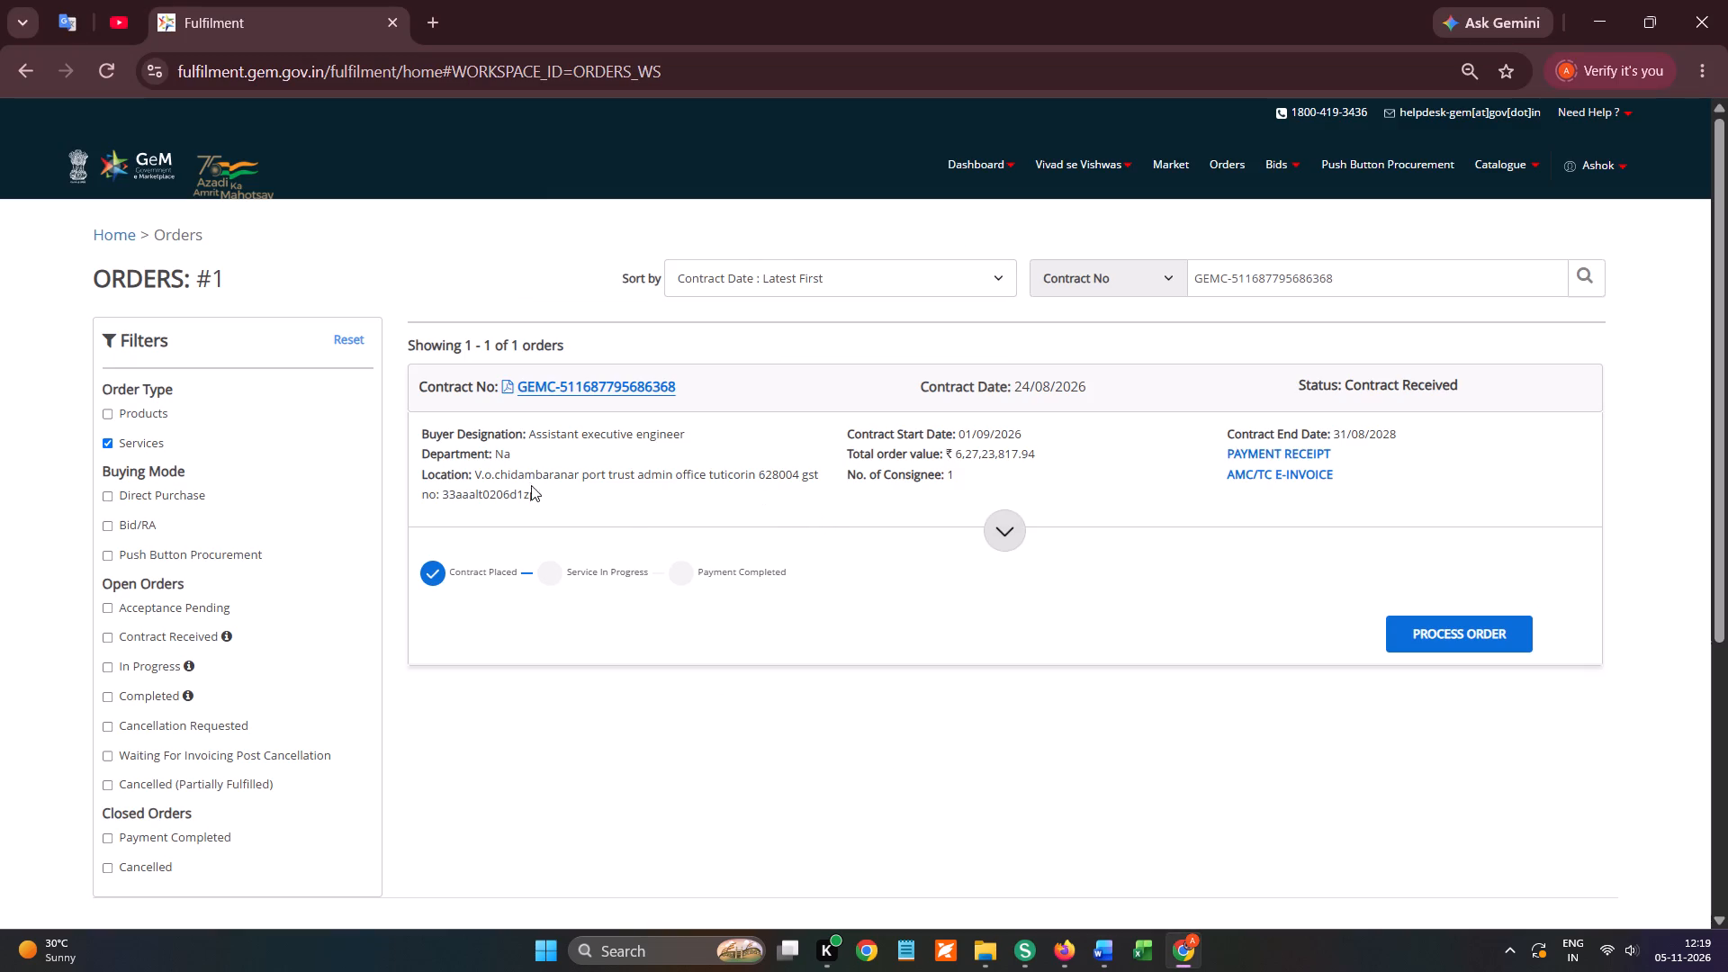
left_click(1009, 529)
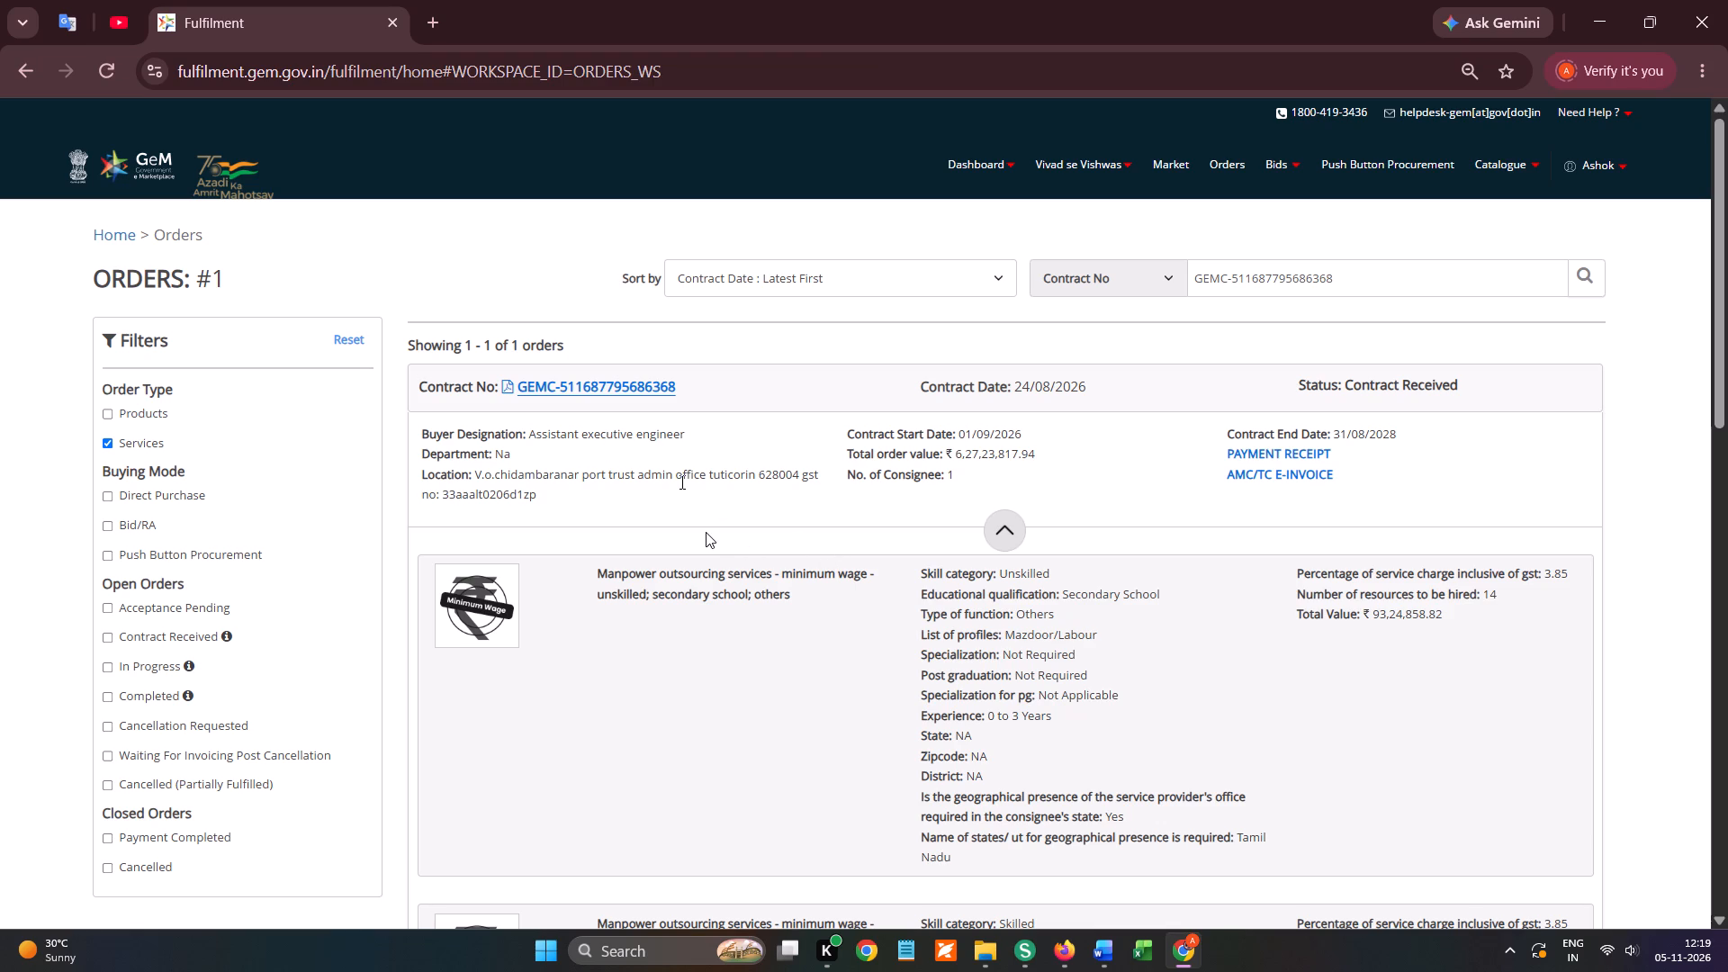
key("alt+Tab")
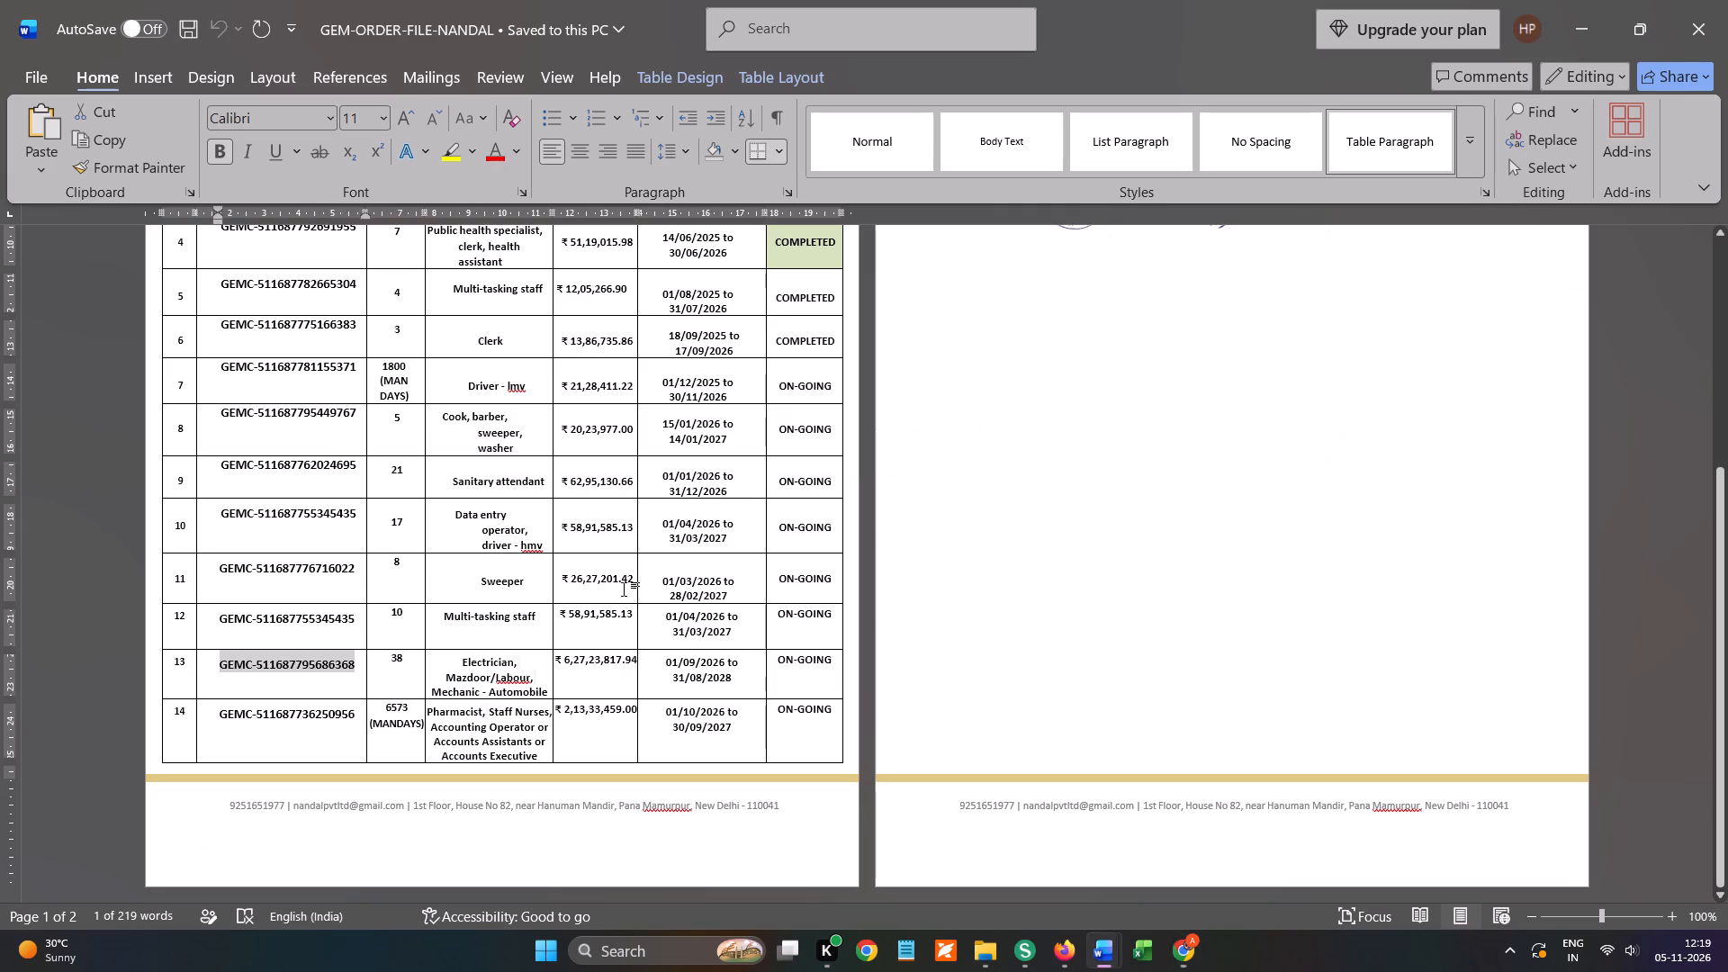
key("alt+Tab")
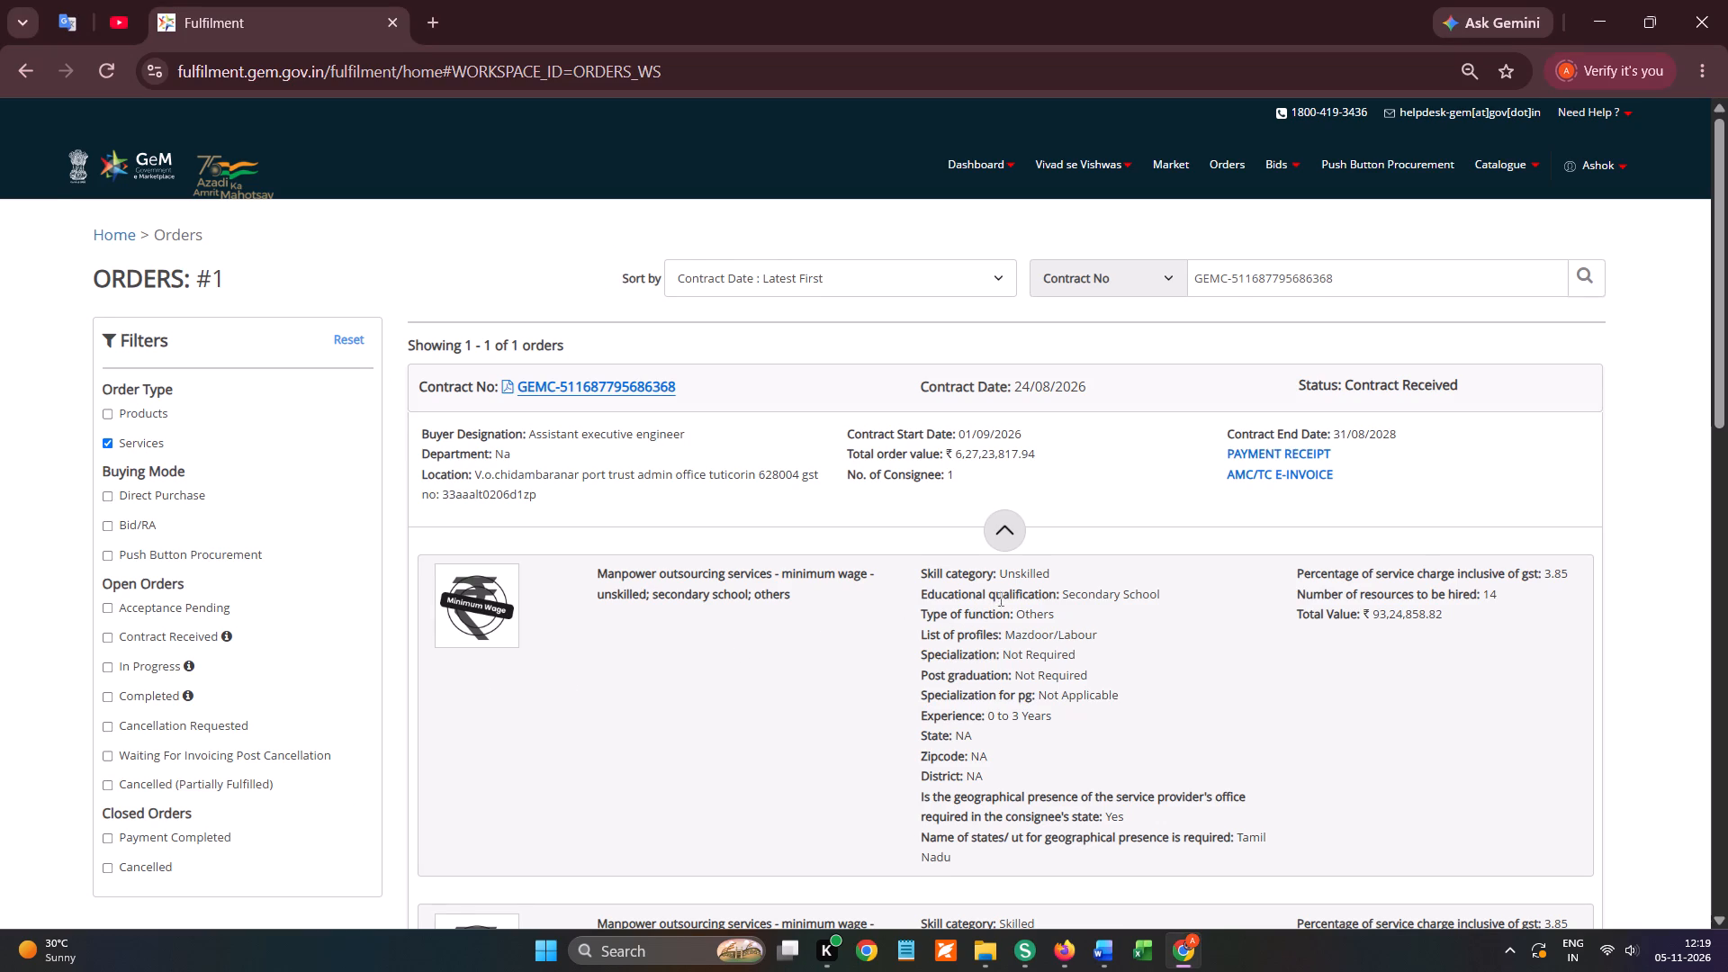
scroll(999, 598, "down", 2)
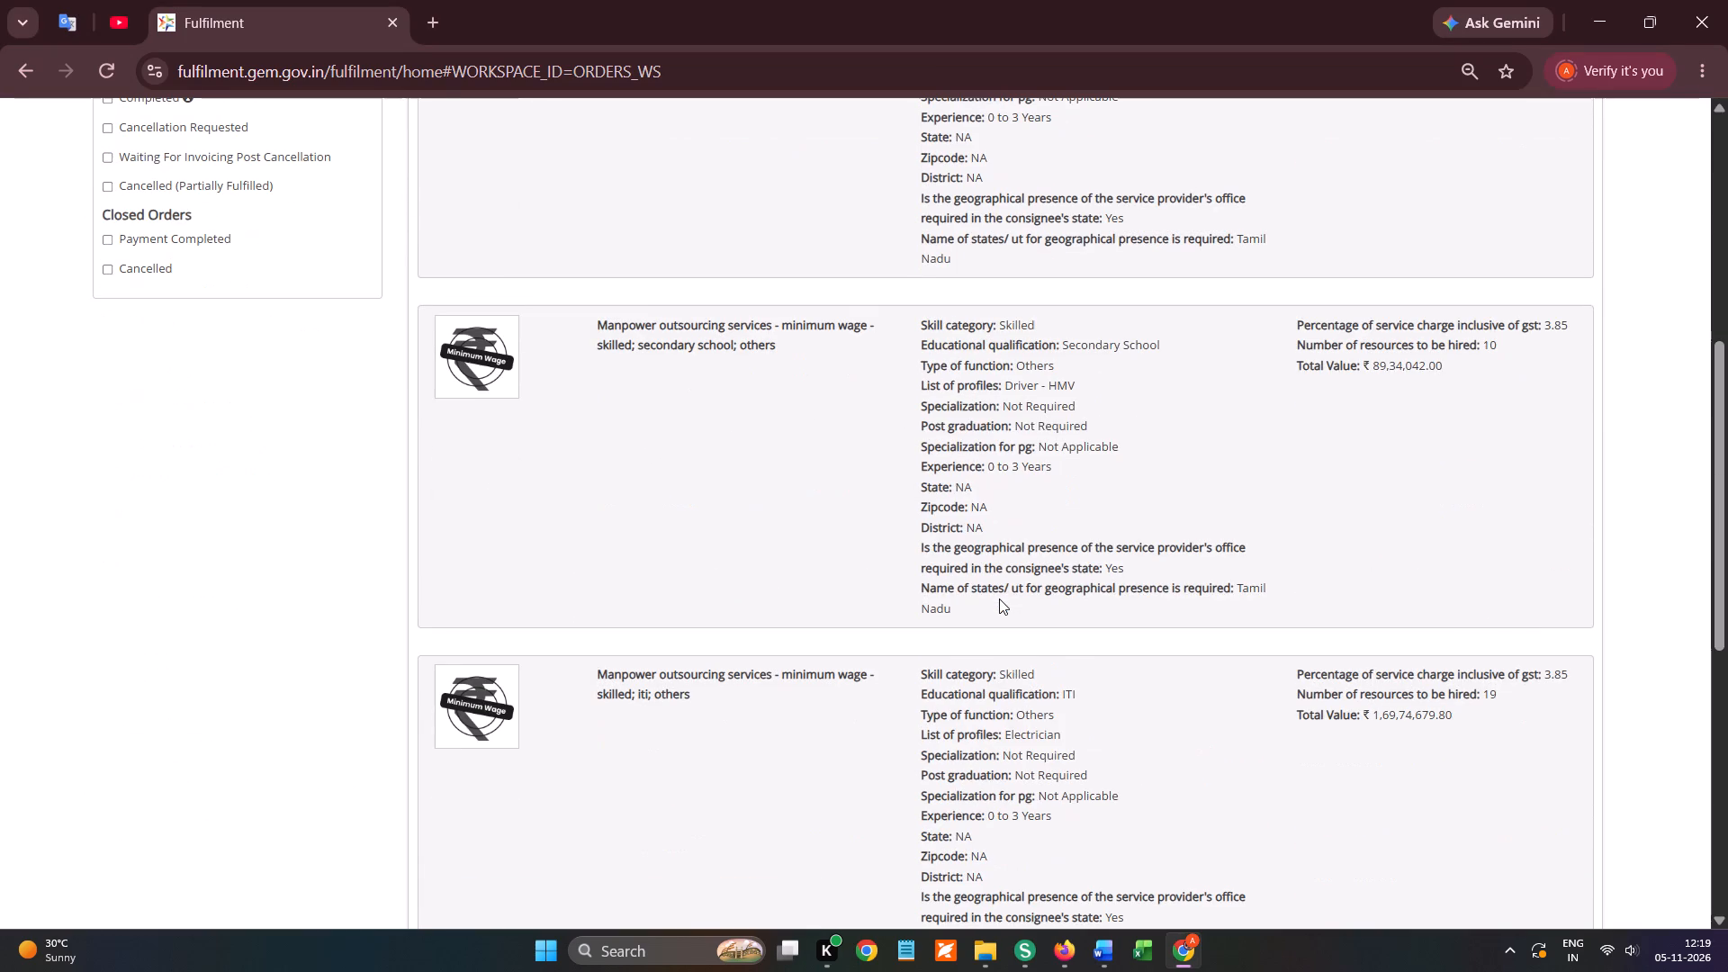
scroll(997, 594, "up", 2)
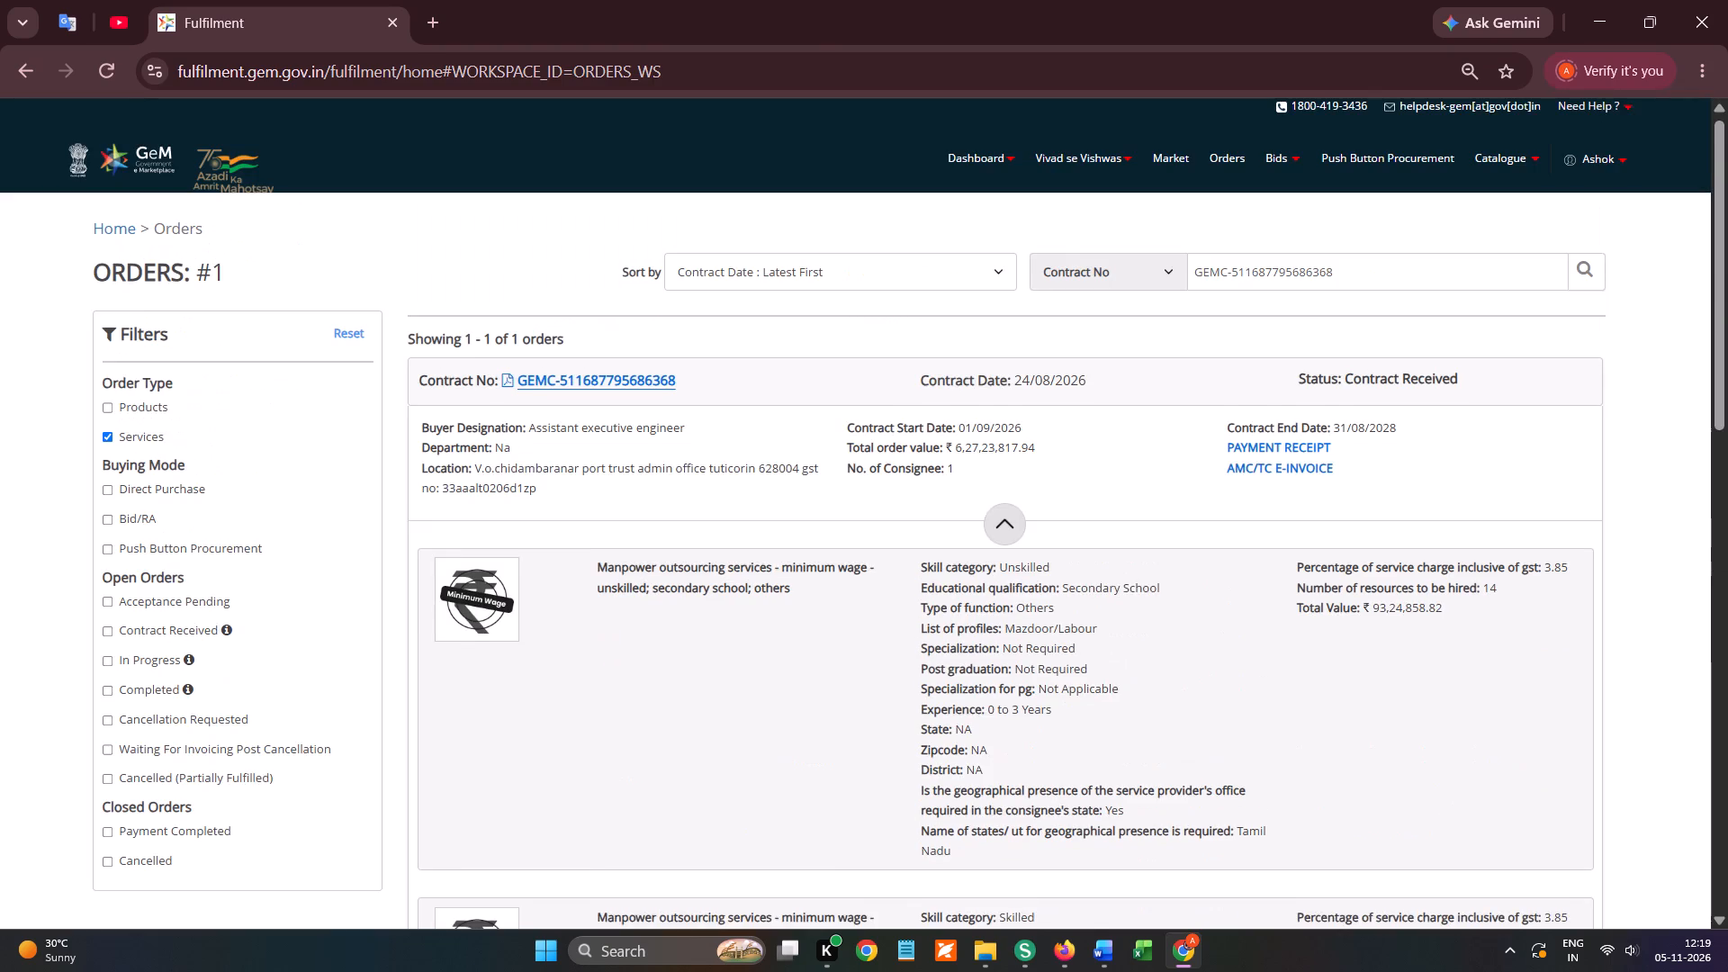
left_click(1011, 536)
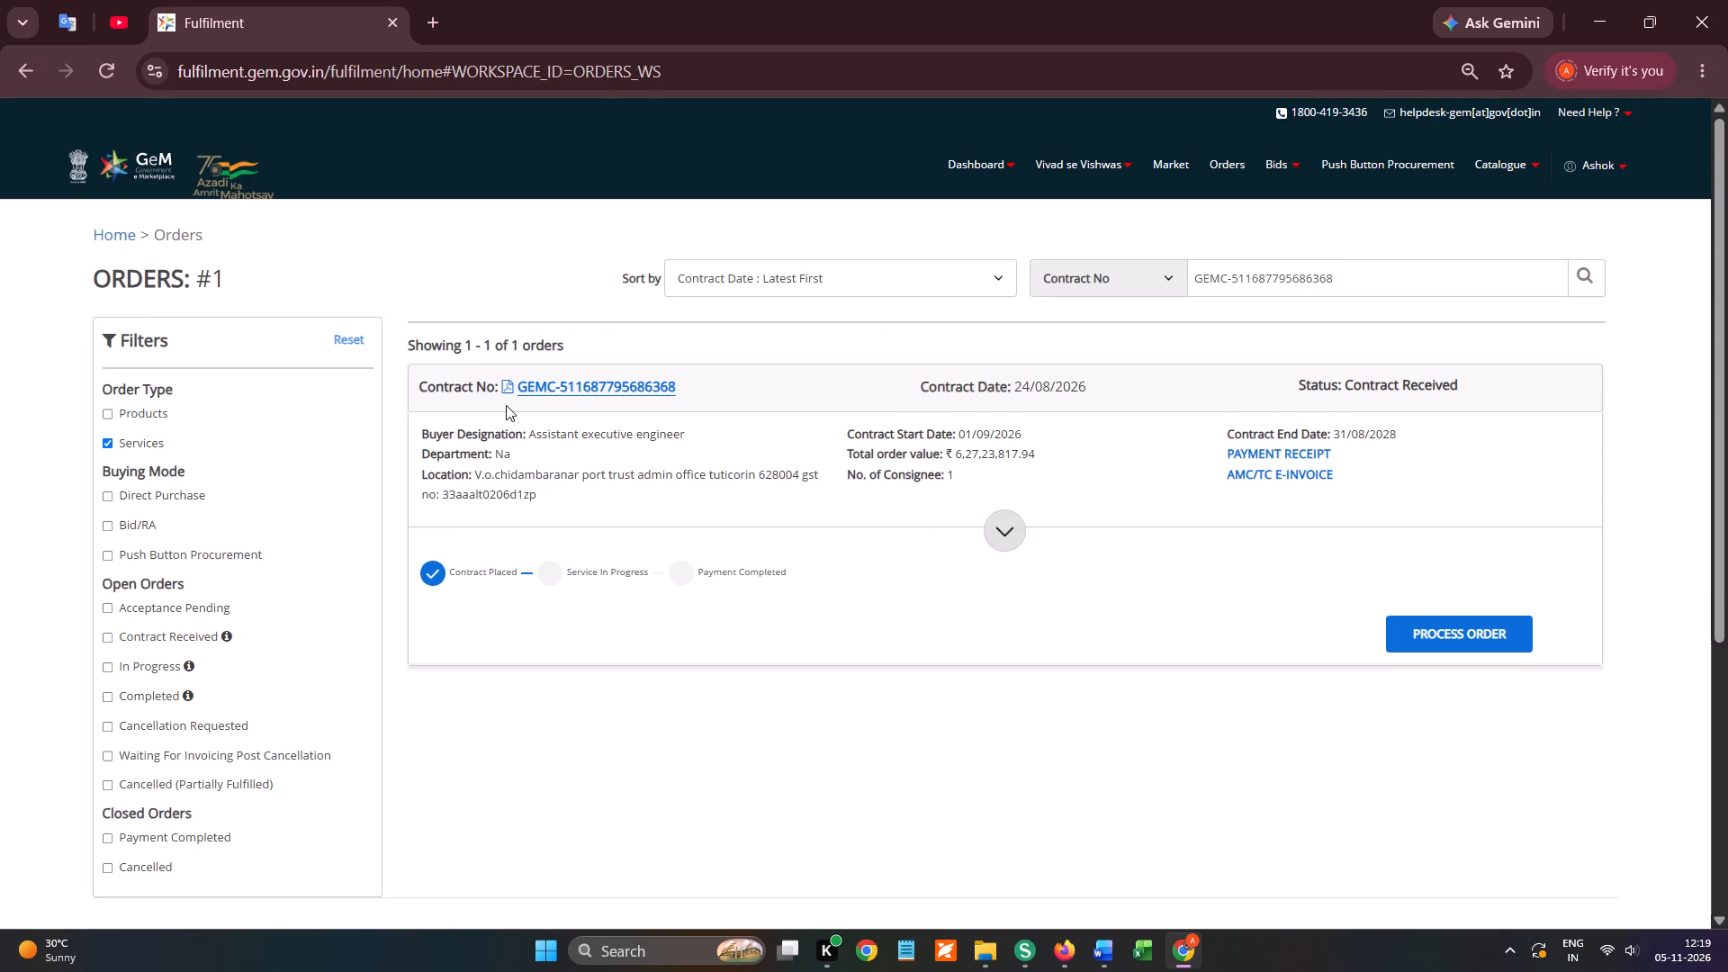
left_click(565, 390)
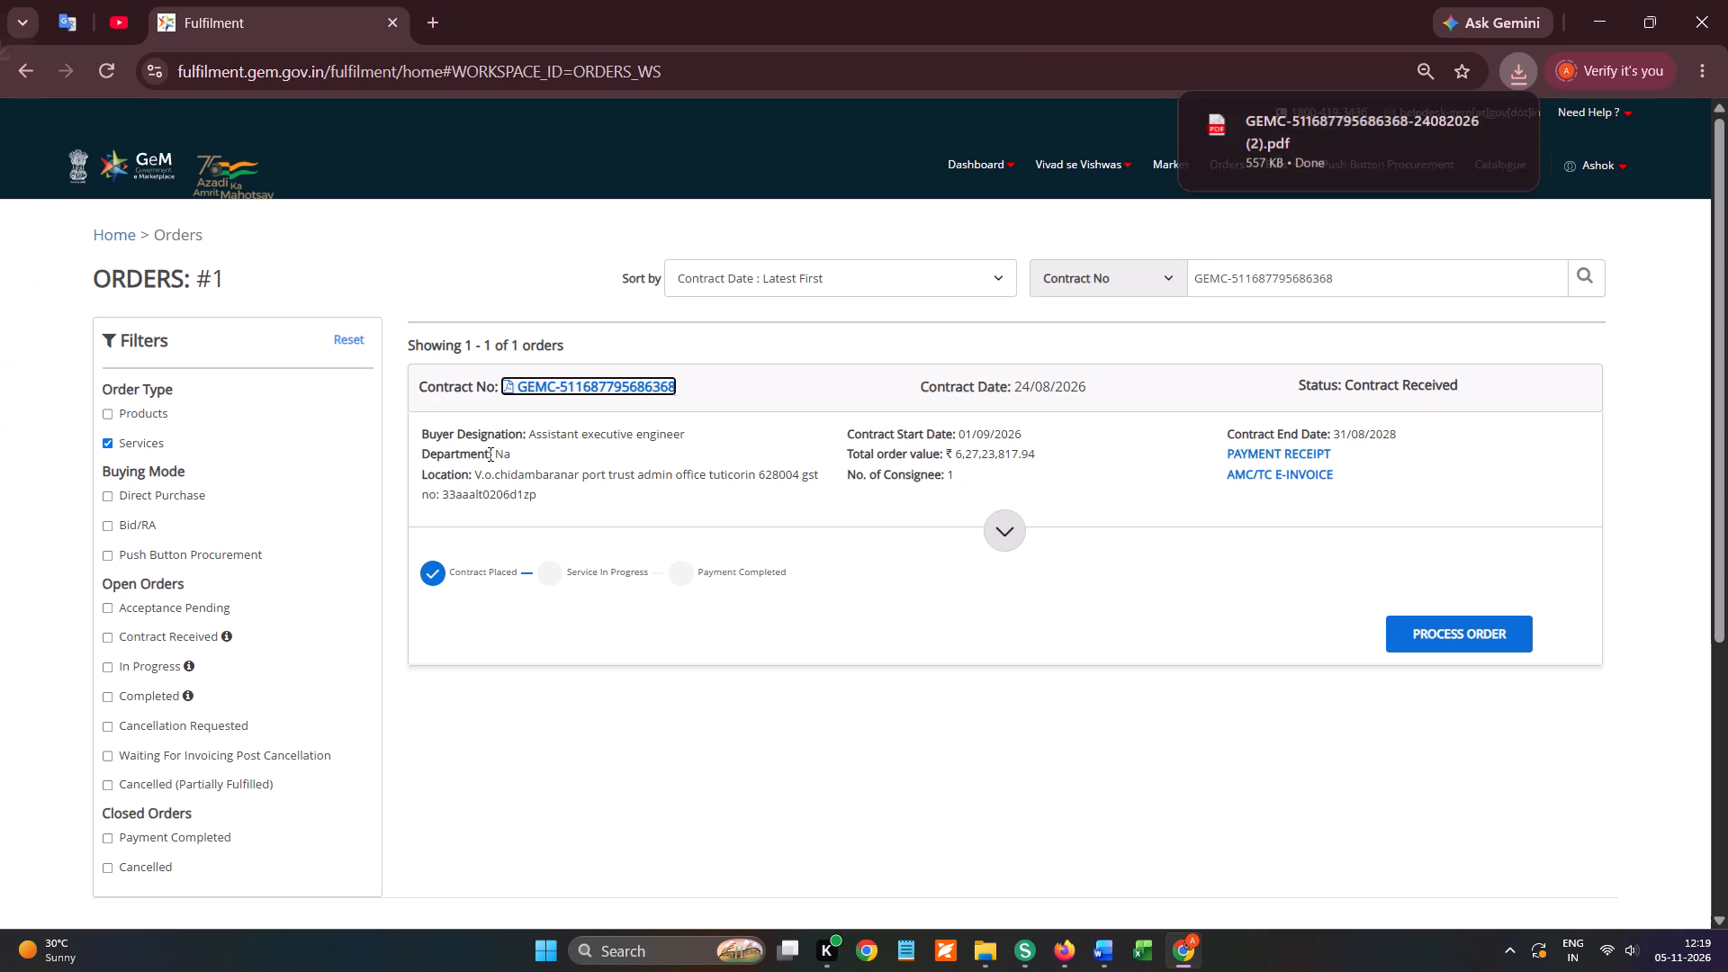
left_click(1328, 96)
left_click(1319, 122)
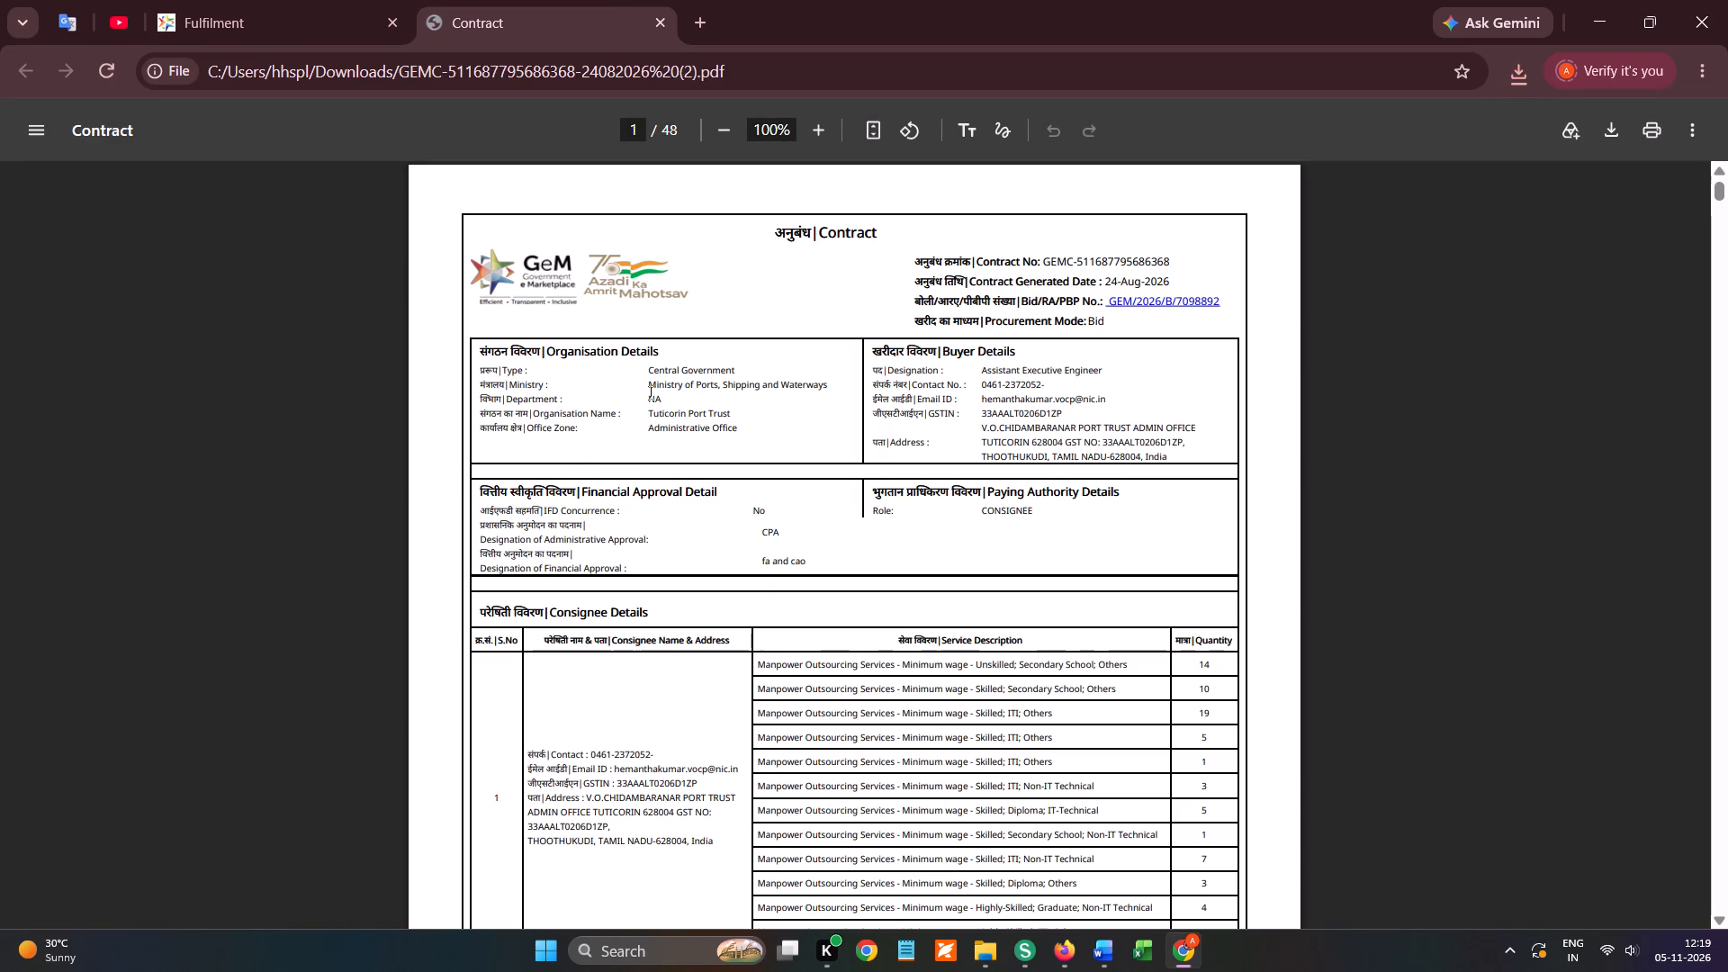
Copy the ministry name, Ministry of Ports, Shipping and Waterways, from the organisation details of the contract PDF.
left_click_drag(650, 388, 811, 386)
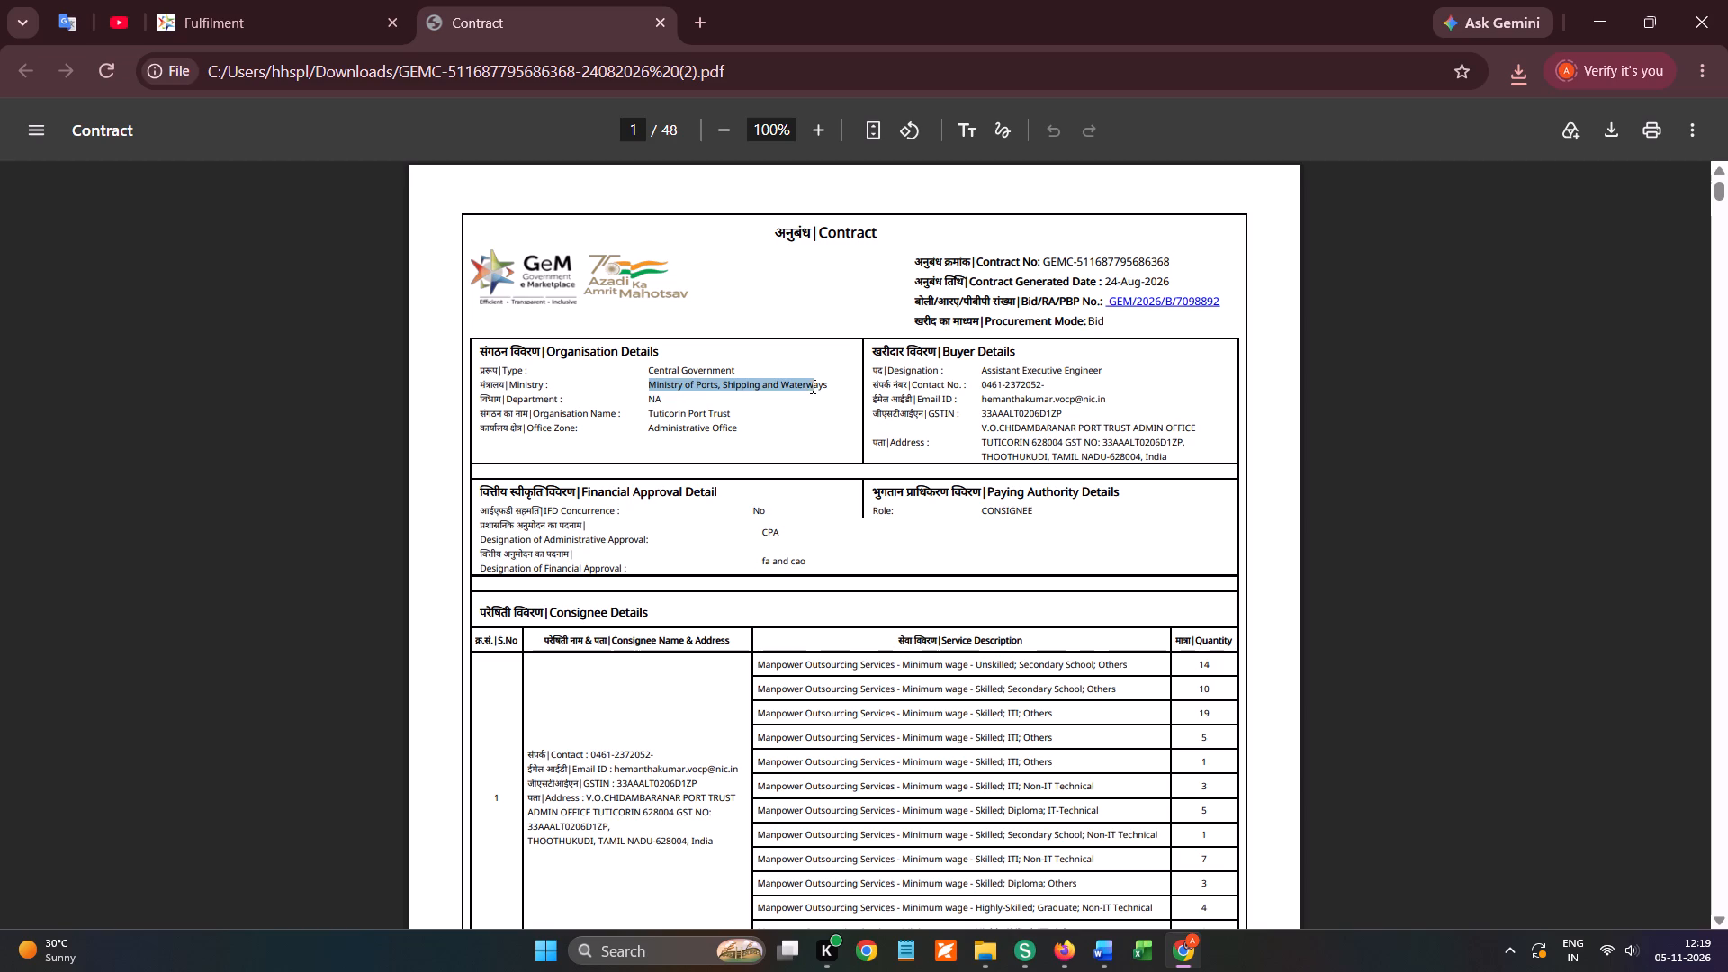
left_click_drag(811, 386, 812, 386)
scroll(812, 390, "down", 2)
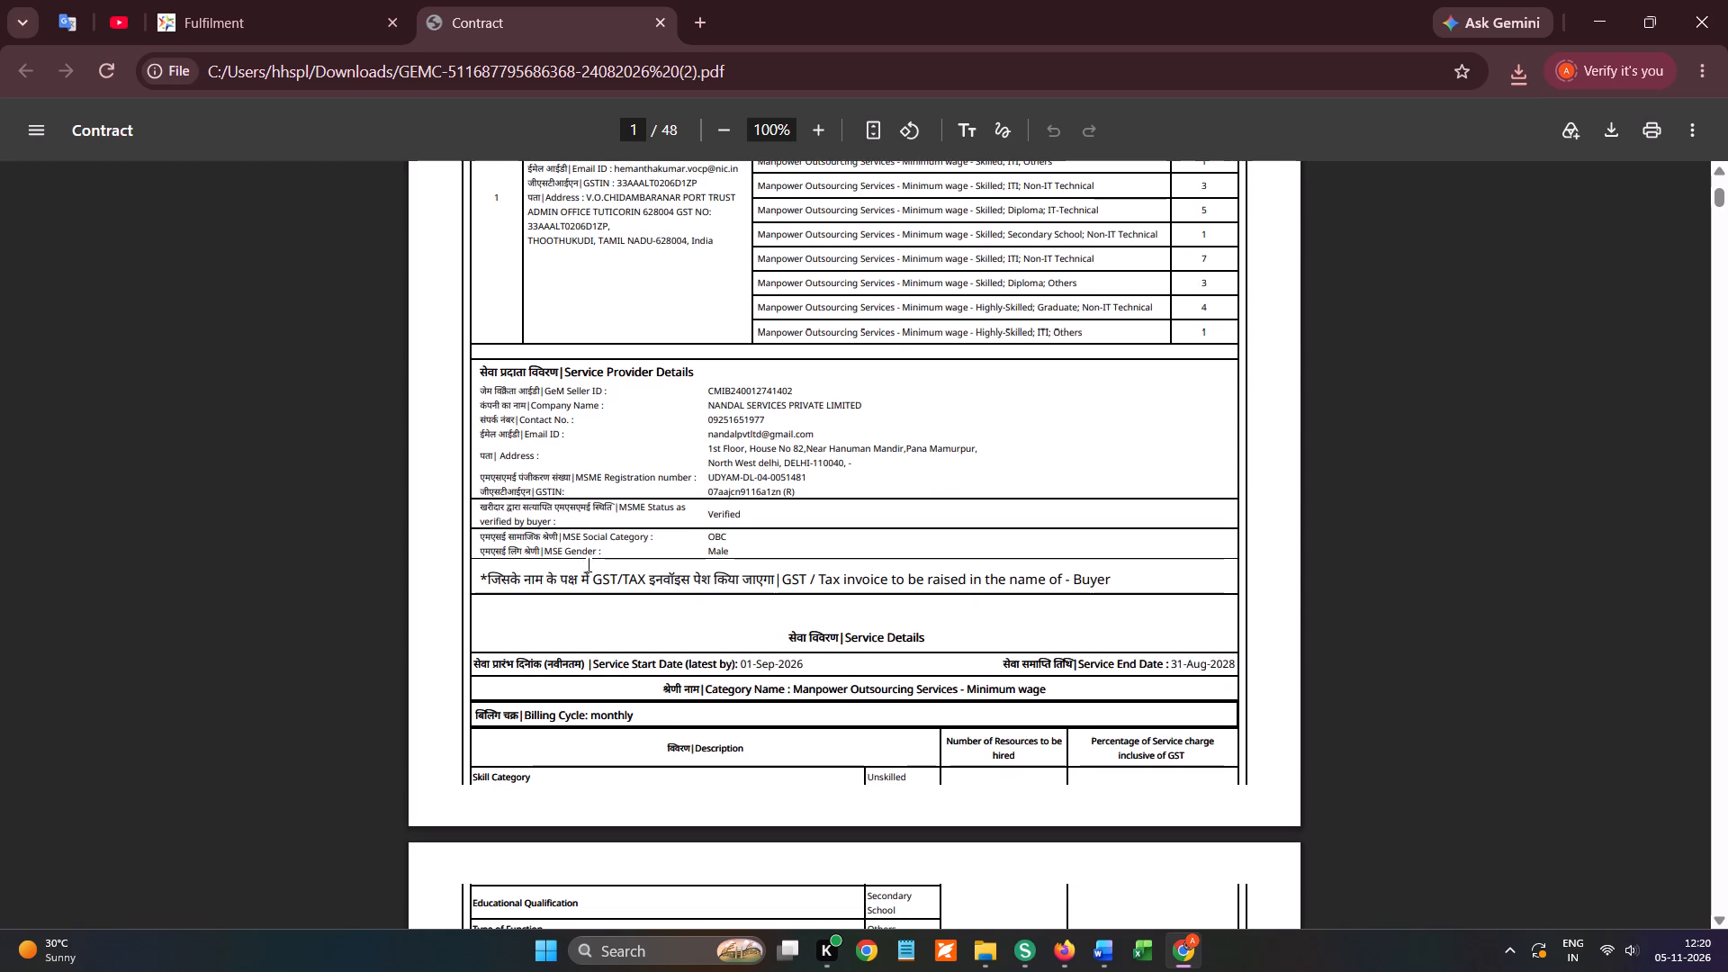
scroll(619, 551, "up", 1)
scroll(619, 551, "down", 1)
scroll(619, 551, "up", 2)
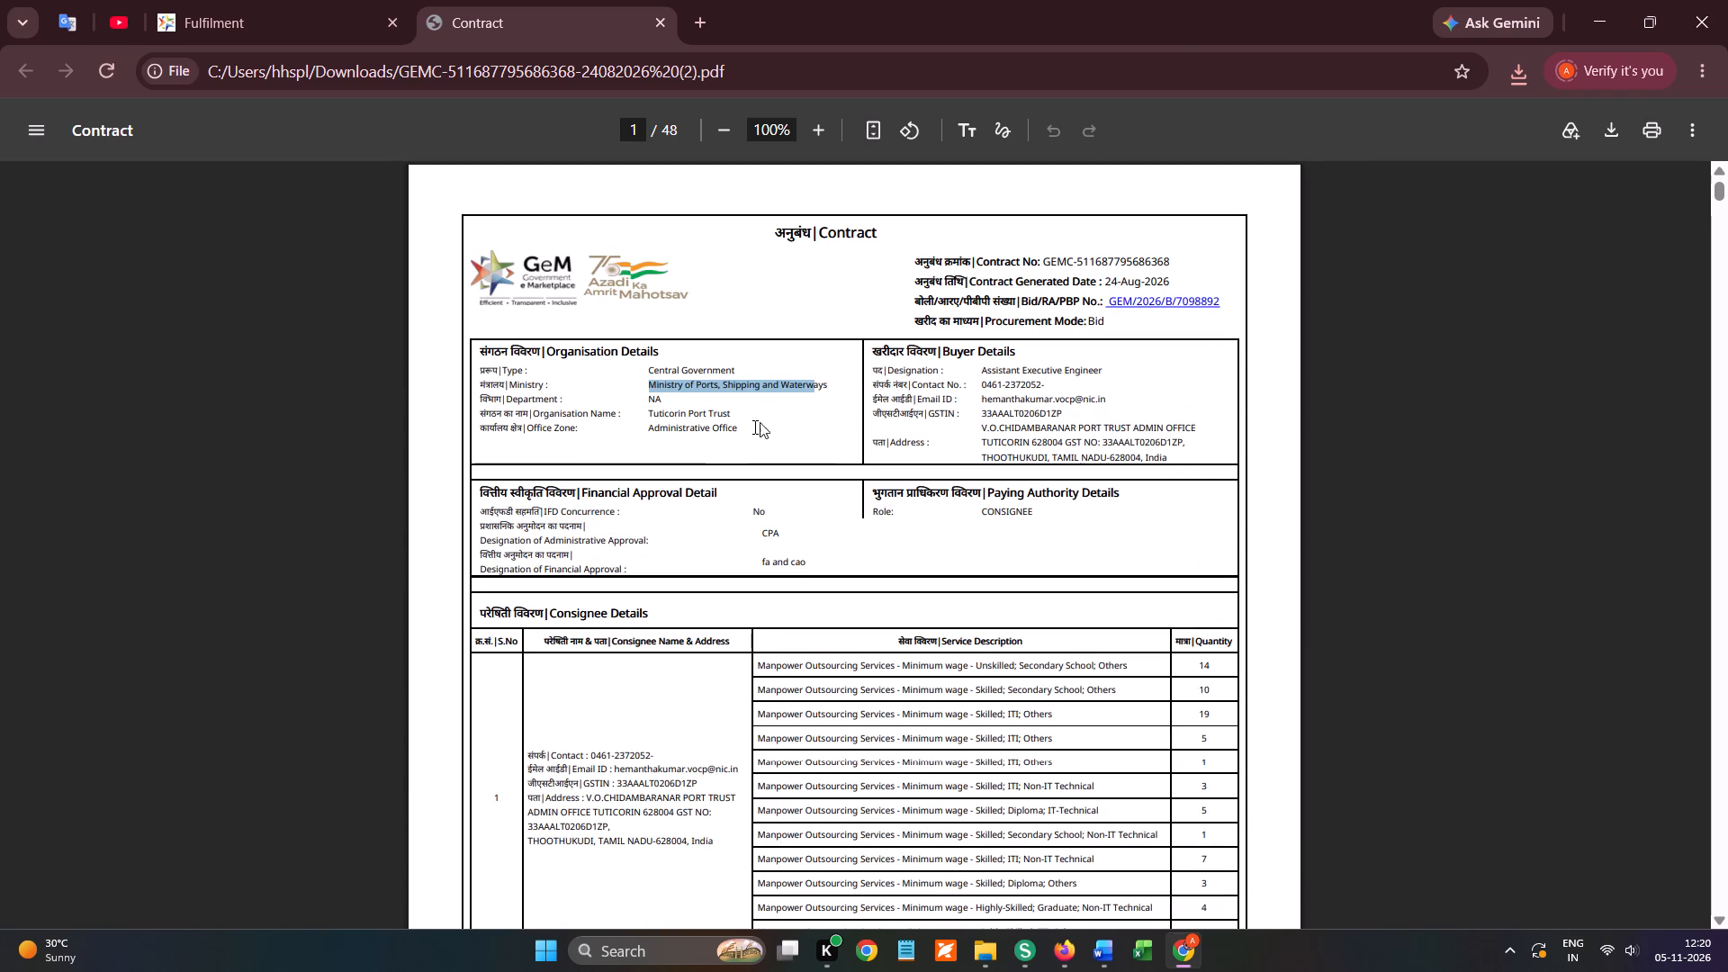
left_click(785, 405)
left_click_drag(643, 384, 796, 384)
left_click_drag(796, 384, 826, 383)
key("ctrl+c")
key("ctrl+c")
key("ctrl+c")
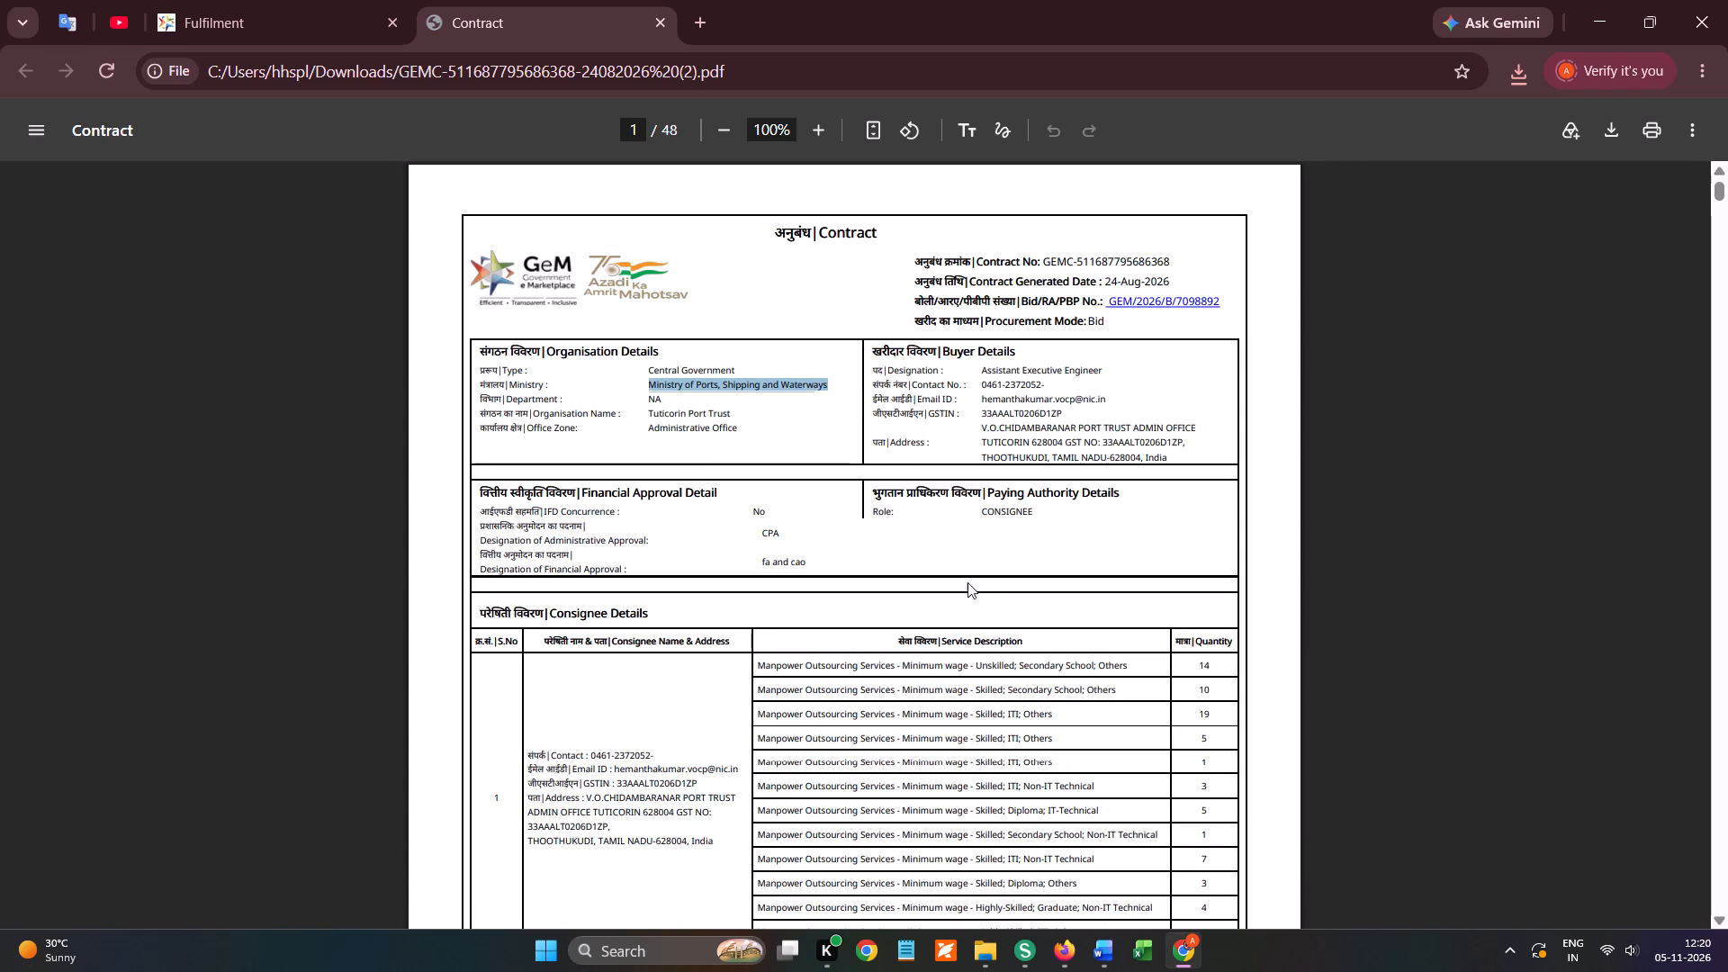
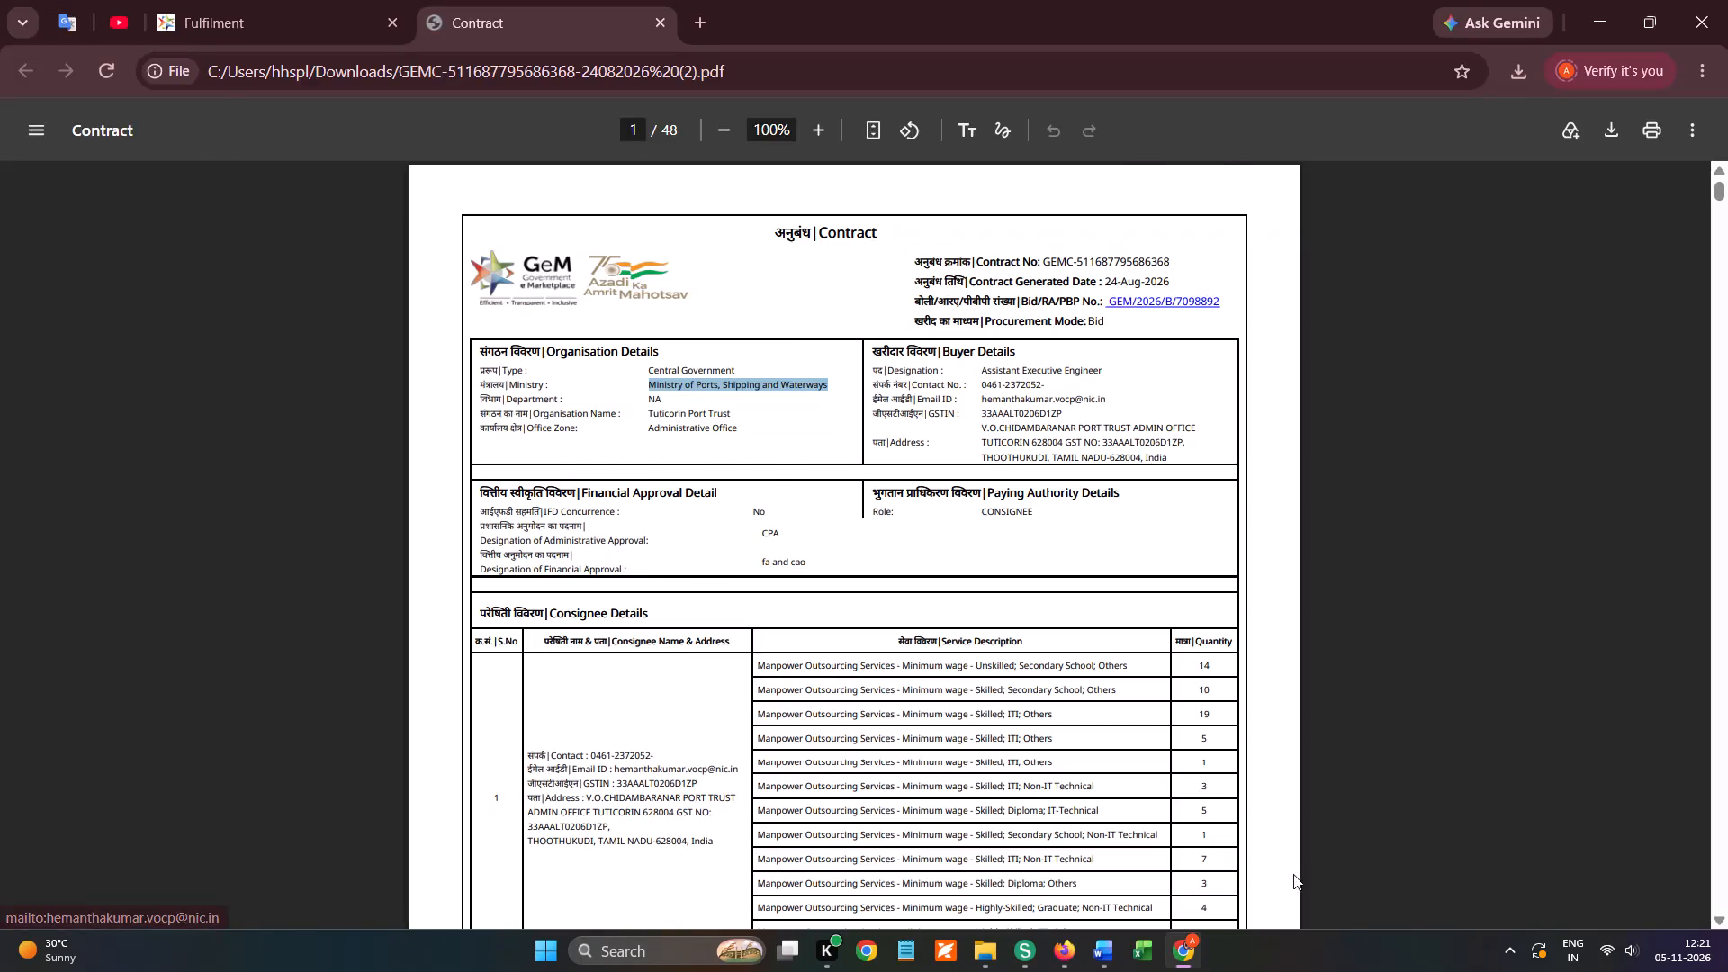
Paste the copied ministry name into row 13's department cell in letterhead-nandal in Word.
key("alt+Tab")
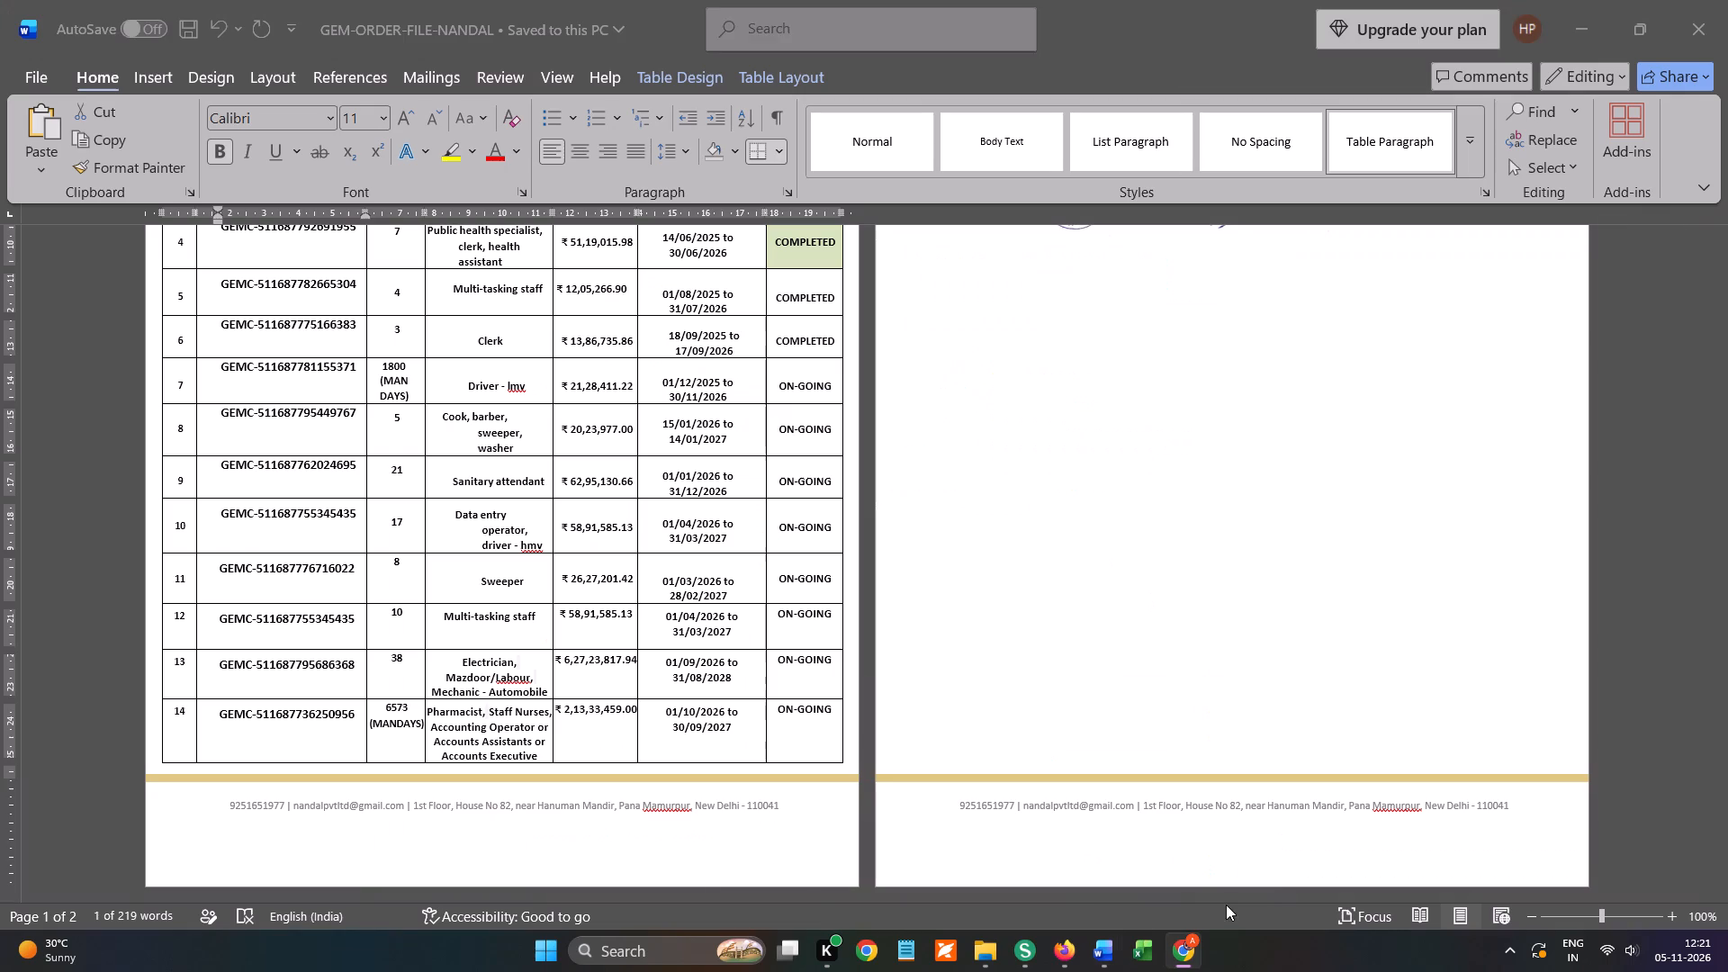
left_click(1099, 953)
left_click(1271, 867)
left_click(662, 600)
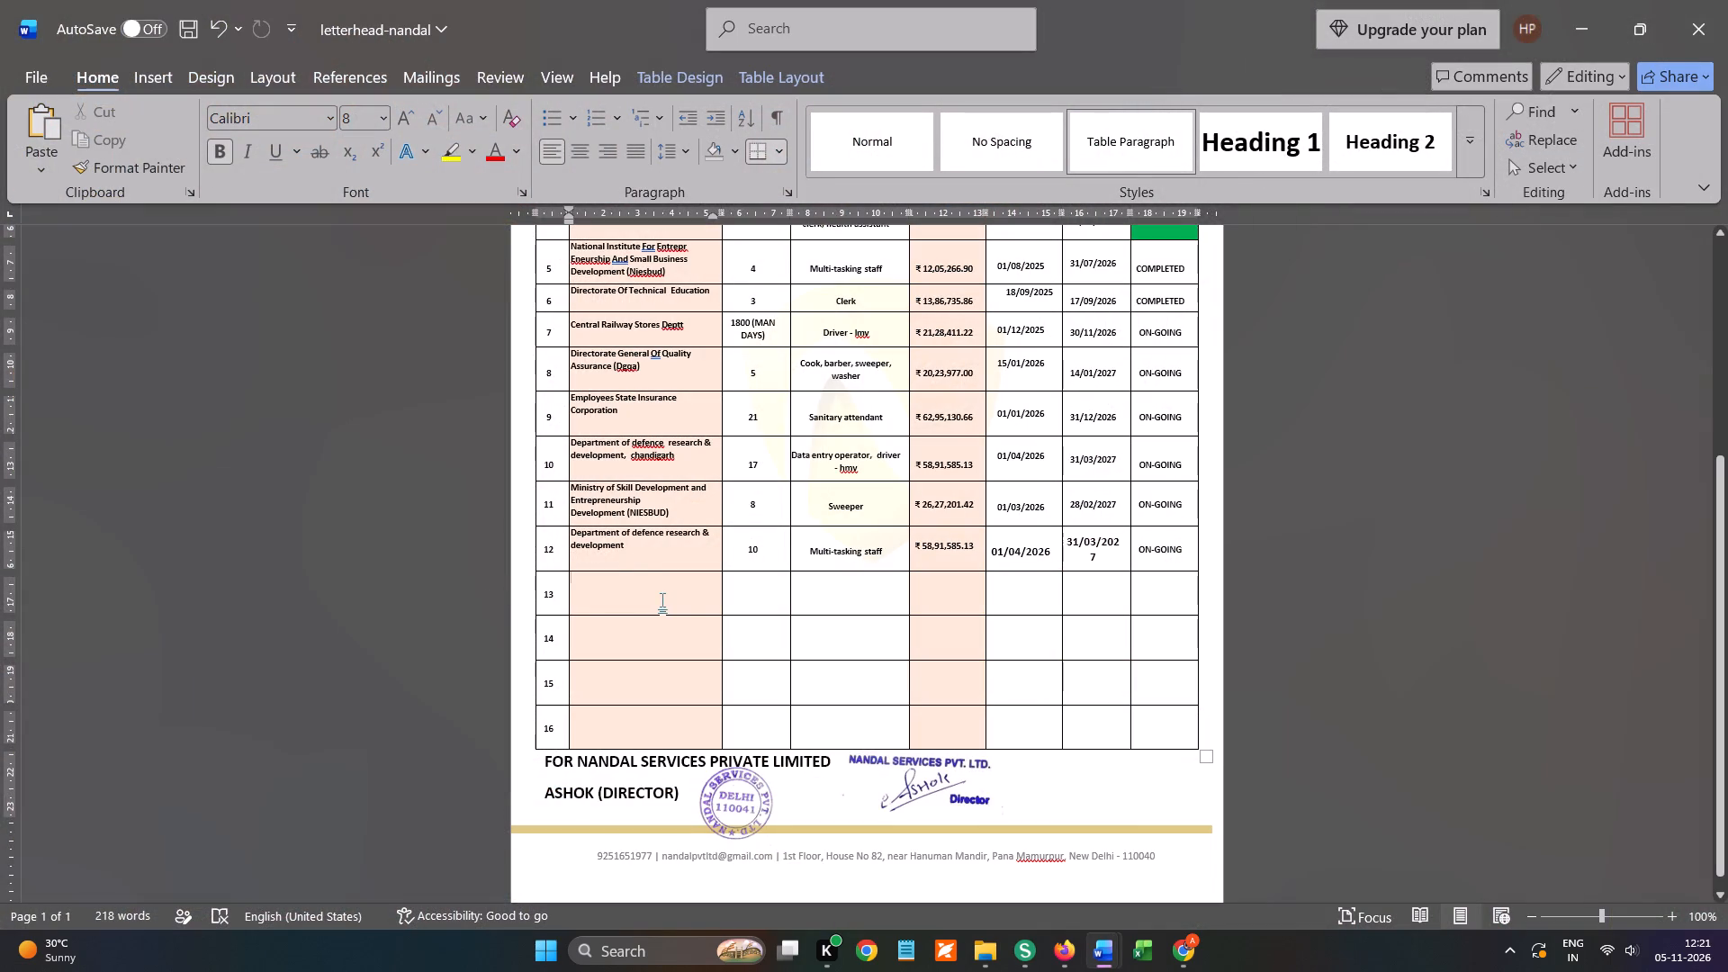
key("ctrl+v")
Enter 38 as row 13's manpower quantity in letterhead-nandal, checking it against GEM-ORDER-FILE-NANDAL.
left_click(778, 602)
key("alt+Tab")
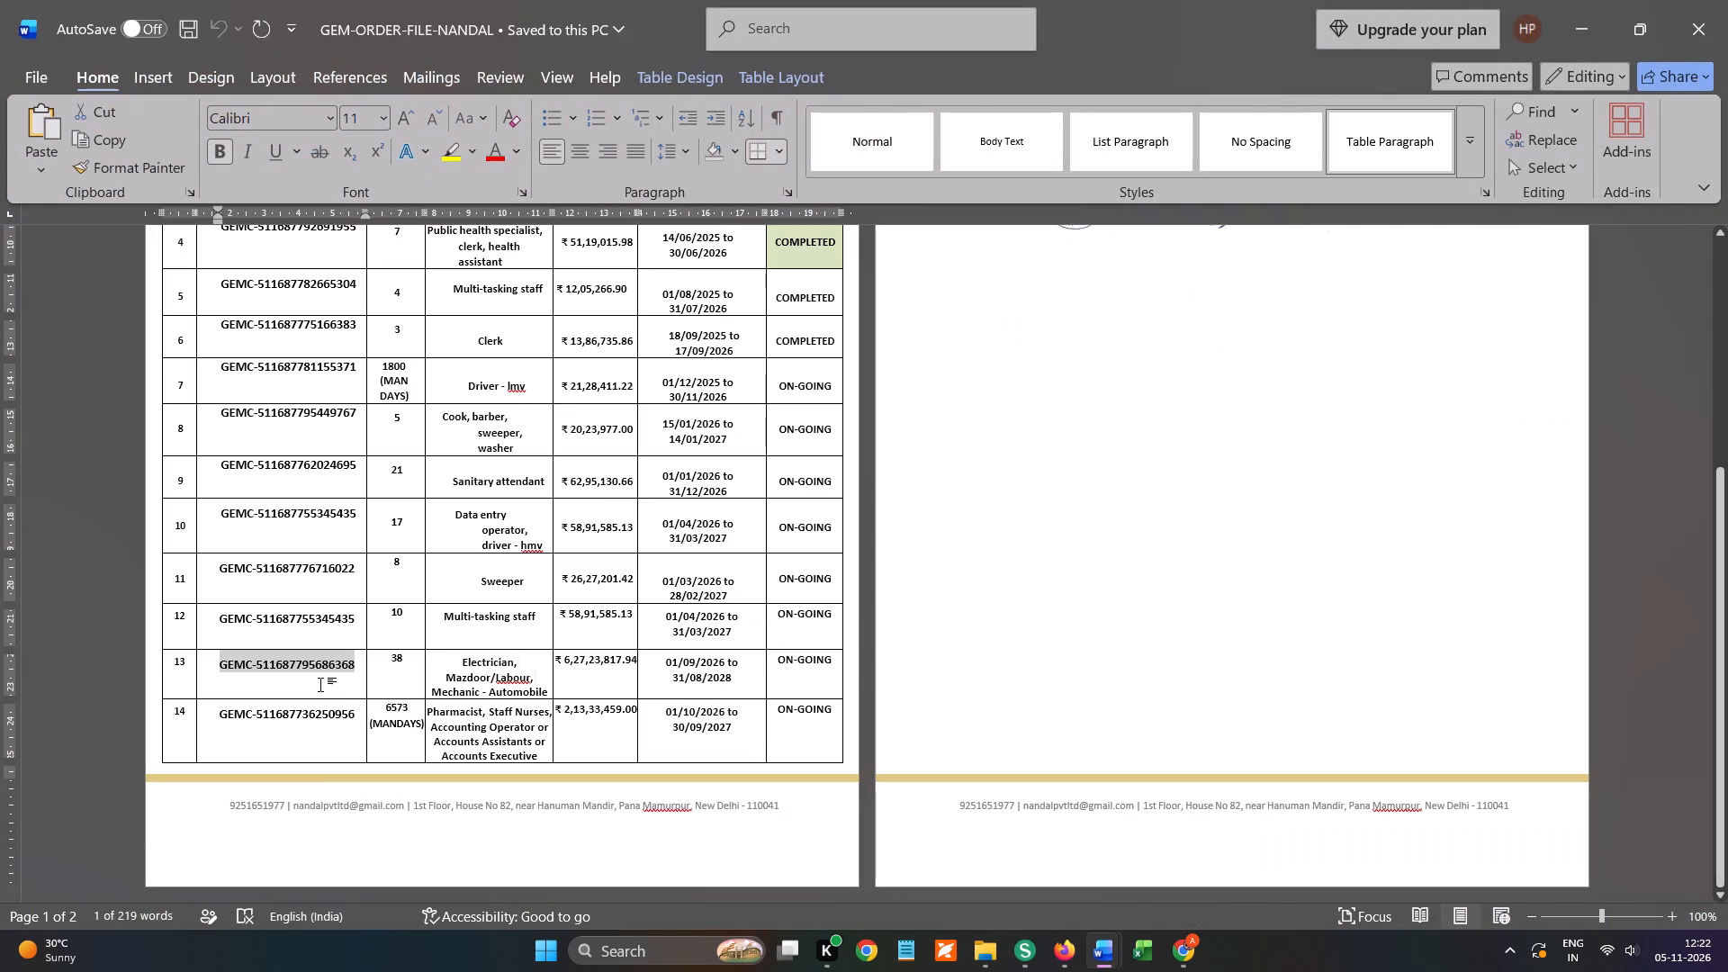
left_click(395, 670)
key("alt+Tab")
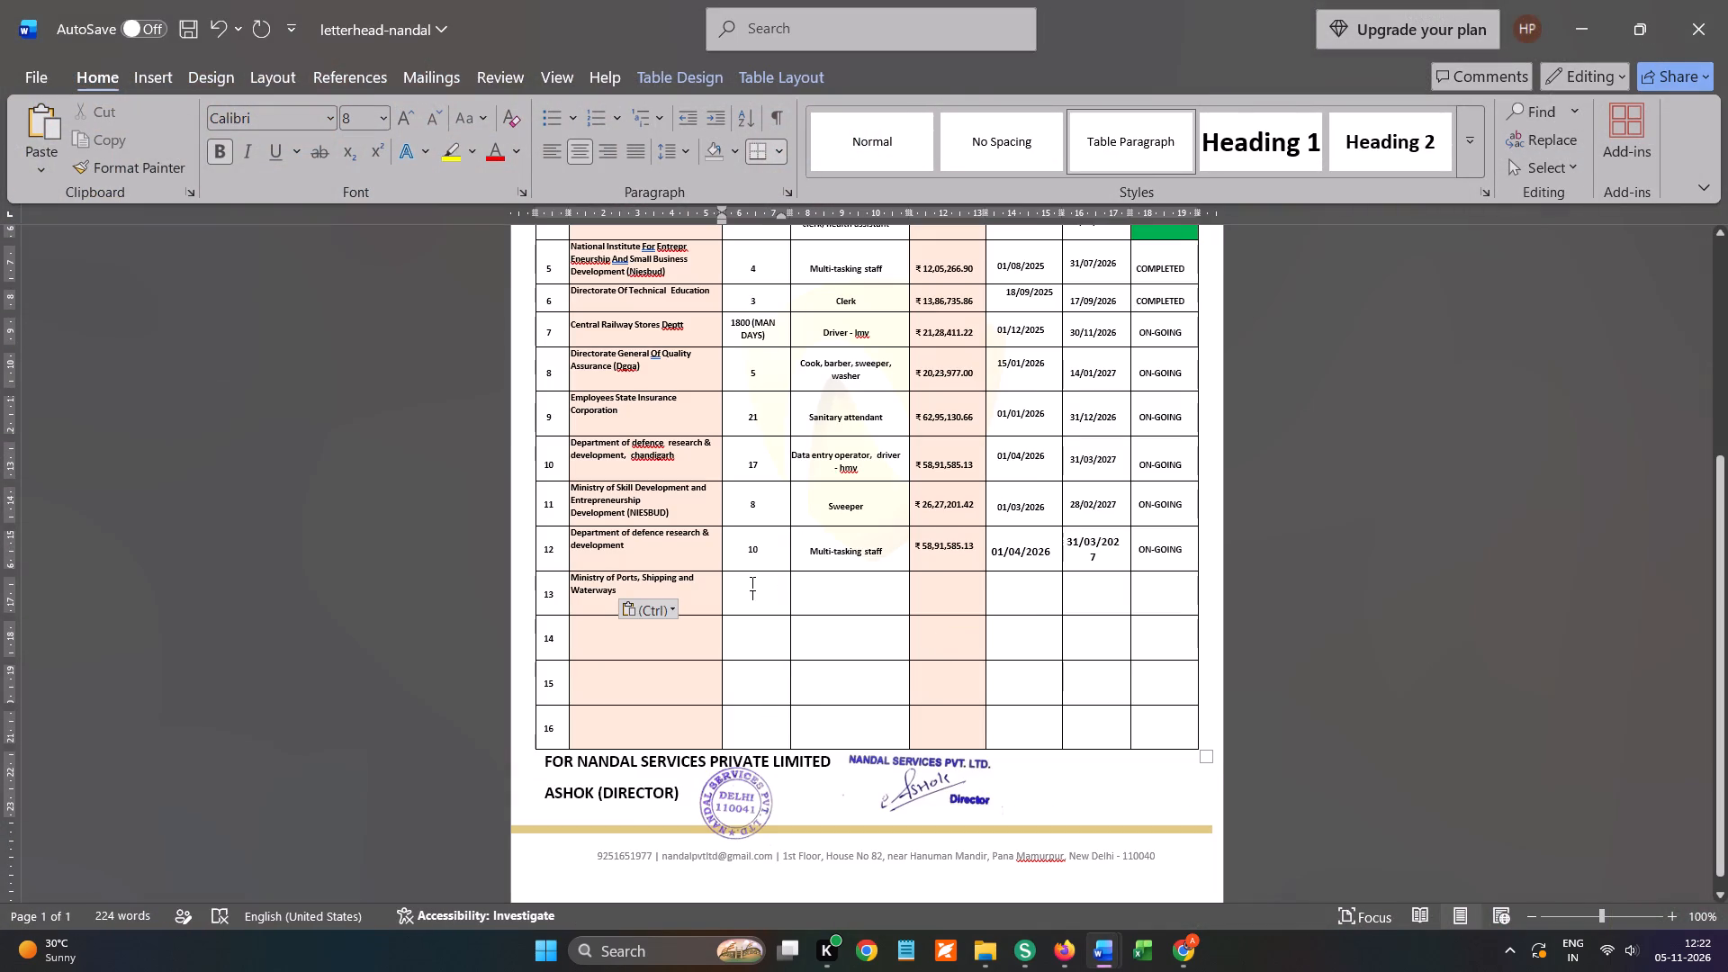
type("38")
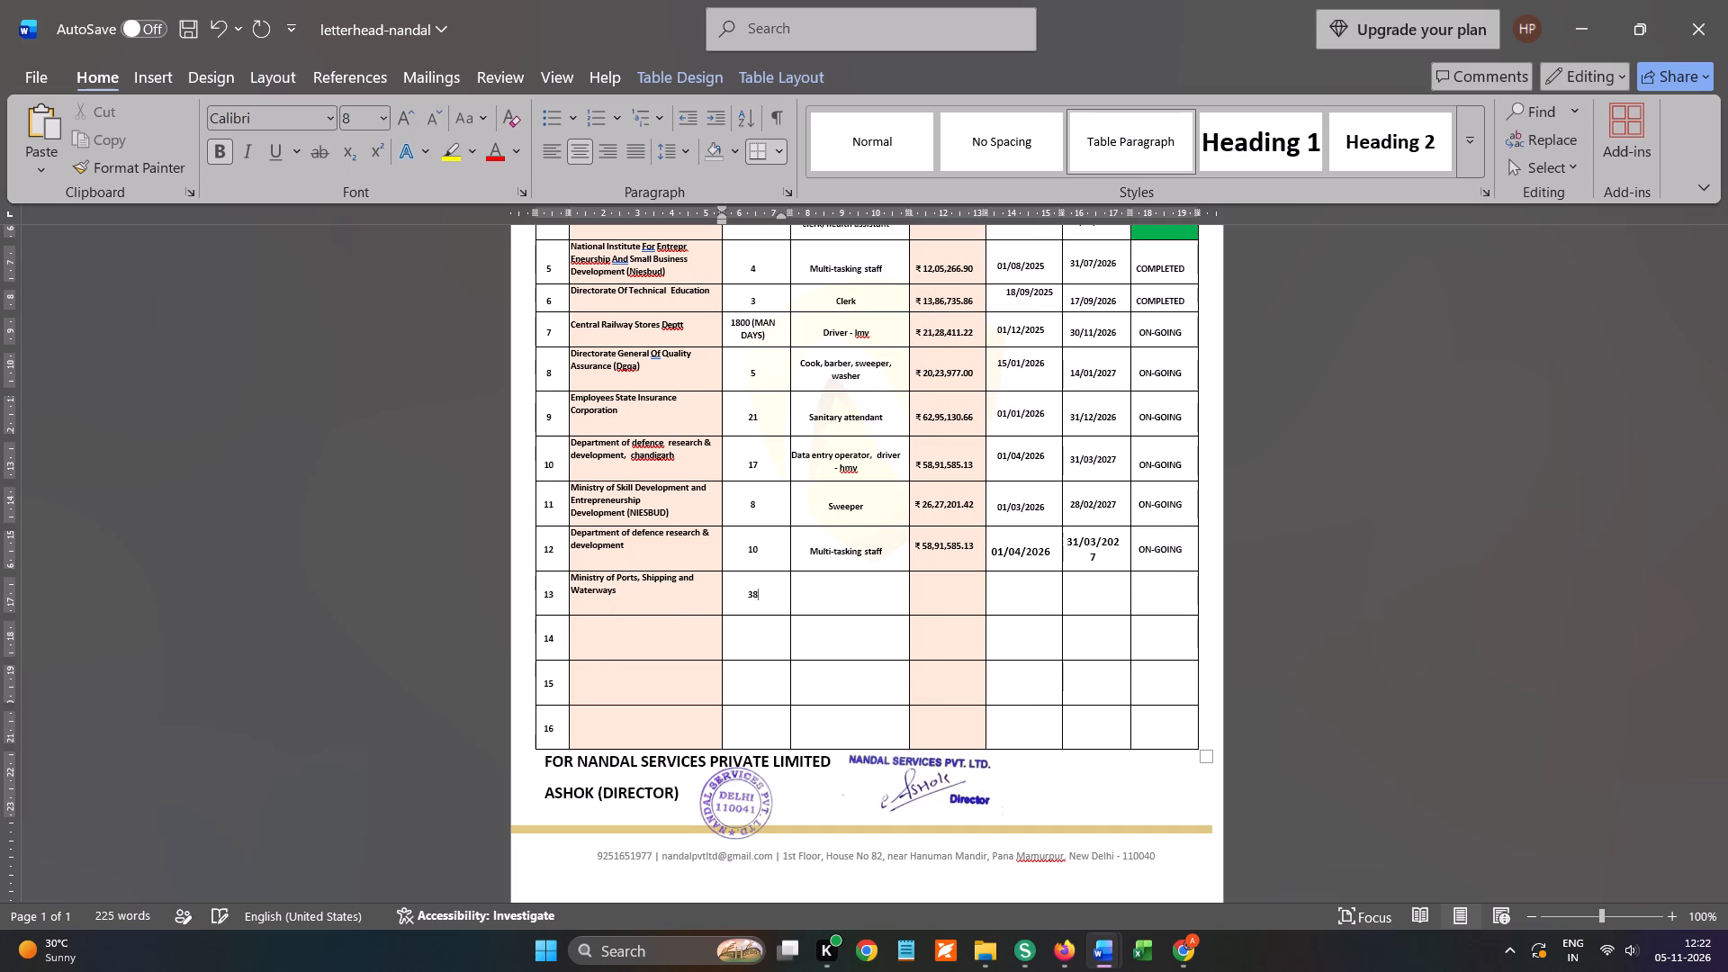
Copy row 13's services, Electrician, Mazdoor/Labour, Mechanic - Automobile, from GEM-ORDER-FILE-NANDAL into the matching letterhead-nandal cell.
left_click(842, 579)
key("alt+Tab")
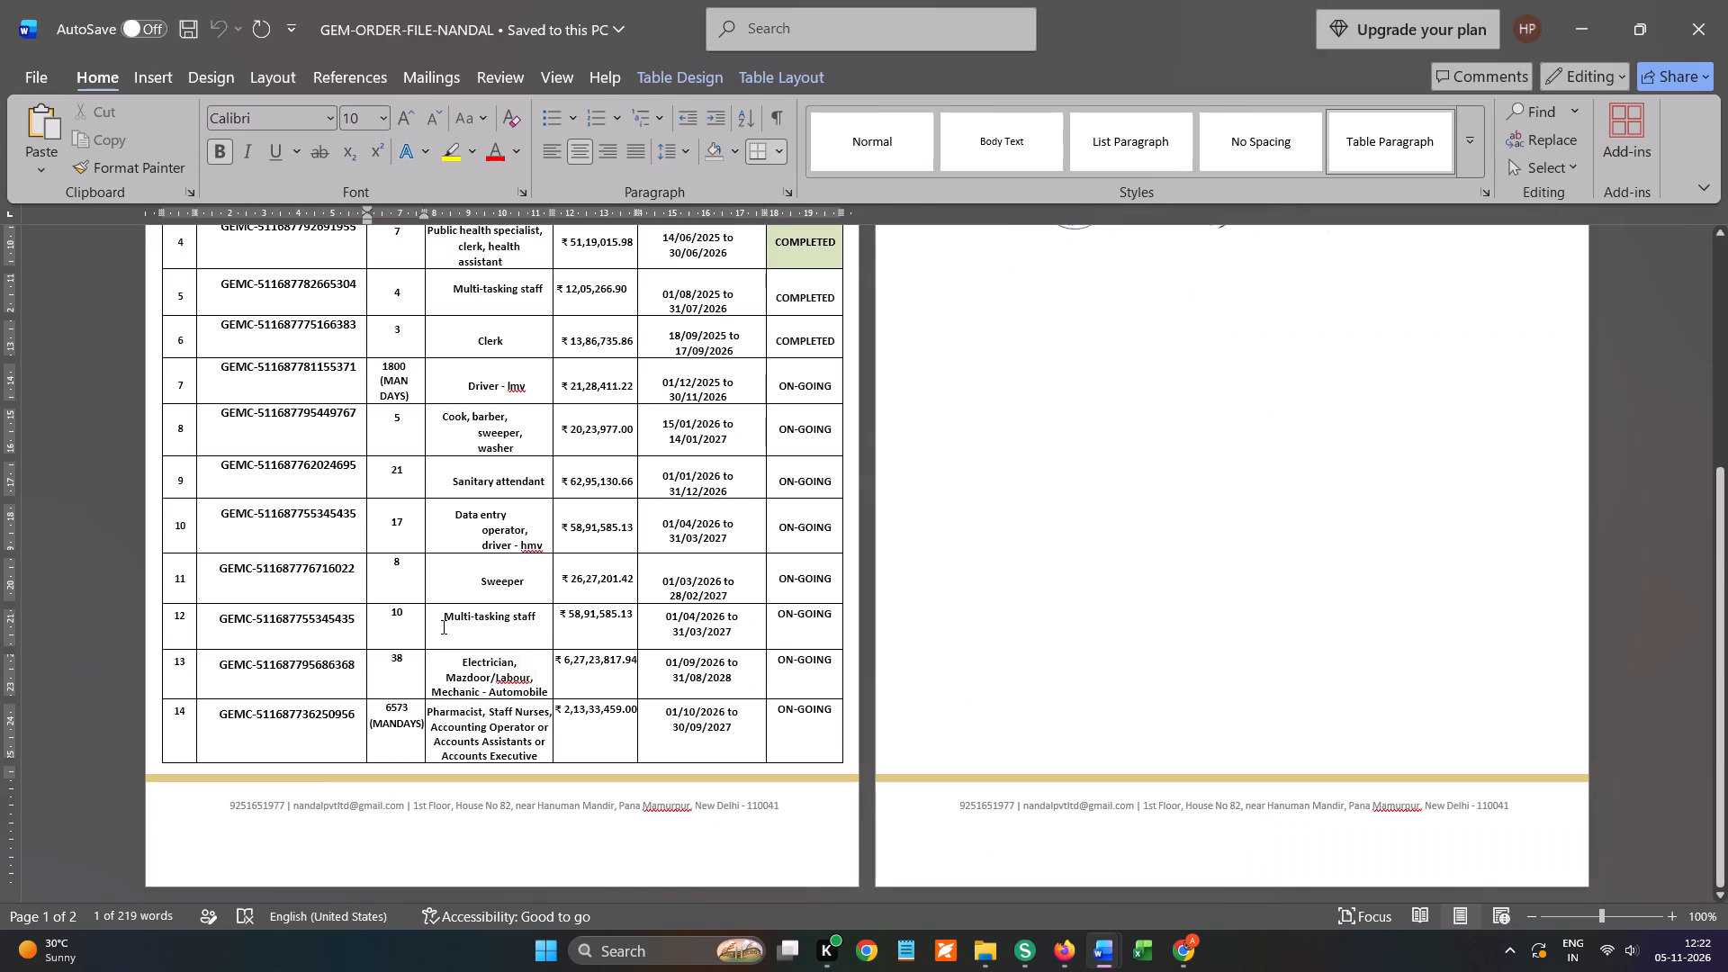
left_click_drag(459, 666, 553, 686)
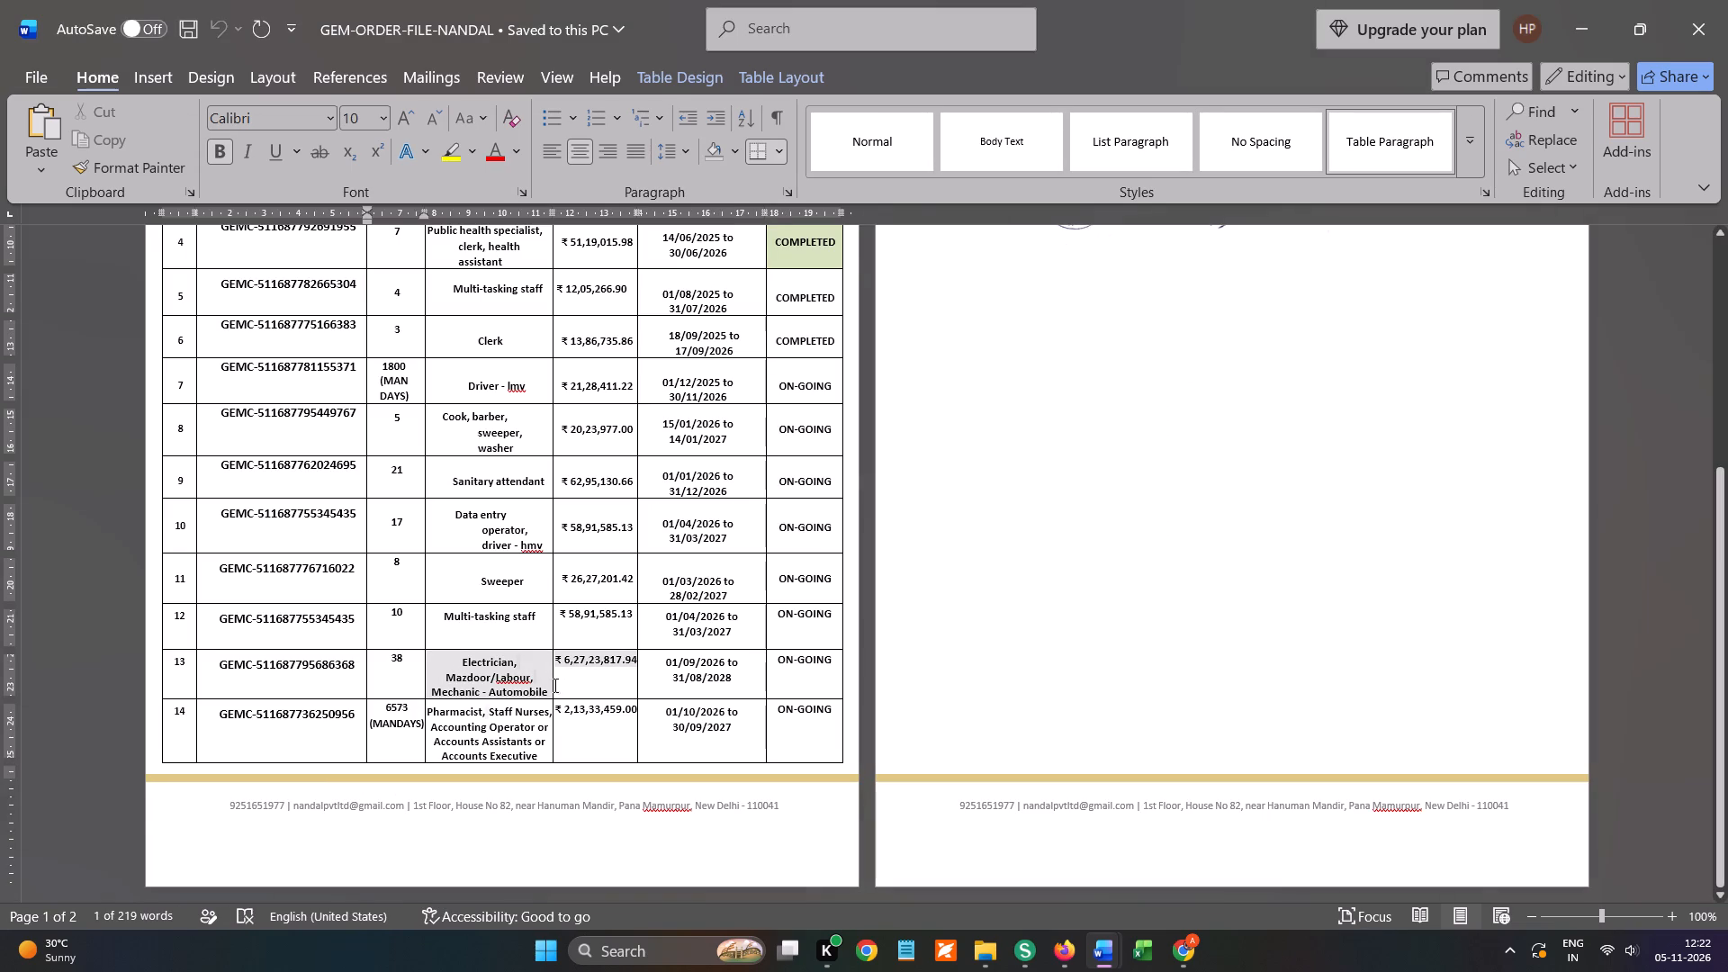
left_click_drag(553, 686, 544, 688)
key("ctrl+c")
key("alt+Tab")
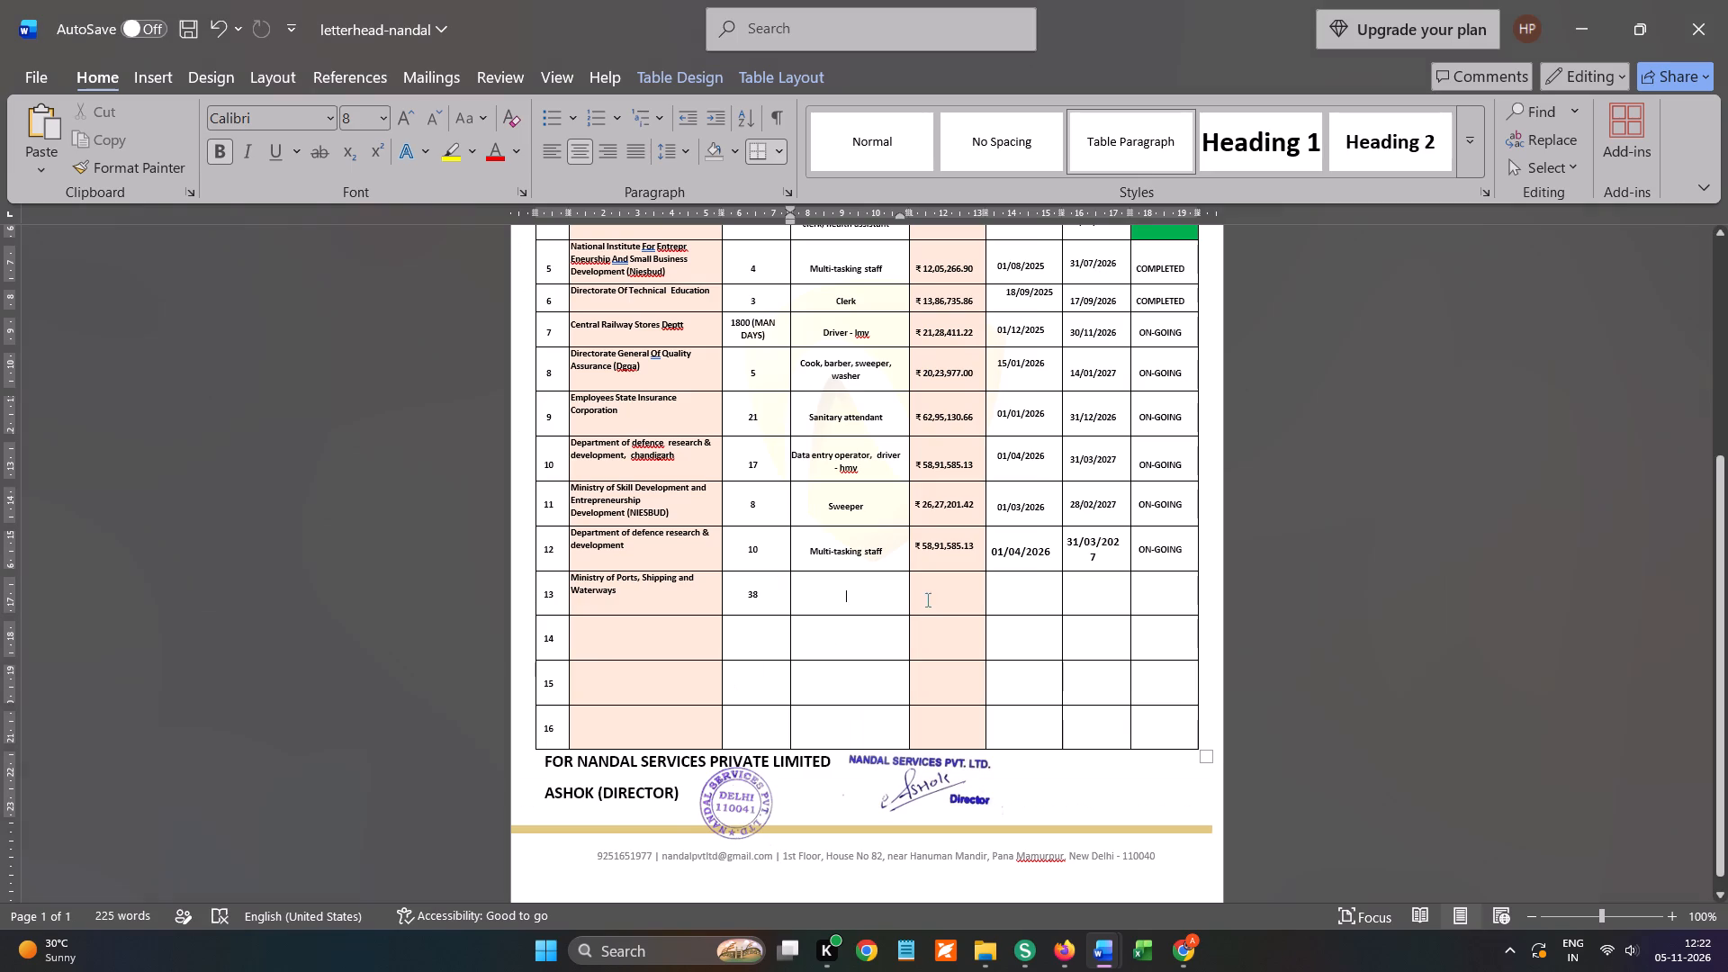
key("ctrl+v")
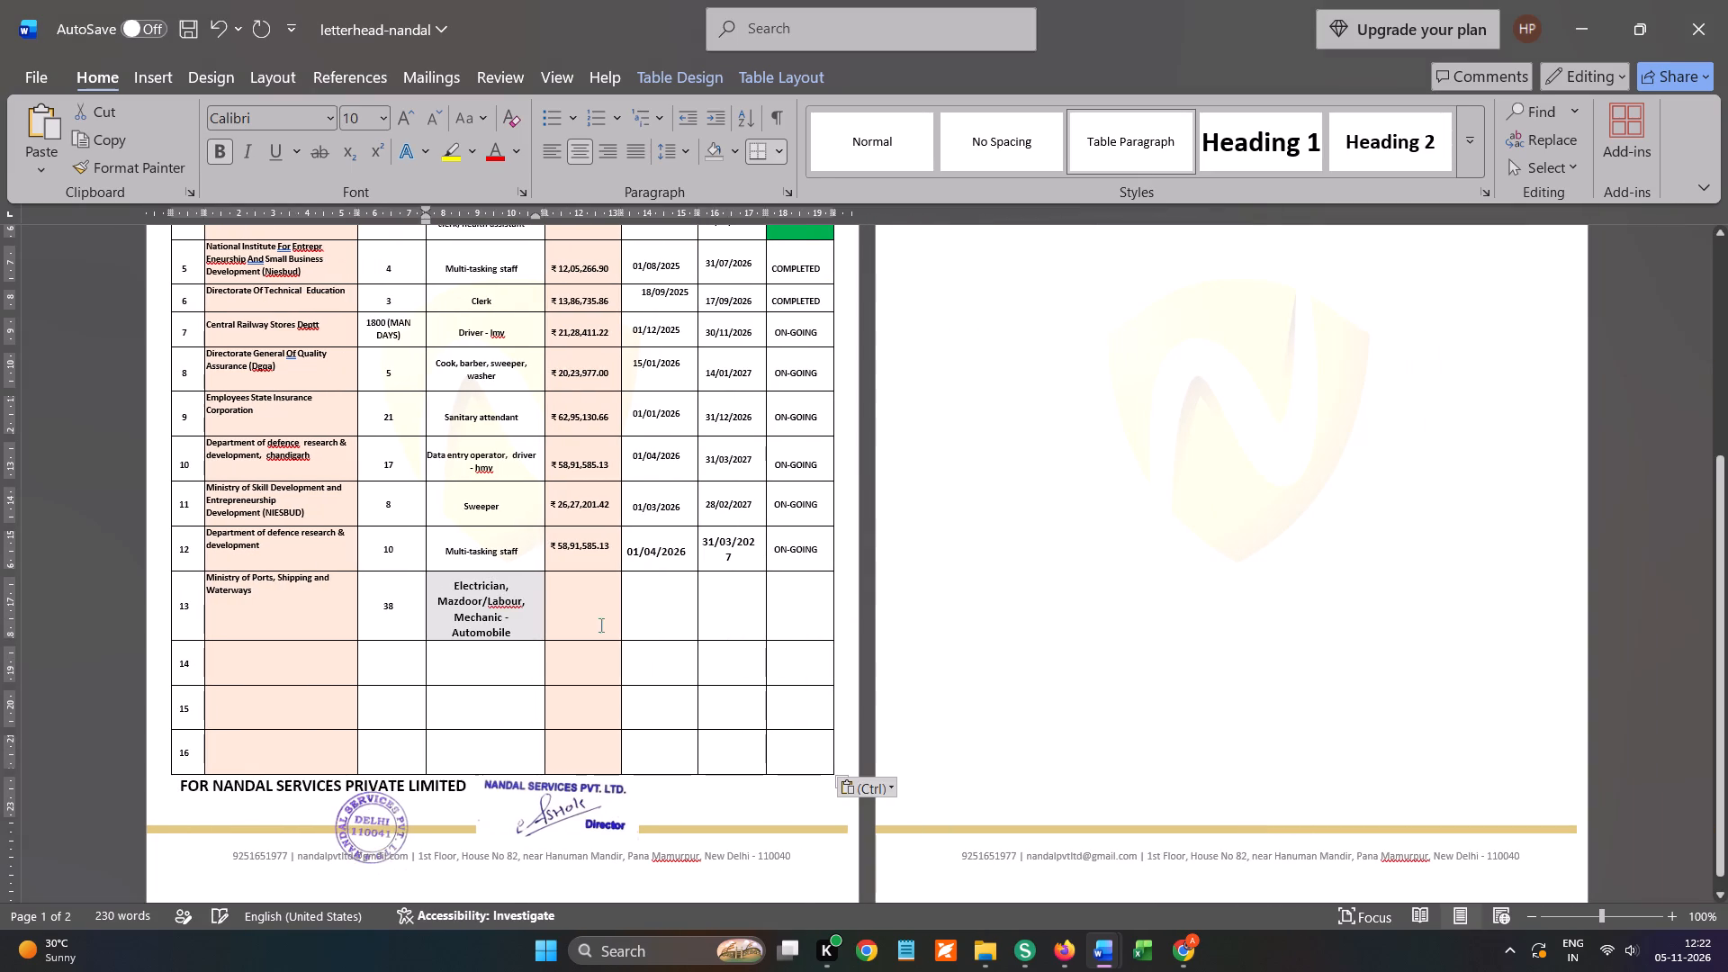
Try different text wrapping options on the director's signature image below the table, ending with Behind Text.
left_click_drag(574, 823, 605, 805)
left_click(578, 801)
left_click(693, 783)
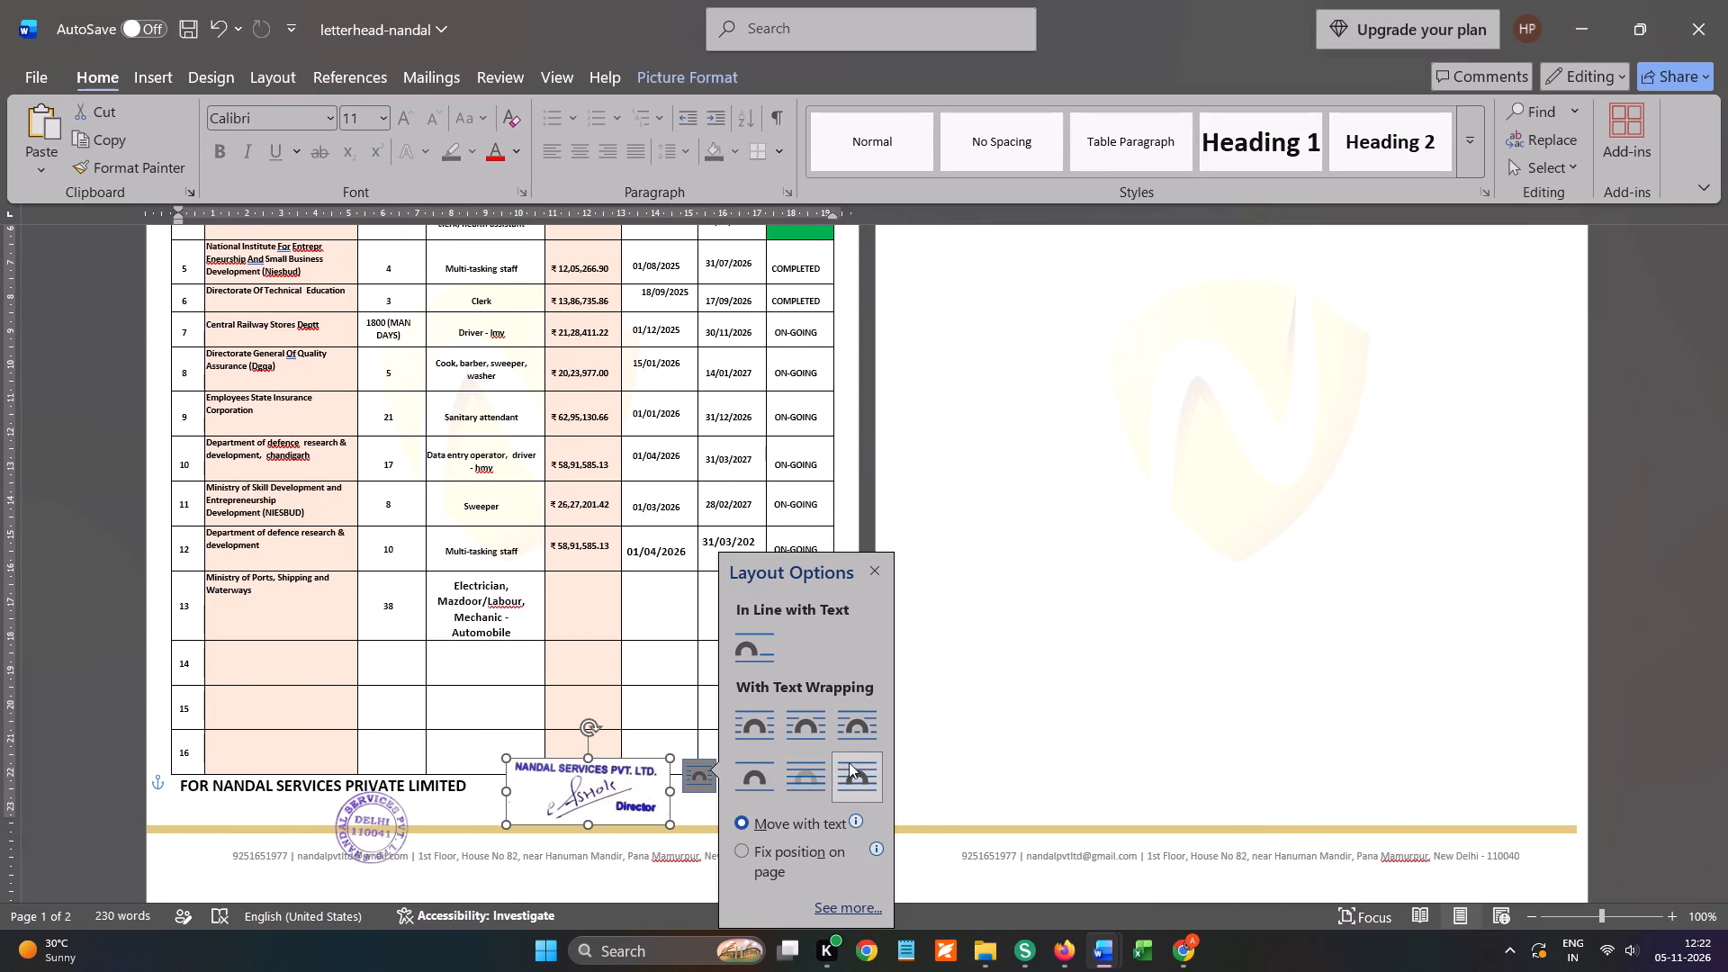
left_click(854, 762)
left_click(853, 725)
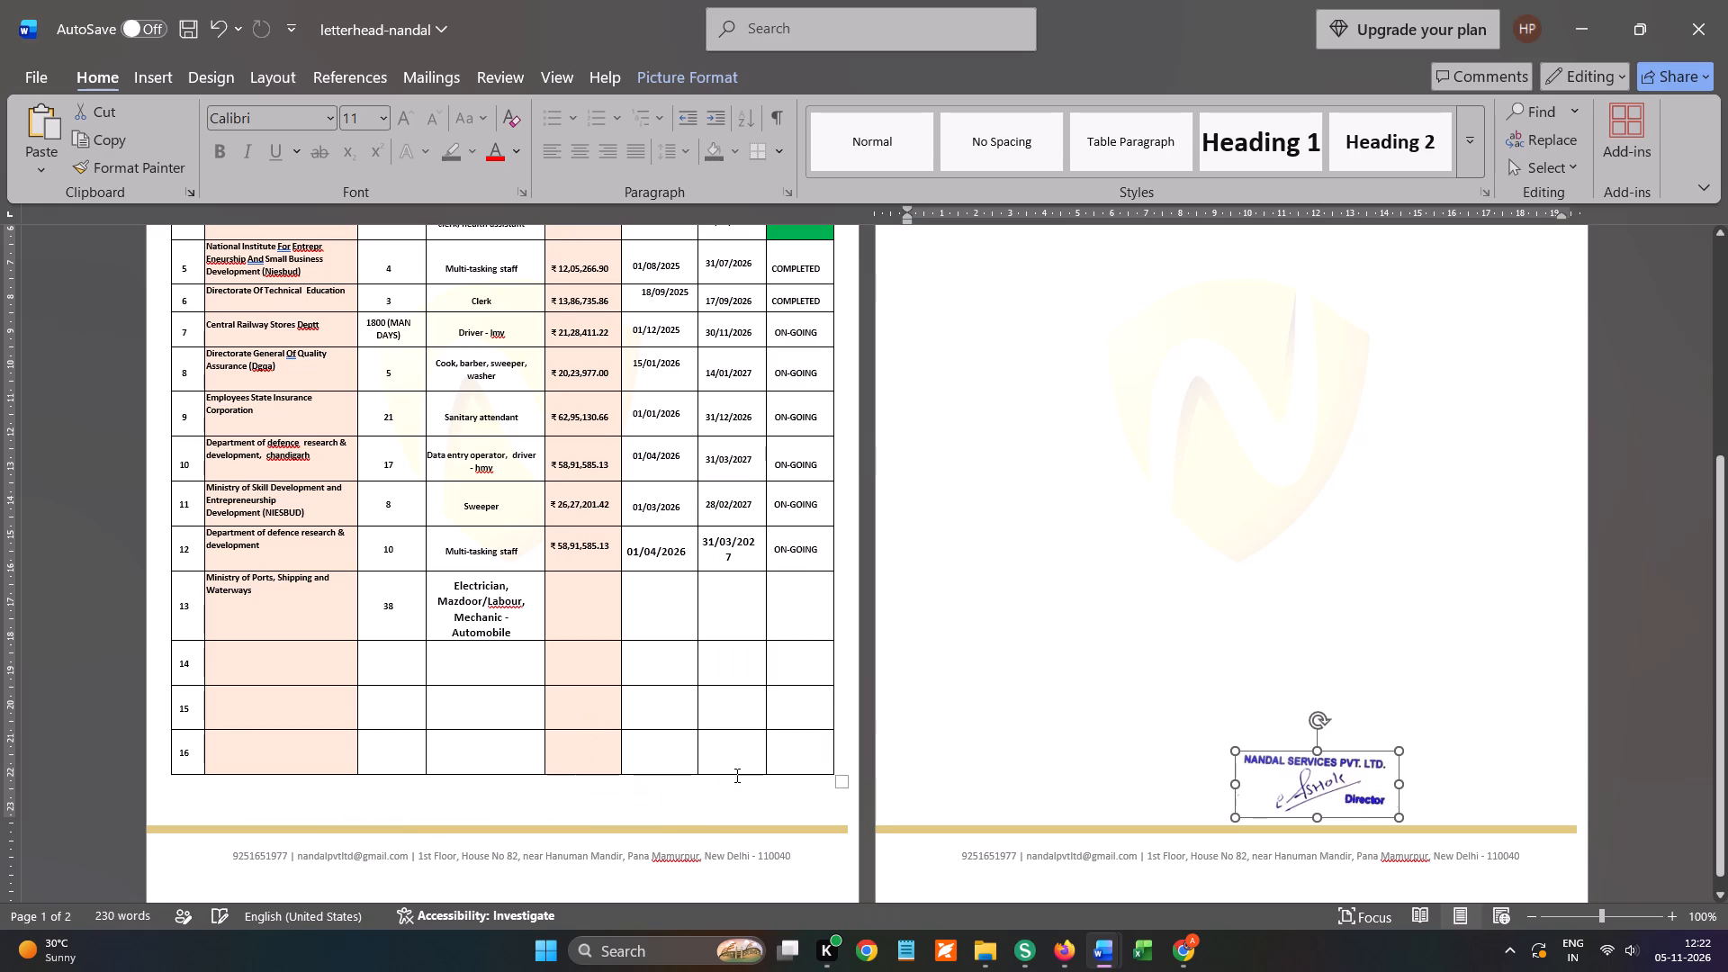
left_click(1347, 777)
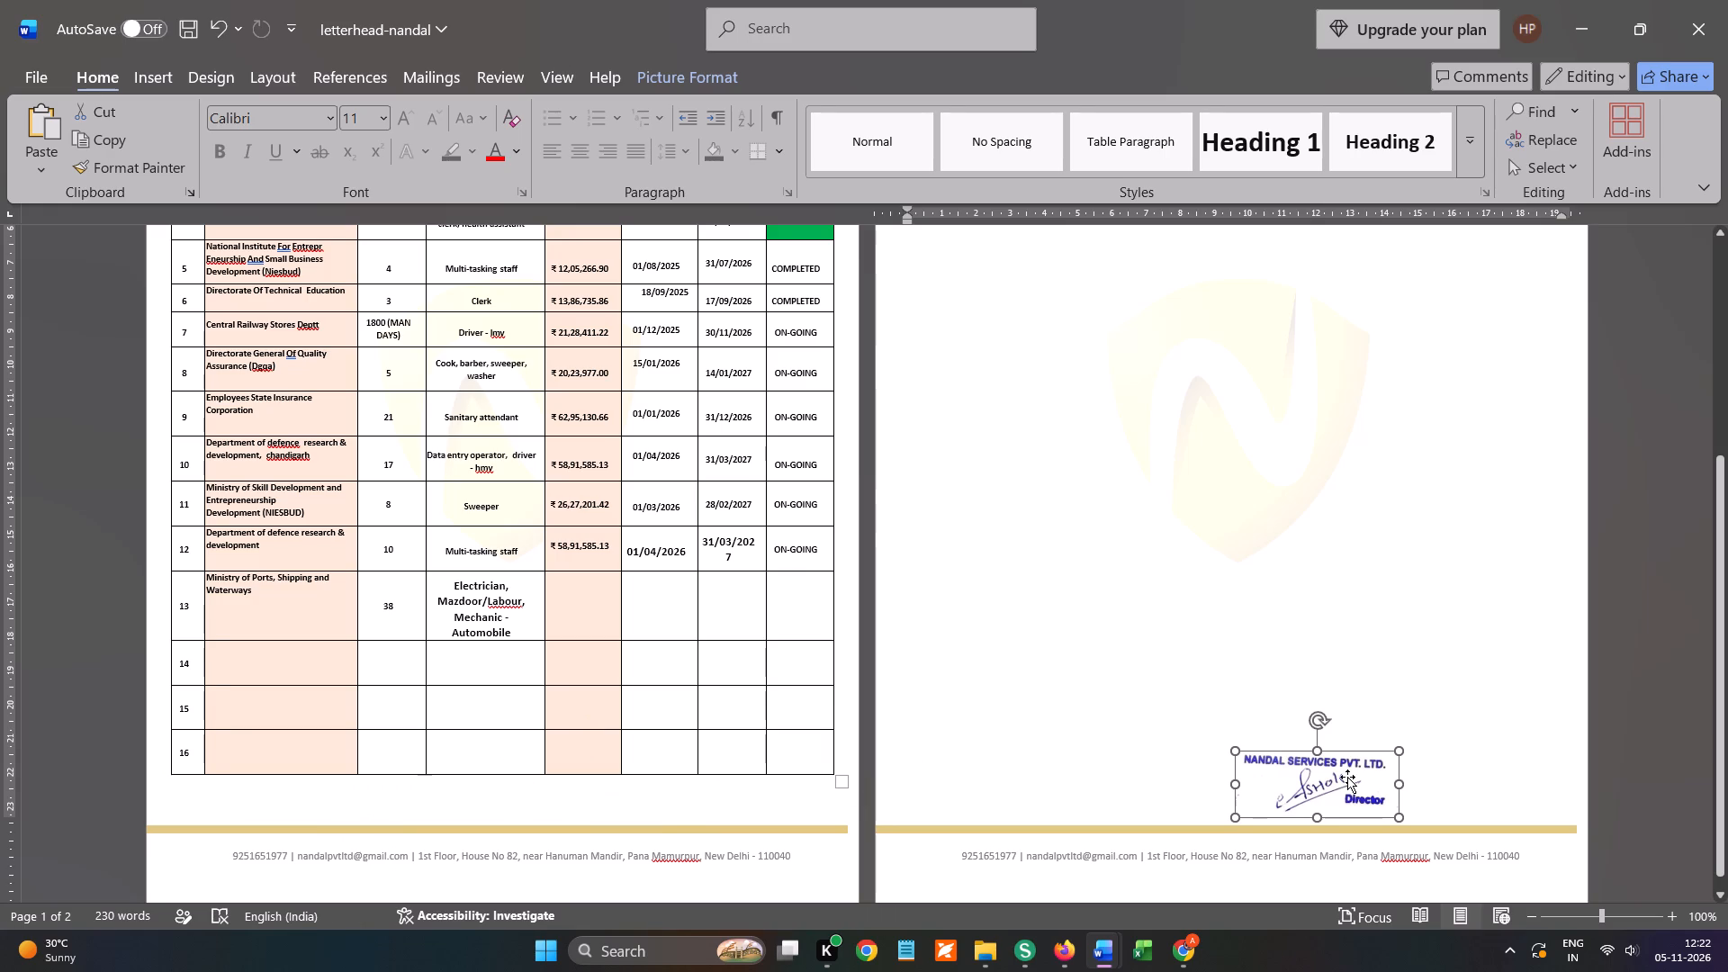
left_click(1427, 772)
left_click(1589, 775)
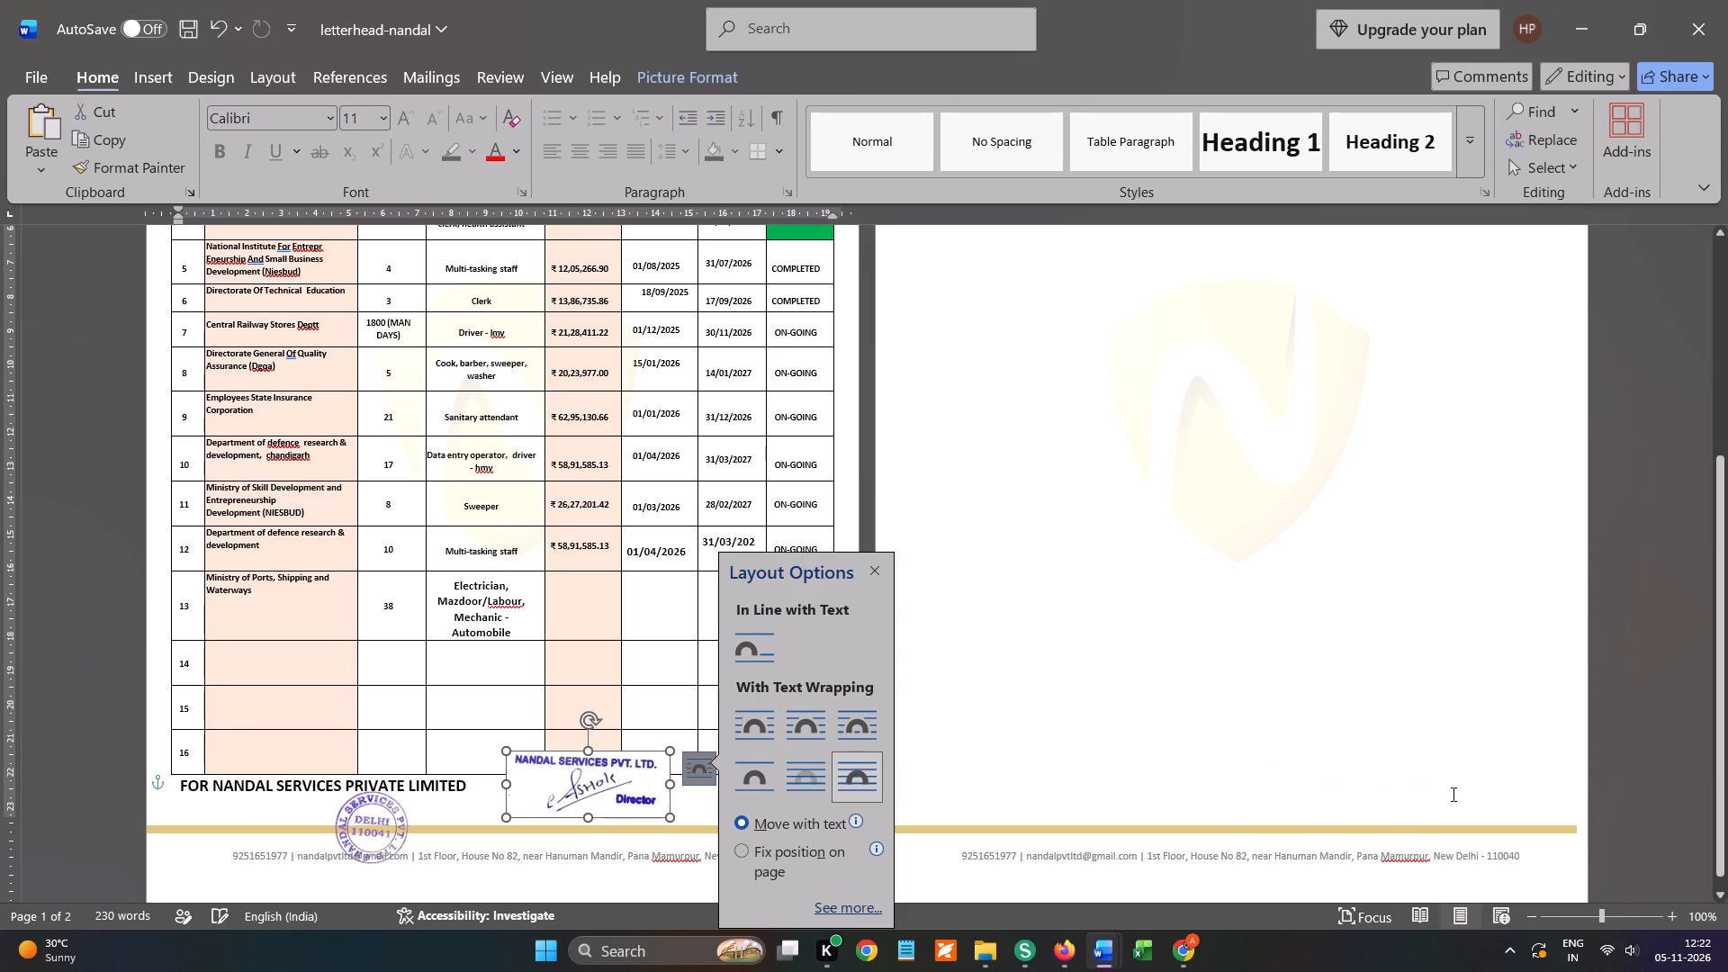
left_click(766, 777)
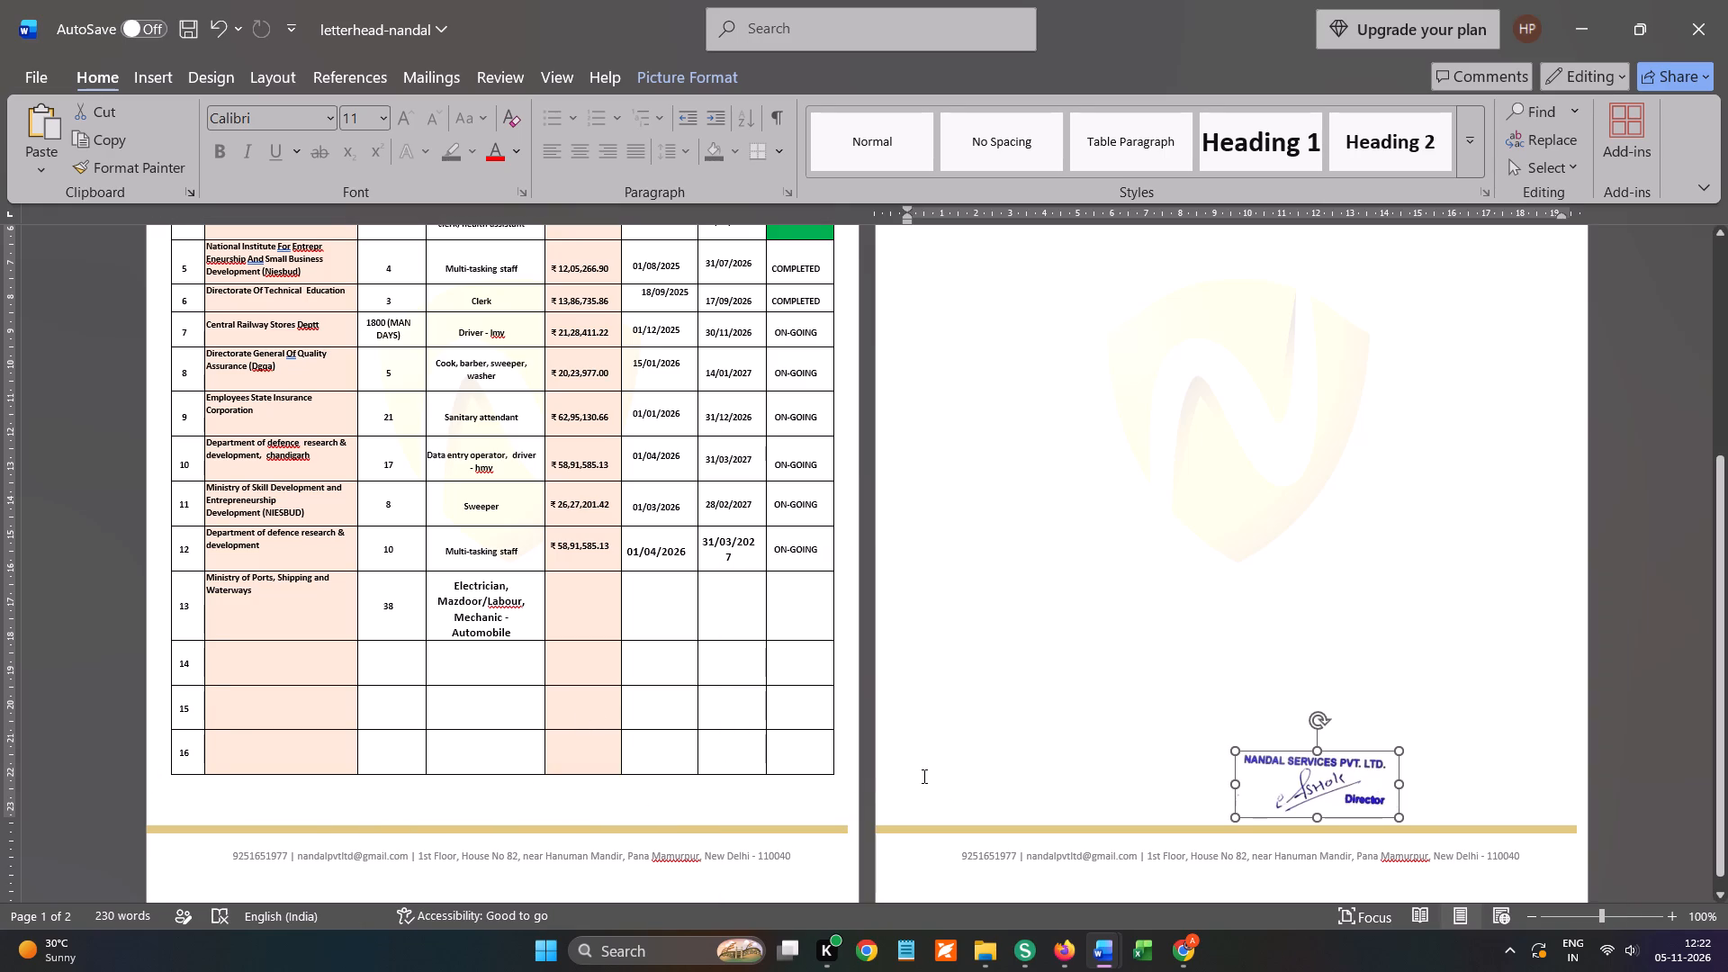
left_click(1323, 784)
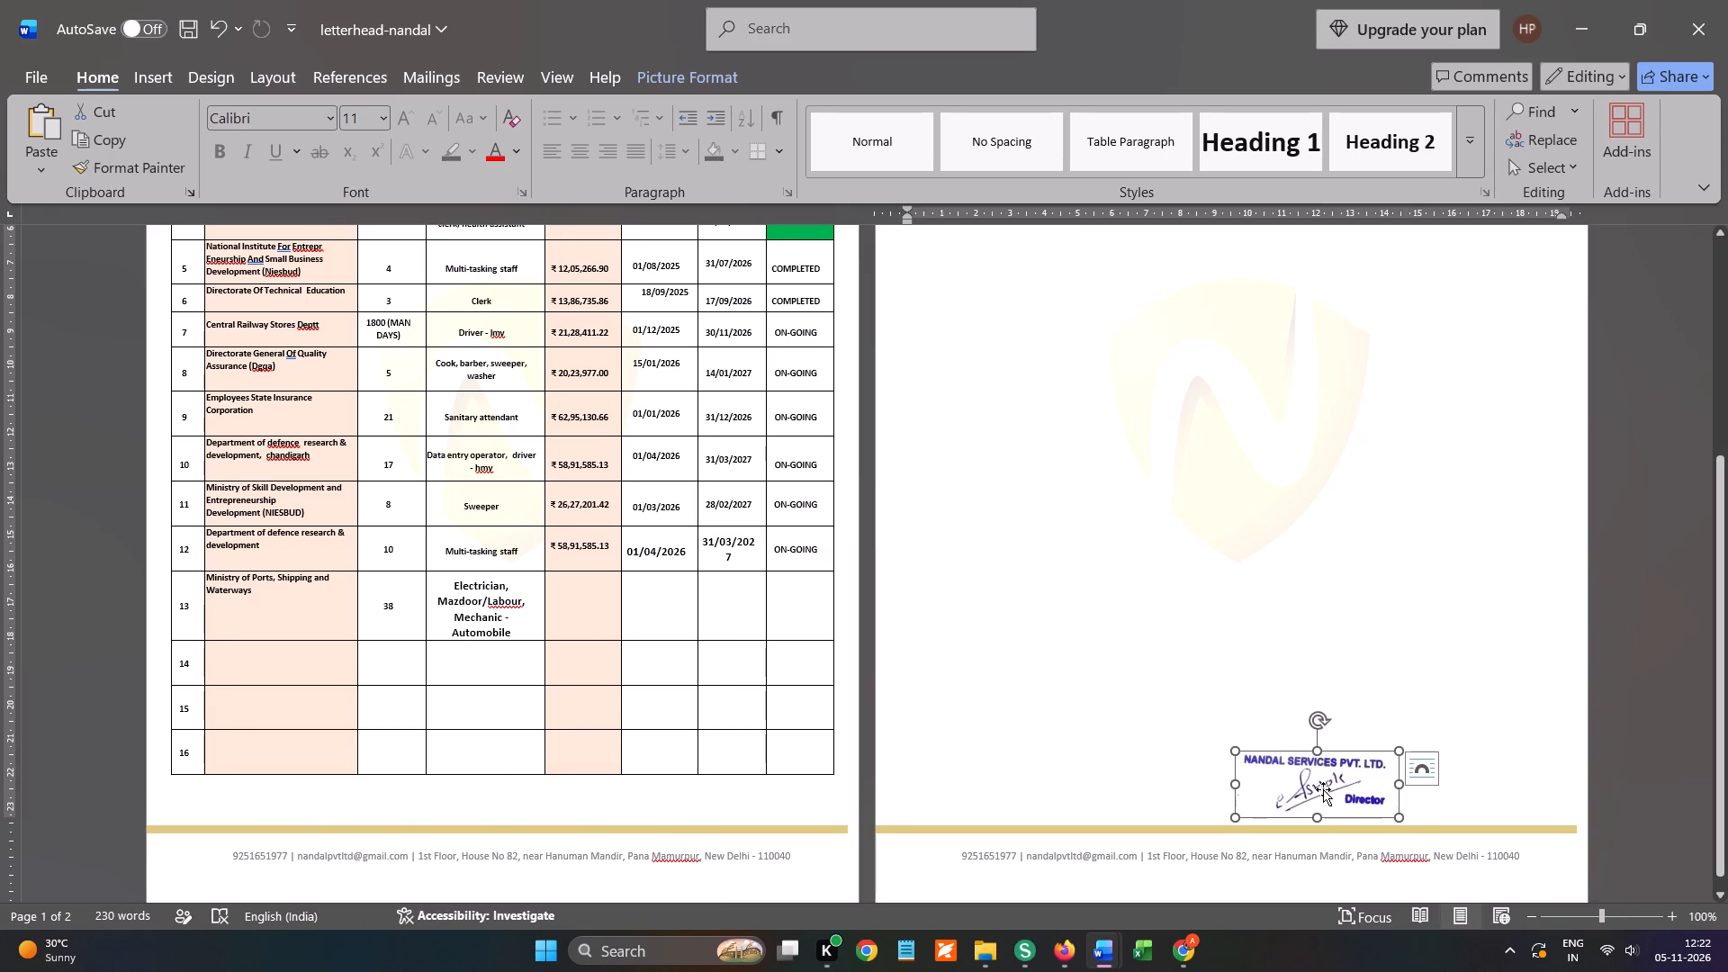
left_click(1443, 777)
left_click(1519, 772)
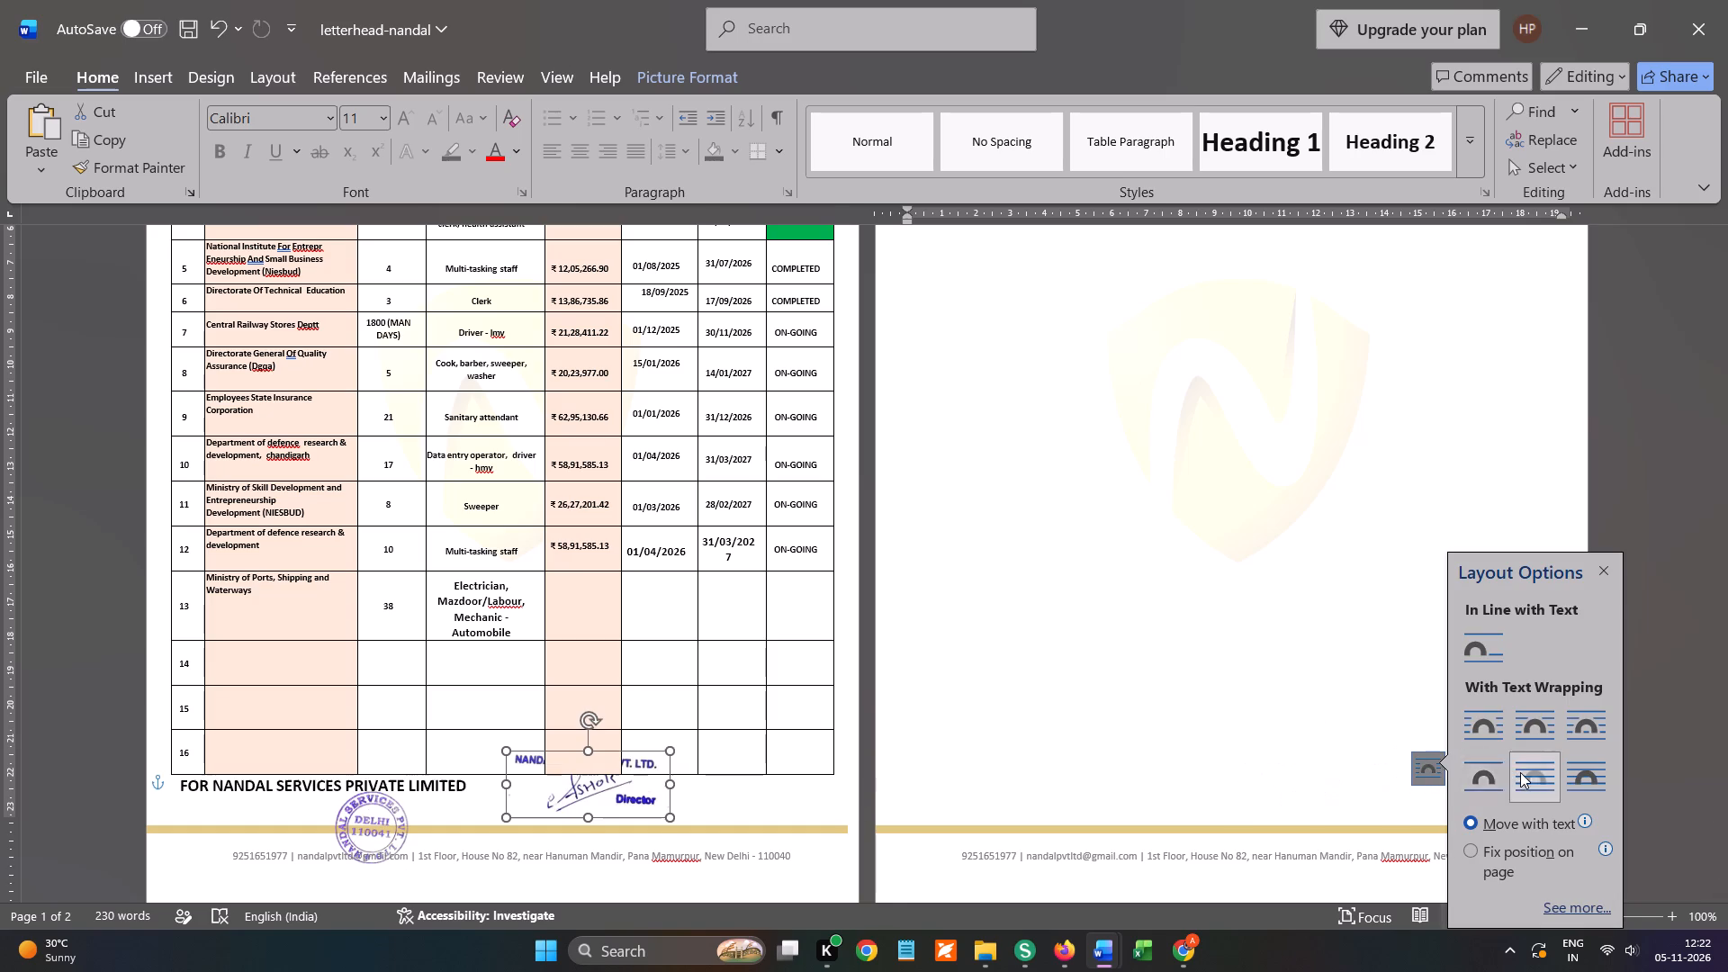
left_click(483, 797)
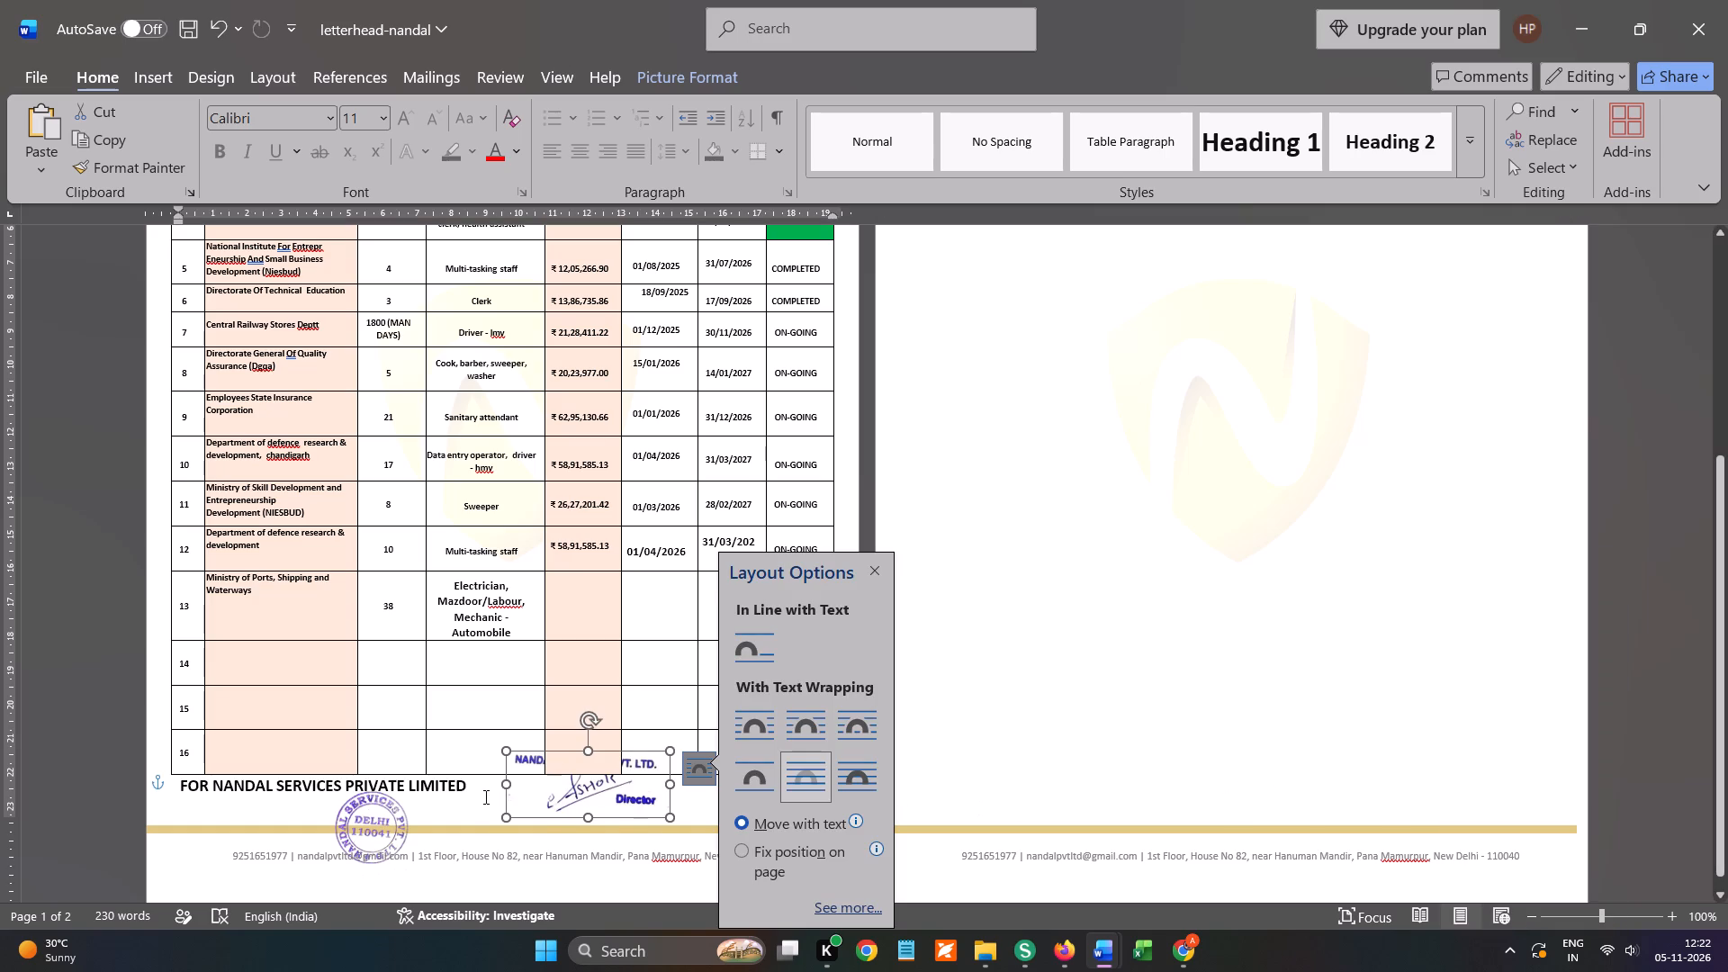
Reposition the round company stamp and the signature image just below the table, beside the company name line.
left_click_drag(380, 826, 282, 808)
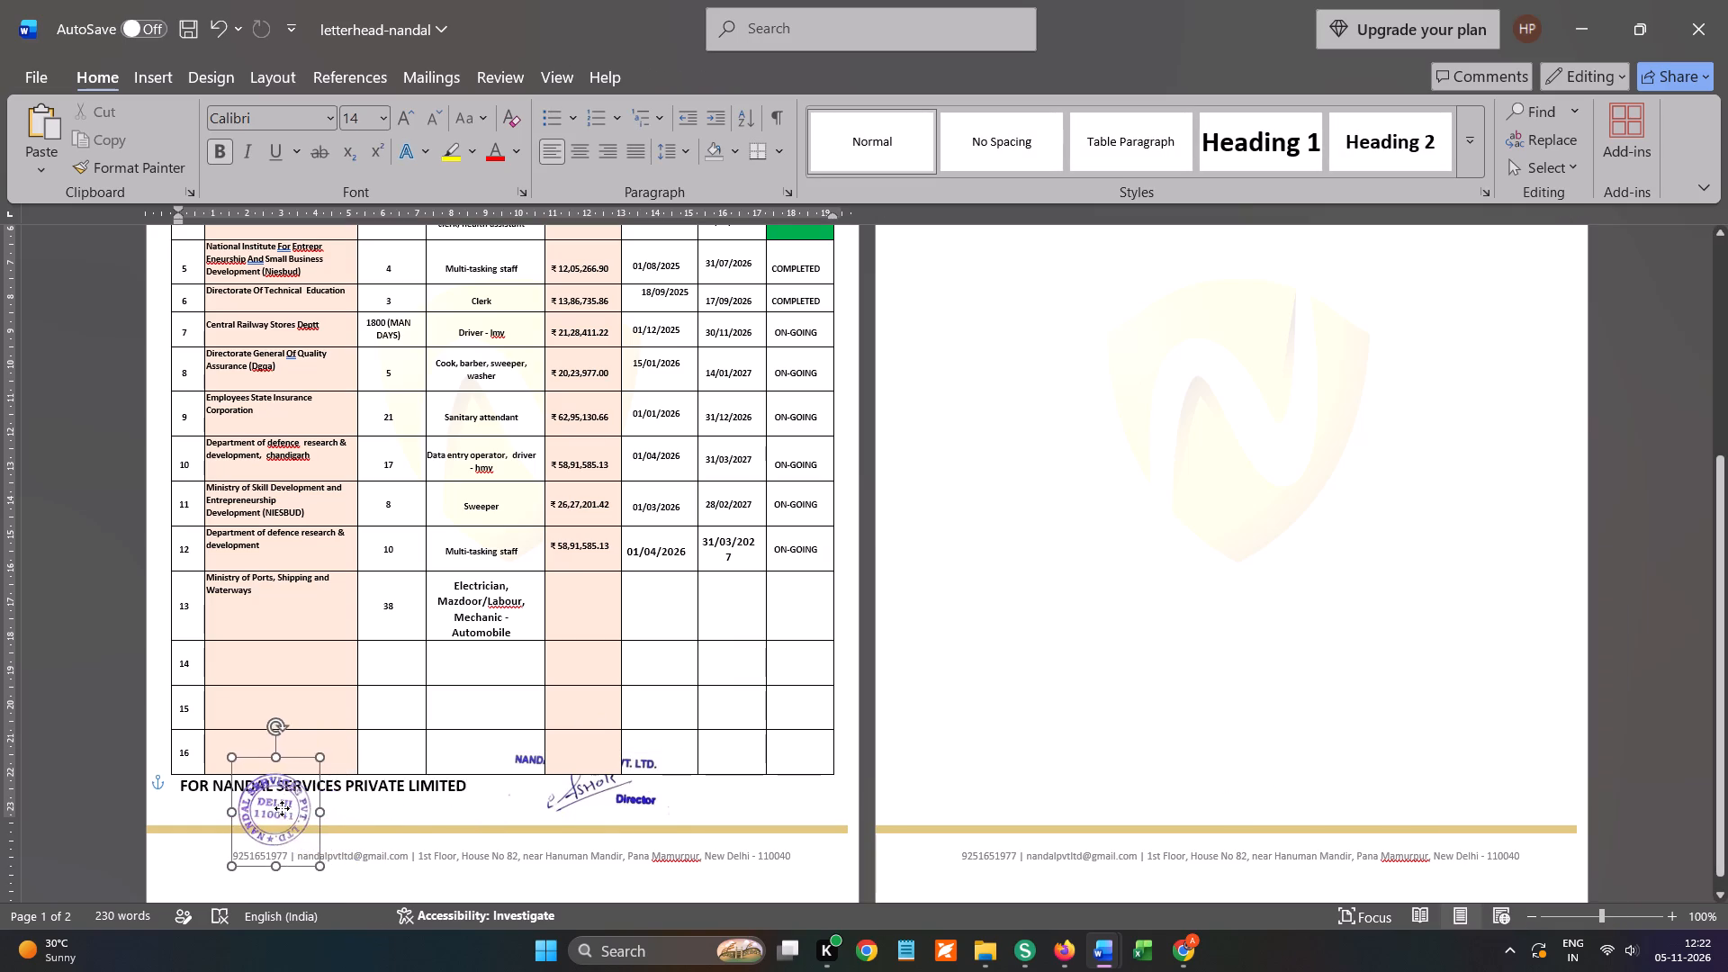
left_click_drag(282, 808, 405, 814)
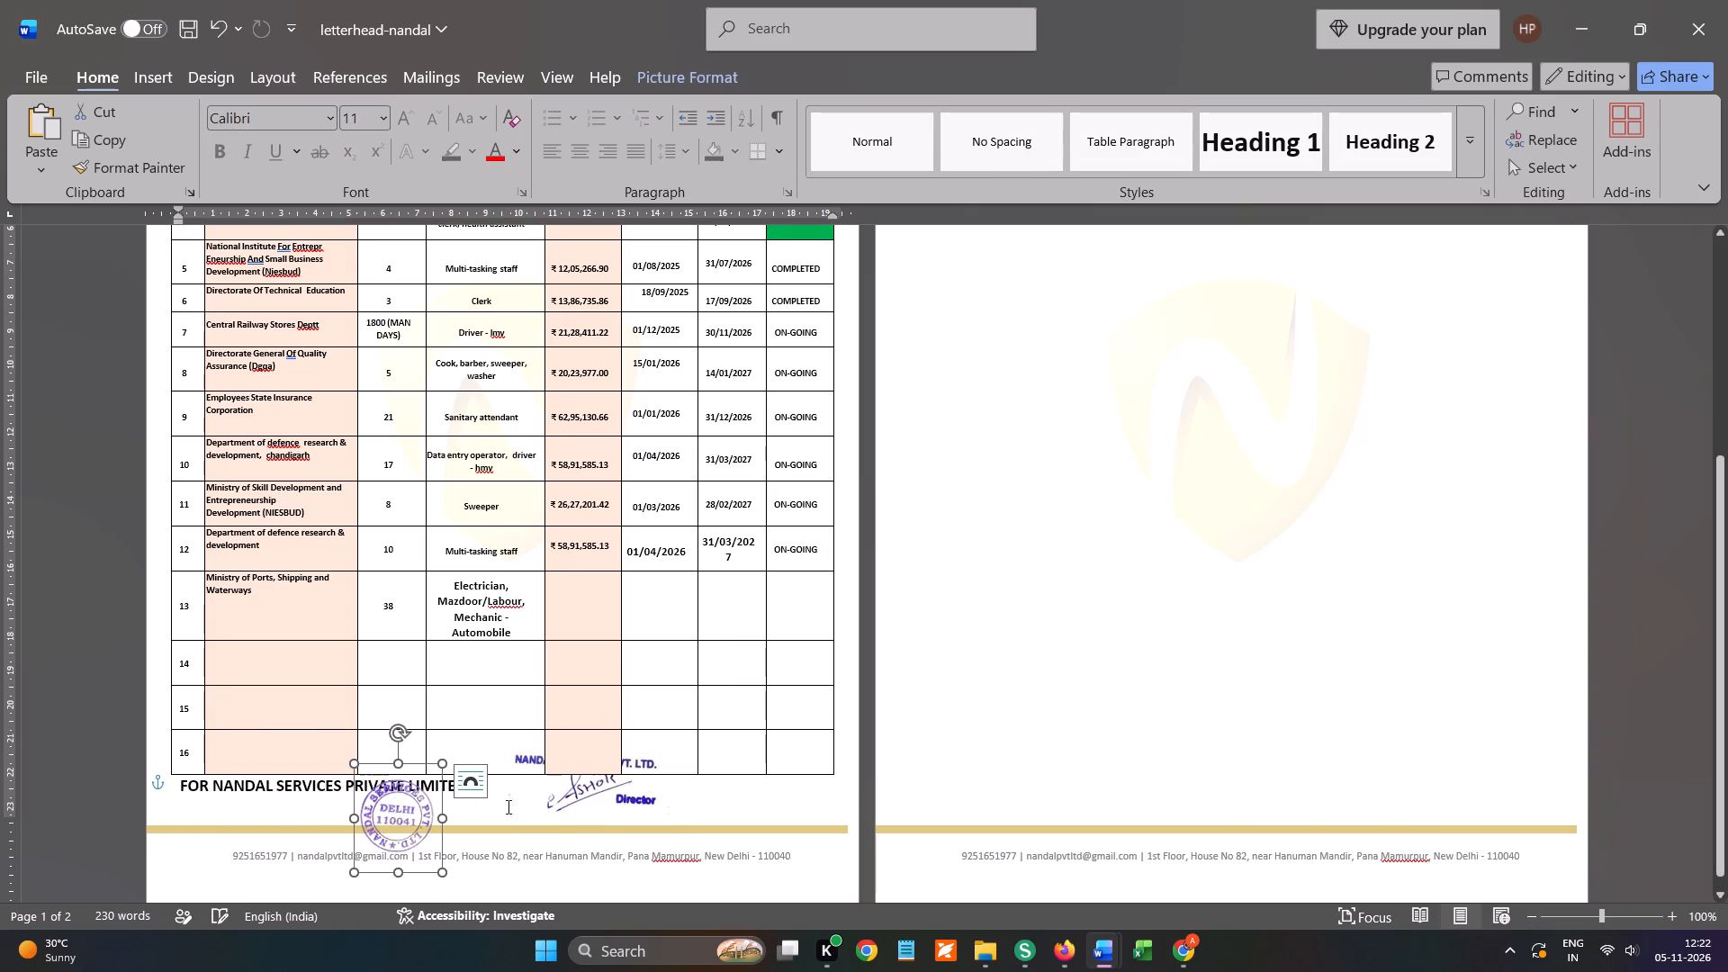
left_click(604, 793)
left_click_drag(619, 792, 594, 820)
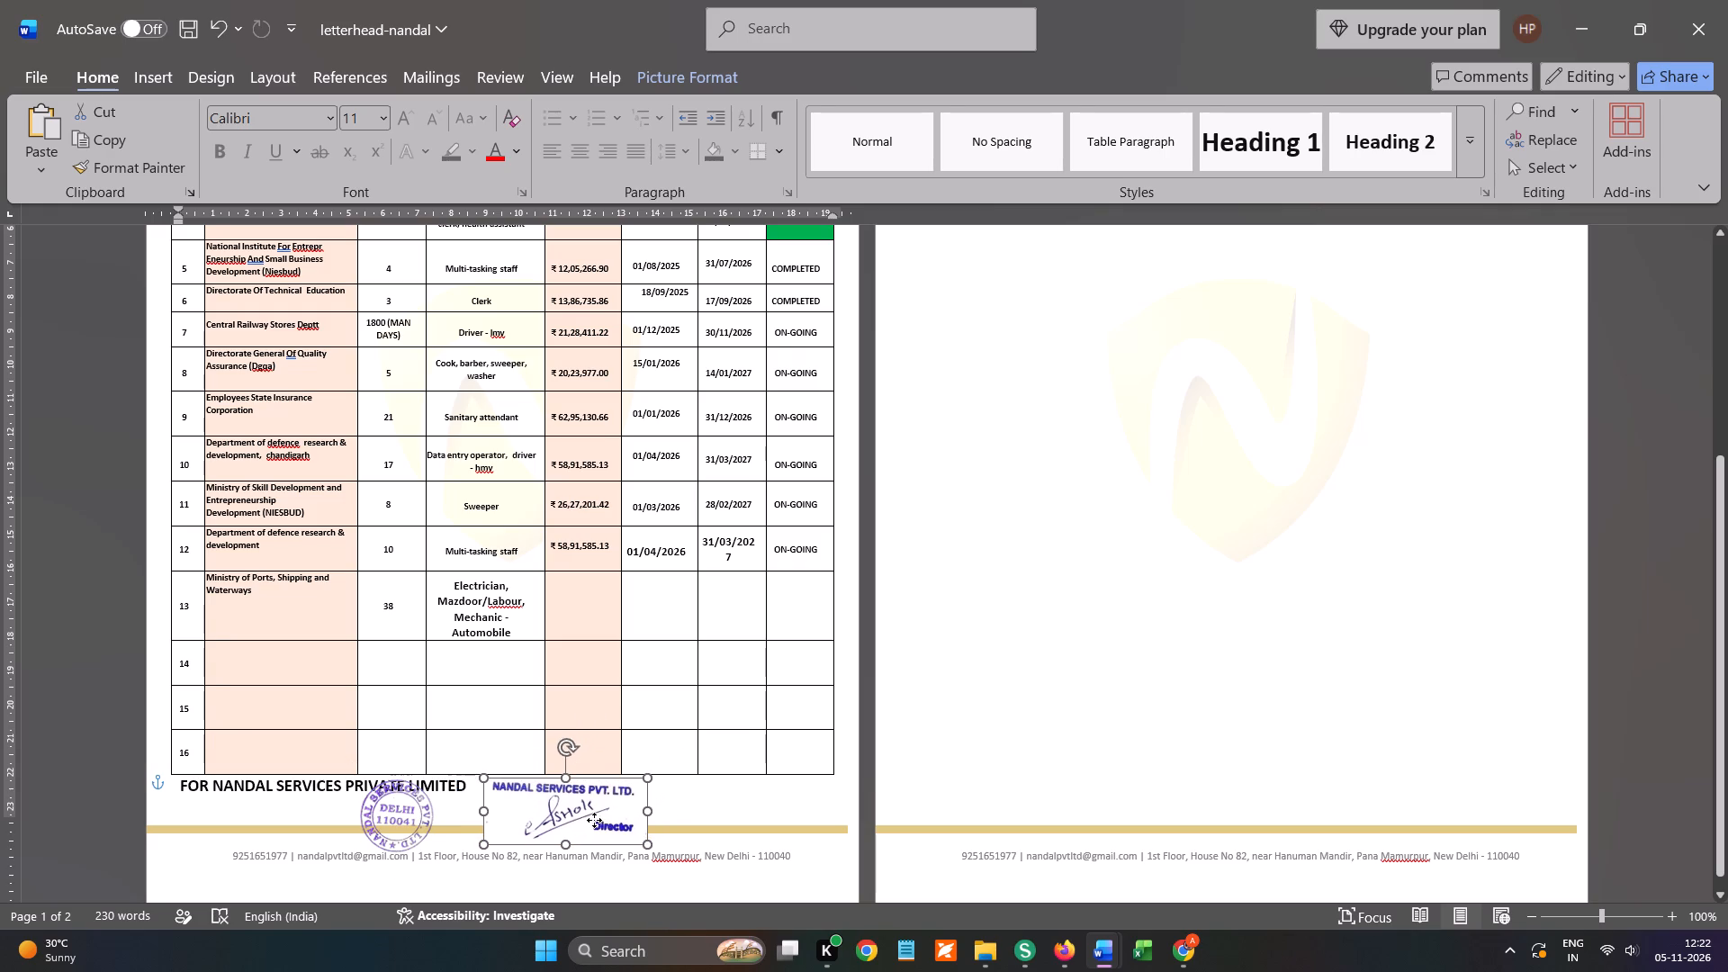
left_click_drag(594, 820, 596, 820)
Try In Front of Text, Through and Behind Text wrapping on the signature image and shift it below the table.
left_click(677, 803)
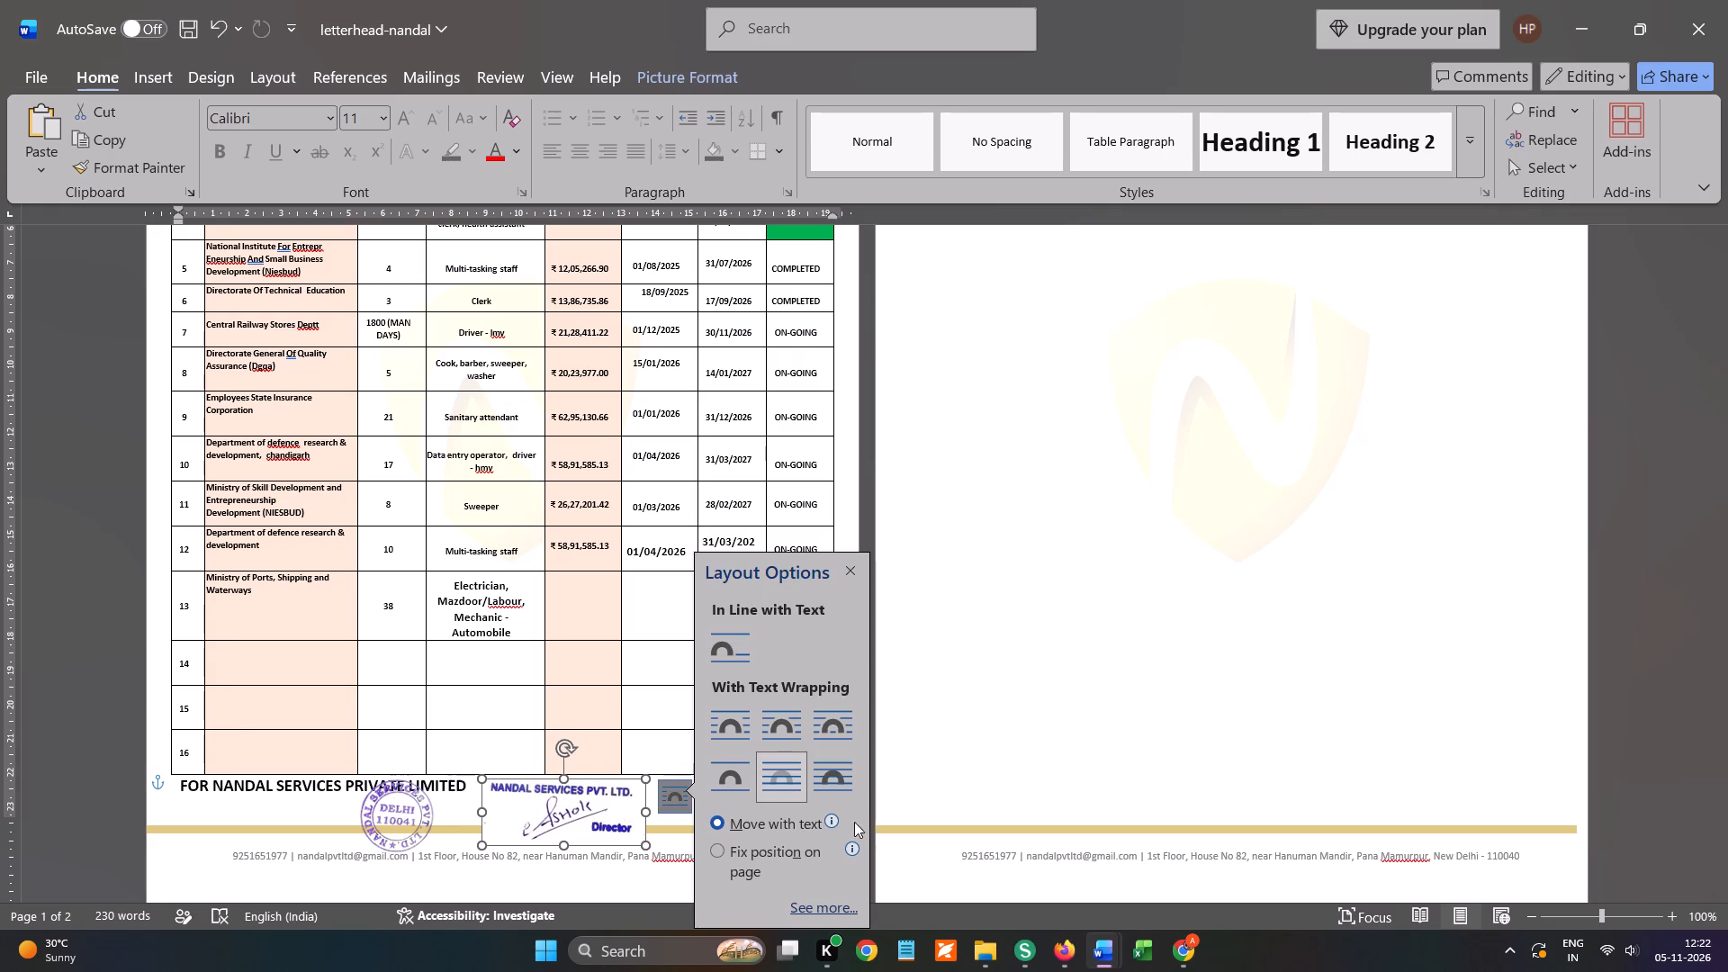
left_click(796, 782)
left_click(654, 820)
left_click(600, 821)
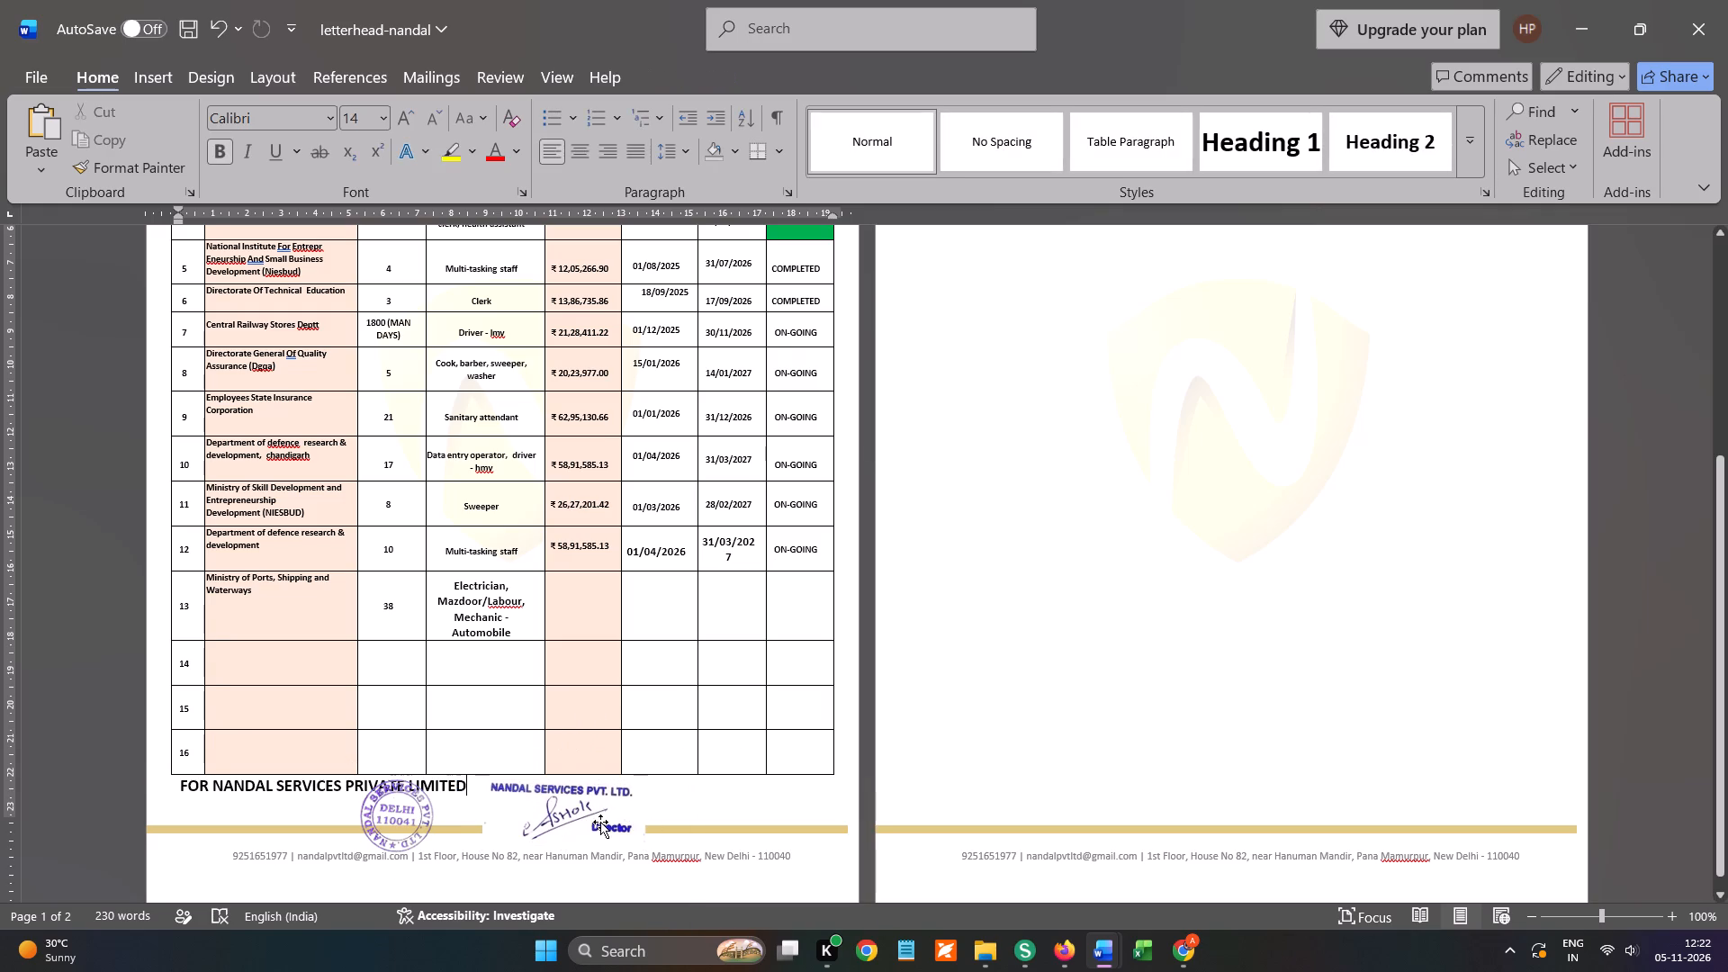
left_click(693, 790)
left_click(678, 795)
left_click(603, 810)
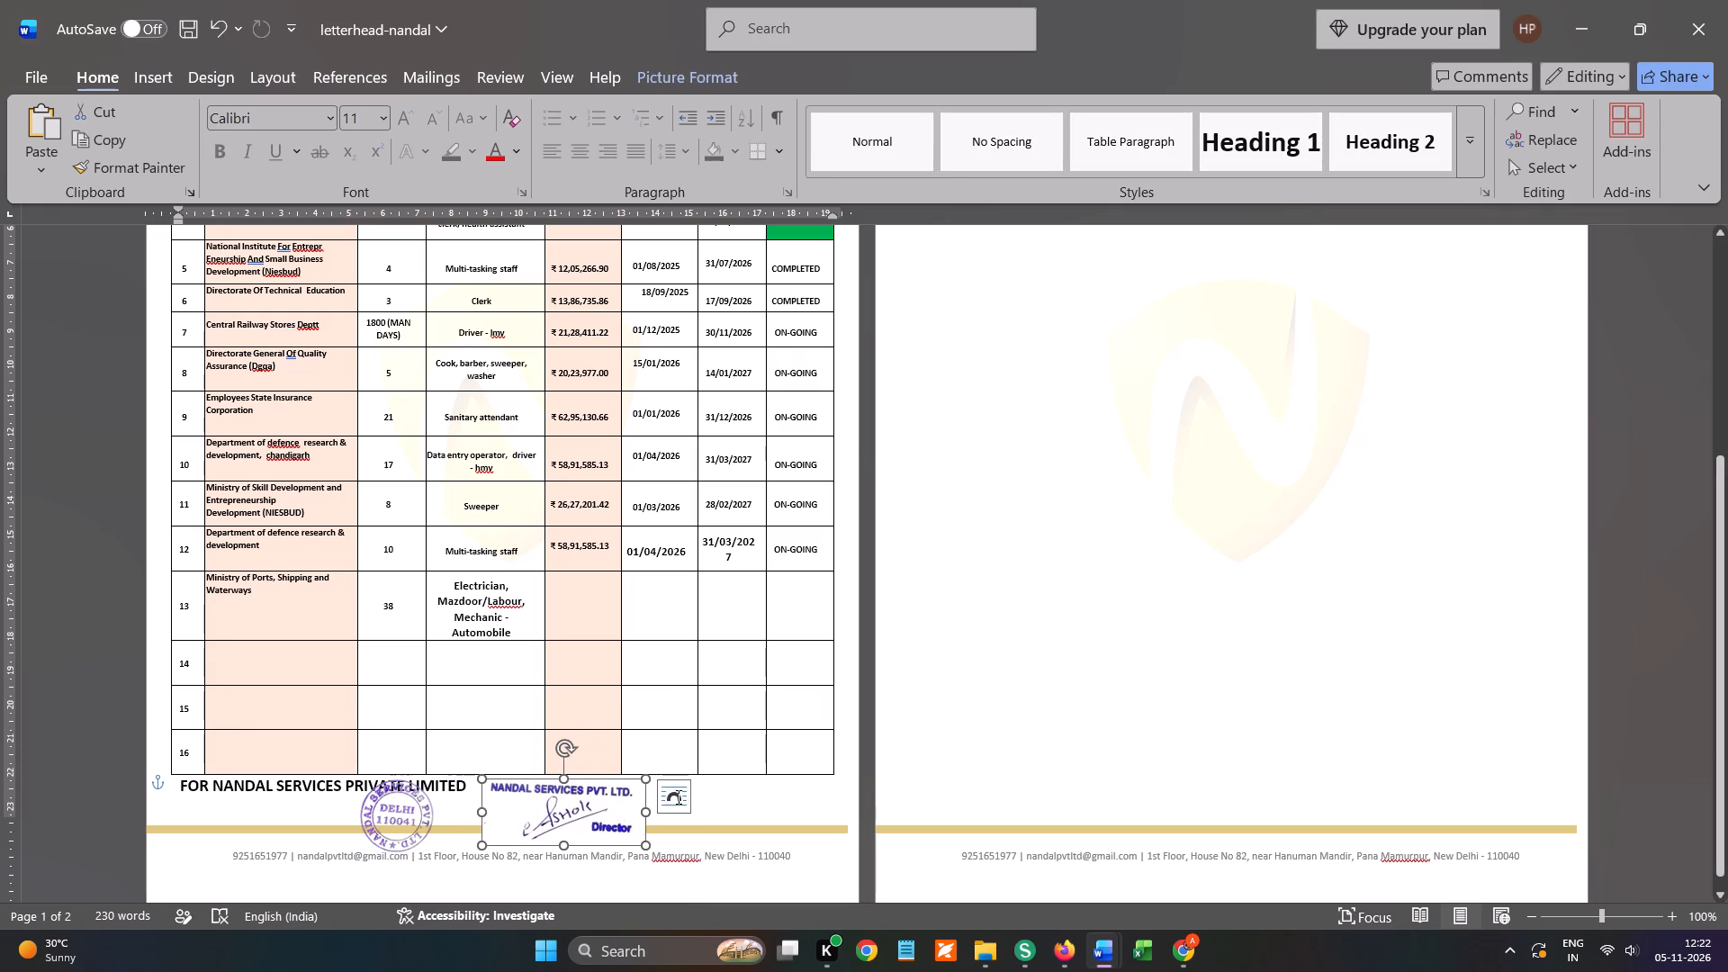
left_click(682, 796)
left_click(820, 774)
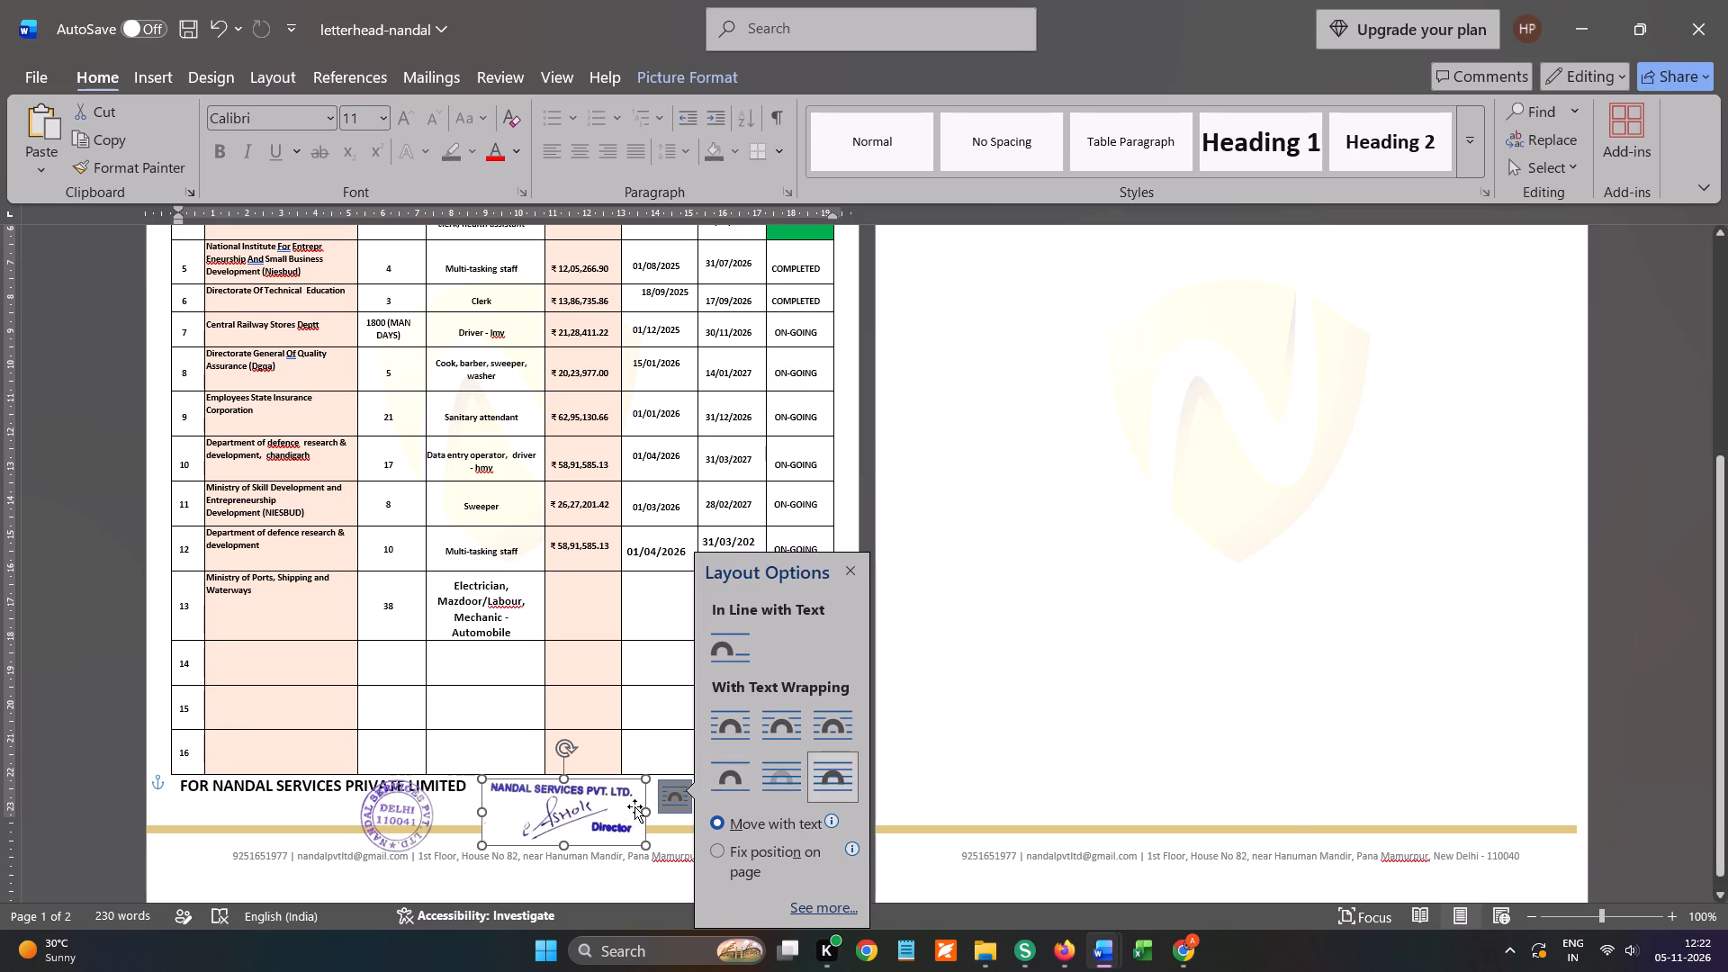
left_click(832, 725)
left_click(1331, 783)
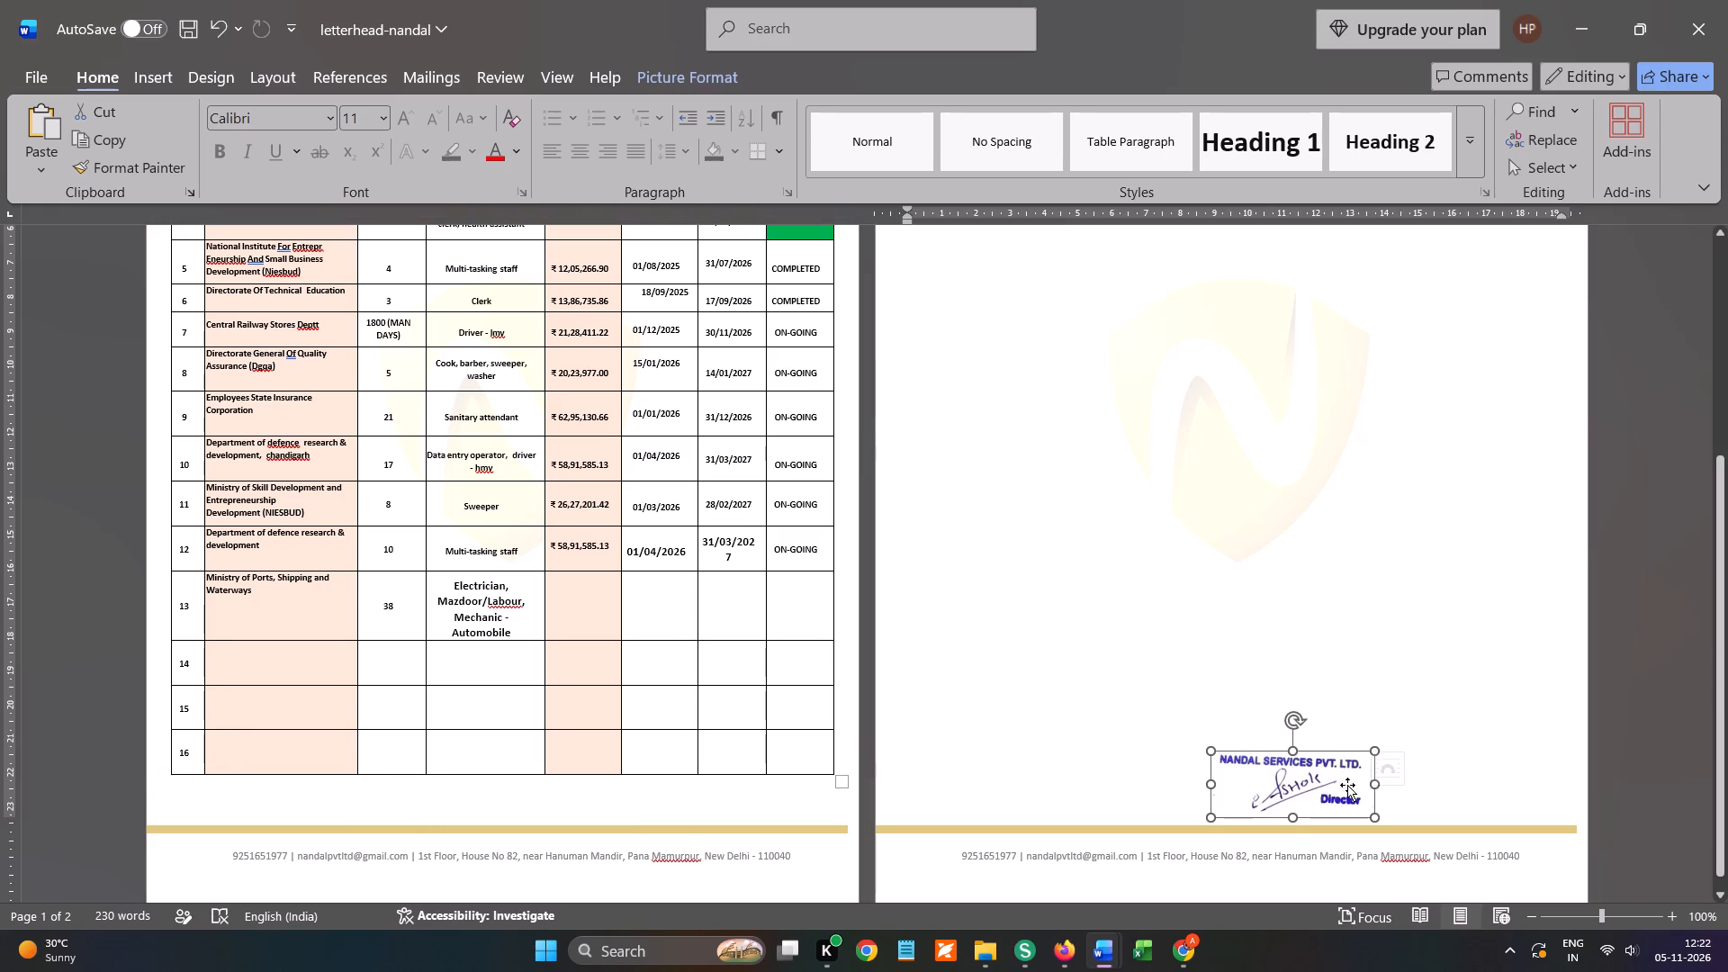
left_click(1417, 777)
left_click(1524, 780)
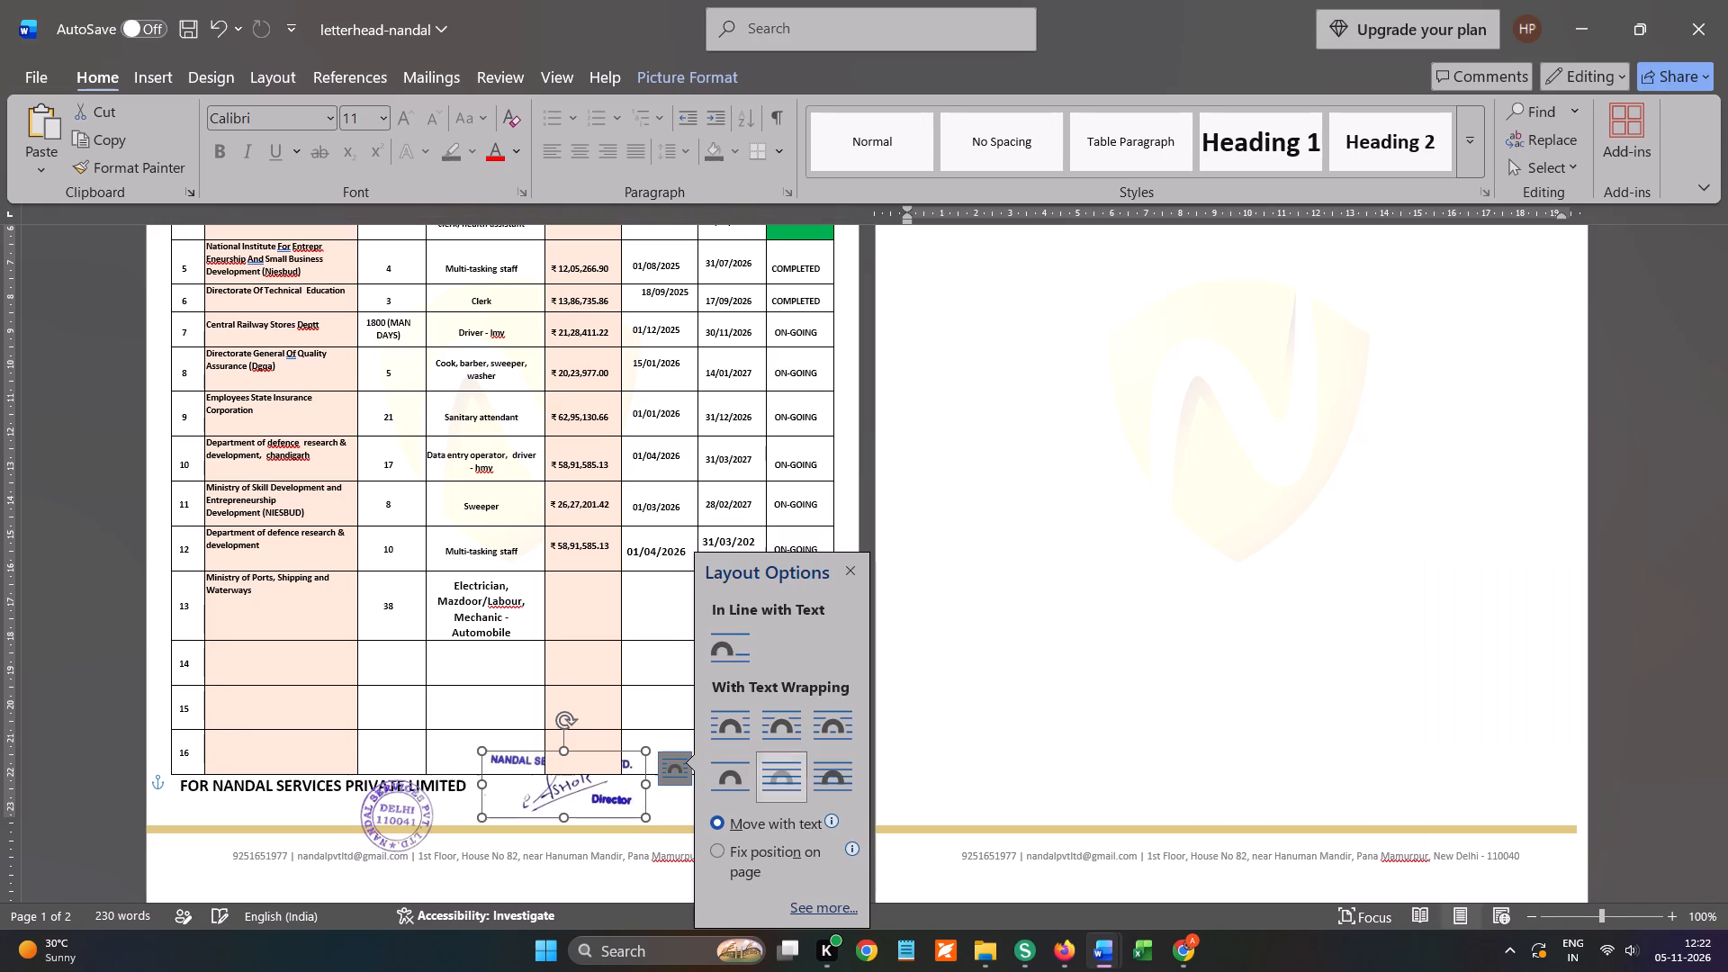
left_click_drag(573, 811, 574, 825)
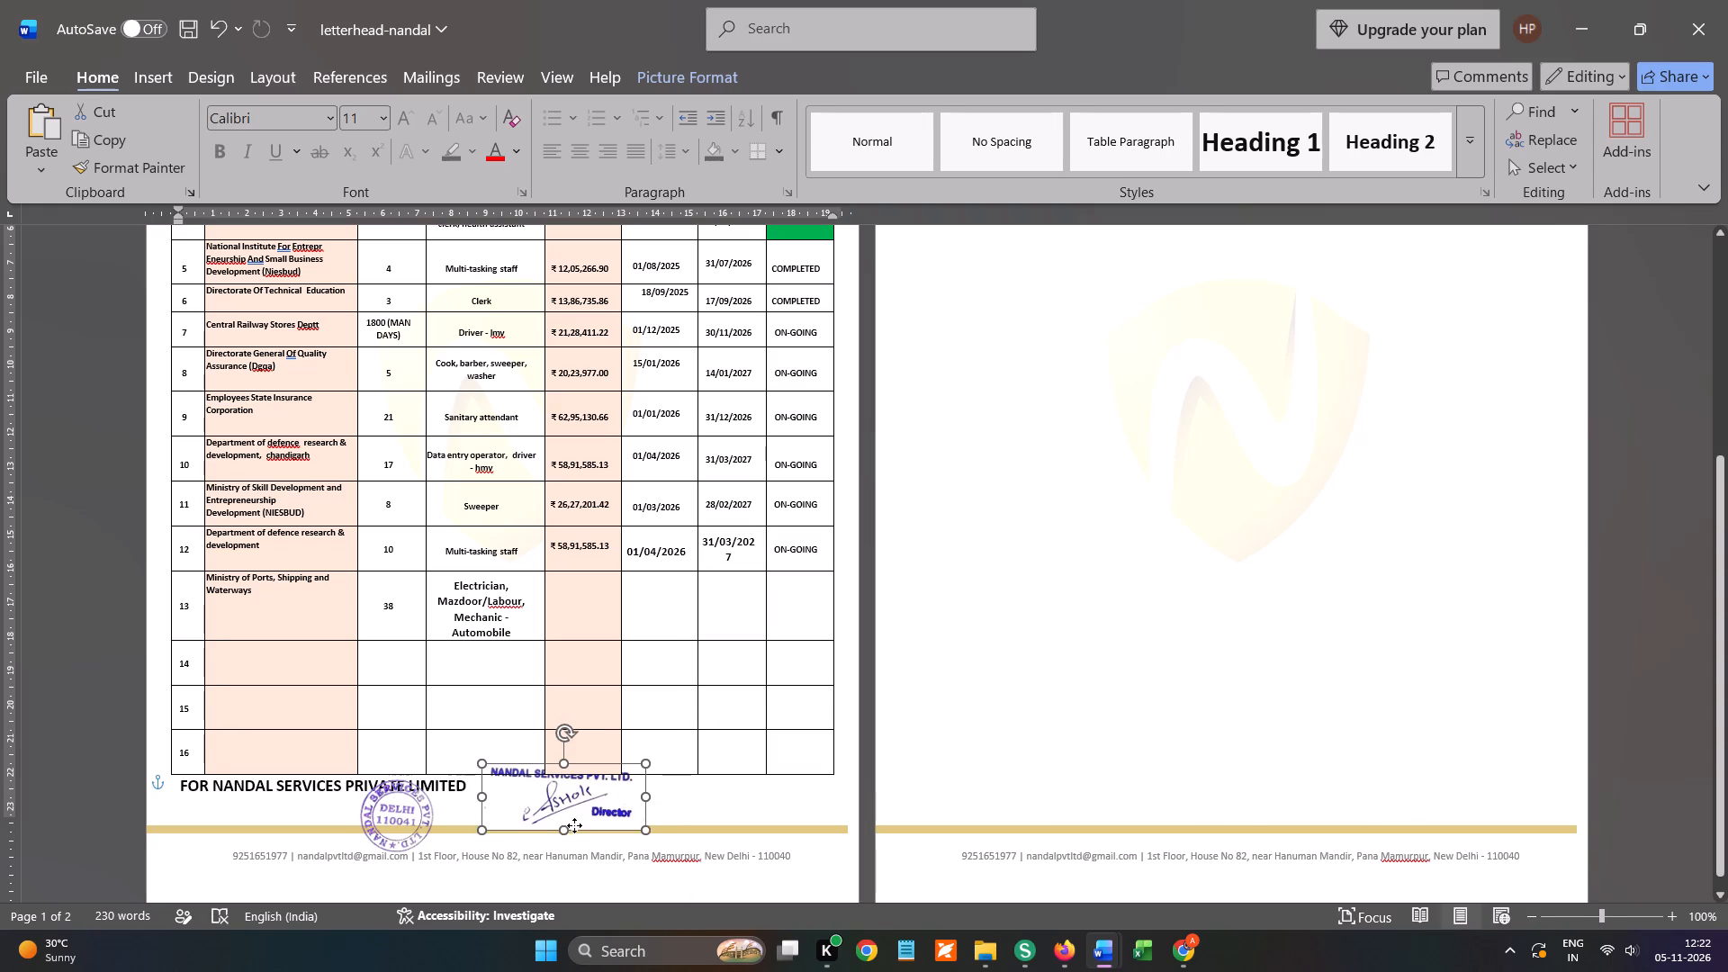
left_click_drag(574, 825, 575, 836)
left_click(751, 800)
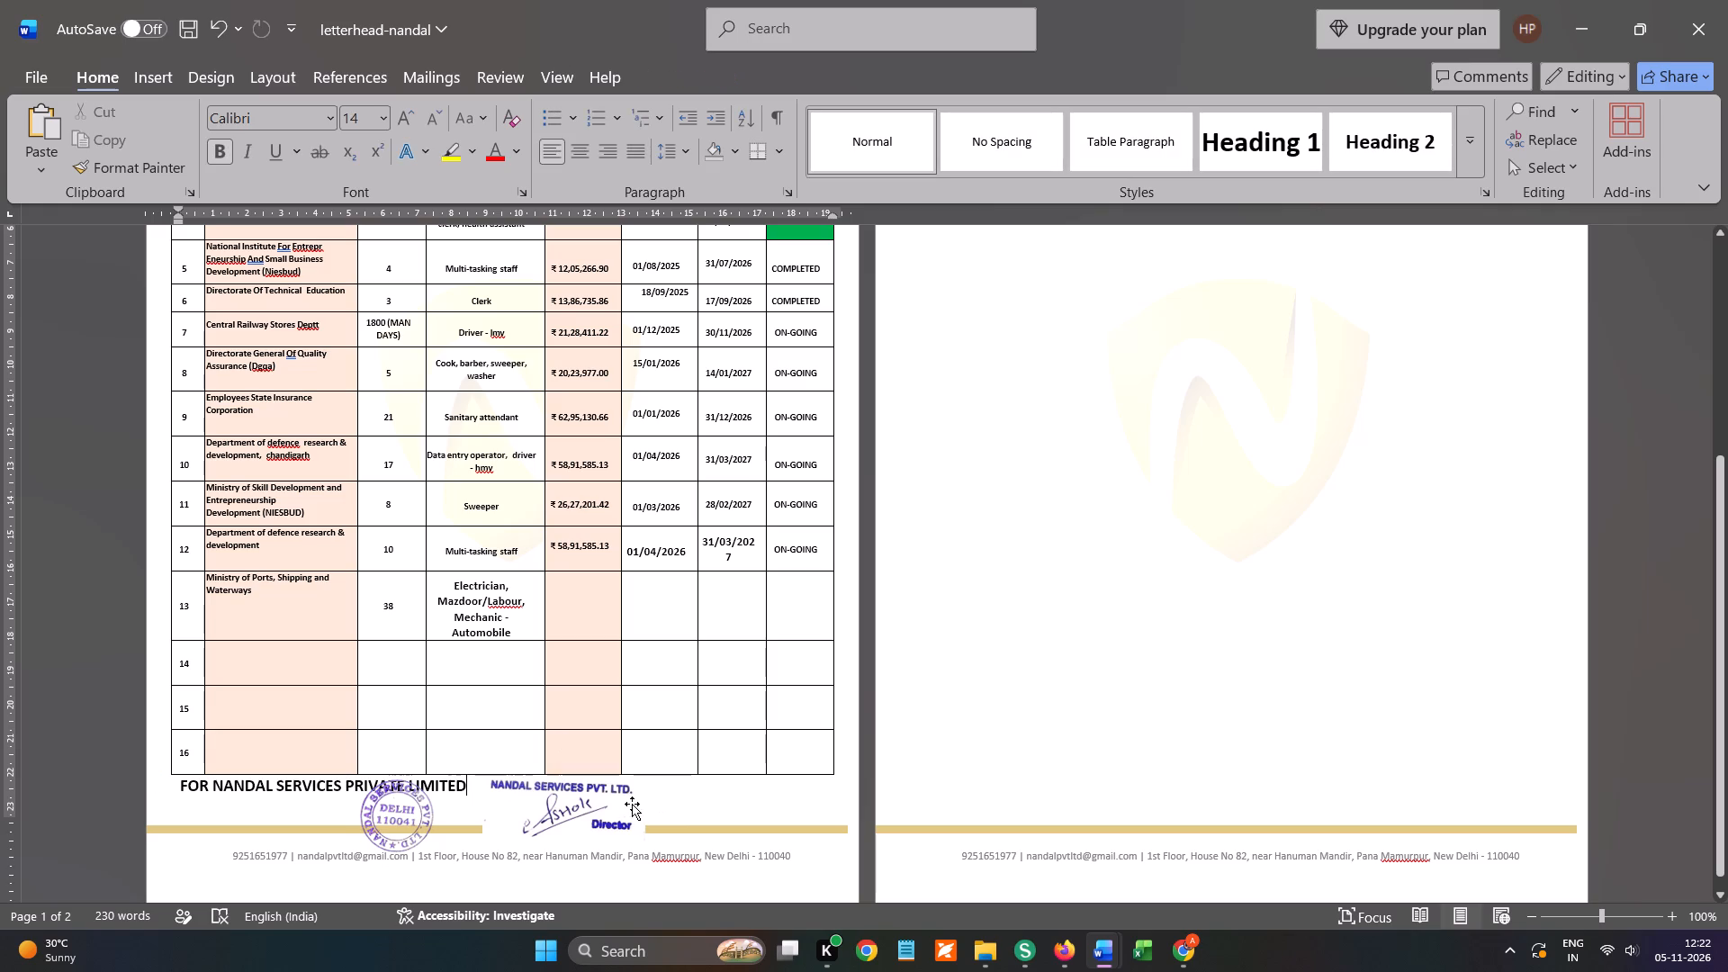
Delete the director's signature image below the table.
left_click(618, 804)
key("BackSpace")
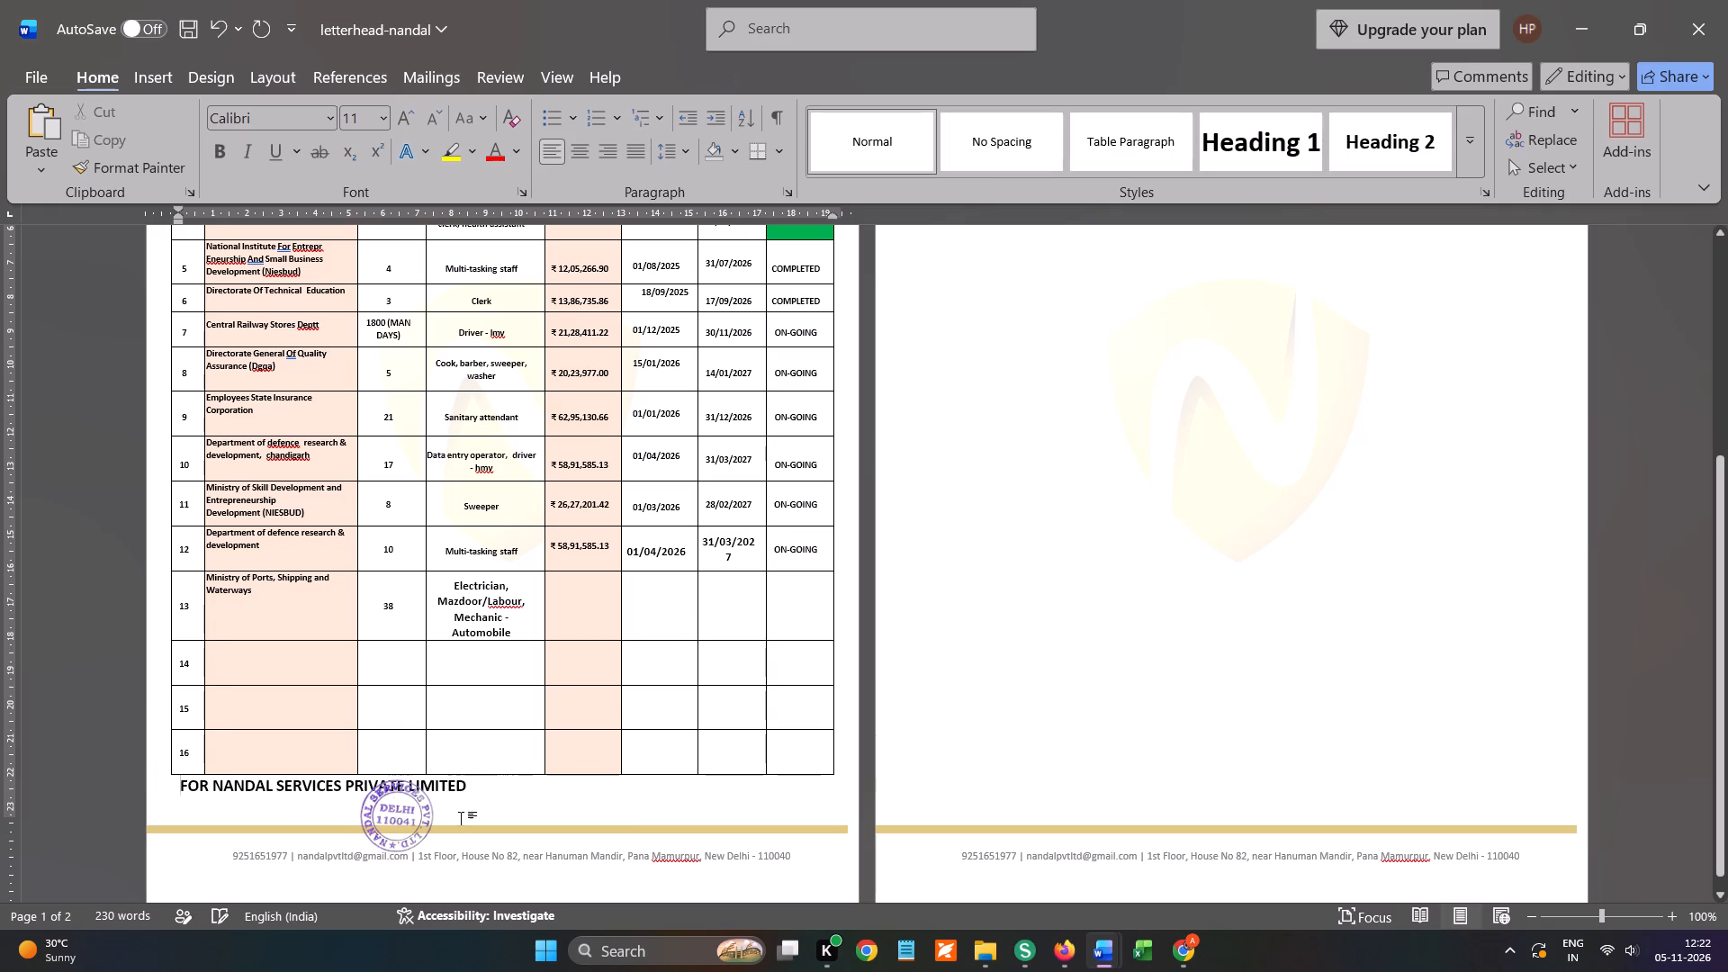
Move the round company stamp to directly after the FOR NANDAL SERVICES PRIVATE LIMITED line.
left_click_drag(411, 828, 302, 835)
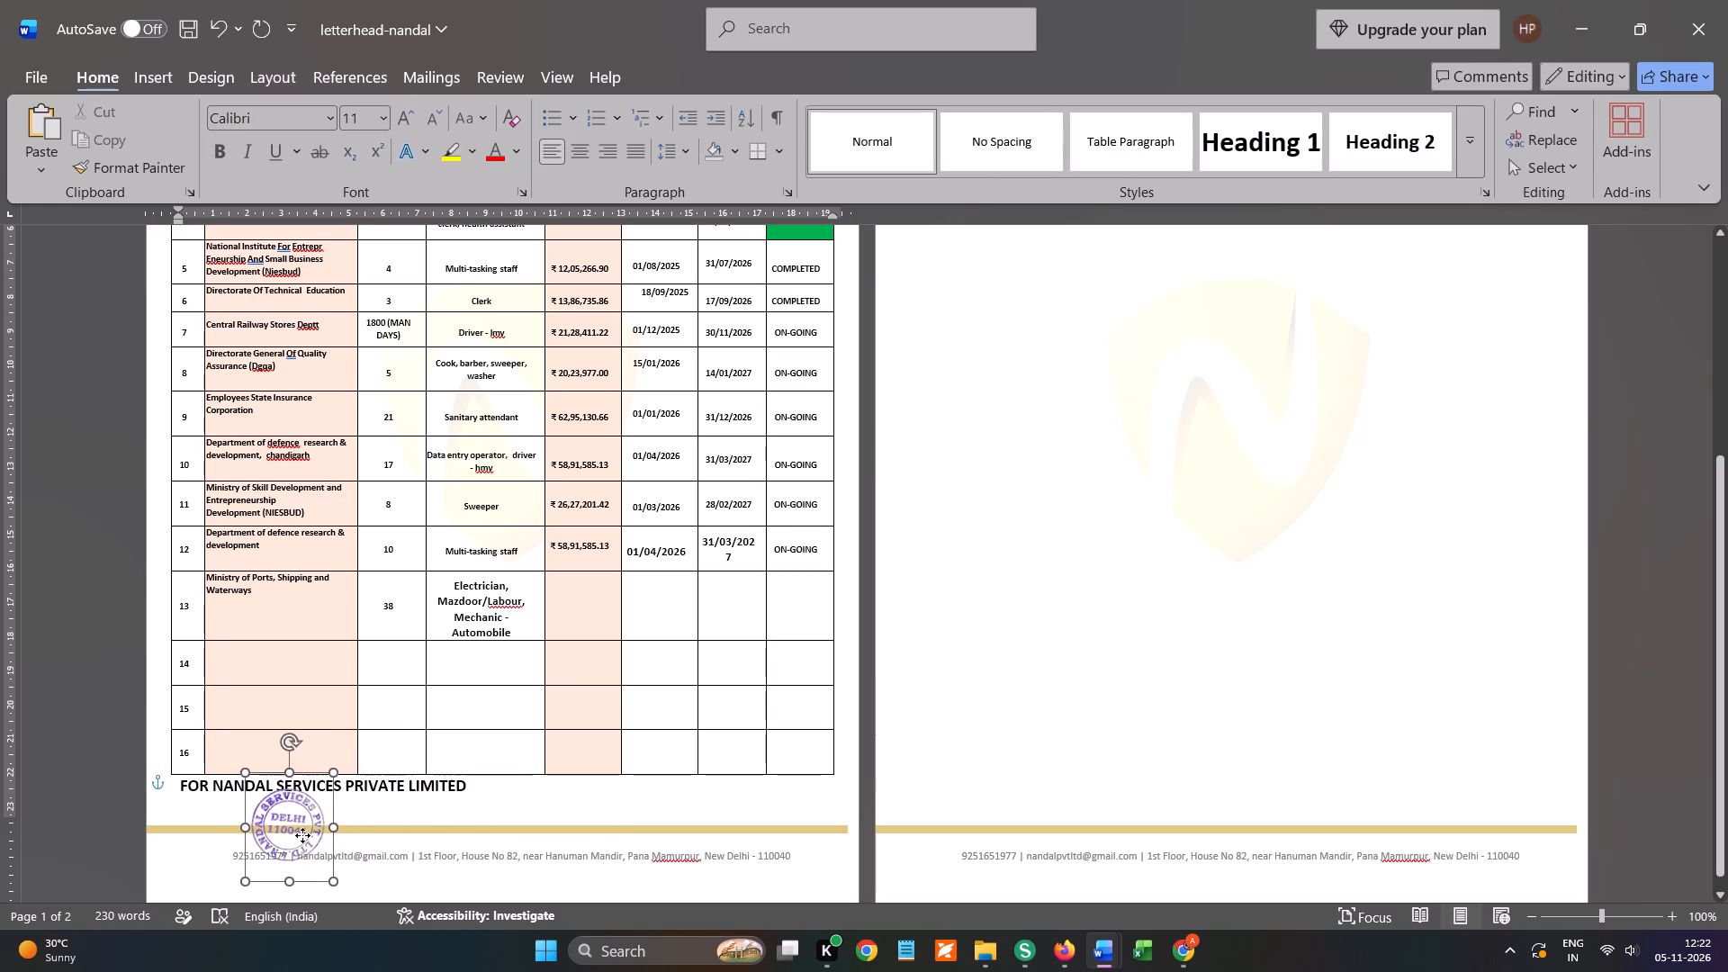
left_click_drag(302, 835, 301, 825)
left_click_drag(301, 825, 529, 813)
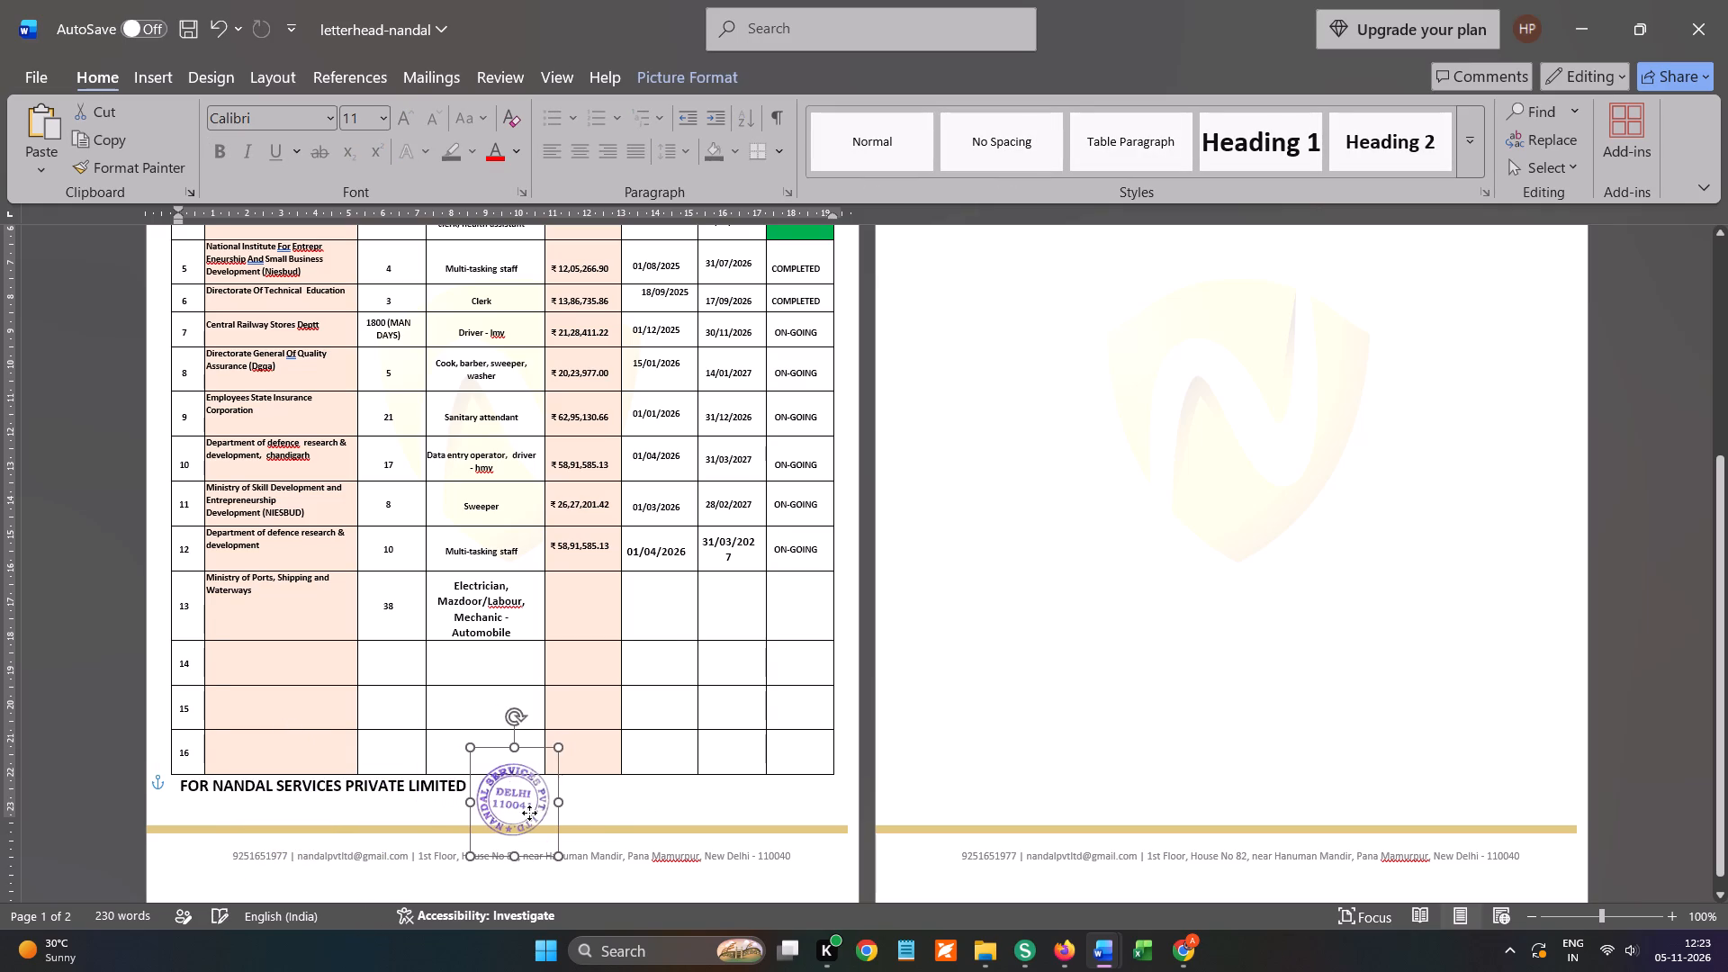
left_click_drag(529, 813, 528, 830)
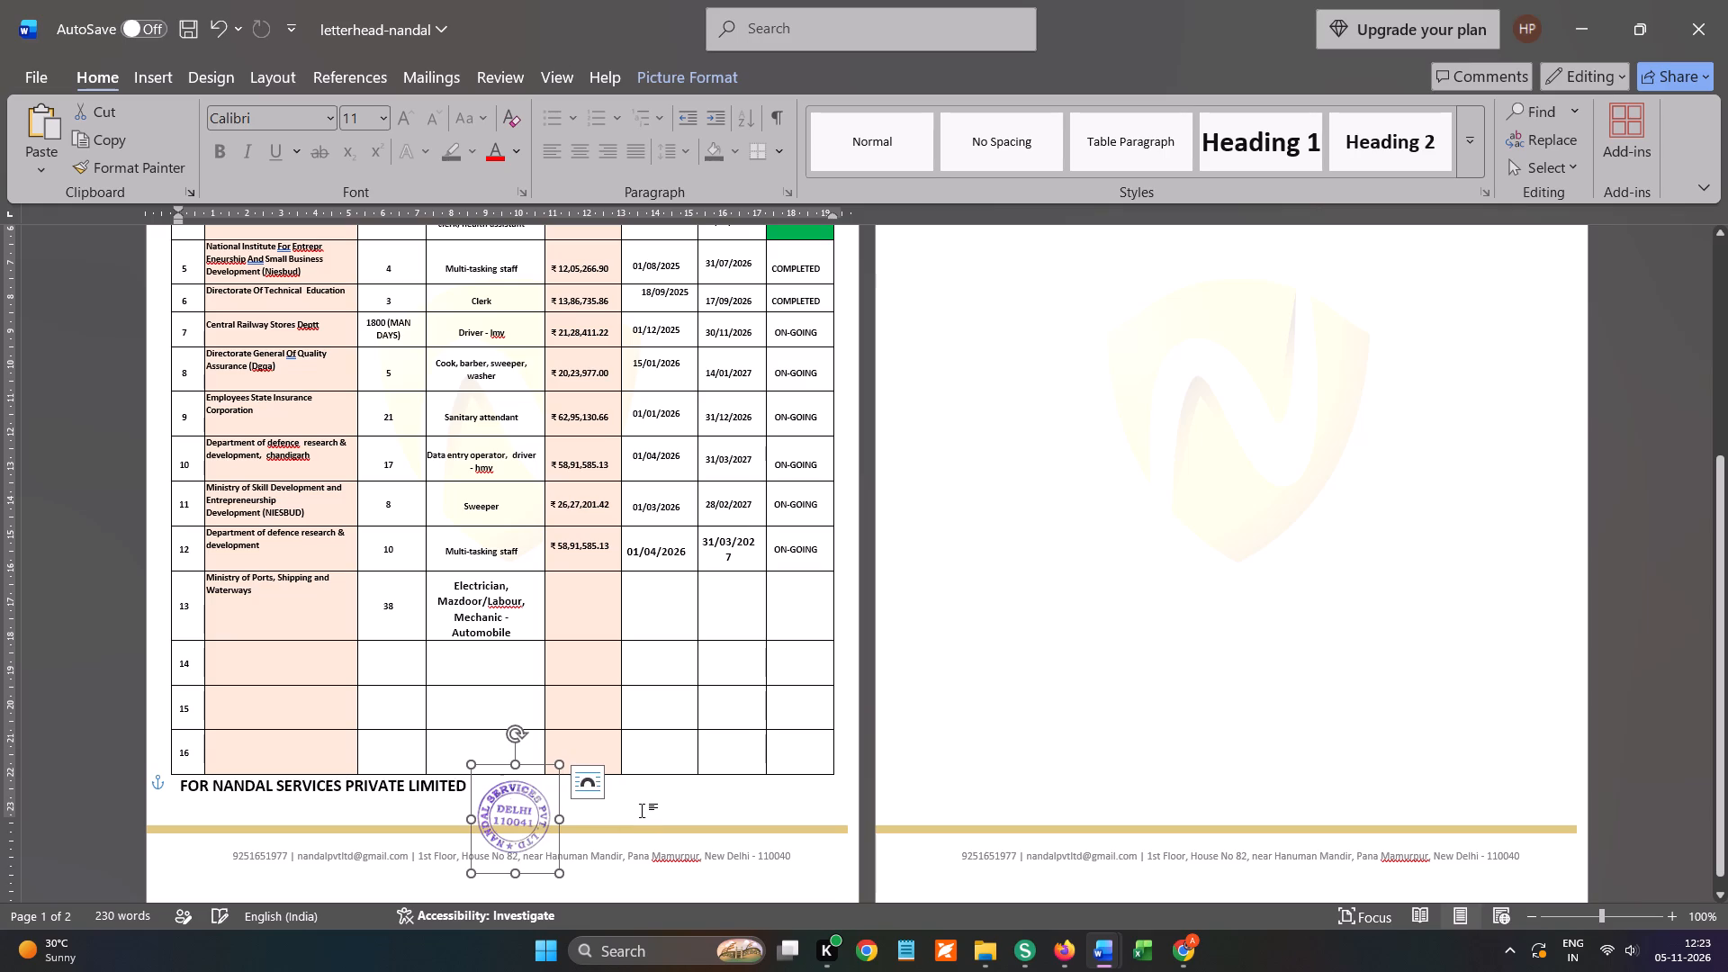
left_click(642, 810)
Change the job role text in row 13, starting with Electrician, from centred to left-aligned.
scroll(670, 761, "up", 5)
scroll(922, 472, "down", 6)
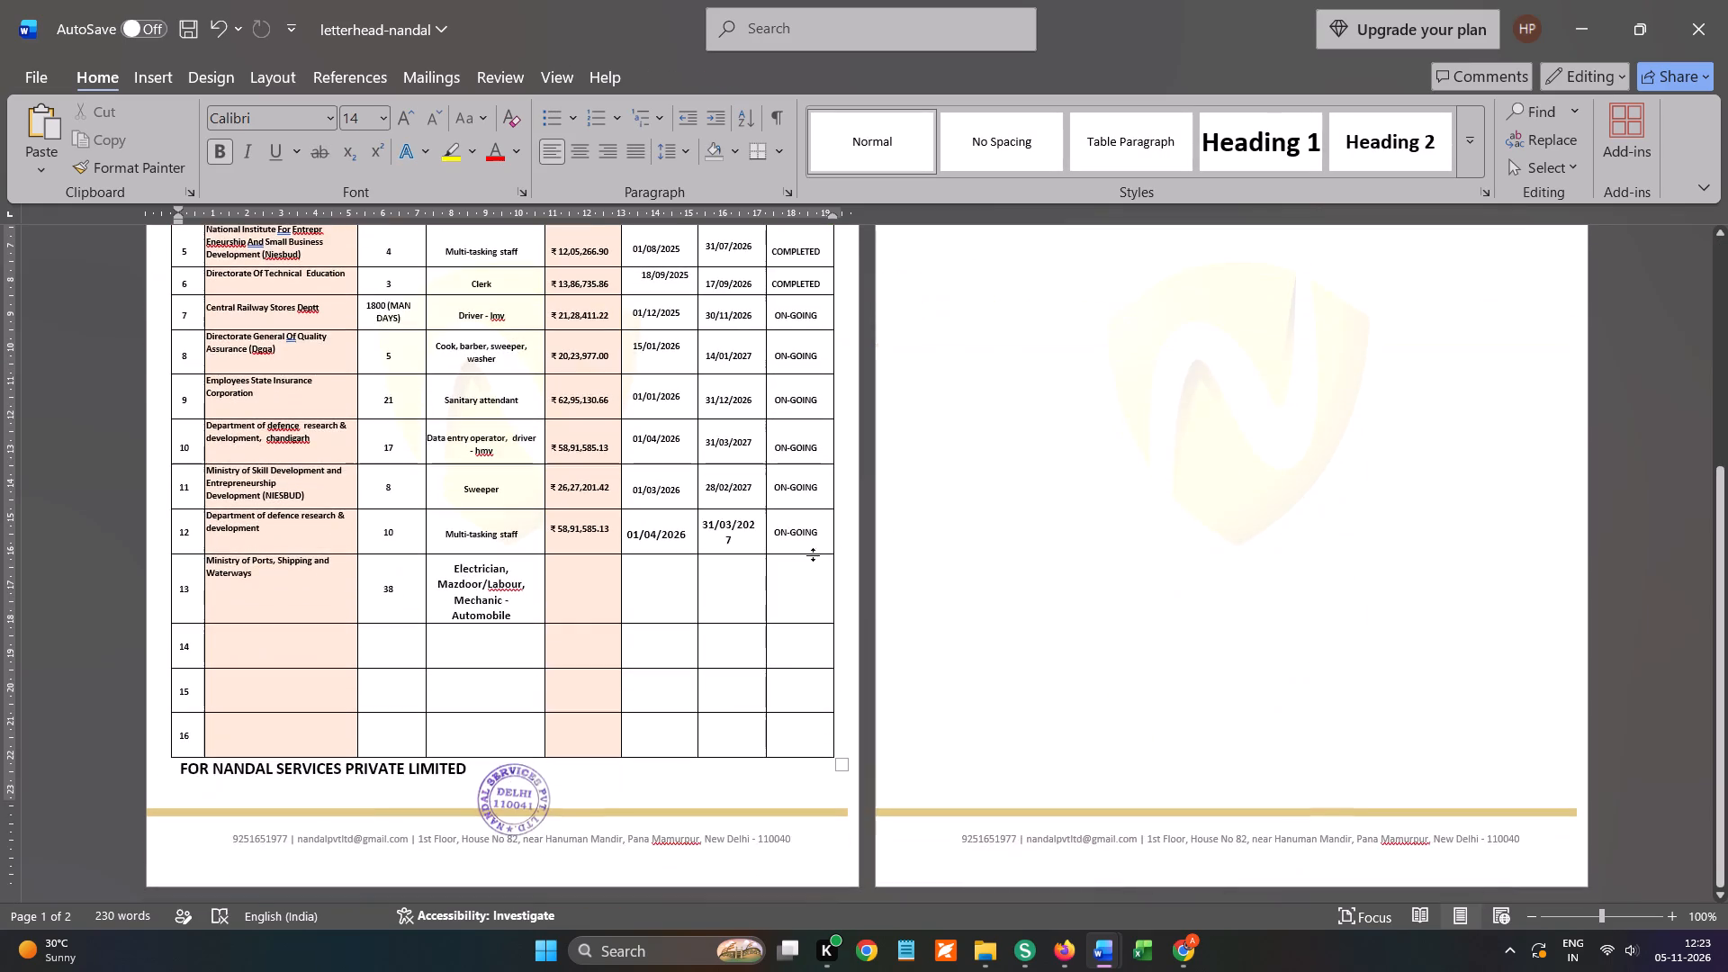
scroll(801, 569, "up", 3)
scroll(879, 498, "down", 5)
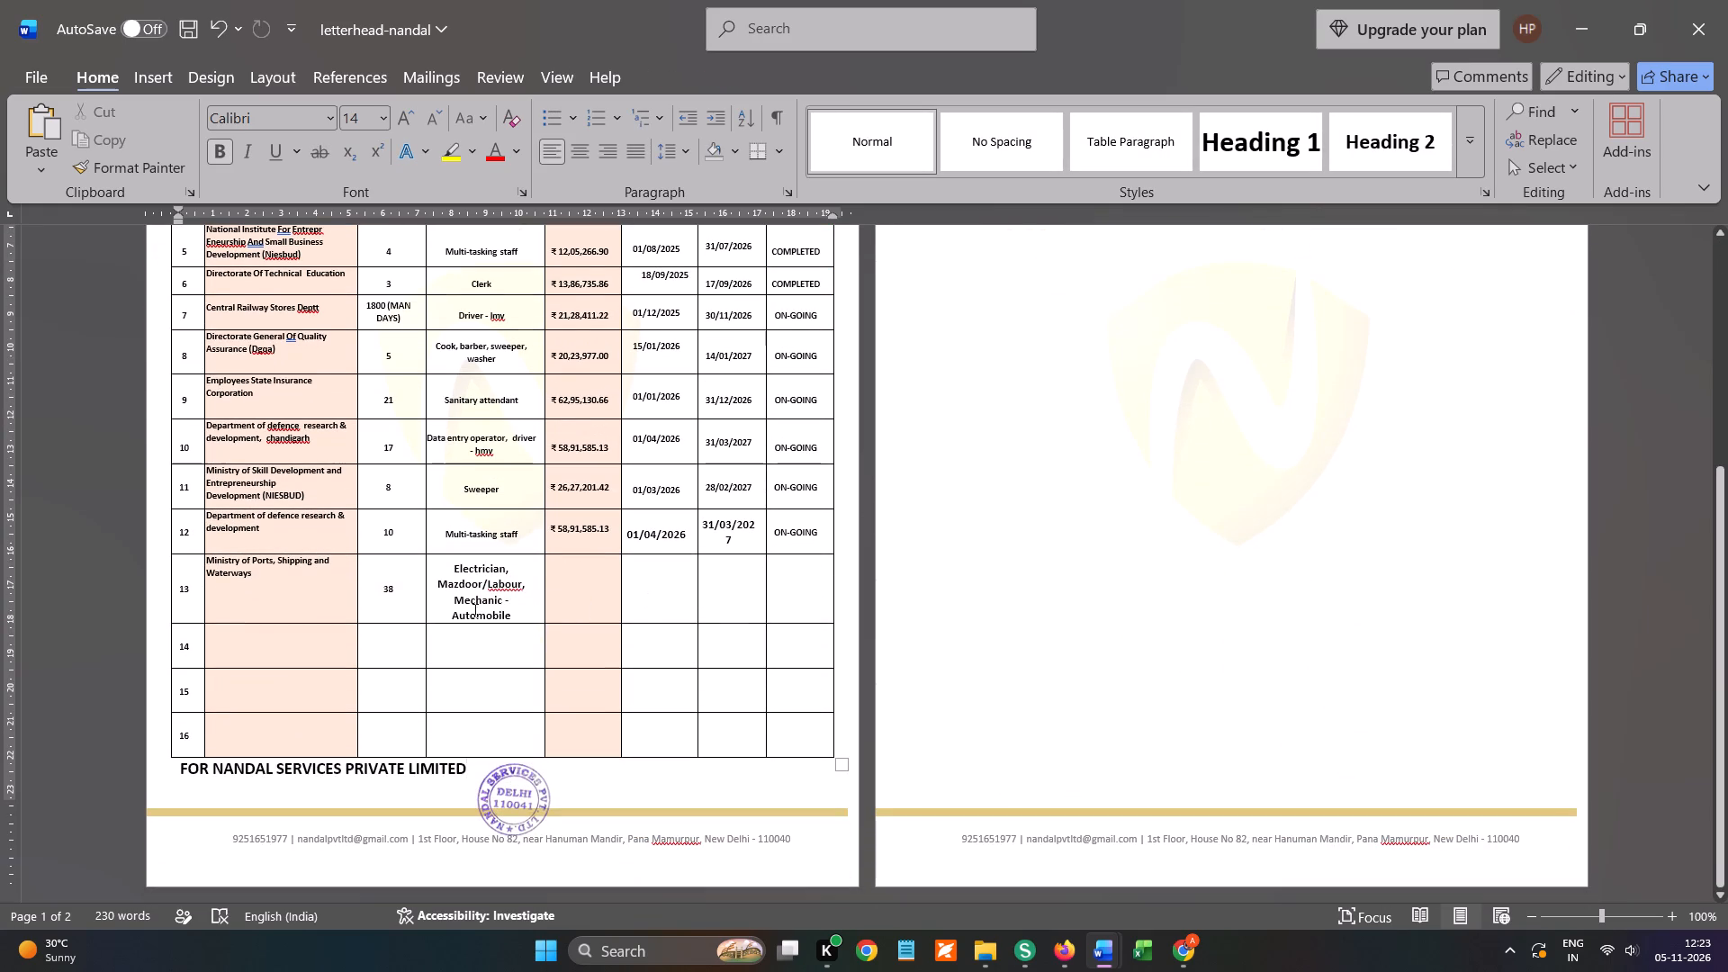
left_click(452, 571)
key("BackSpace")
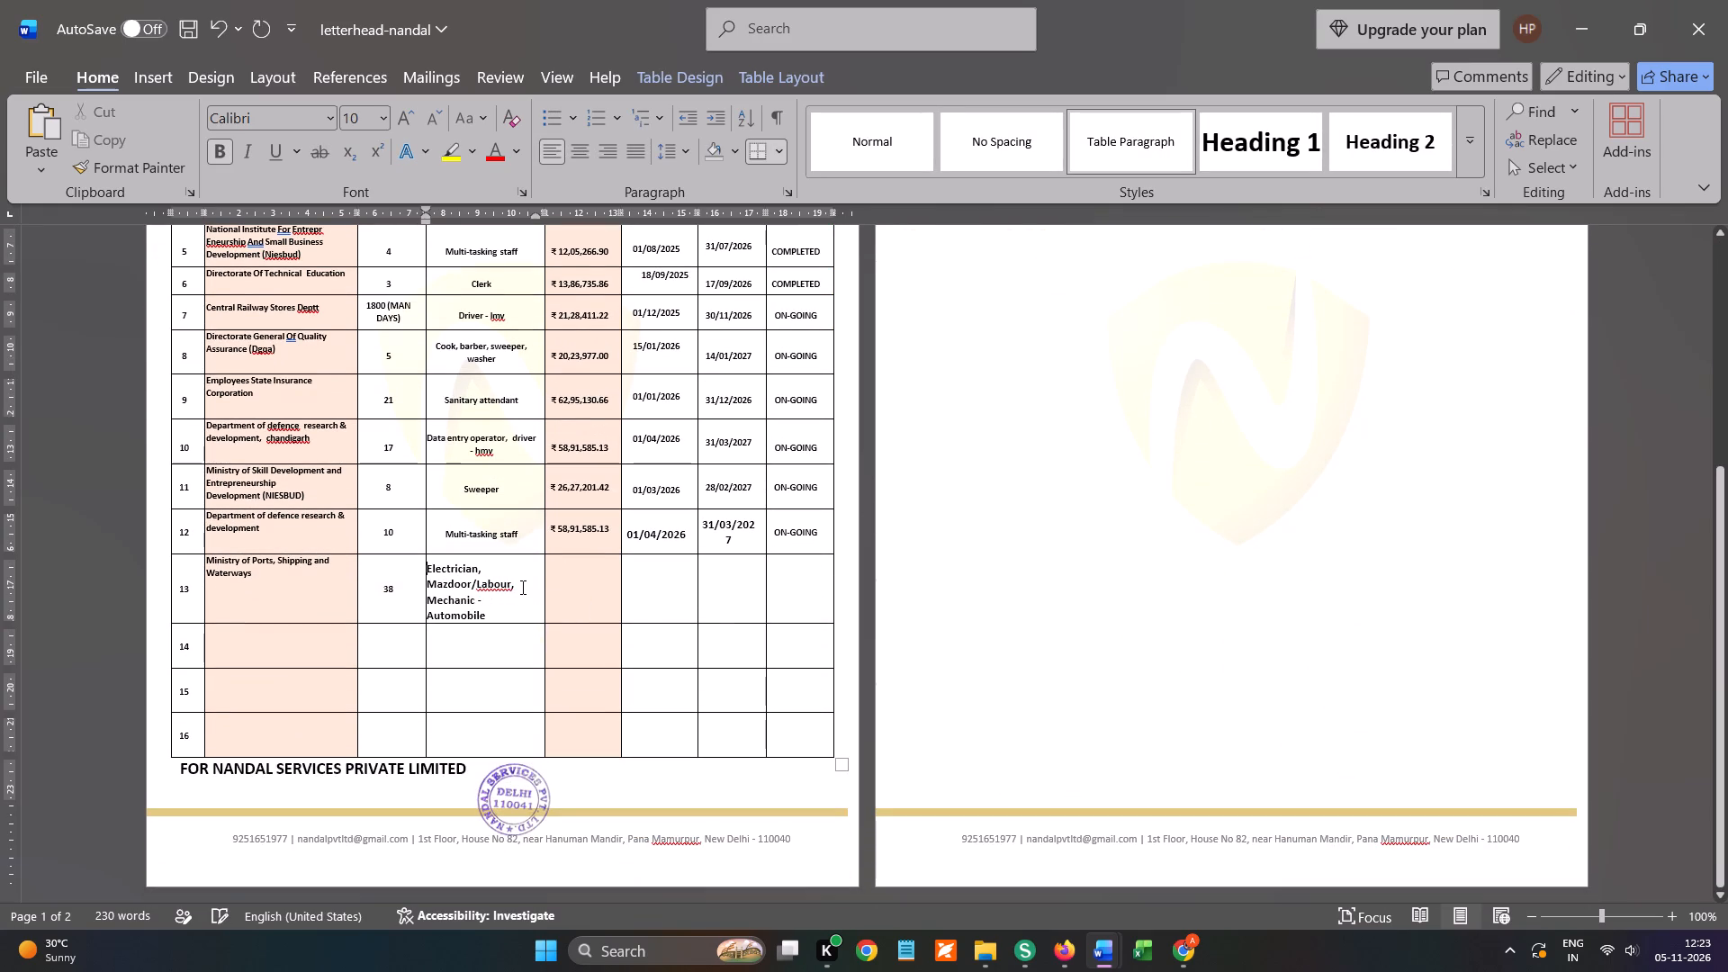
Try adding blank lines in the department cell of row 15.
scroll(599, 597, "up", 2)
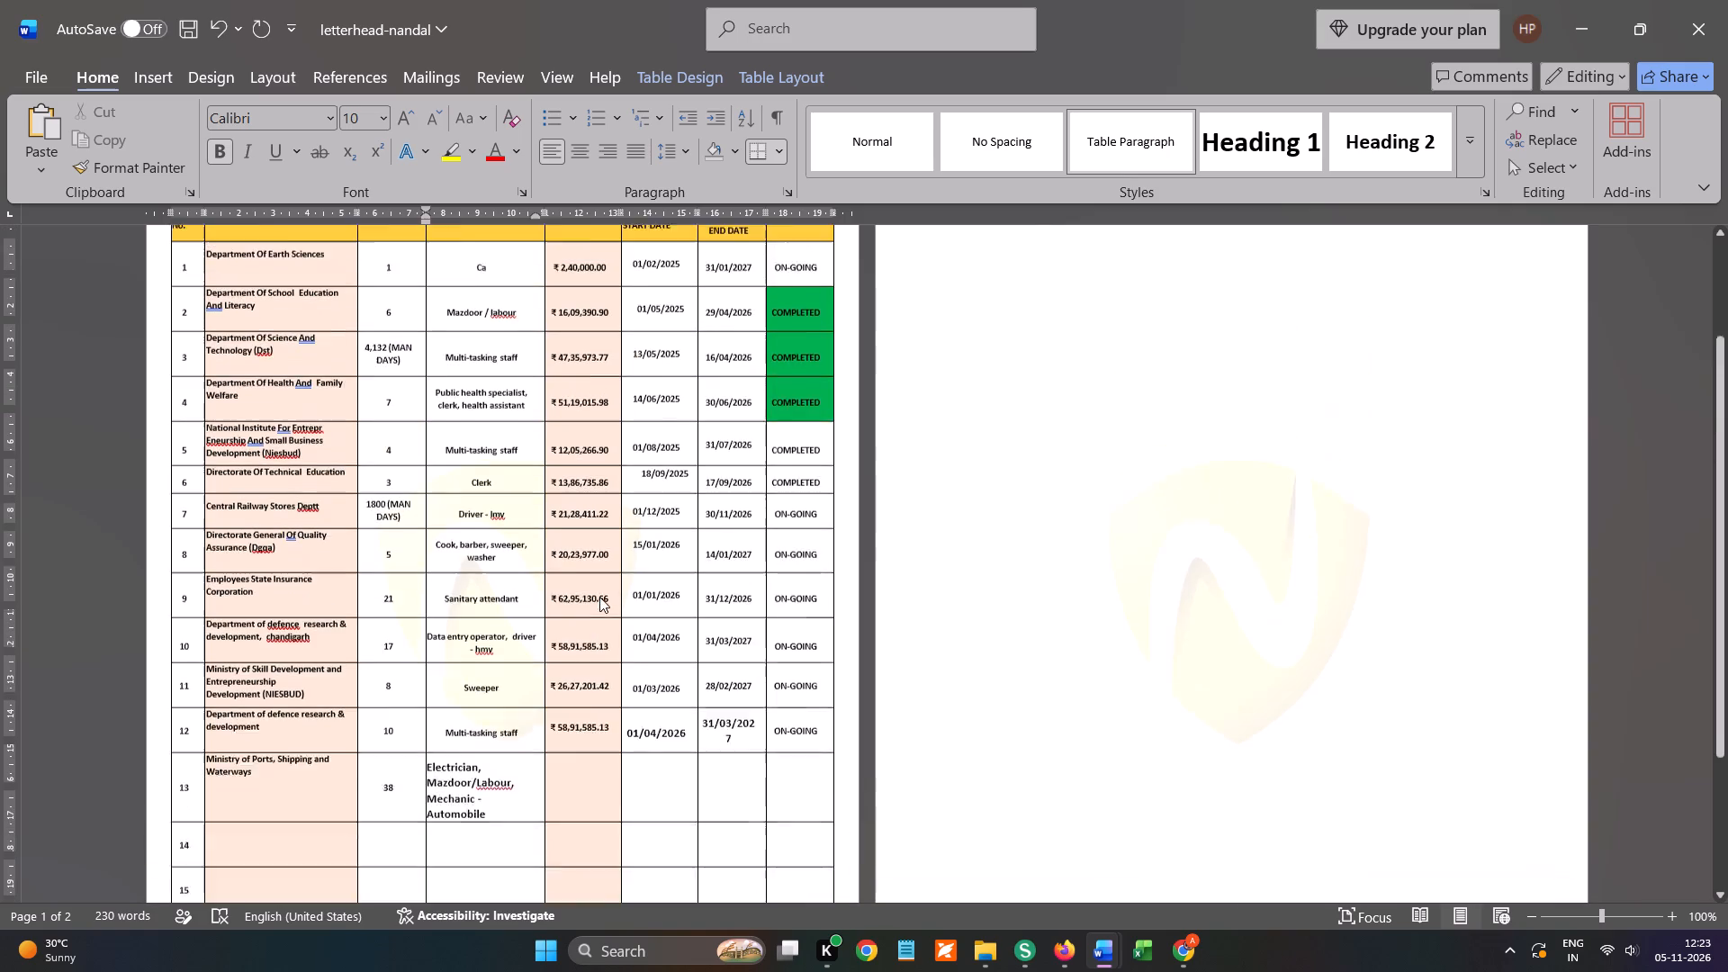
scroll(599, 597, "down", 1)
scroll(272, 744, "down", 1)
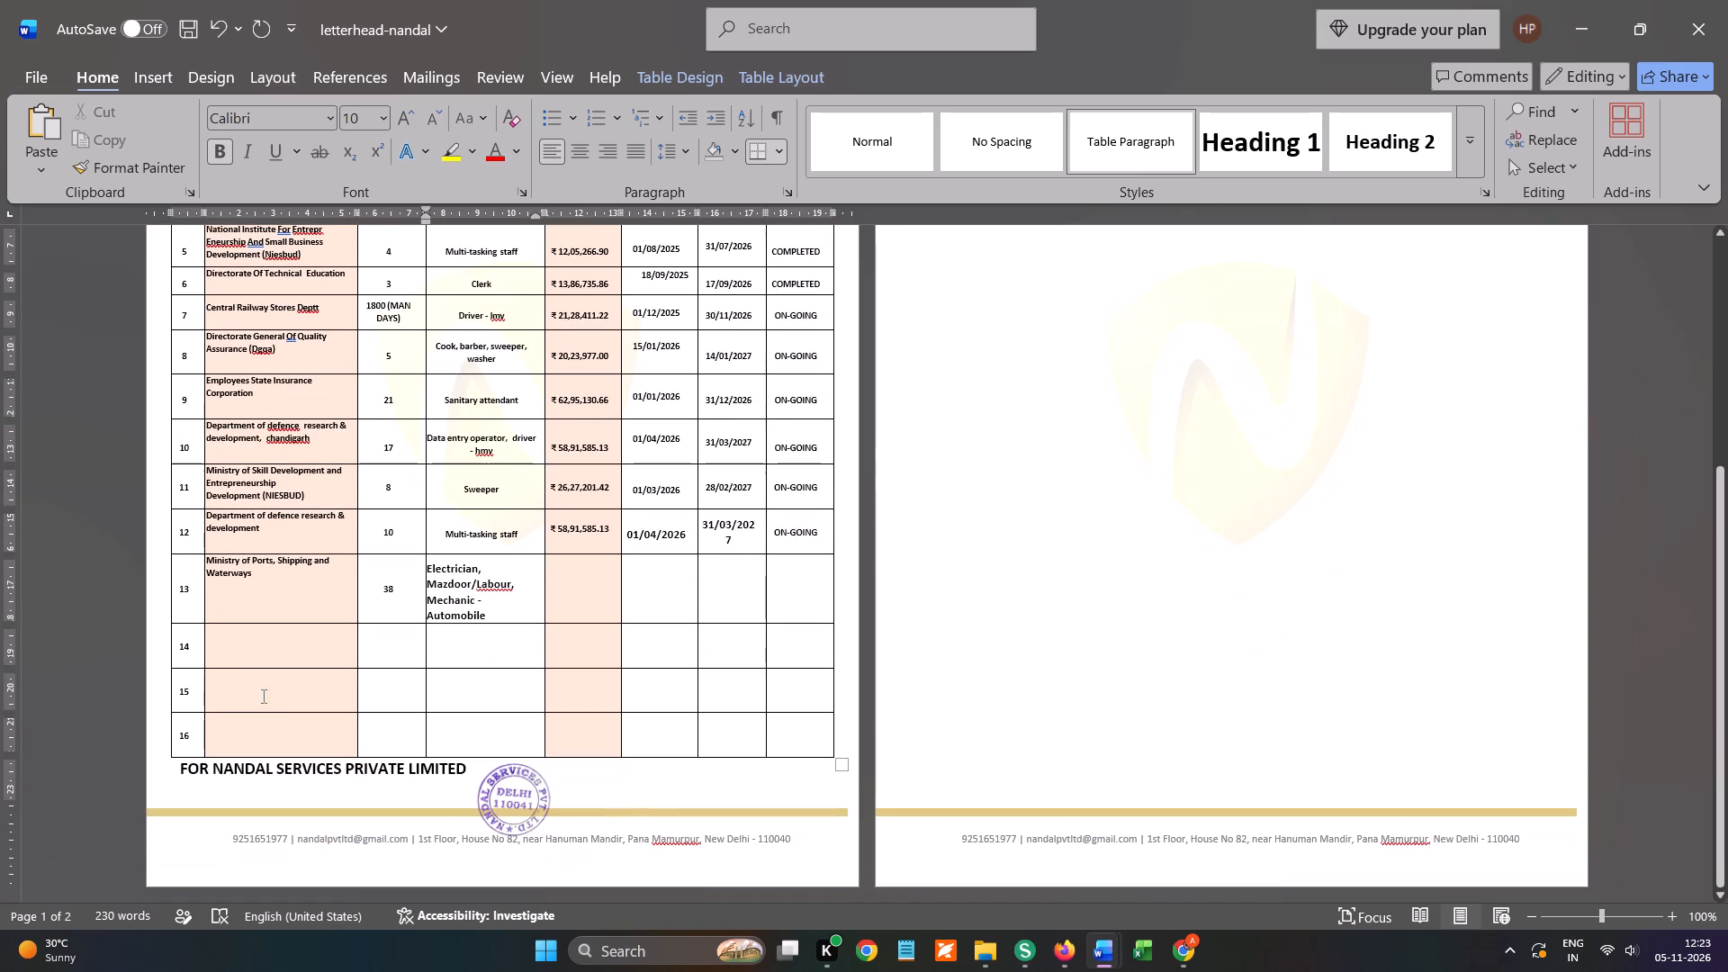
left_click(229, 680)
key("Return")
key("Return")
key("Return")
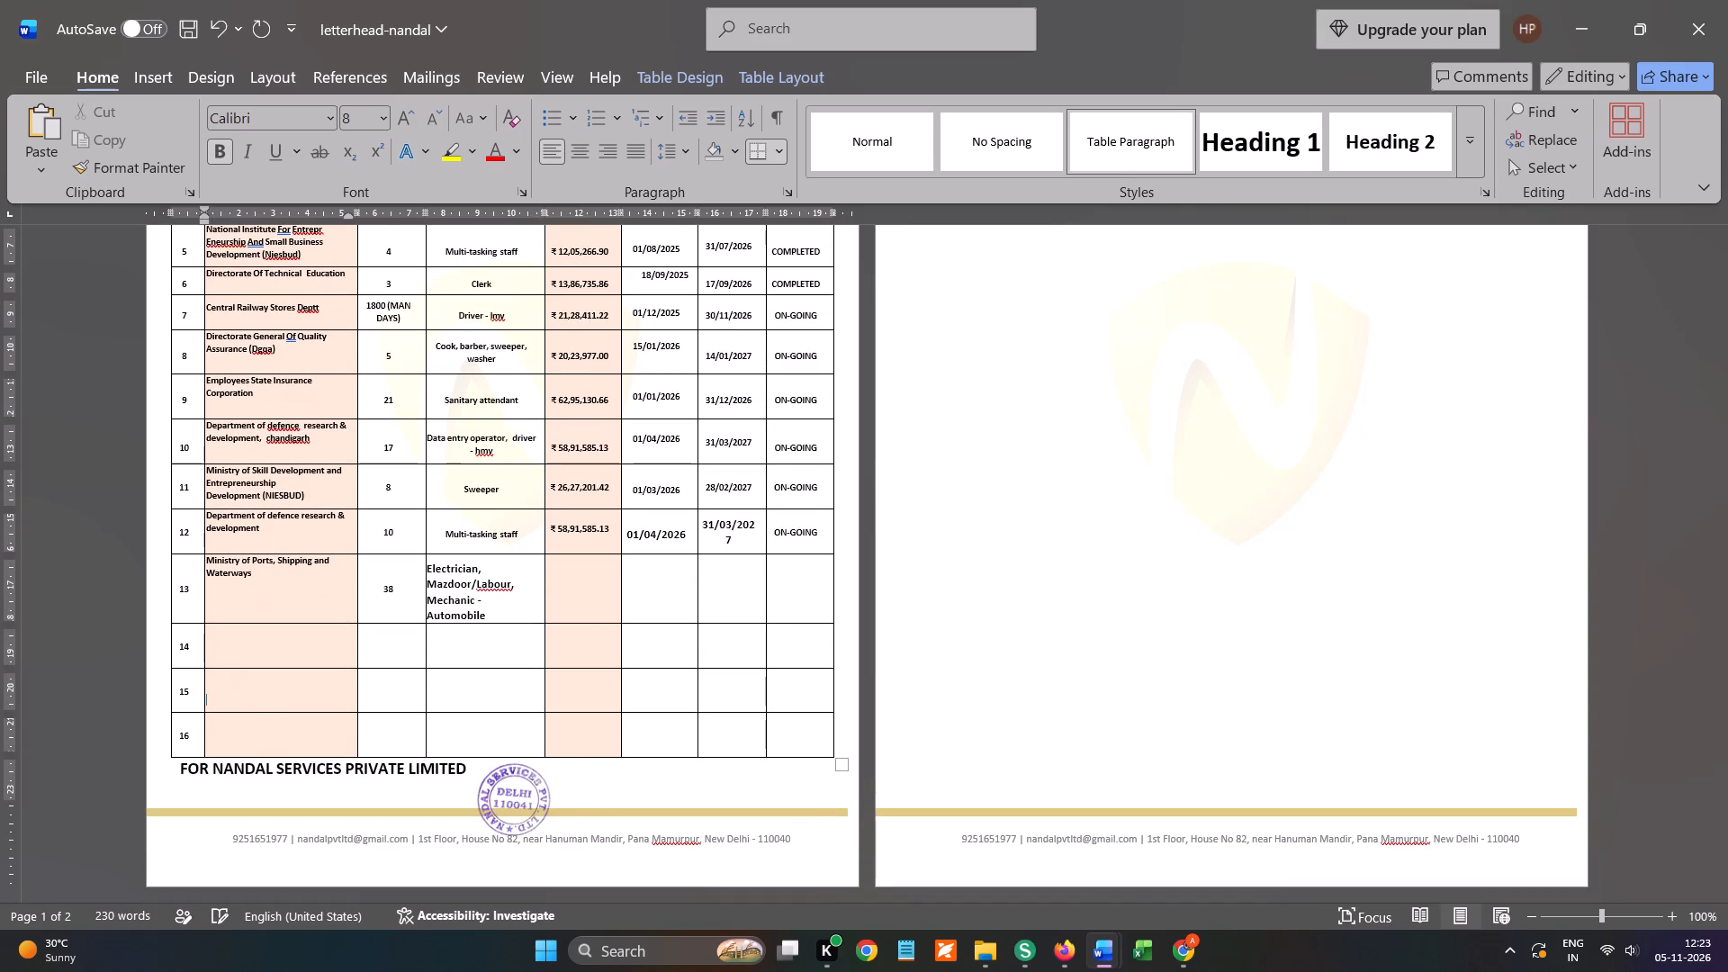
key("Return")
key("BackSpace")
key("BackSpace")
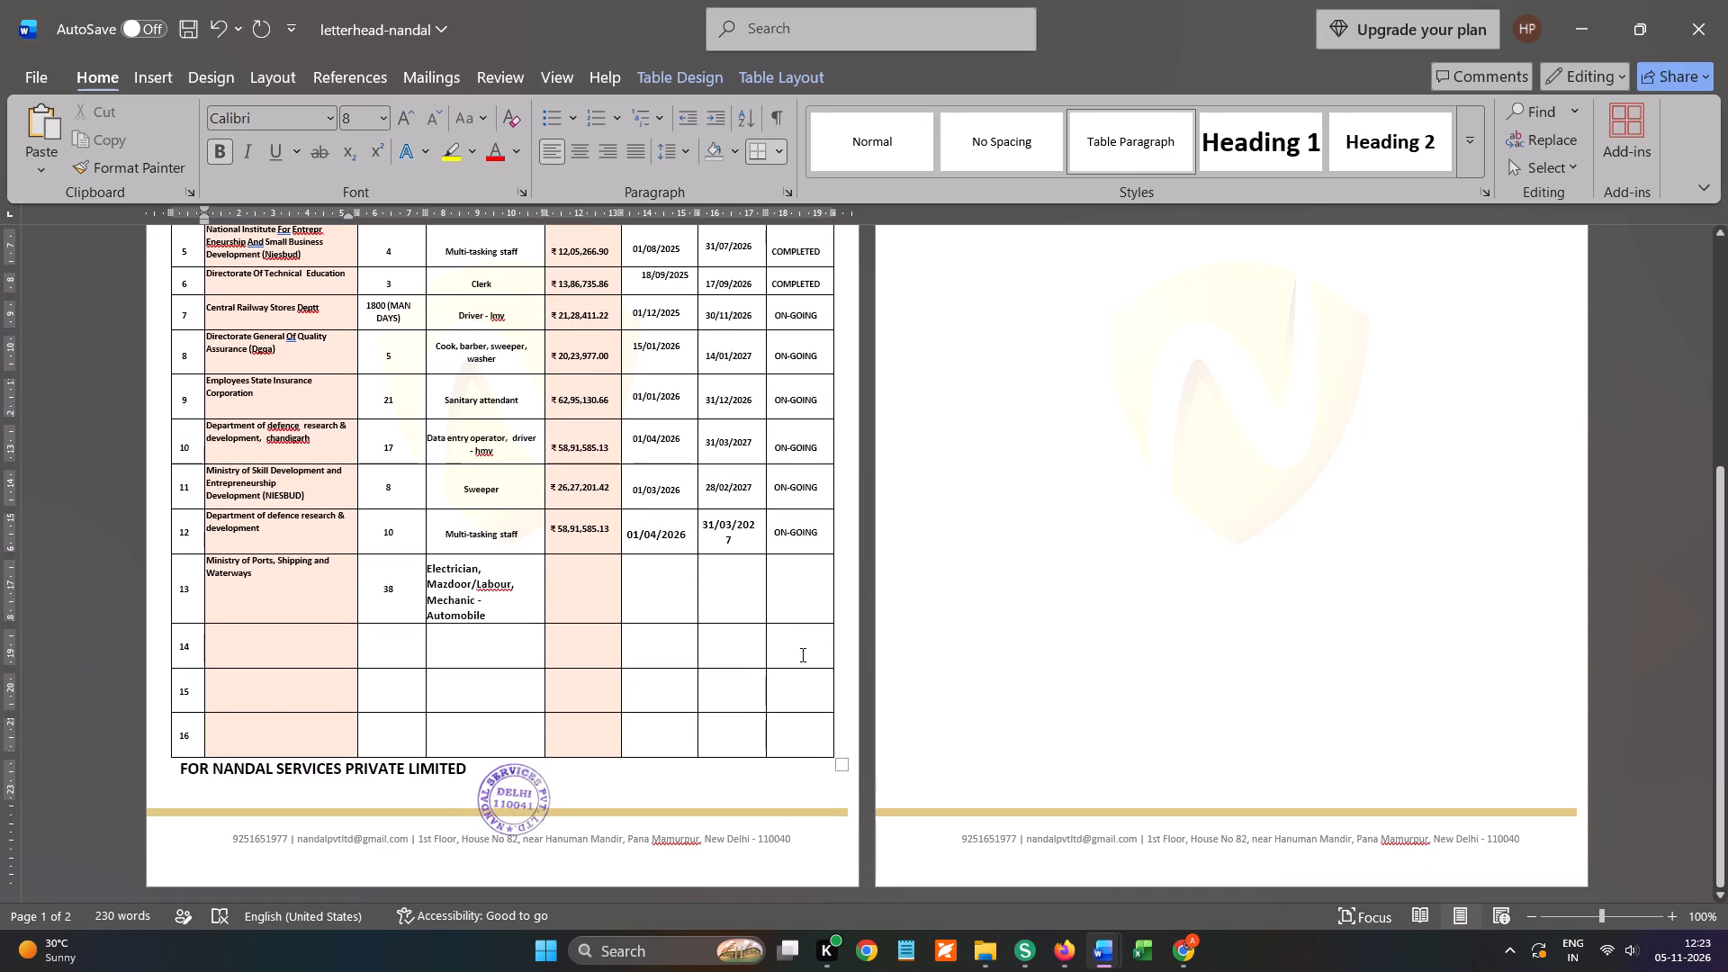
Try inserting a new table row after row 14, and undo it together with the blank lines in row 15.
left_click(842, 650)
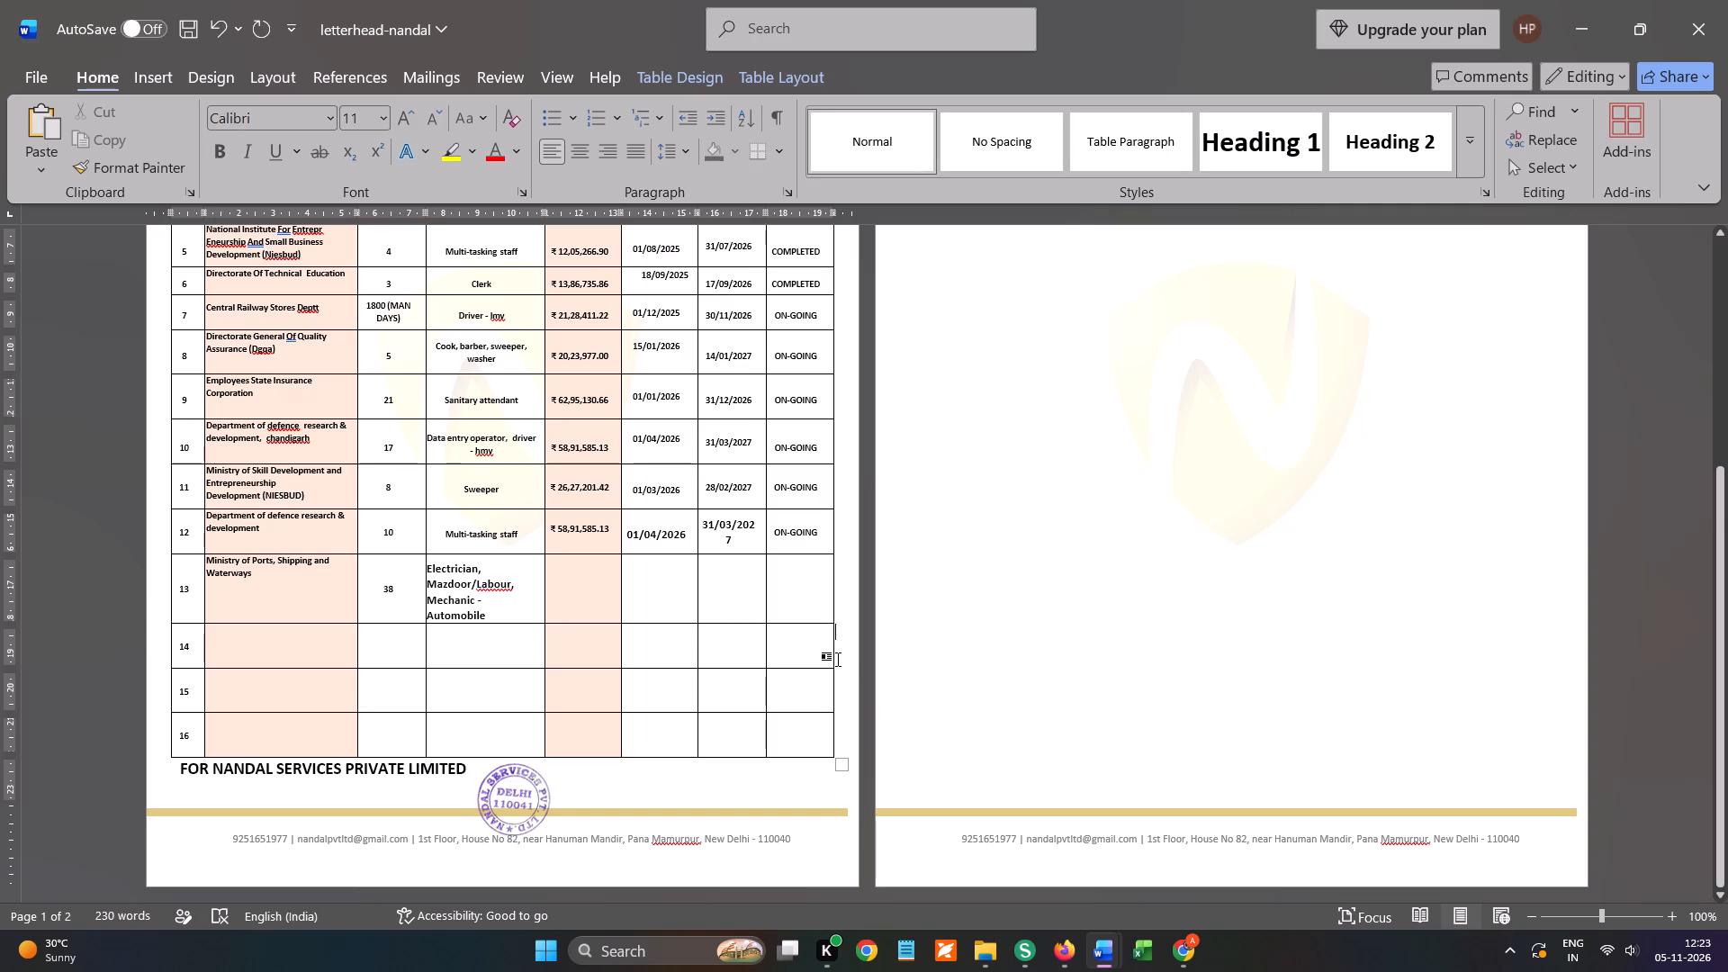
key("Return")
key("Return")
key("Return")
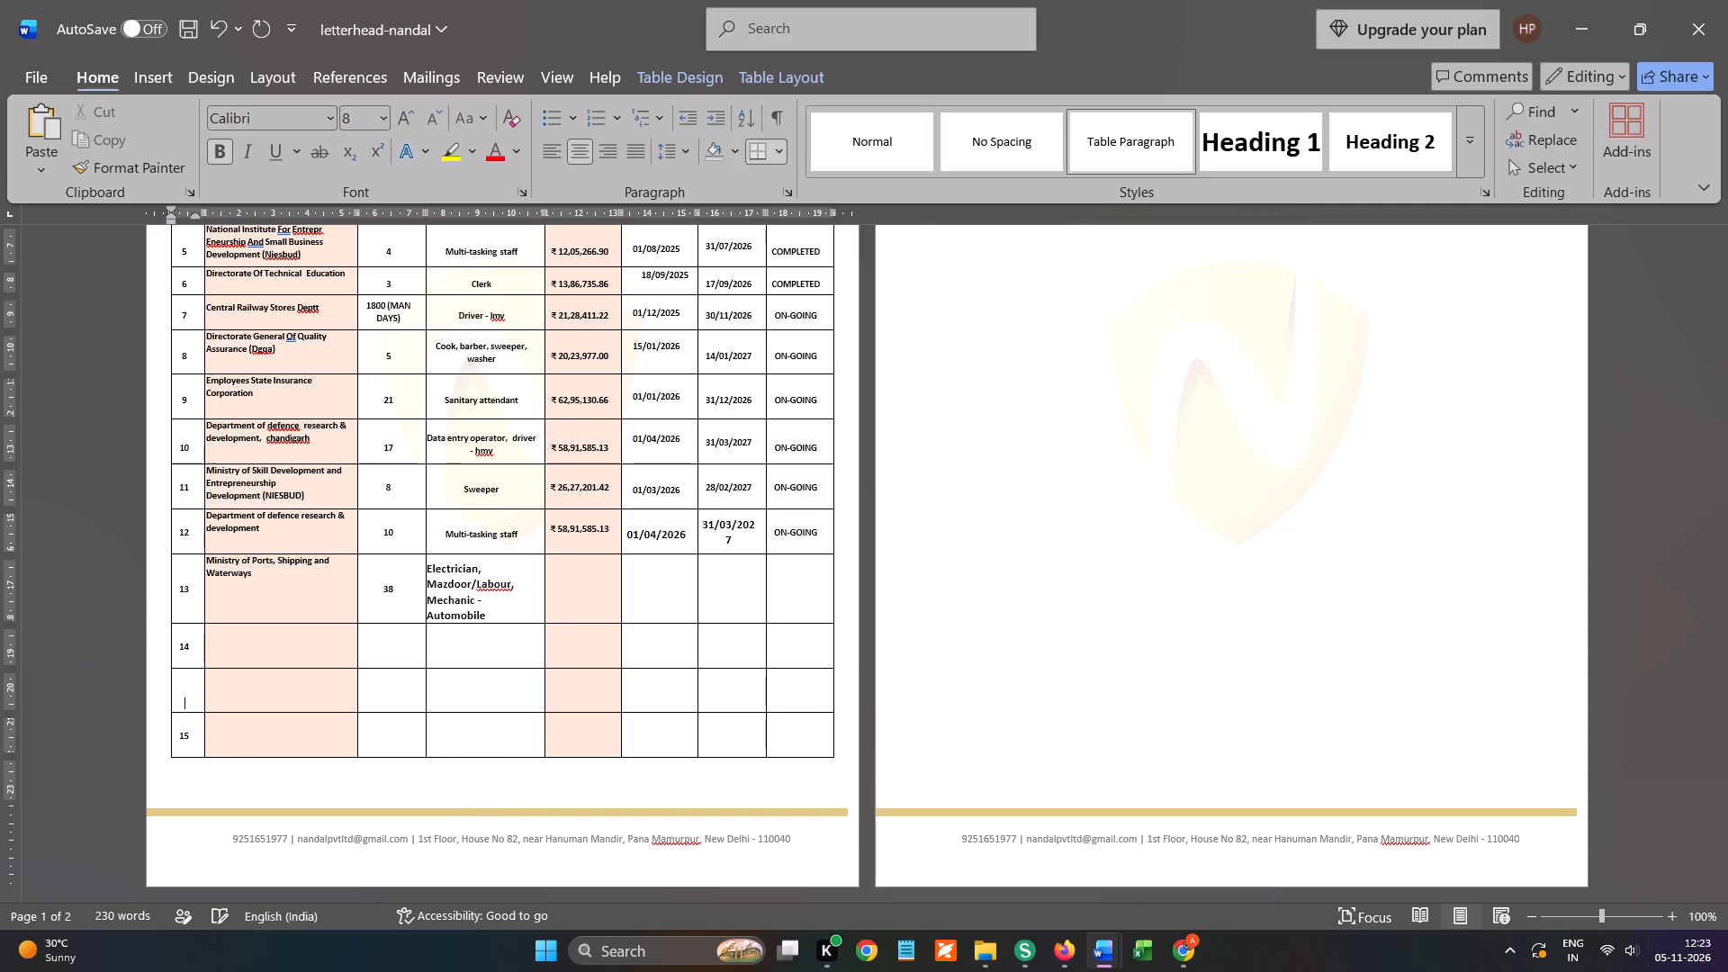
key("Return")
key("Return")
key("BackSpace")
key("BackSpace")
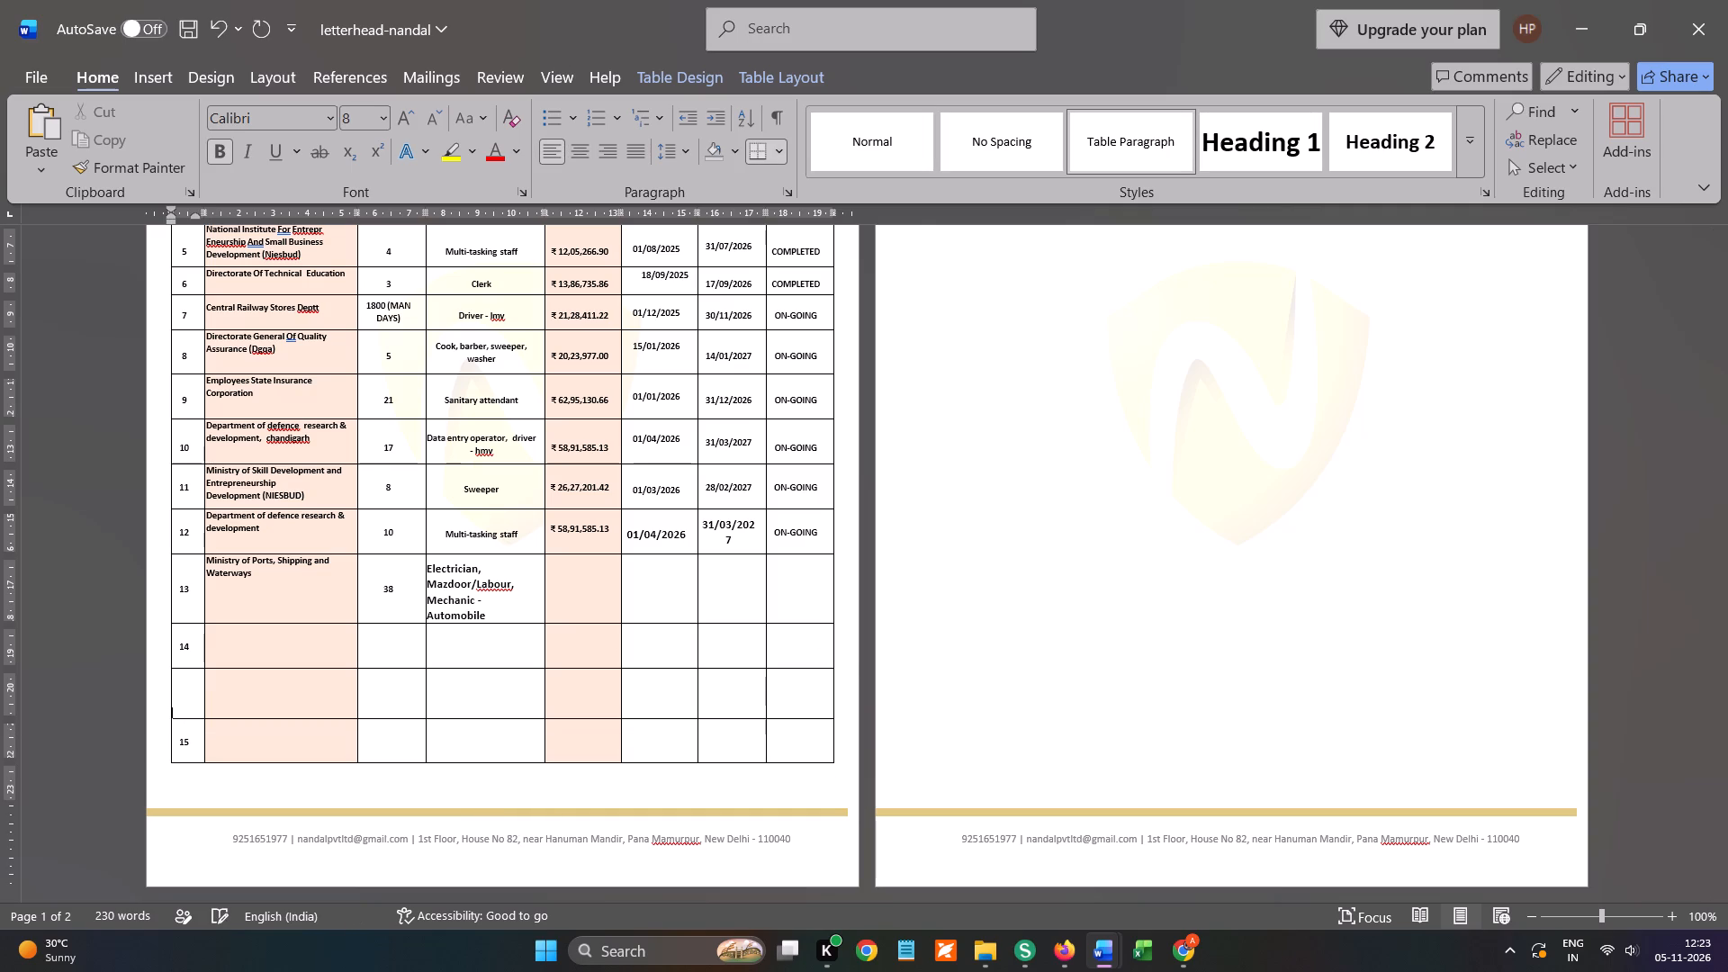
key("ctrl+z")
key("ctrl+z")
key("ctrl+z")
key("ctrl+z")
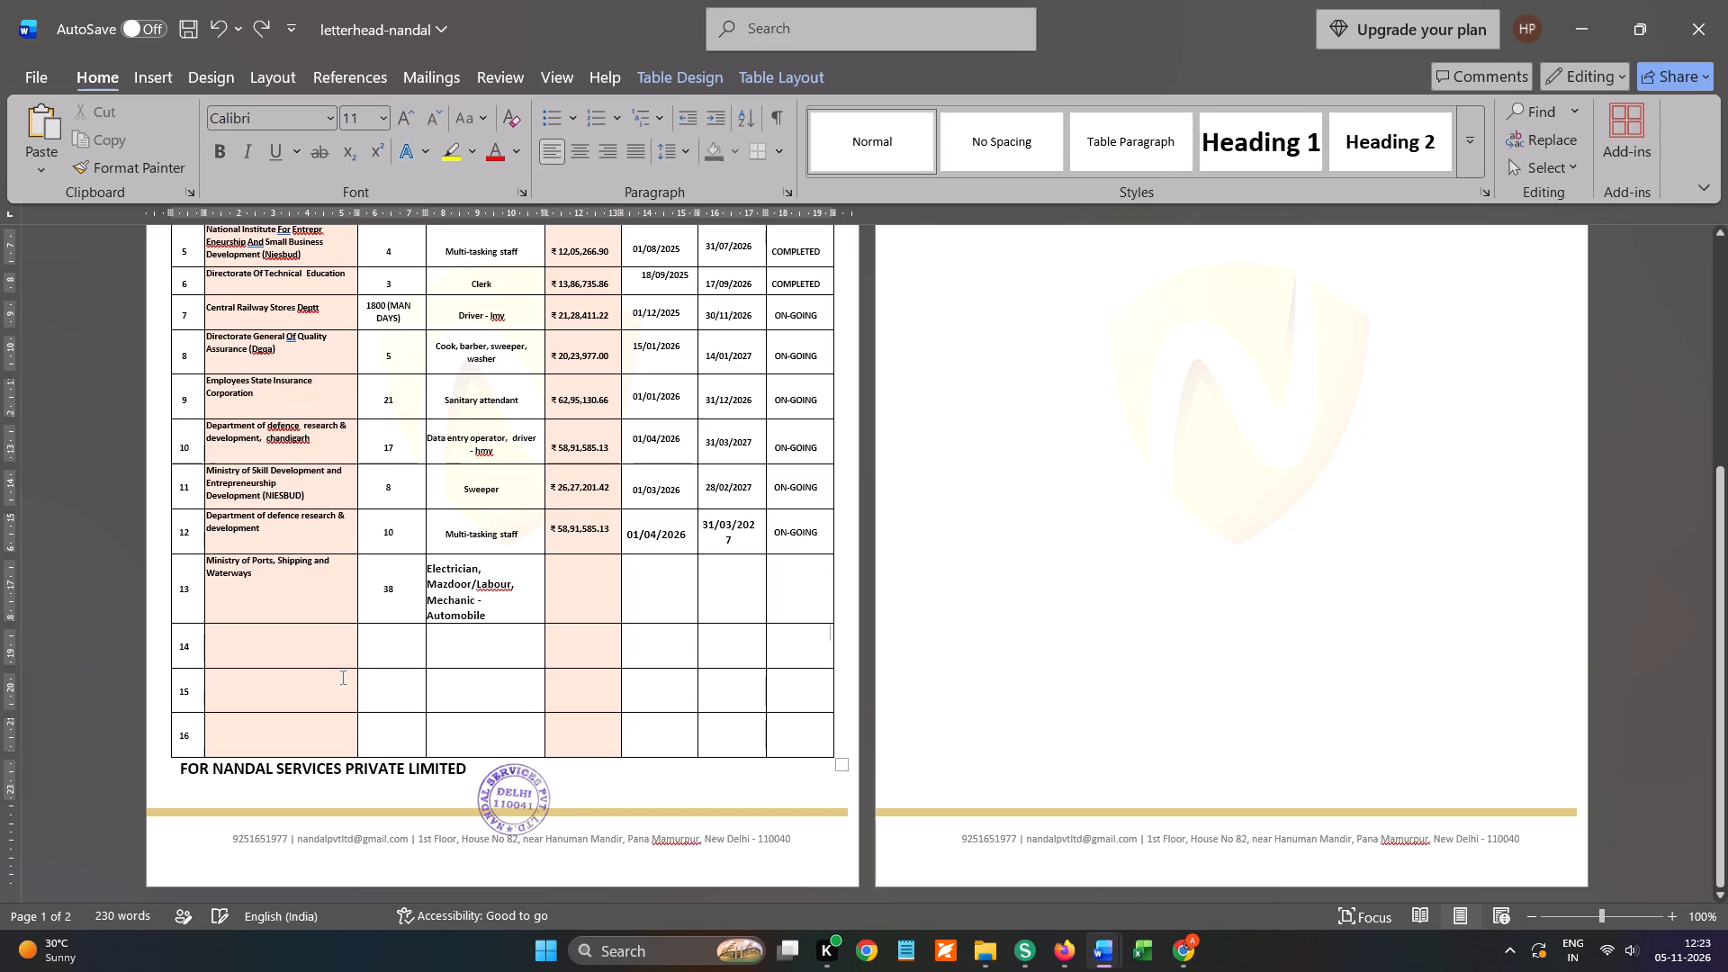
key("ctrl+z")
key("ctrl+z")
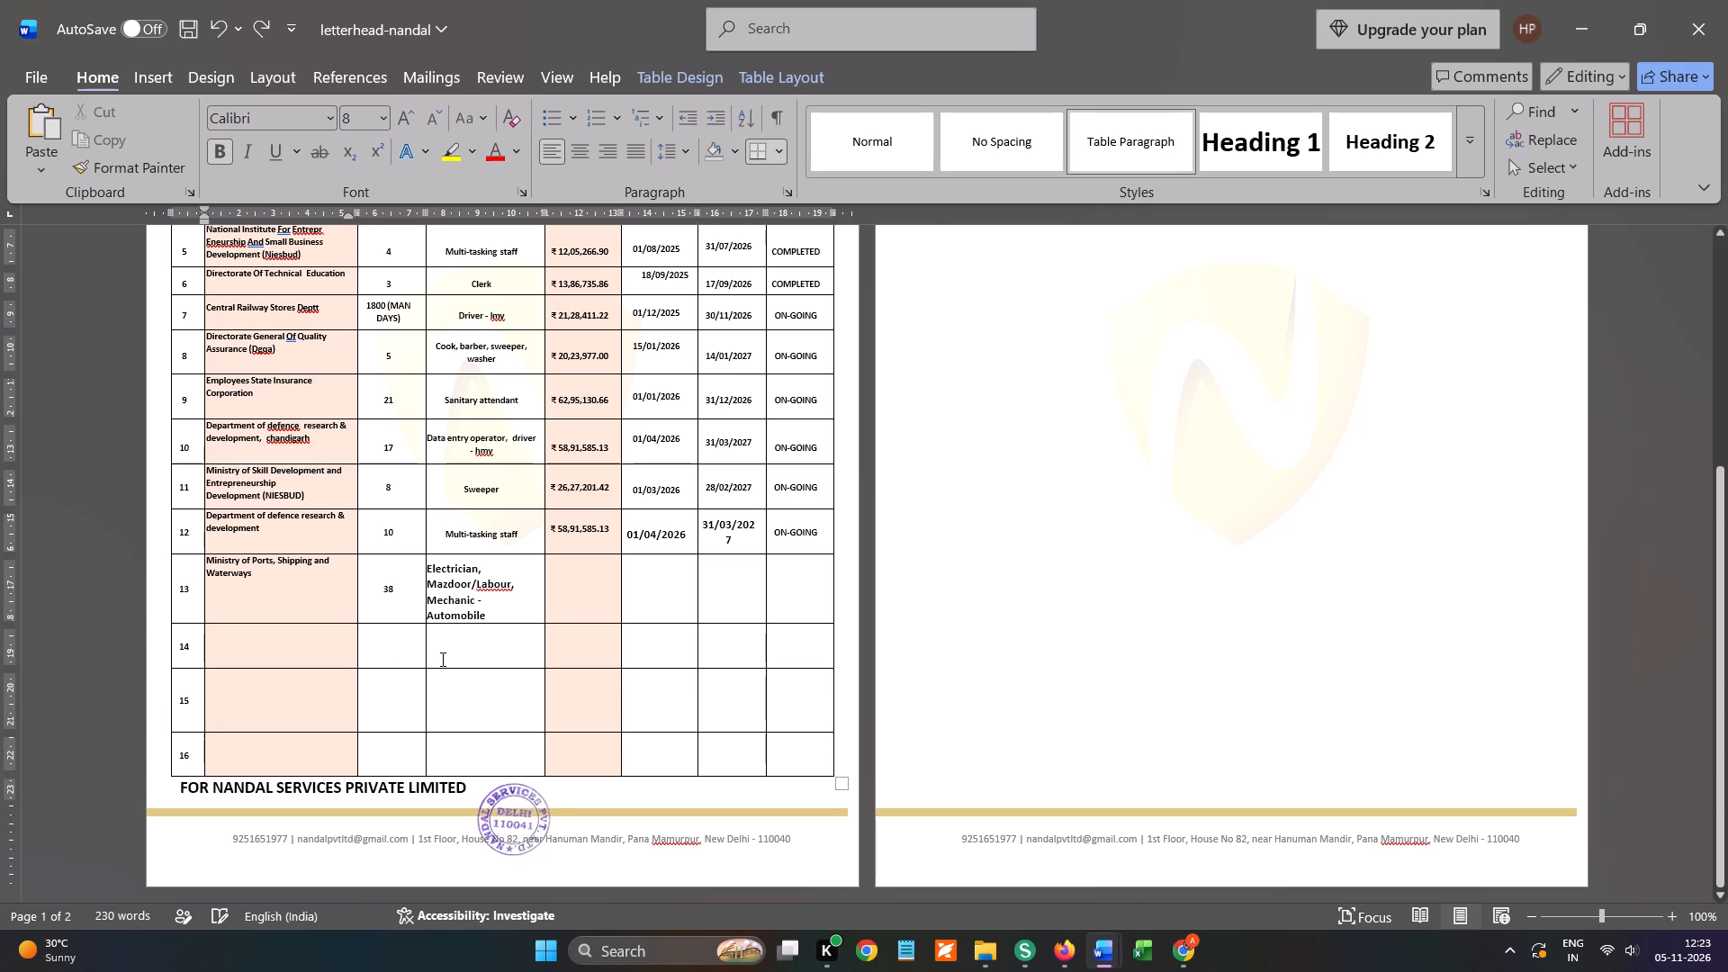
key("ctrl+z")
Copy the contract value ₹ 6,27,23,817.94 from row 13 of GEM-ORDER-FILE-NANDAL into the amount cell of letterhead row 13.
left_click(526, 605)
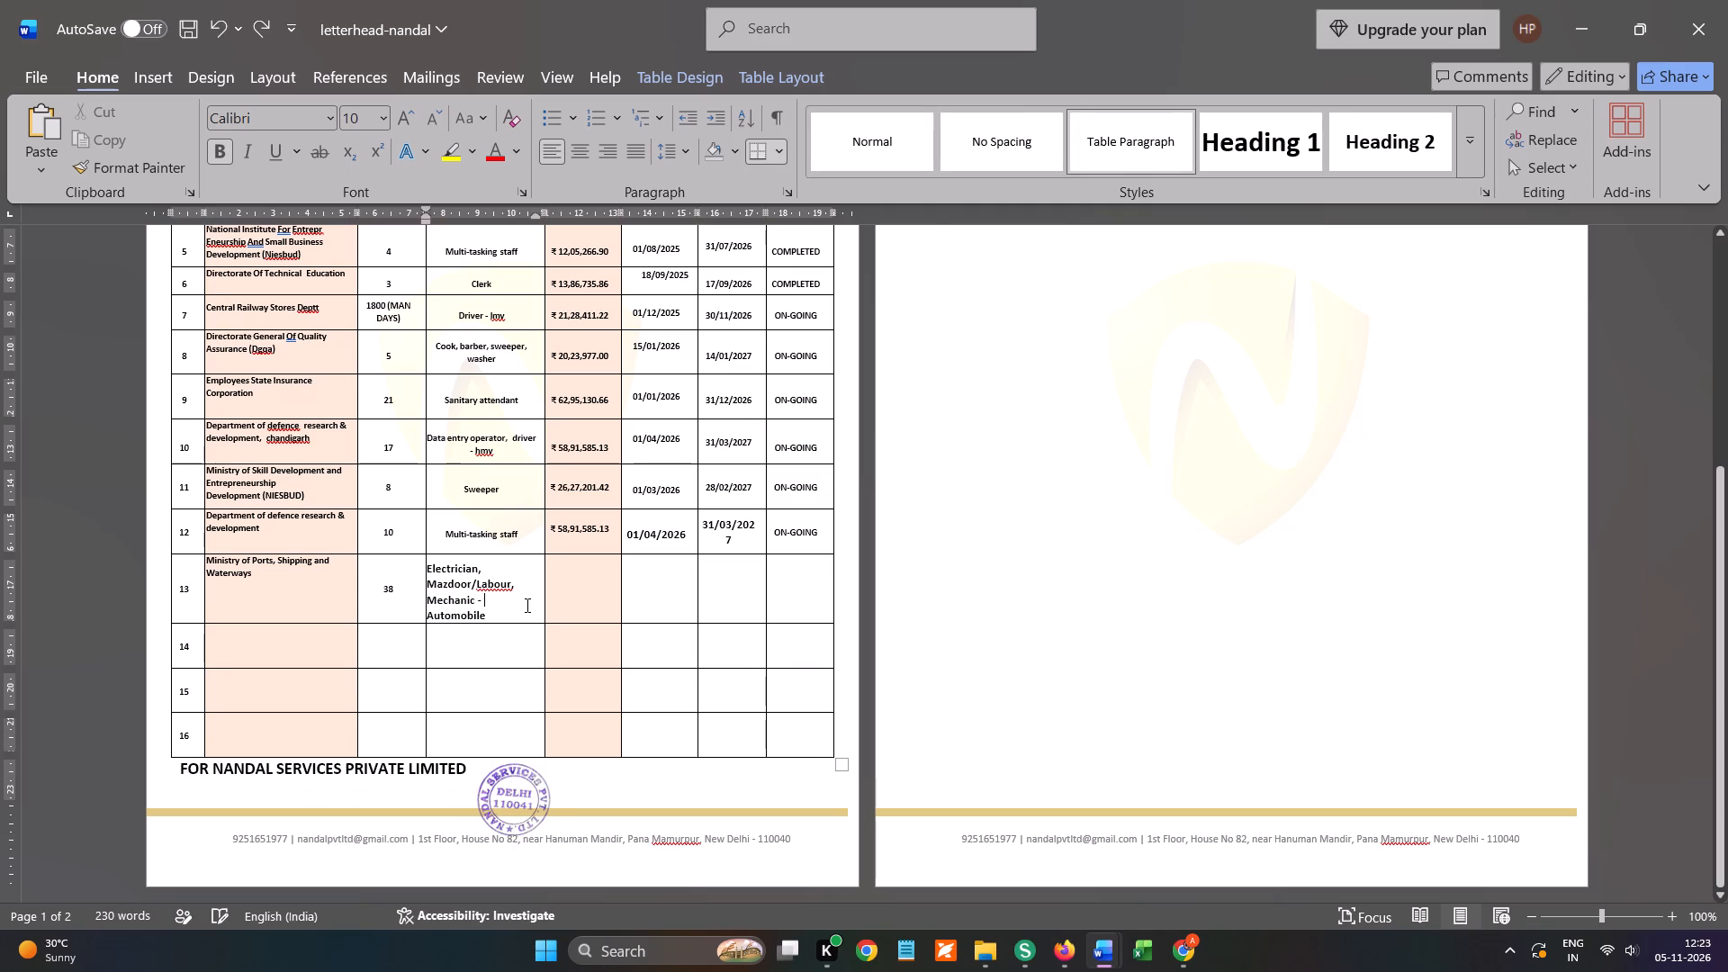
left_click(606, 580)
key("alt+Tab")
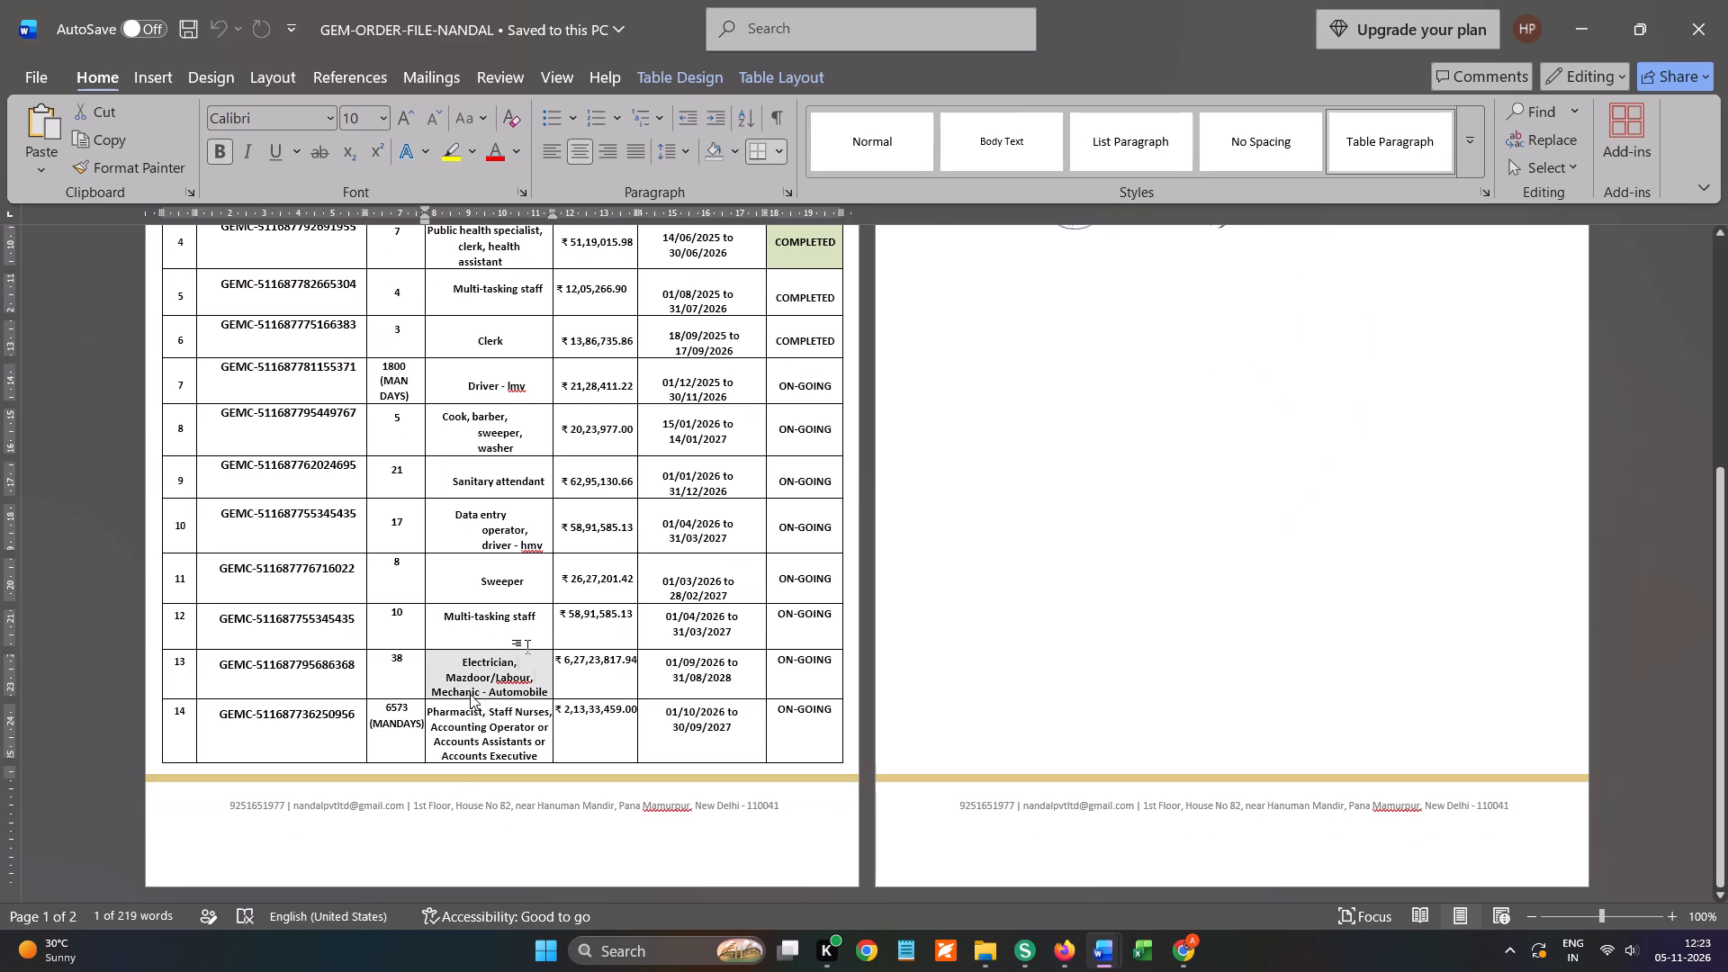
triple_click(565, 664)
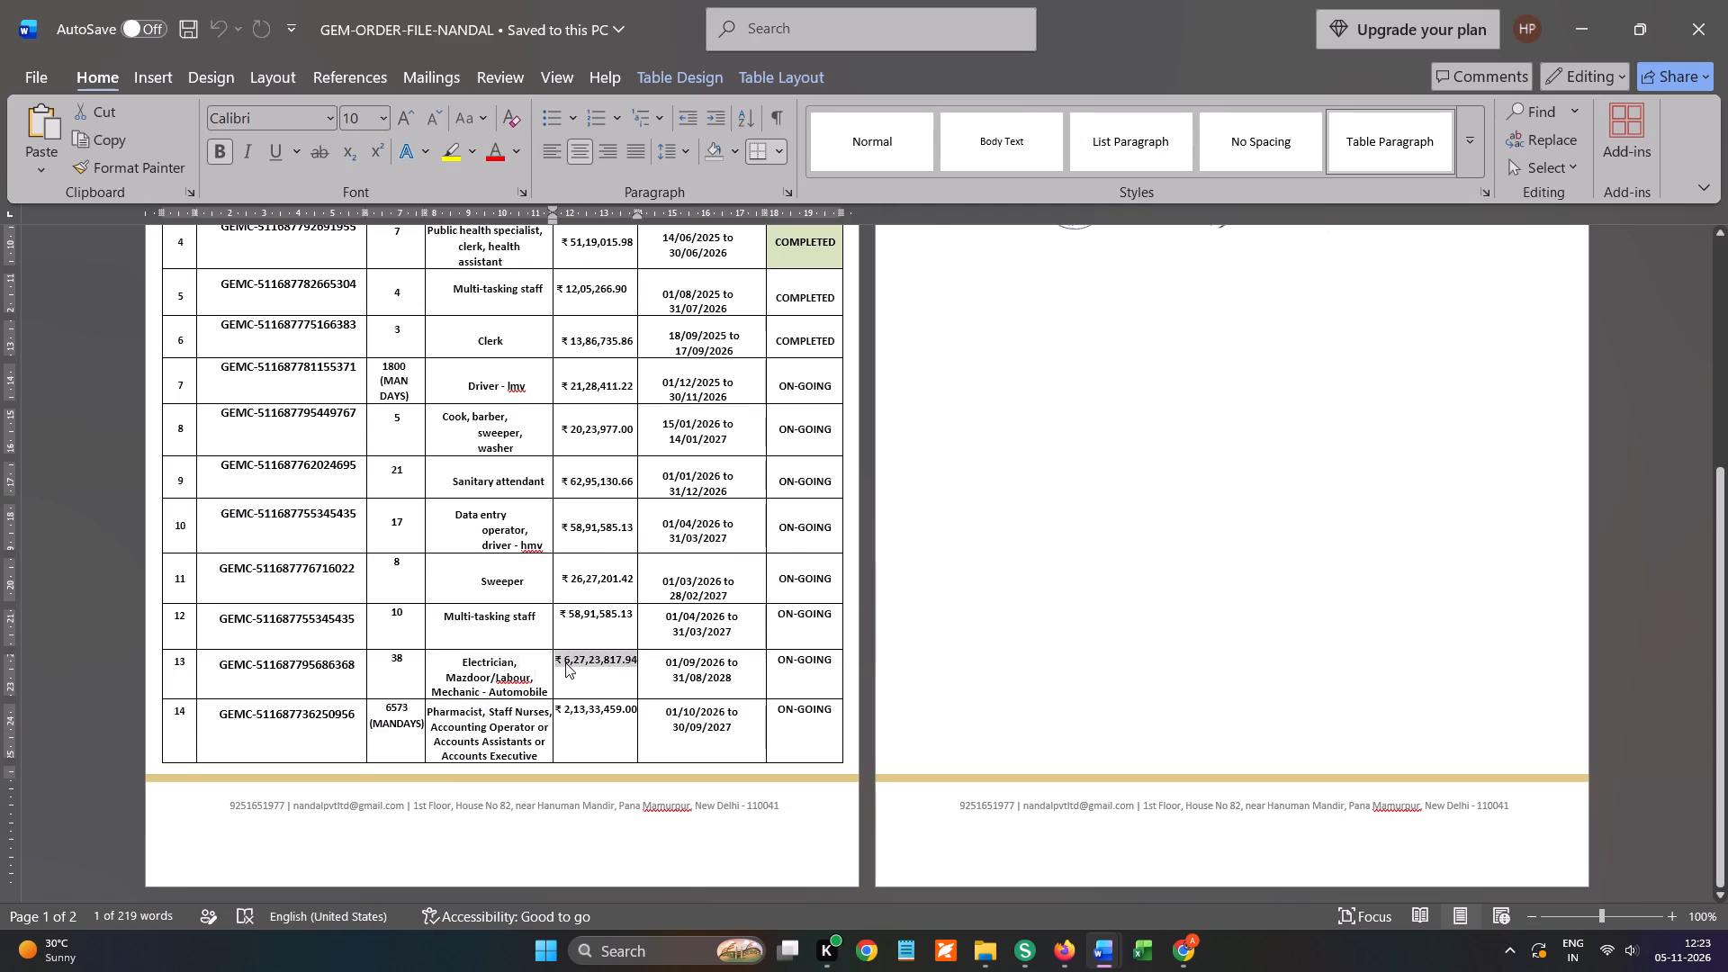
key("ctrl+c")
key("alt+Tab")
key("ctrl+v")
Widen the amount column until row 13's contract value fits on one line.
left_click(649, 591)
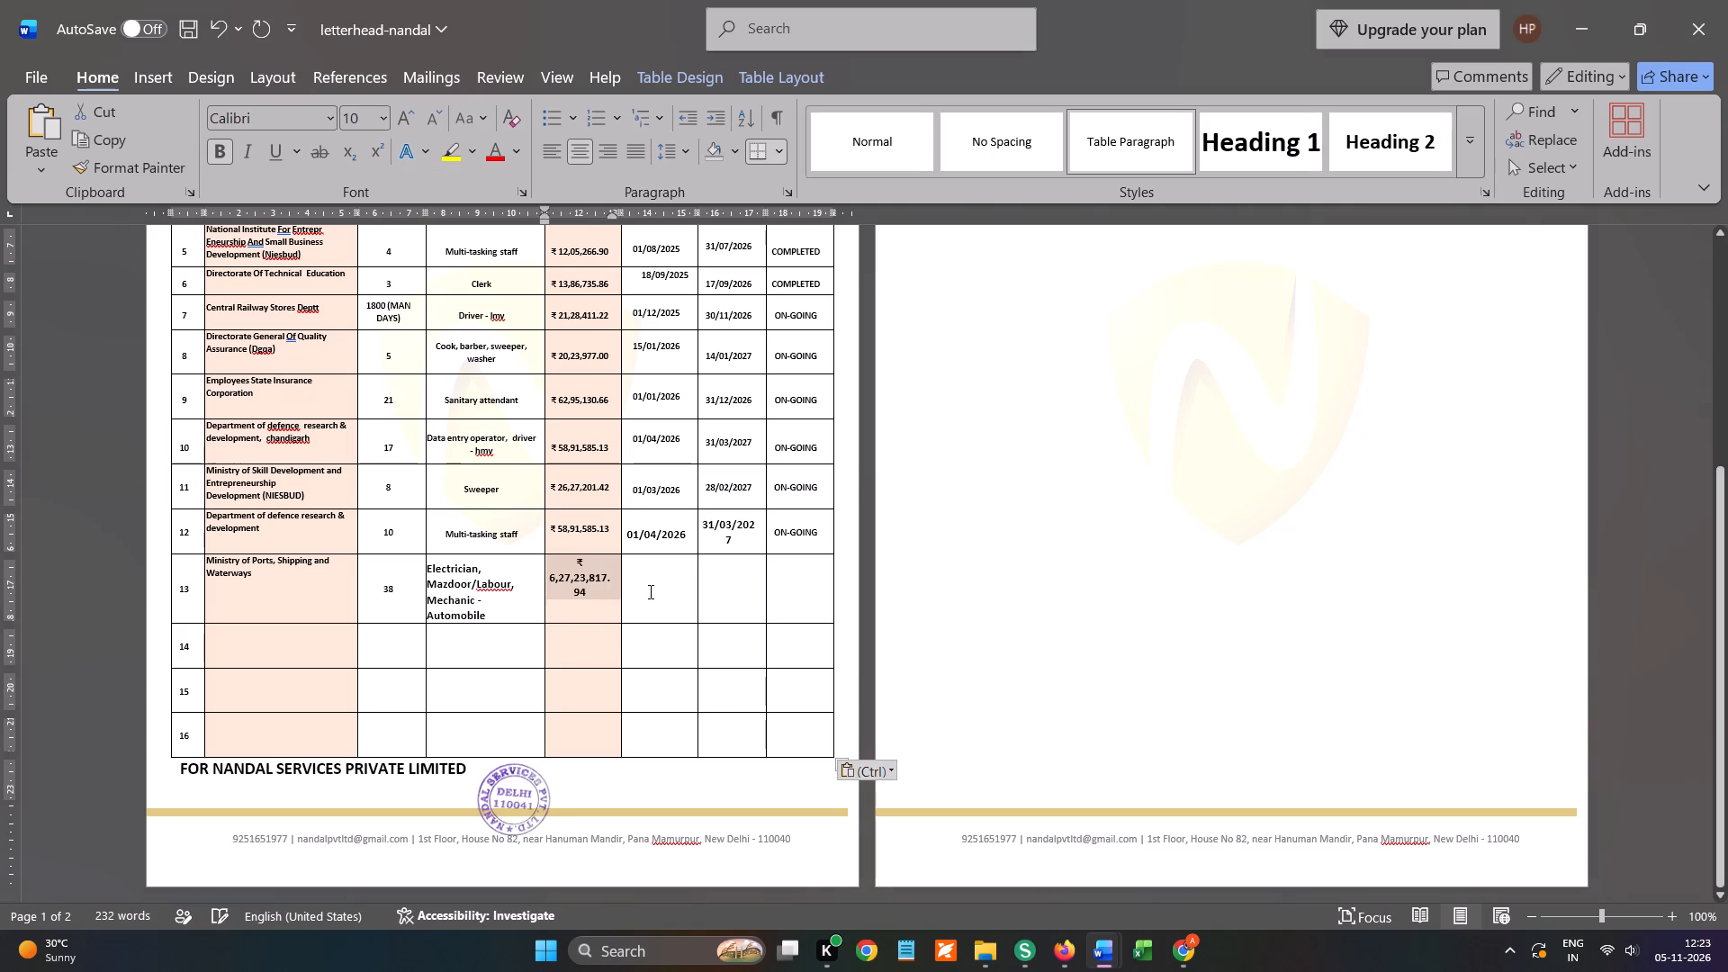
left_click_drag(619, 593, 631, 593)
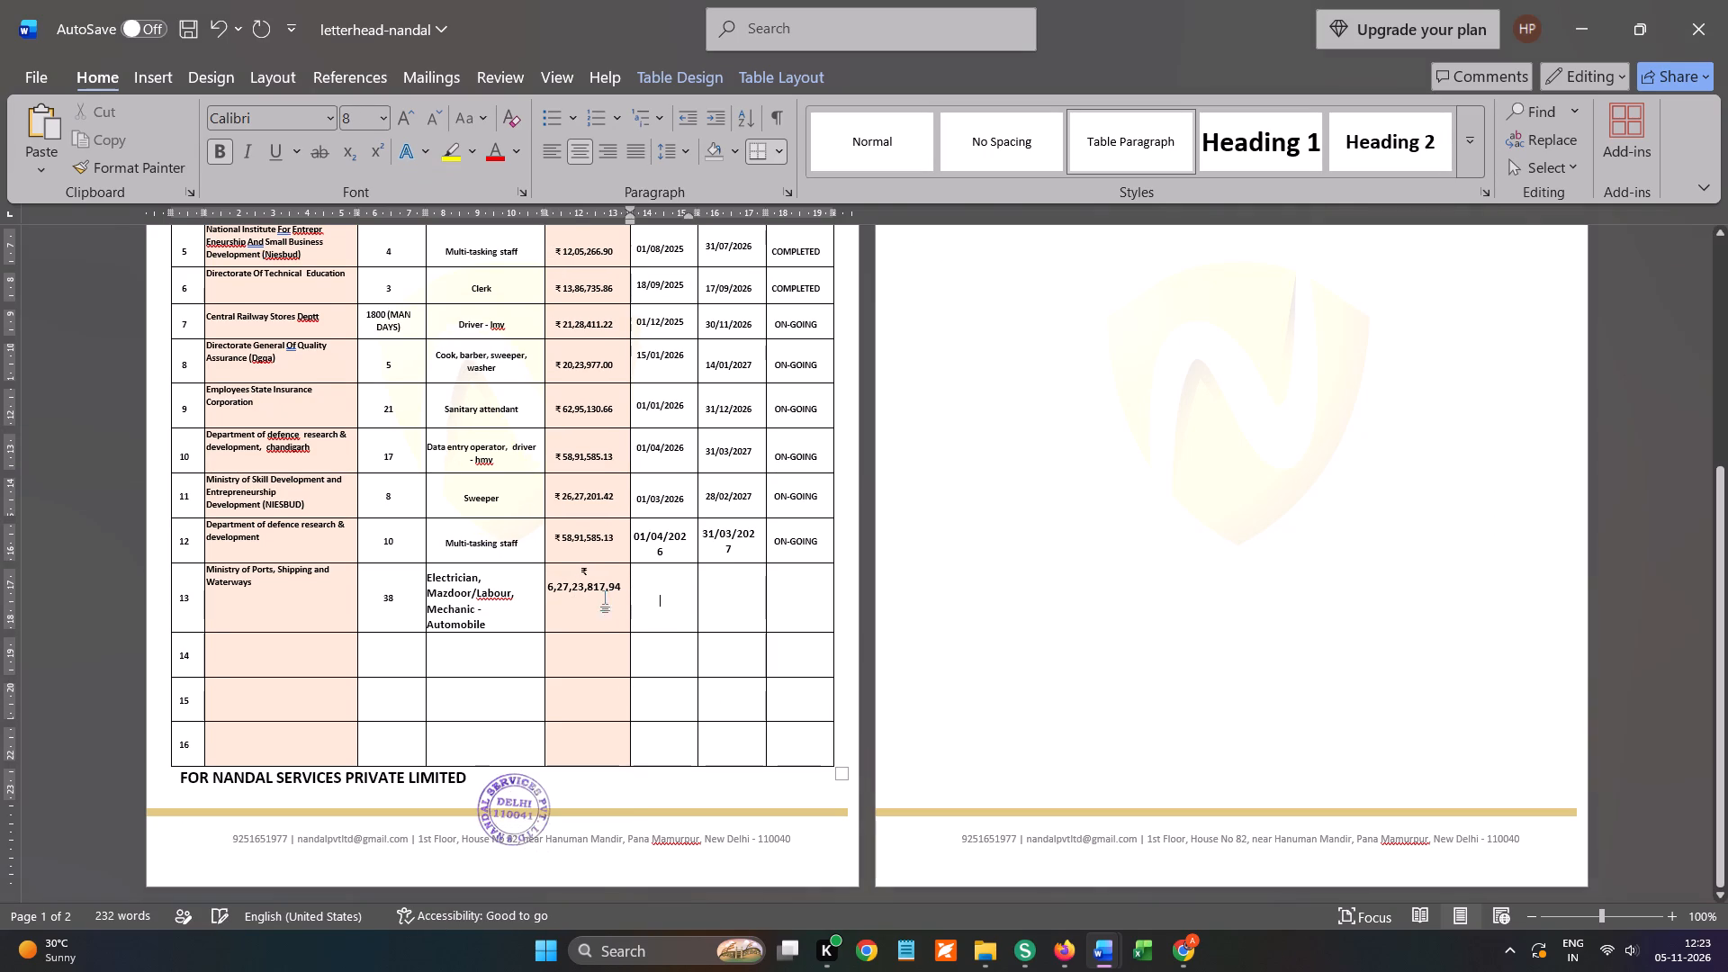
left_click_drag(629, 589, 634, 589)
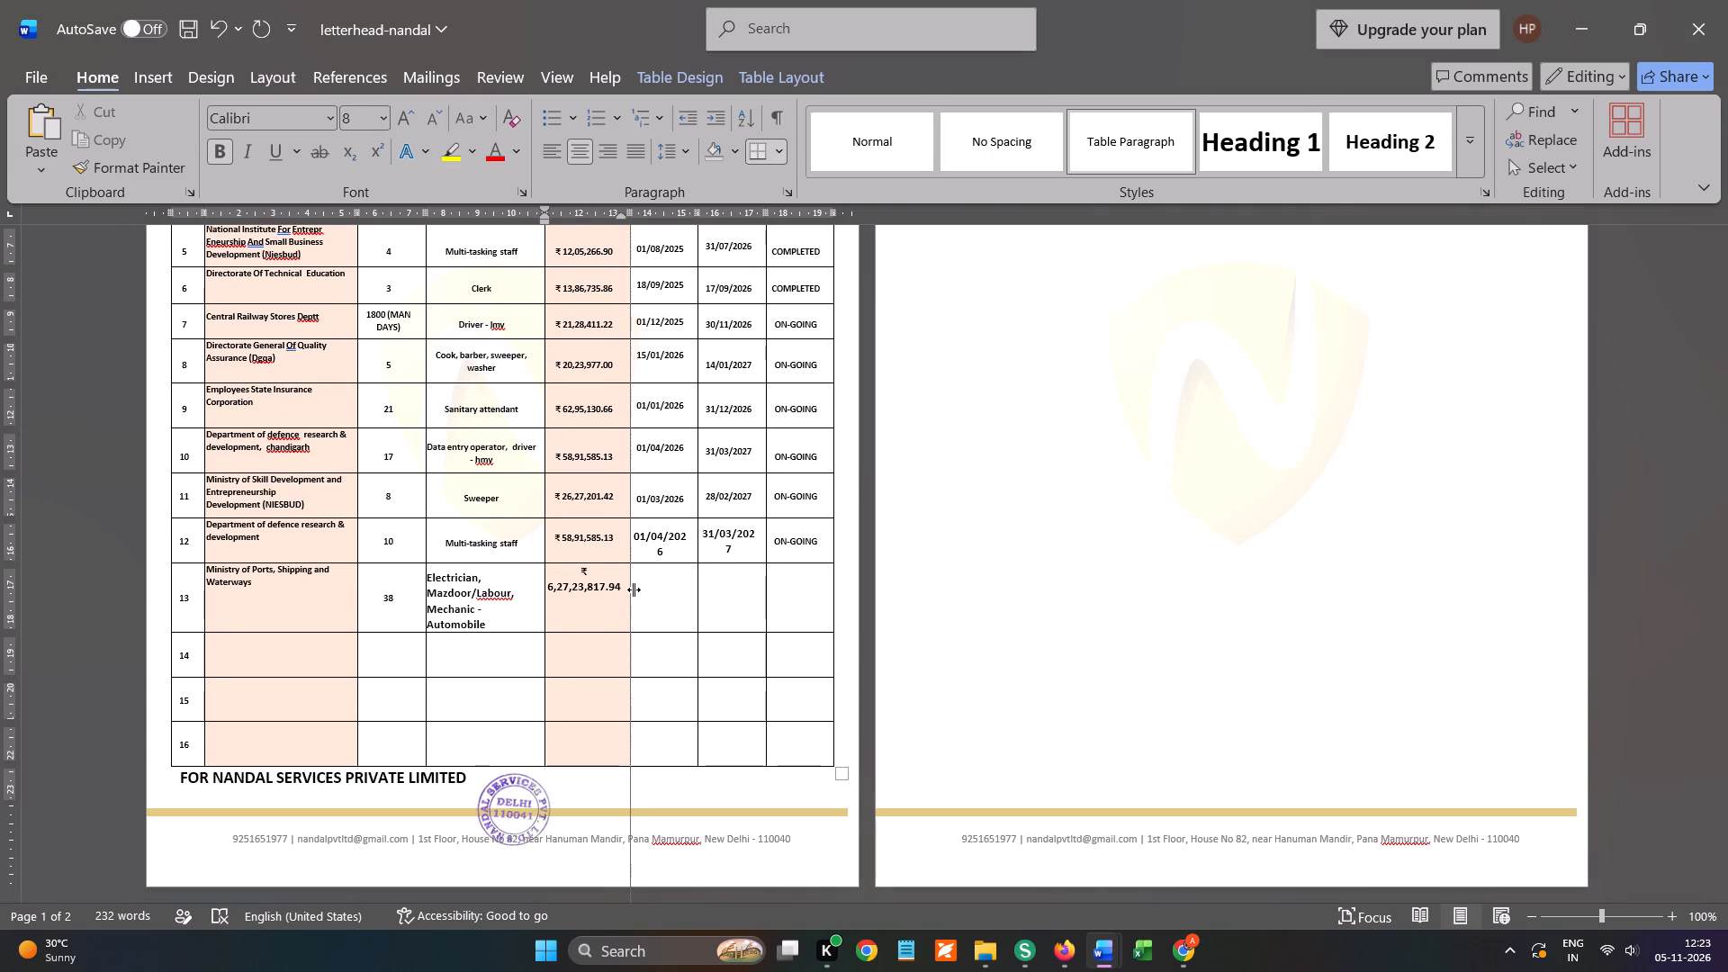
left_click_drag(634, 589, 635, 589)
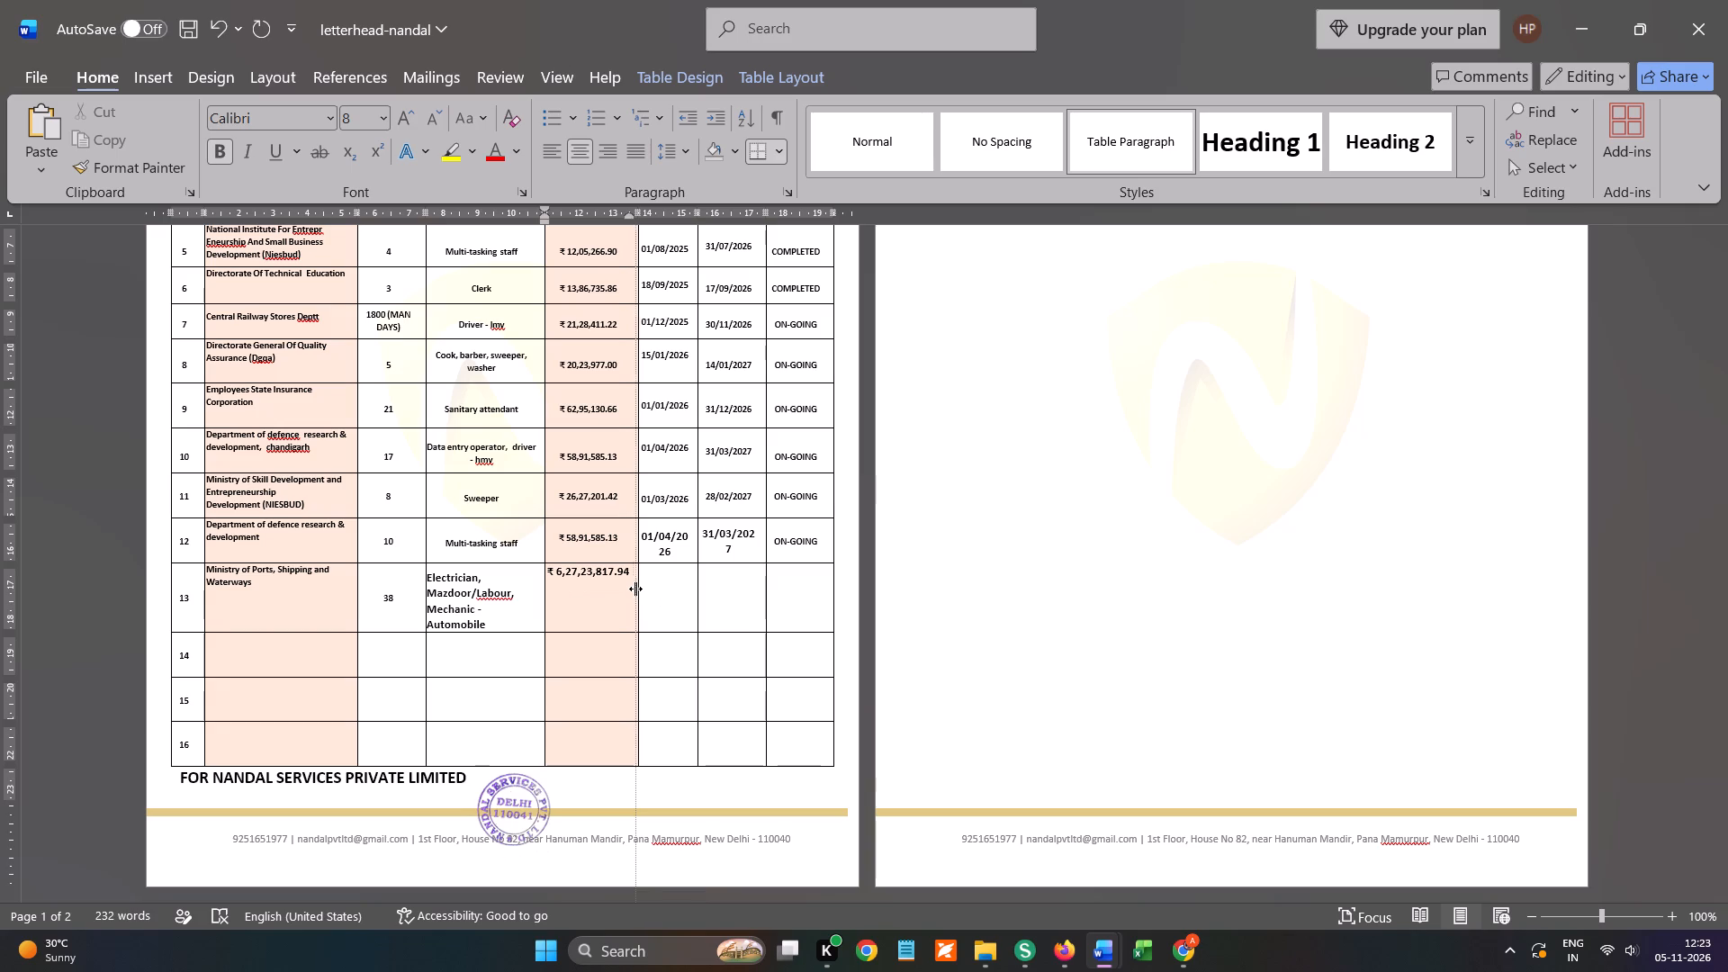
left_click_drag(635, 589, 633, 588)
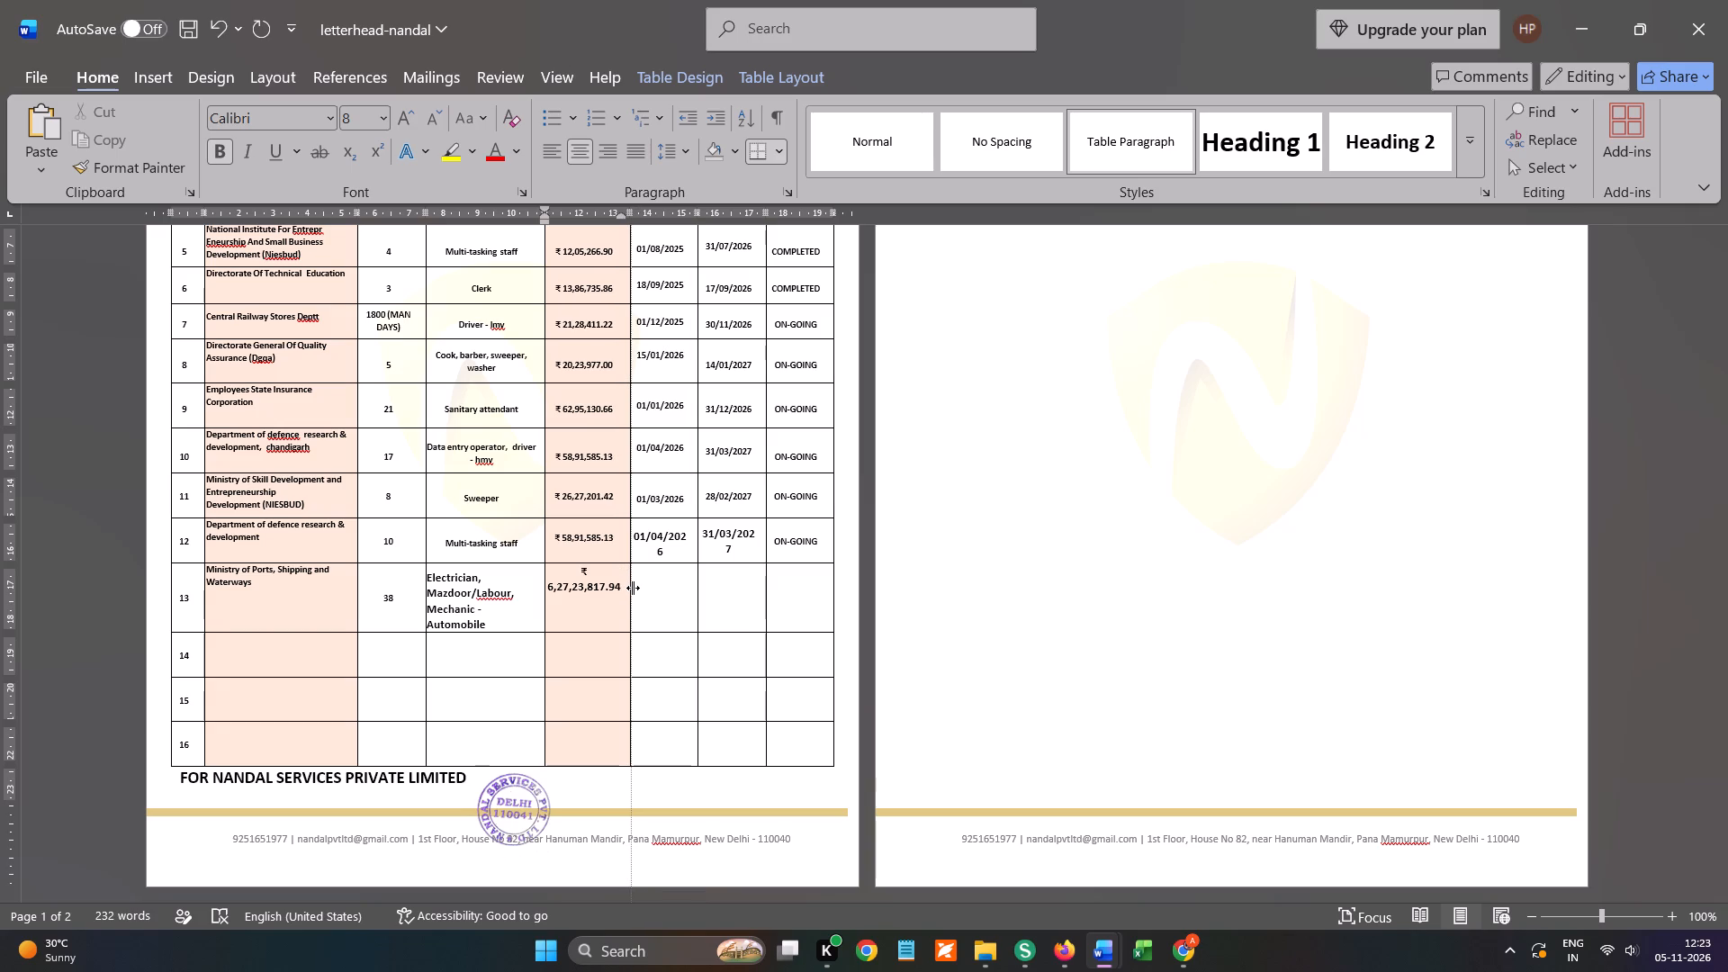
left_click_drag(633, 588, 637, 588)
scroll(640, 598, "up", 4)
scroll(677, 595, "down", 4)
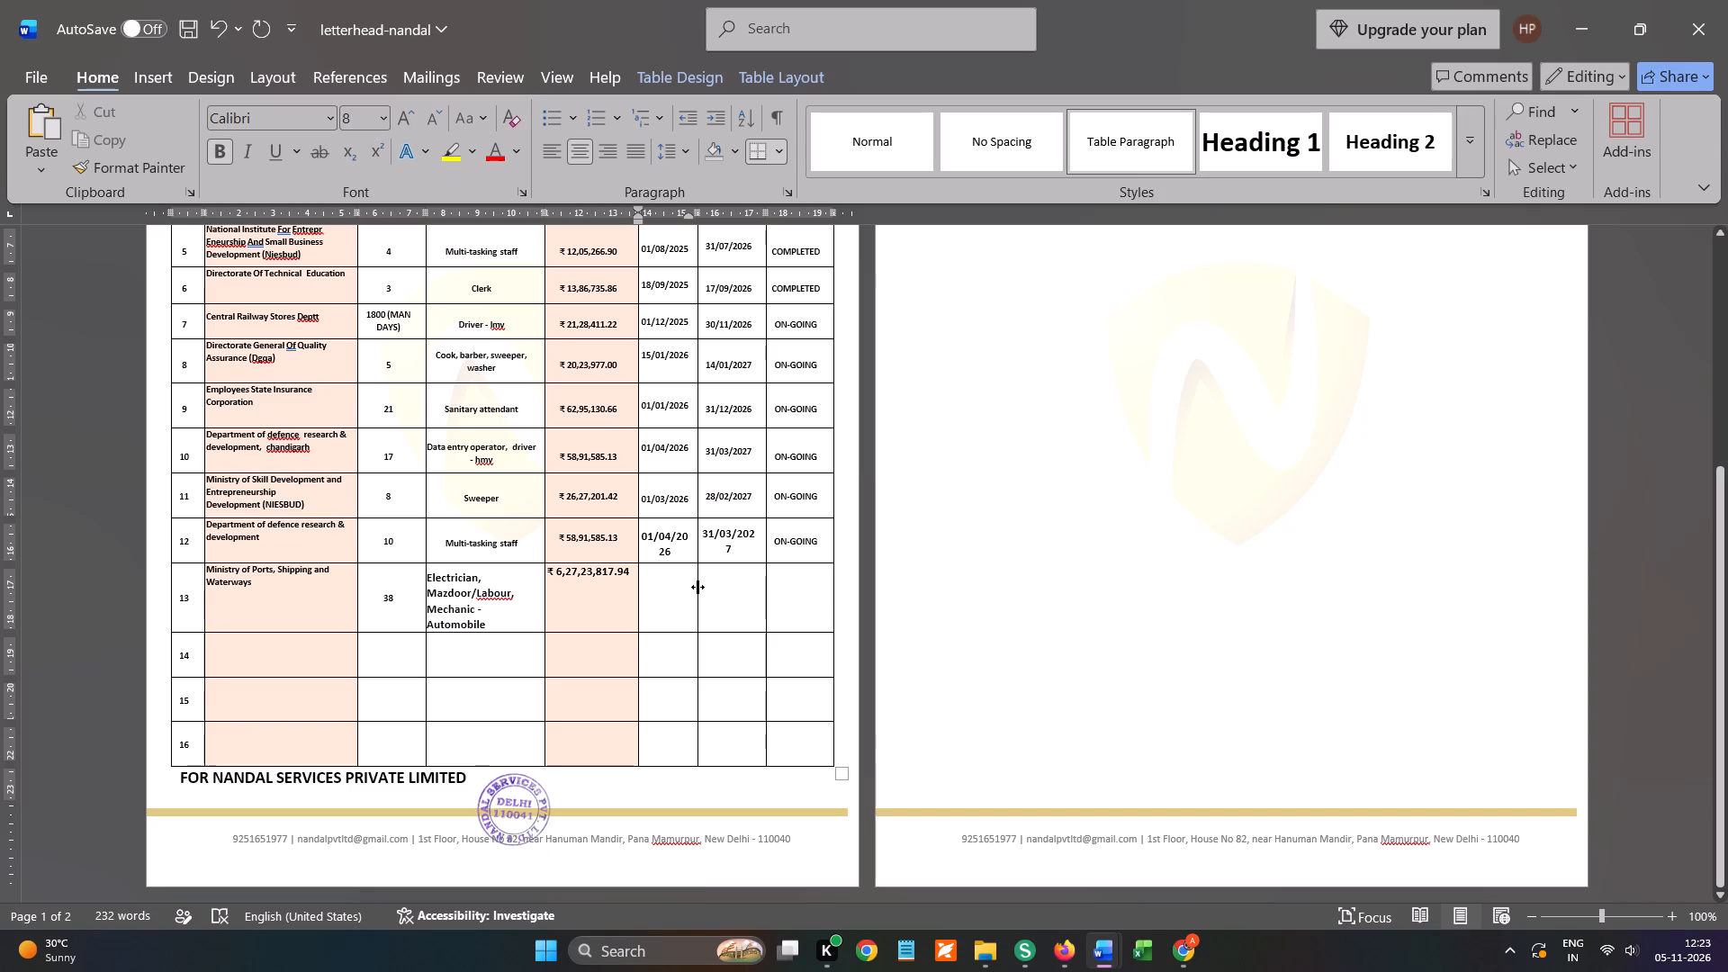
Copy the start date 01/09/2026 from row 13 of the GEM order file into letterhead row 13.
left_click(674, 594)
key("alt+Tab")
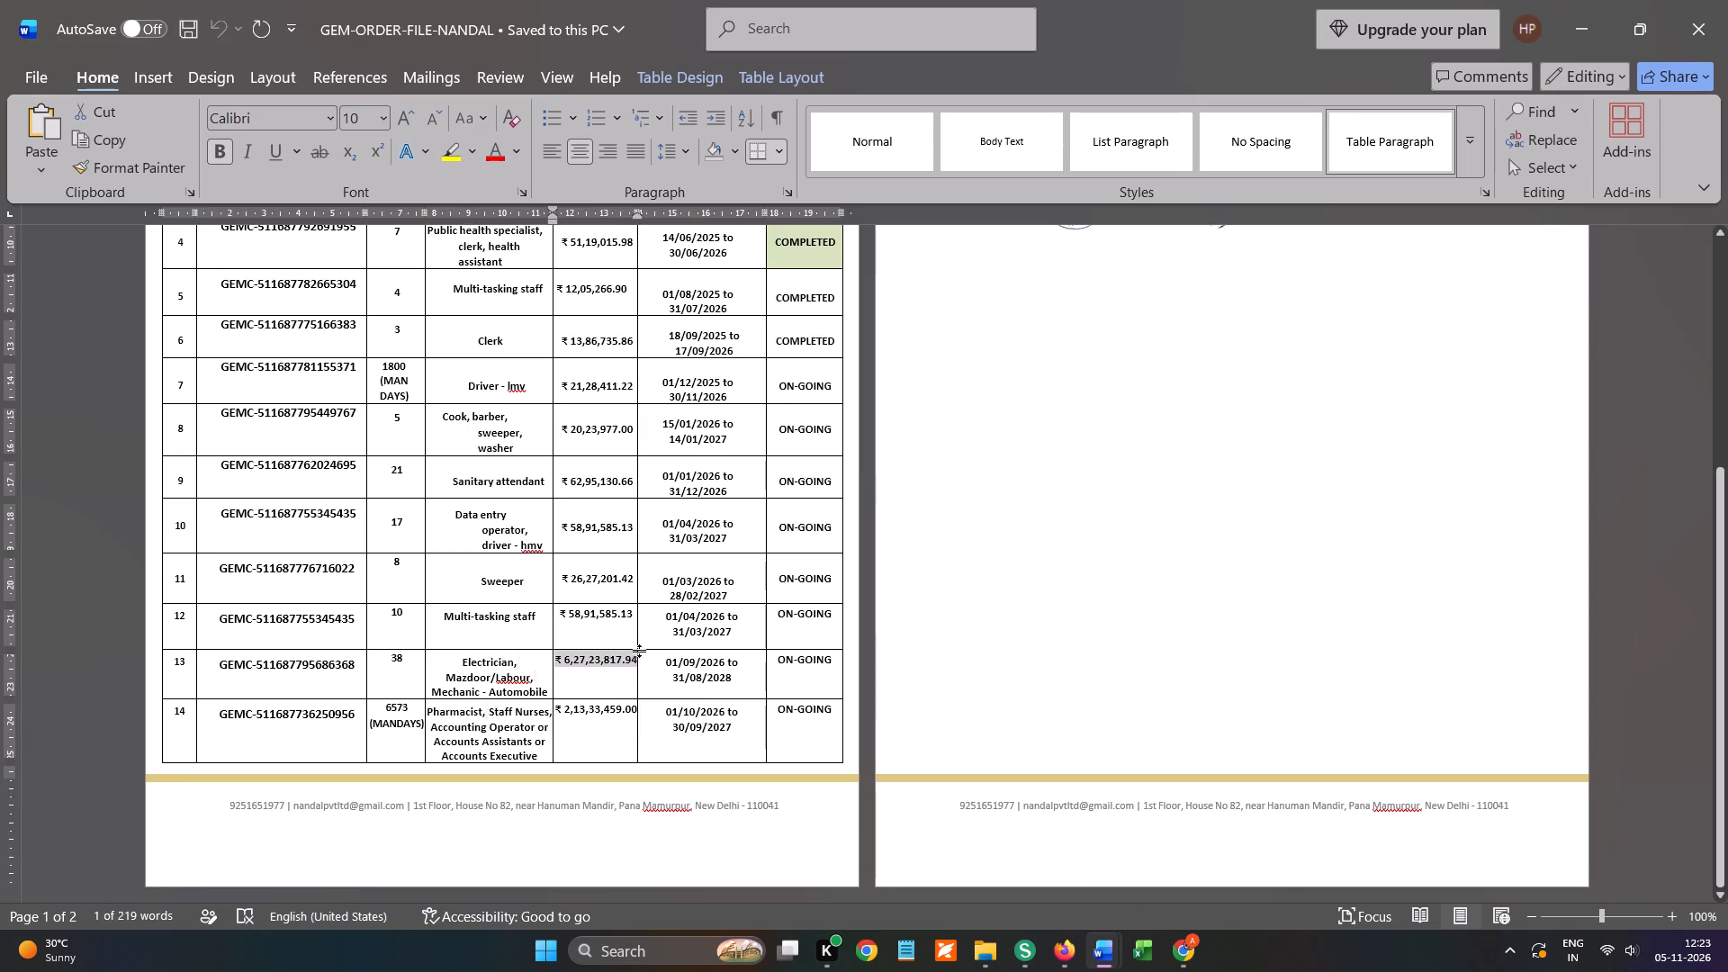
left_click_drag(667, 658, 717, 657)
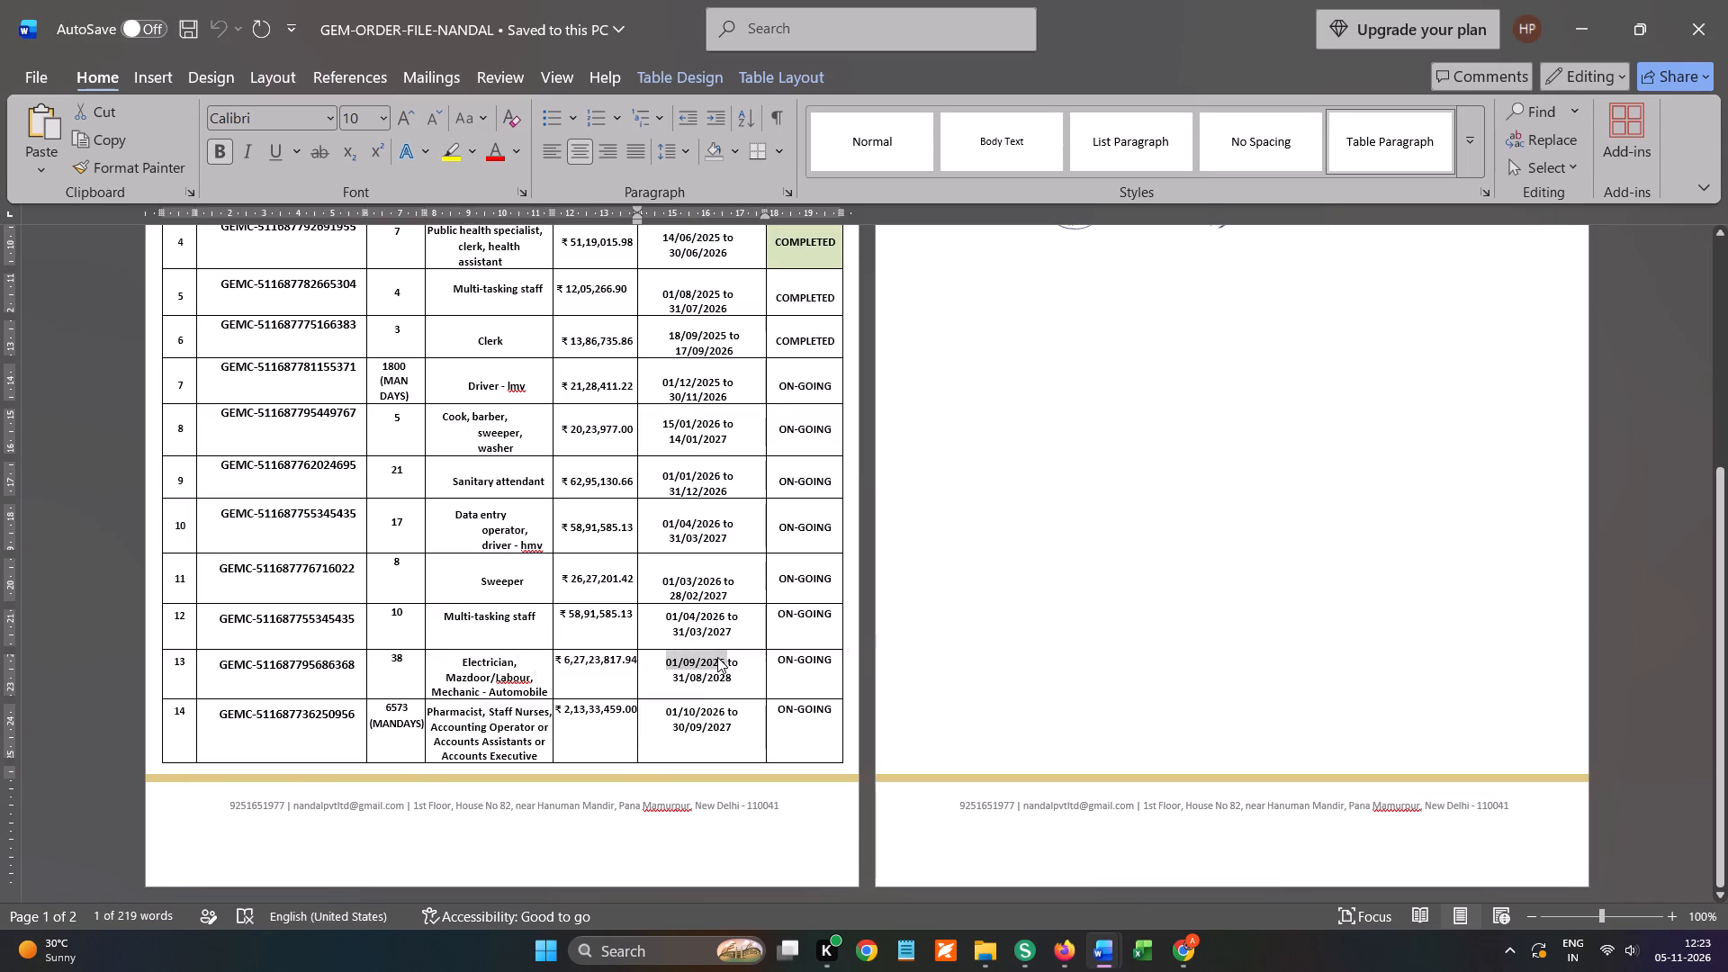
key("ctrl+c")
key("alt+Tab")
key("ctrl+v")
Copy the end date 31/08/2028 from row 13 of the GEM order file into letterhead row 13.
left_click(717, 592)
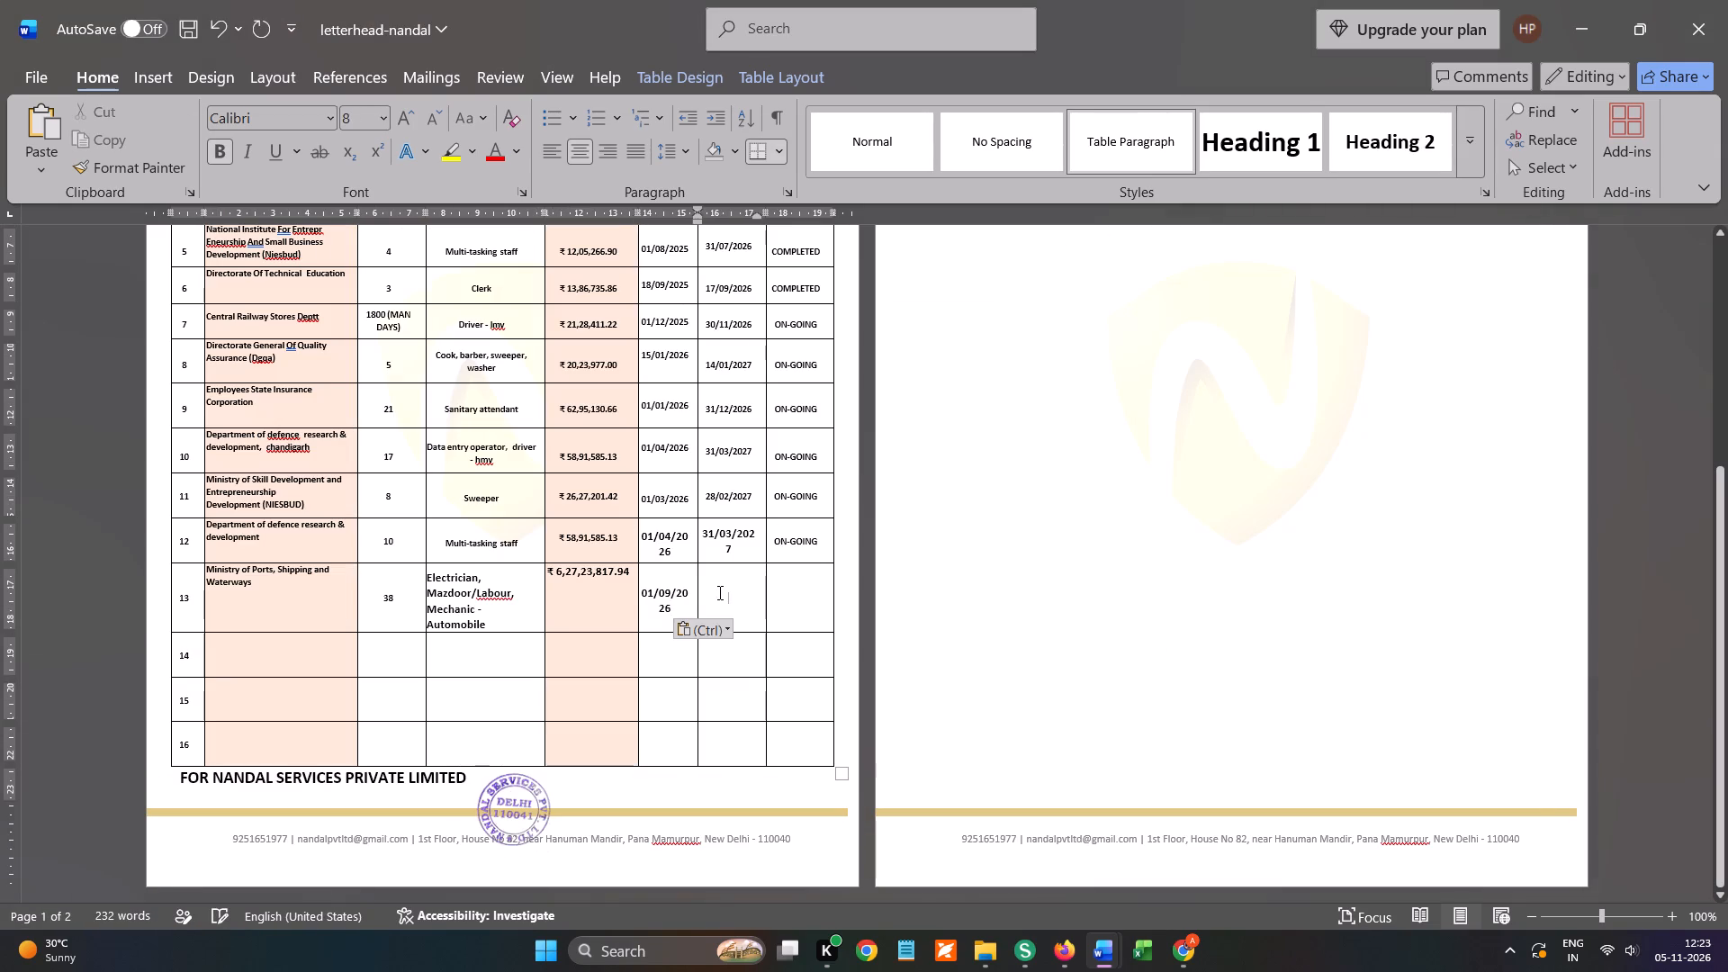
key("alt+Tab")
left_click_drag(671, 683, 706, 682)
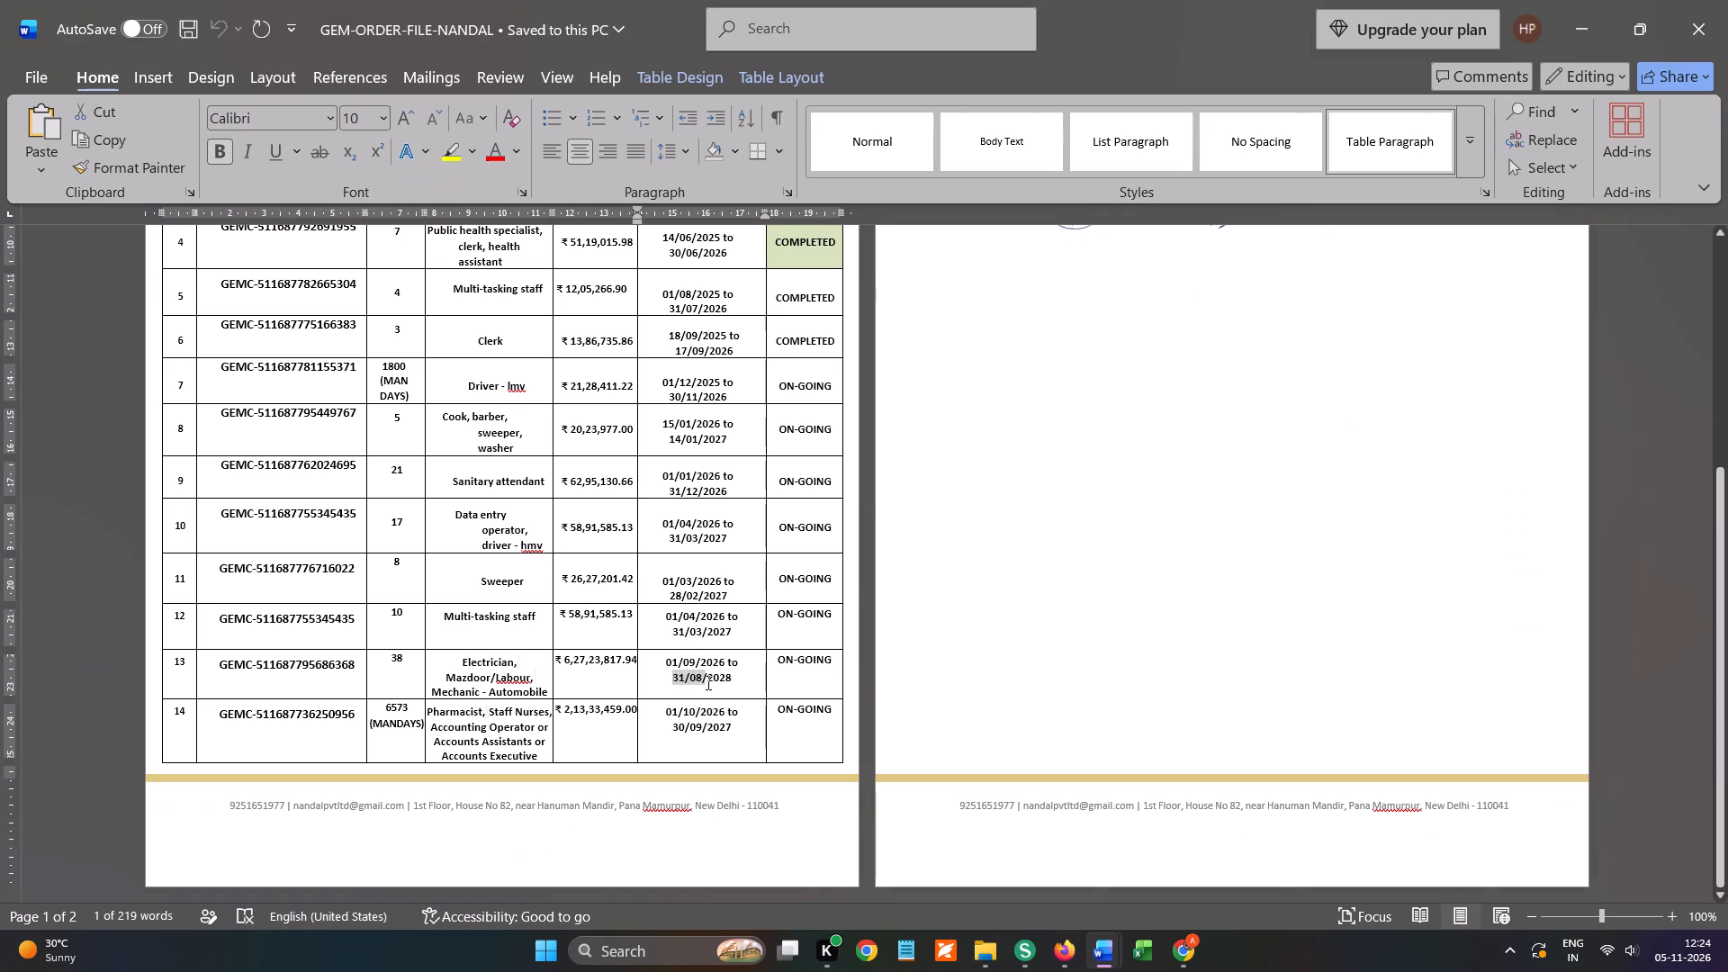
left_click_drag(706, 682, 731, 679)
key("ctrl+c")
key("alt+Tab")
key("ctrl+v")
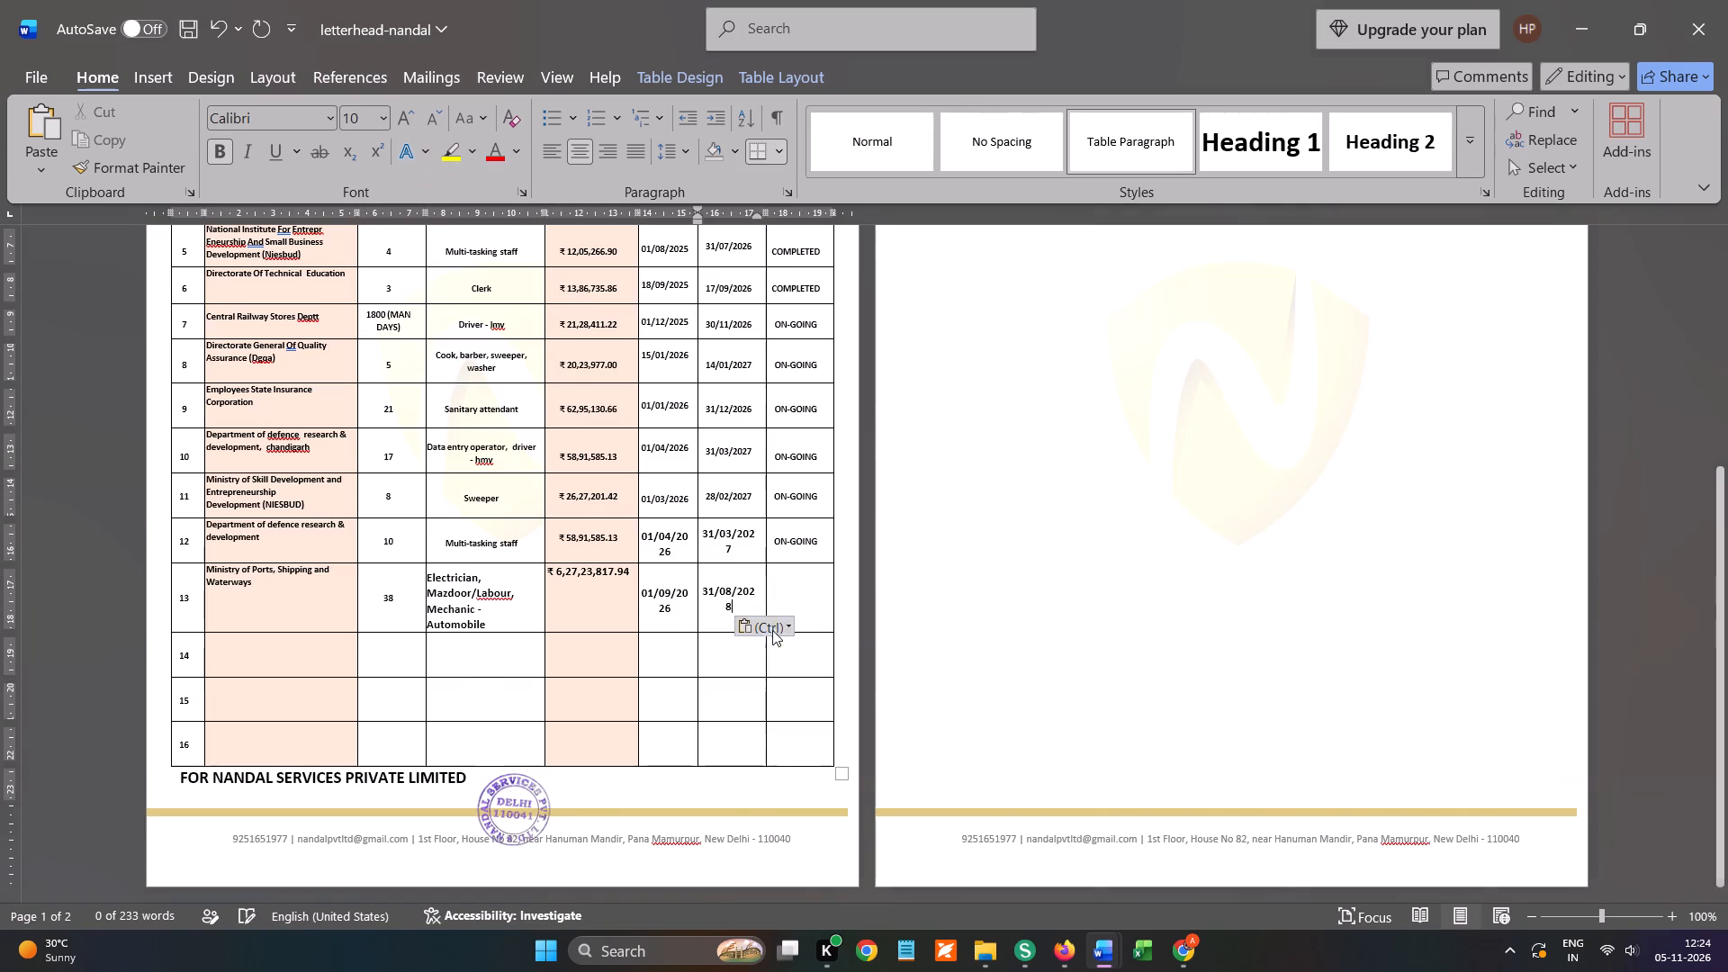
Copy the ON-GOING status from row 12 into the status cell of row 13.
key("alt+Tab")
key("alt+Tab")
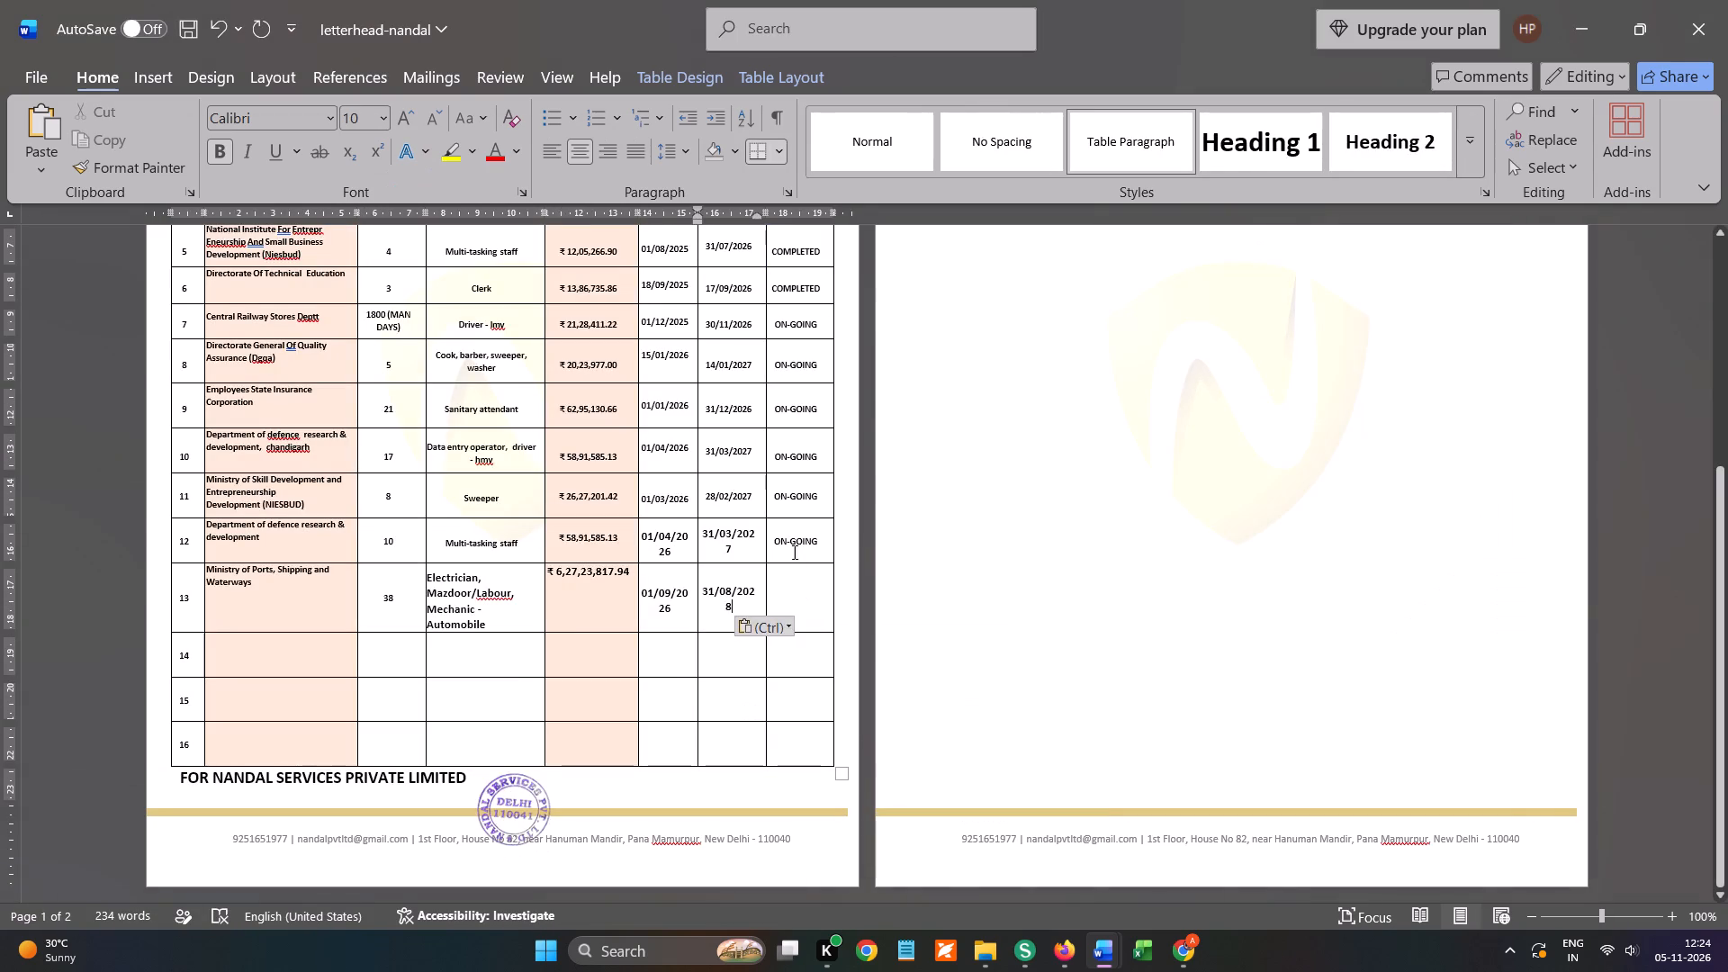
triple_click(793, 550)
key("ctrl+c")
left_click(782, 598)
key("ctrl+v")
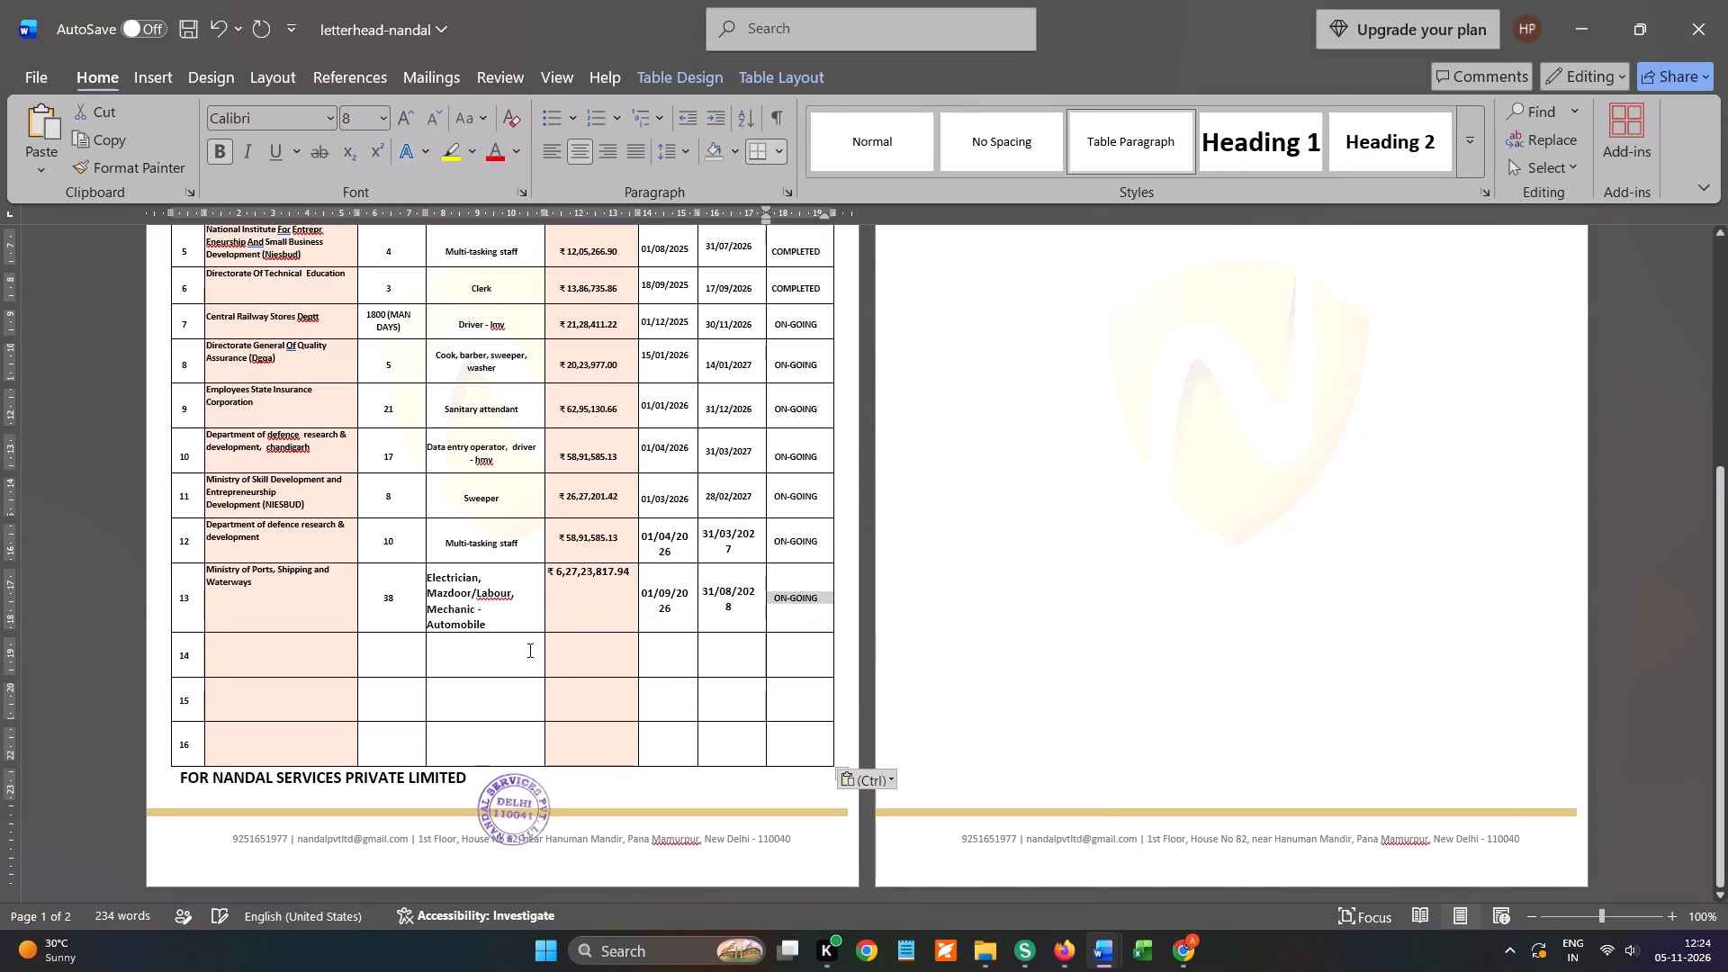
left_click(303, 661)
key("alt+Tab")
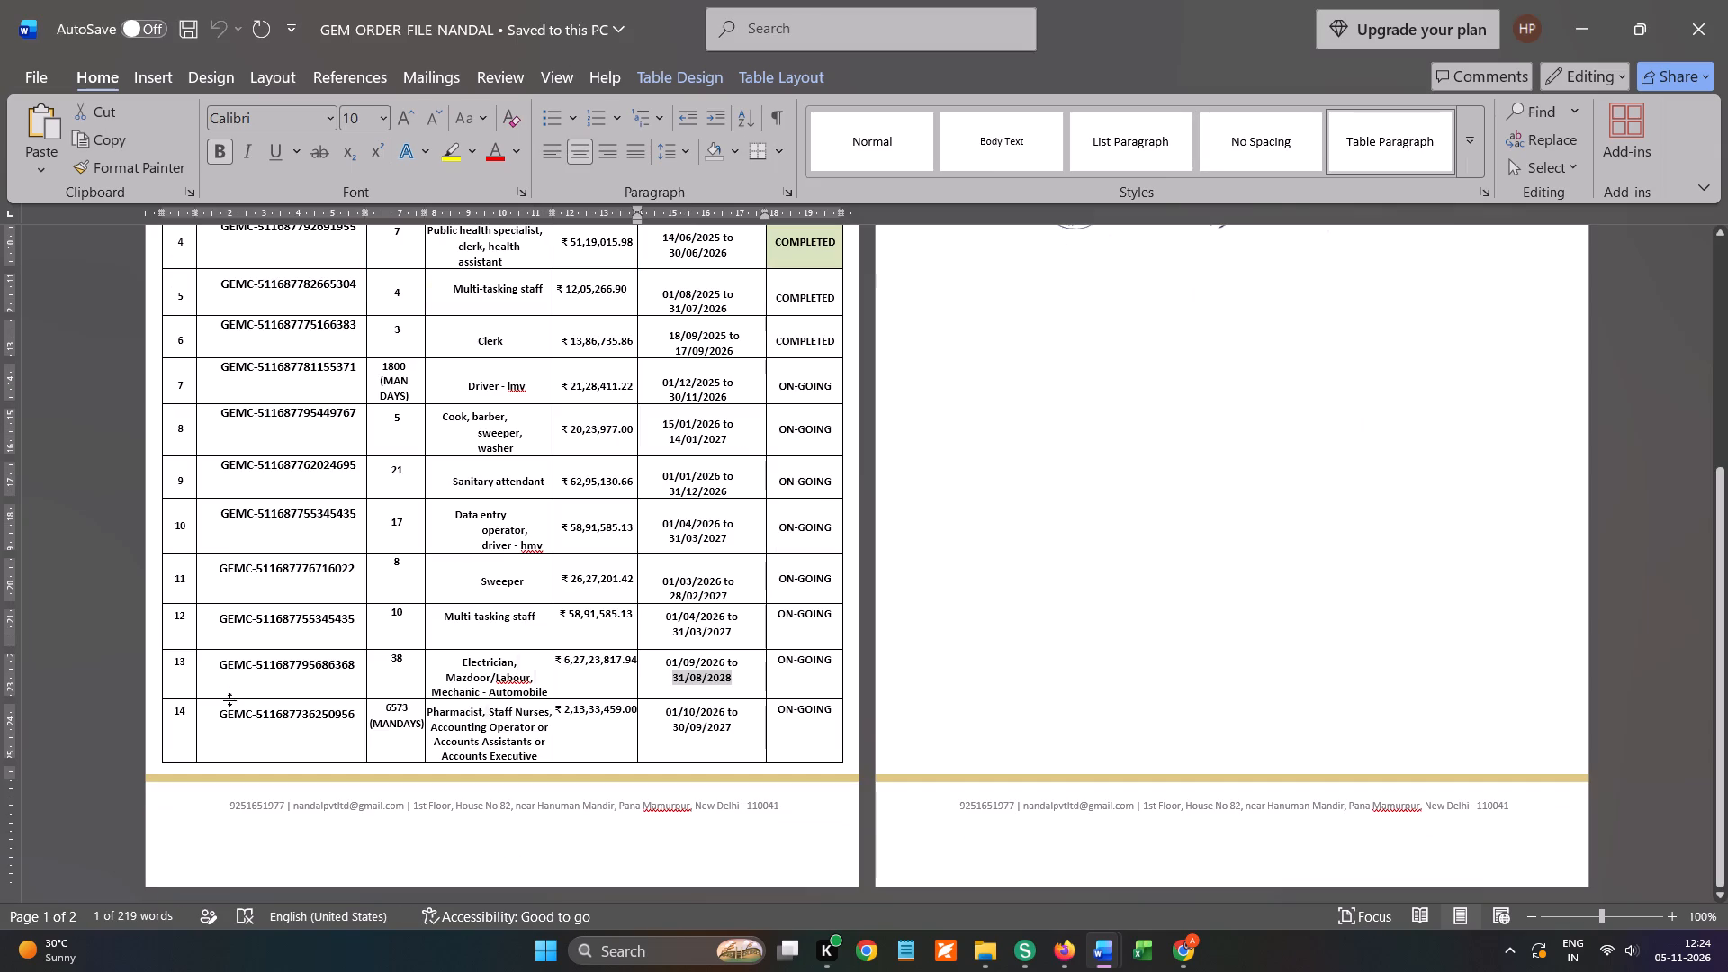
left_click_drag(221, 715, 339, 719)
key("ctrl+c")
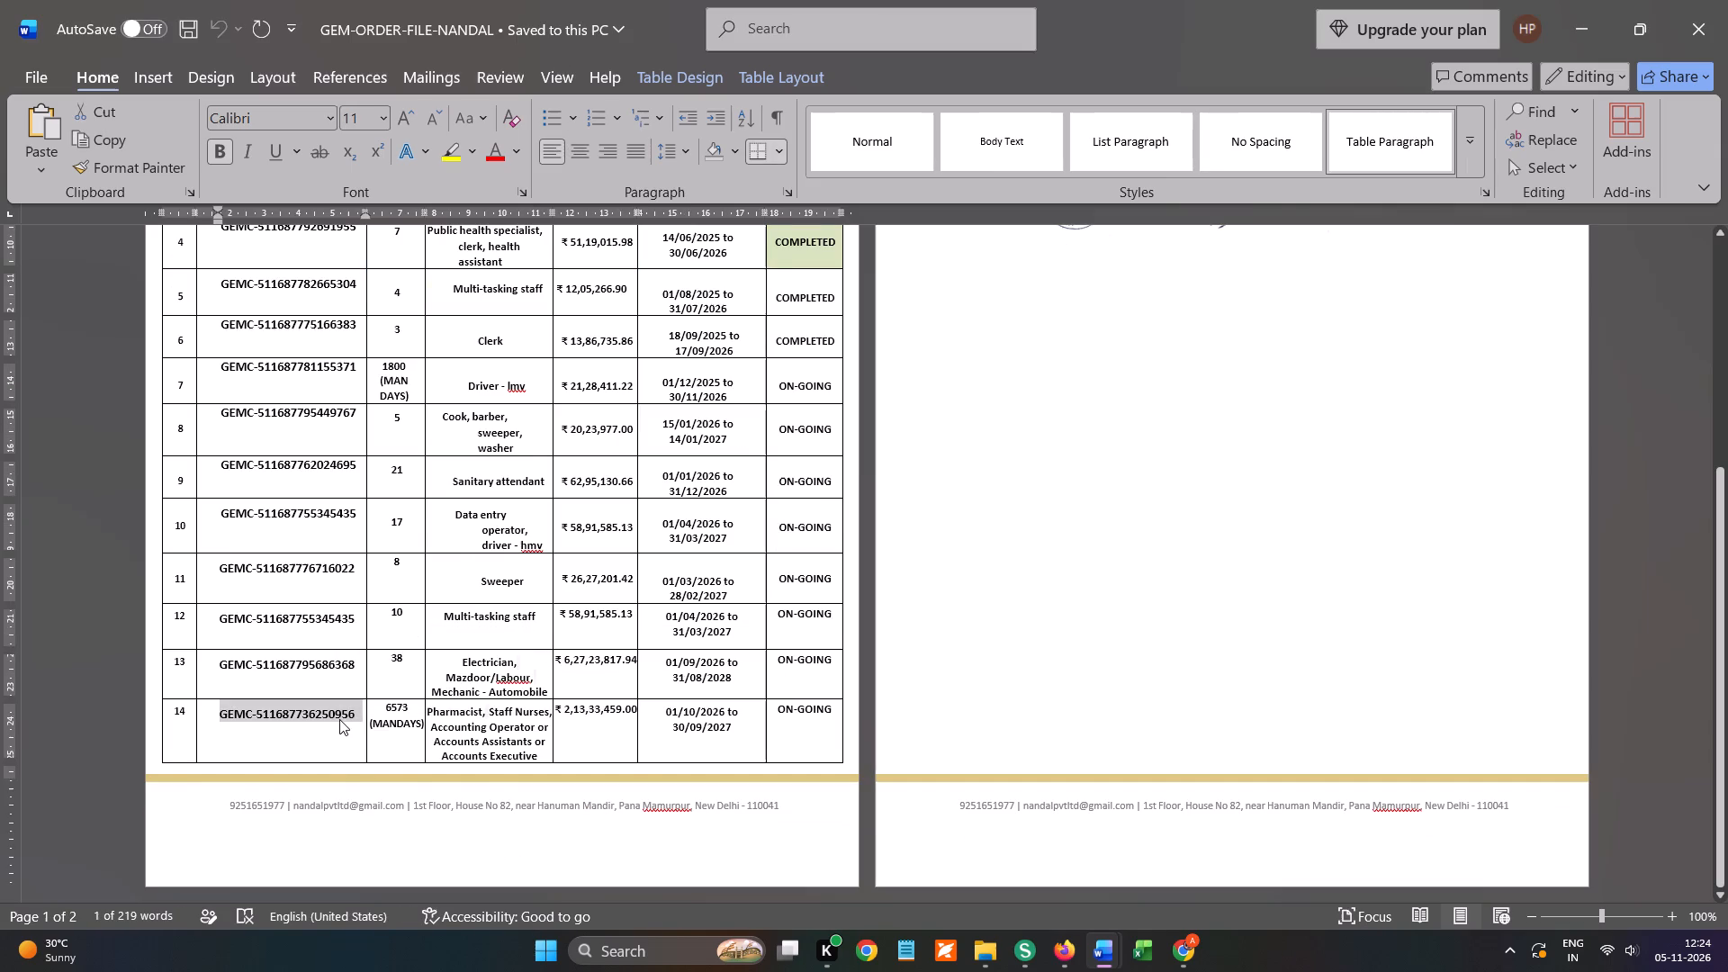
key("alt+Tab")
key("alt+Tab")
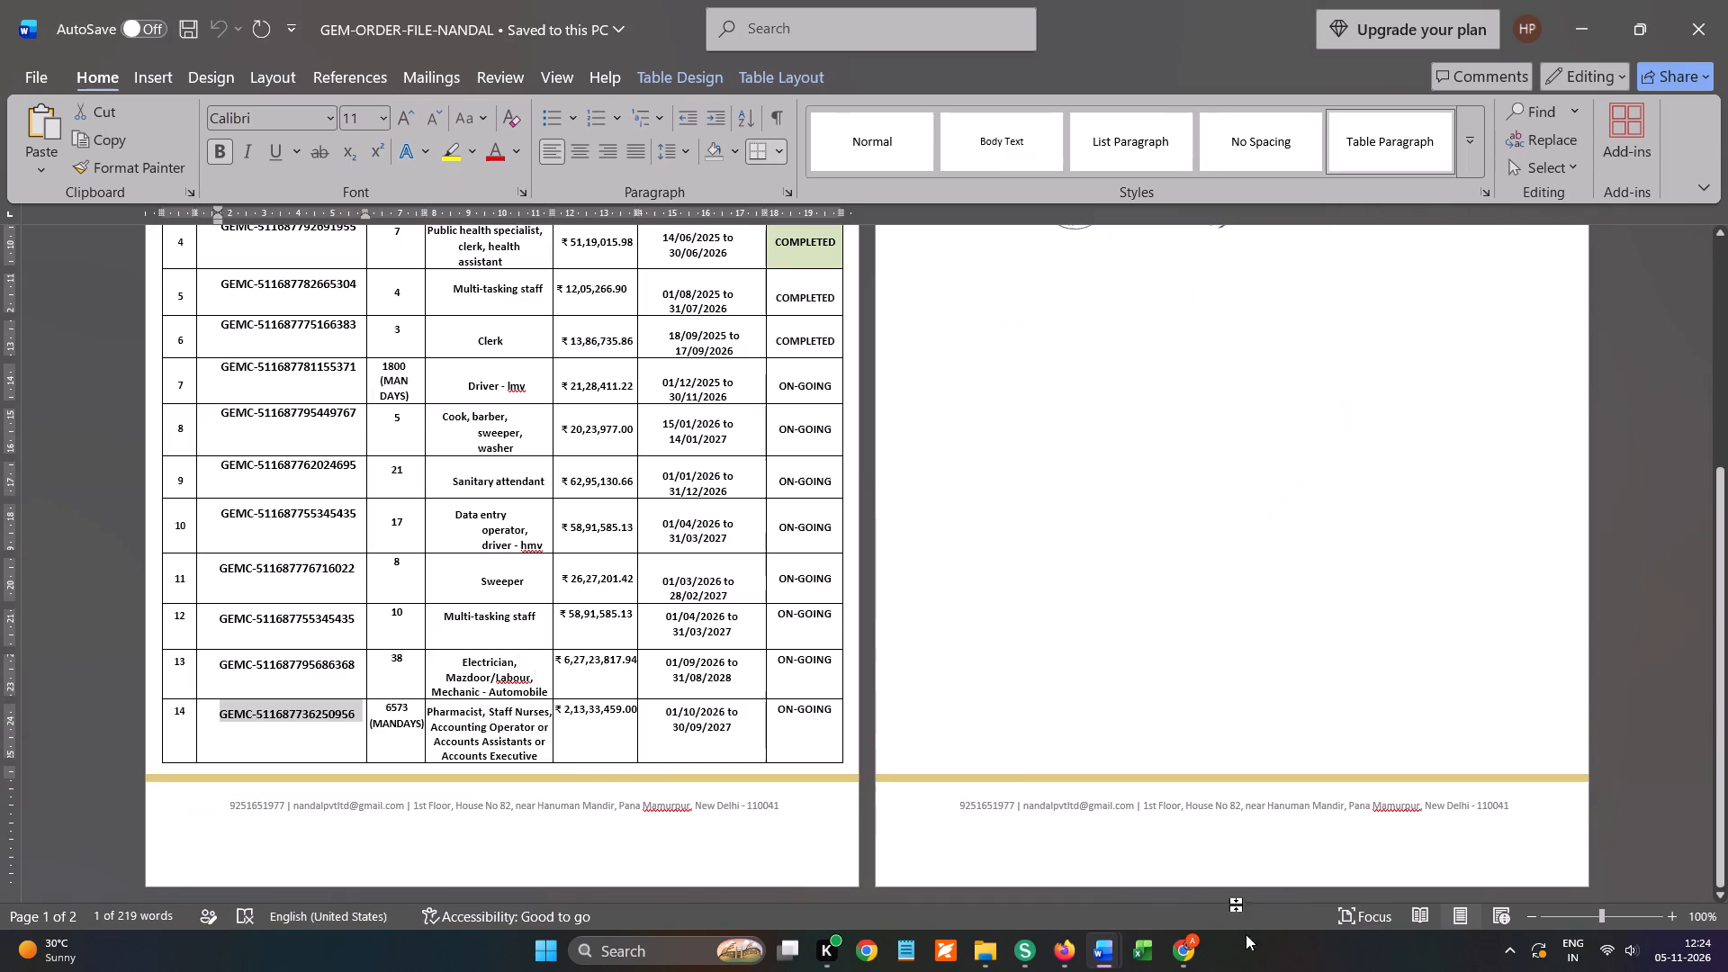
left_click(1193, 950)
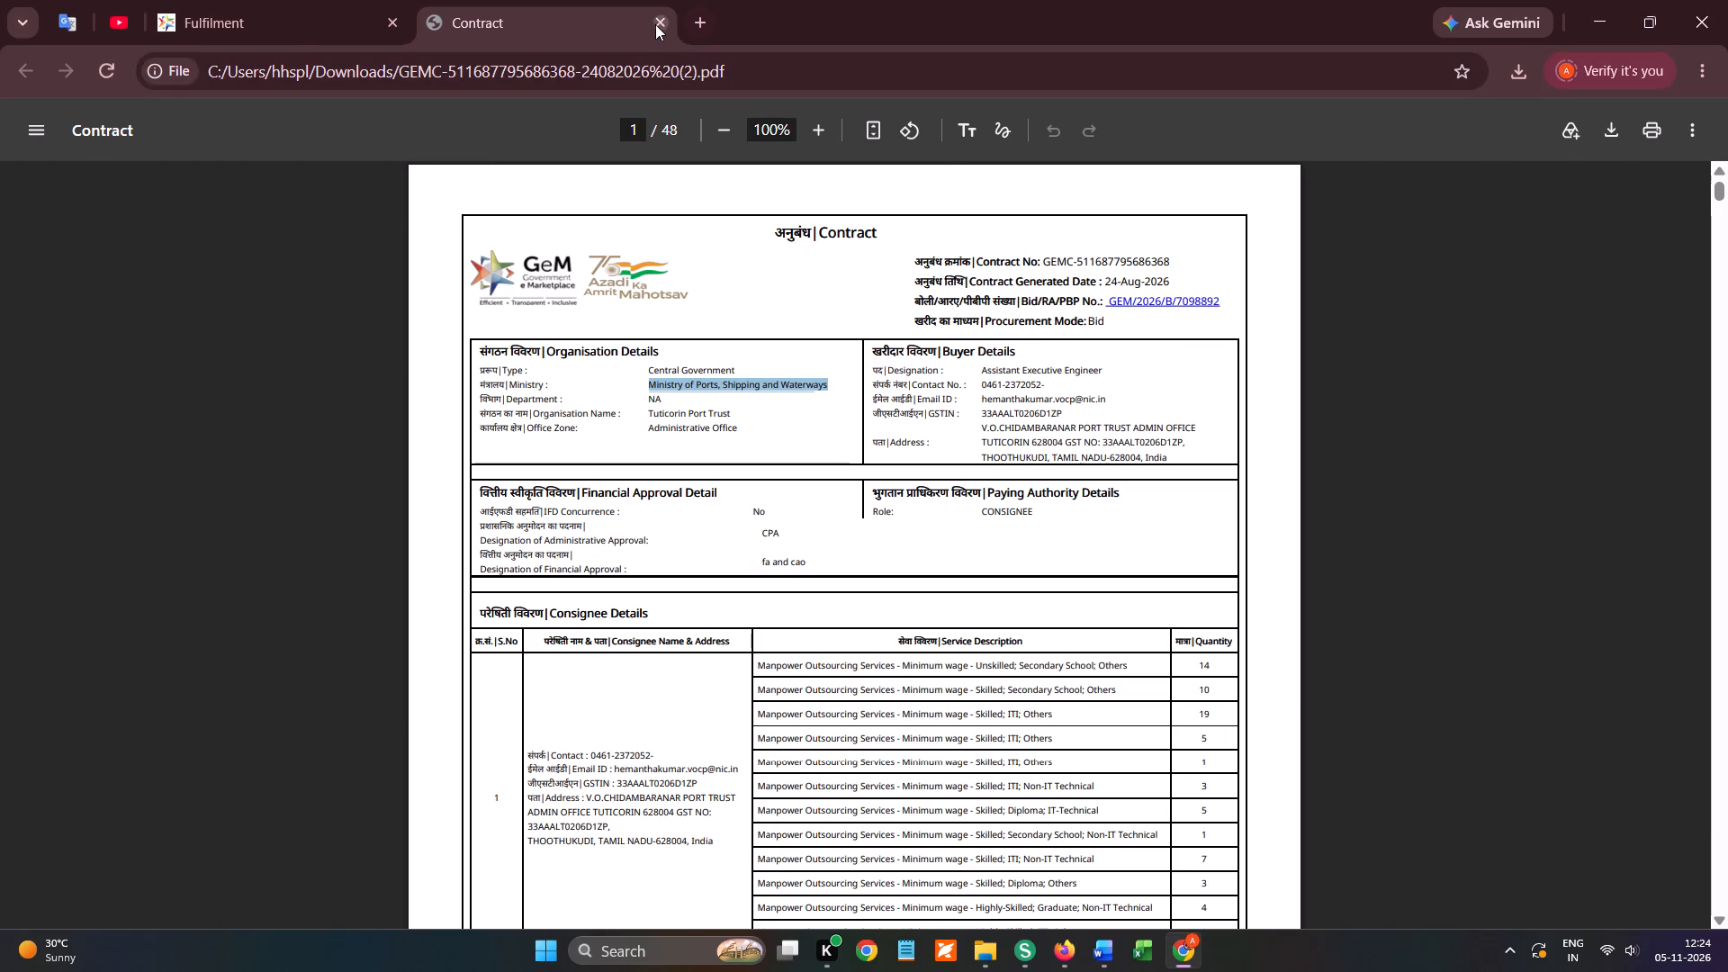
left_click(654, 22)
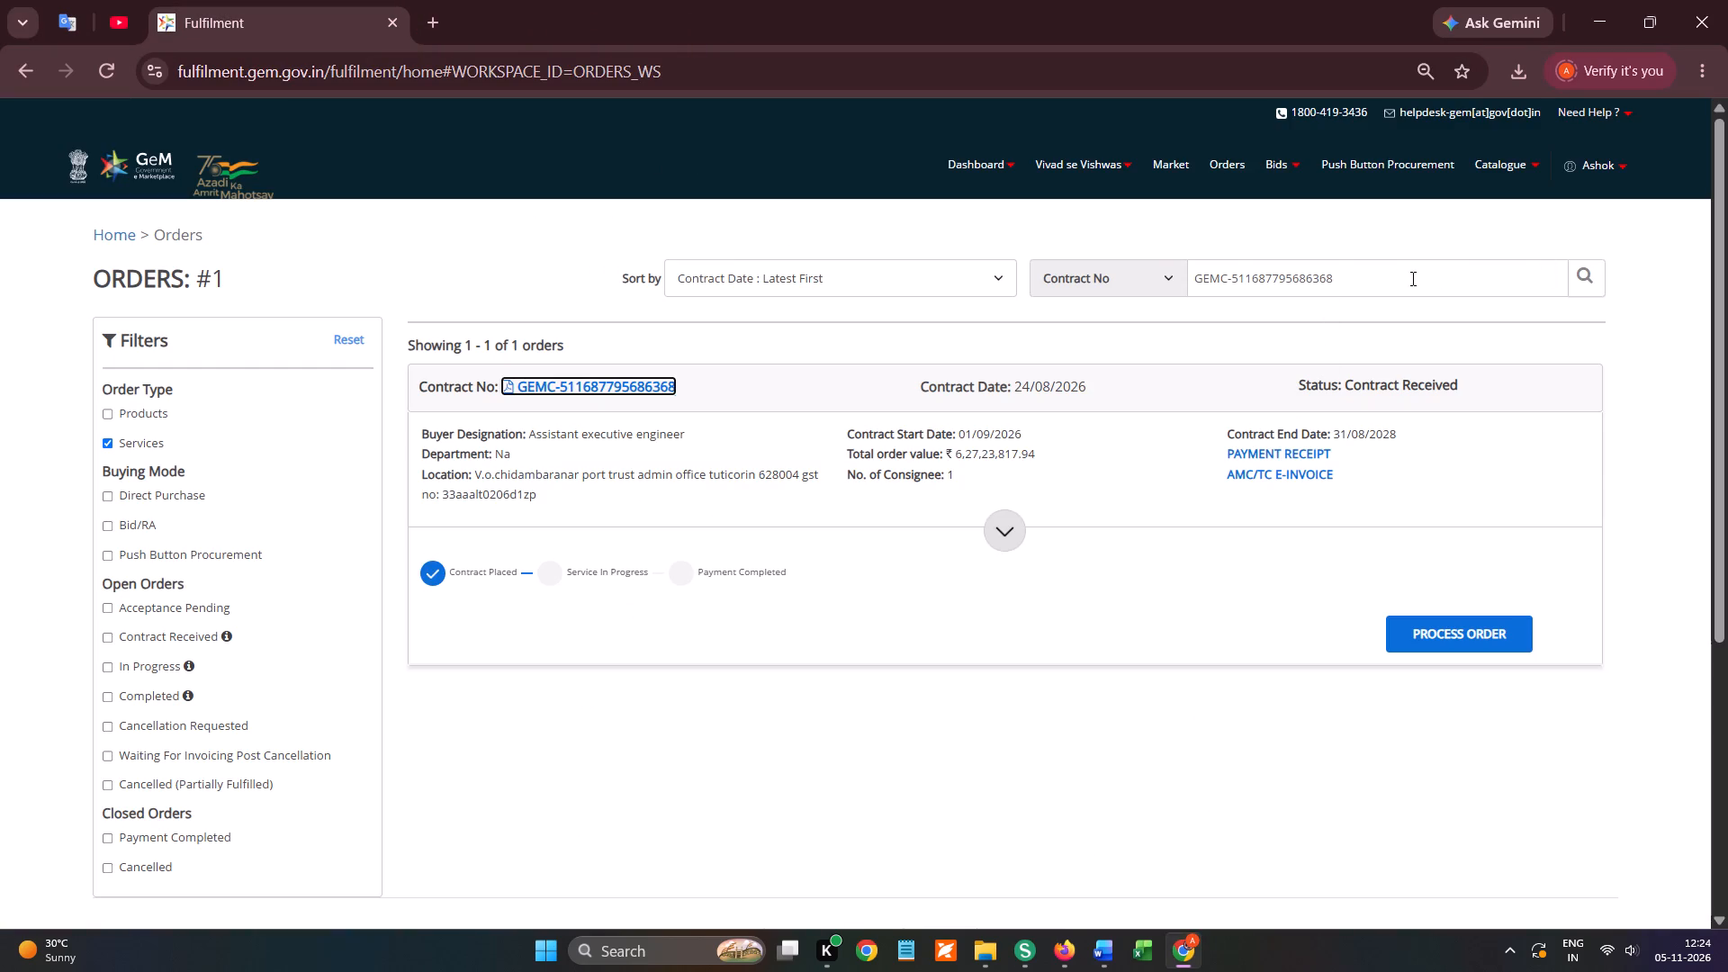
left_click_drag(1410, 278, 1048, 267)
key("ctrl+v")
left_click(1590, 275)
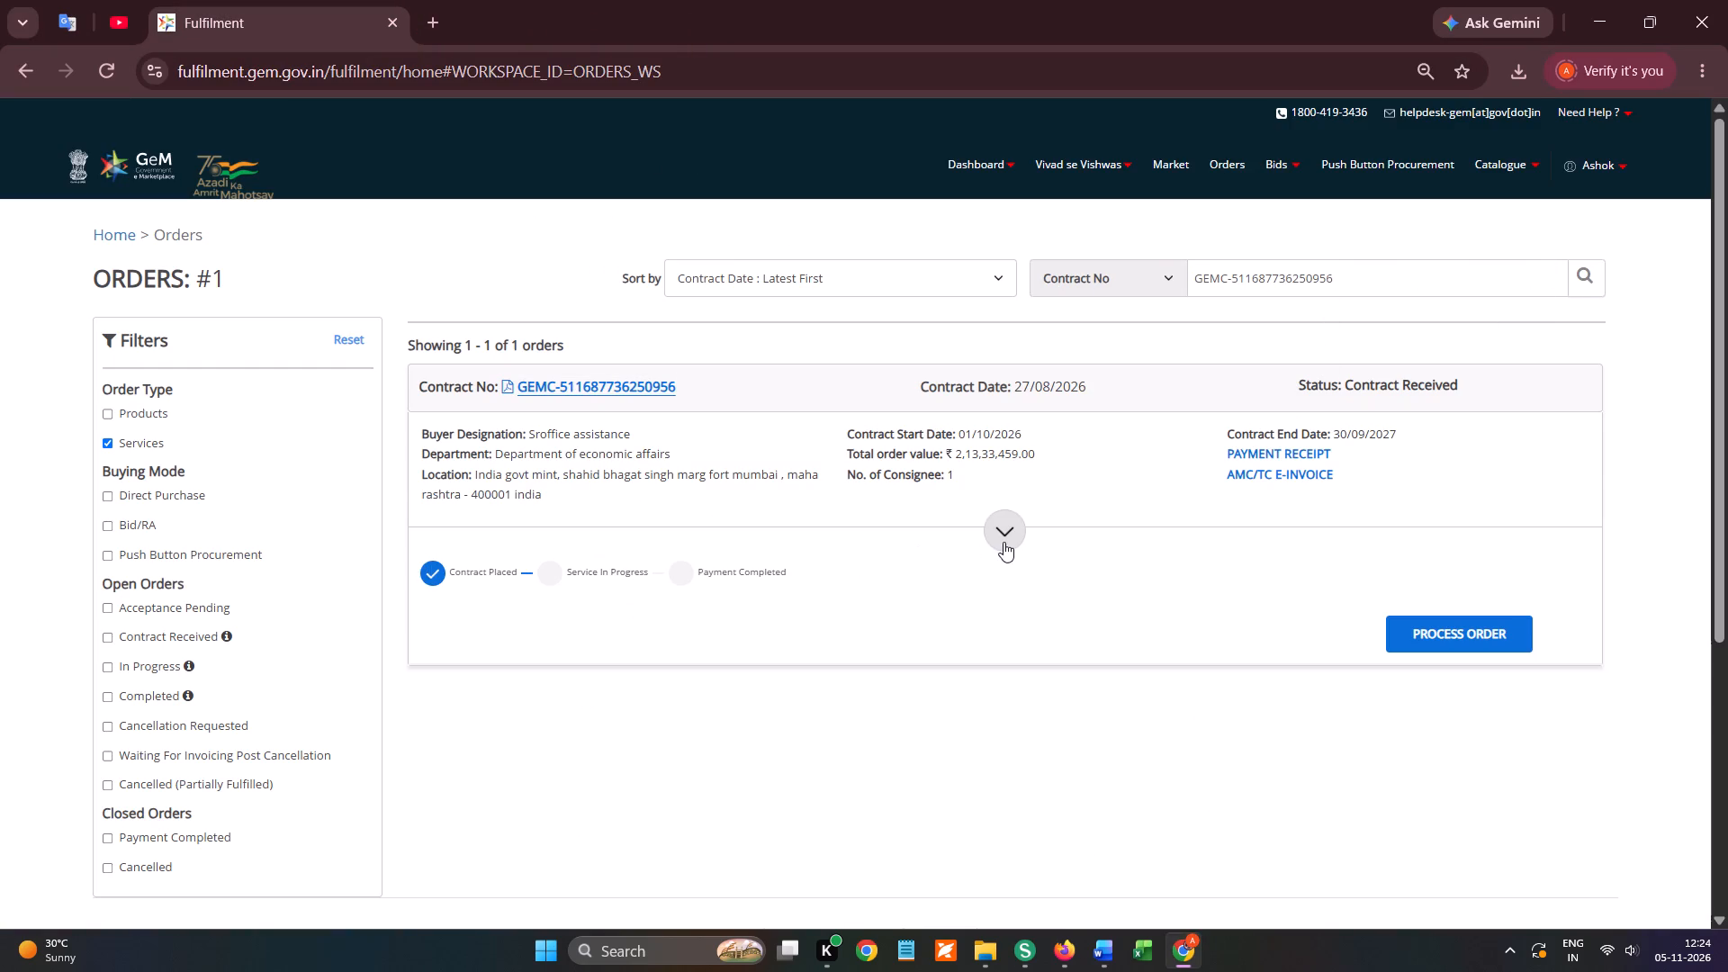
Copy the department name "Department of economic affairs" from the GeM order into the department cell of letterhead row 14.
left_click_drag(495, 453, 661, 454)
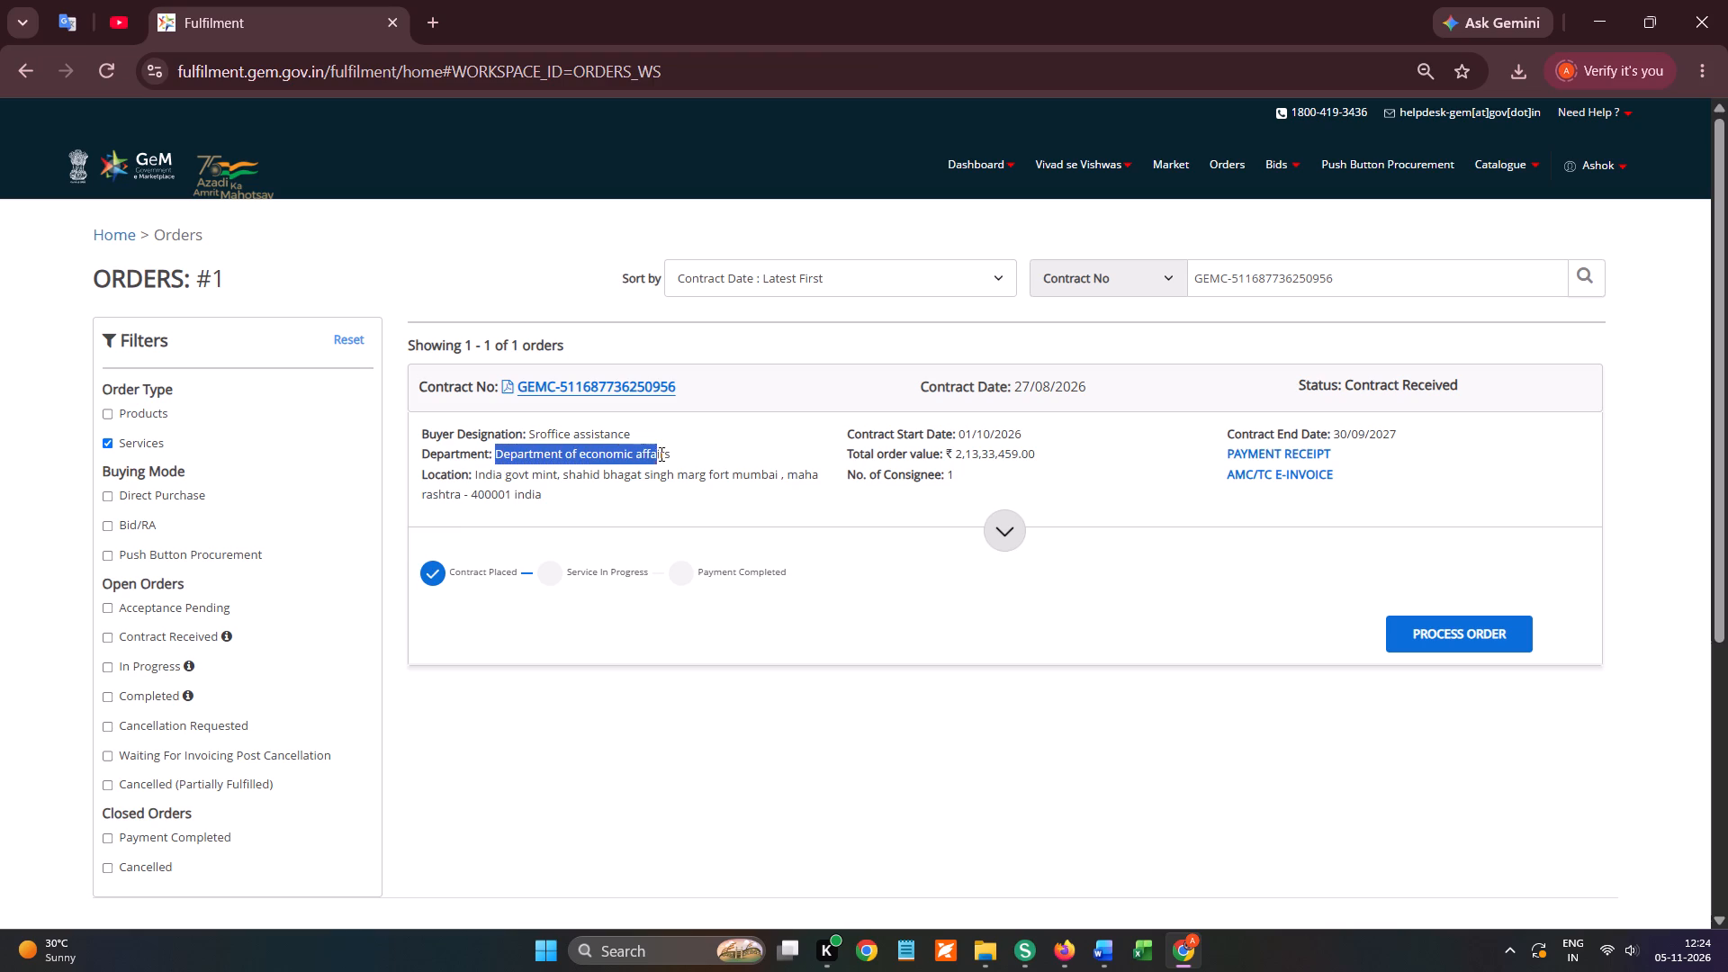
left_click_drag(661, 454, 674, 453)
key("ctrl+c")
key("ctrl+c")
key("ctrl+c")
key("alt+Tab")
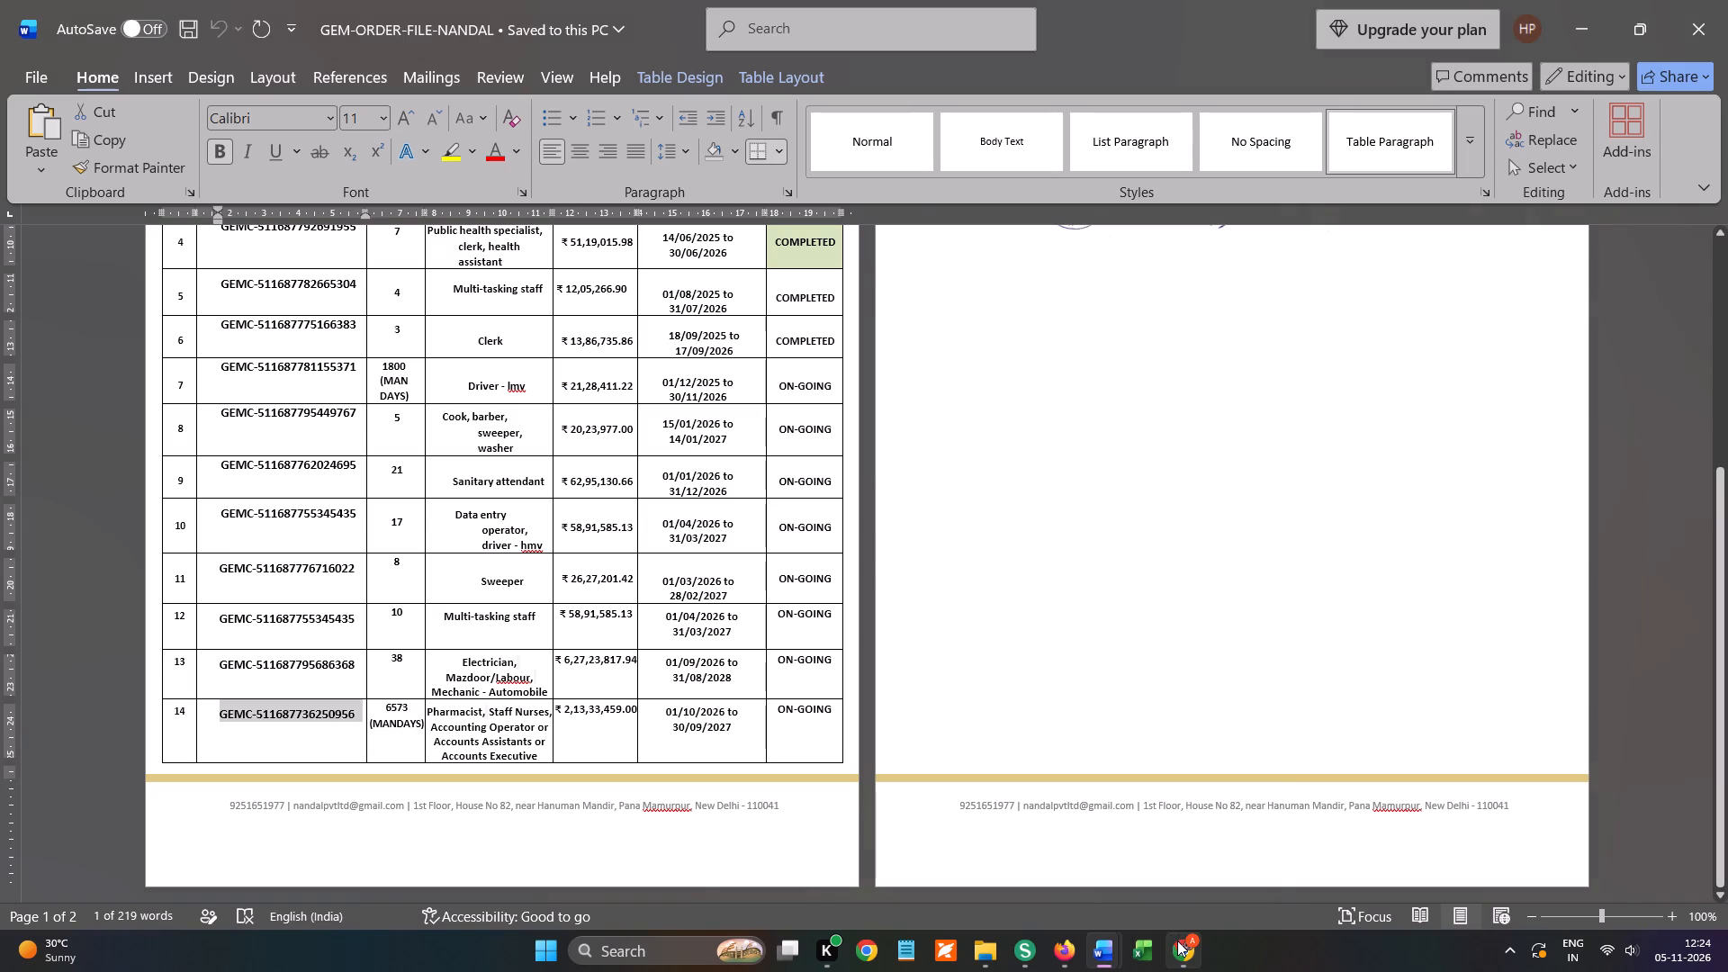
key("alt+Tab")
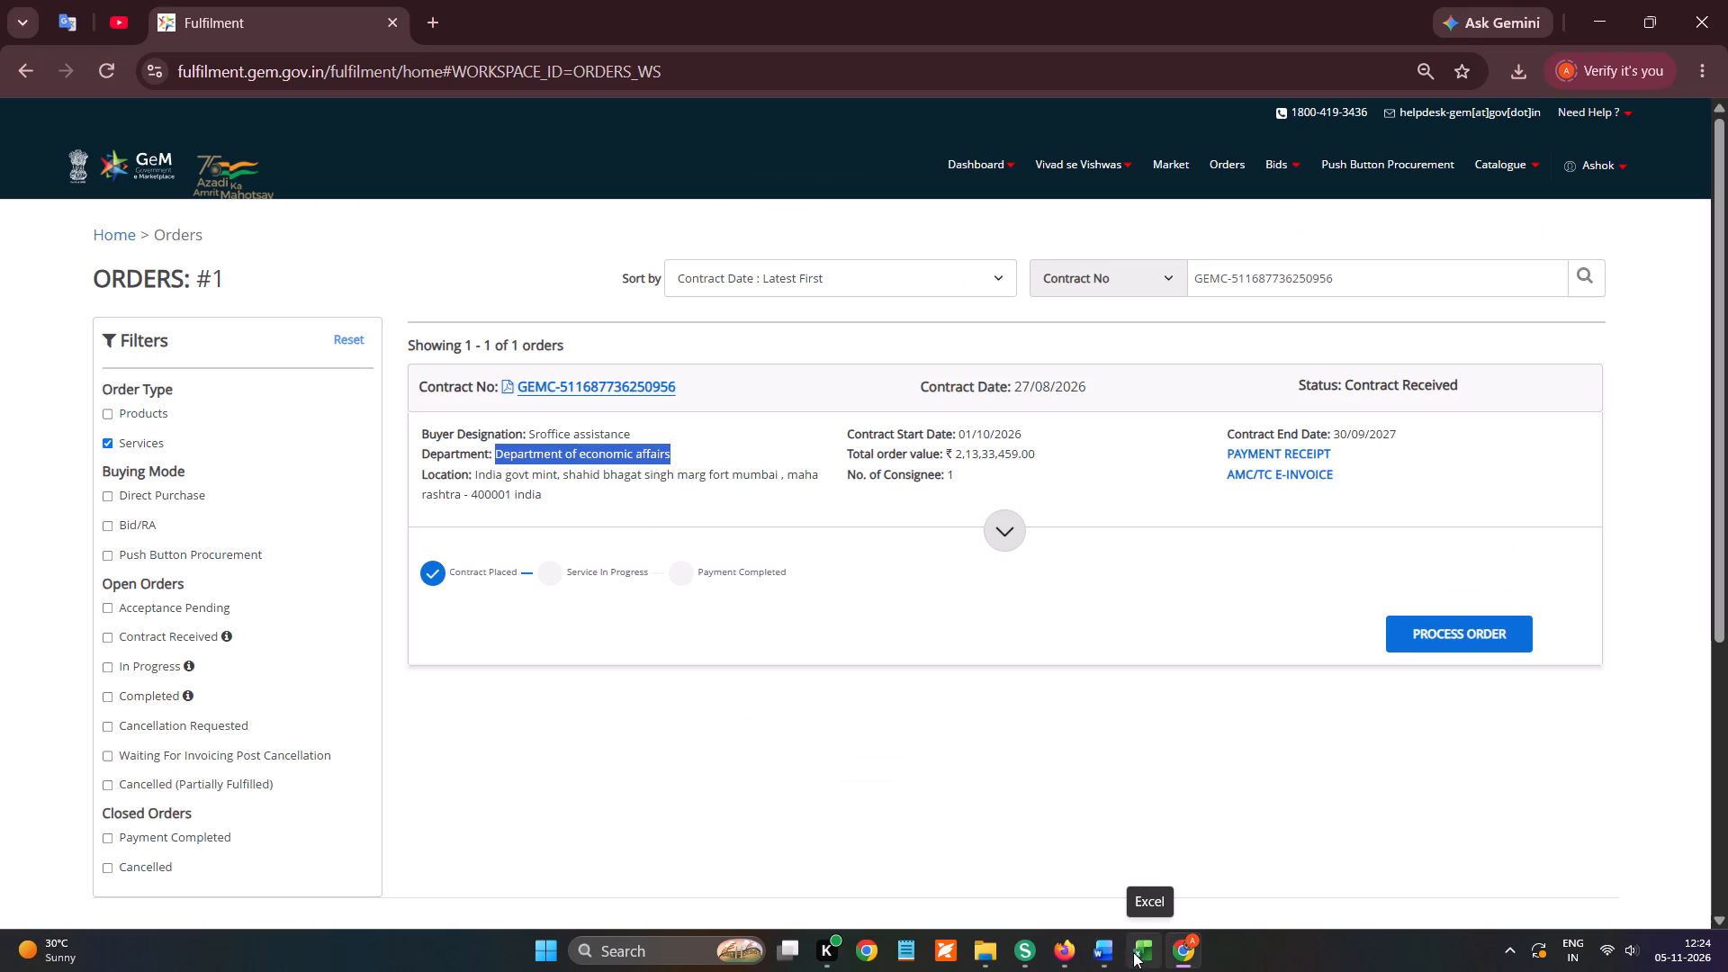
left_click(1107, 951)
left_click(1246, 872)
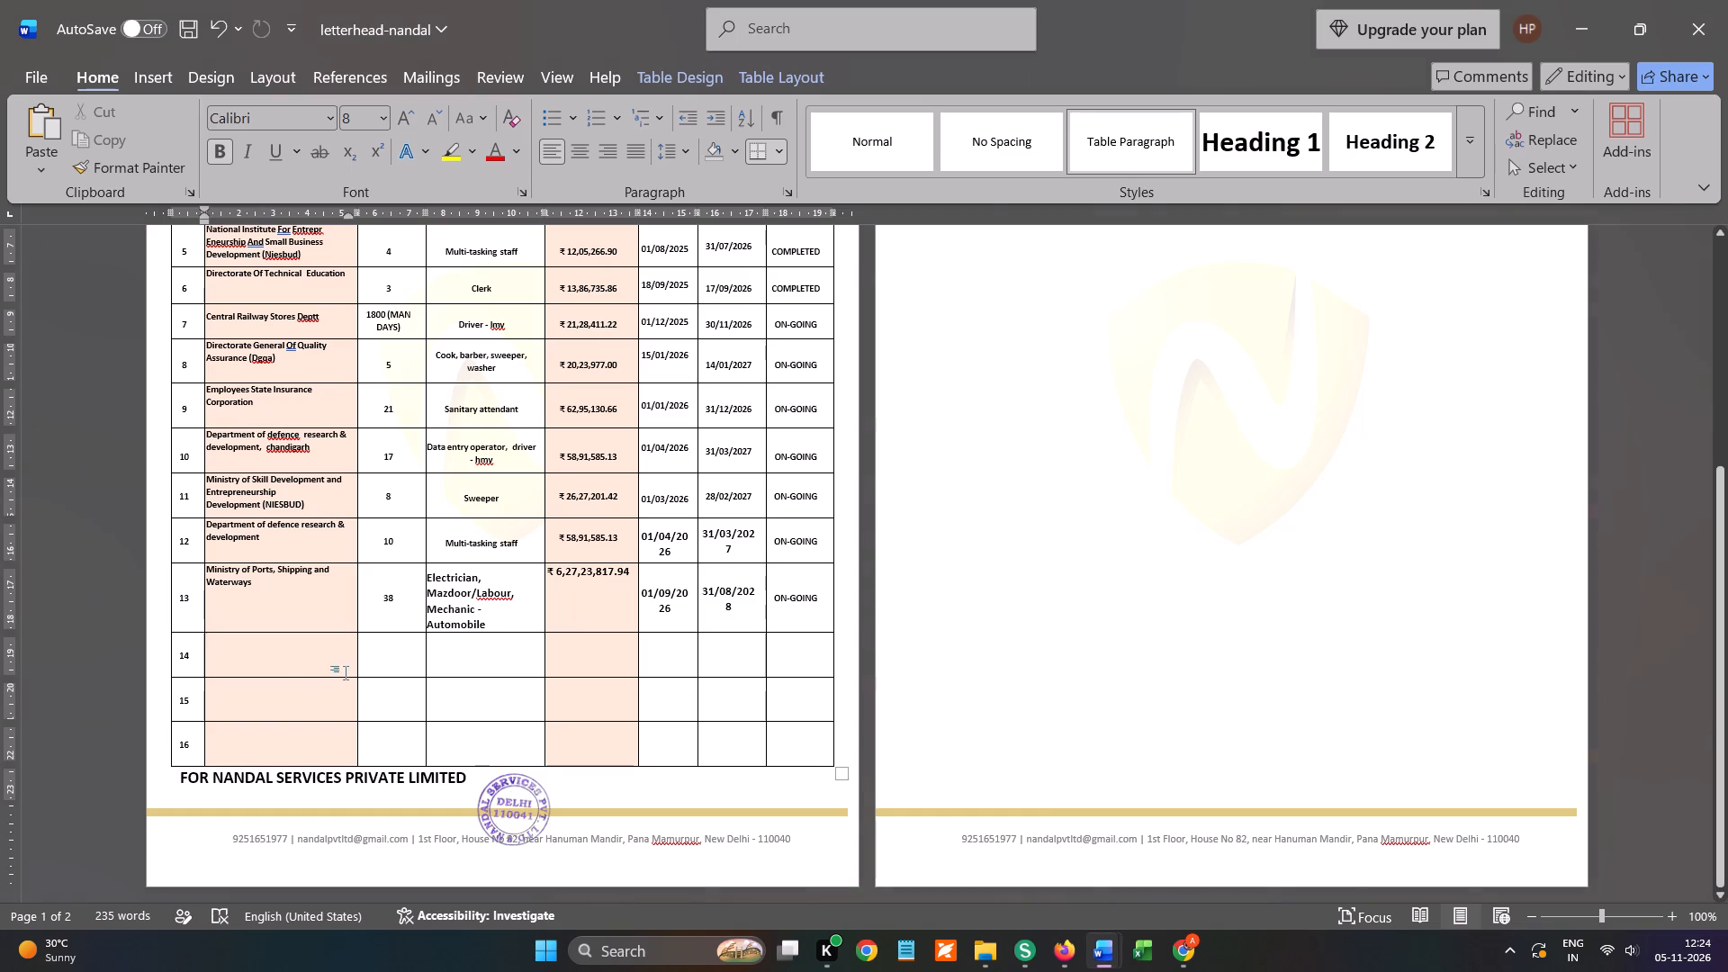
key("ctrl+v")
Copy the quantity 6573 (MANDAYS) from row 14 of the GEM order file into letterhead row 14.
left_click(424, 655)
left_click(415, 656)
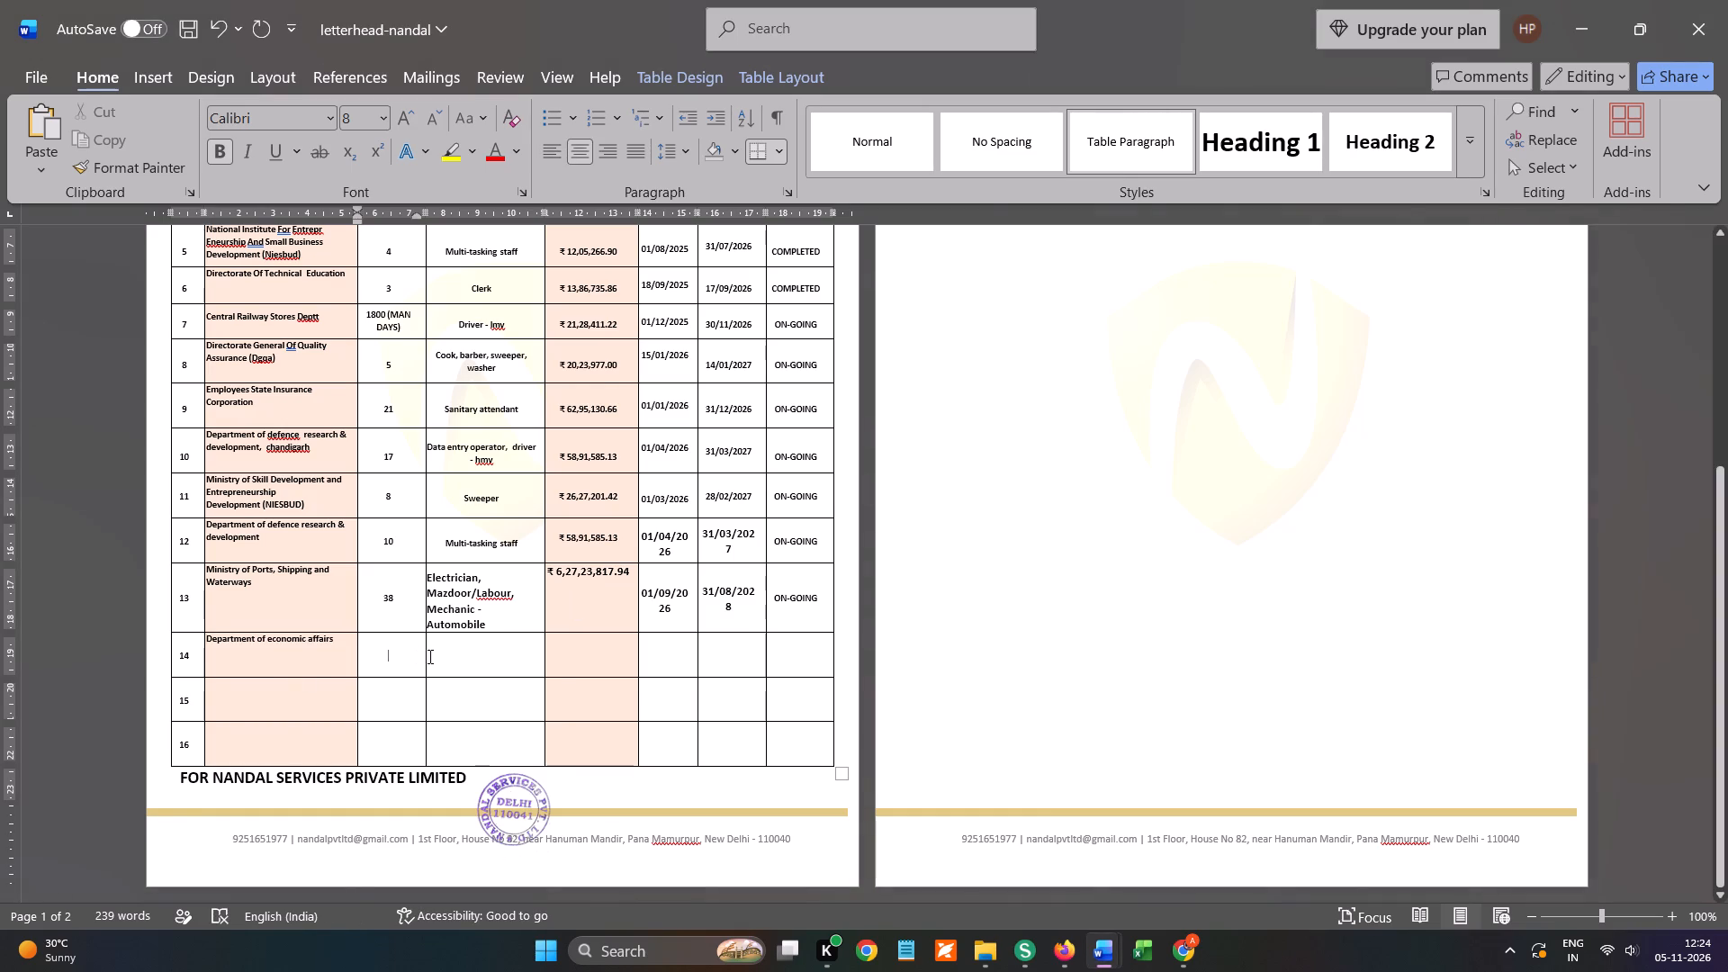
key("alt+Tab")
key("alt+Tab")
left_click(1093, 949)
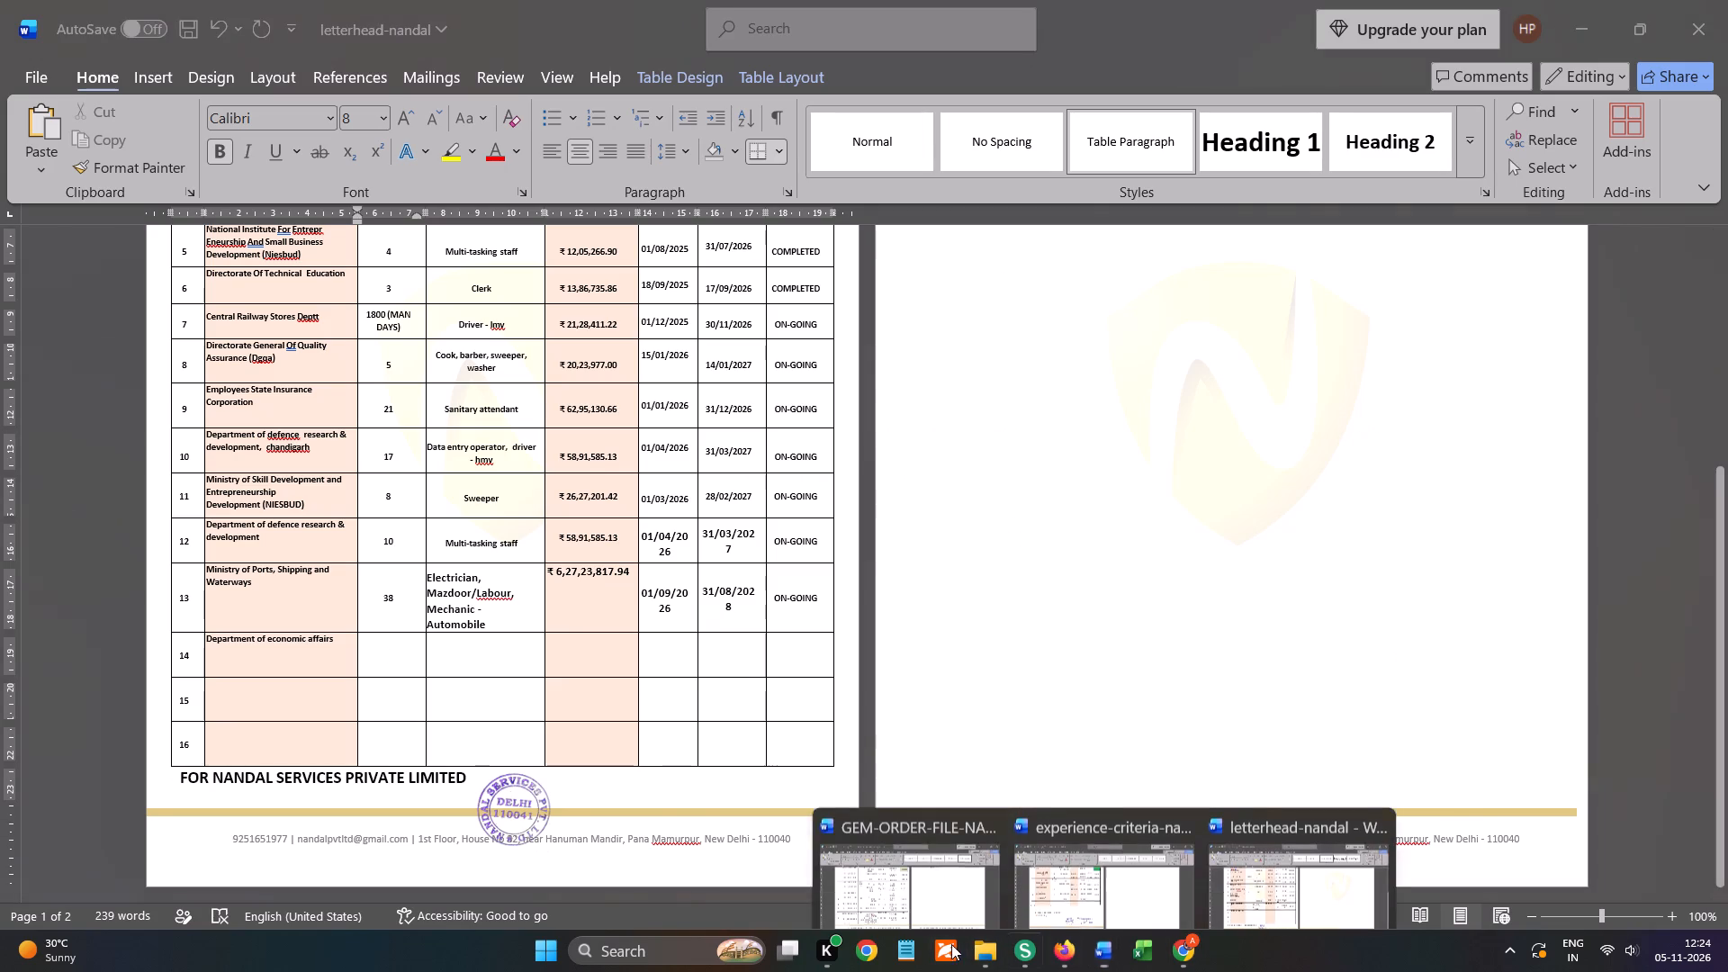
left_click(867, 875)
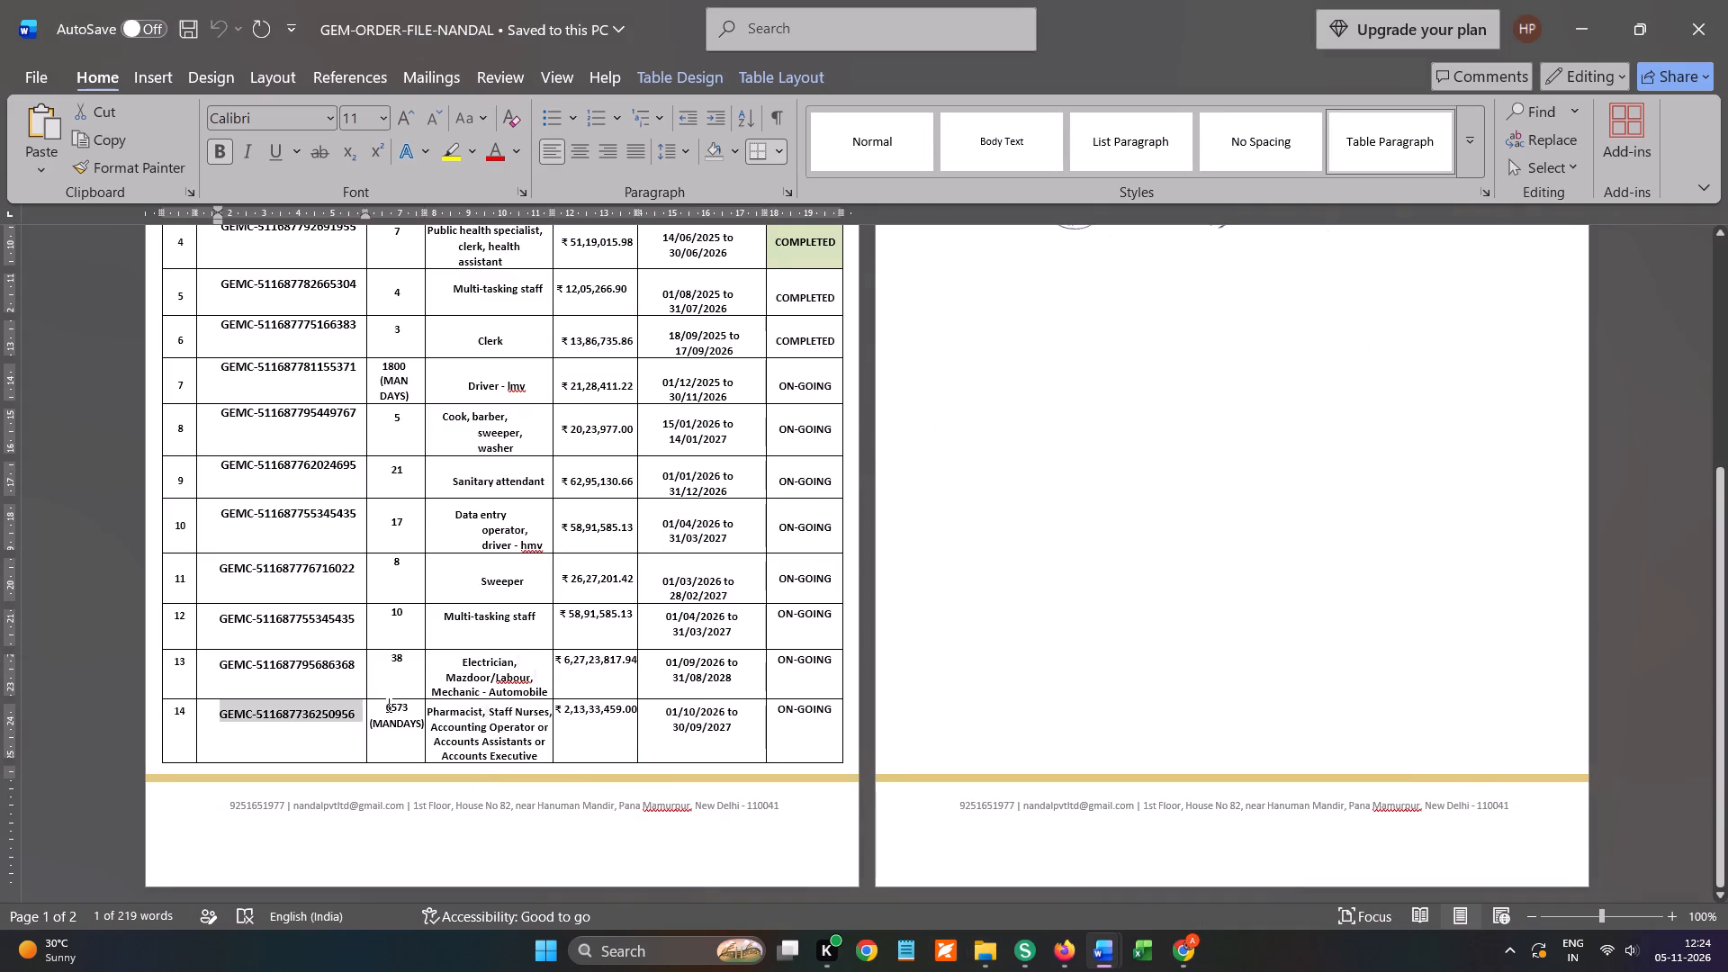
left_click_drag(387, 705, 426, 730)
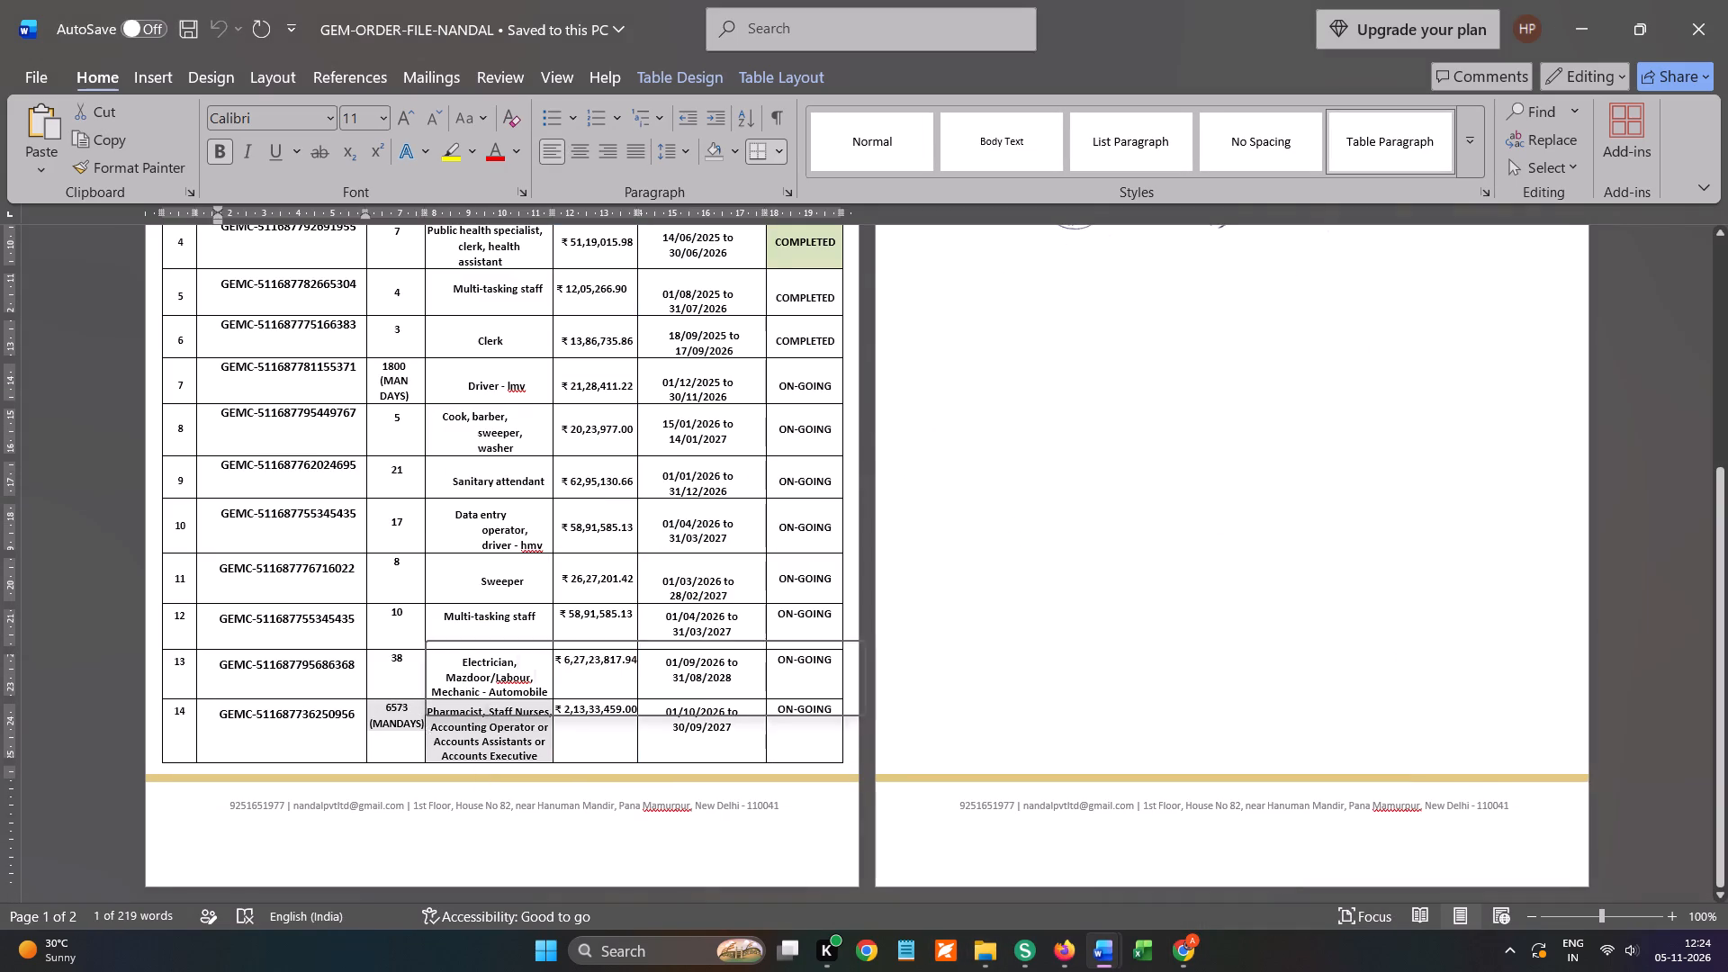
left_click(417, 731)
left_click_drag(381, 710, 422, 729)
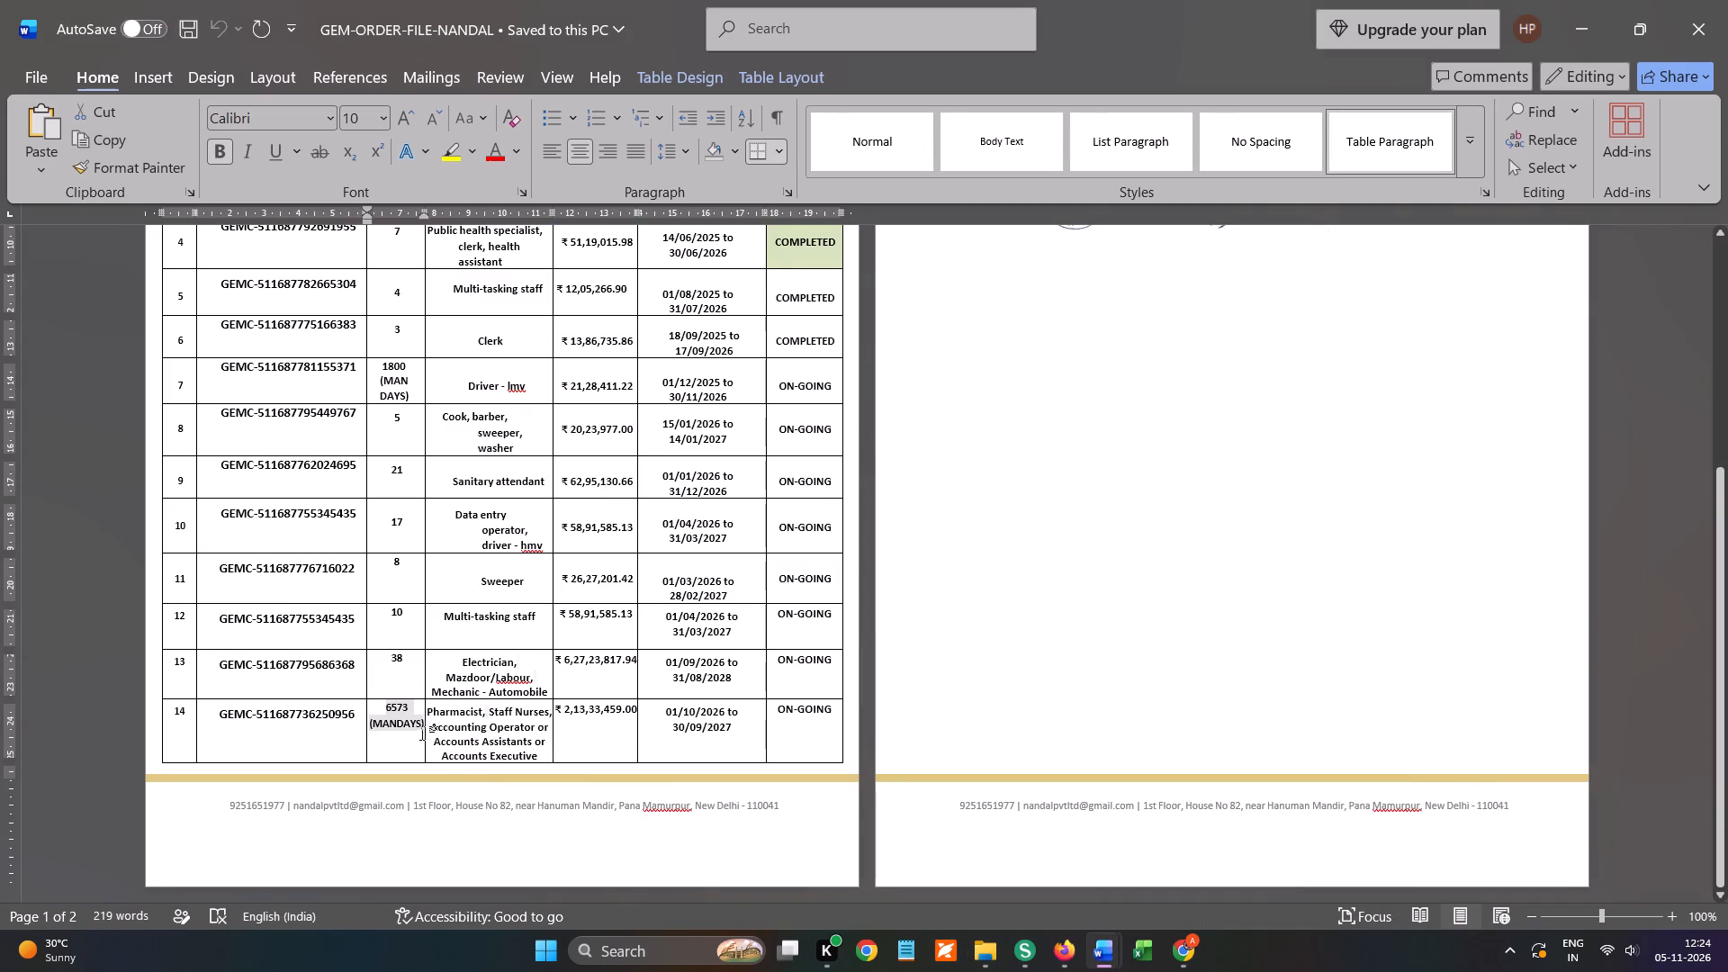
key("ctrl+c")
key("alt+Tab")
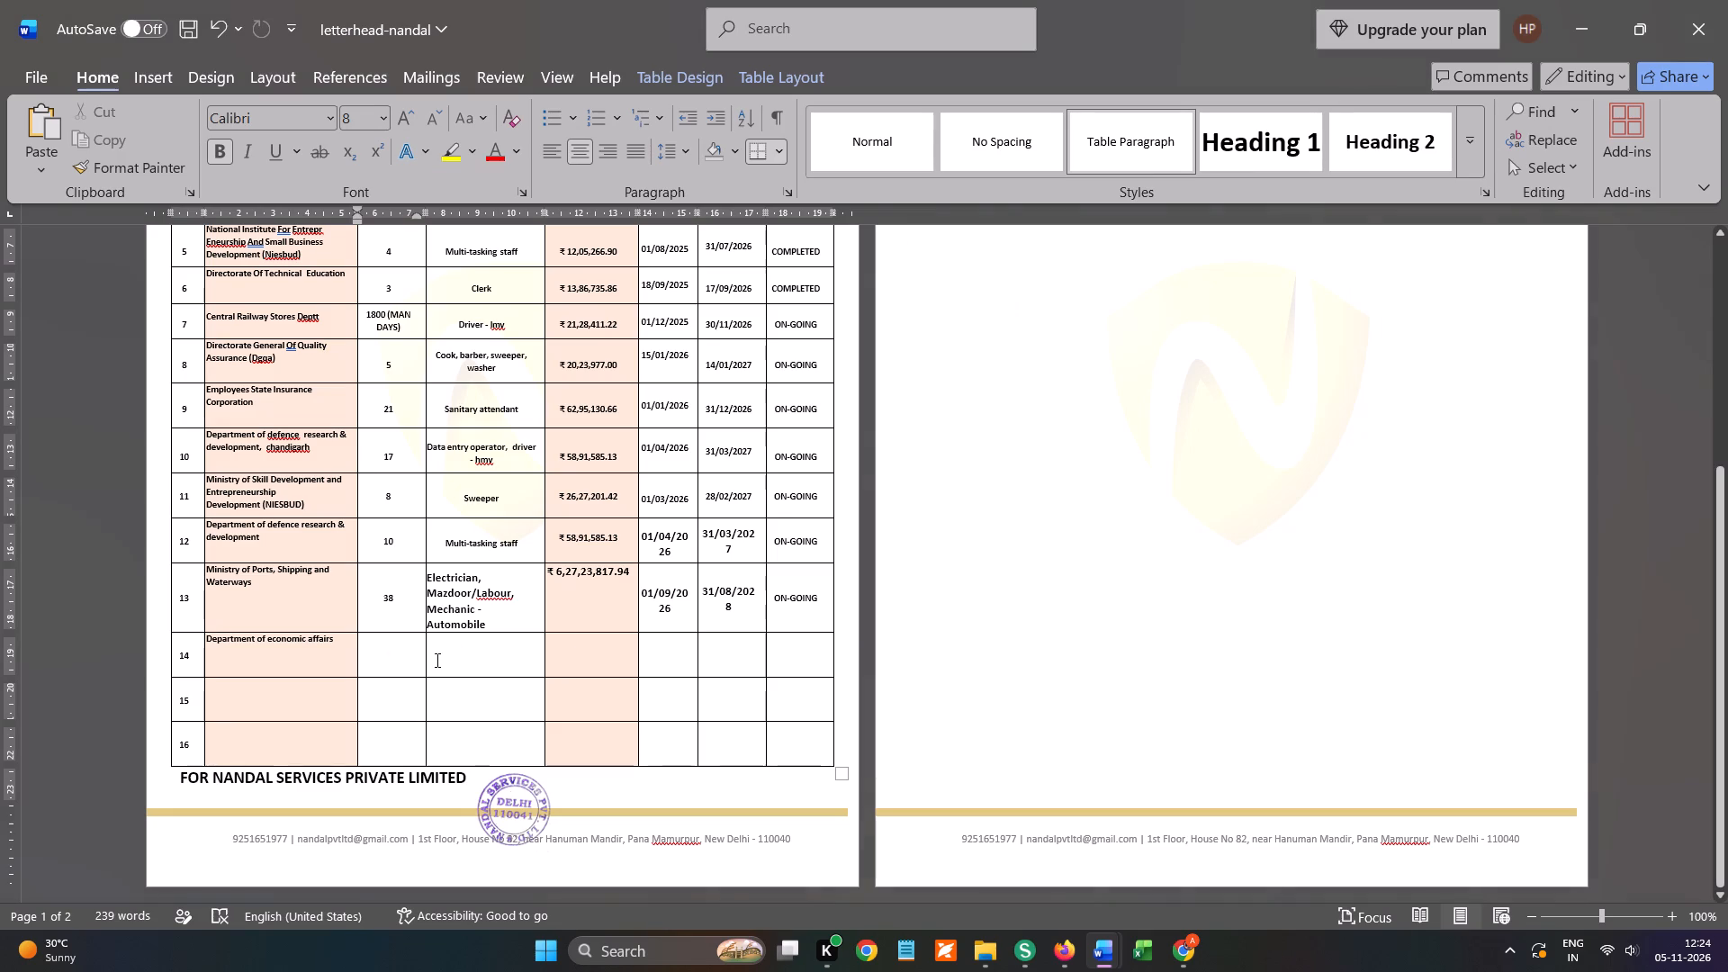
key("ctrl+v")
Copy the profile "Pharmacist, Staff Nurses, Accounting Operator or Accounts Assistants or Accounts Executive" from row 14 of the GEM order file into letterhead row 14.
left_click(454, 657)
key("alt+Tab")
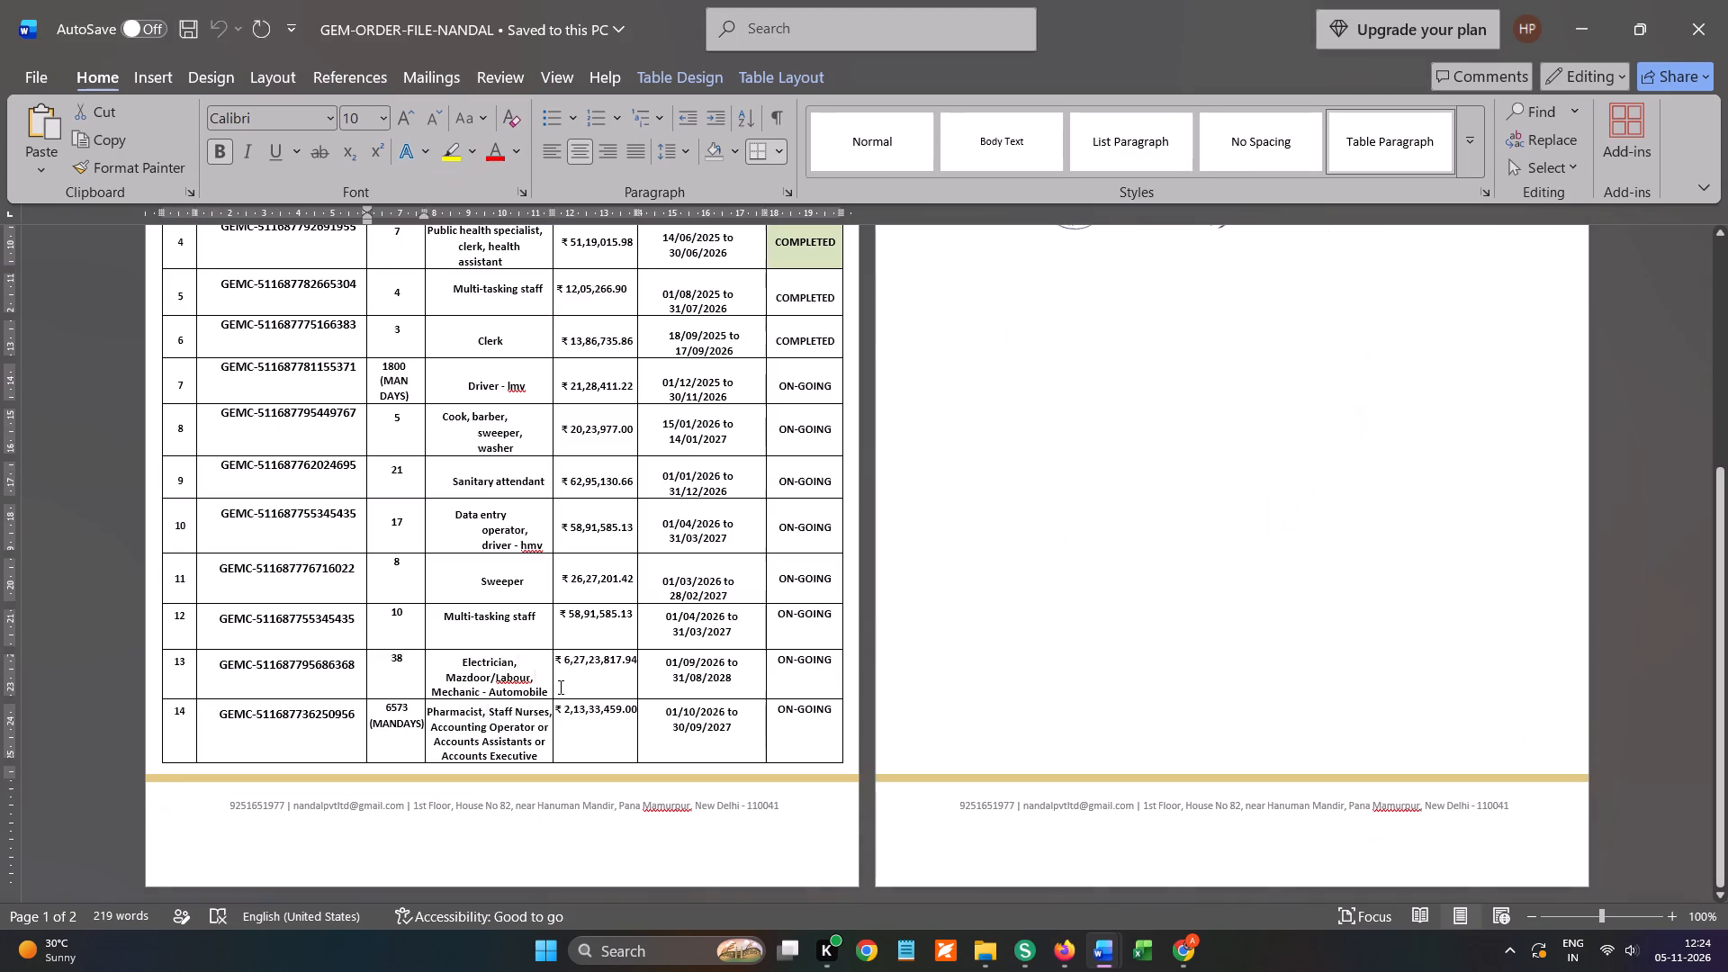
left_click_drag(427, 714, 453, 715)
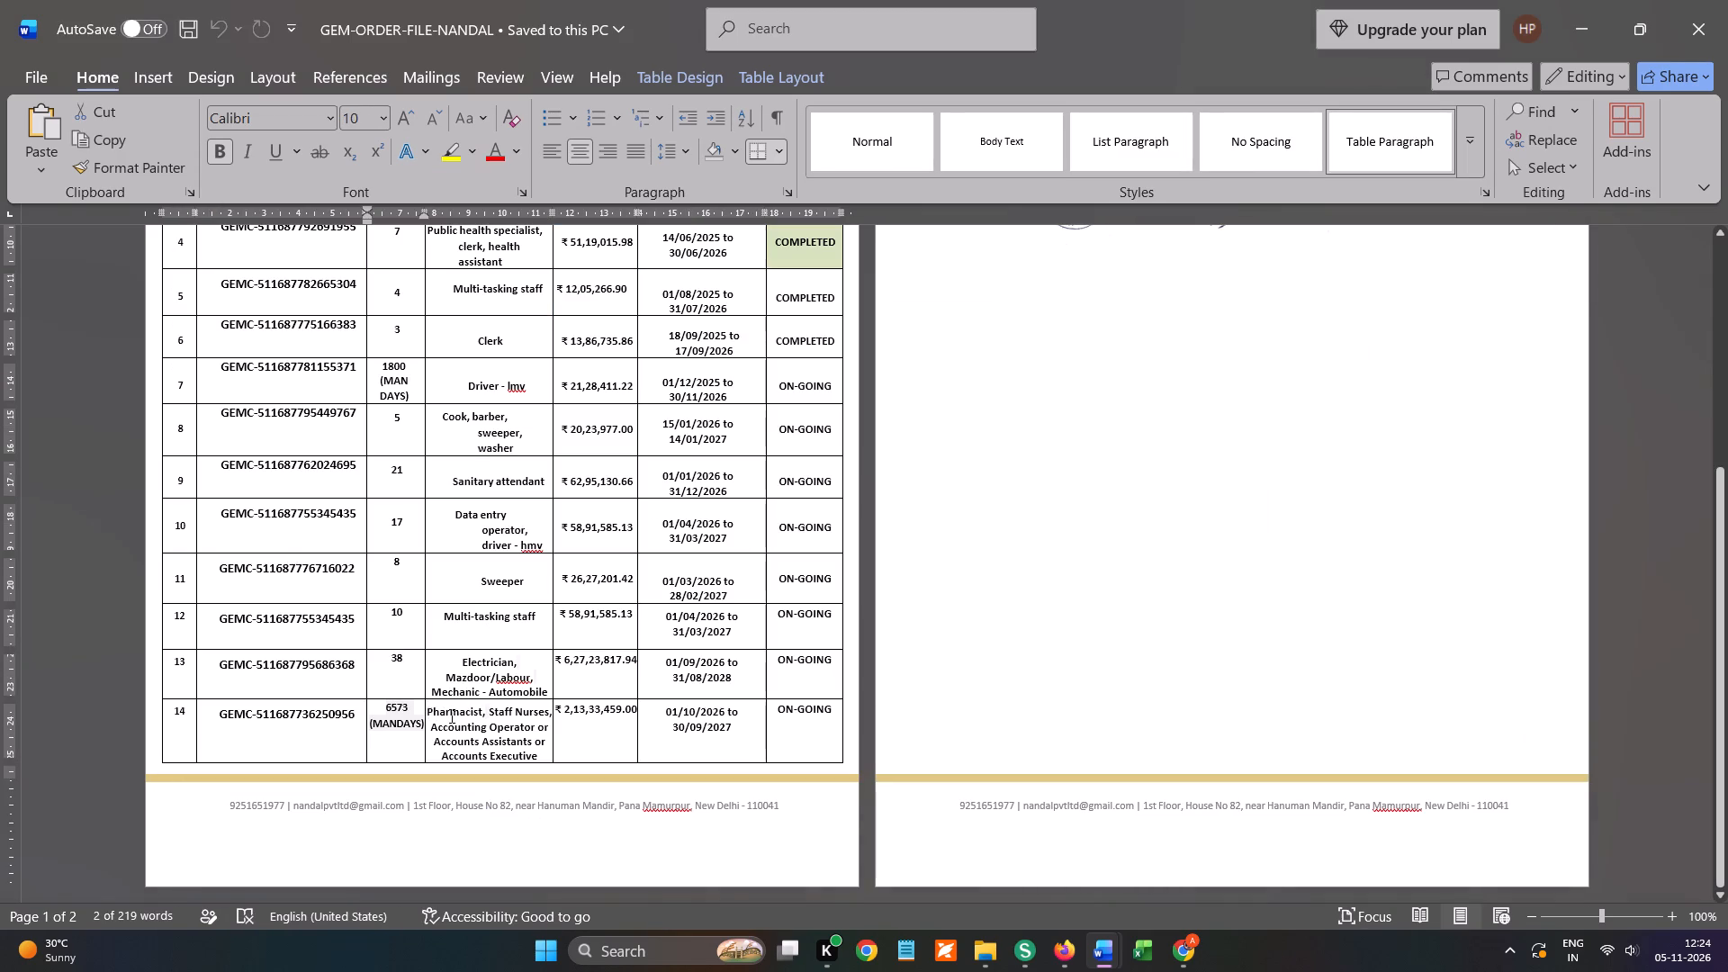
left_click_drag(453, 715, 526, 750)
key("ctrl+c")
key("alt+Tab")
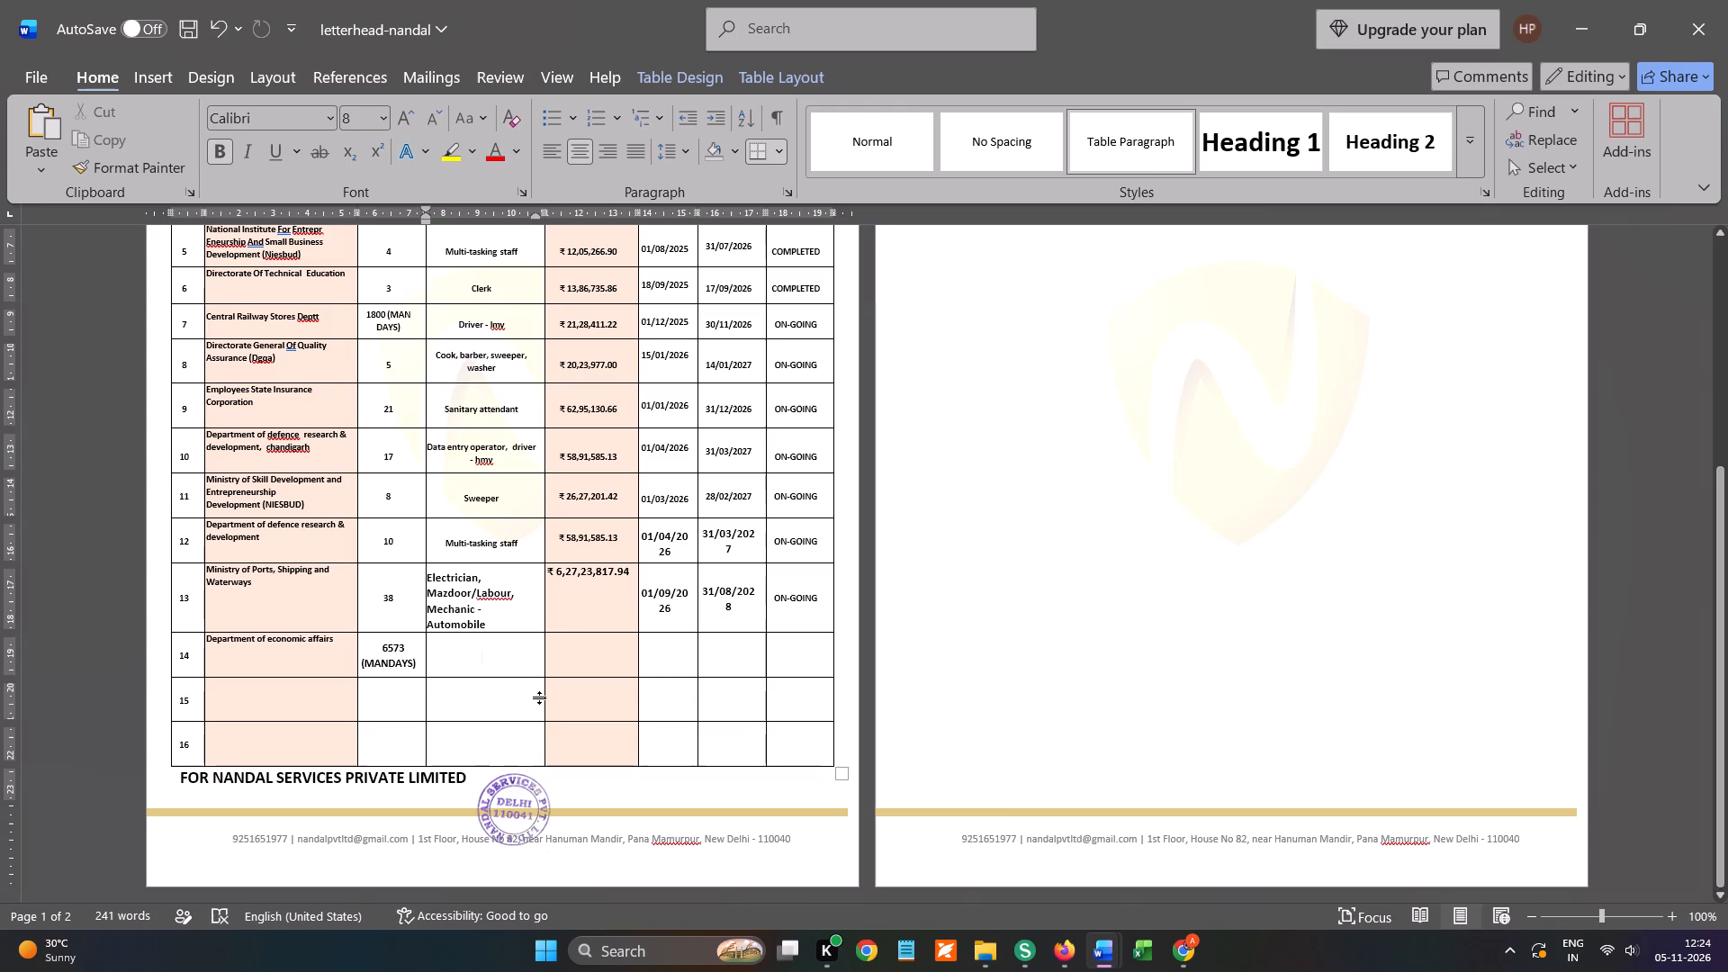
key("ctrl+v")
Copy the order value ₹ 2,13,33,459.00 from row 14 of the GEM order file into letterhead row 14.
left_click(567, 670)
key("alt+Tab")
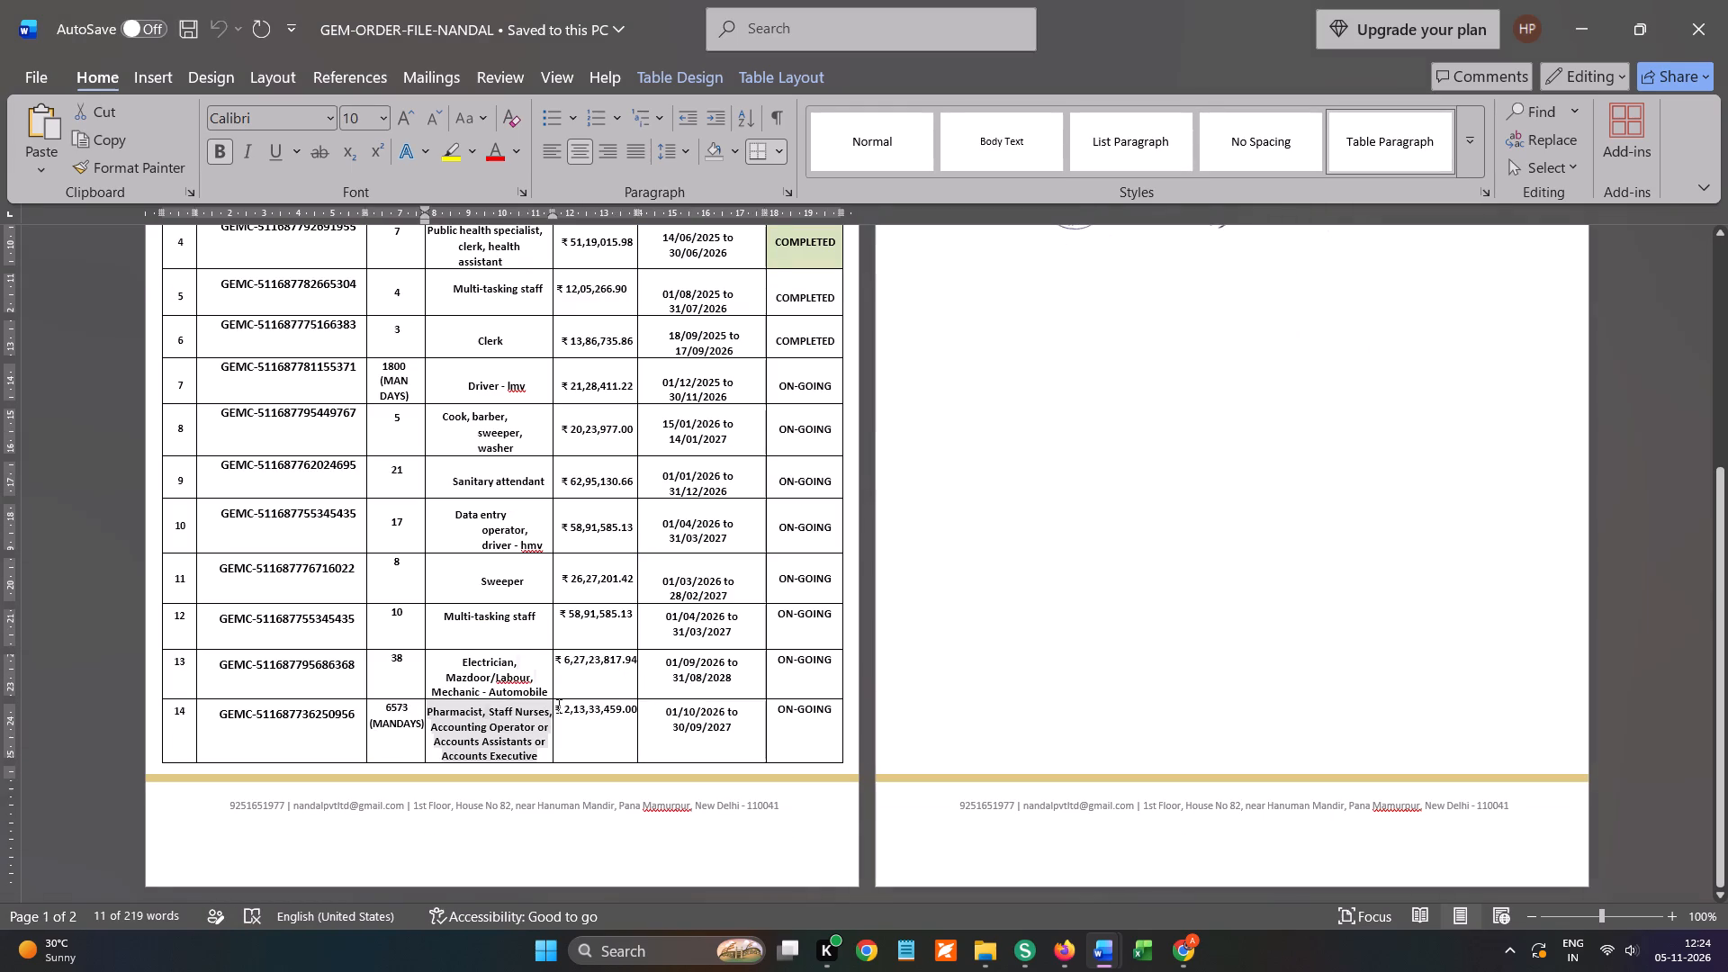
left_click_drag(556, 706, 634, 709)
key("ctrl+c")
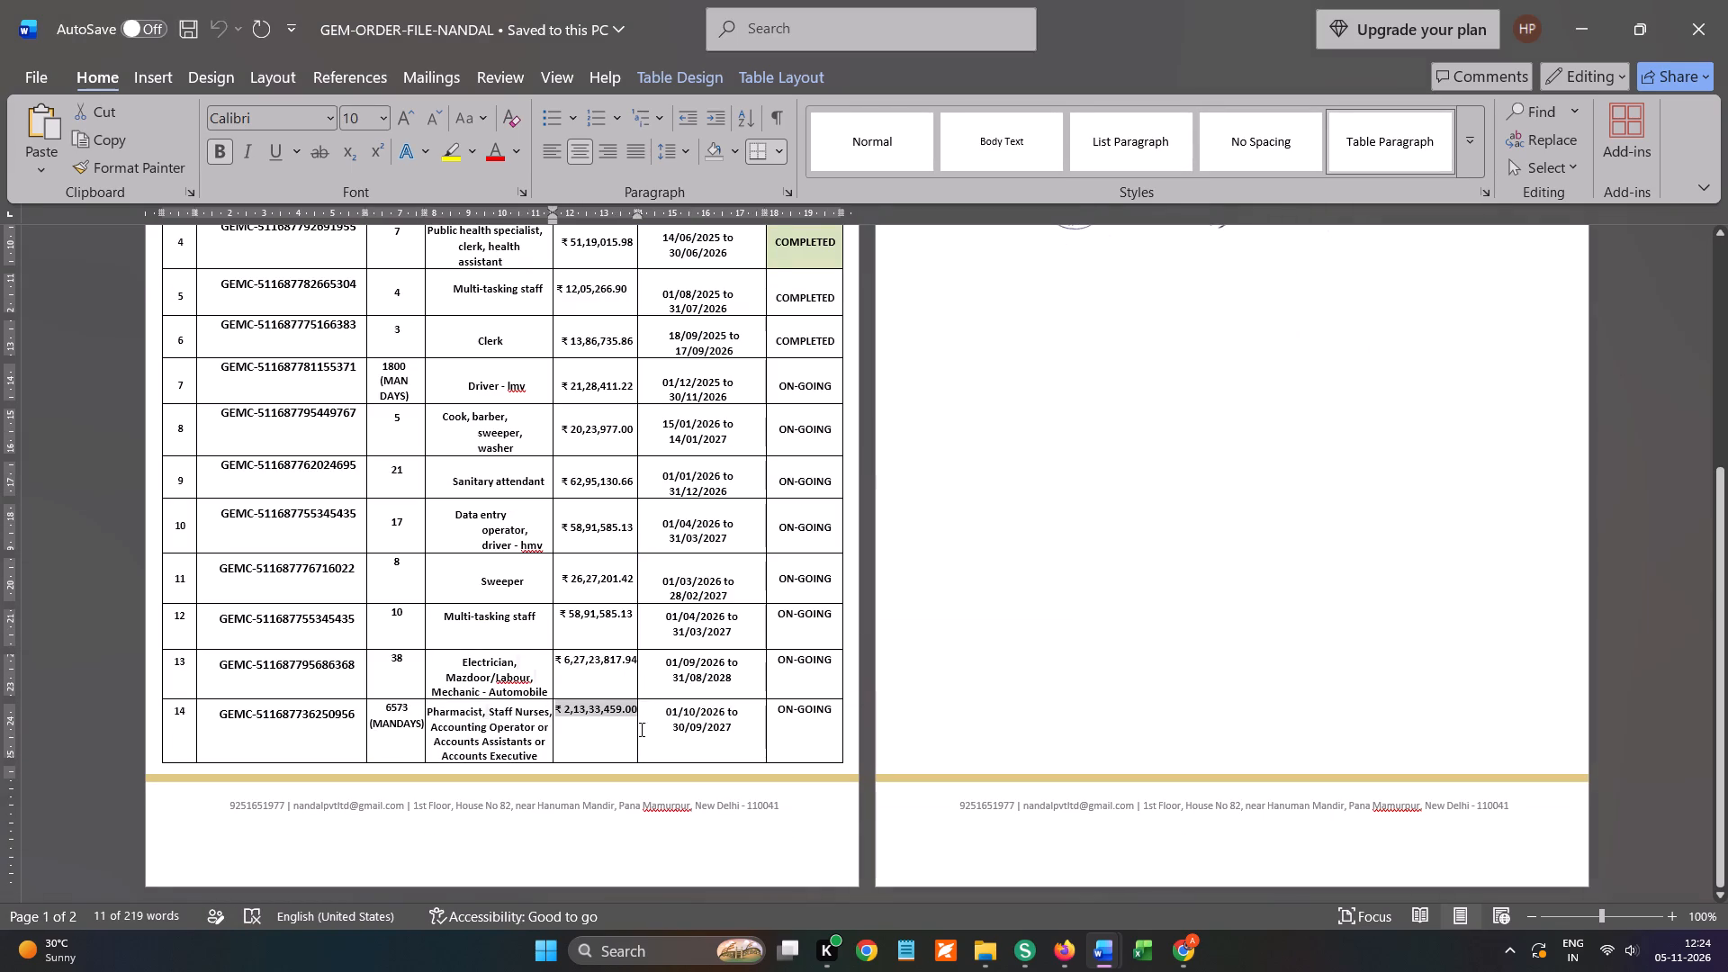
key("alt+Tab")
key("ctrl+v")
Copy the start date 01/10/2026 from row 14 of the GEM order file into letterhead row 14.
left_click(667, 685)
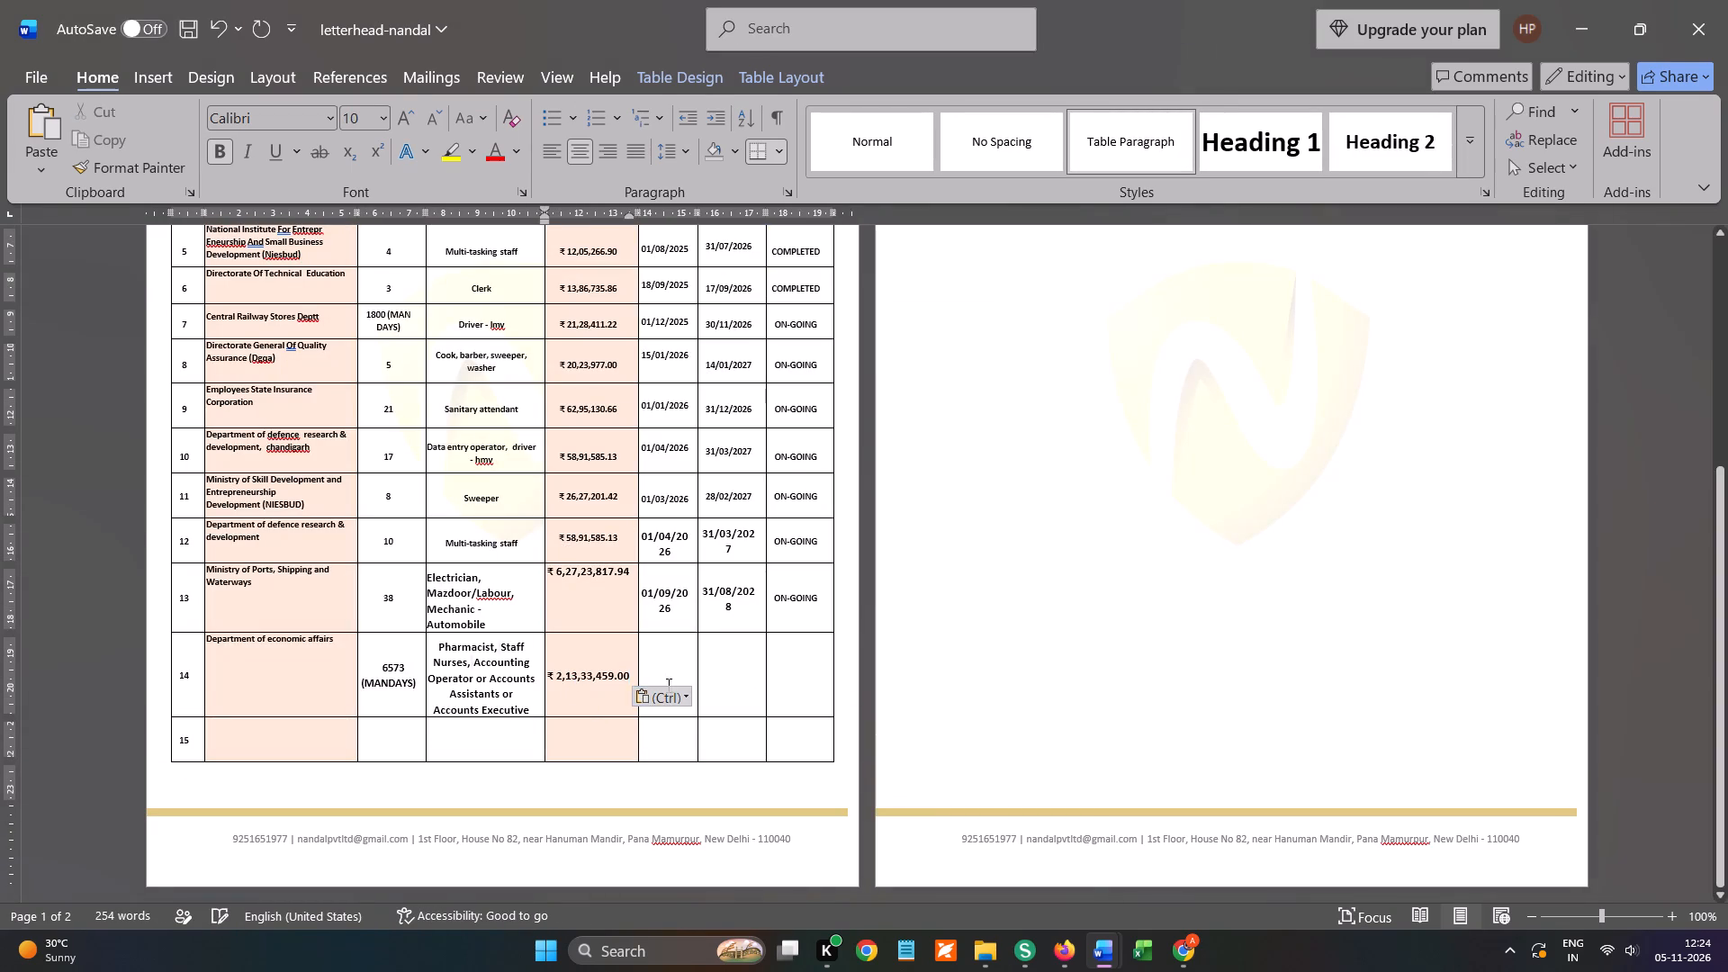
key("alt+Tab")
left_click_drag(663, 711, 715, 710)
key("ctrl+c")
key("alt+Tab")
key("ctrl+v")
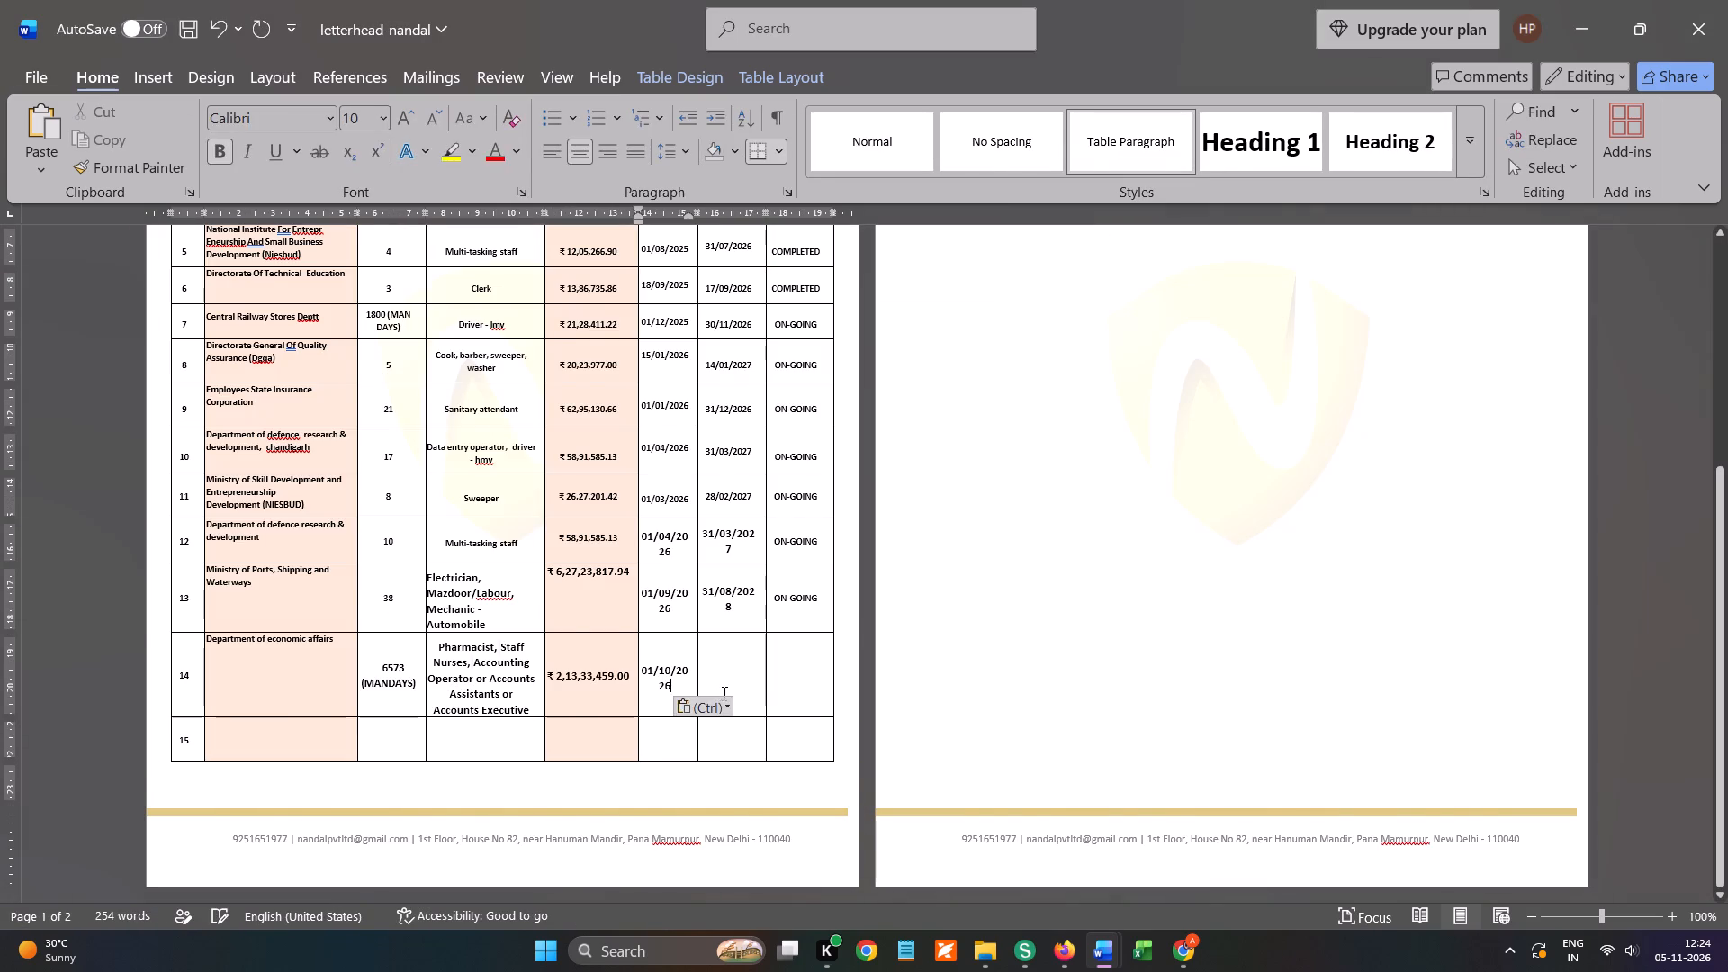
Copy the end date 30/09/2027 from row 14 of the GEM order file into letterhead row 14.
key("alt+Tab")
left_click_drag(670, 727, 690, 727)
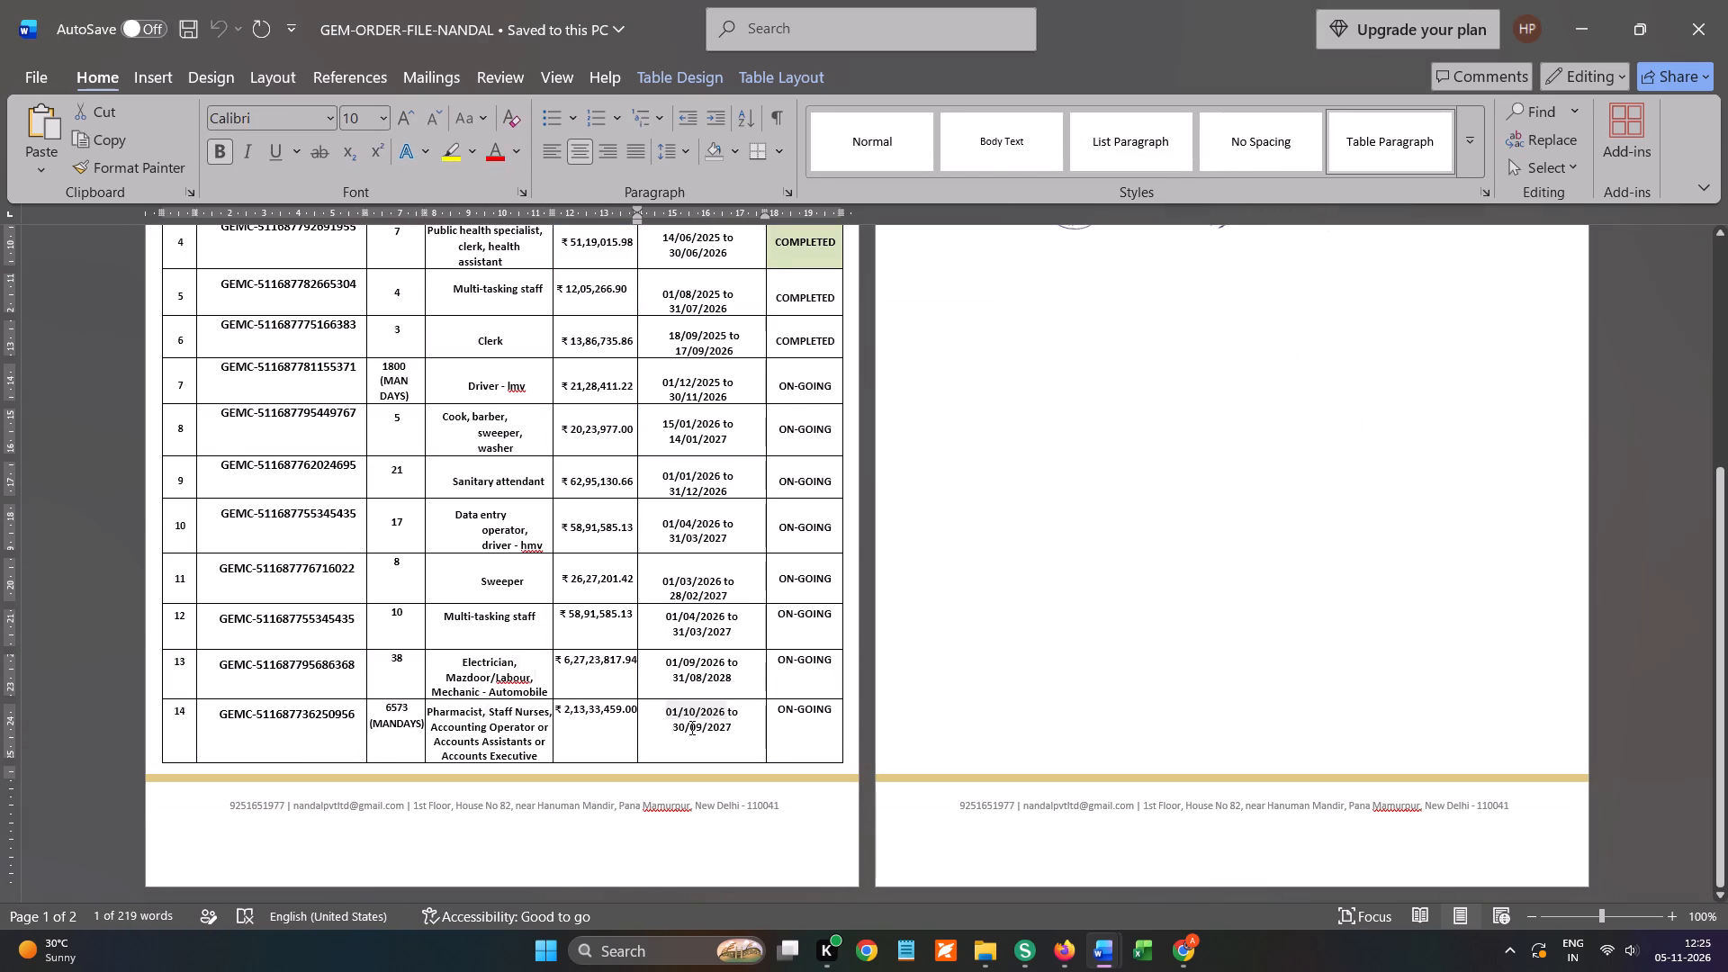
left_click_drag(690, 727, 736, 724)
key("ctrl+c")
key("alt+Tab")
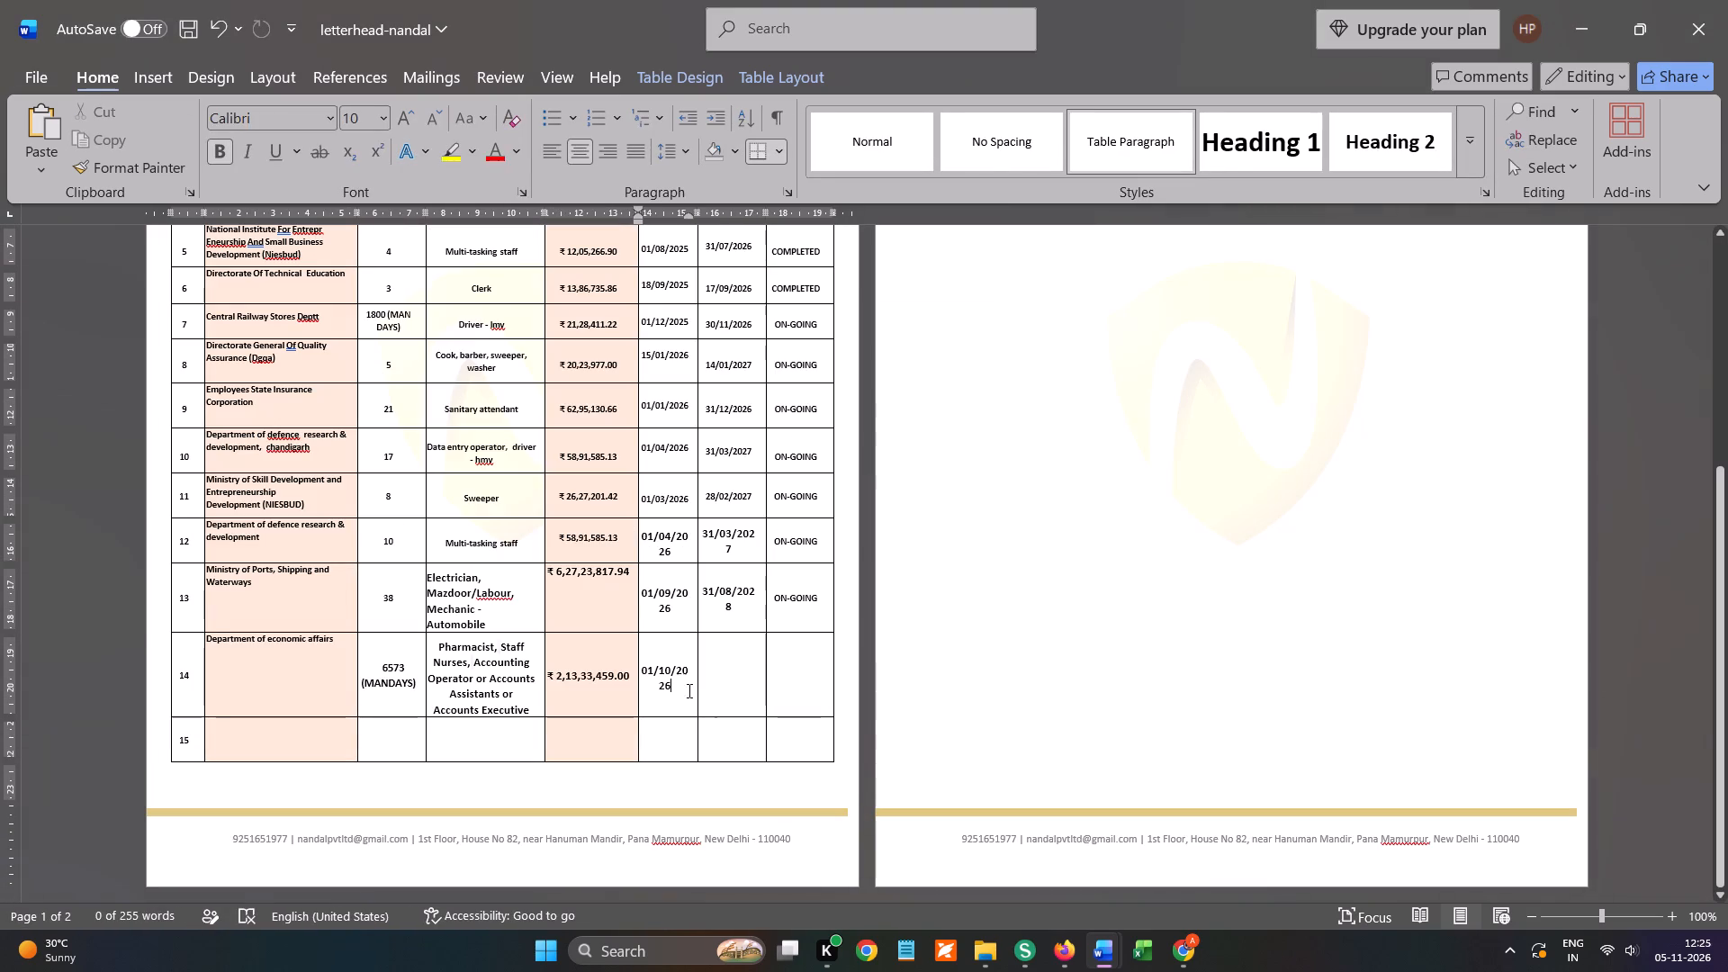
left_click(706, 681)
key("ctrl+v")
Copy the ON-GOING status from row 14 of the GEM order file into letterhead row 14.
left_click(780, 671)
key("alt+Tab")
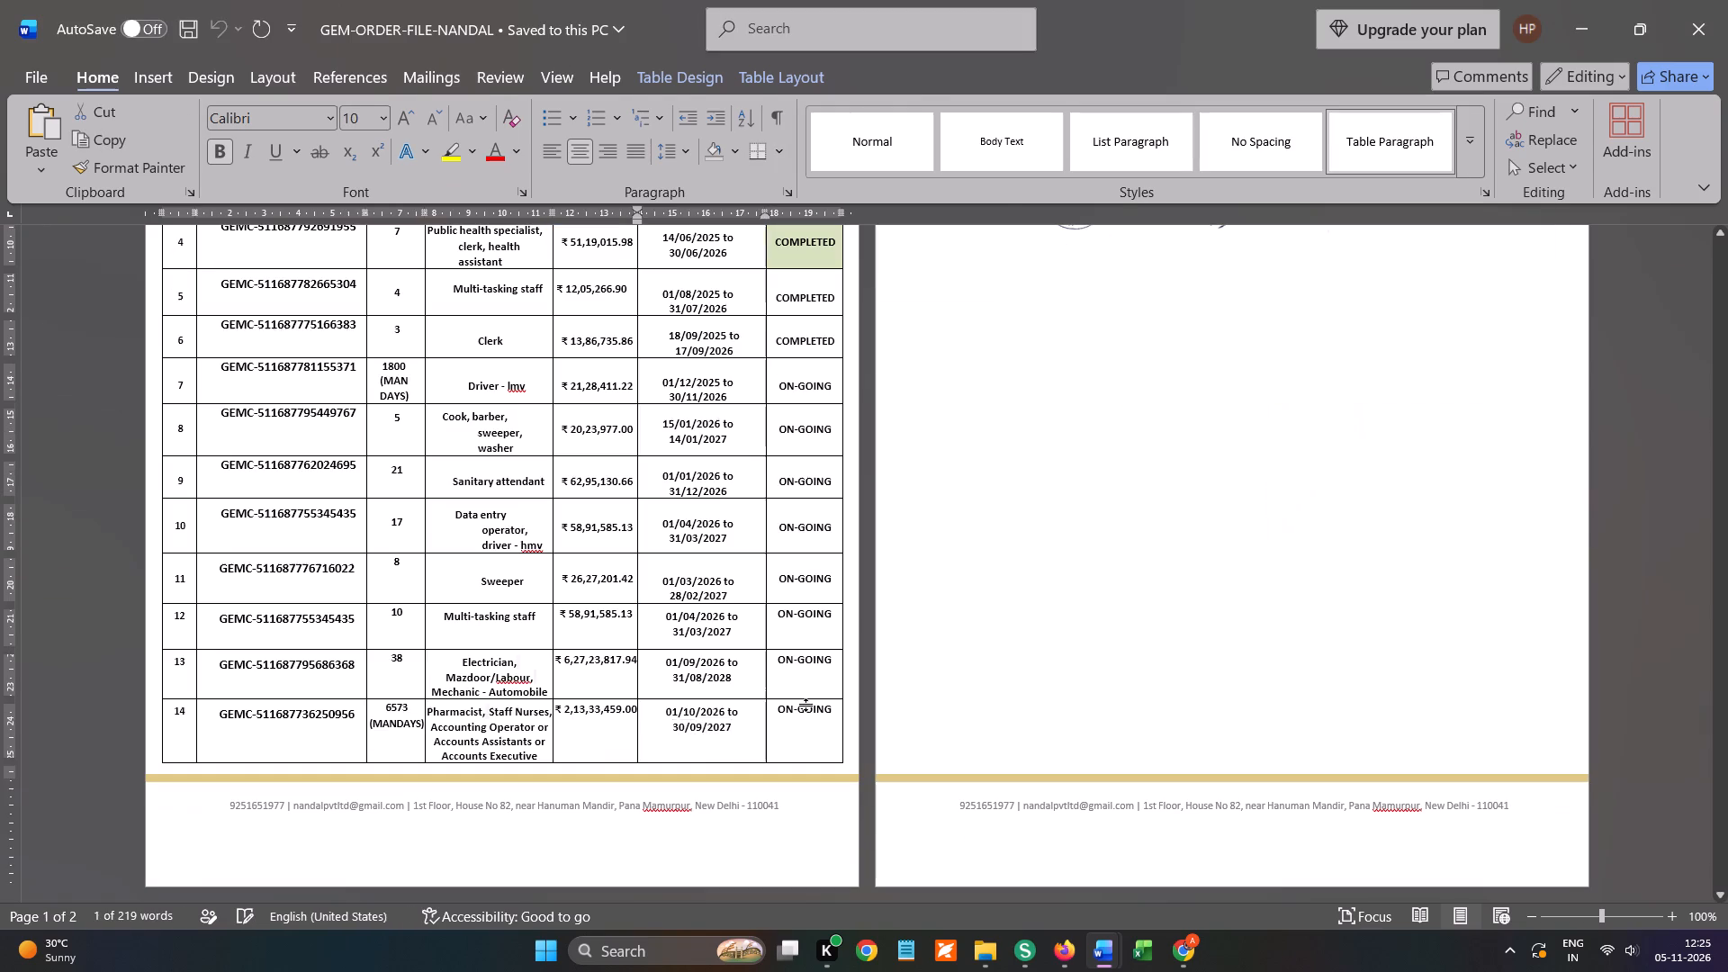
left_click_drag(777, 714, 822, 713)
key("ctrl+c")
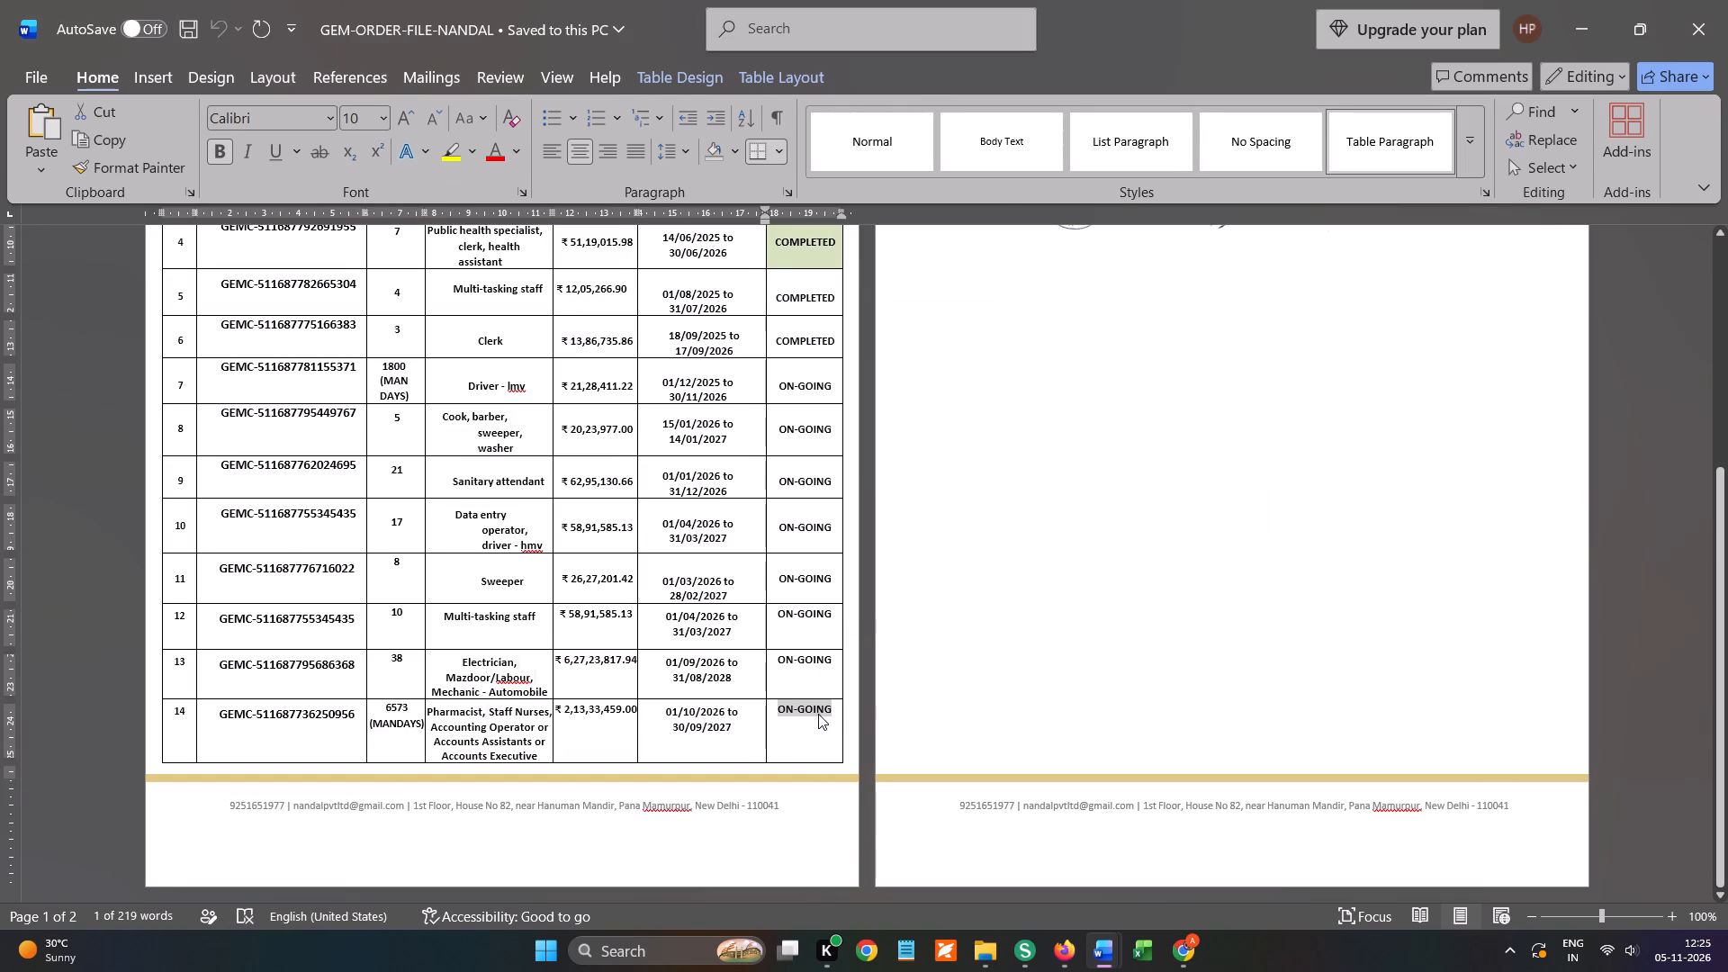
key("alt+Tab")
key("ctrl+v")
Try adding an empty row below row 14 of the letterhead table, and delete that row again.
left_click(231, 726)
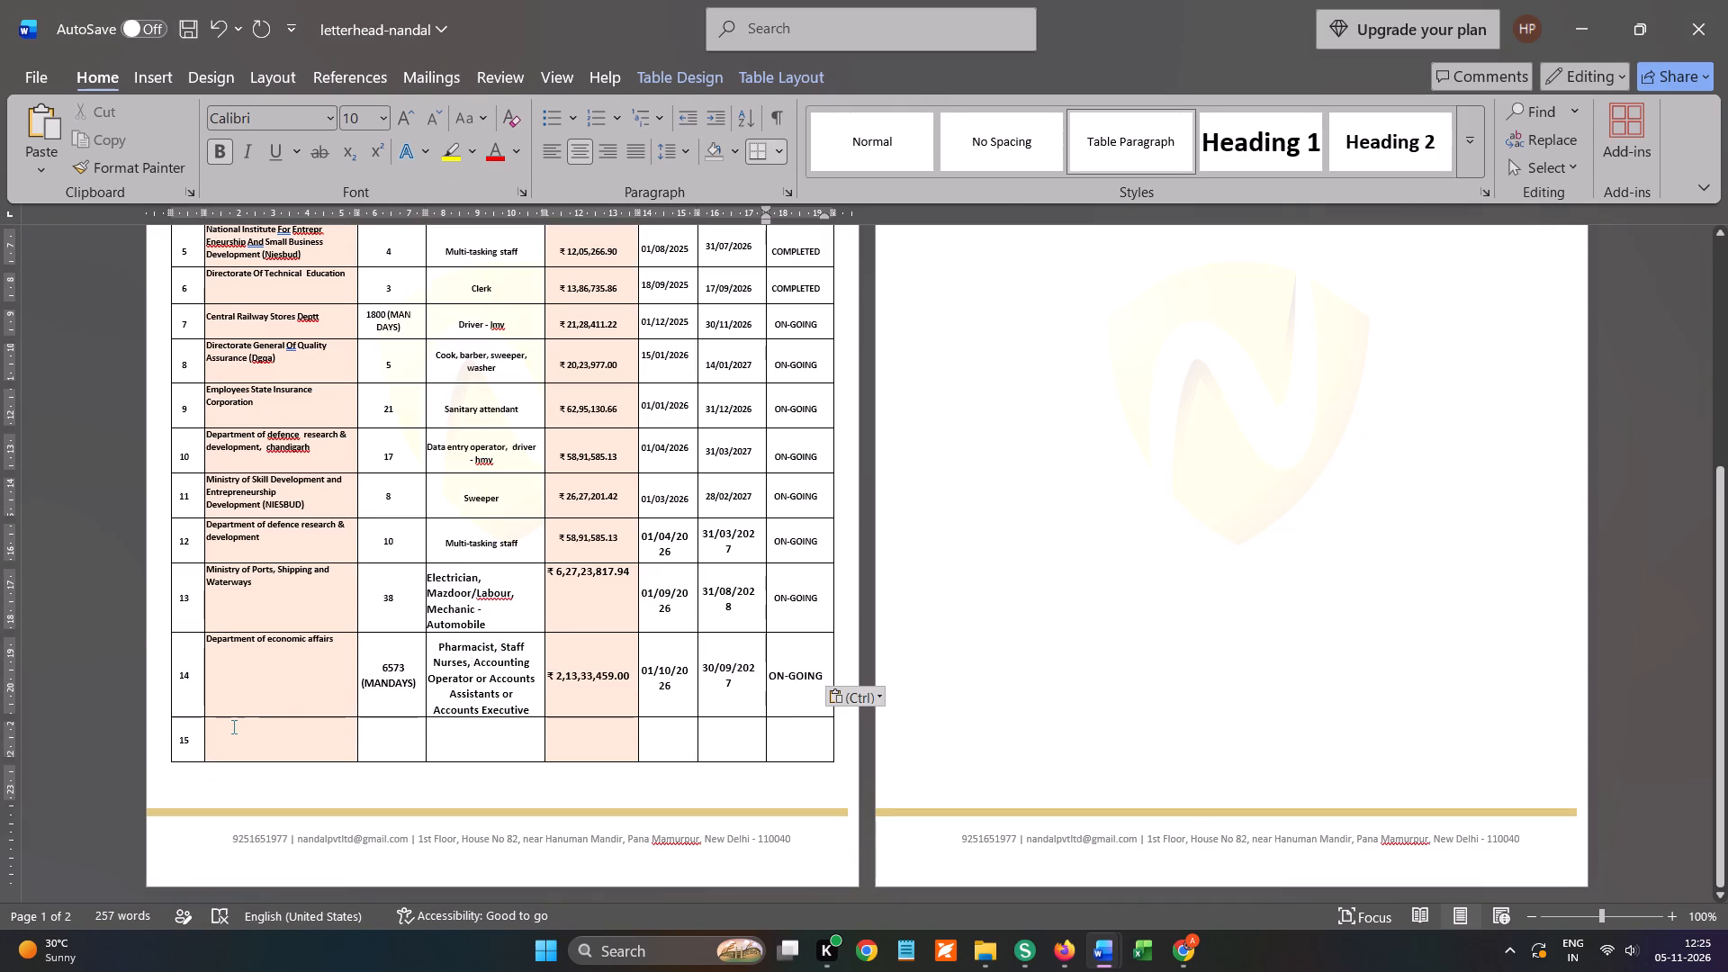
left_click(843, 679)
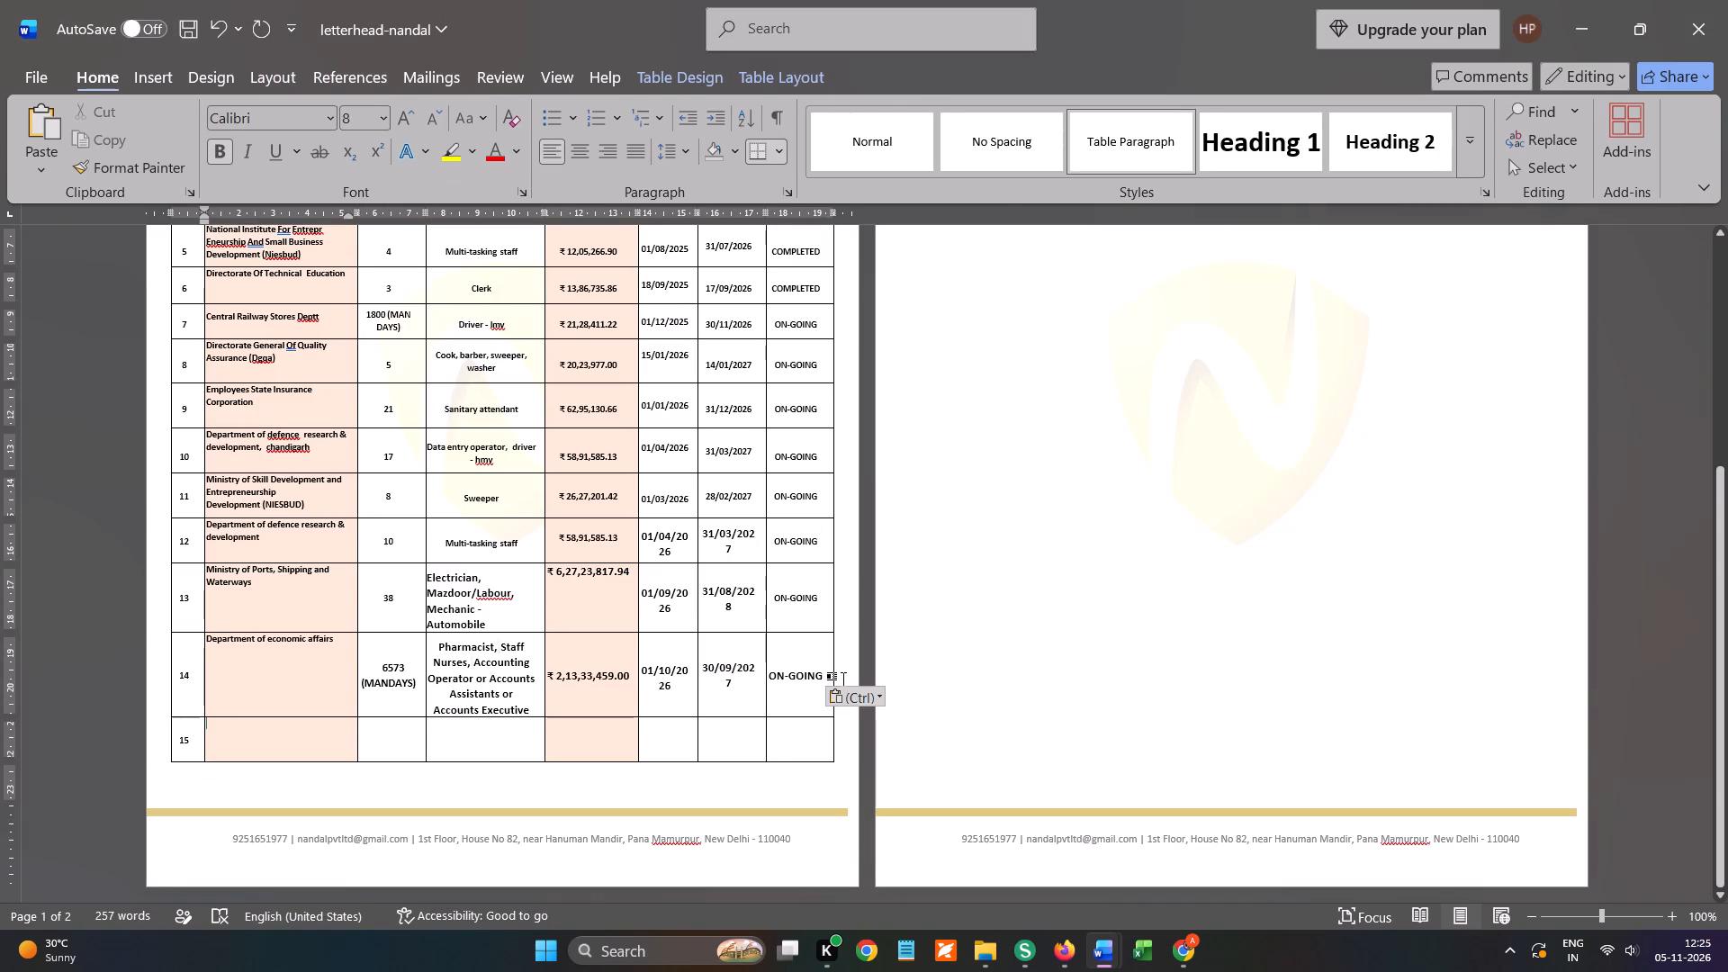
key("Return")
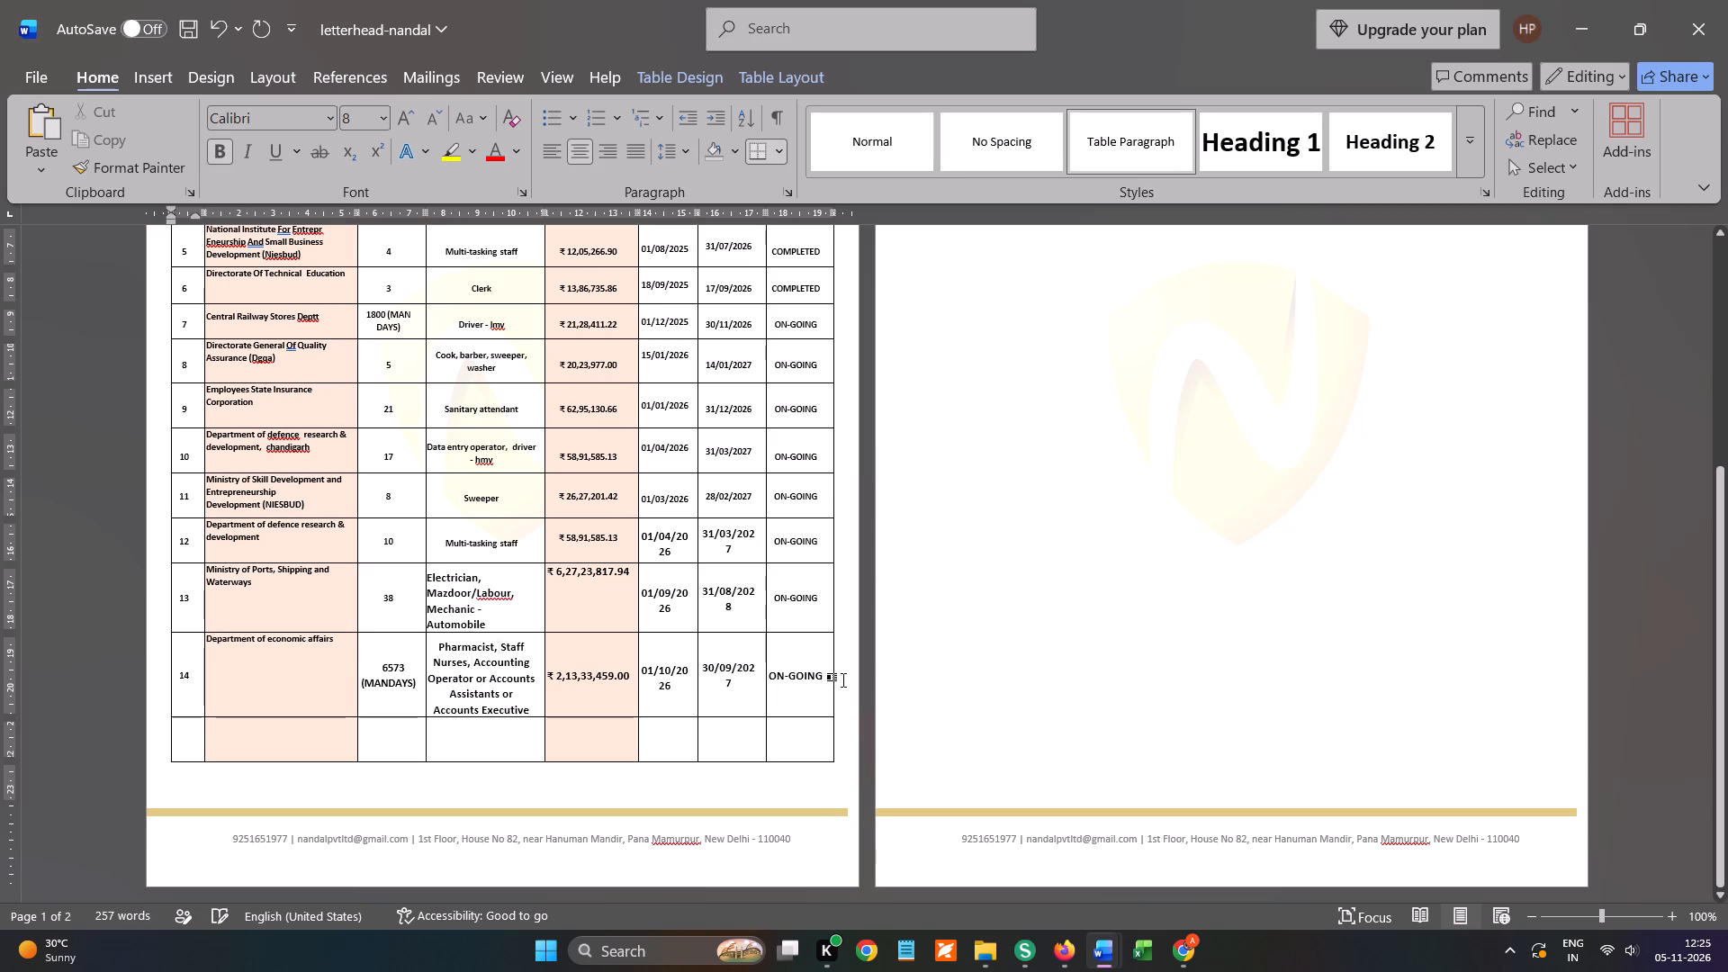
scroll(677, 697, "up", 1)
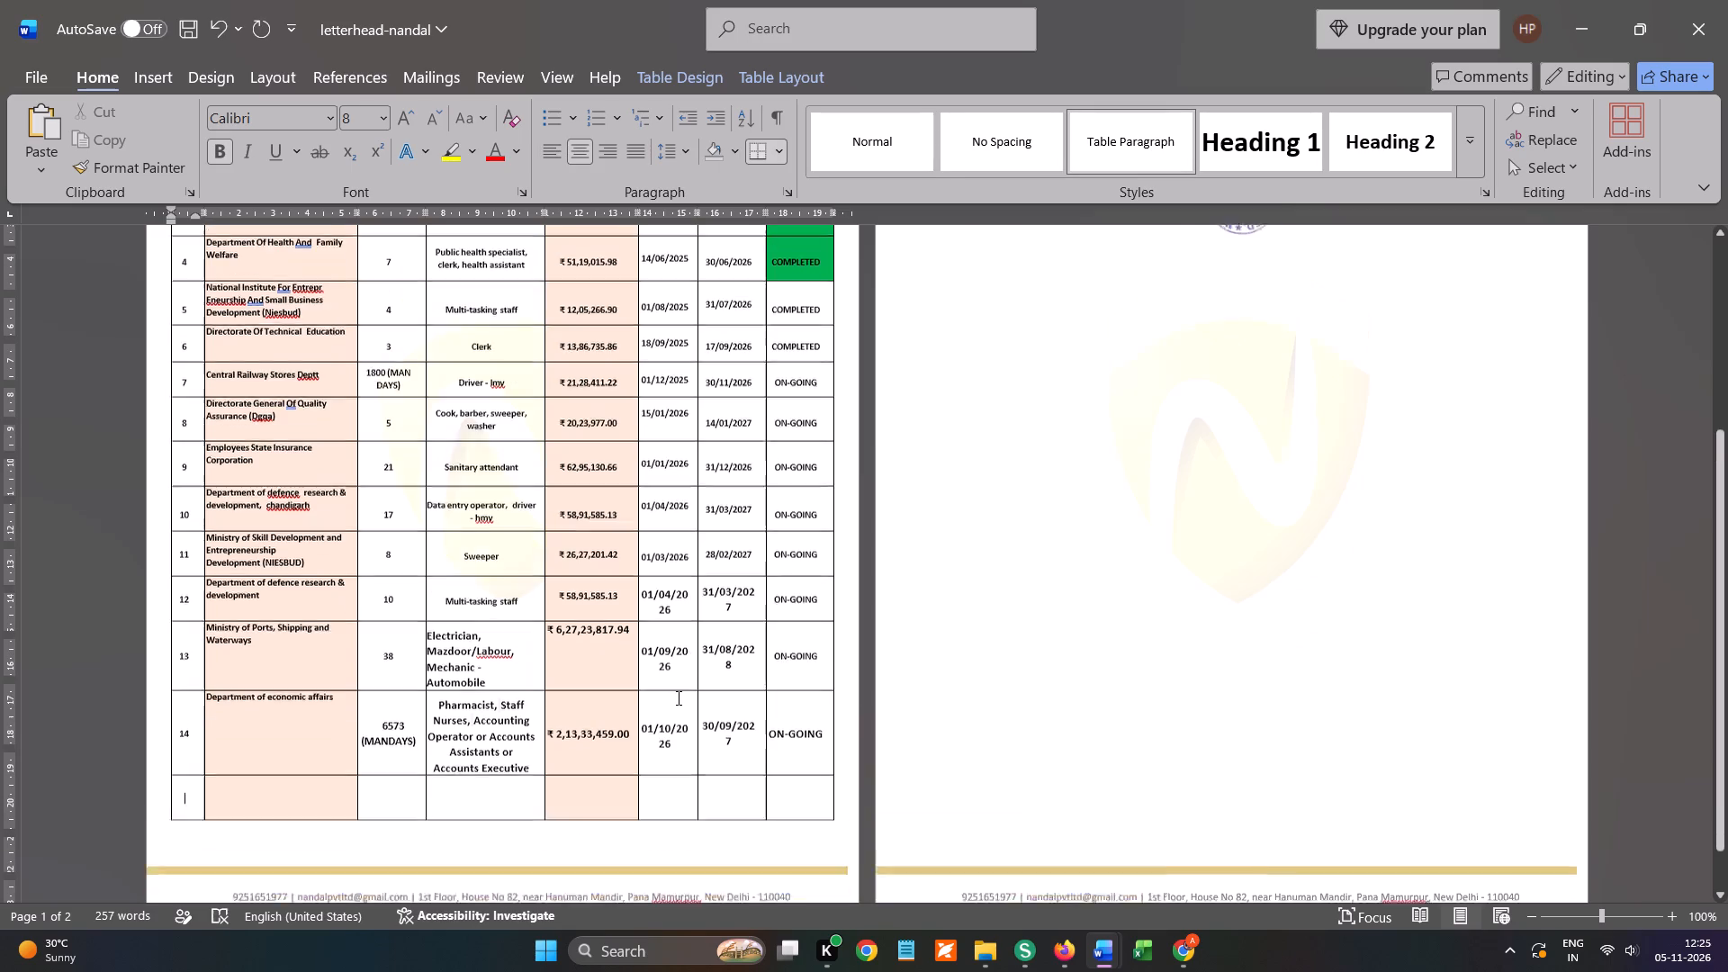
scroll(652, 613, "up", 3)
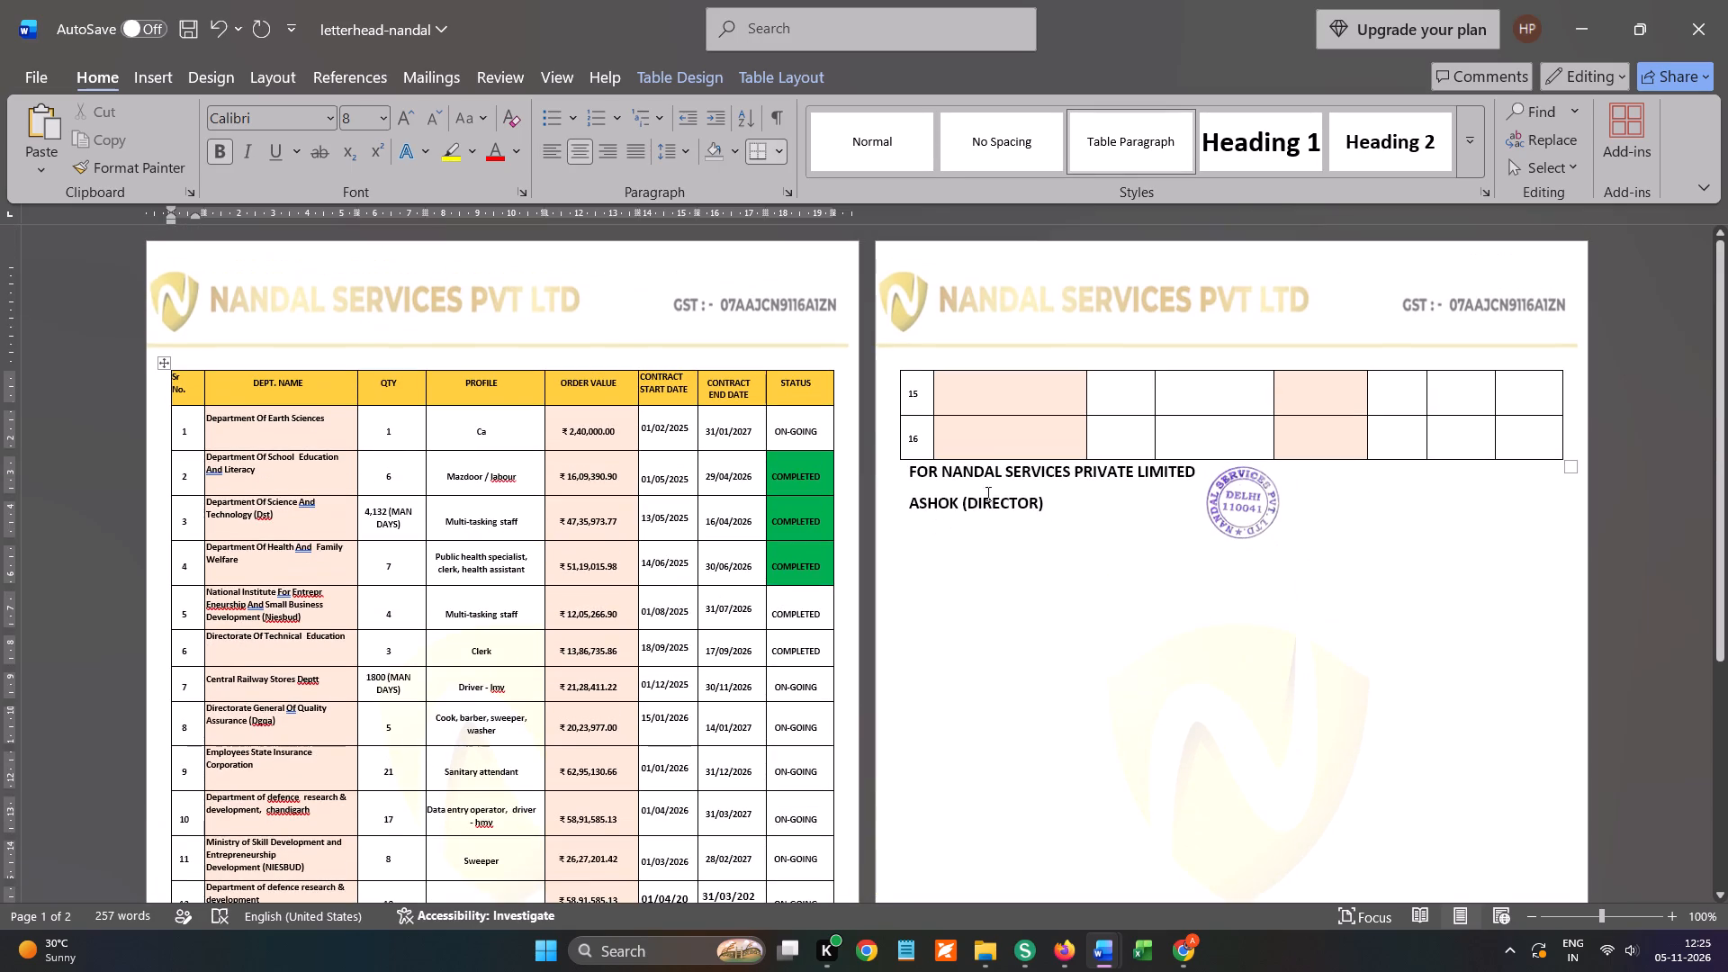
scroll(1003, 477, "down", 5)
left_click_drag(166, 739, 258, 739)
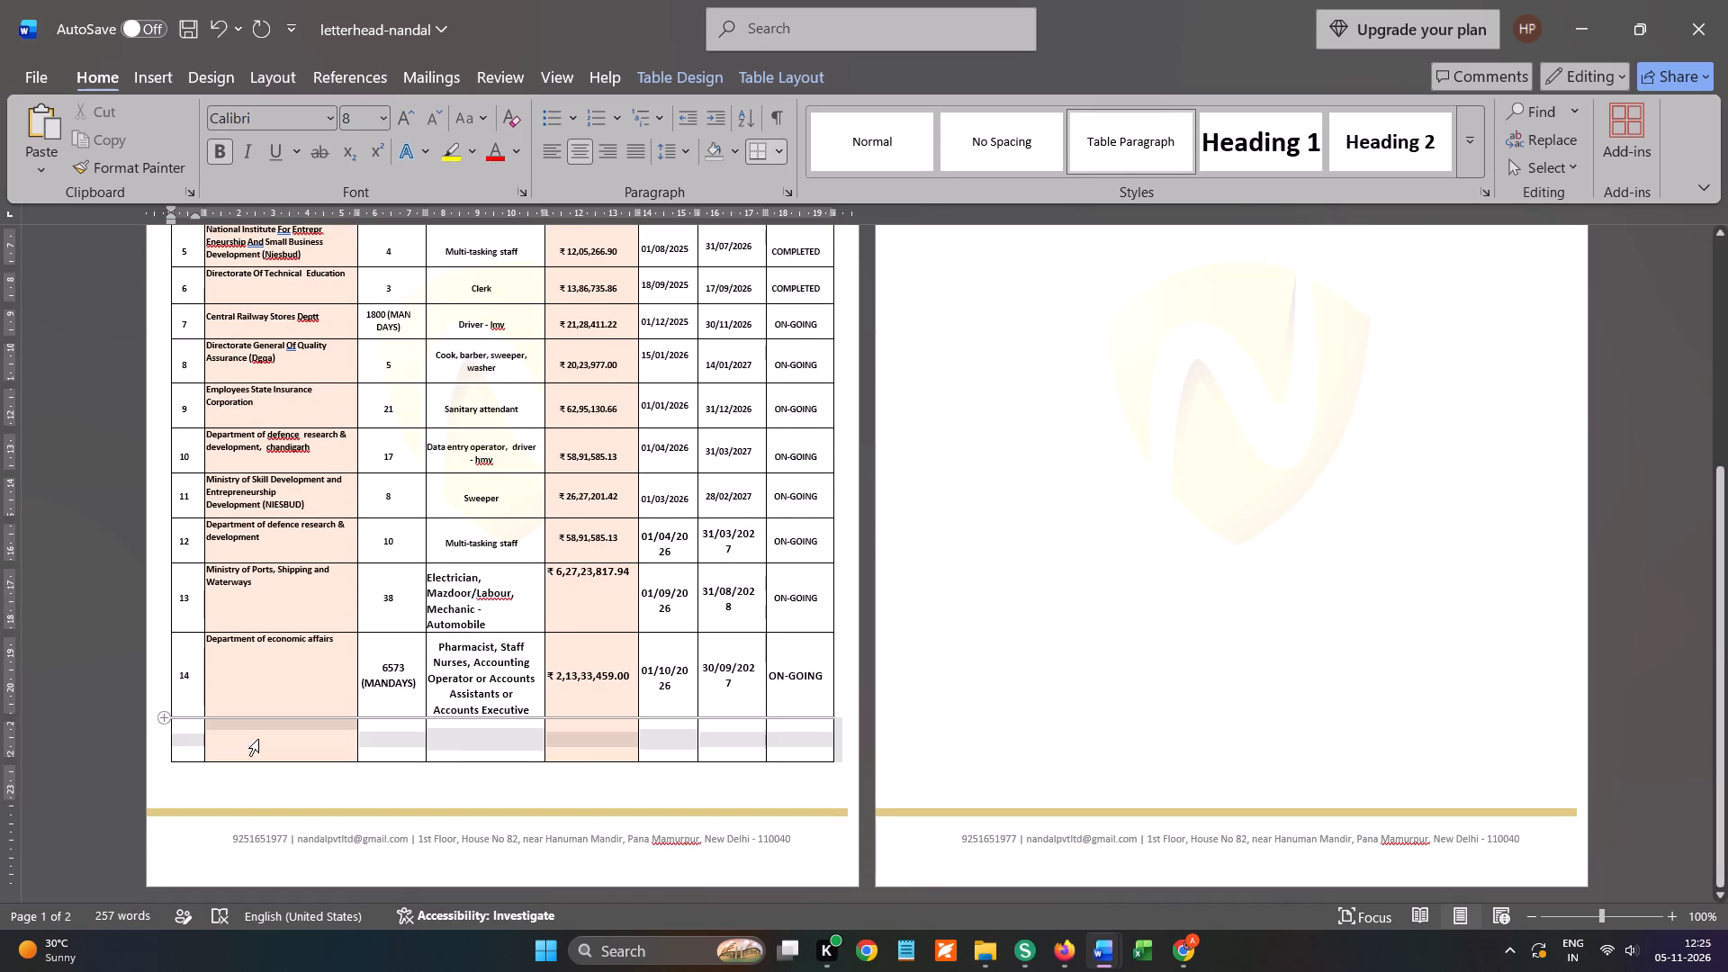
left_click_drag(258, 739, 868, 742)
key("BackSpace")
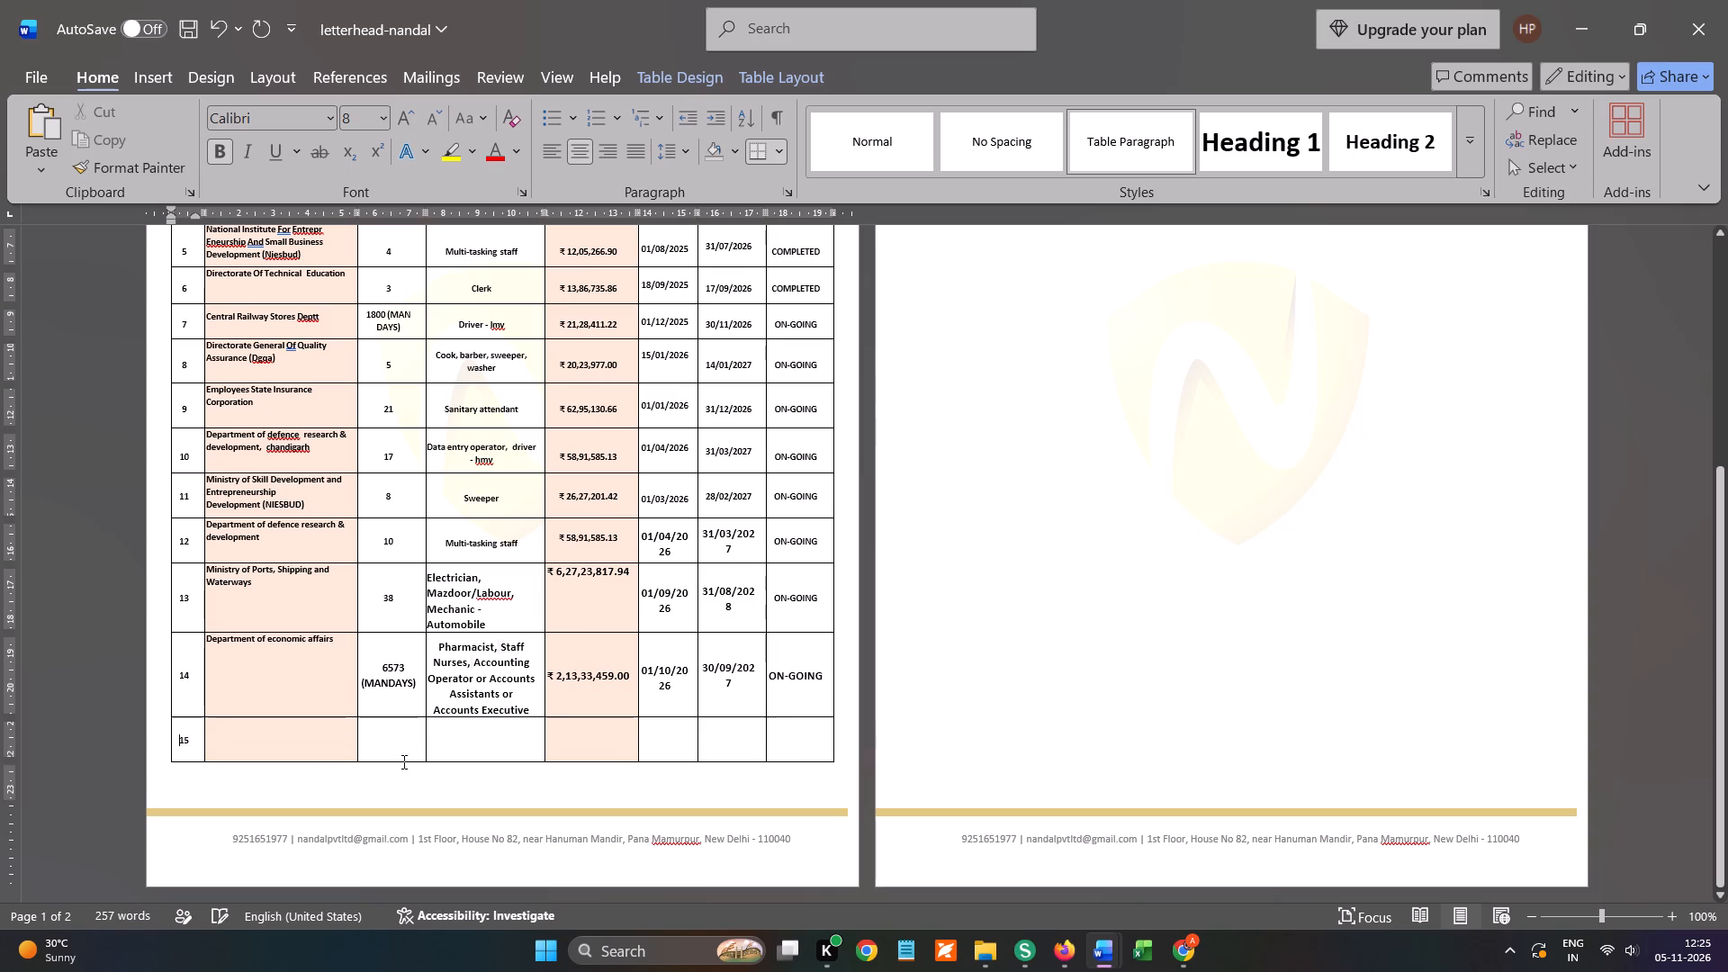
left_click(283, 740)
key("alt+Tab")
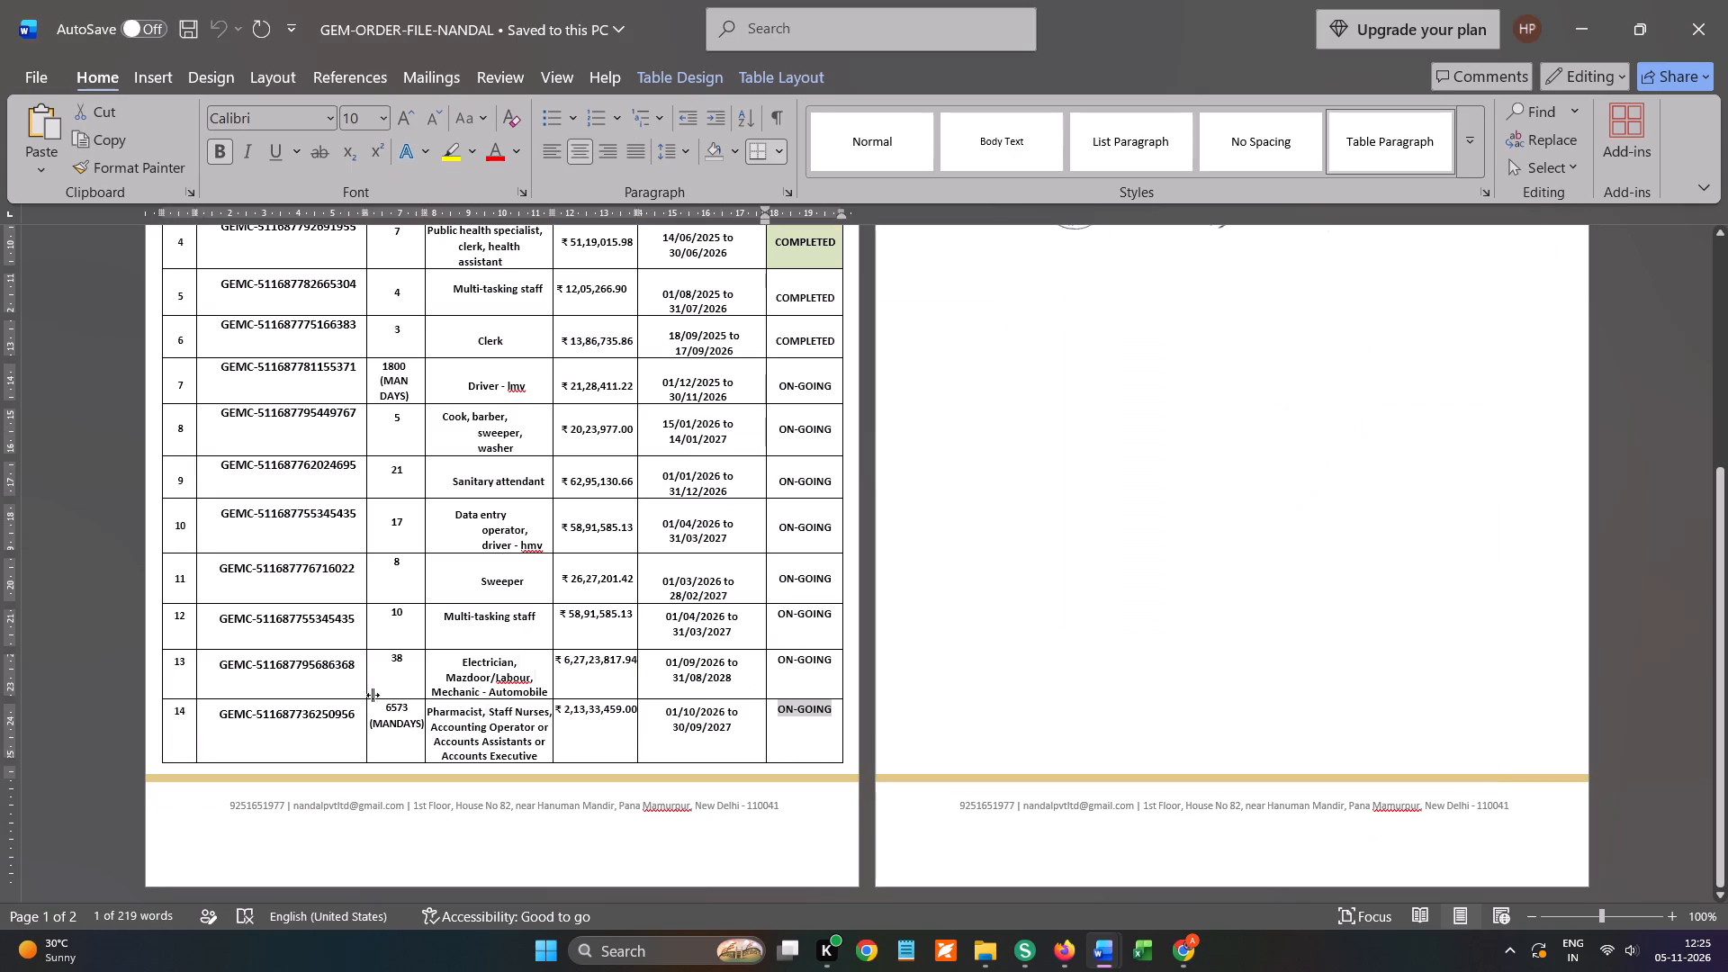
key("alt+Tab")
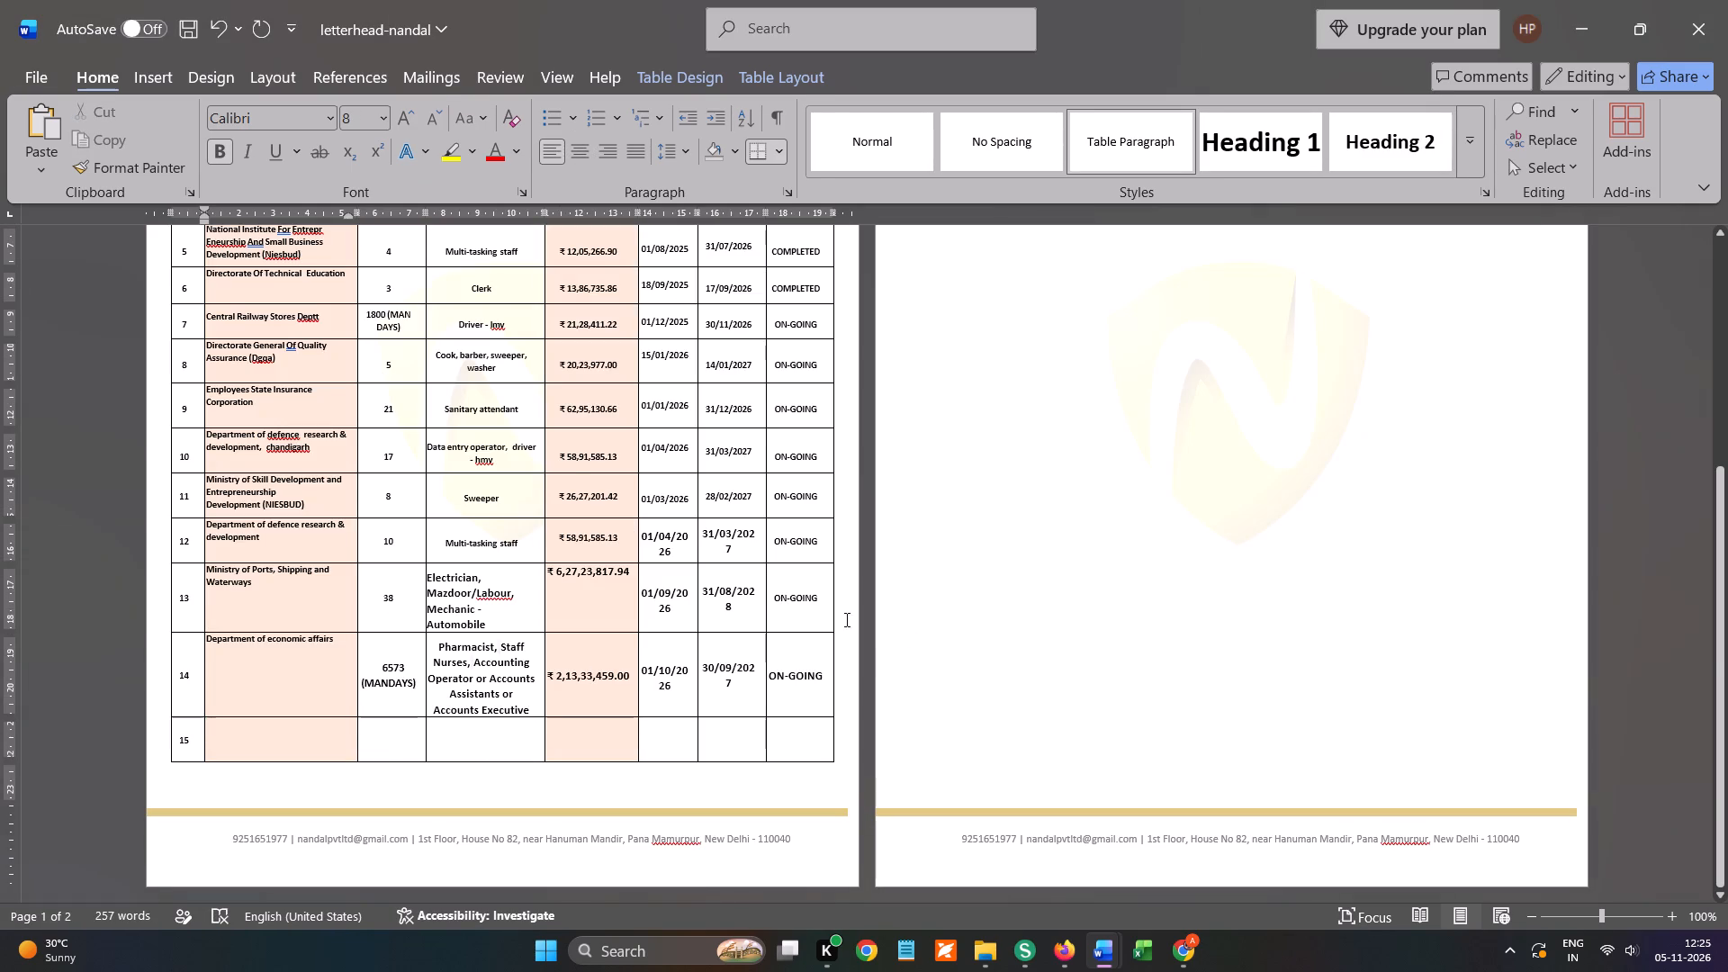
scroll(902, 608, "up", 3)
key("alt+Tab")
scroll(1069, 607, "up", 1)
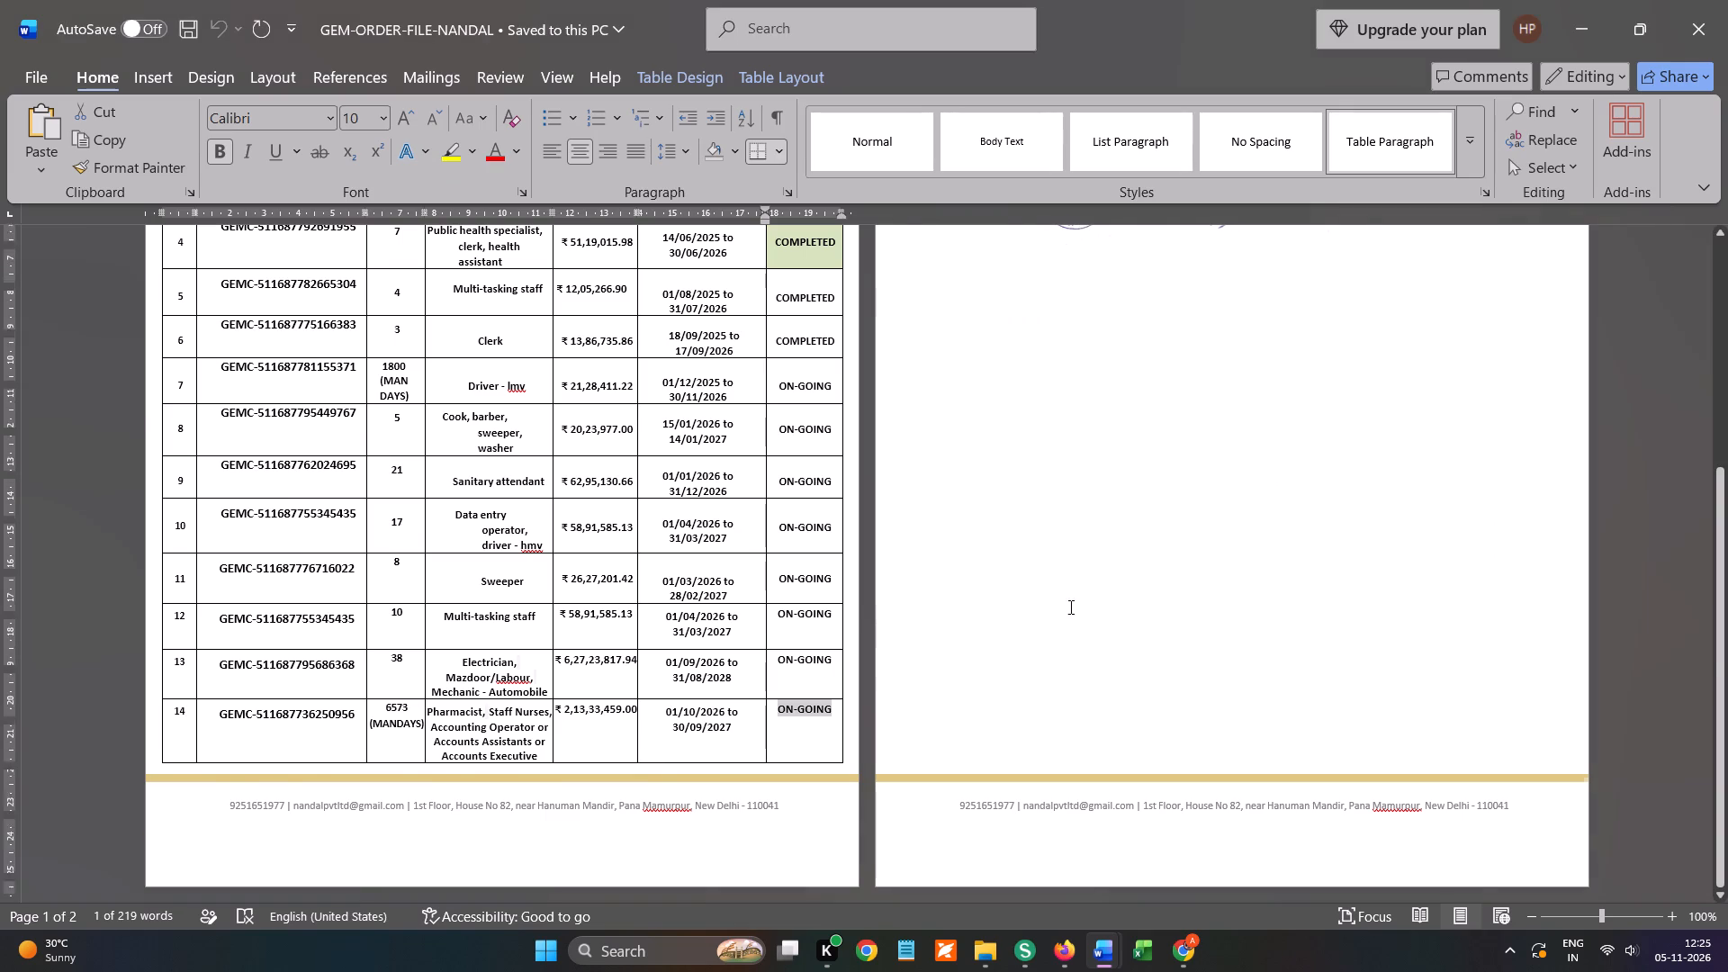
scroll(1069, 607, "up", 2)
left_click_drag(942, 266, 1088, 281)
key("ctrl+c")
key("ctrl+c")
key("alt+Tab")
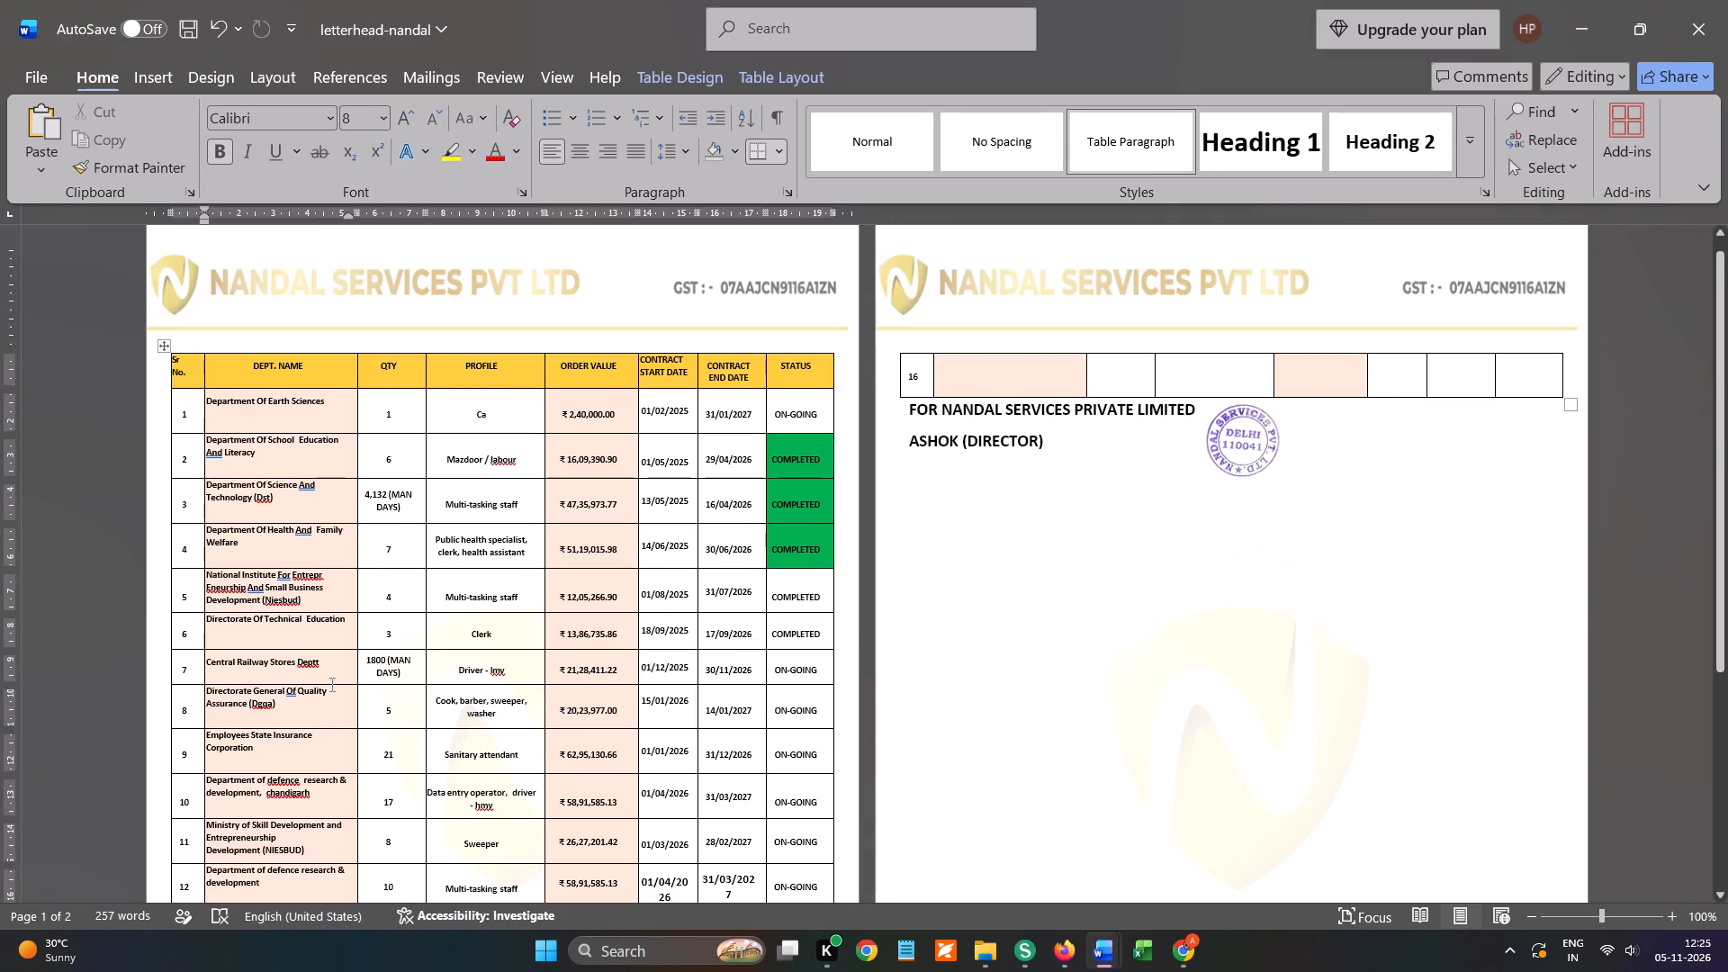
scroll(322, 670, "down", 4)
key("alt+Tab")
left_click(1172, 953)
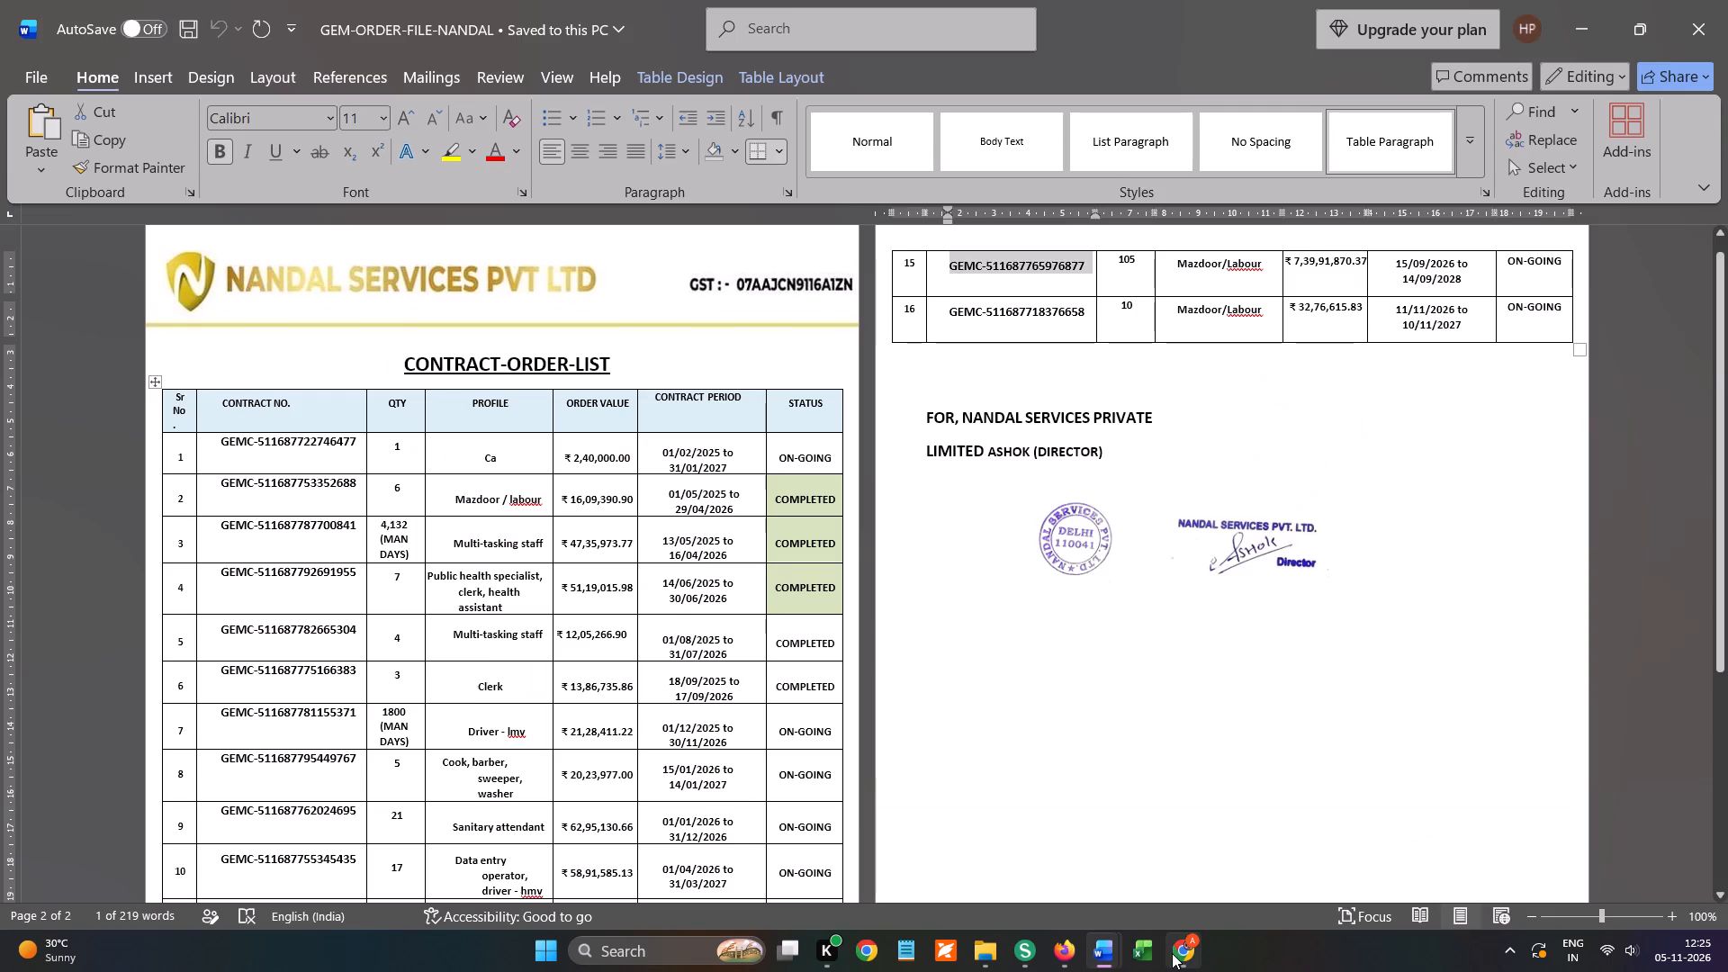
left_click_drag(1420, 270, 1187, 278)
key("ctrl+v")
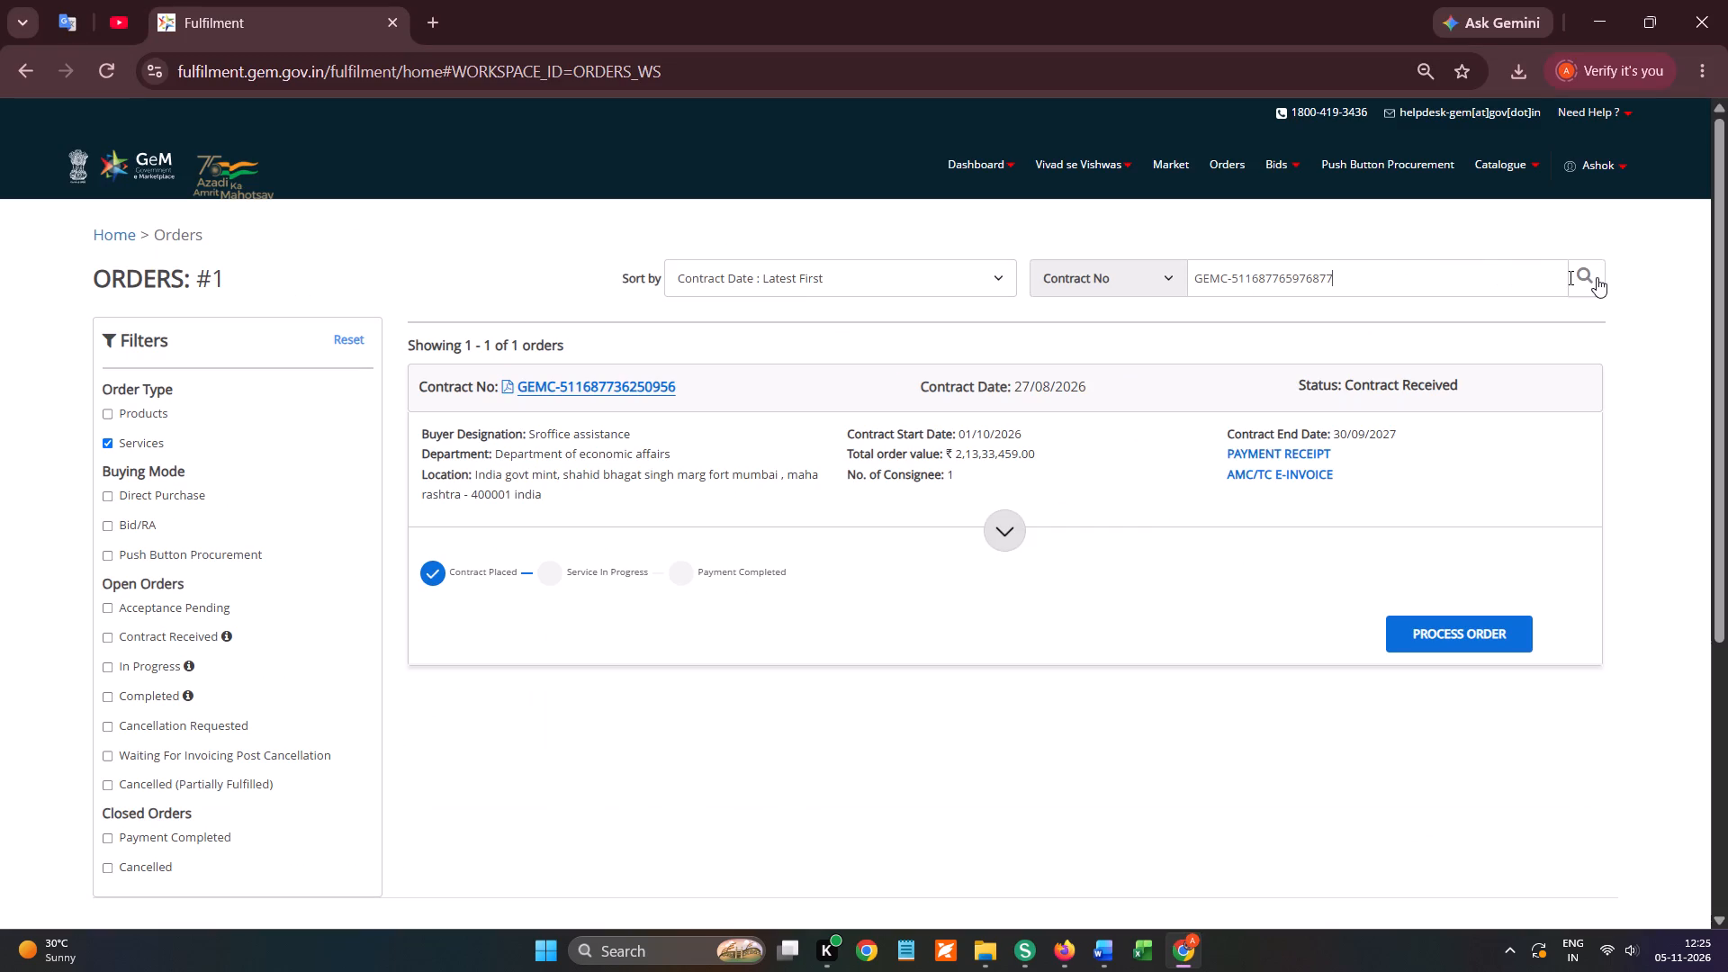
left_click(1587, 267)
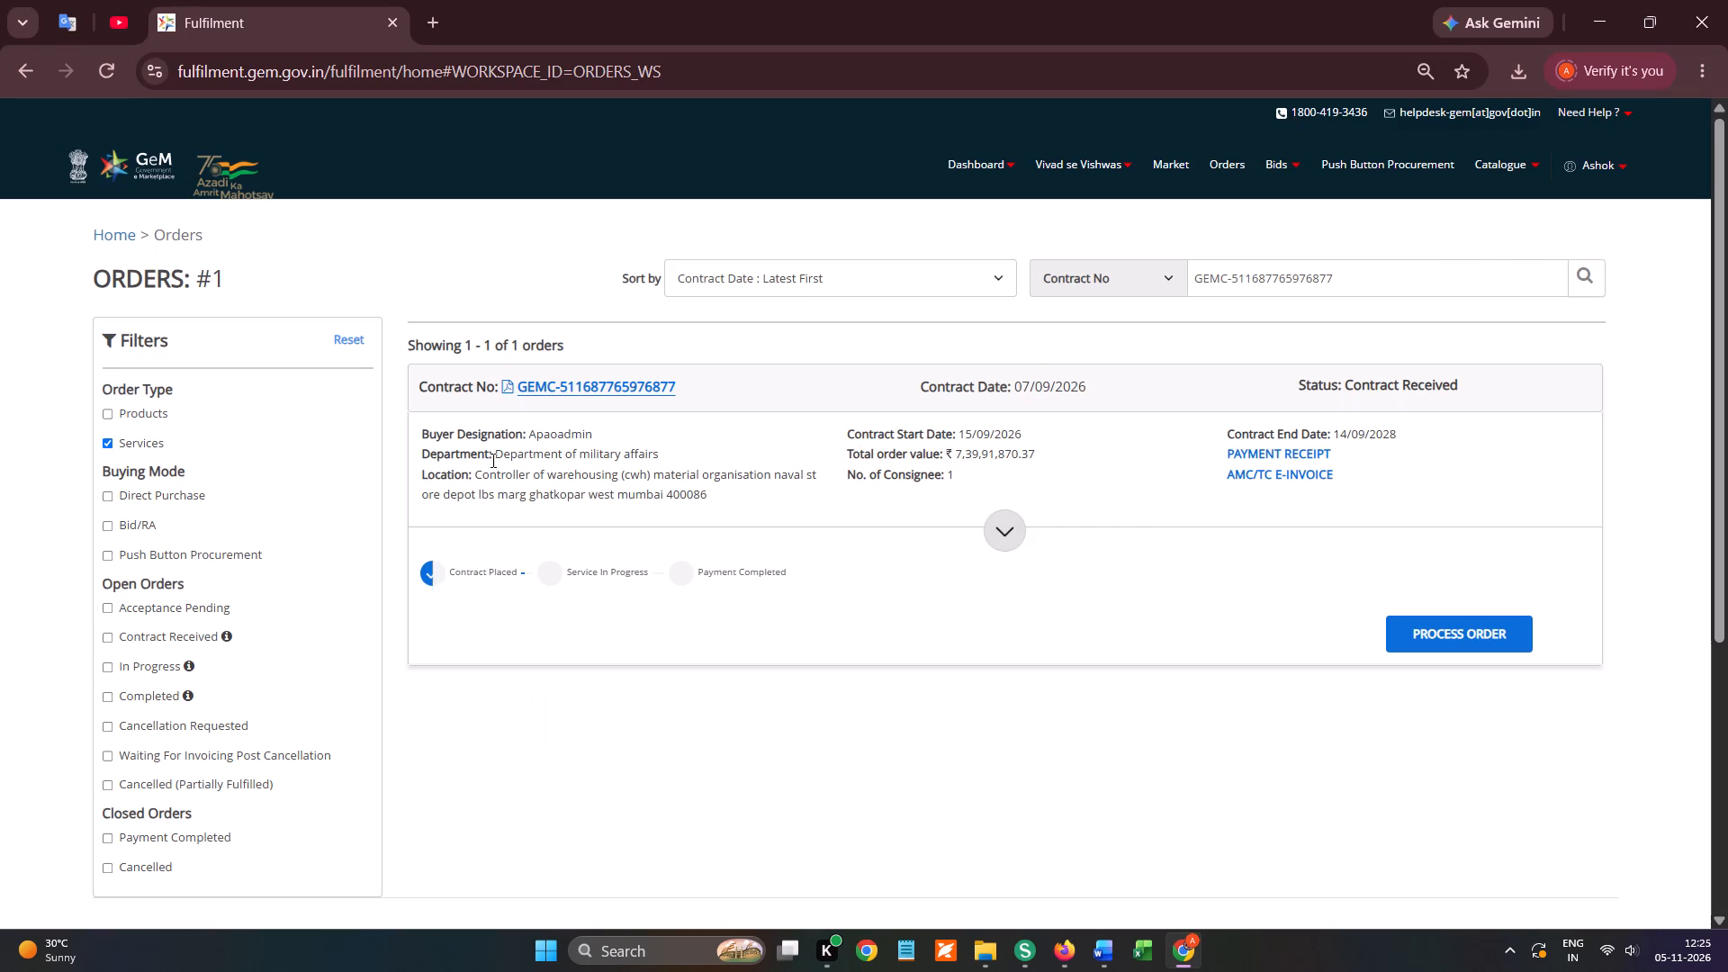
Copy the department text "epartment of military affairs" from the GeM order into row 15 of the letterhead table.
left_click_drag(499, 454, 657, 453)
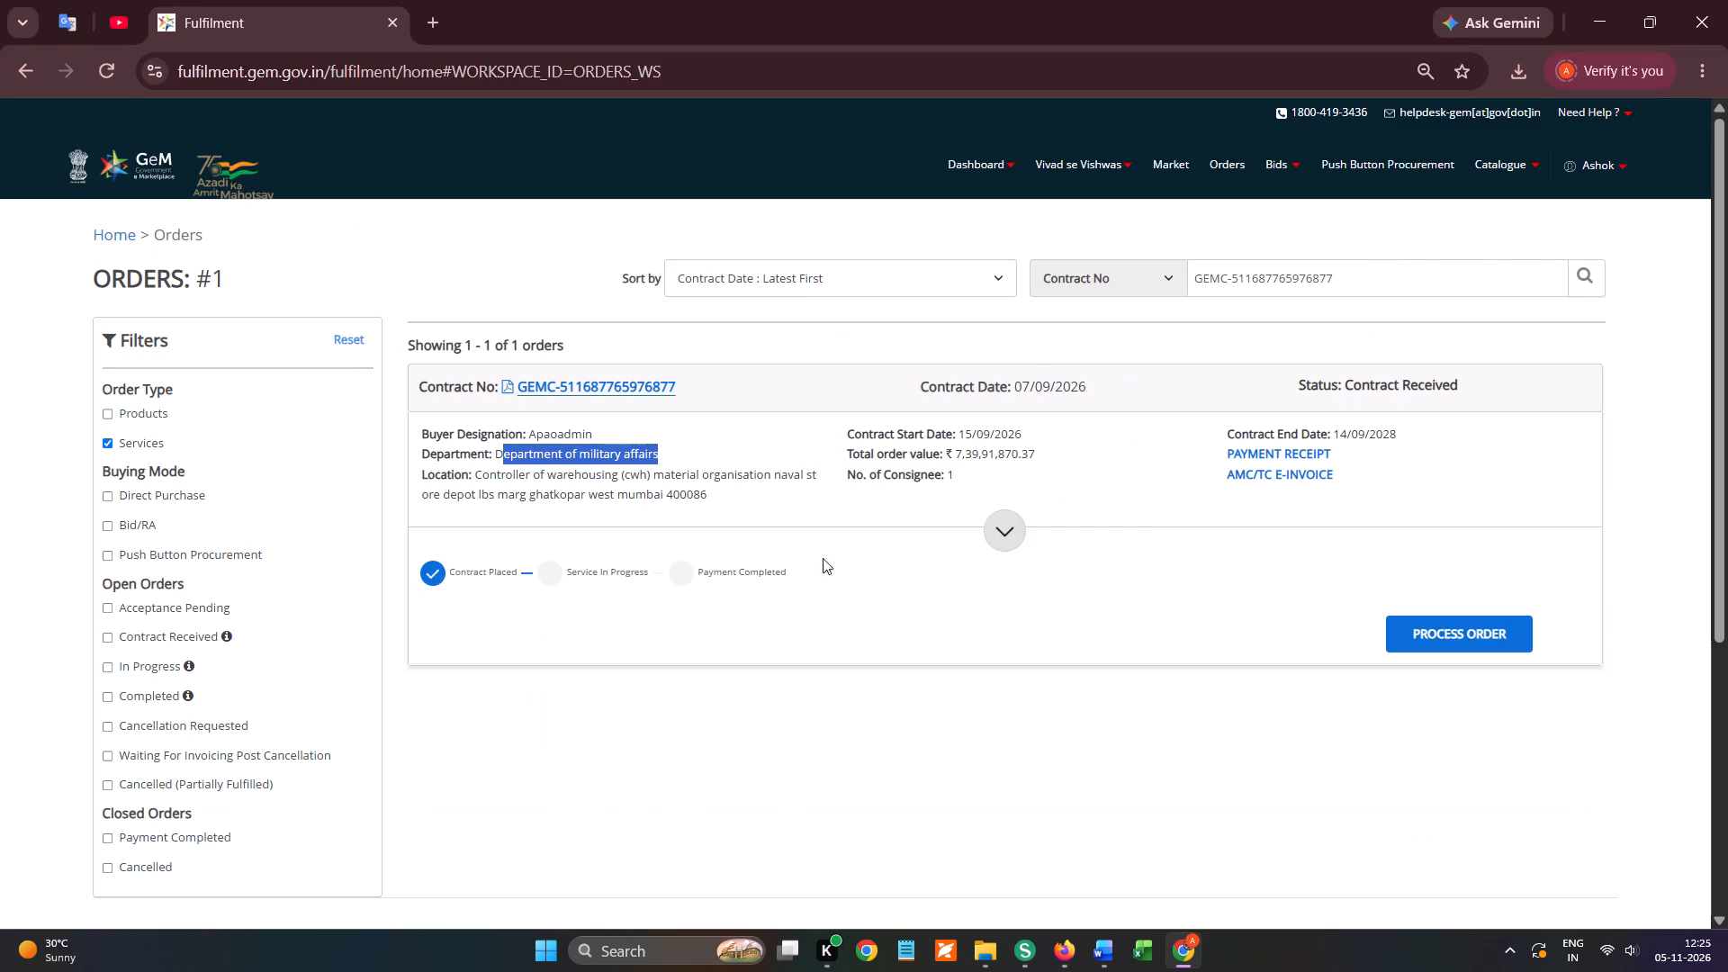
key("ctrl+c")
key("ctrl+c")
key("ctrl+c")
left_click(1102, 954)
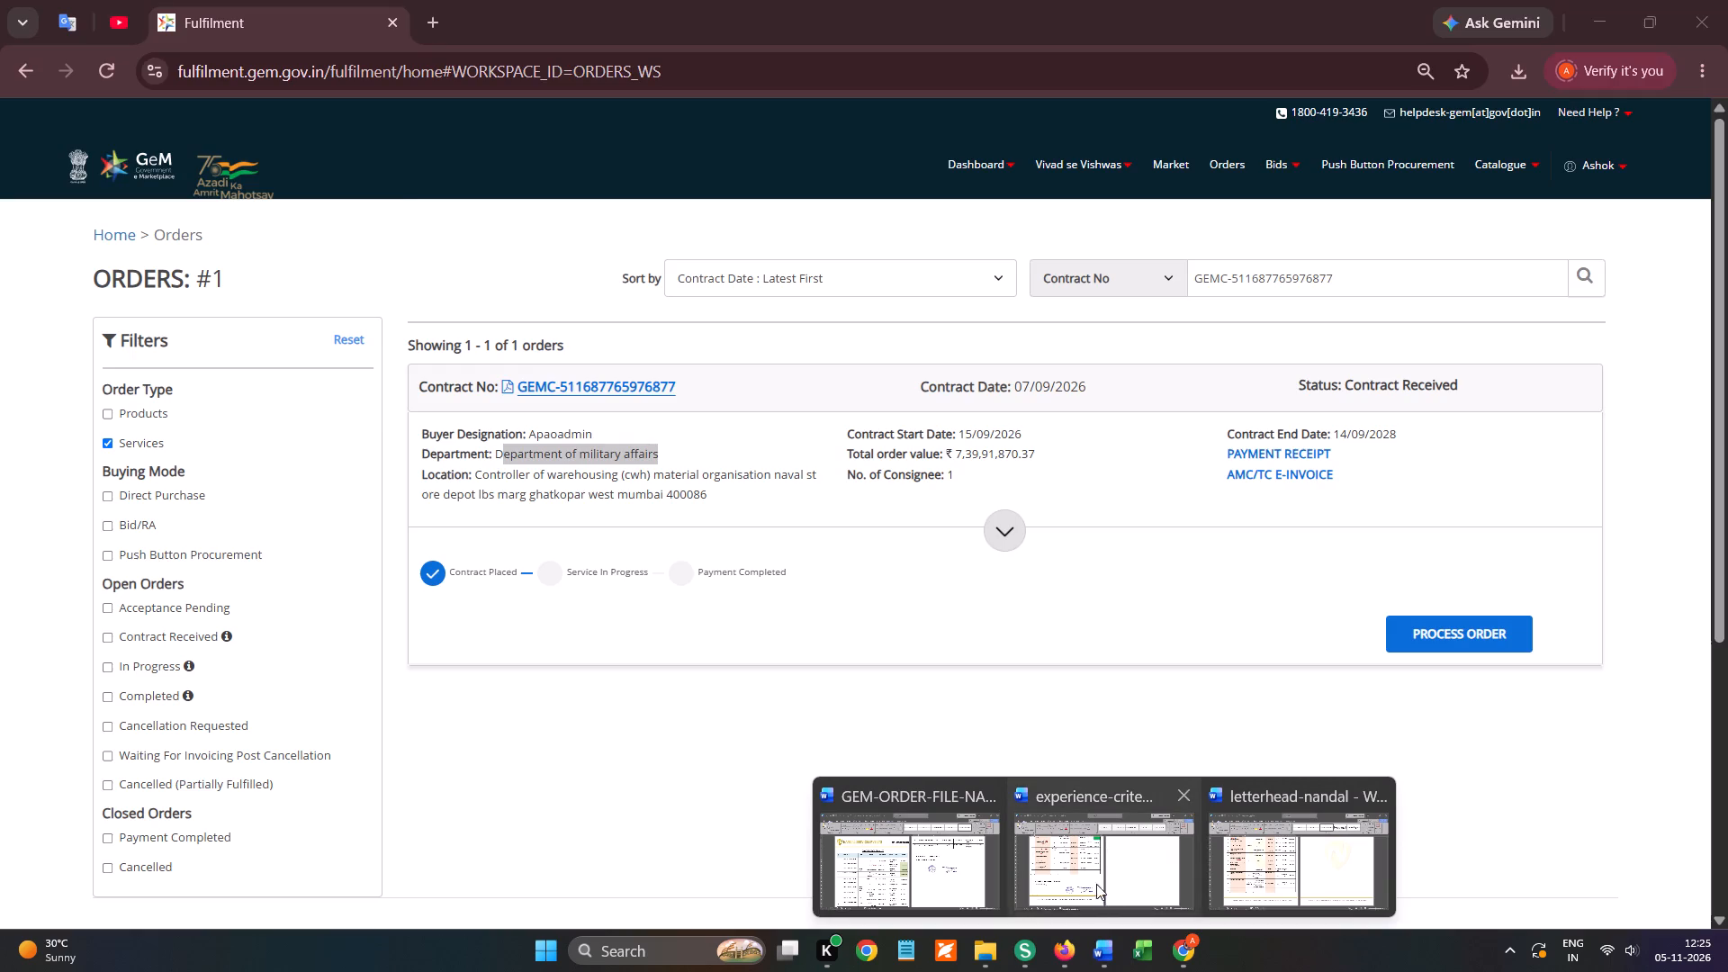
left_click(1268, 873)
key("ctrl+v")
Enter the quantity 105 from row 15 of the GEM order file into letterhead row 15.
left_click(394, 746)
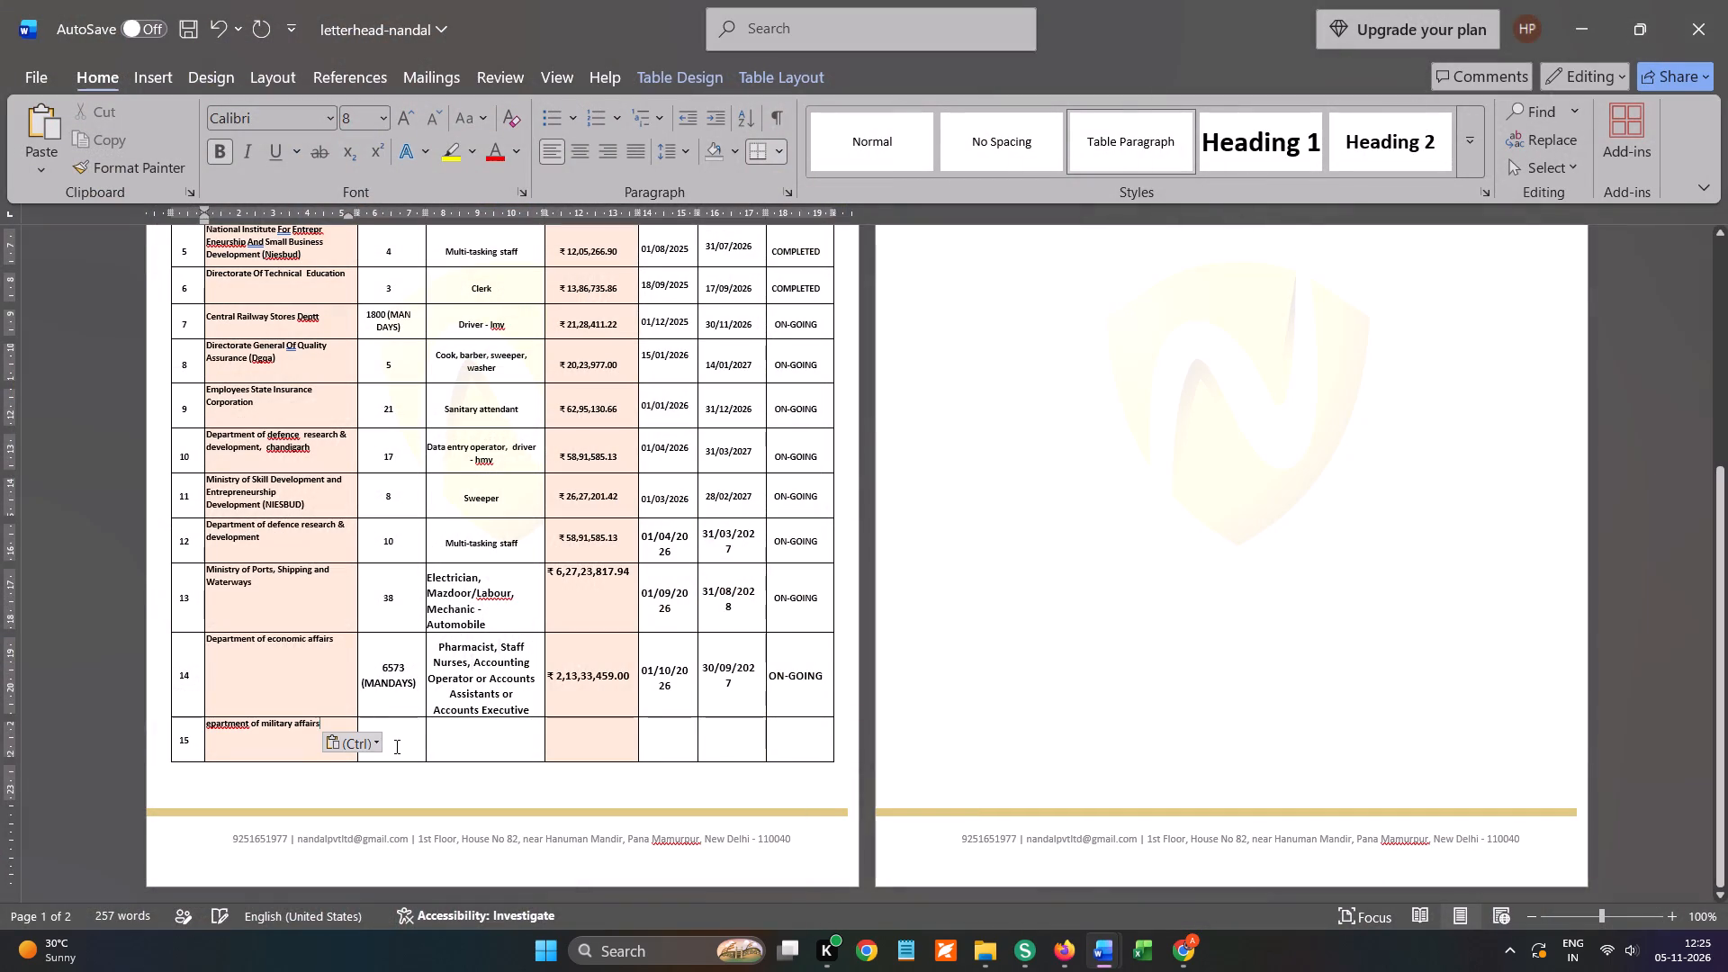
left_click(1101, 940)
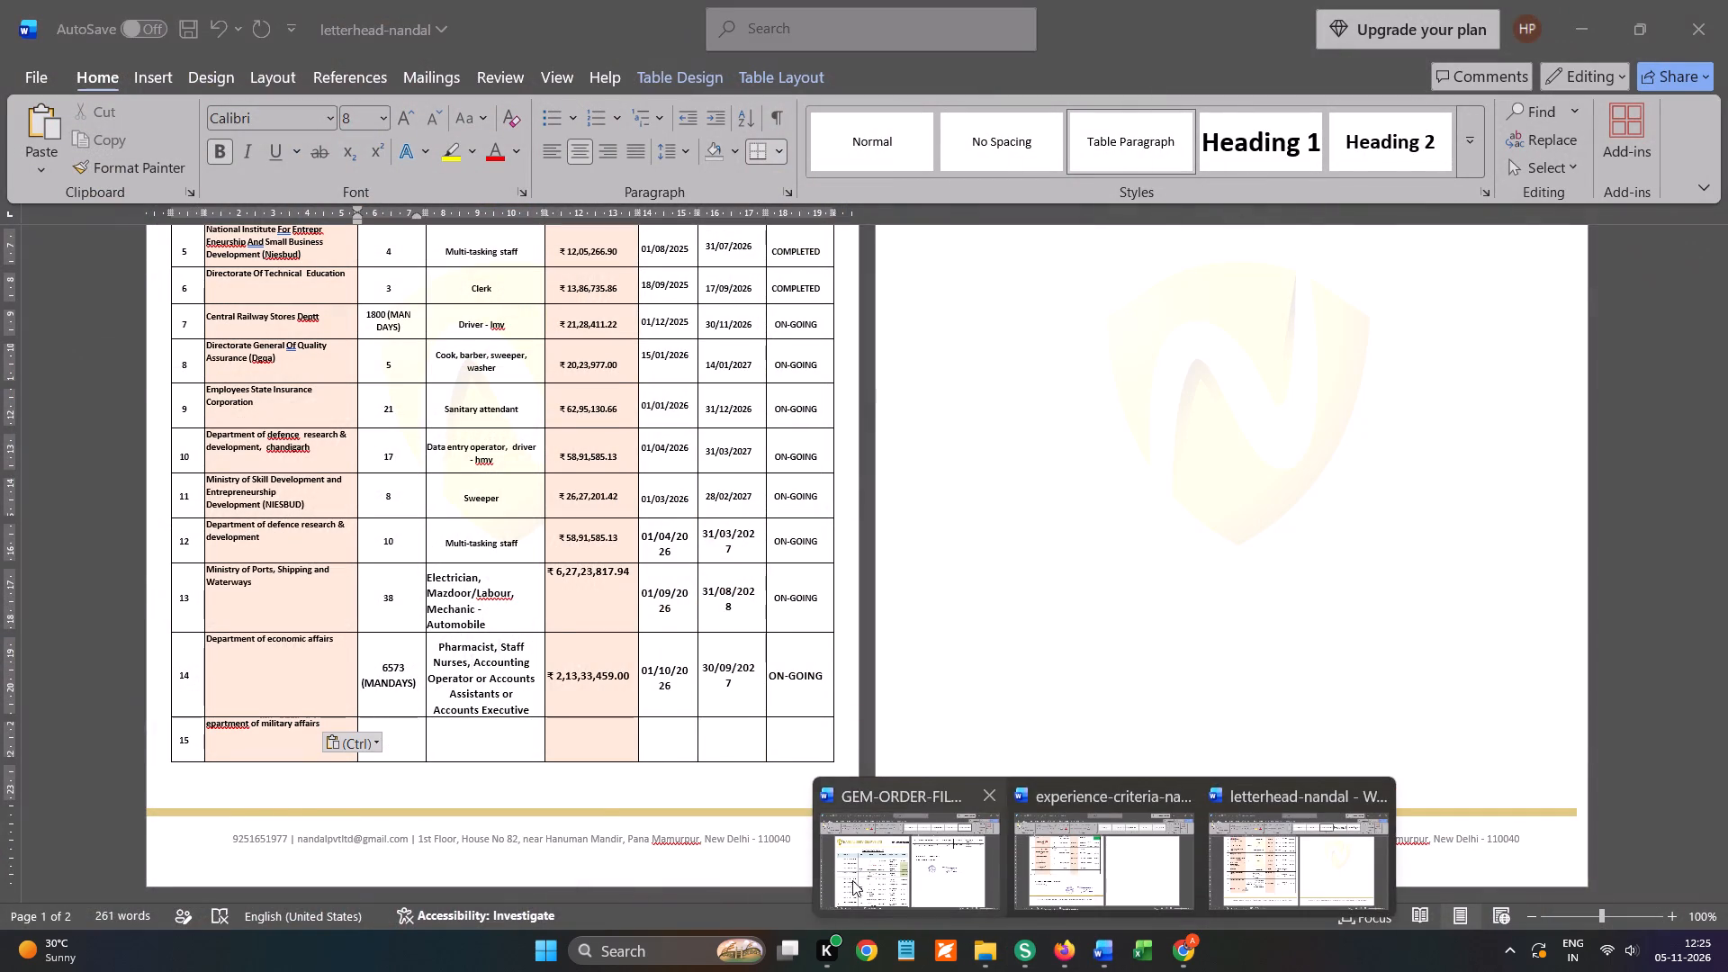
left_click(866, 879)
scroll(411, 796, "down", 2)
scroll(829, 761, "up", 3)
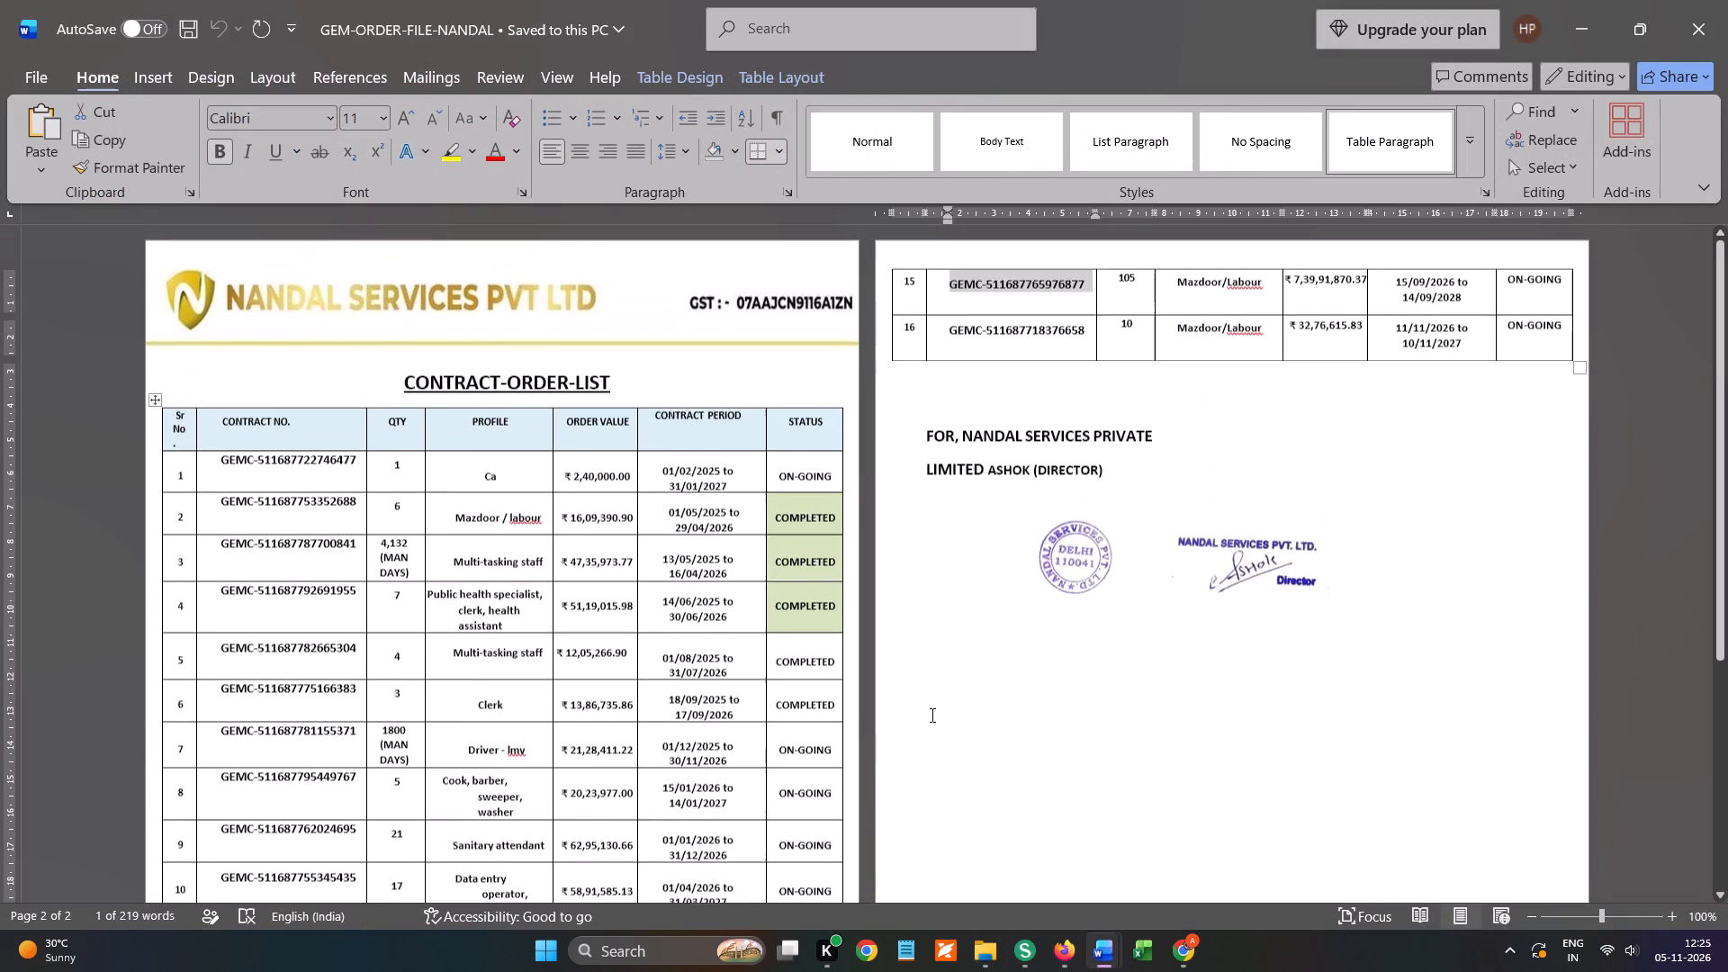
scroll(955, 685, "up", 3)
key("alt+Tab")
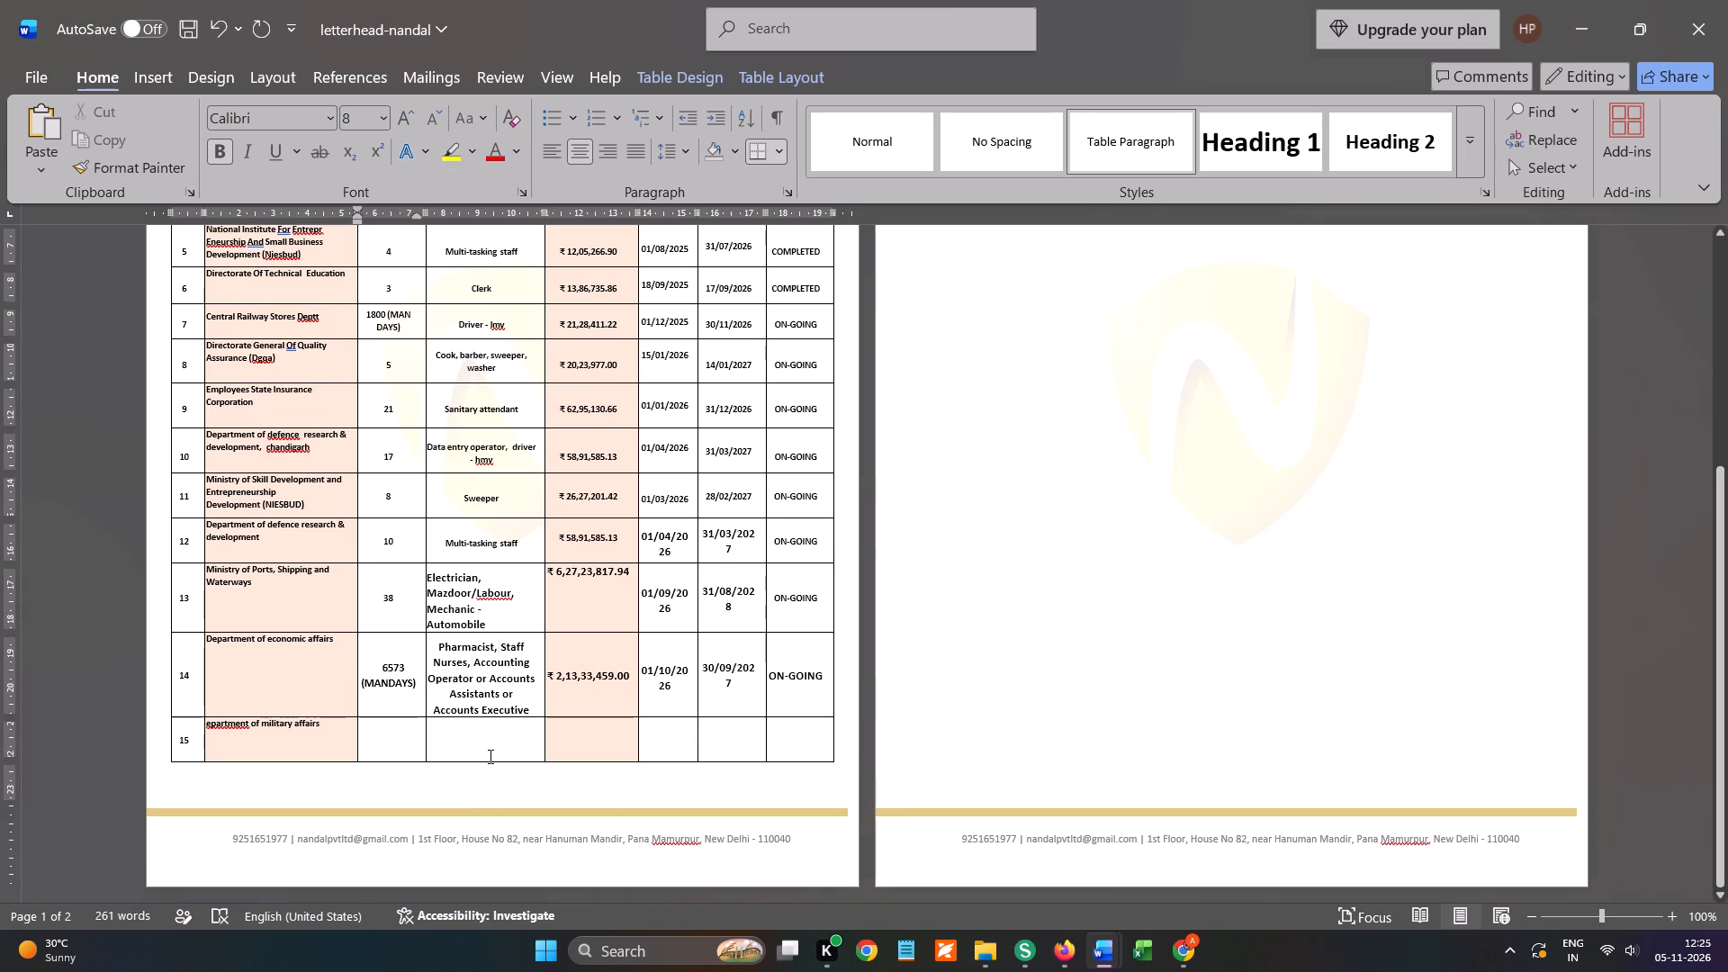
type("105")
key("Right")
Copy the profile Mazdoor/Labour from row 15 of the GEM order file into letterhead row 15.
key("alt+Tab")
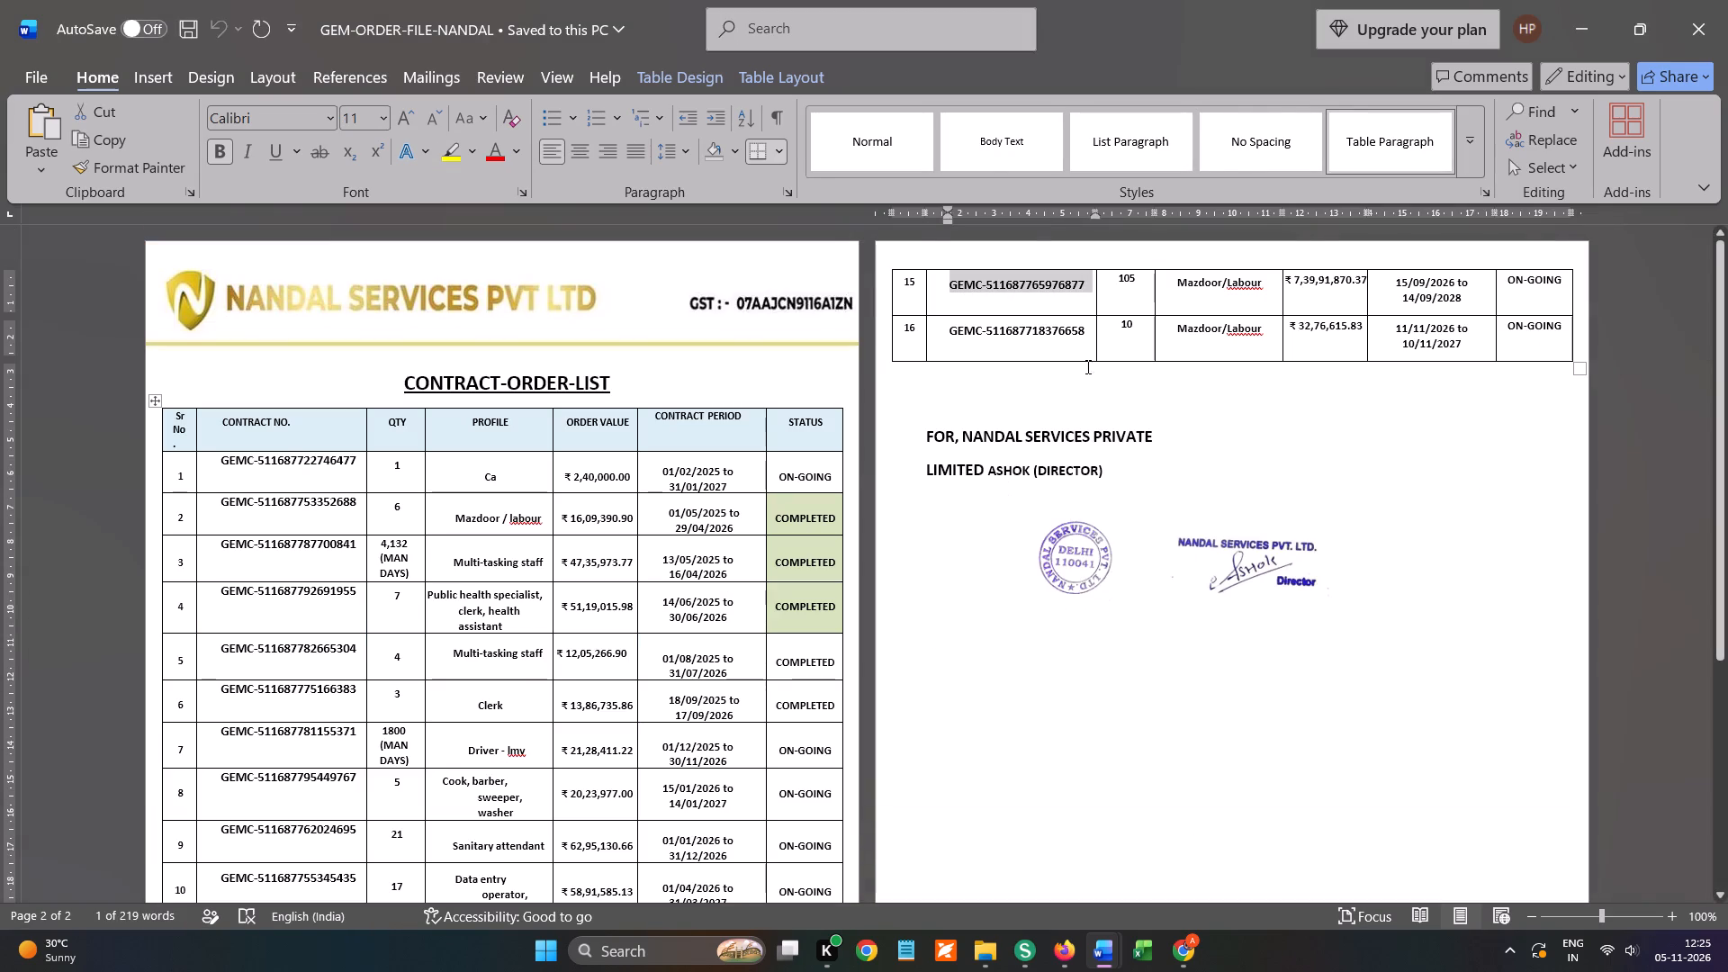
triple_click(1218, 283)
left_click(1218, 283)
key("ctrl+c")
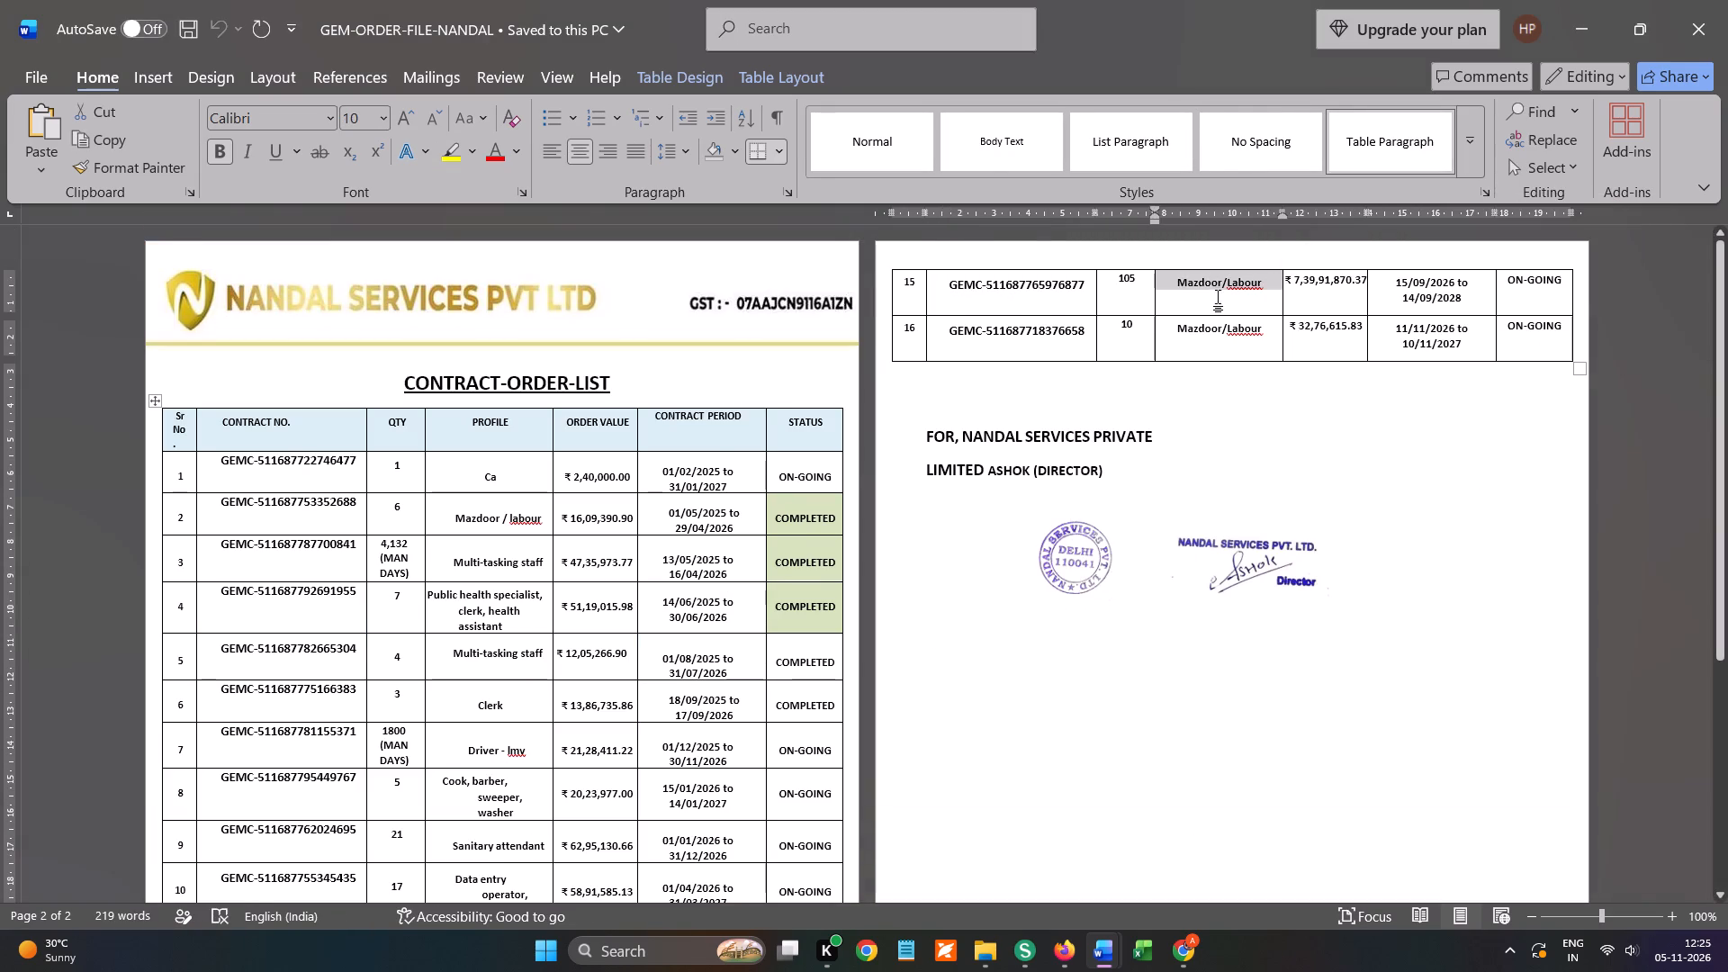
key("ctrl+c")
key("alt+Tab")
key("ctrl+v")
Copy the order value ₹ 7,39,91,870.37 from row 15 of the GEM order file into letterhead row 15.
key("alt+Tab")
triple_click(1339, 281)
key("ctrl+c")
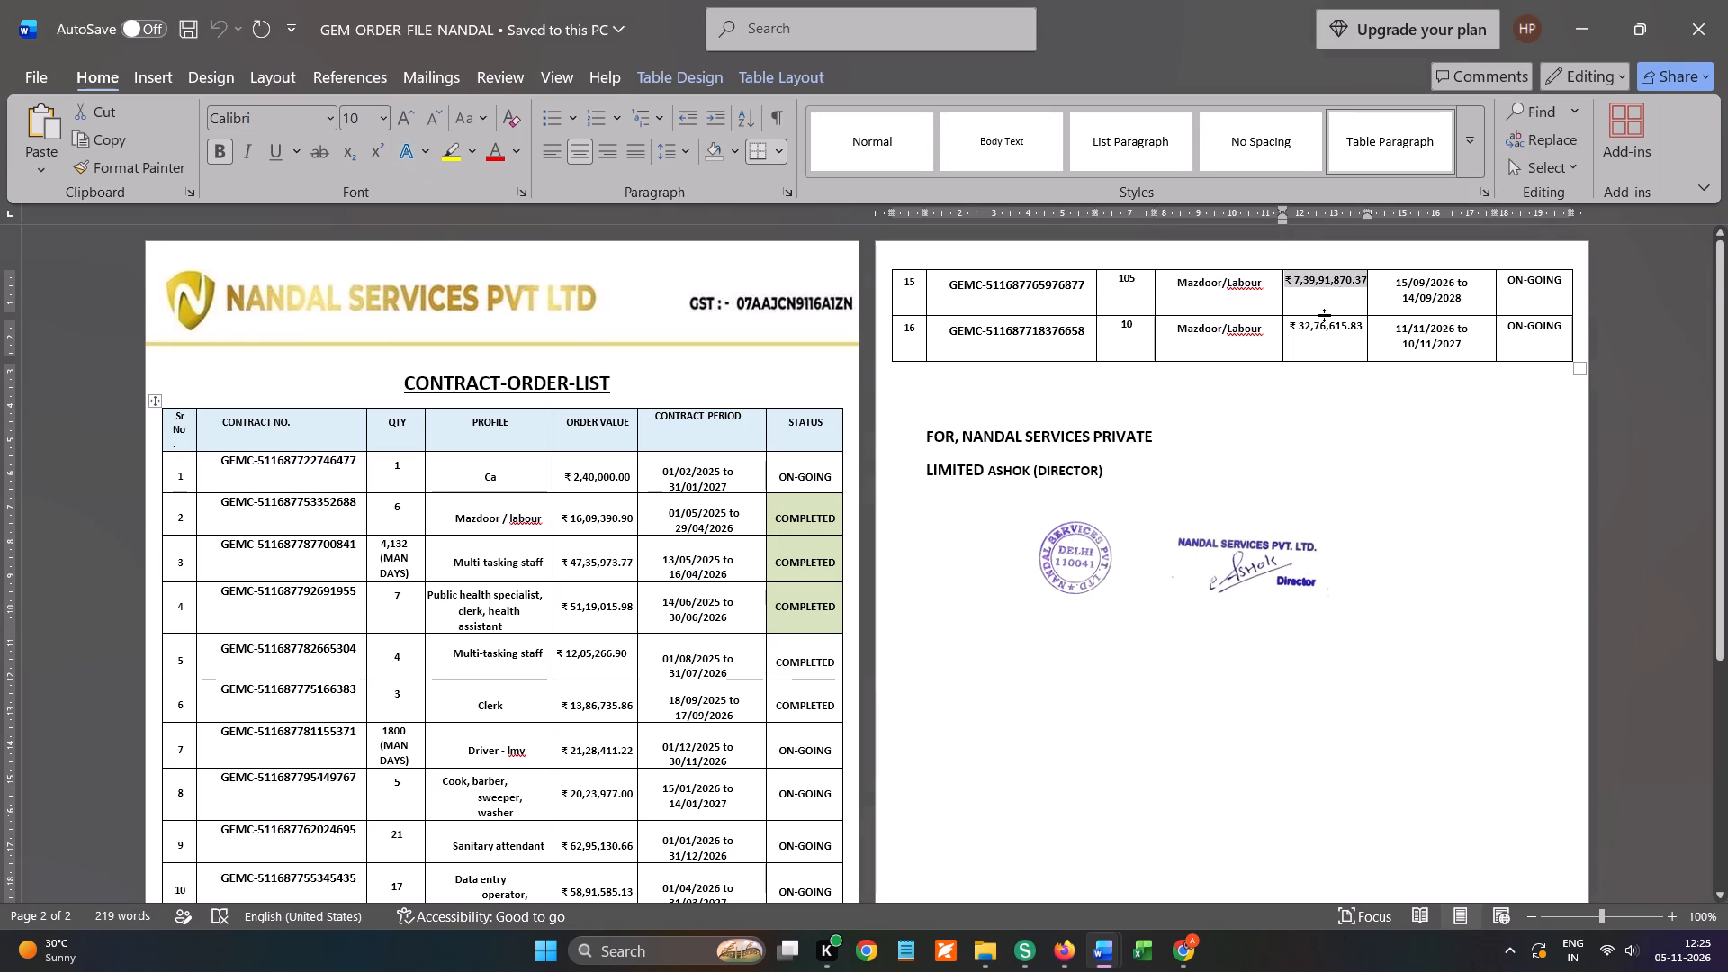
key("alt+Tab")
left_click(577, 747)
key("ctrl+v")
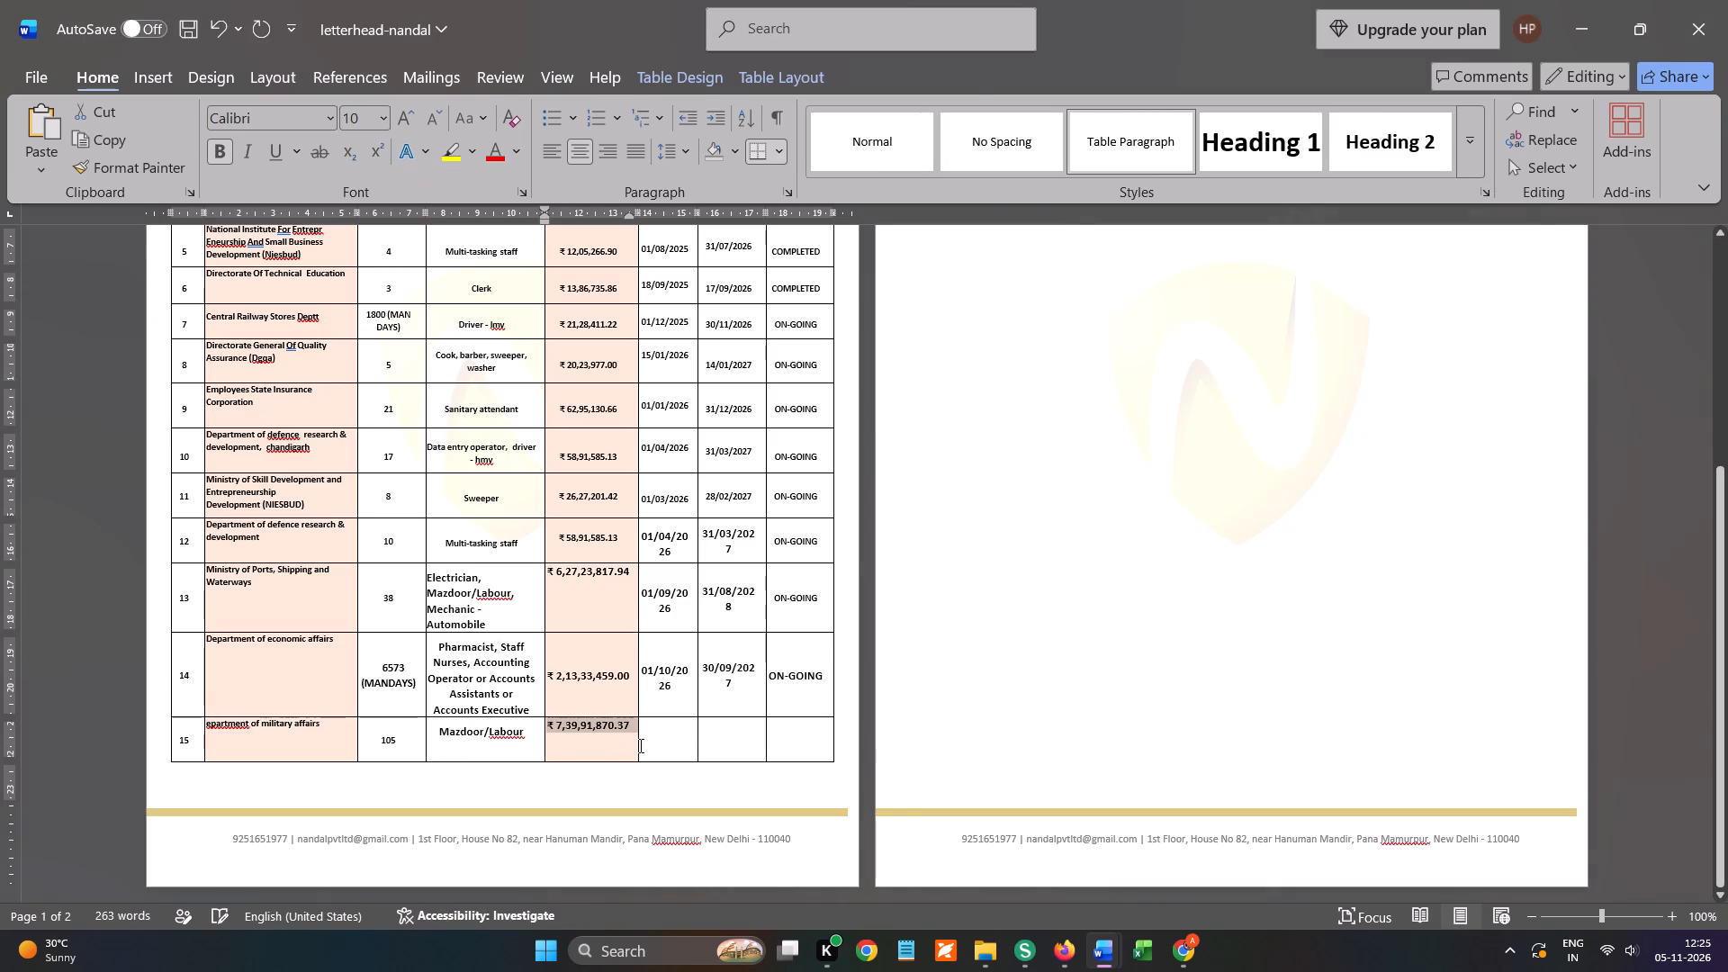
Copy the start date 15/09/2026 from row 15 of the GEM order file into letterhead row 15.
key("alt+Tab")
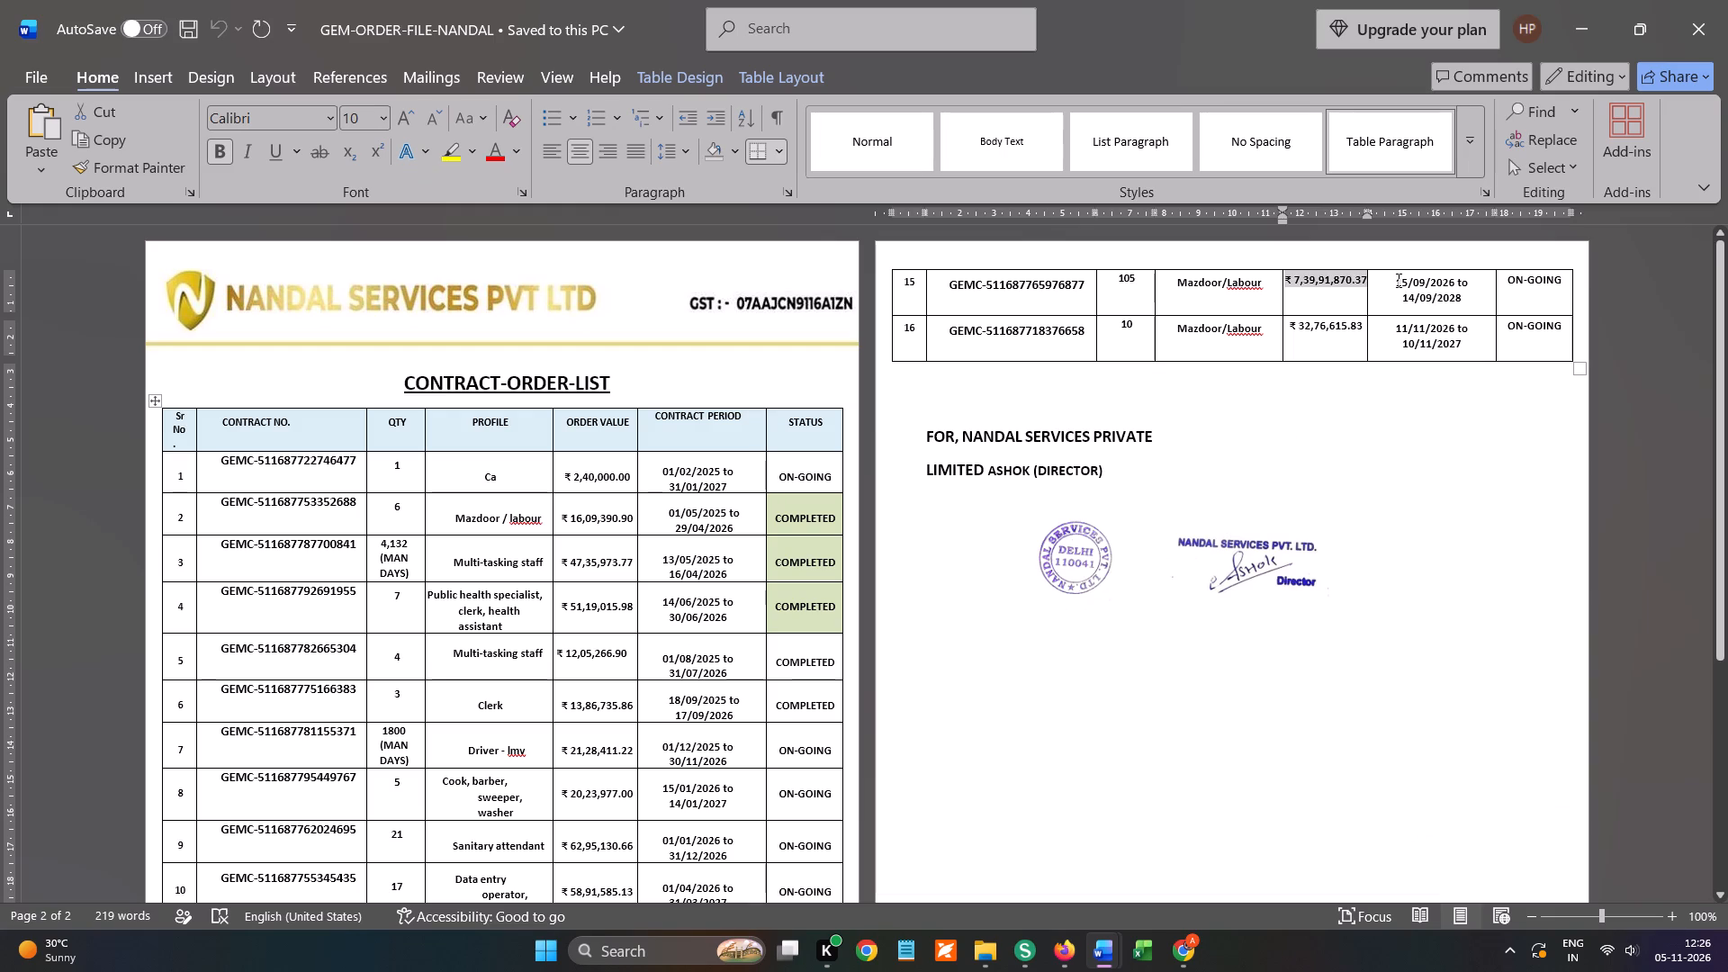
left_click_drag(1396, 280, 1448, 280)
key("ctrl+c")
key("alt+Tab")
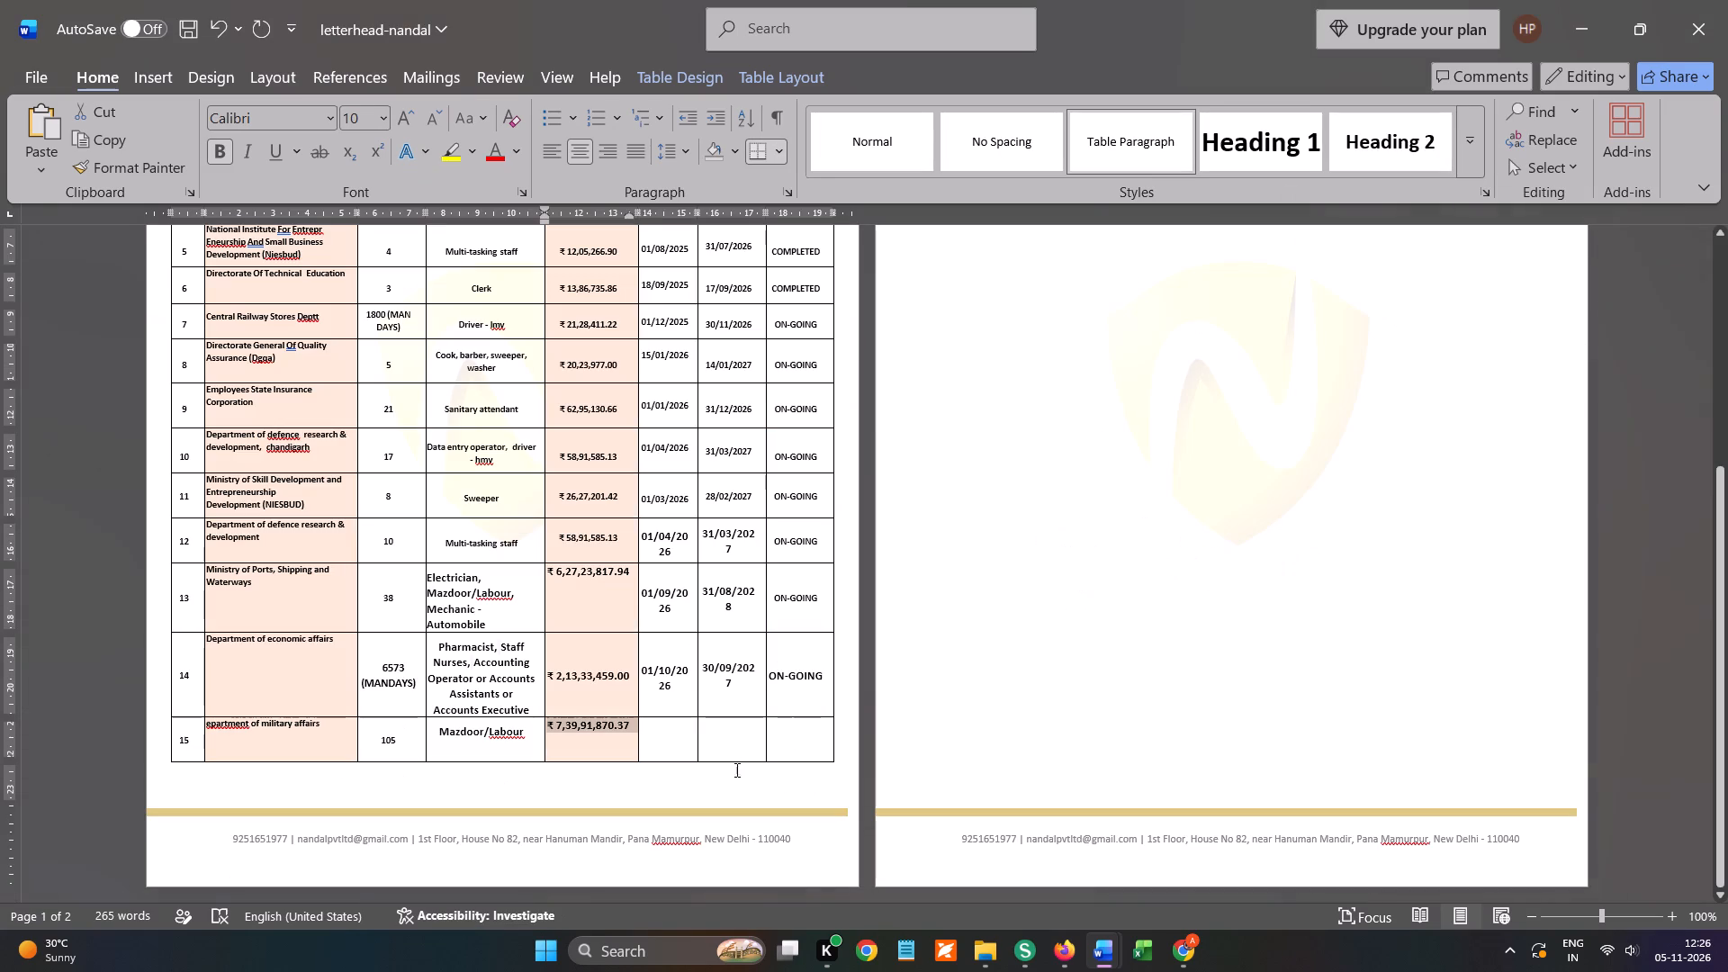
left_click(655, 739)
key("ctrl+v")
Copy the end date 14/09/2028 from row 15 of the GEM order file into letterhead row 15.
key("alt+Tab")
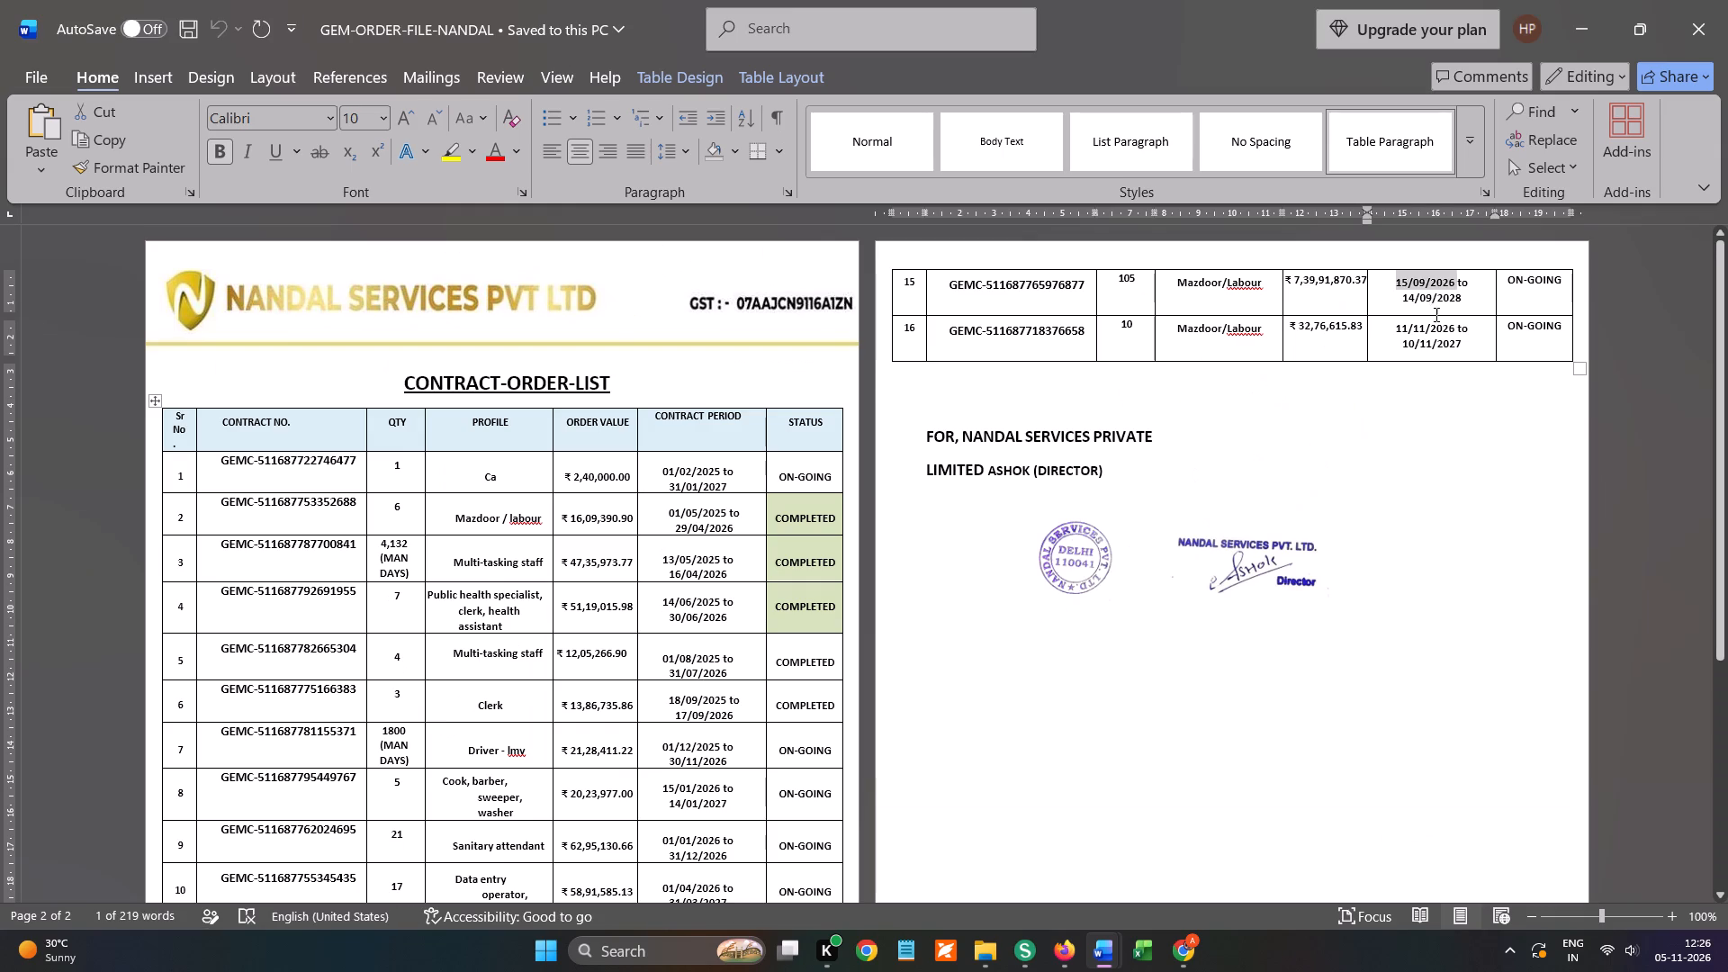
left_click_drag(1400, 299, 1464, 301)
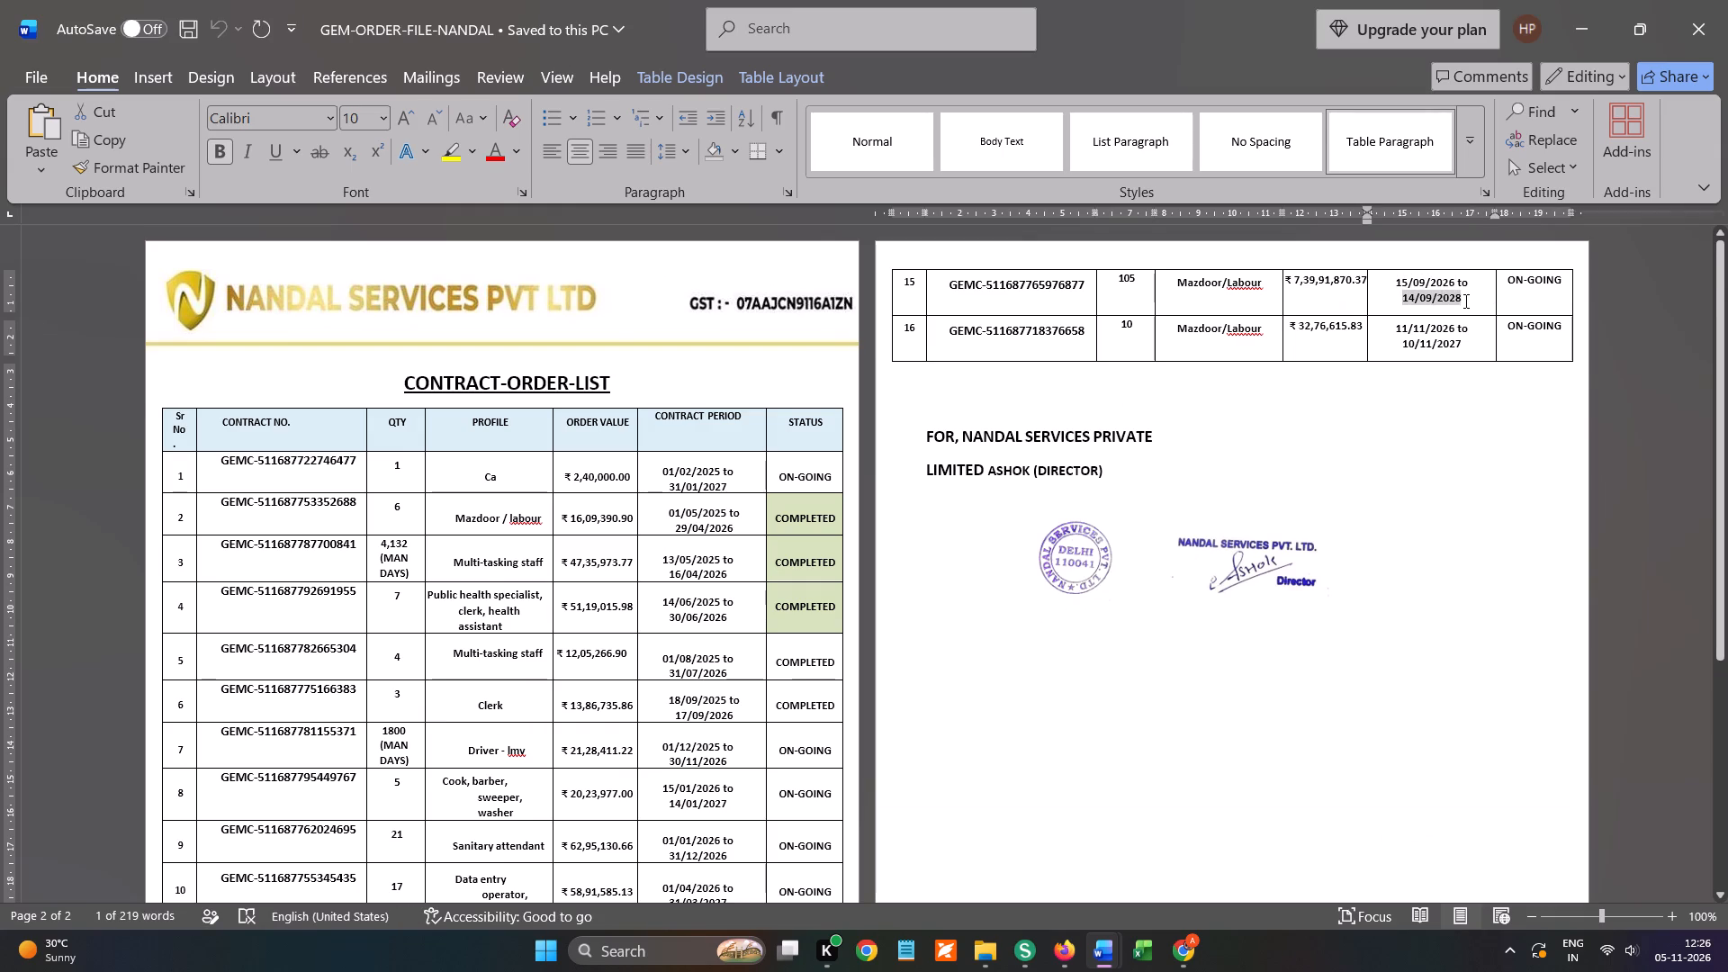
key("ctrl+c")
key("alt+Tab")
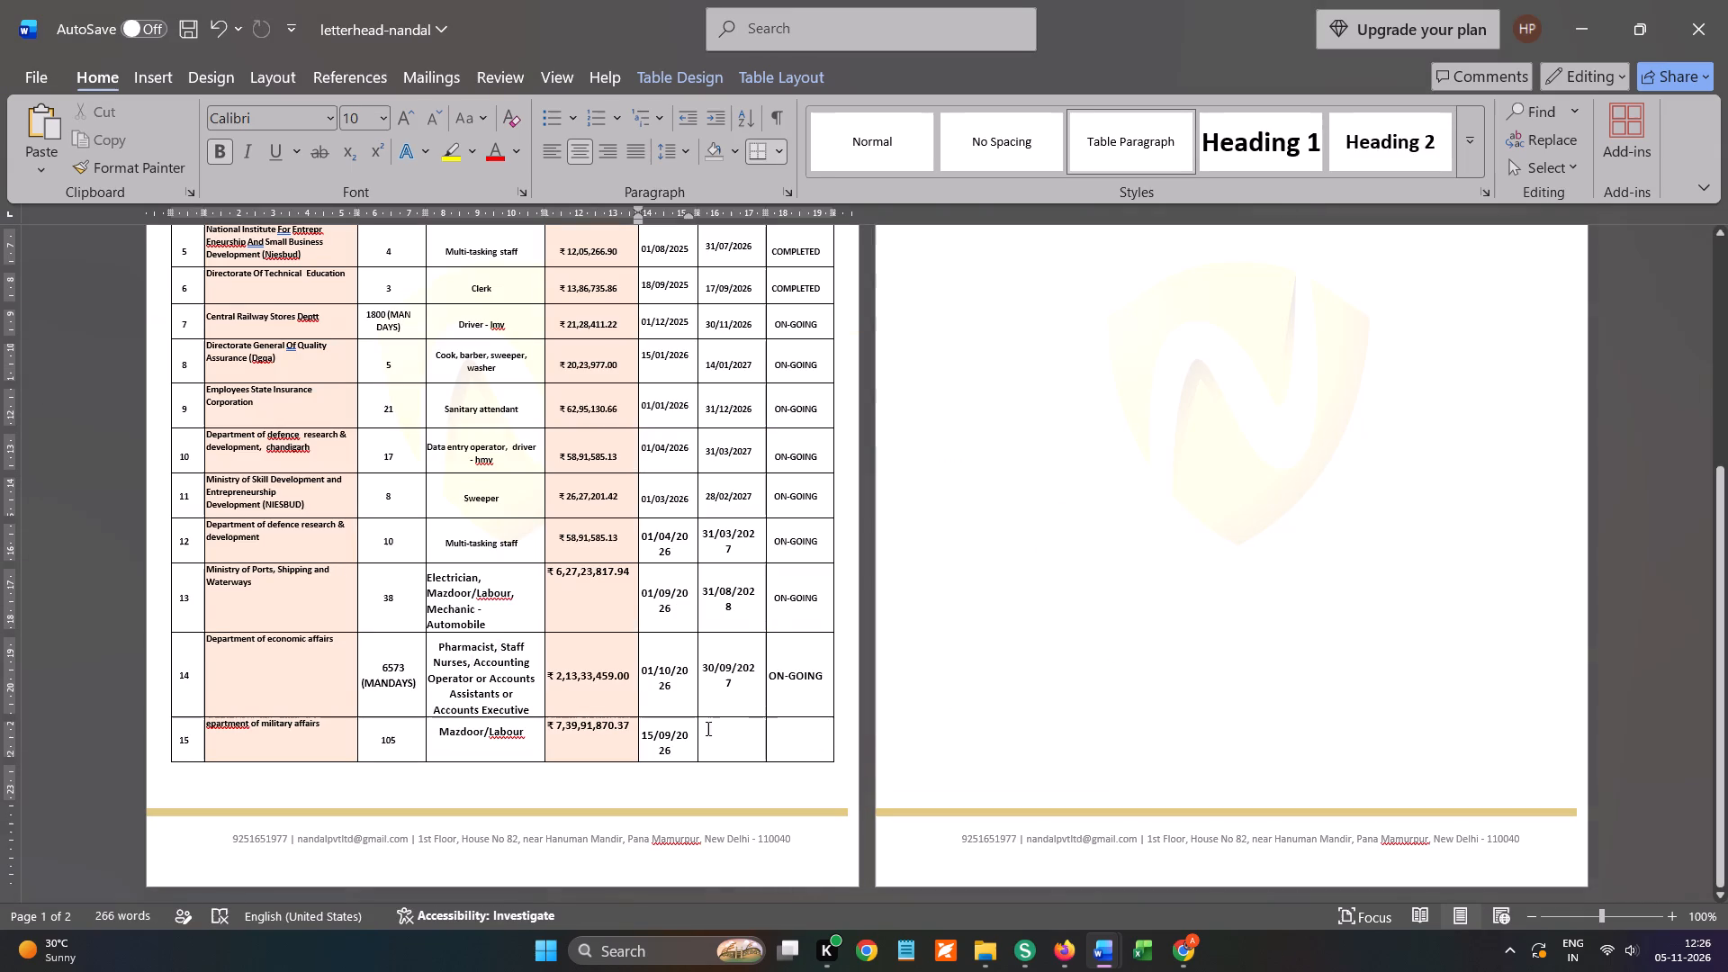
left_click(706, 728)
key("ctrl+v")
Copy the ON-GOING status from row 15 of the GEM order file into letterhead row 15.
left_click(787, 730)
key("alt+Tab")
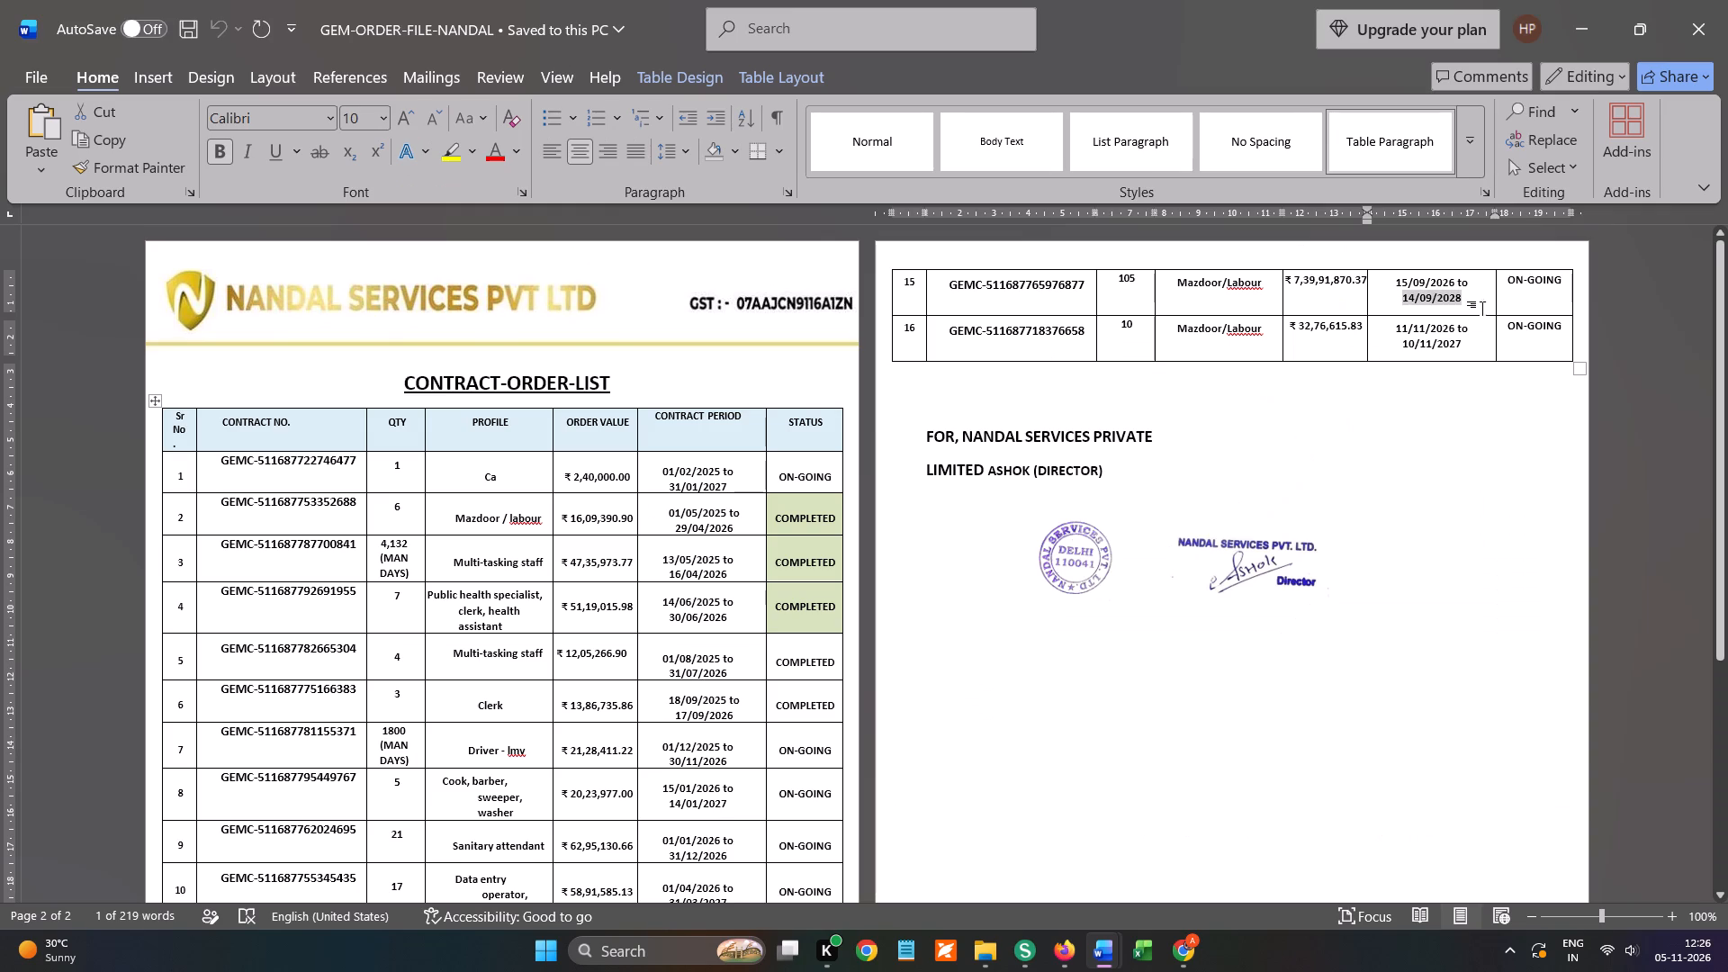
triple_click(1510, 287)
key("ctrl+c")
key("alt+Tab")
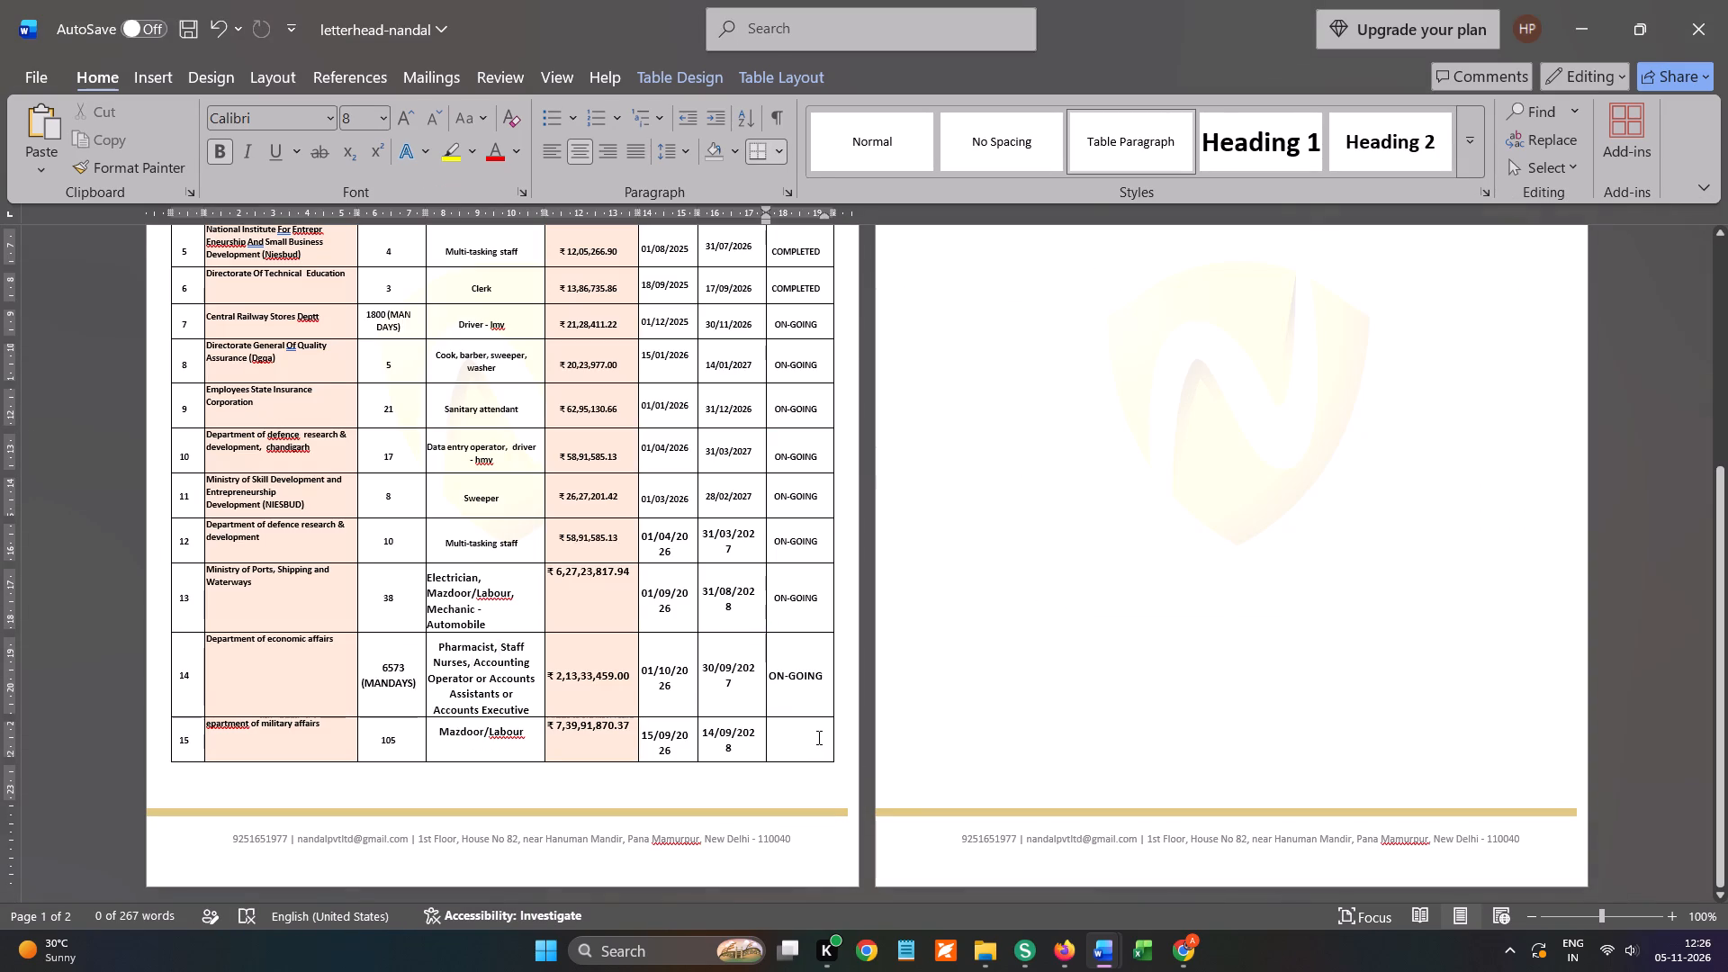
key("ctrl+v")
scroll(922, 697, "up", 4)
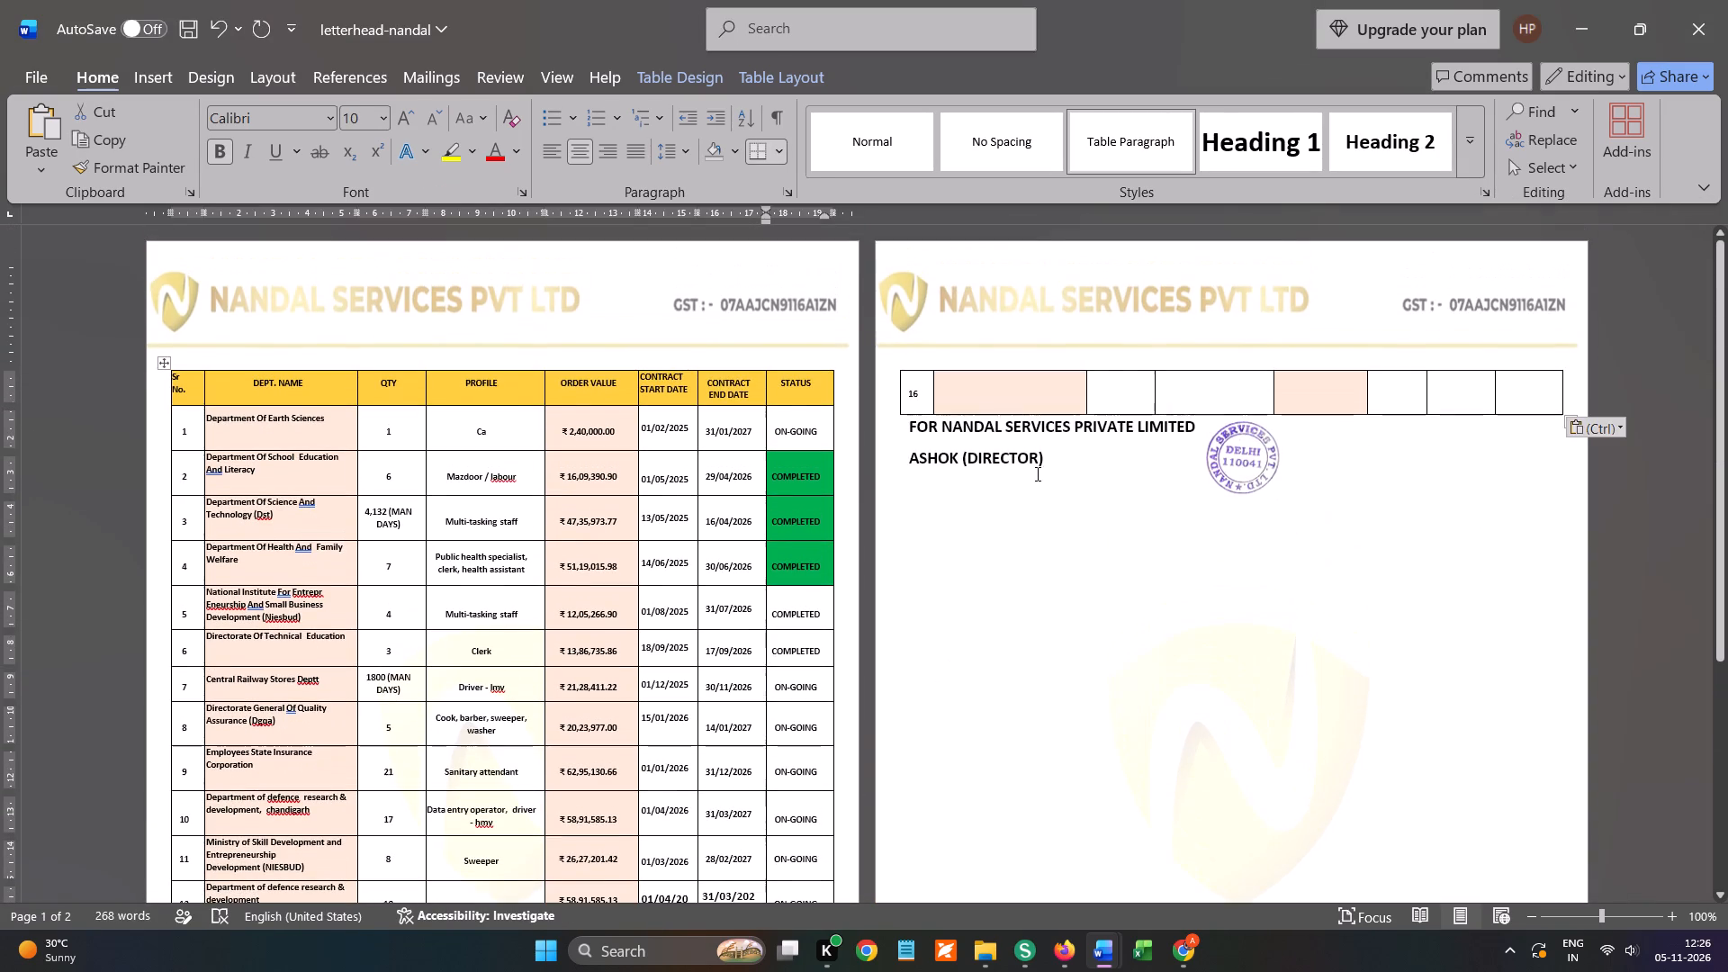
left_click(1021, 385)
key("alt+Tab")
left_click_drag(947, 330, 948, 329)
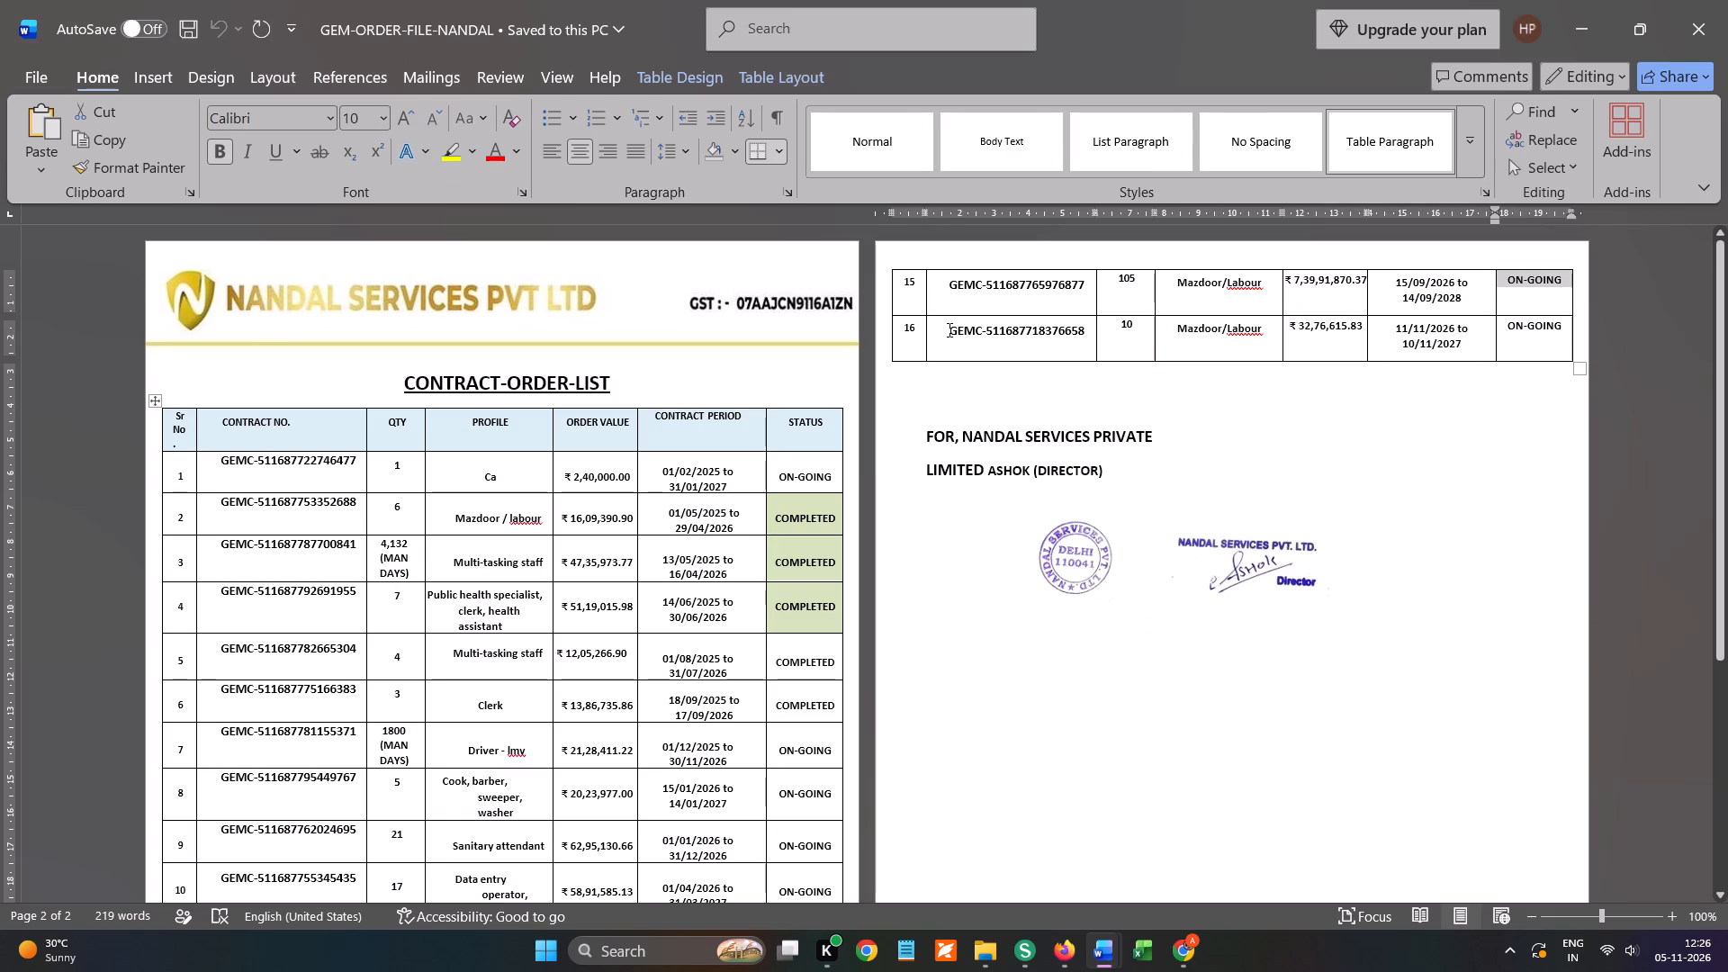
left_click_drag(948, 329, 1069, 334)
key("ctrl+c")
left_click(1167, 944)
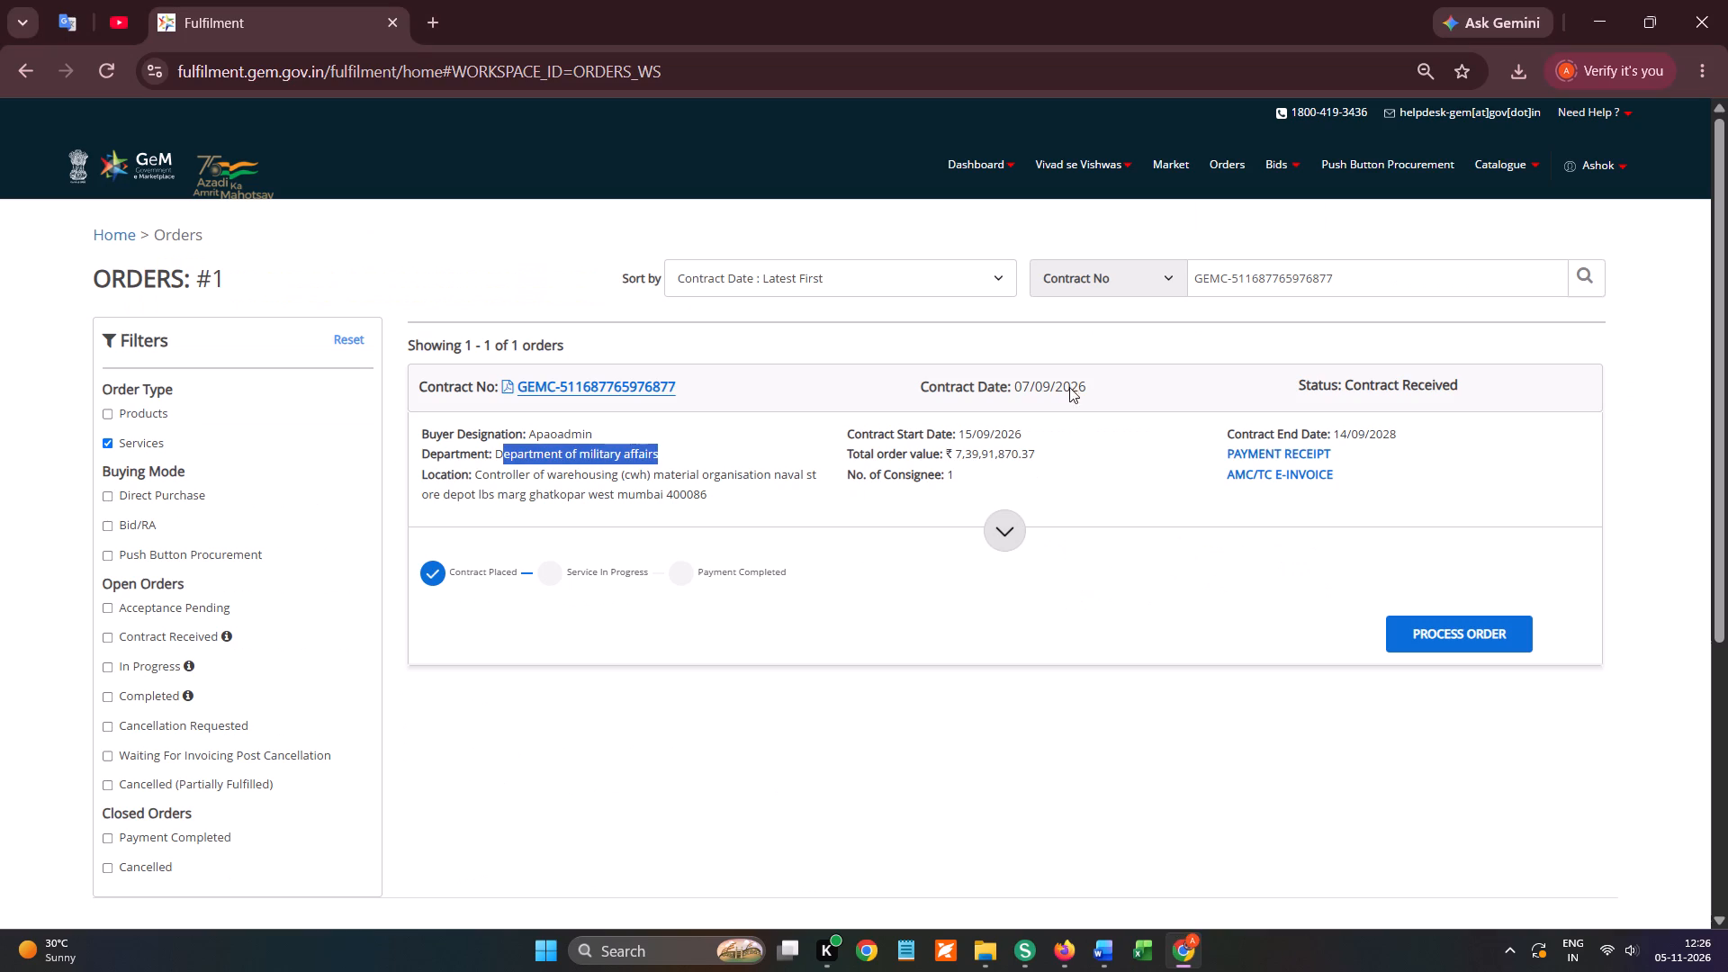
left_click_drag(1334, 272, 1123, 271)
key("ctrl+v")
left_click(1608, 279)
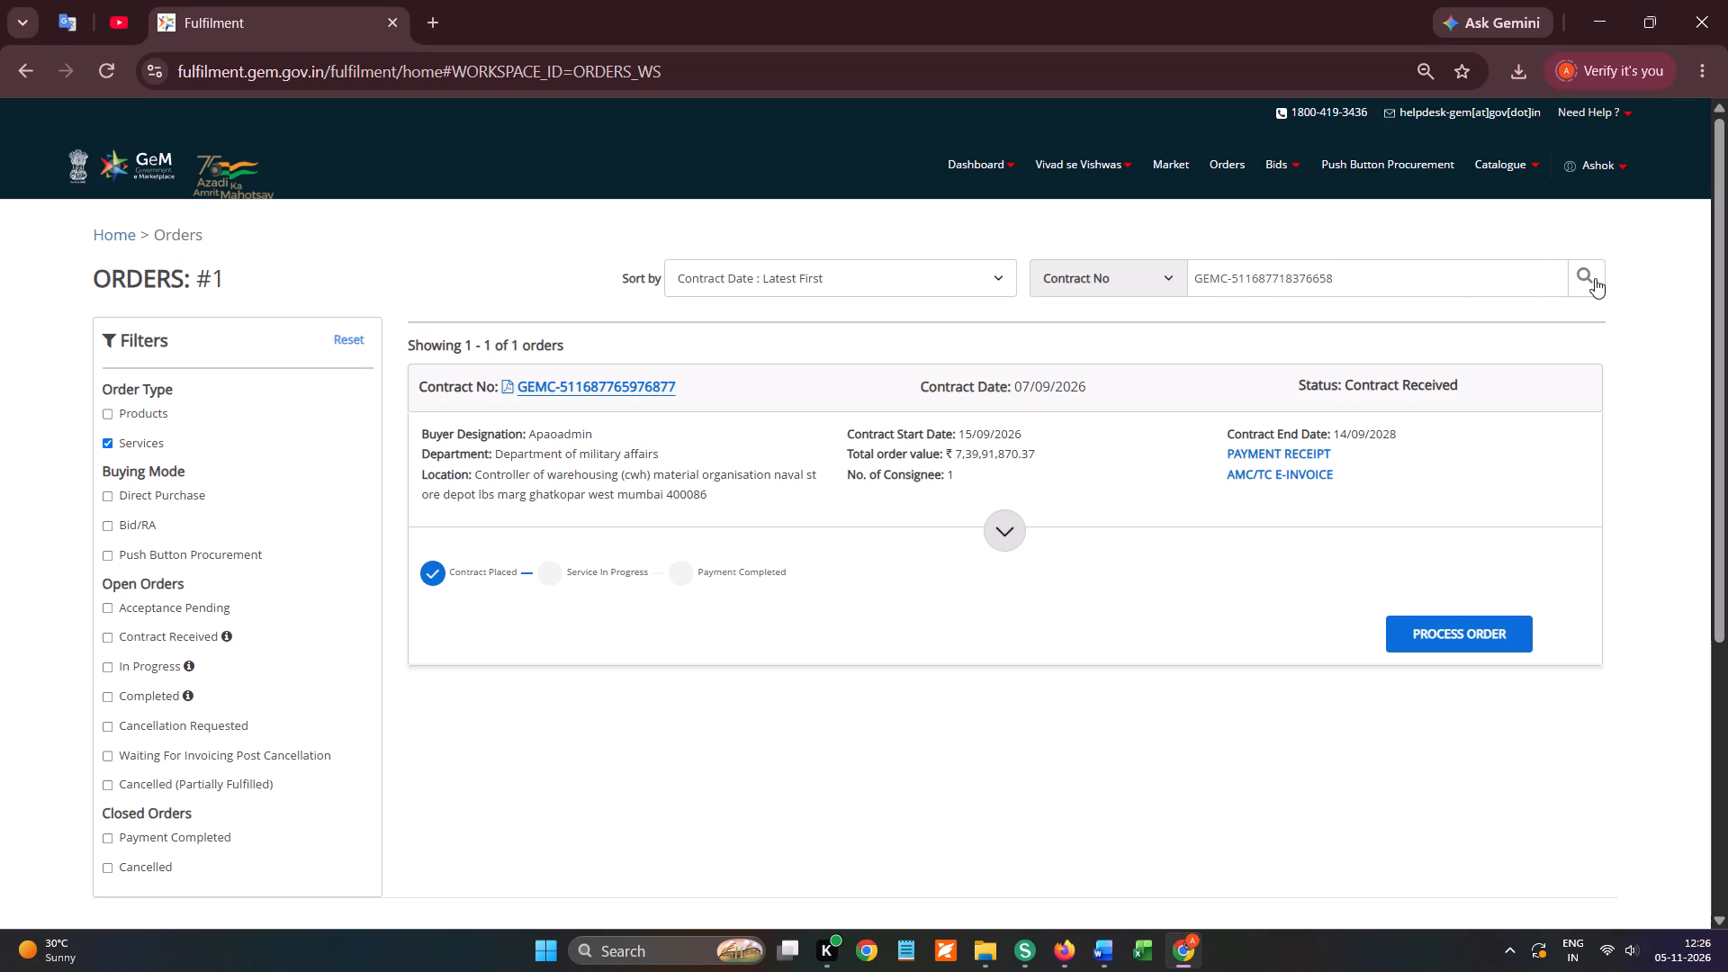
left_click(1595, 278)
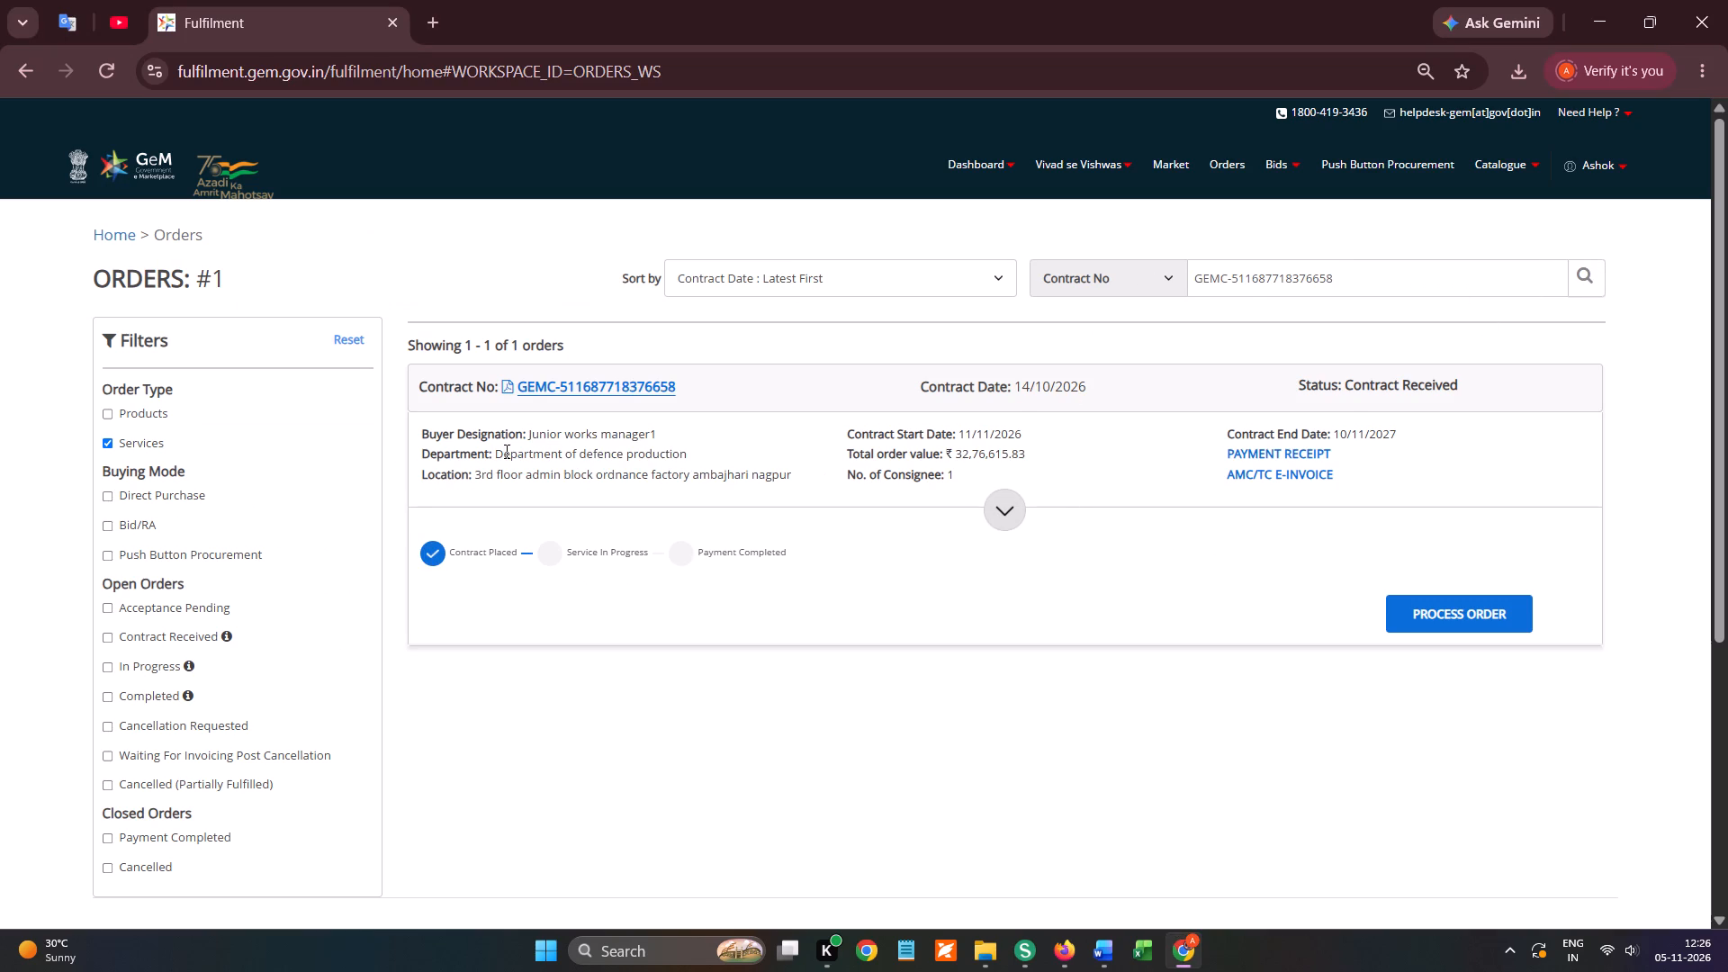
Copy the department name "Department of defence production" from the GeM order into row 16 of the letterhead table.
left_click(491, 452)
left_click_drag(495, 452, 681, 445)
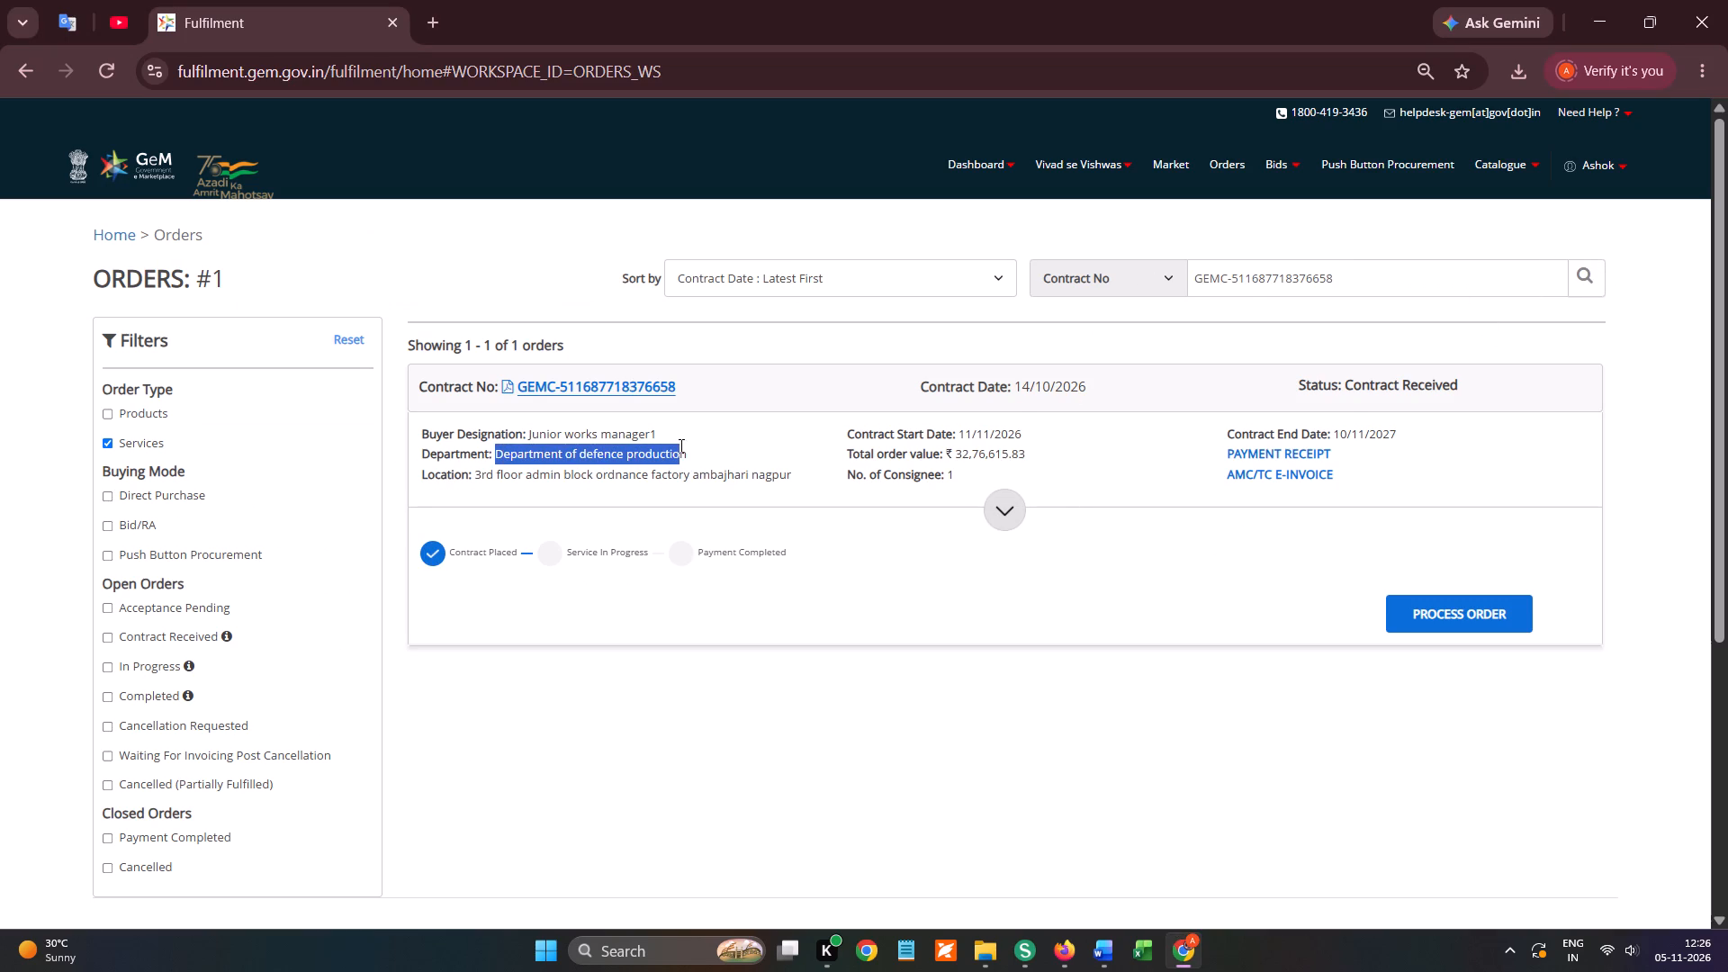
left_click_drag(681, 445, 690, 445)
key("ctrl+c")
key("ctrl+c")
key("ctrl+c")
key("alt+Tab")
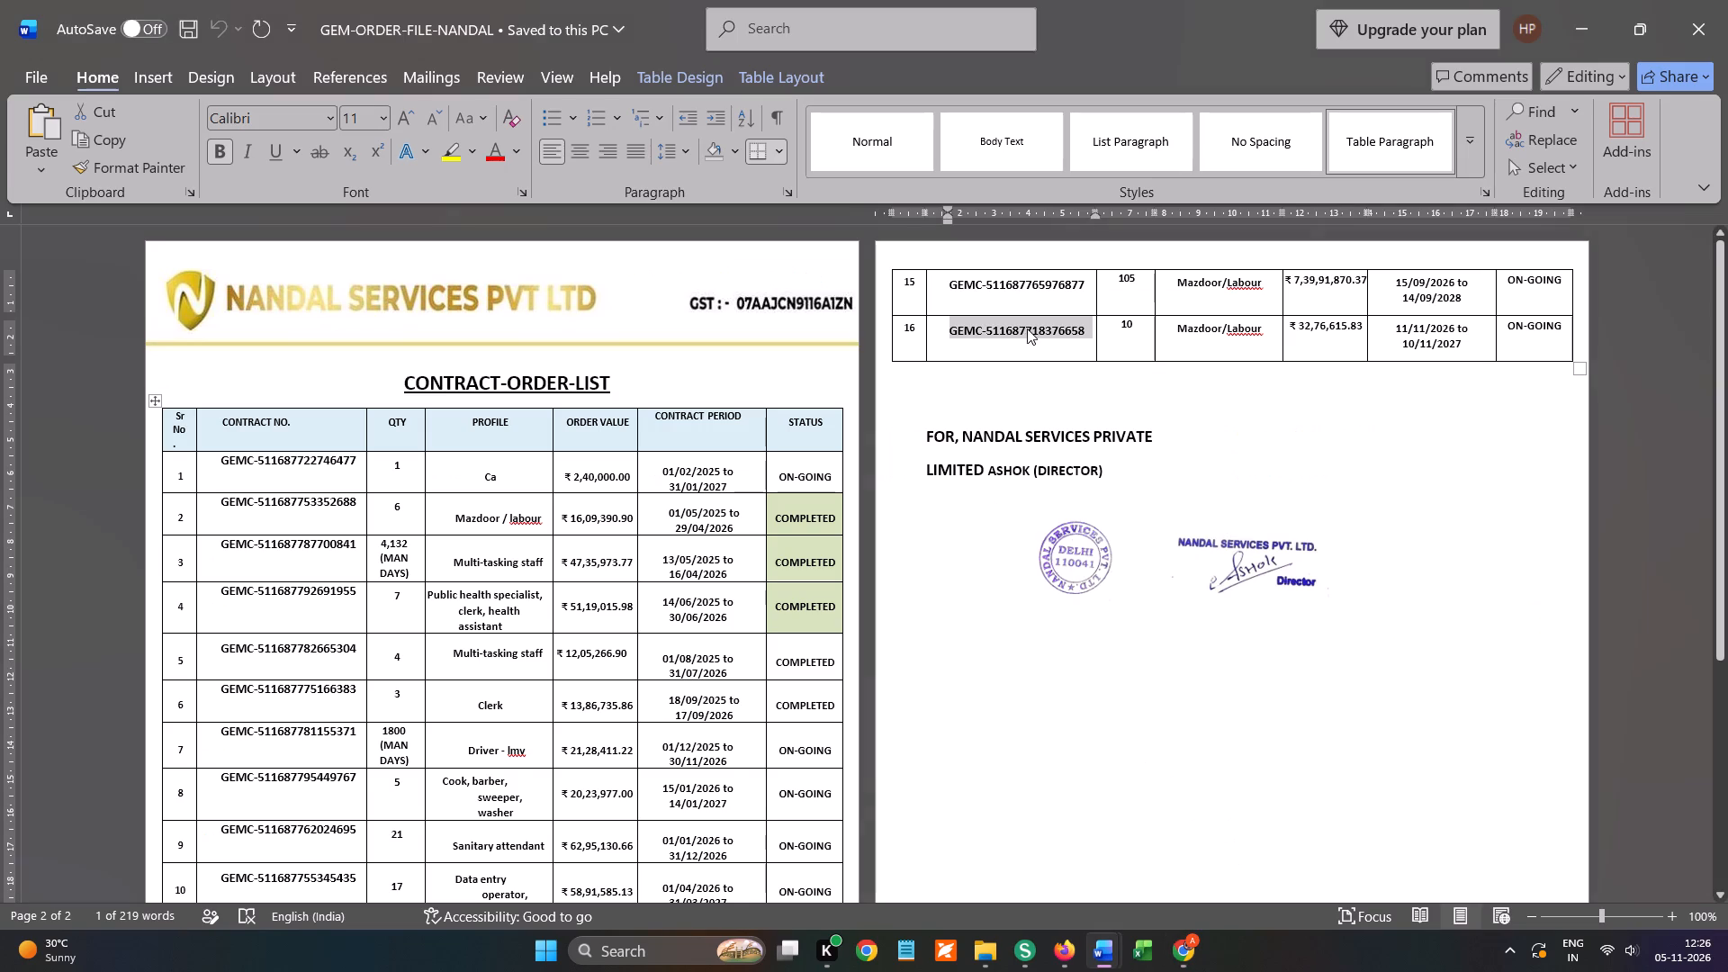
key("alt+Tab")
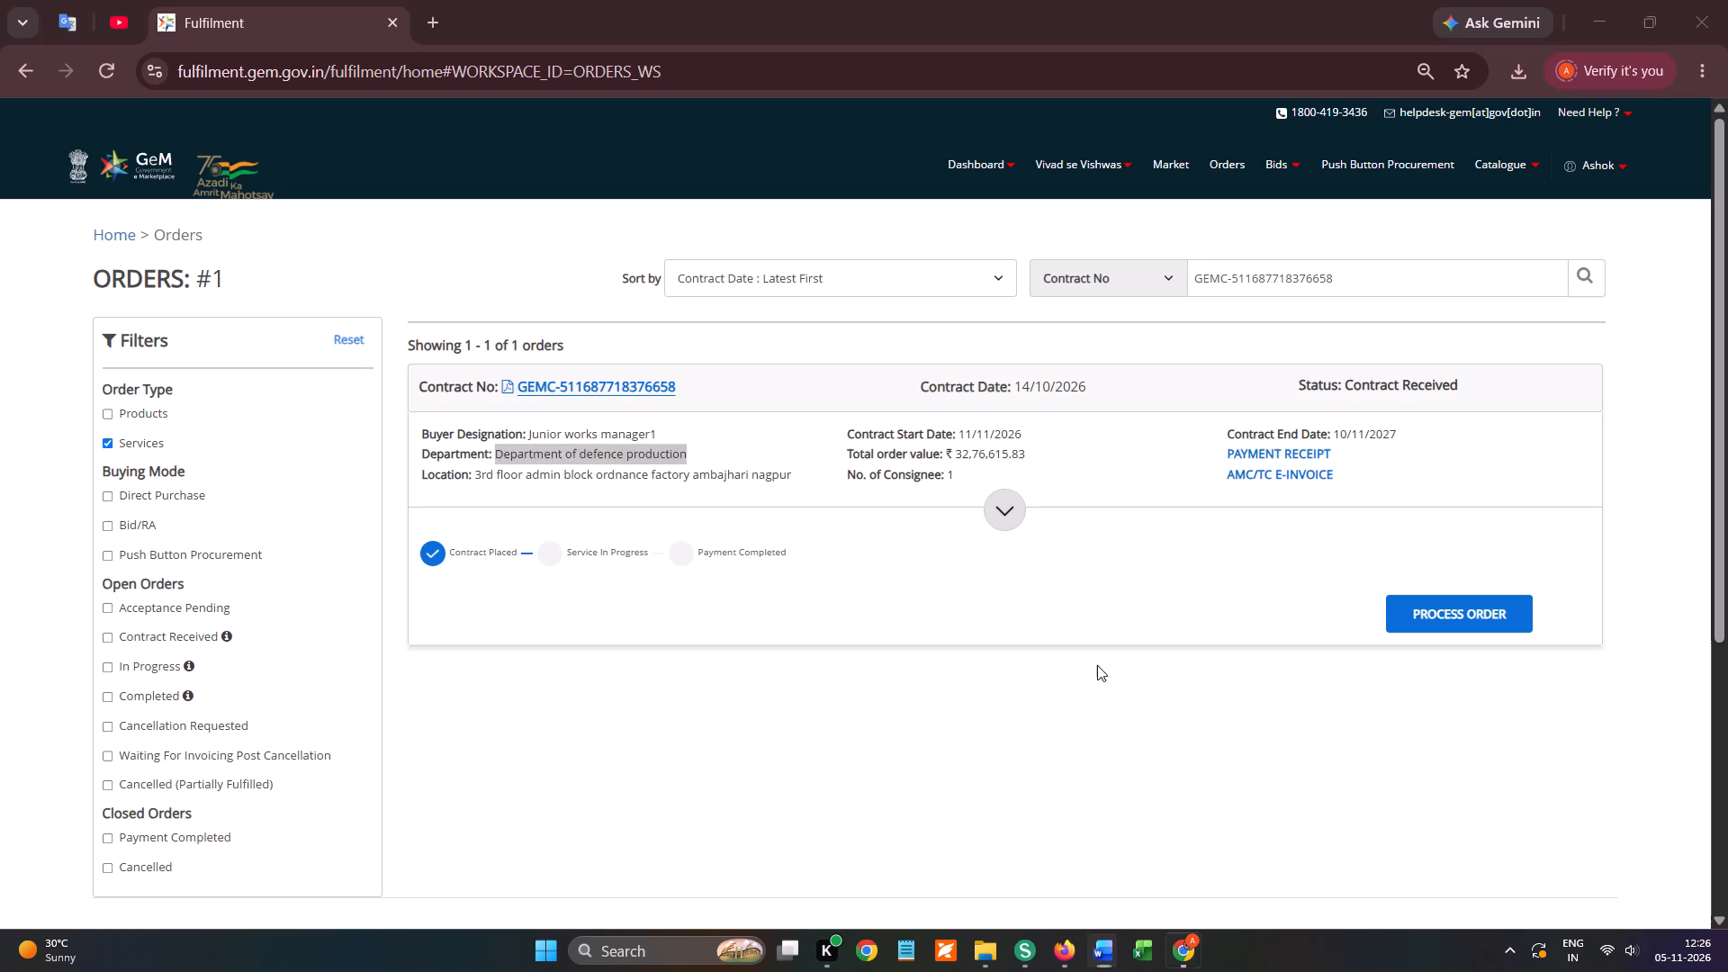
left_click(1098, 959)
left_click(1306, 864)
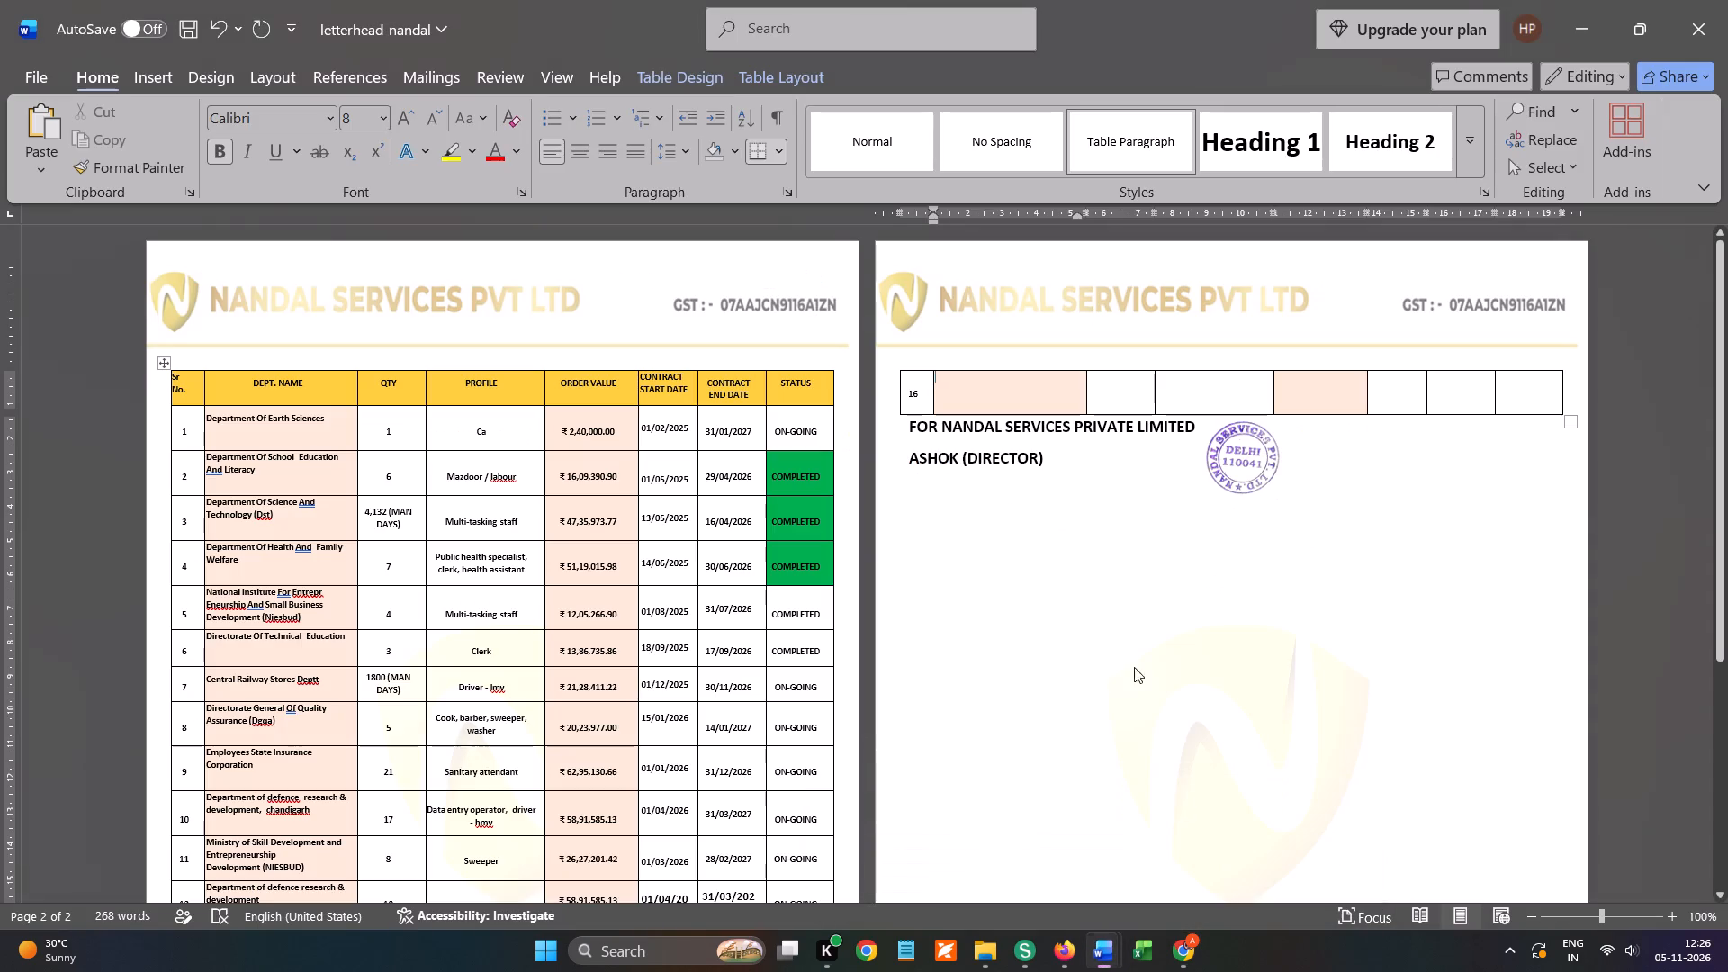
key("ctrl+v")
Enter the quantity 10 in row 16 of the letterhead table, matching row 16 of the GEM order file.
key("alt+Tab")
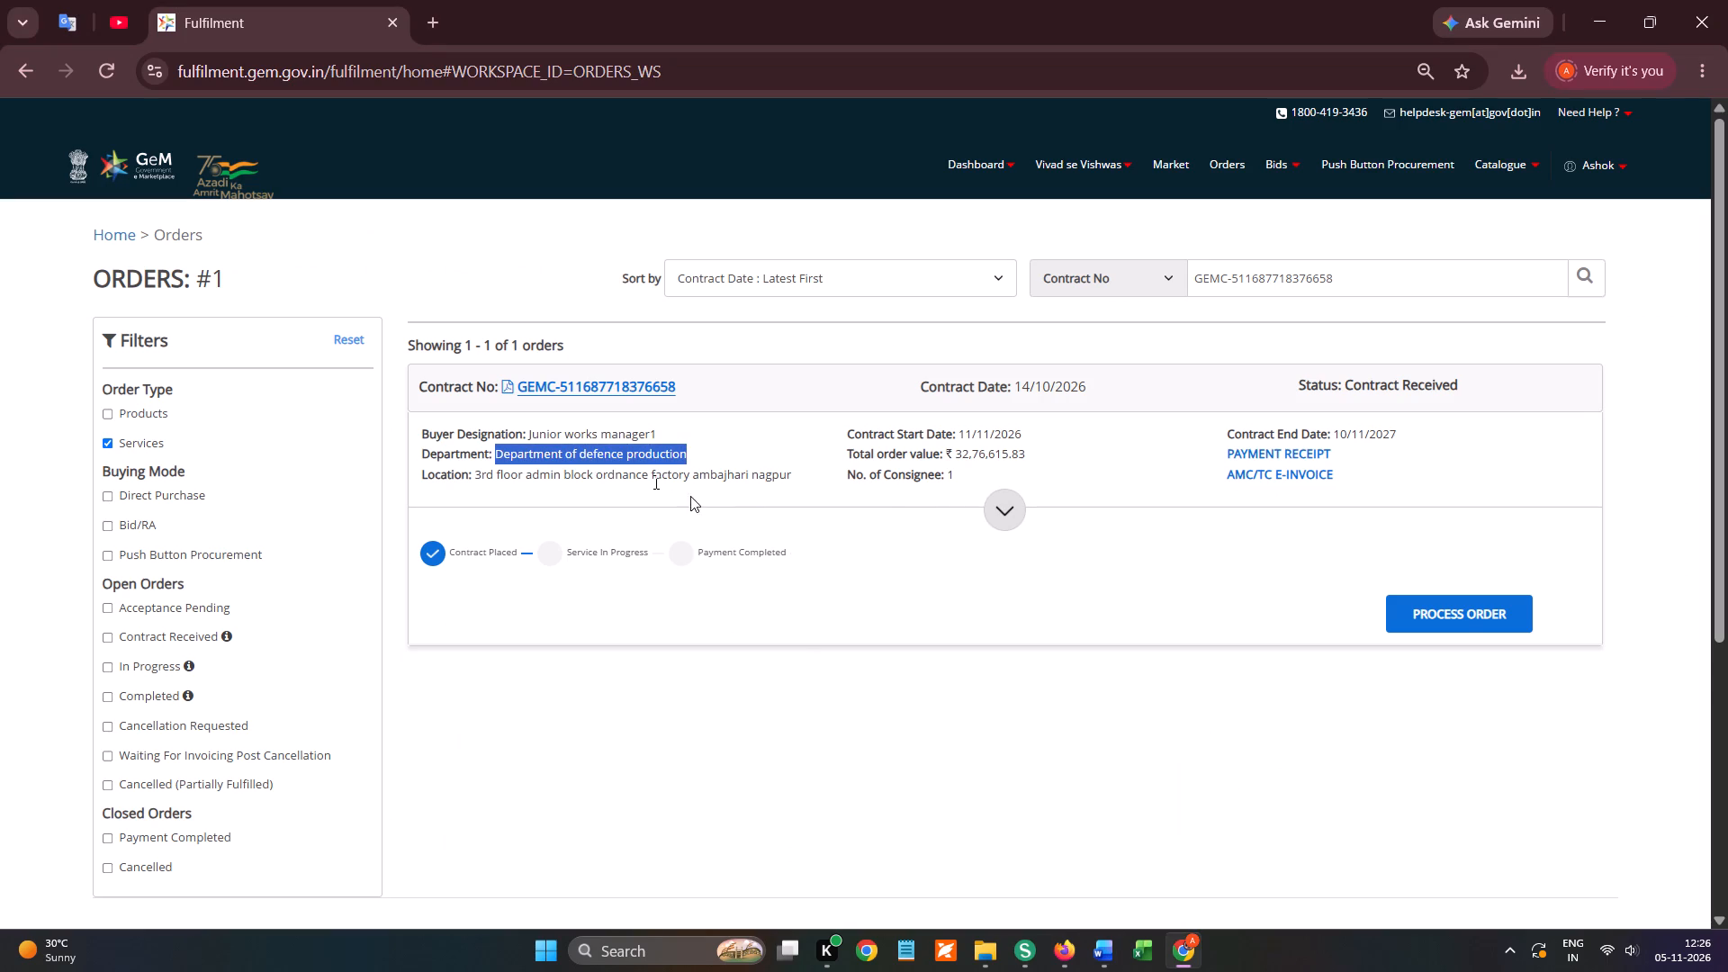
key("alt+Tab")
left_click(1107, 950)
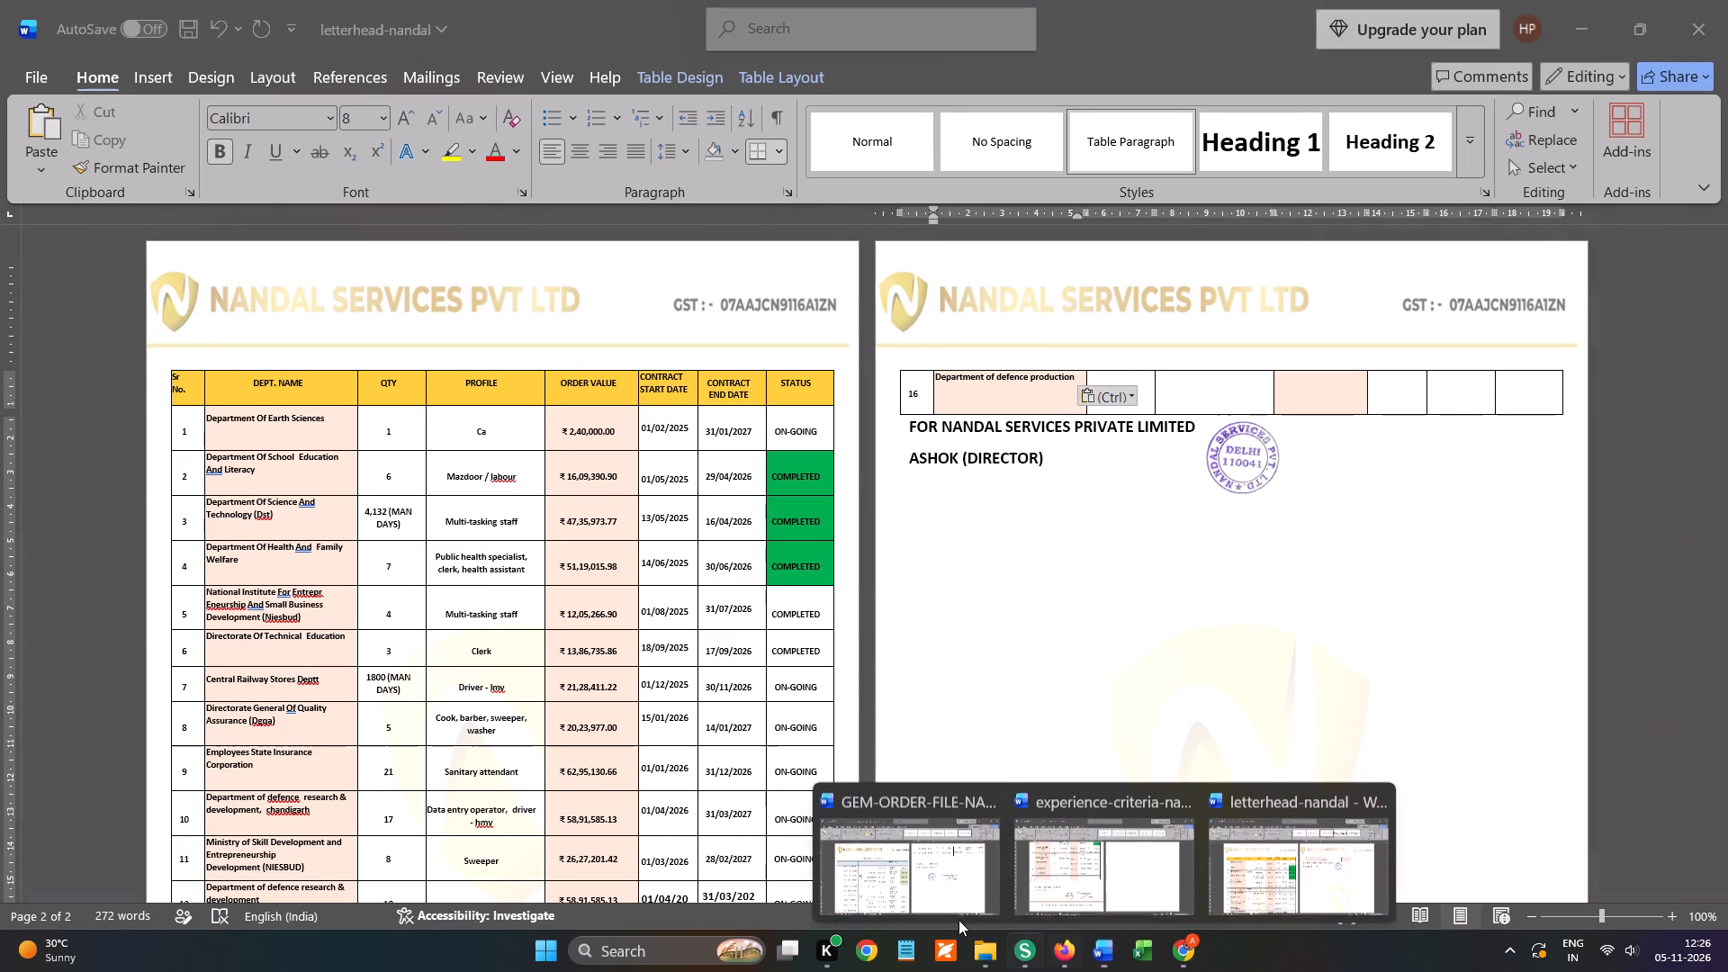
left_click(867, 883)
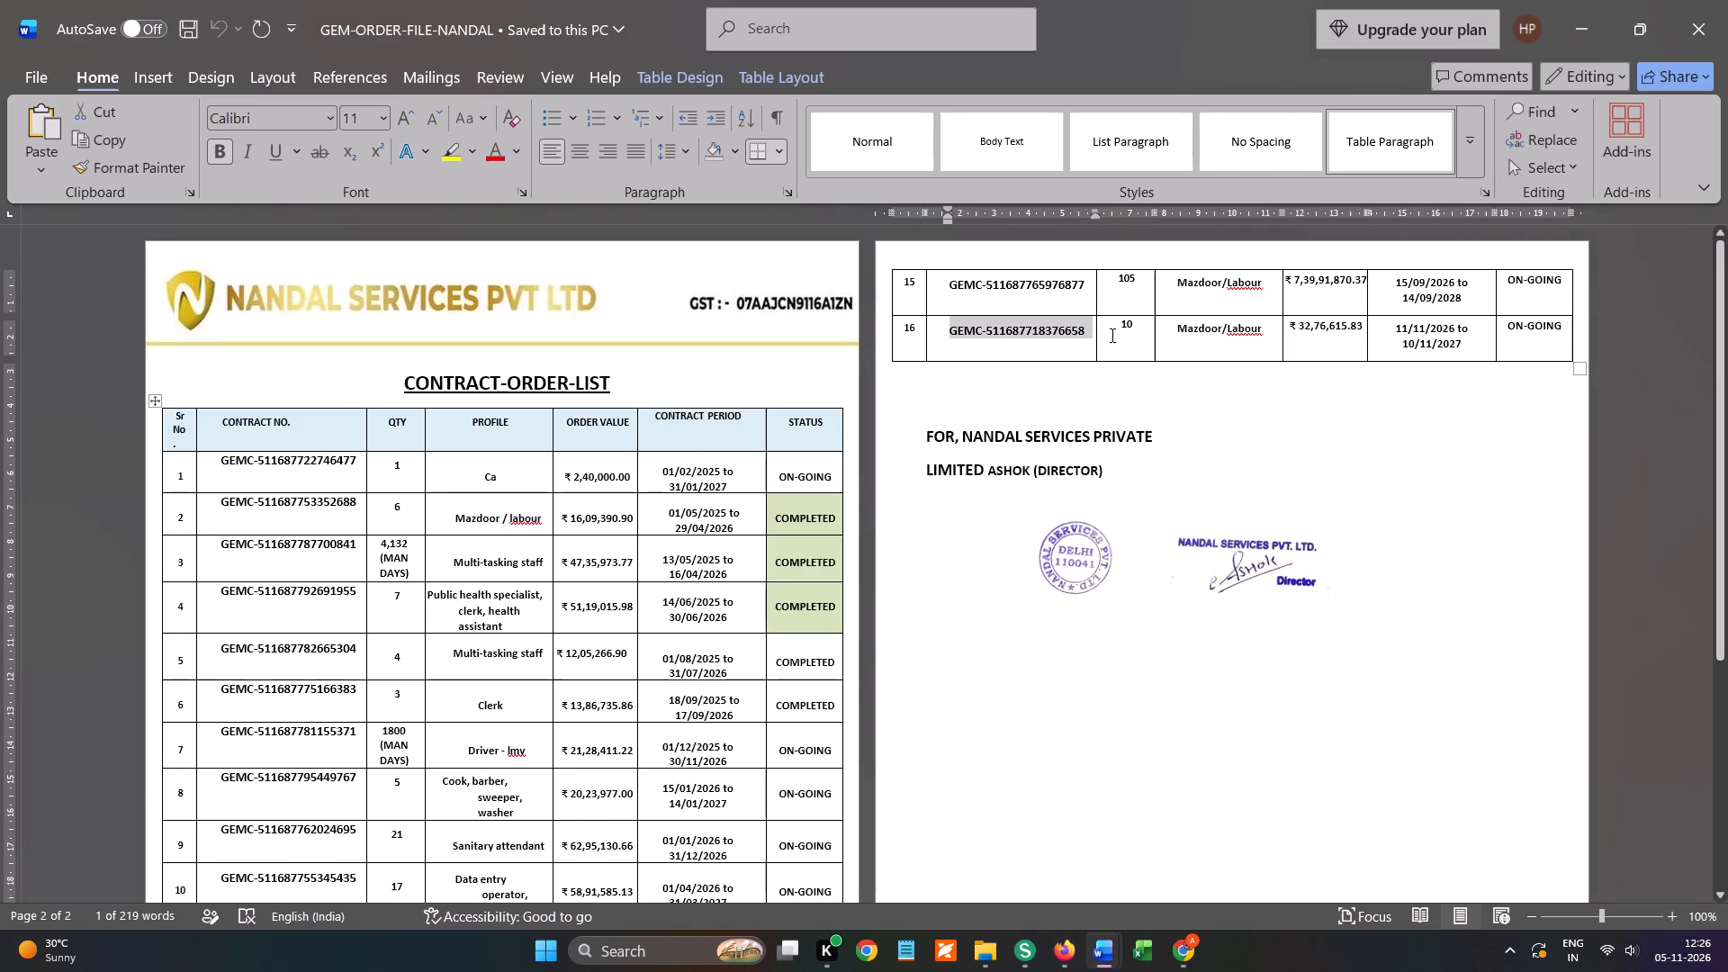
key("alt+Tab")
left_click(1129, 396)
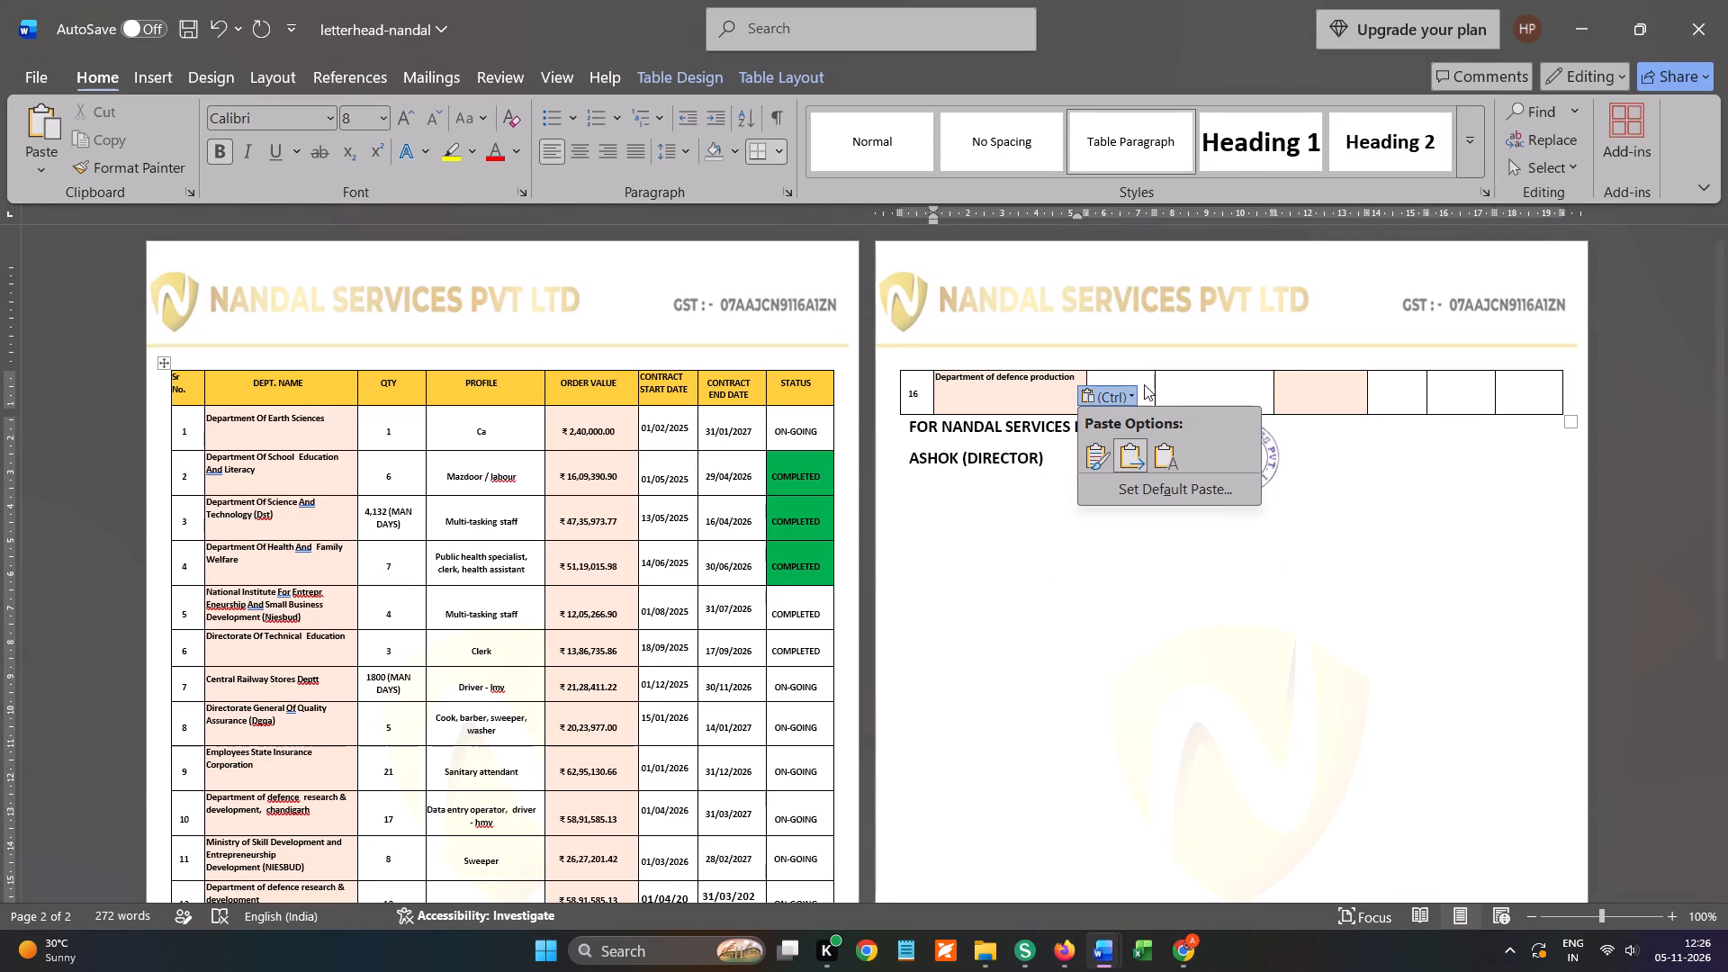
left_click(1144, 383)
key("Right")
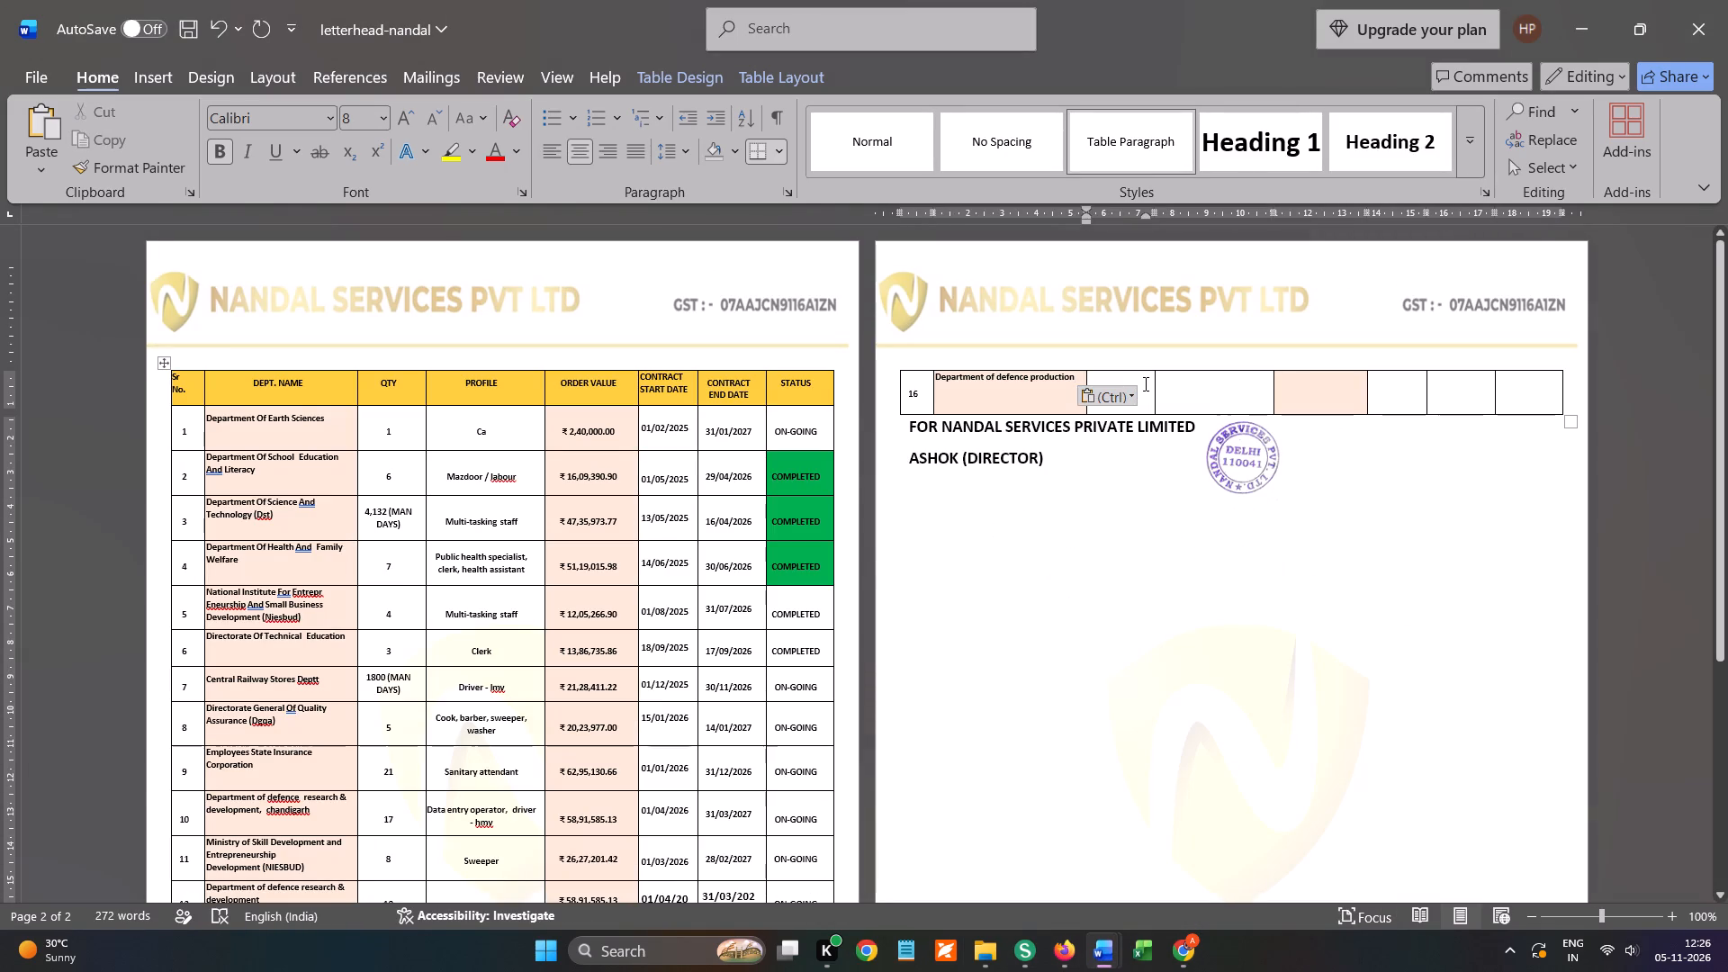
left_click(1156, 517)
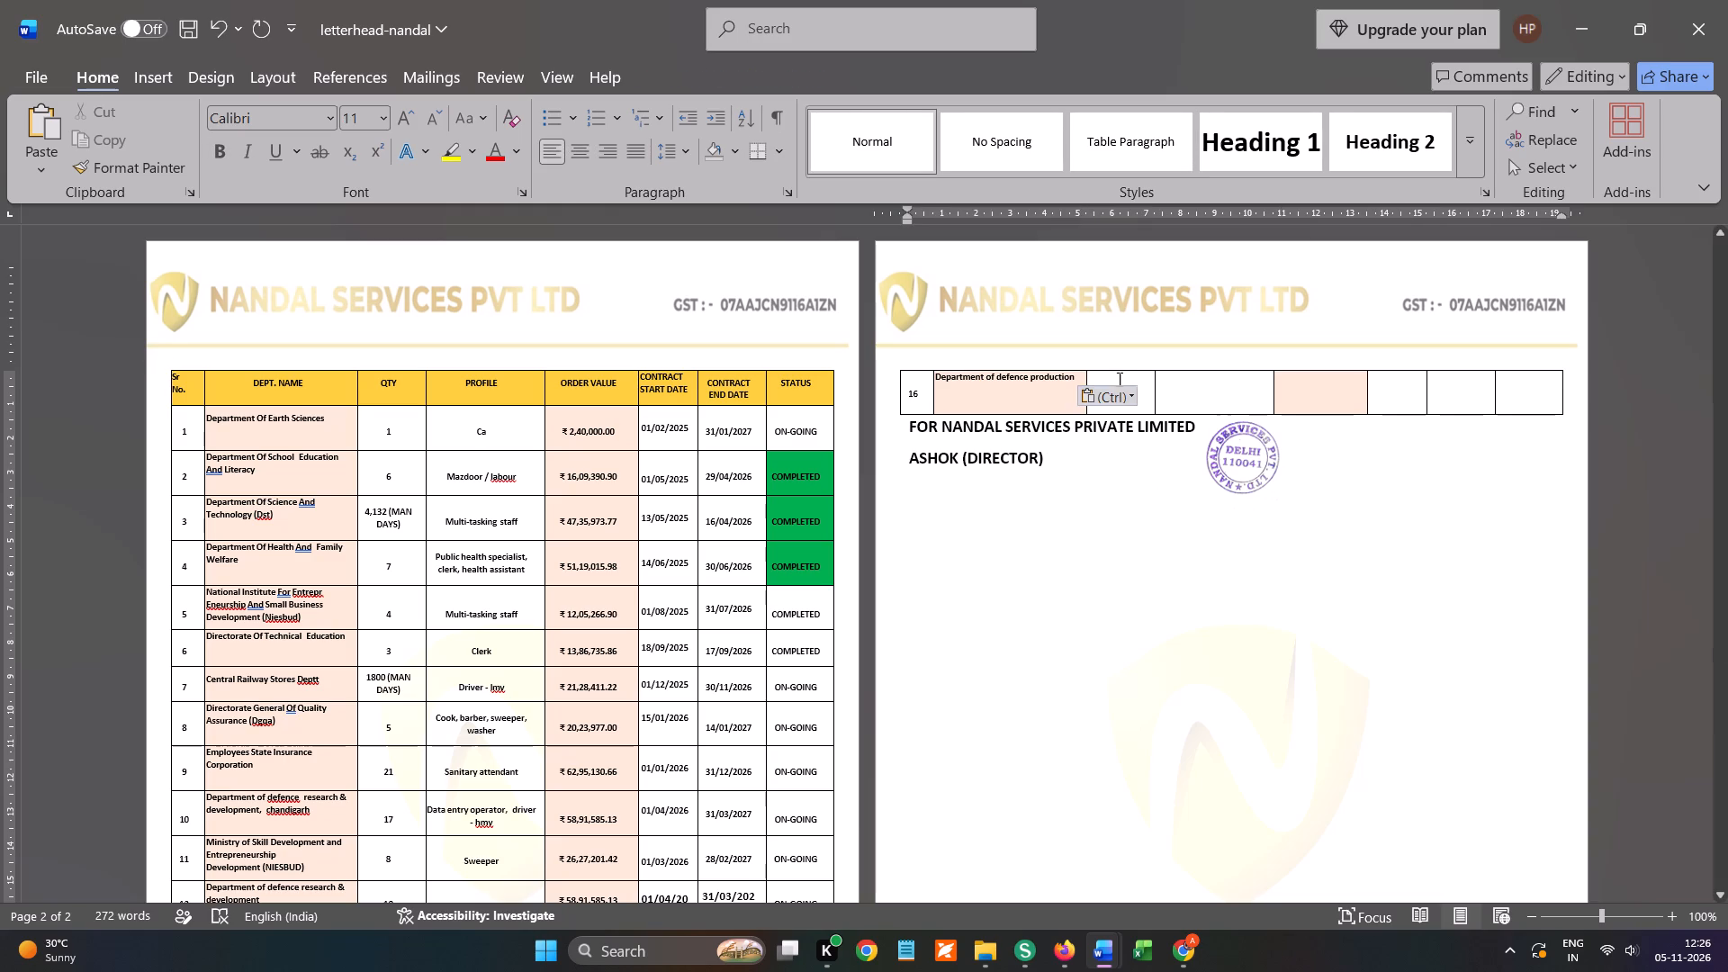
left_click(1140, 379)
left_click(1072, 396)
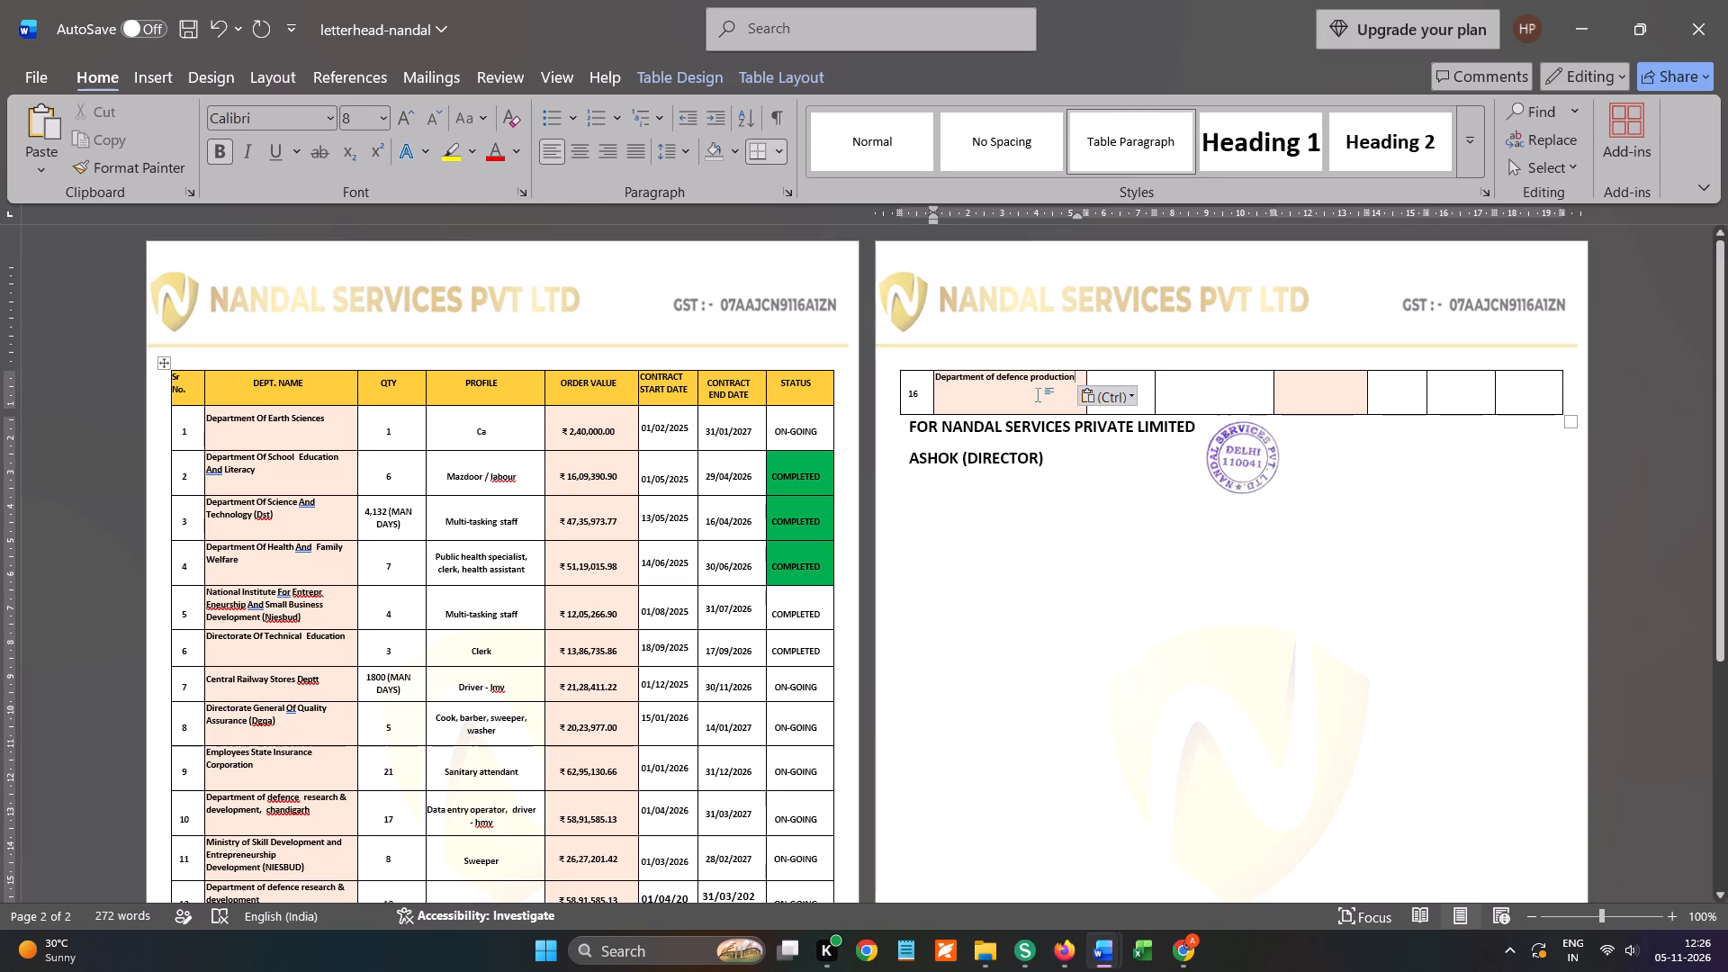
key("Tab")
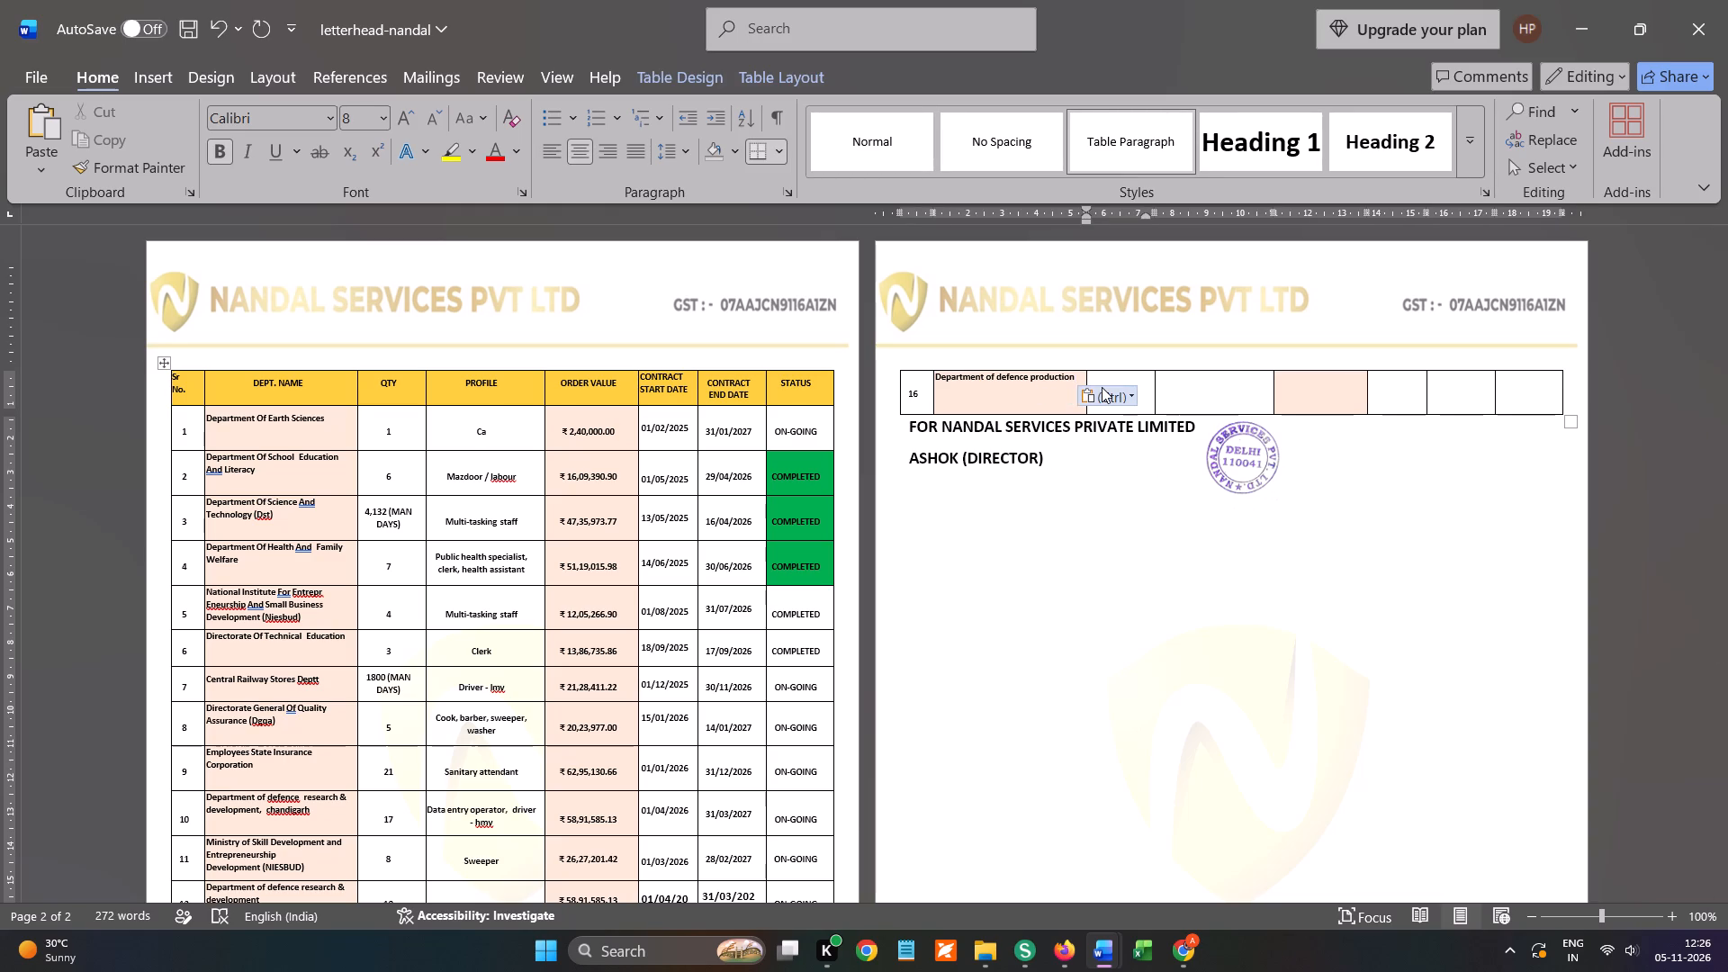
type("10")
key("Right")
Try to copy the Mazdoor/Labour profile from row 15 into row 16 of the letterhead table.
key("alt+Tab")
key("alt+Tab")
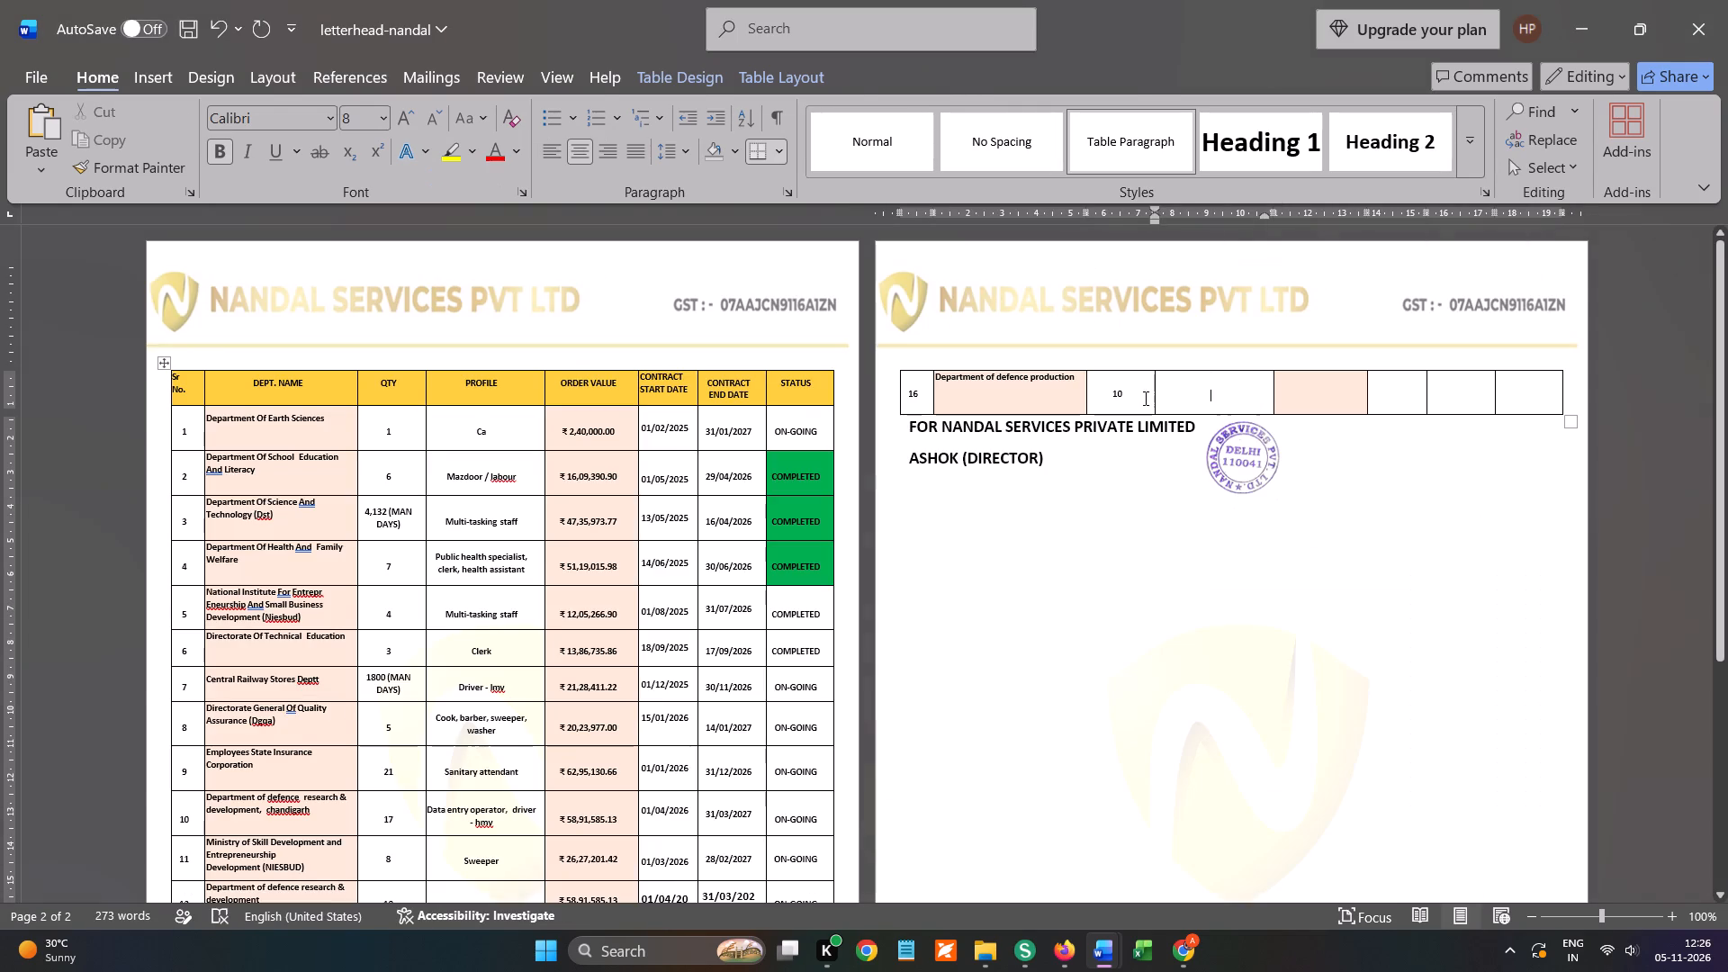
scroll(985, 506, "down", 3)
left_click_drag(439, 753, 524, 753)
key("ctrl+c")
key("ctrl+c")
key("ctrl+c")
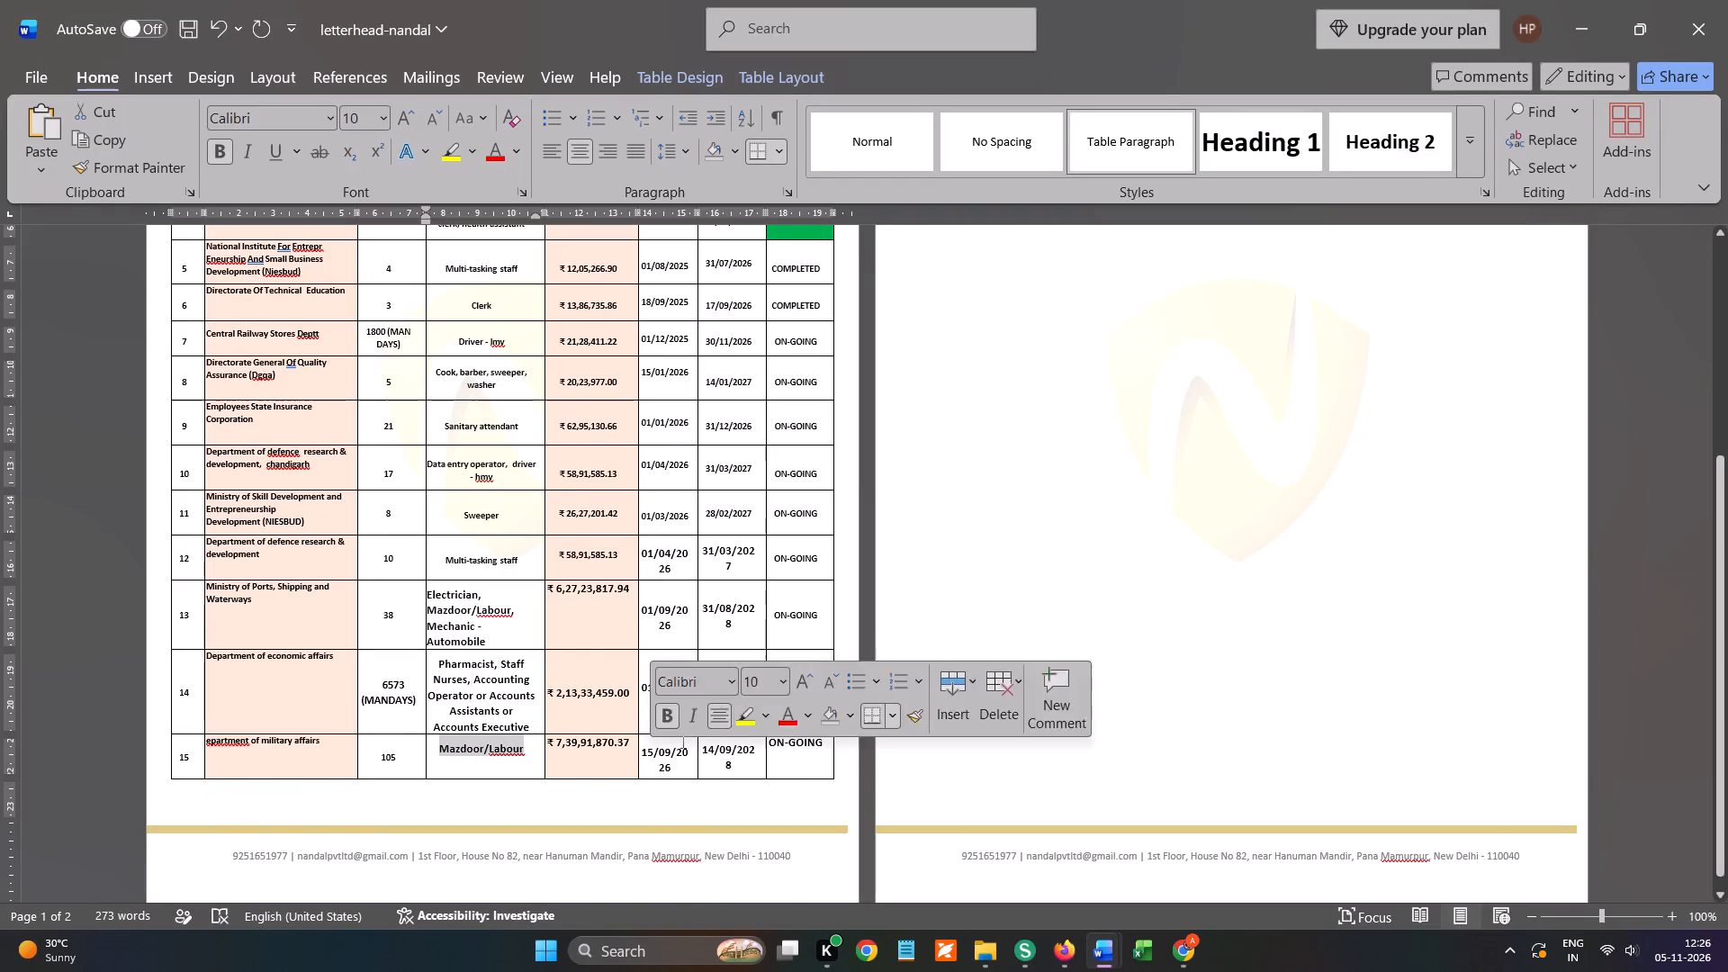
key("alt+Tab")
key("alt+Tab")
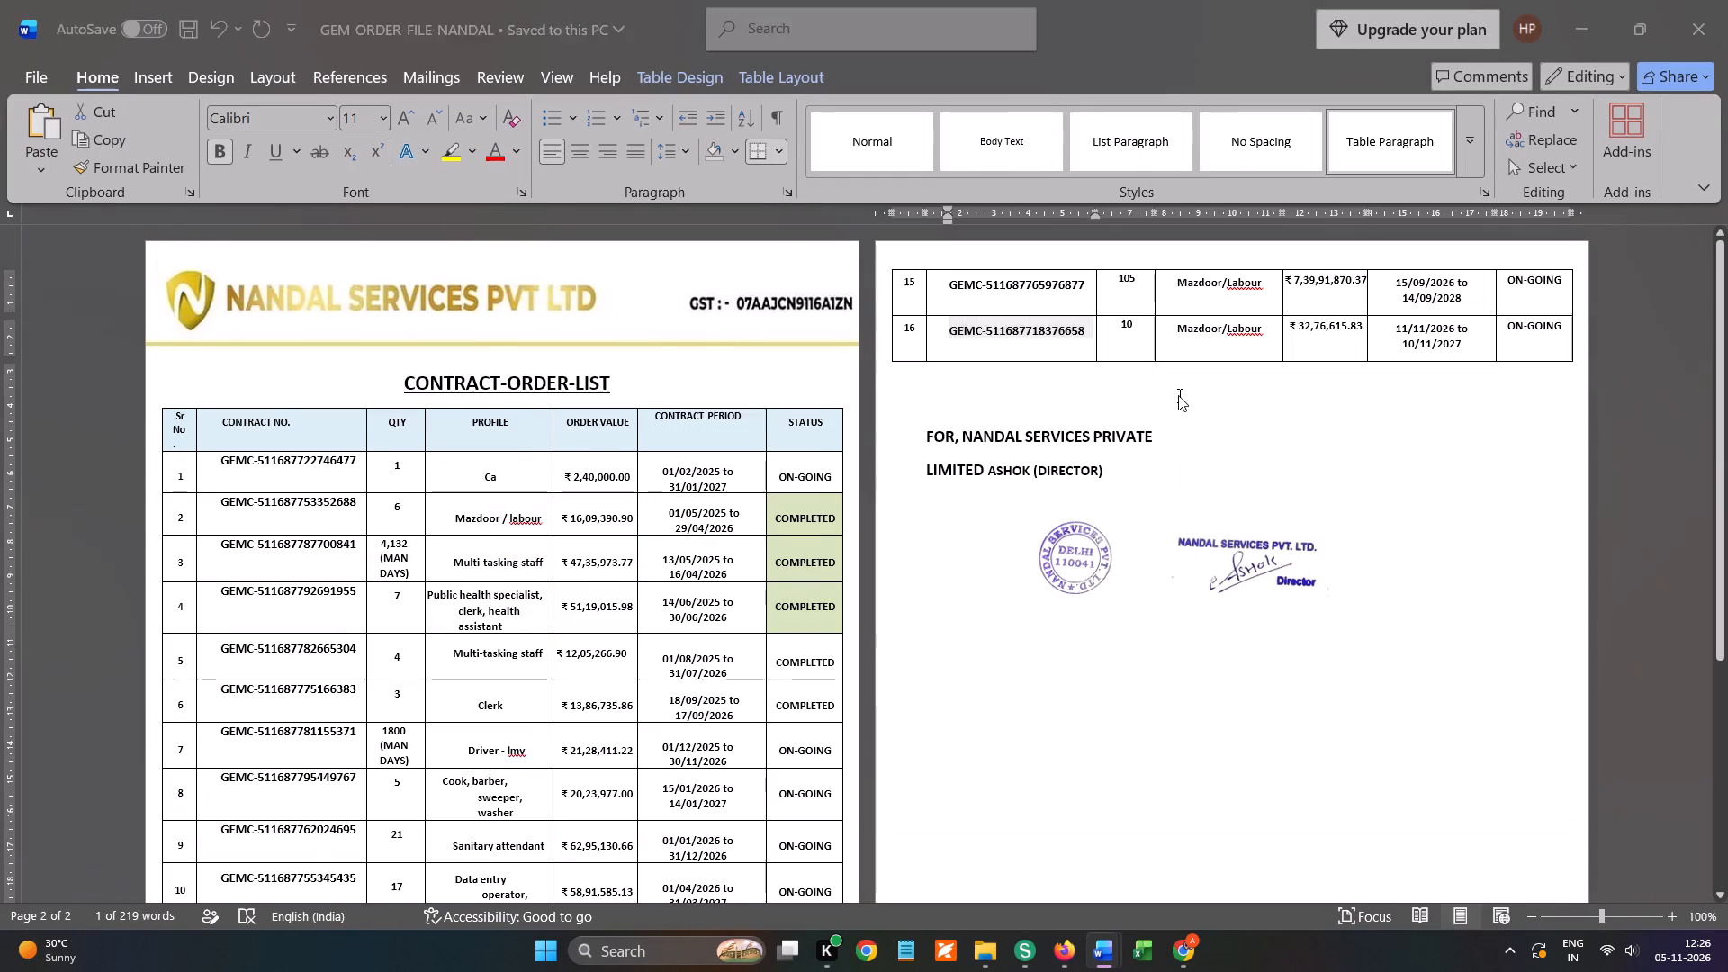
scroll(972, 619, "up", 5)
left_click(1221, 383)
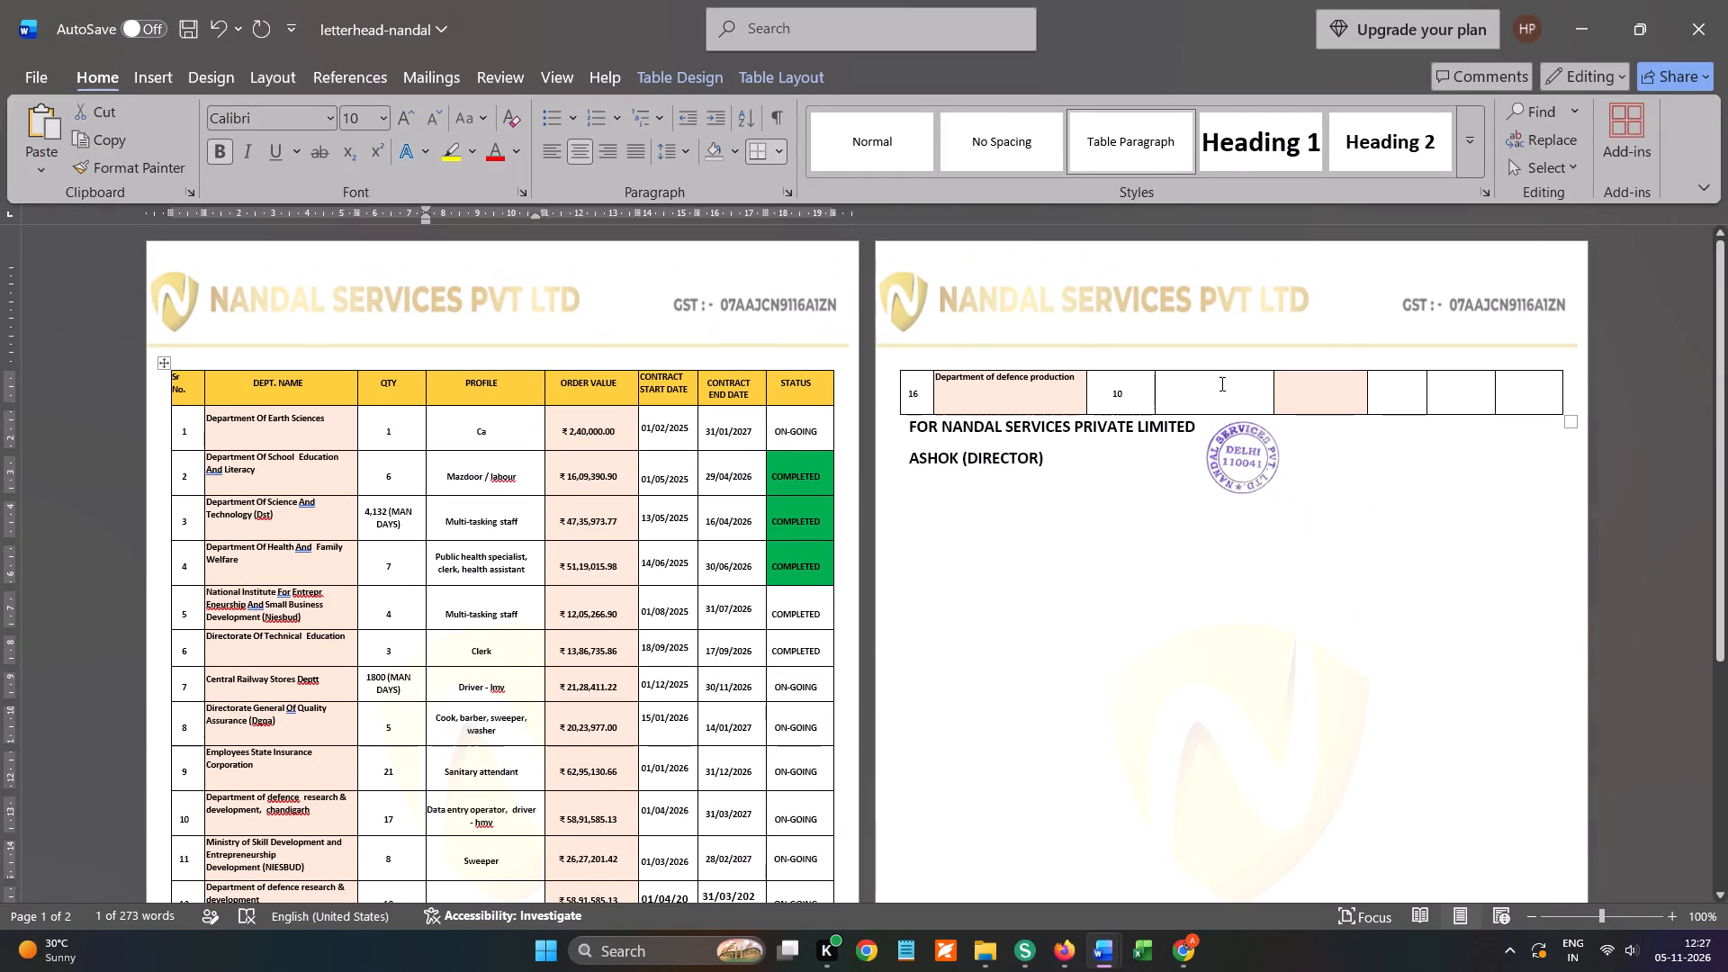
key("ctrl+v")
Copy the Mazdoor/Labour profile from letterhead row 15 and replace the profile text in row 16 with it.
key("alt+Tab")
key("alt+Tab")
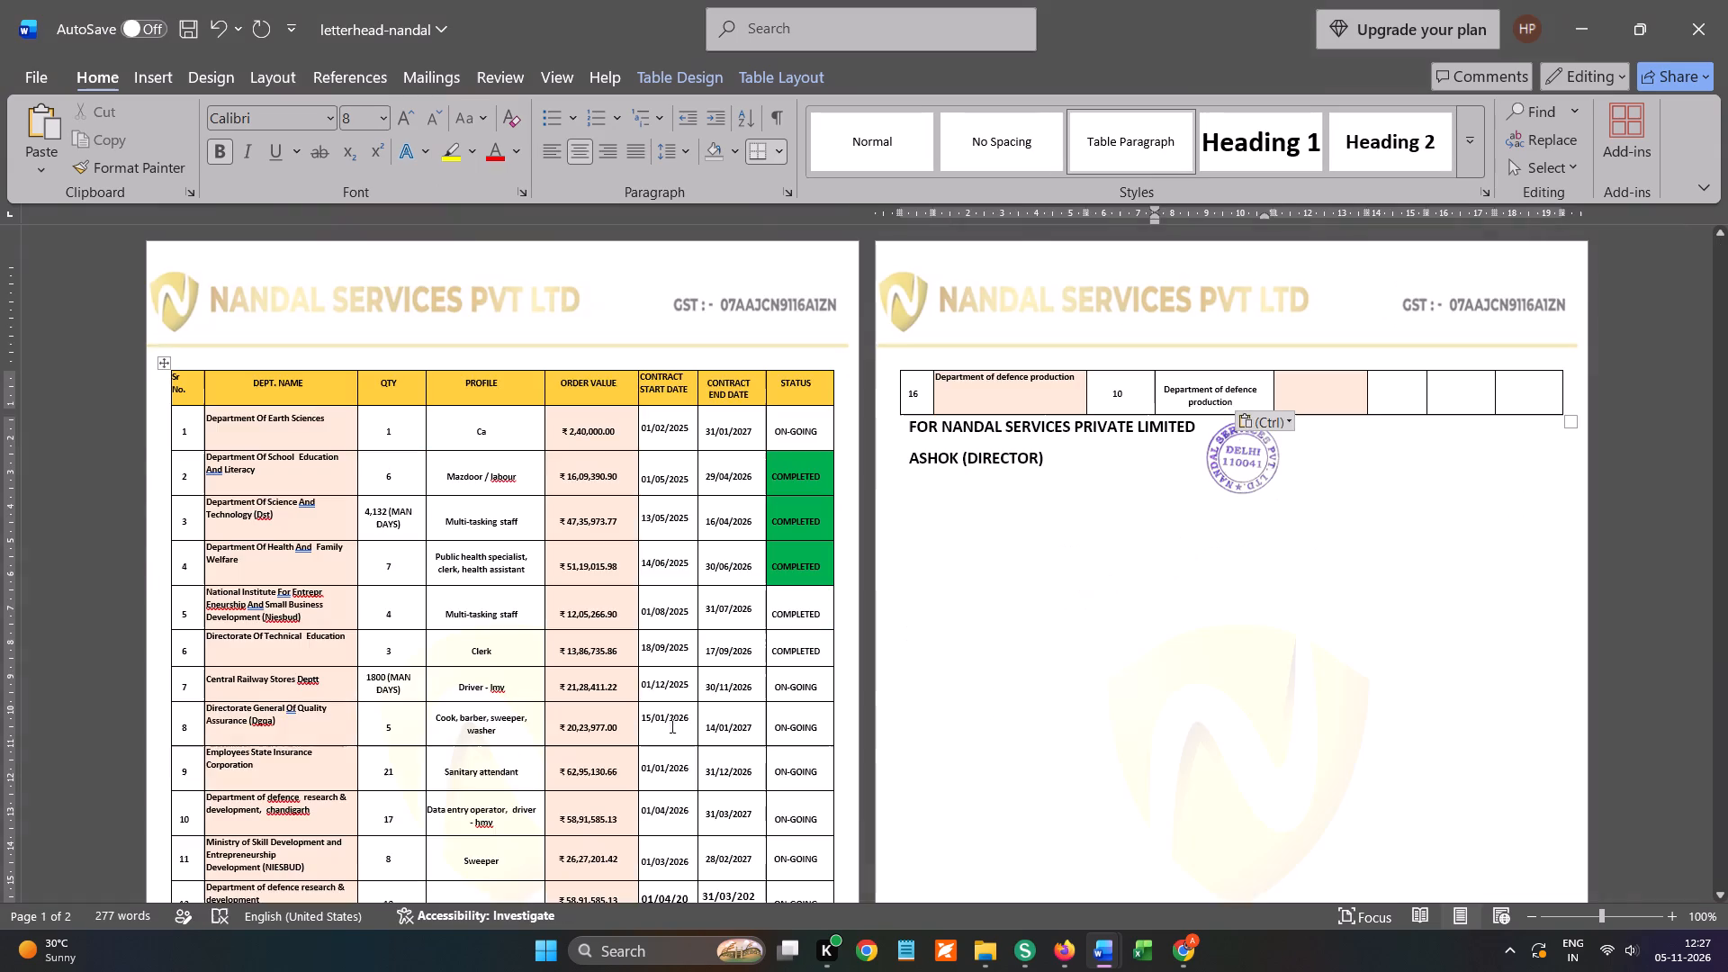
scroll(480, 832, "down", 3)
left_click_drag(440, 751, 512, 752)
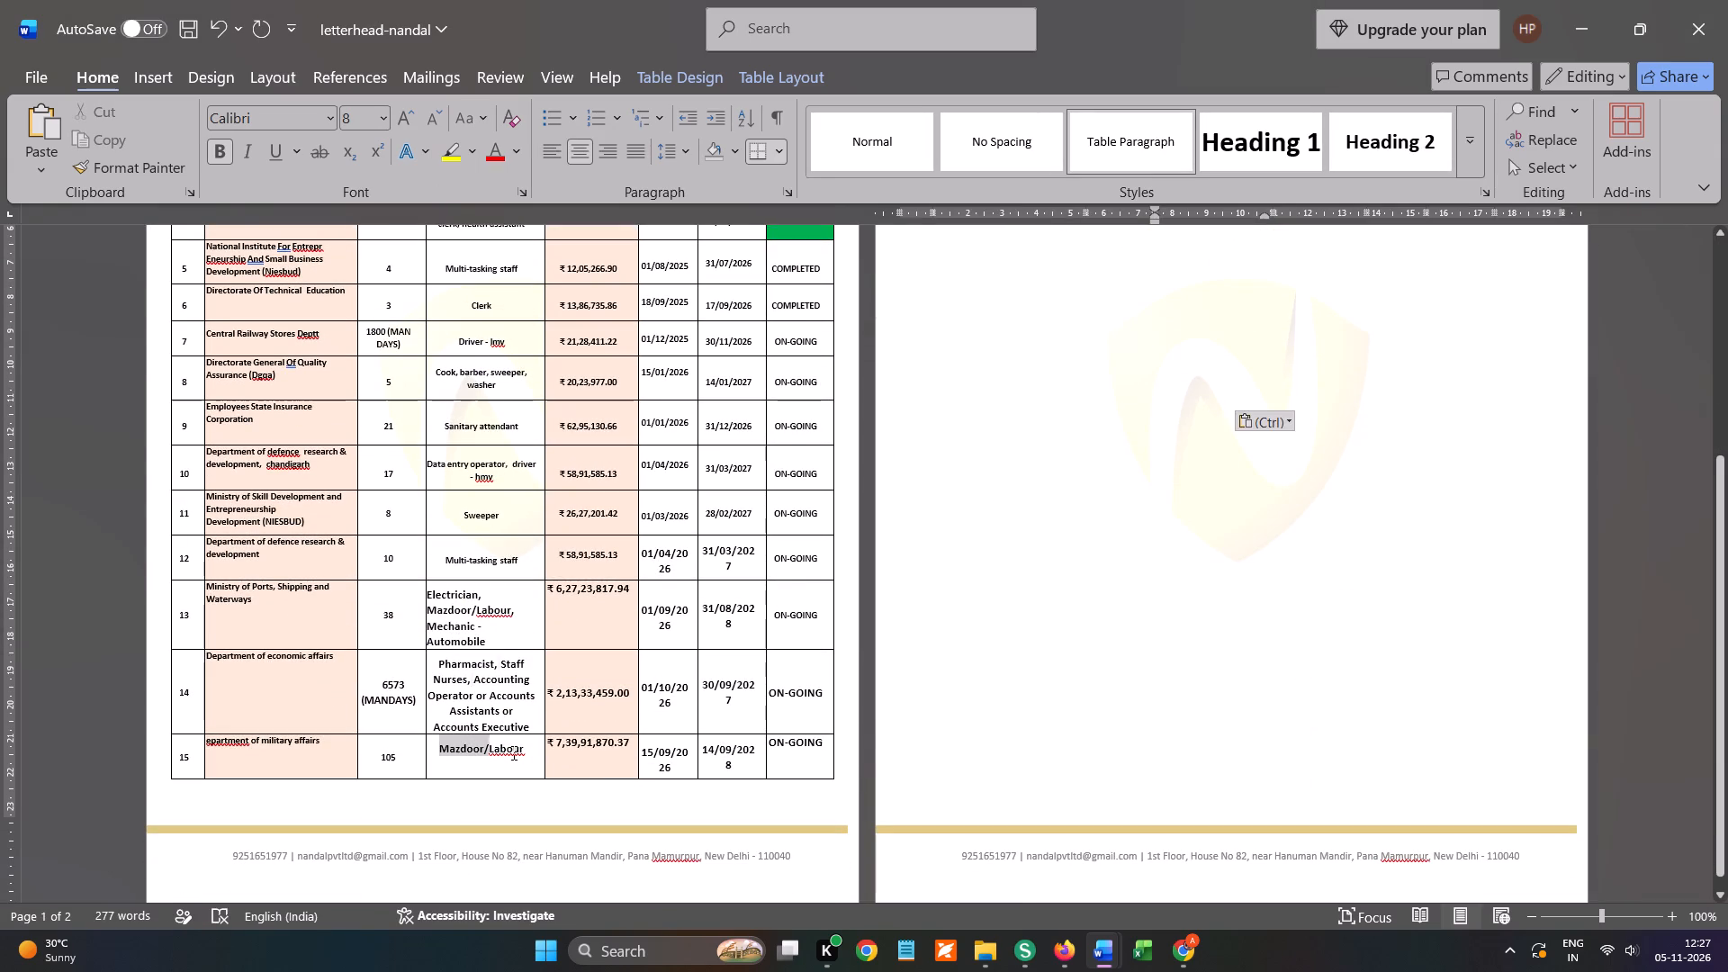
left_click_drag(512, 752, 536, 752)
key("ctrl+c")
key("ctrl+c")
scroll(1093, 596, "up", 5)
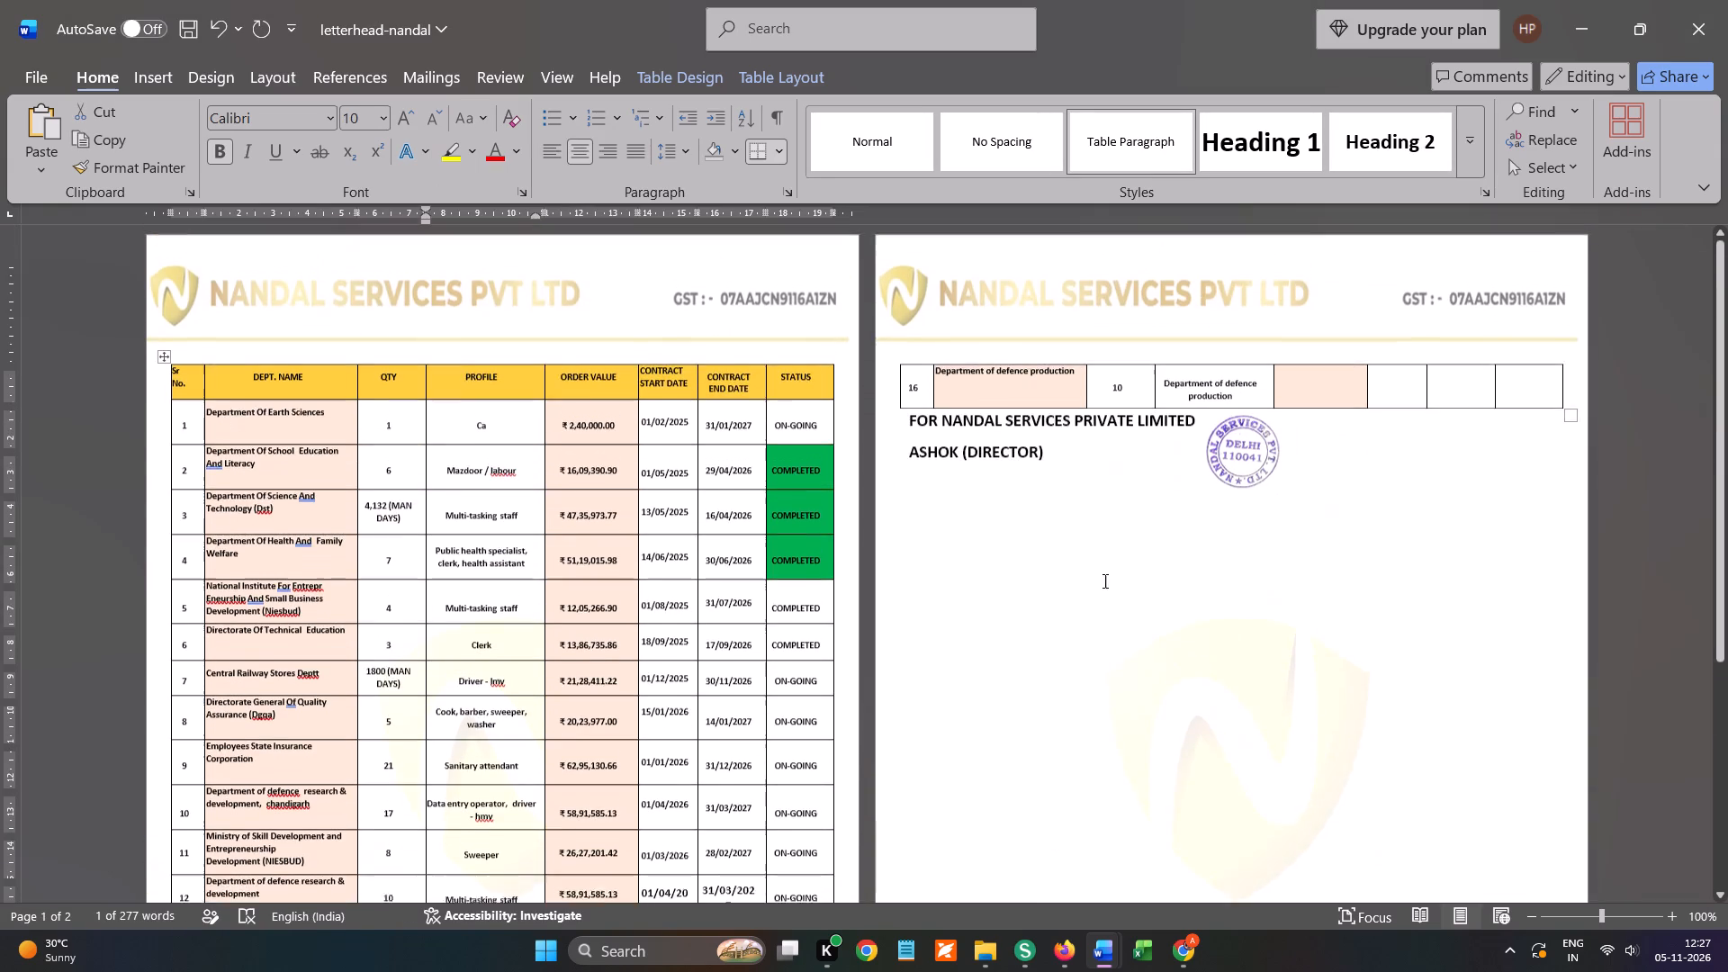
left_click_drag(1165, 392, 1237, 401)
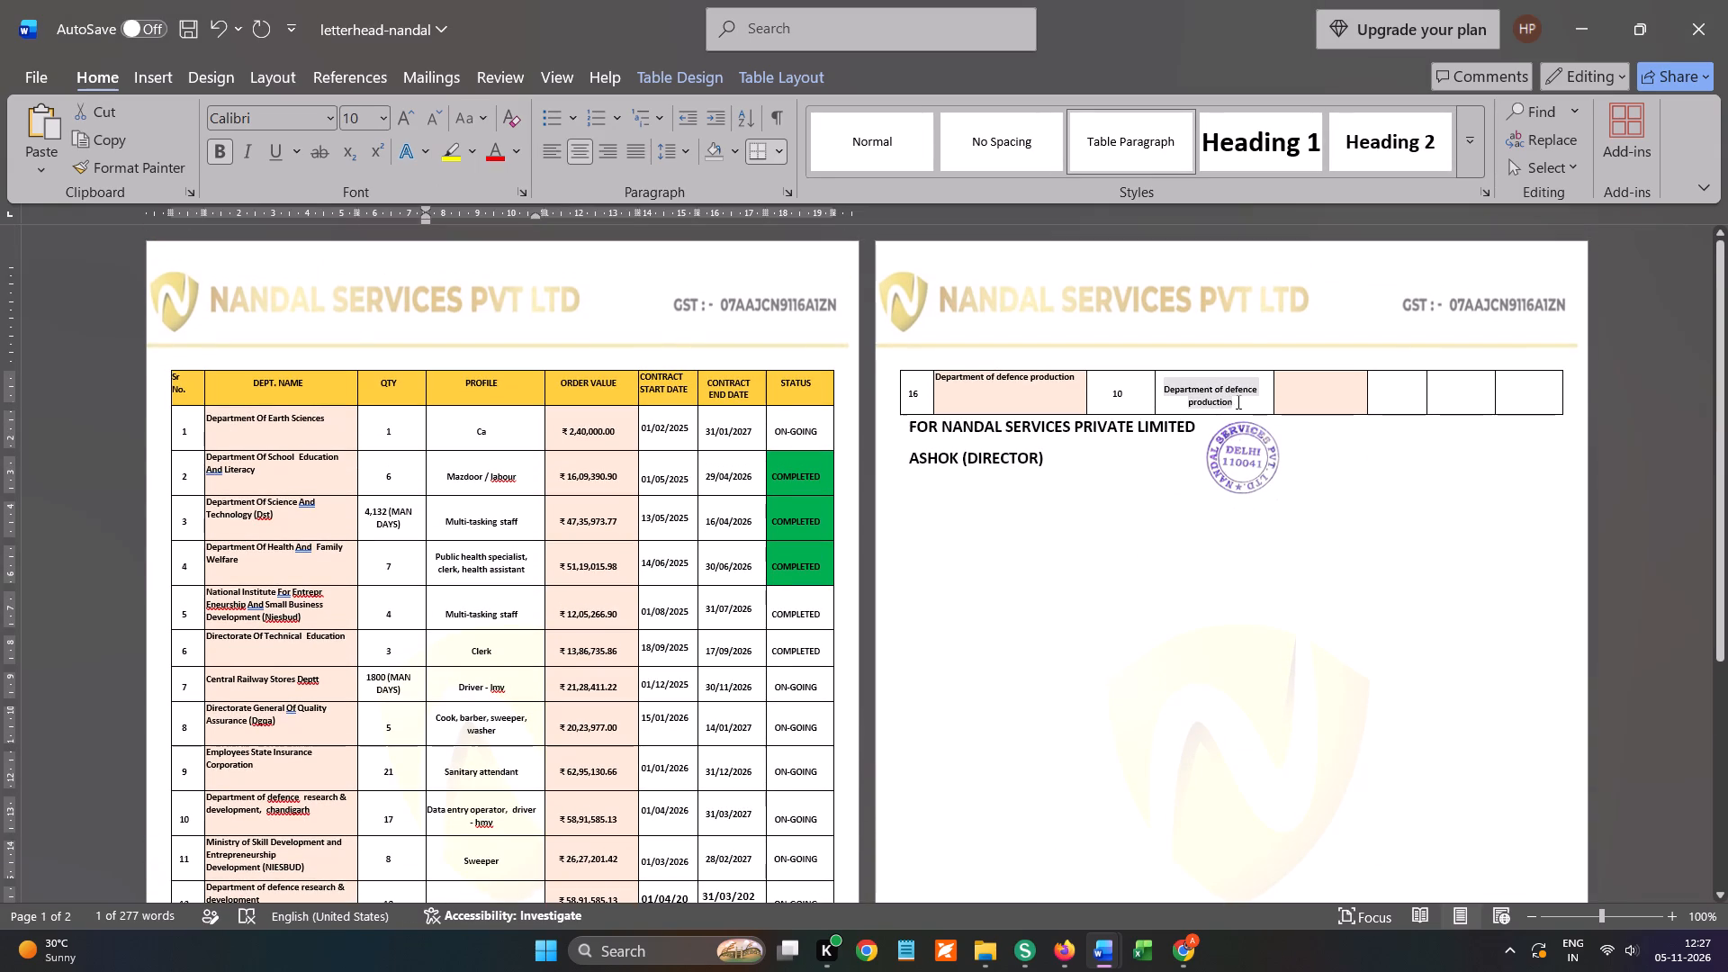
left_click_drag(1237, 401, 1238, 401)
key("ctrl+v")
left_click(1303, 383)
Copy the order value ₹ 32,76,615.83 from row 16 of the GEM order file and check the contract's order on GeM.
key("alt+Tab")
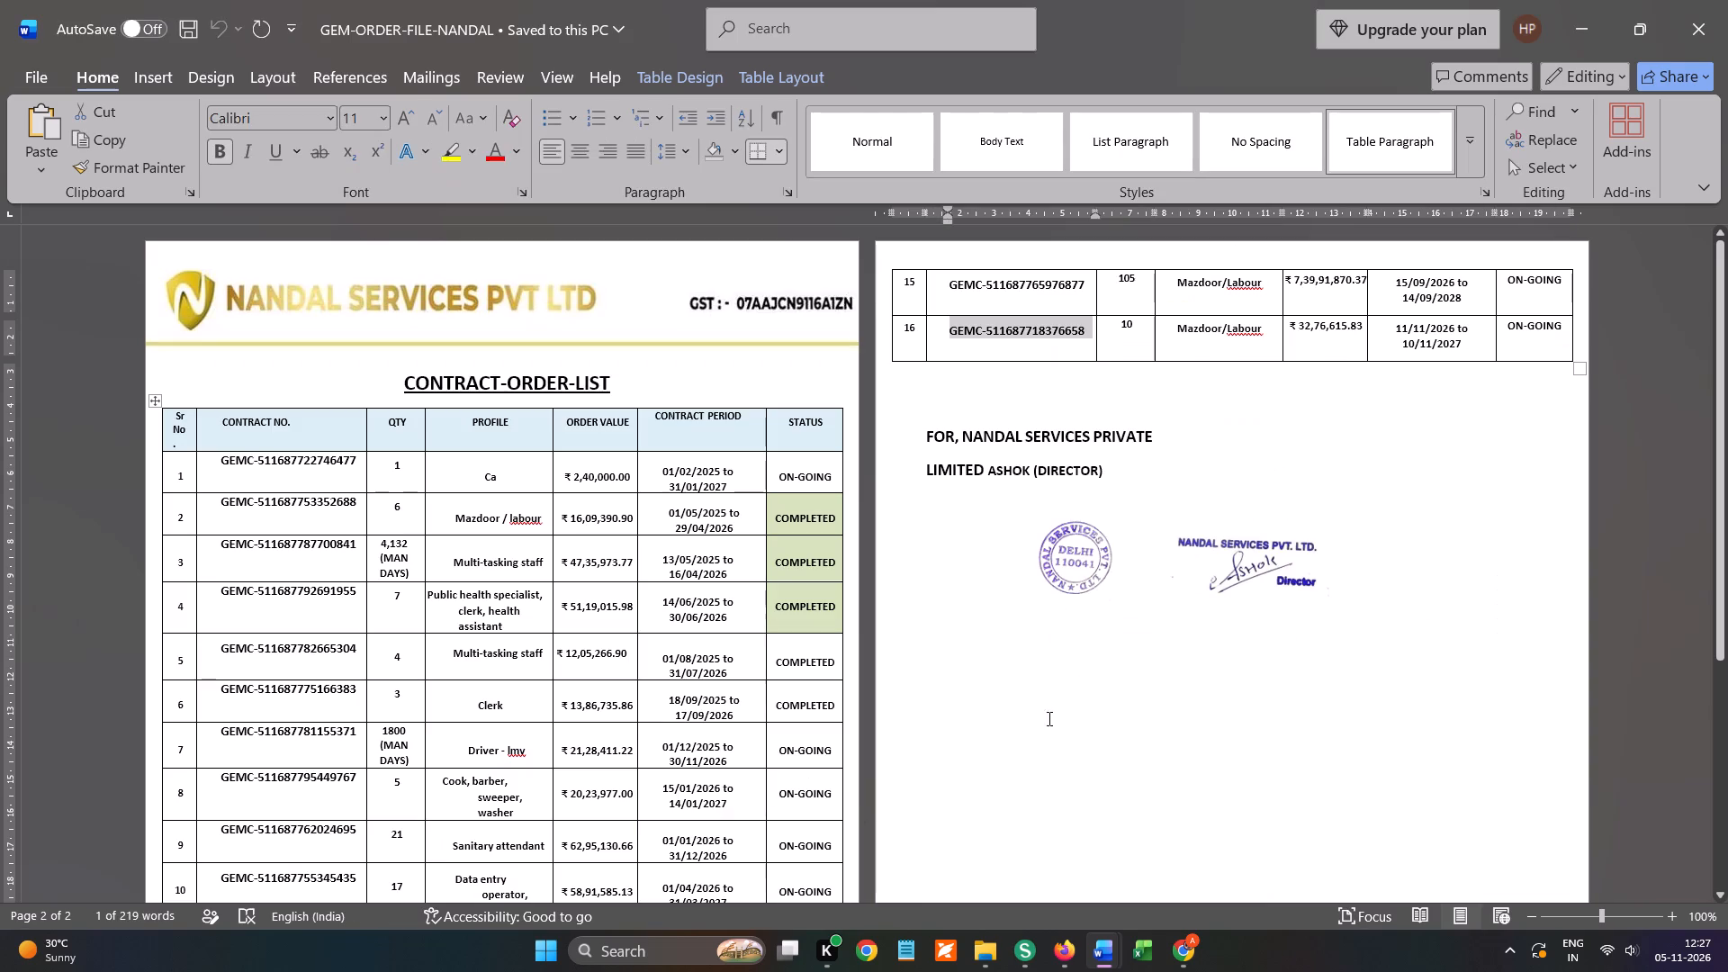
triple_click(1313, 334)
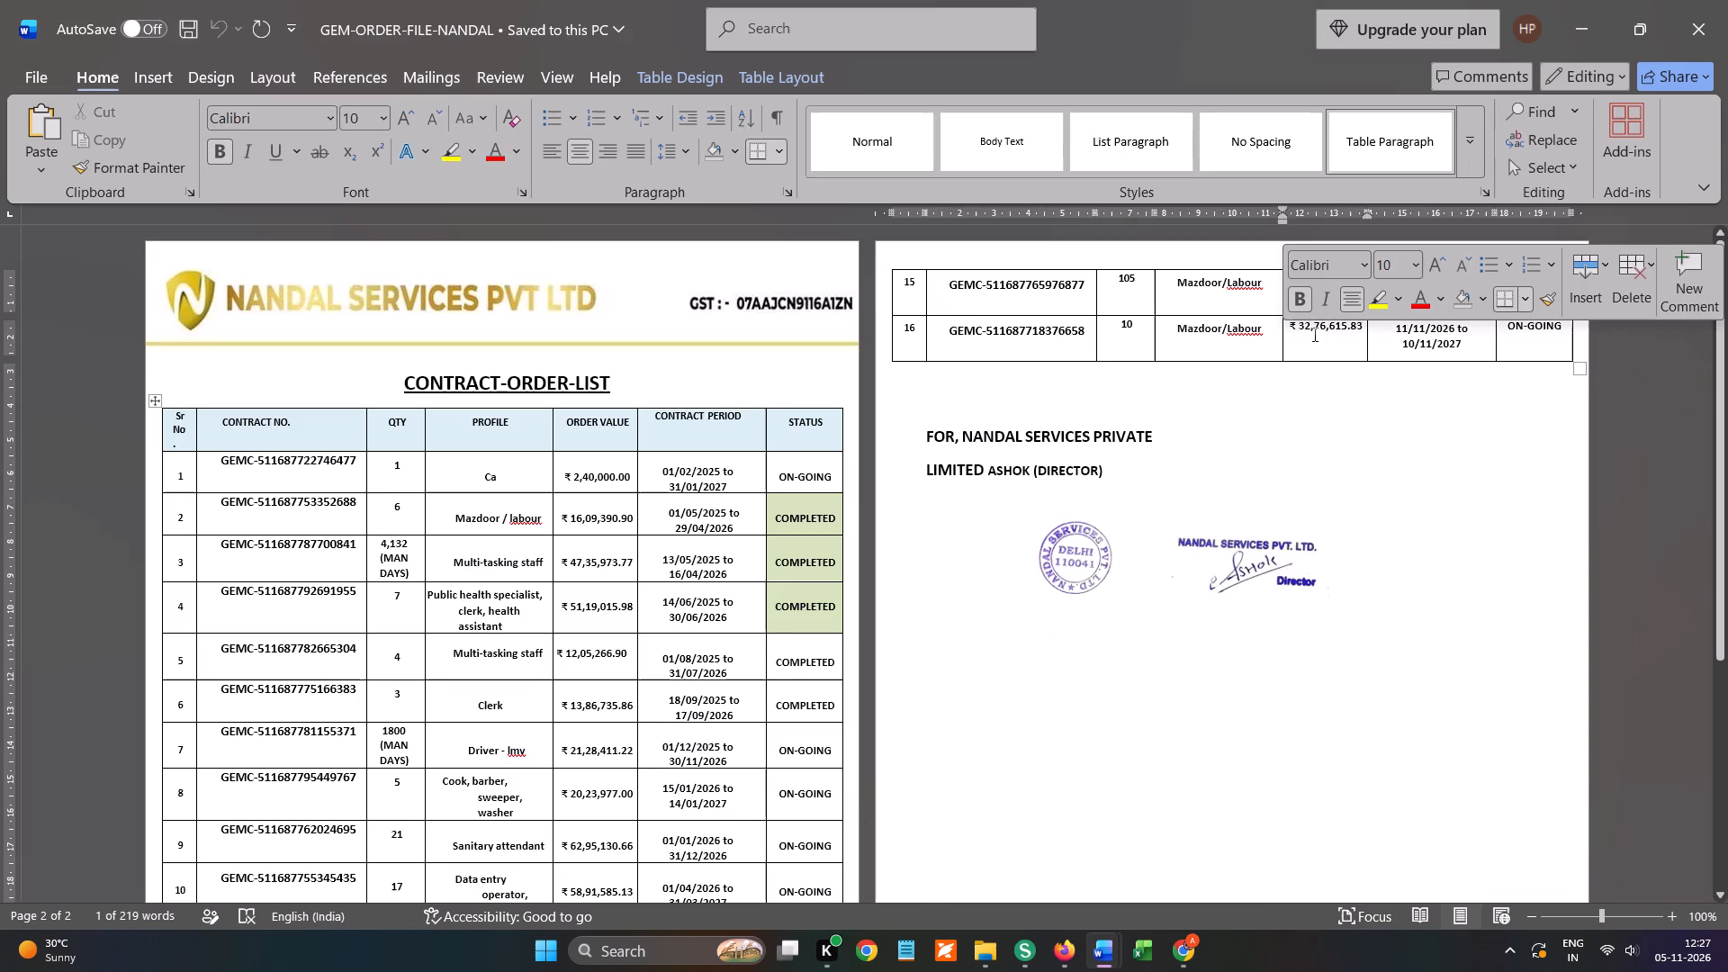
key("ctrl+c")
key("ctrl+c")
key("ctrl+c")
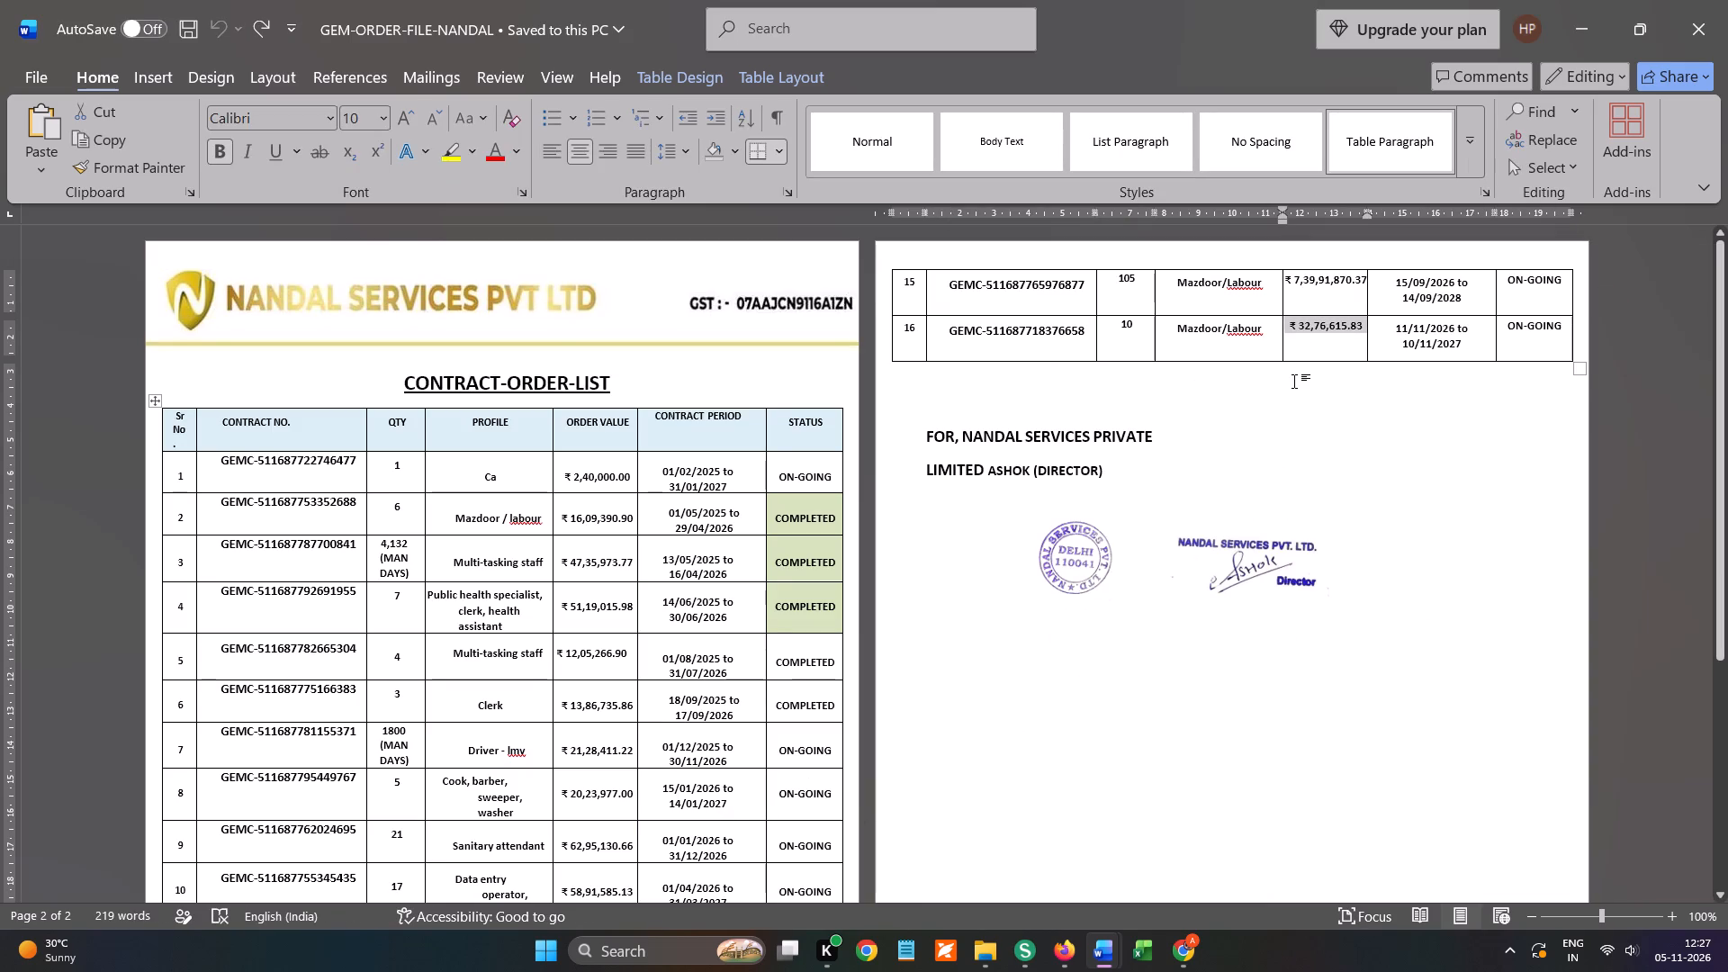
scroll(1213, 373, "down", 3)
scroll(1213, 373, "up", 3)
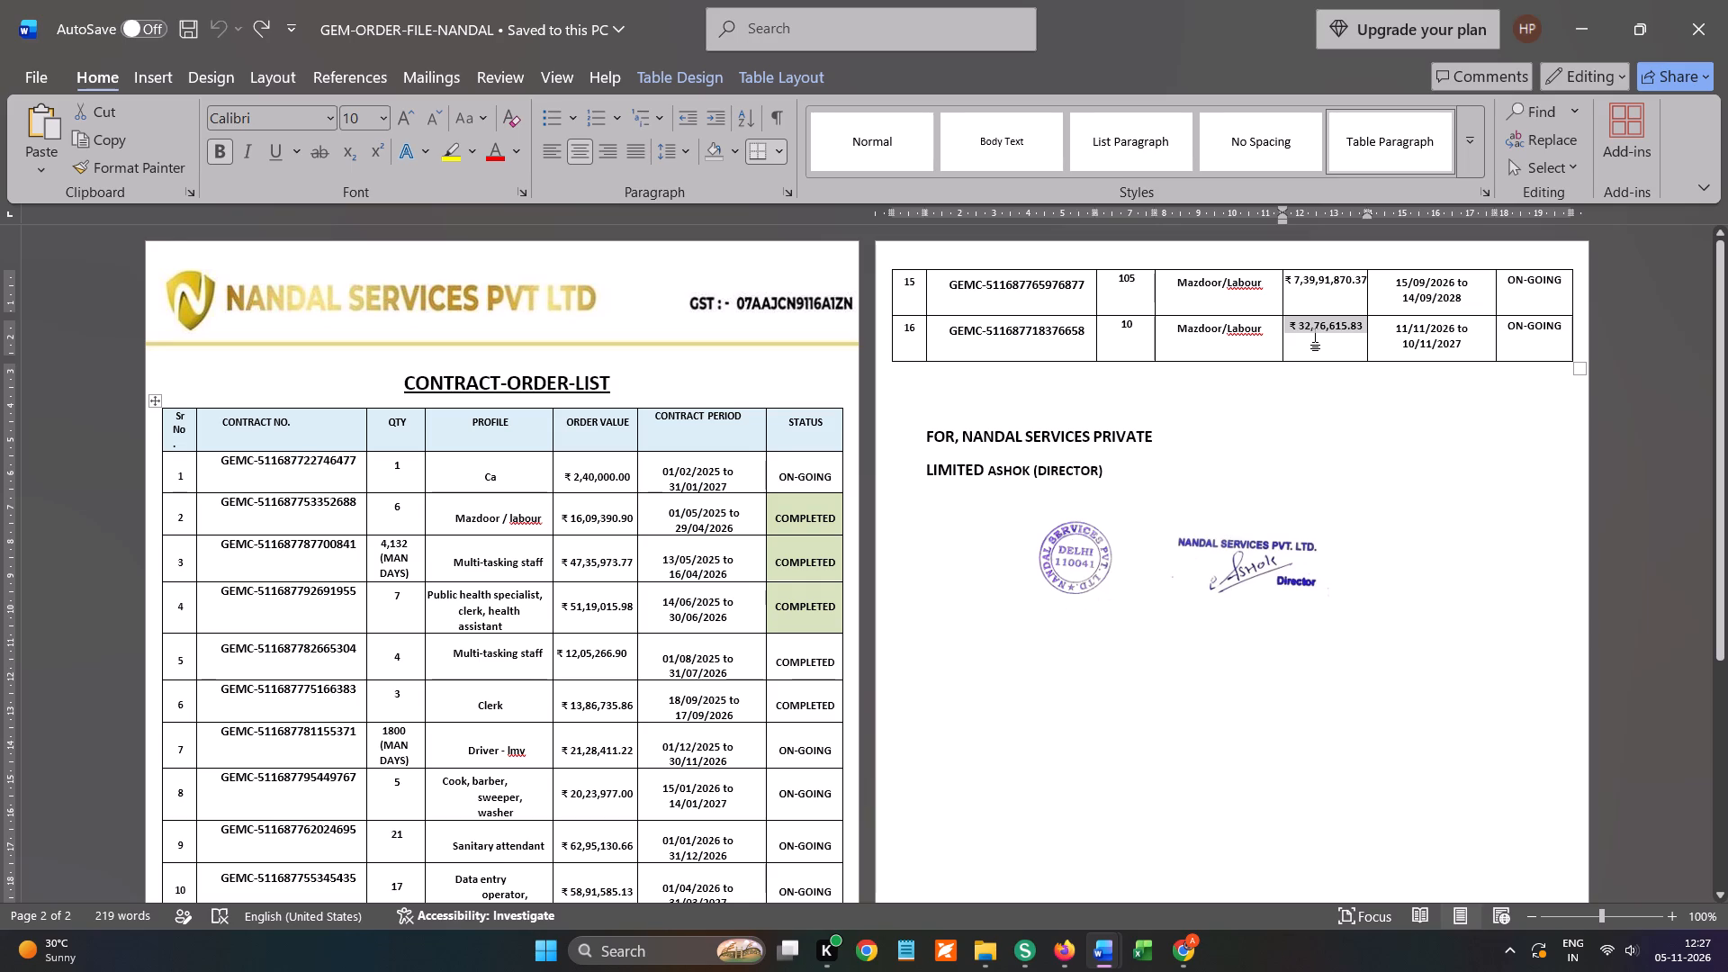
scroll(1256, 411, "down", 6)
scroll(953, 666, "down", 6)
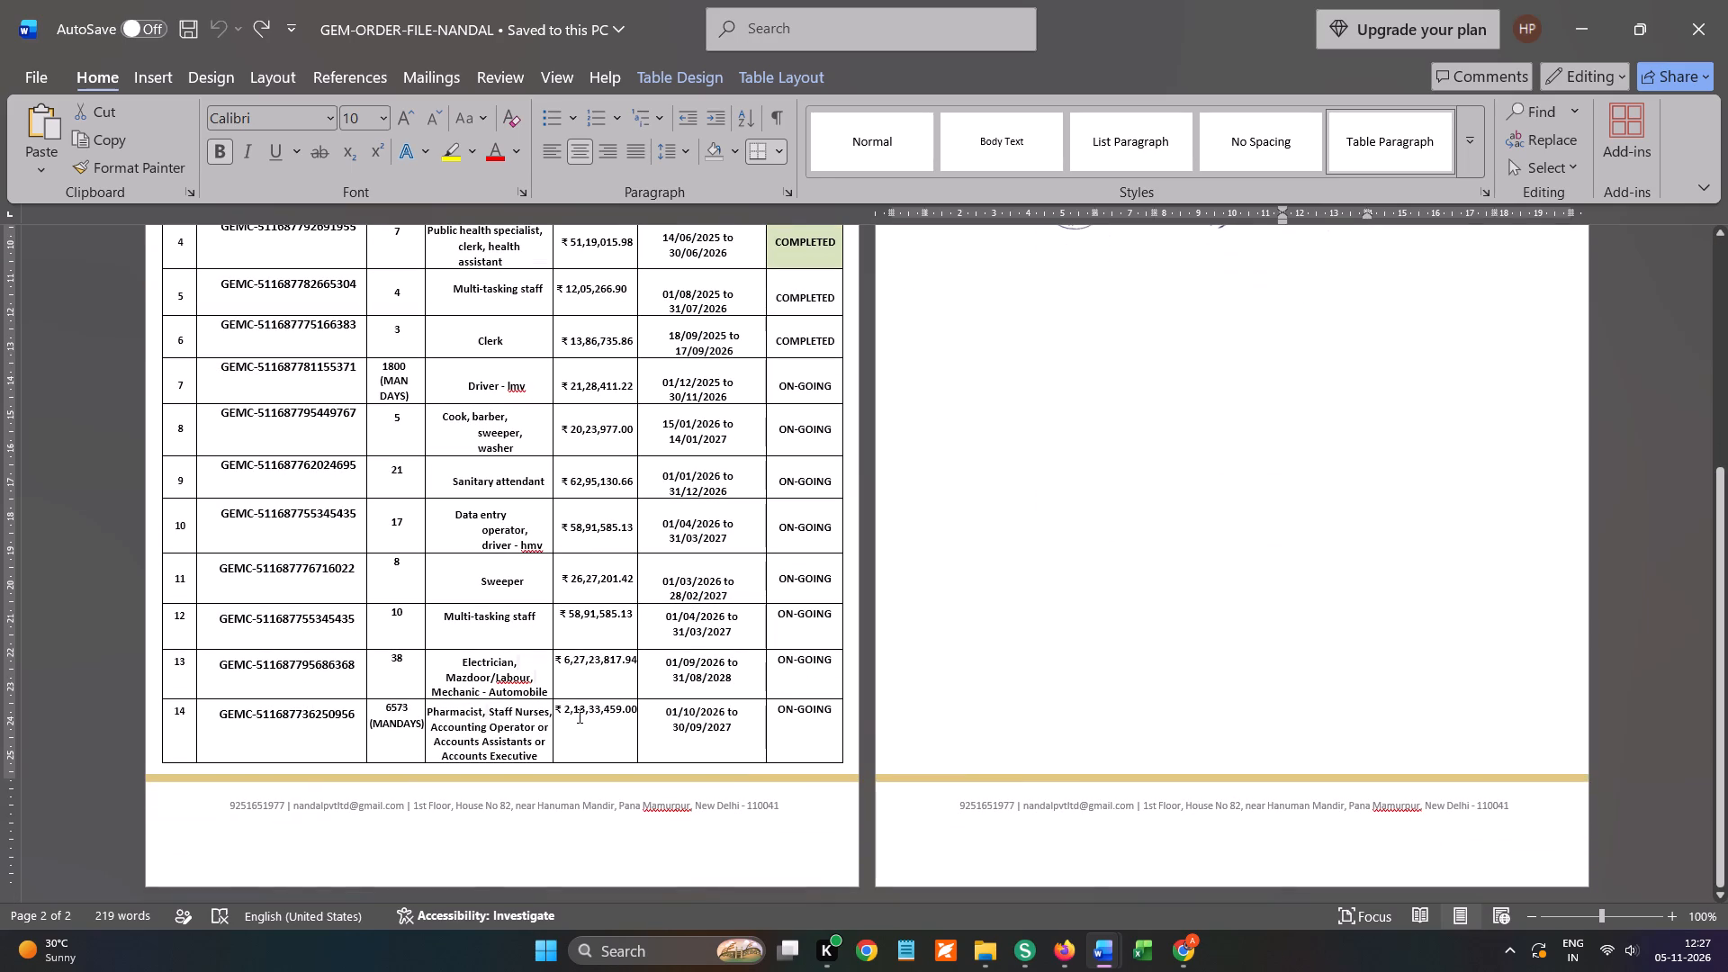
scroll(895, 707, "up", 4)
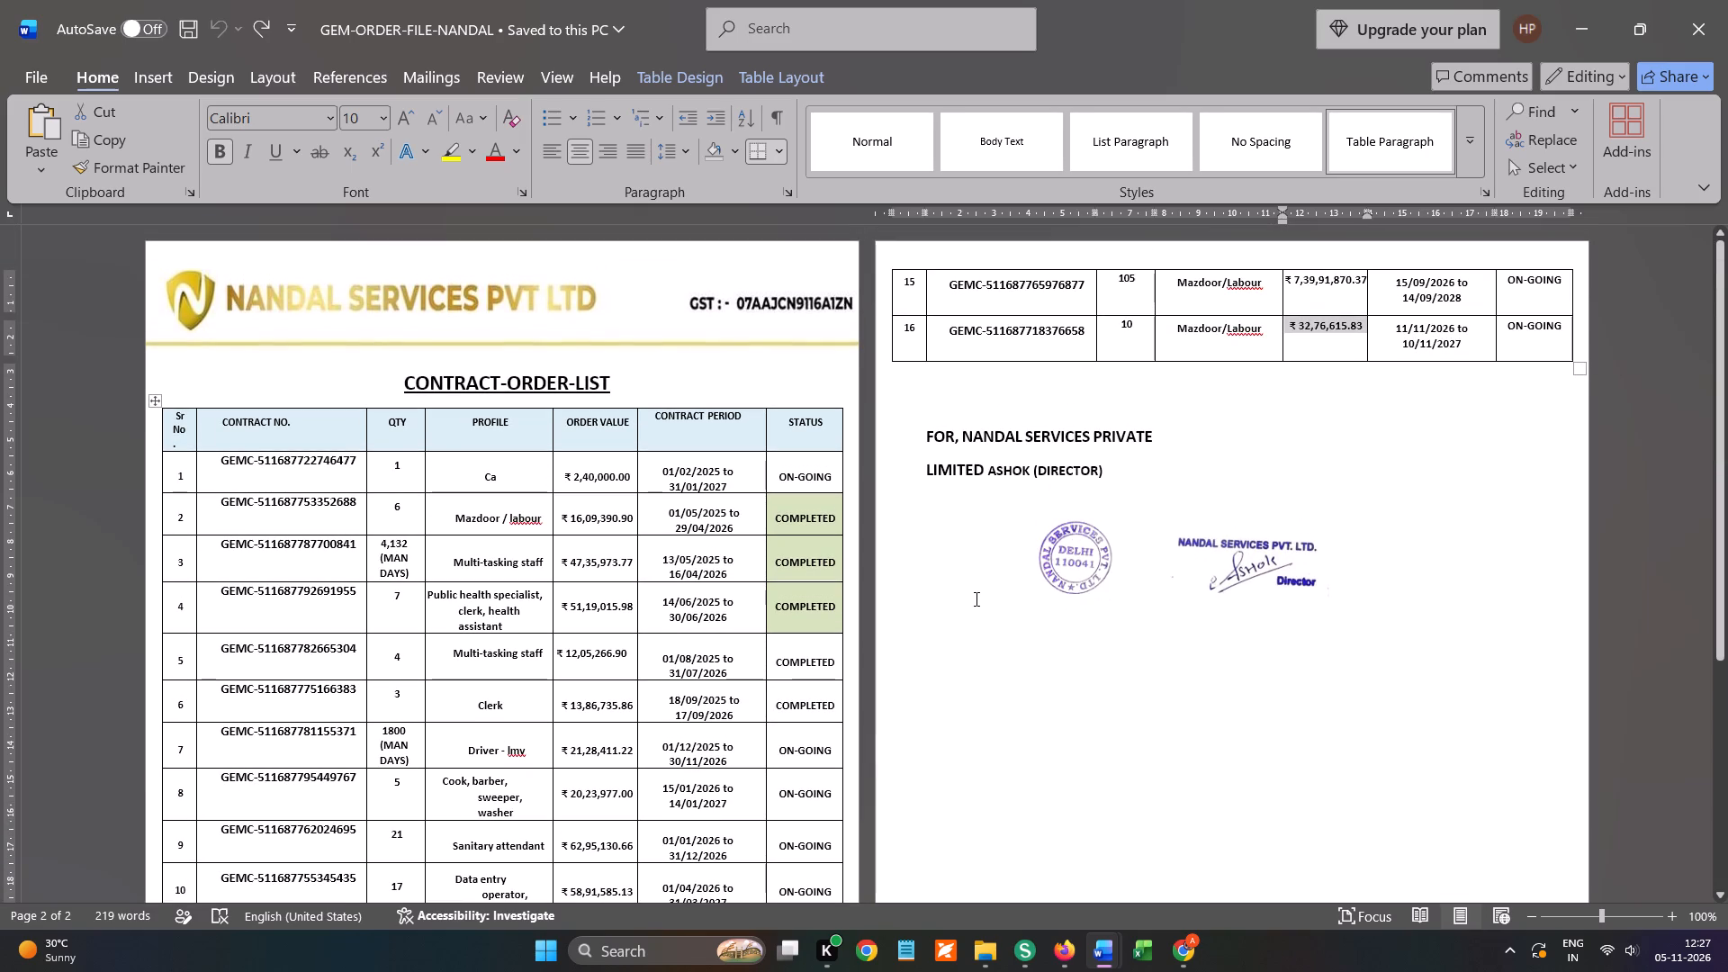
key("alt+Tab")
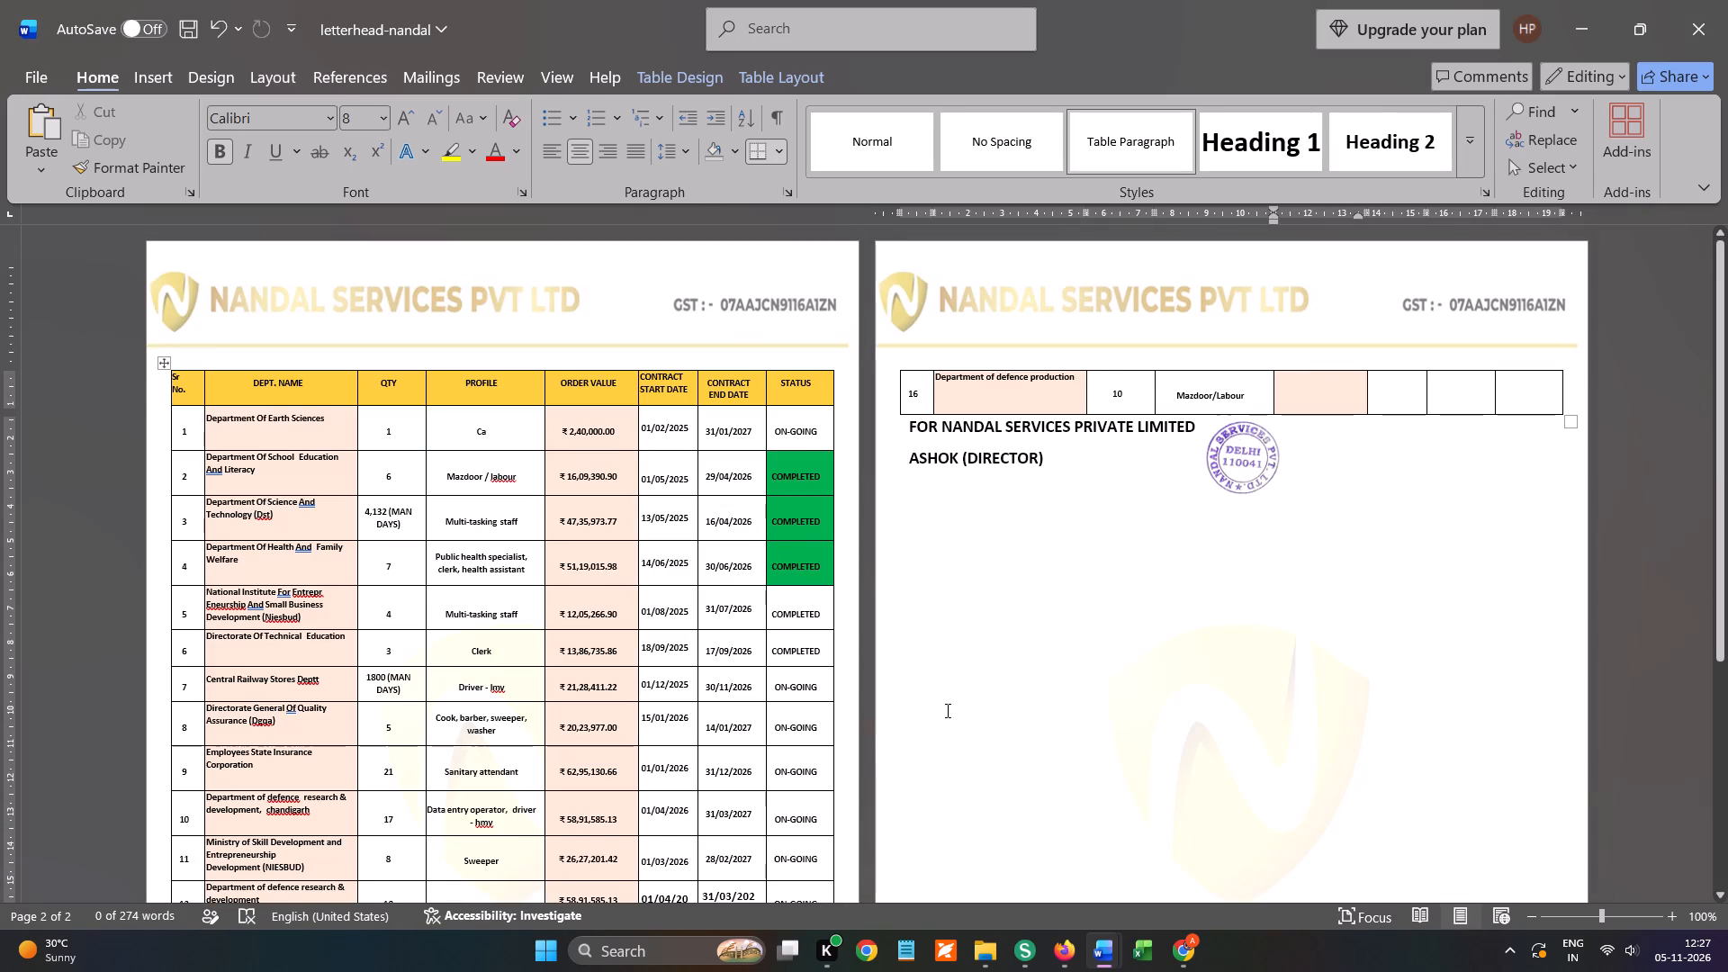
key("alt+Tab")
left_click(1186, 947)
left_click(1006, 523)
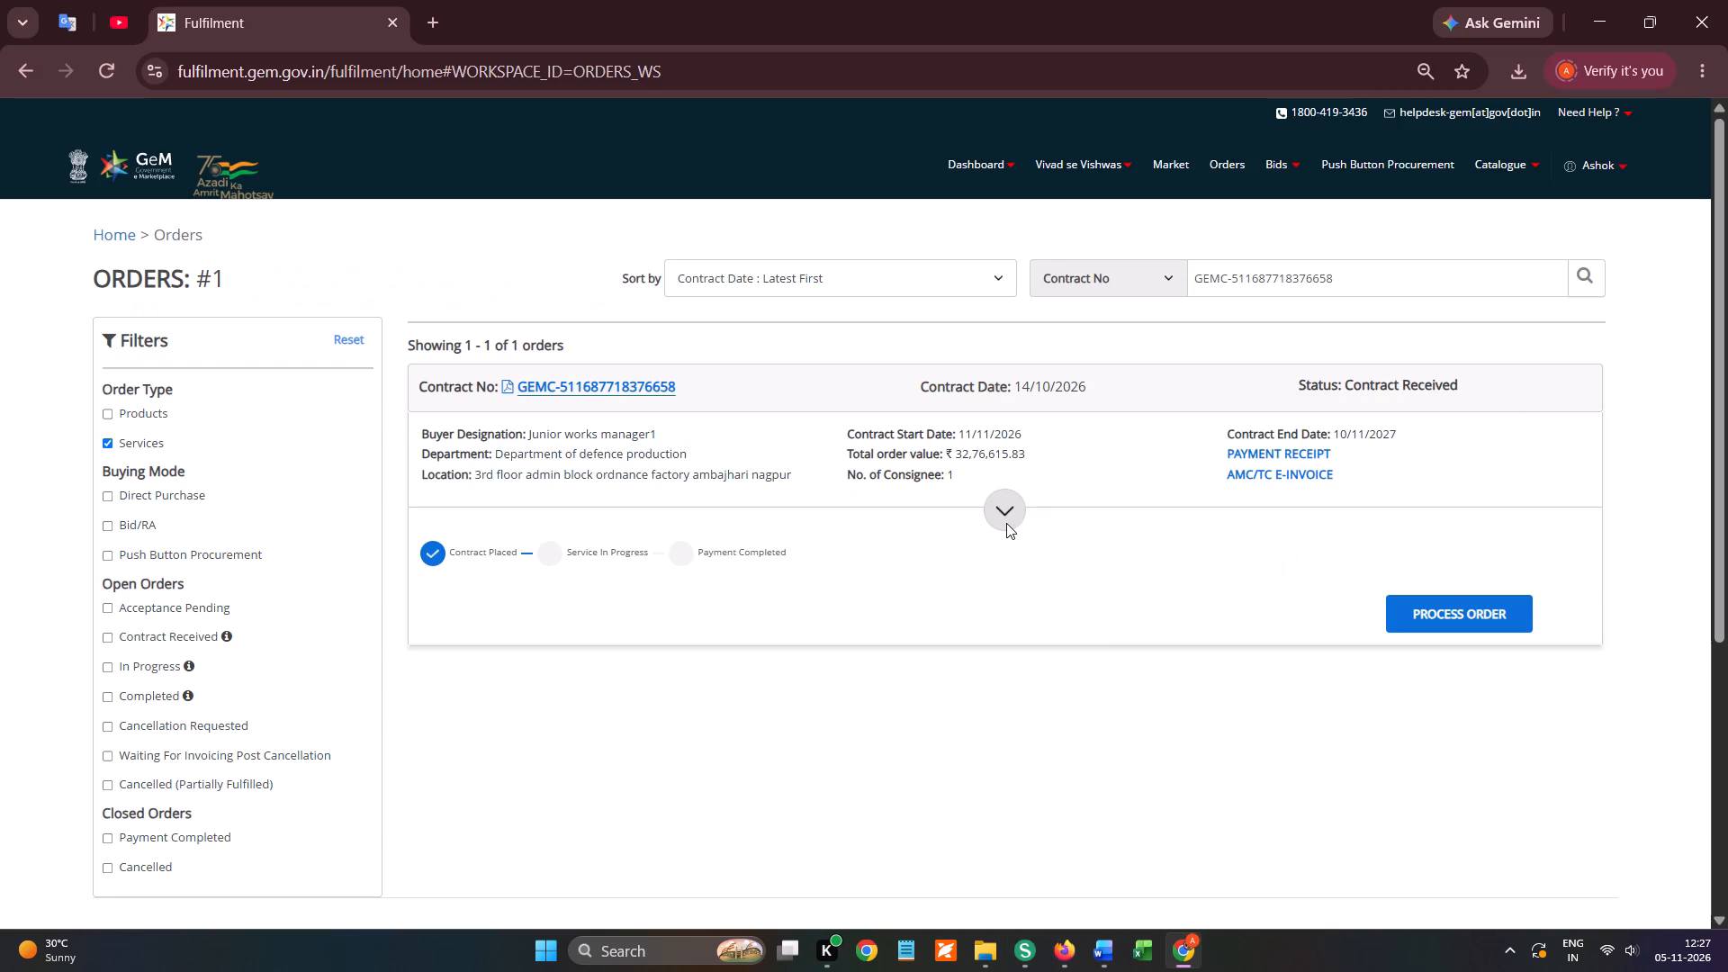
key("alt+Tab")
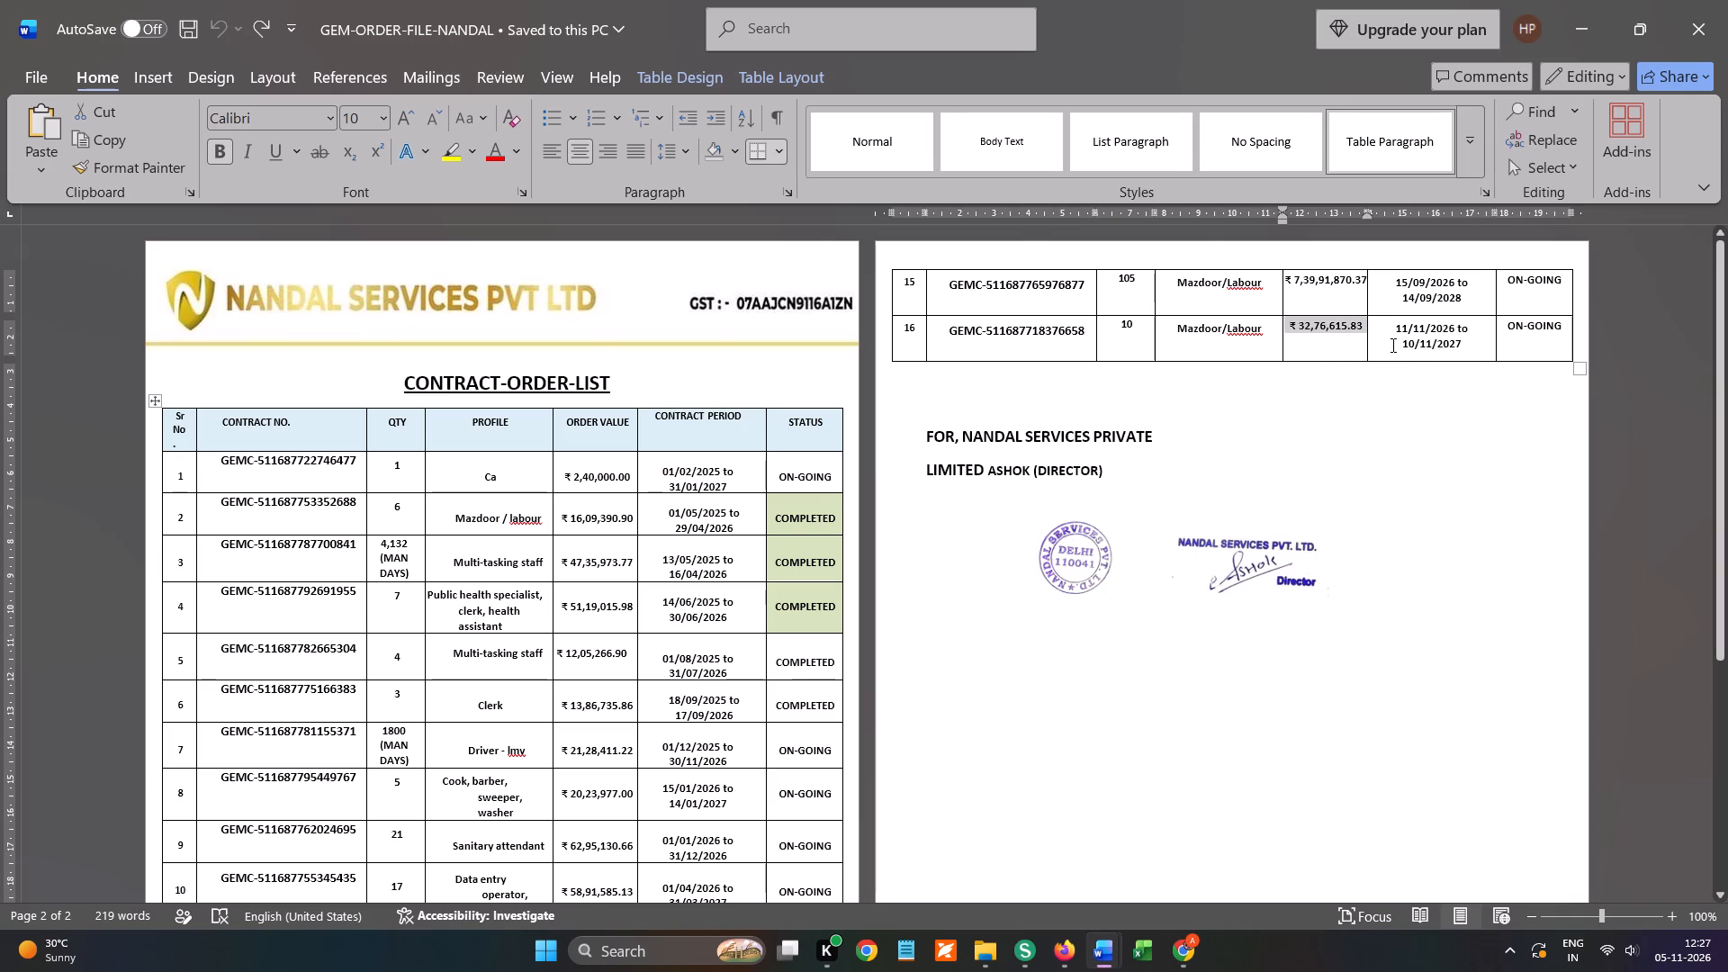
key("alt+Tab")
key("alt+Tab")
Copy the start date 11/11/2026 from row 16 of the GEM order file into letterhead row 16's order value cell.
left_click_drag(1392, 327, 1462, 328)
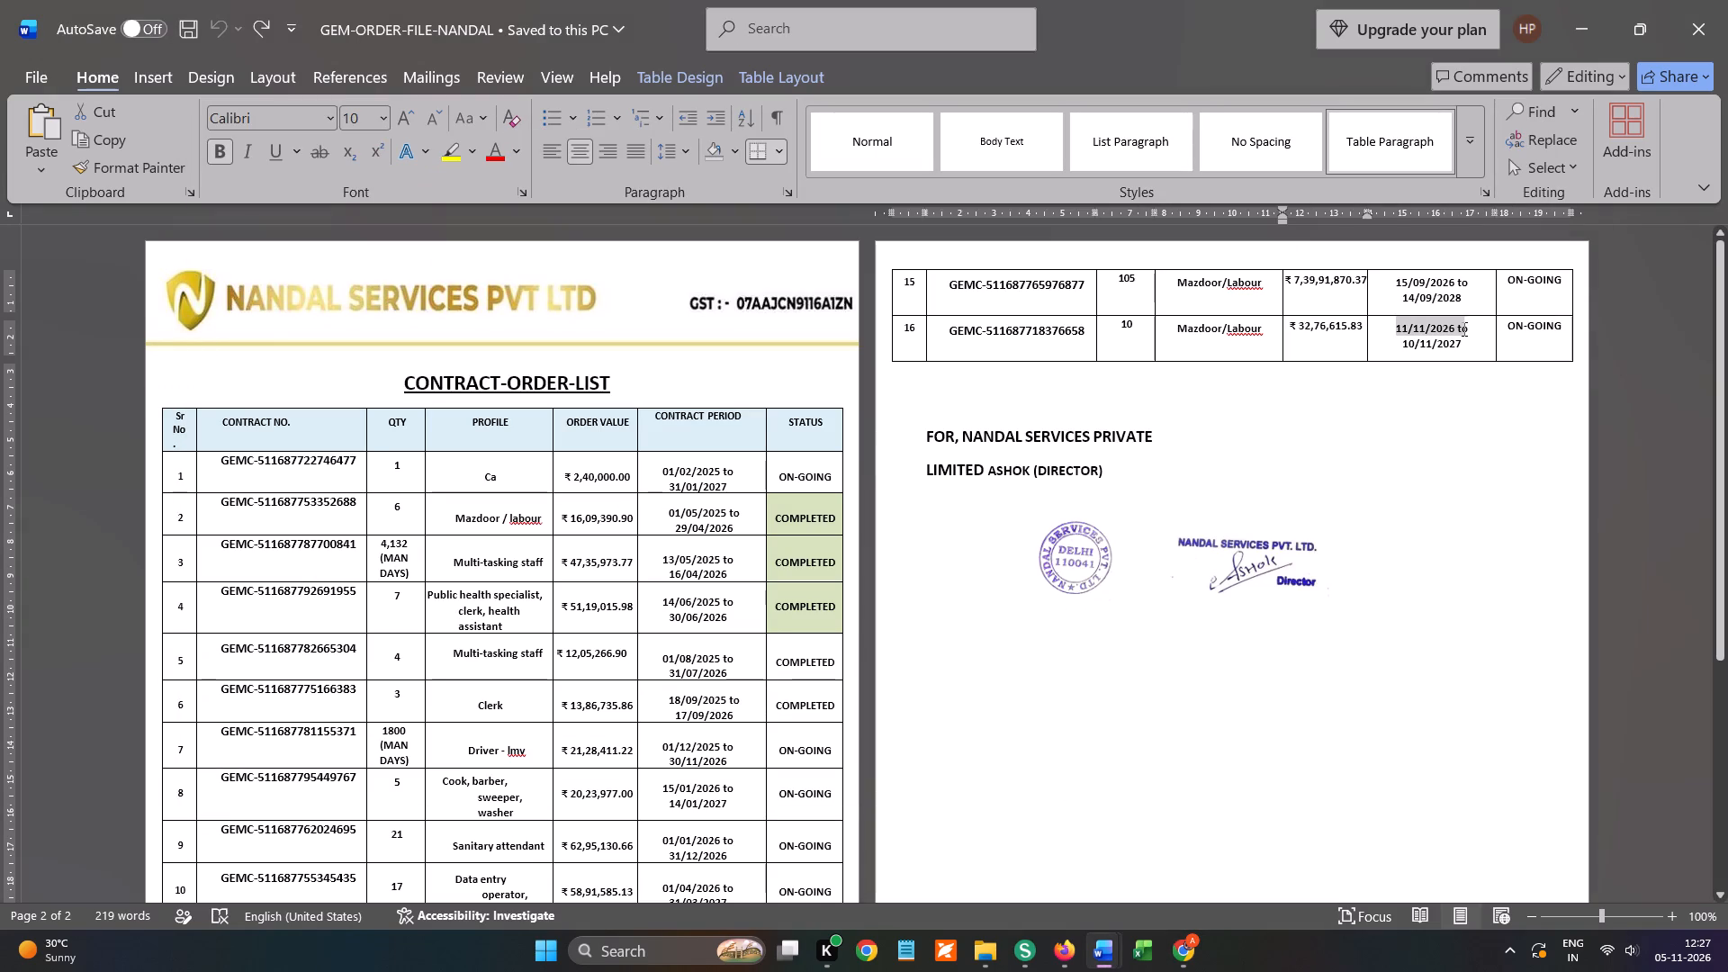
left_click_drag(1462, 328, 1453, 325)
key("ctrl+c")
key("ctrl+c")
key("ctrl+c")
left_click(1115, 954)
left_click(1252, 861)
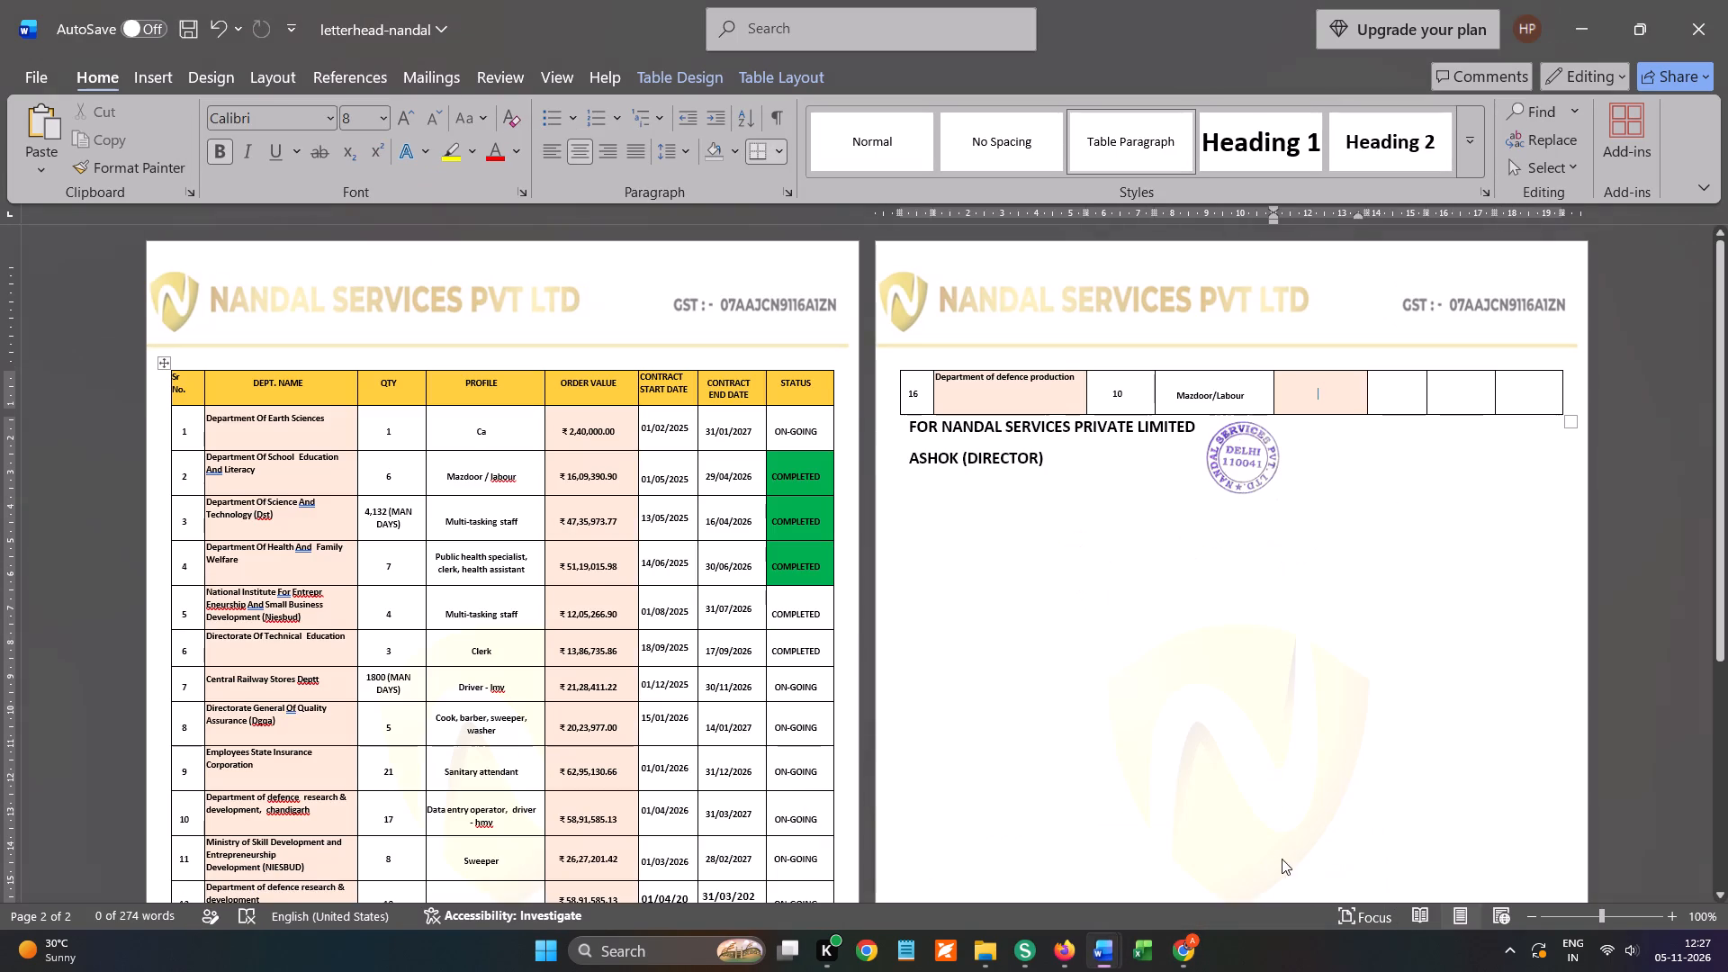
key("ctrl+v")
Copy the end date 10/11/2027 from row 16 of the GEM order file into letterhead row 16's contract start date cell.
key("alt+Tab")
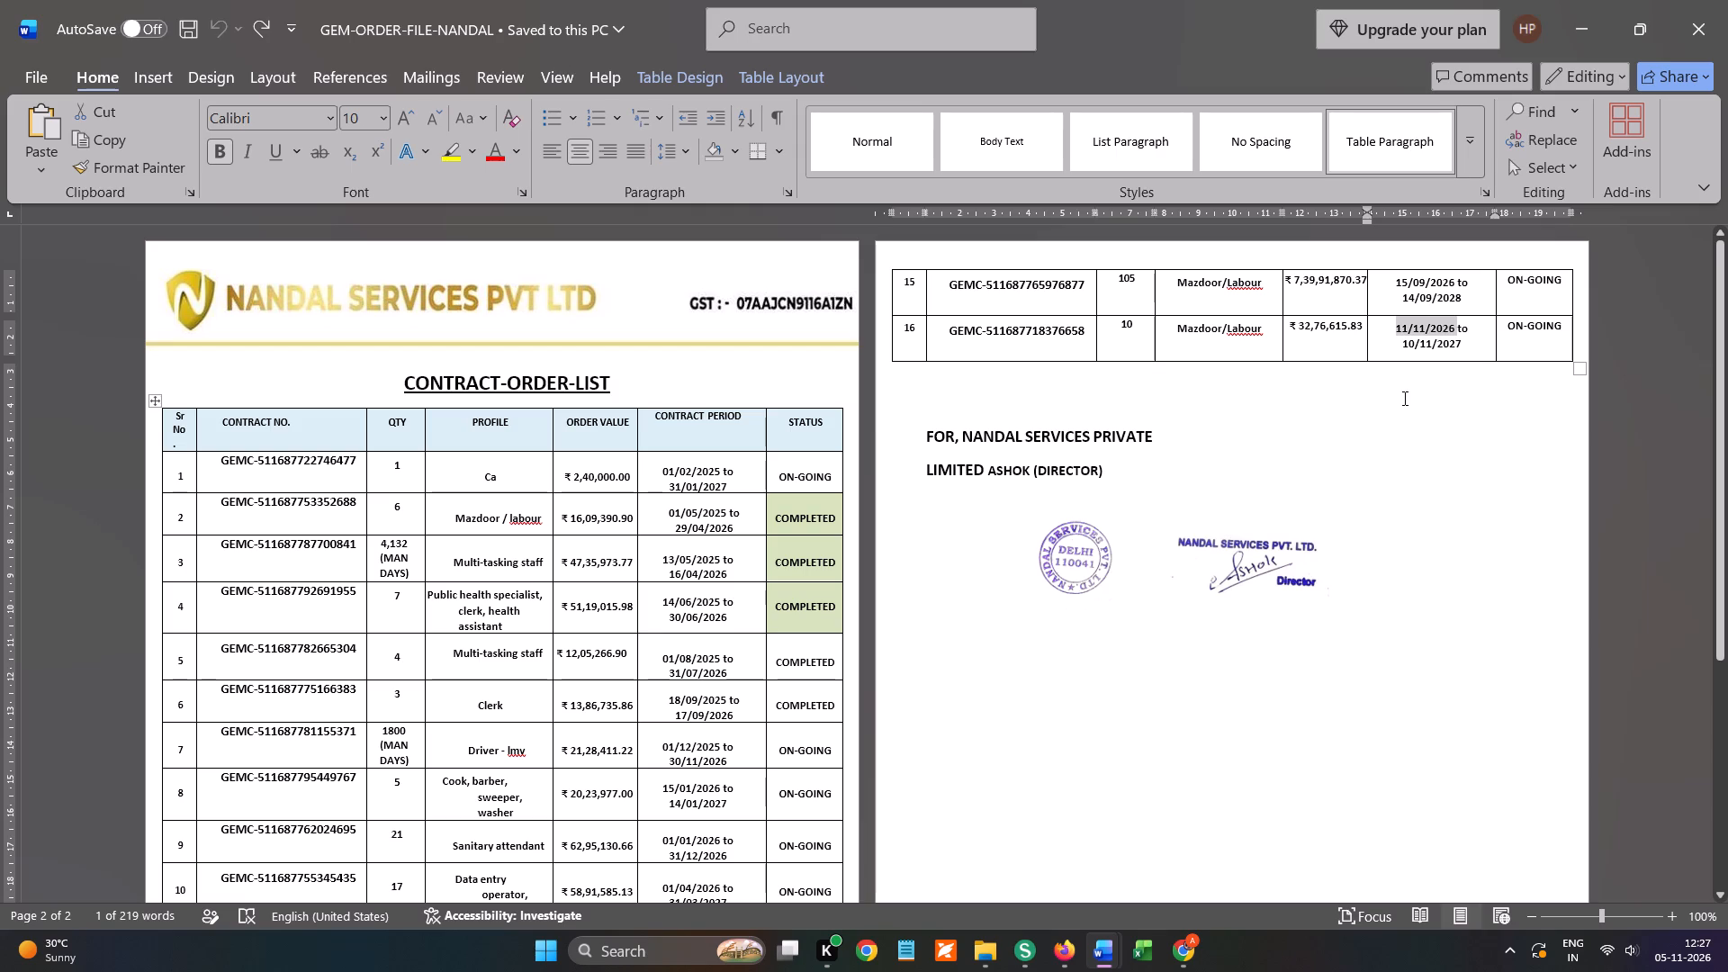
left_click_drag(1402, 346, 1440, 346)
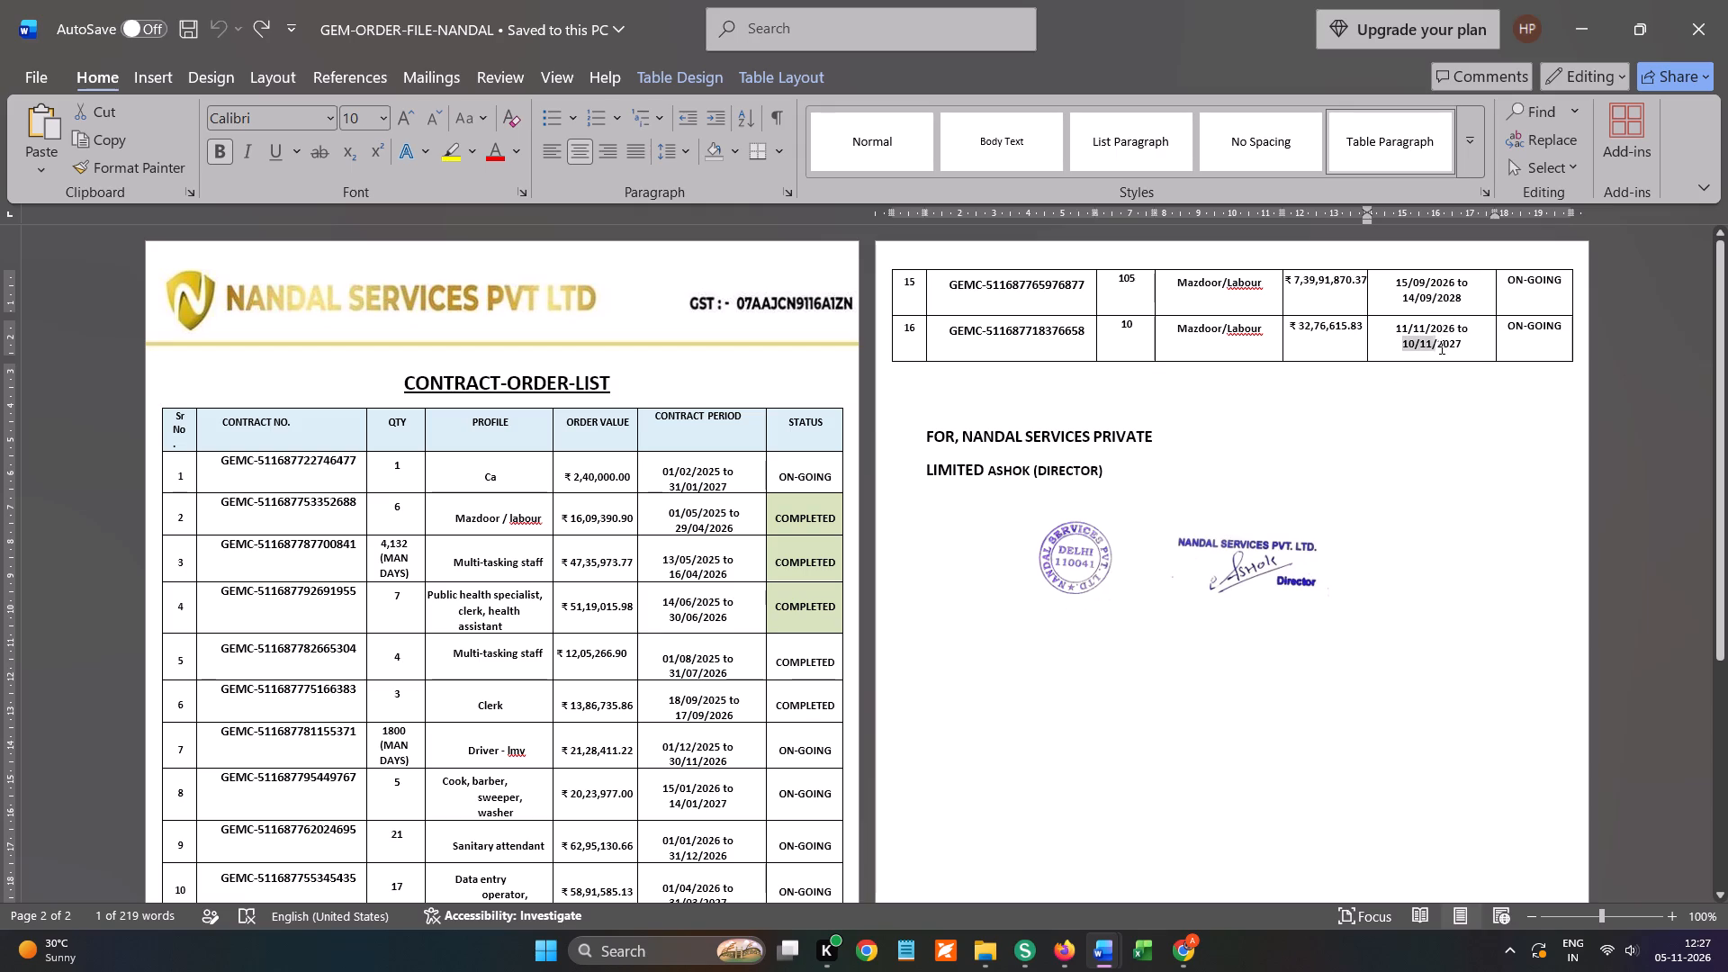
left_click_drag(1440, 346, 1446, 345)
key("ctrl+c")
key("ctrl+c")
key("ctrl+c")
key("alt+Tab")
left_click(1399, 390)
key("ctrl+v")
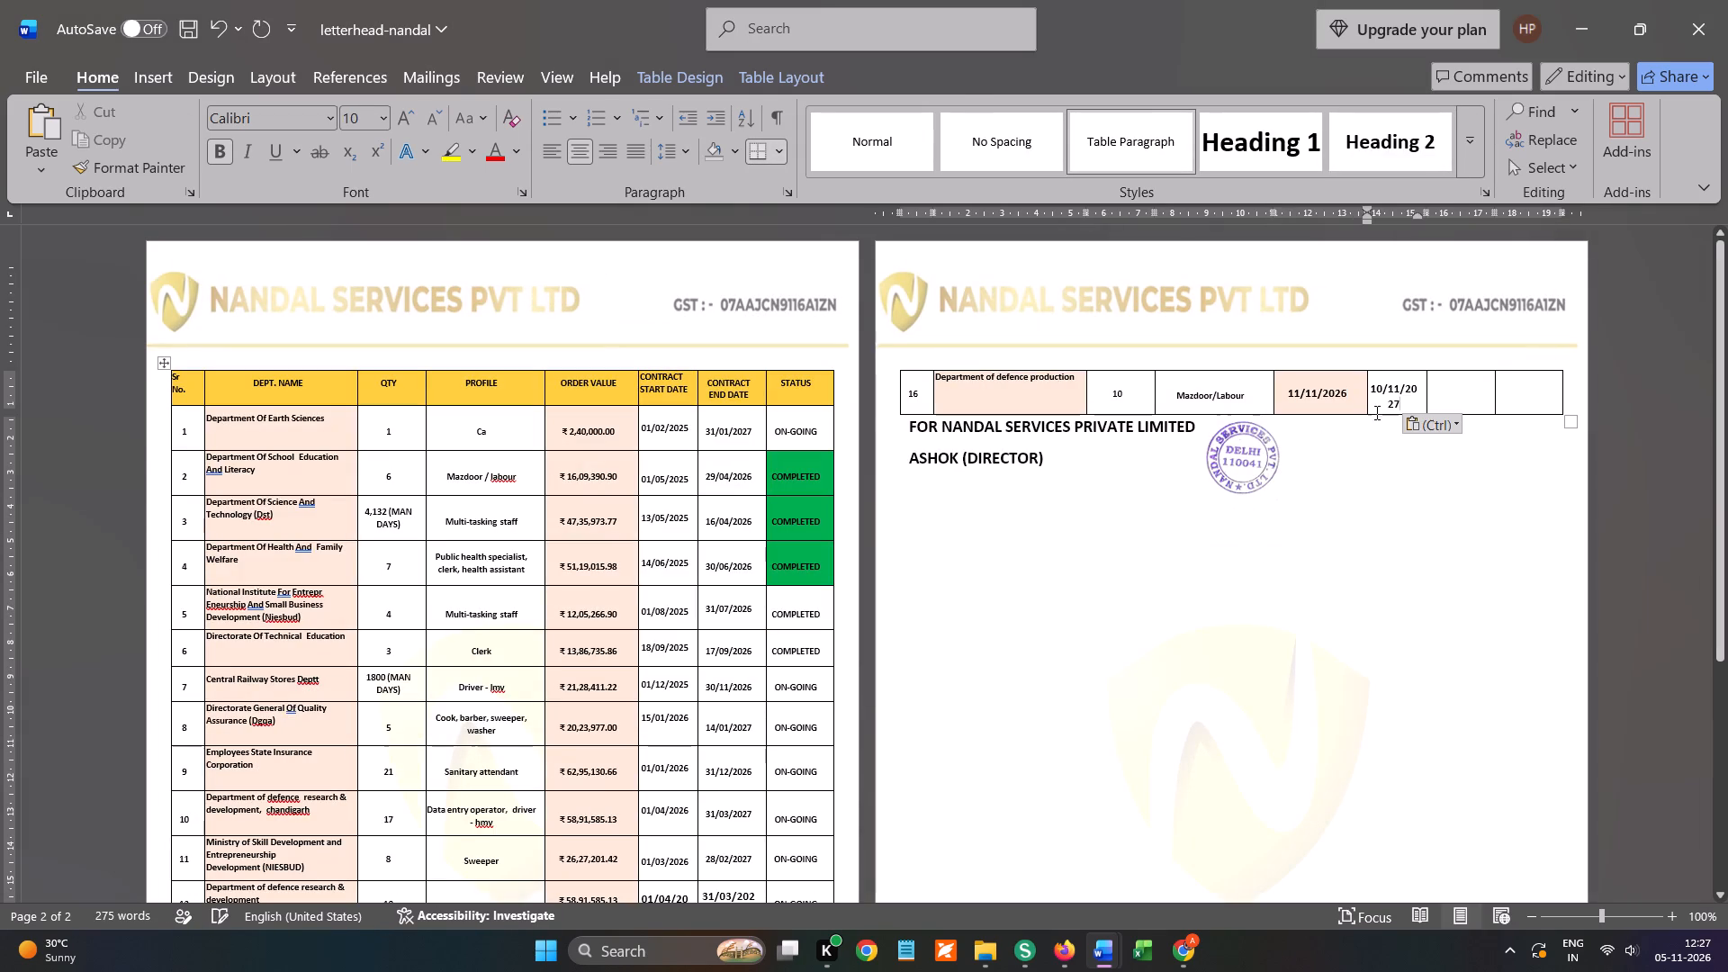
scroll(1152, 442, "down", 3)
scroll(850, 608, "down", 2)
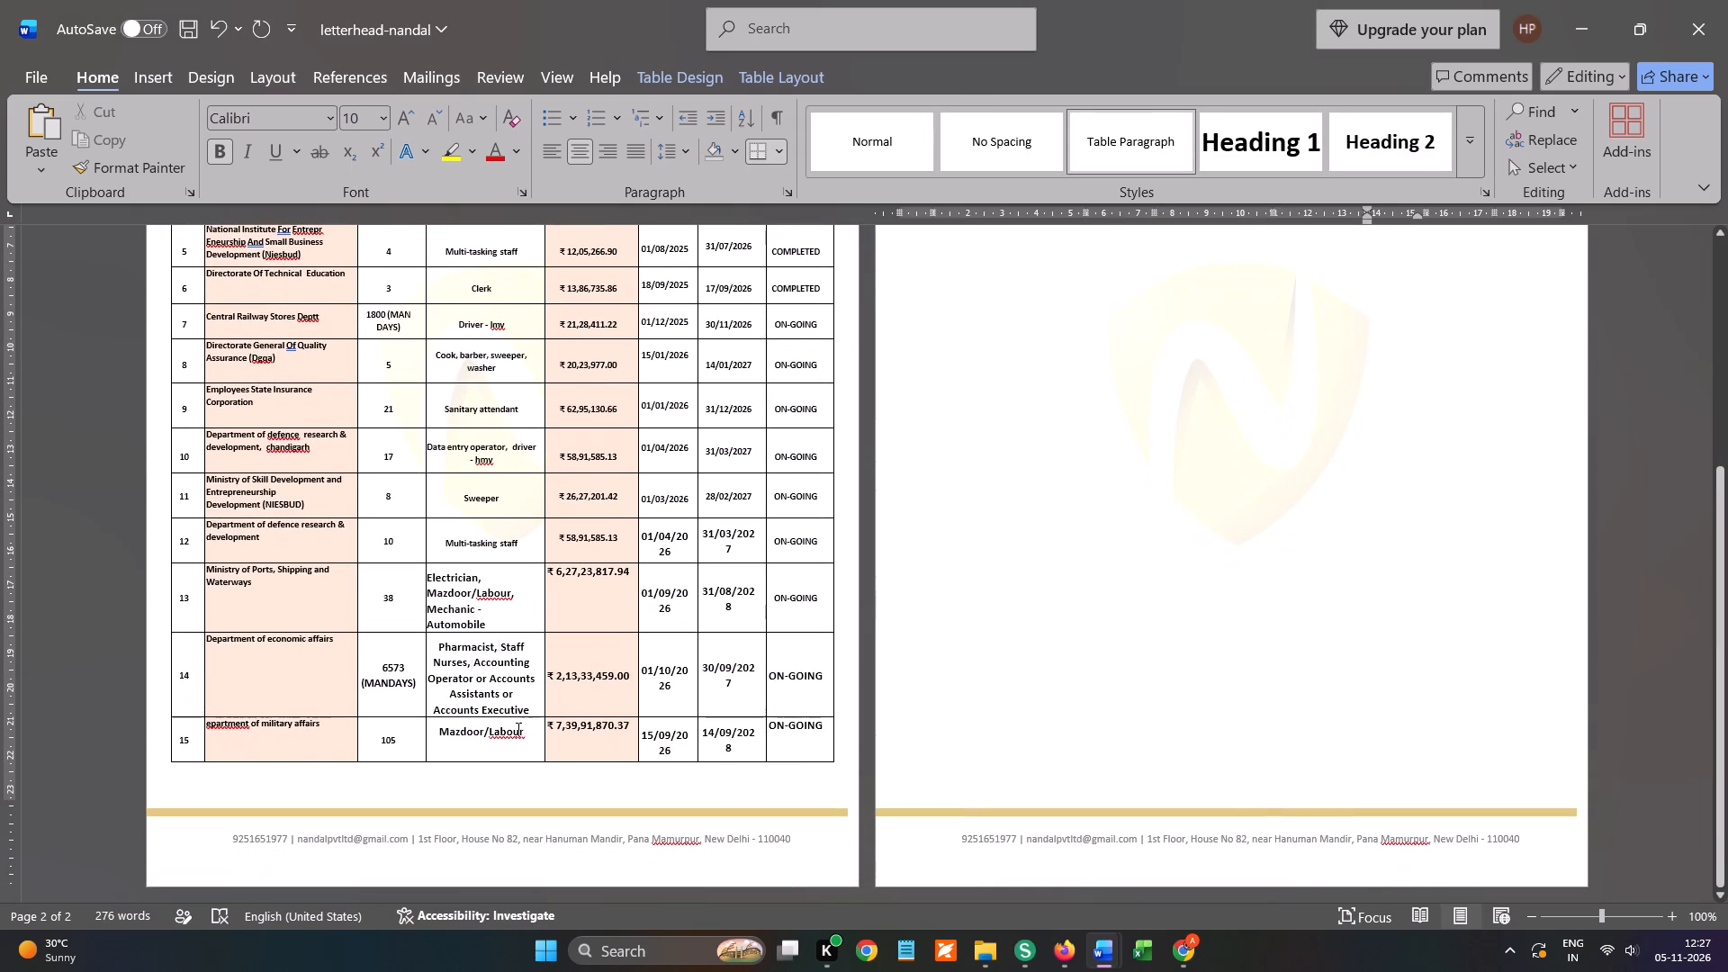
Move 10/11/2027 into letterhead row 16's contract end date cell and 11/11/2026 into its contract start date cell.
scroll(769, 698, "up", 4)
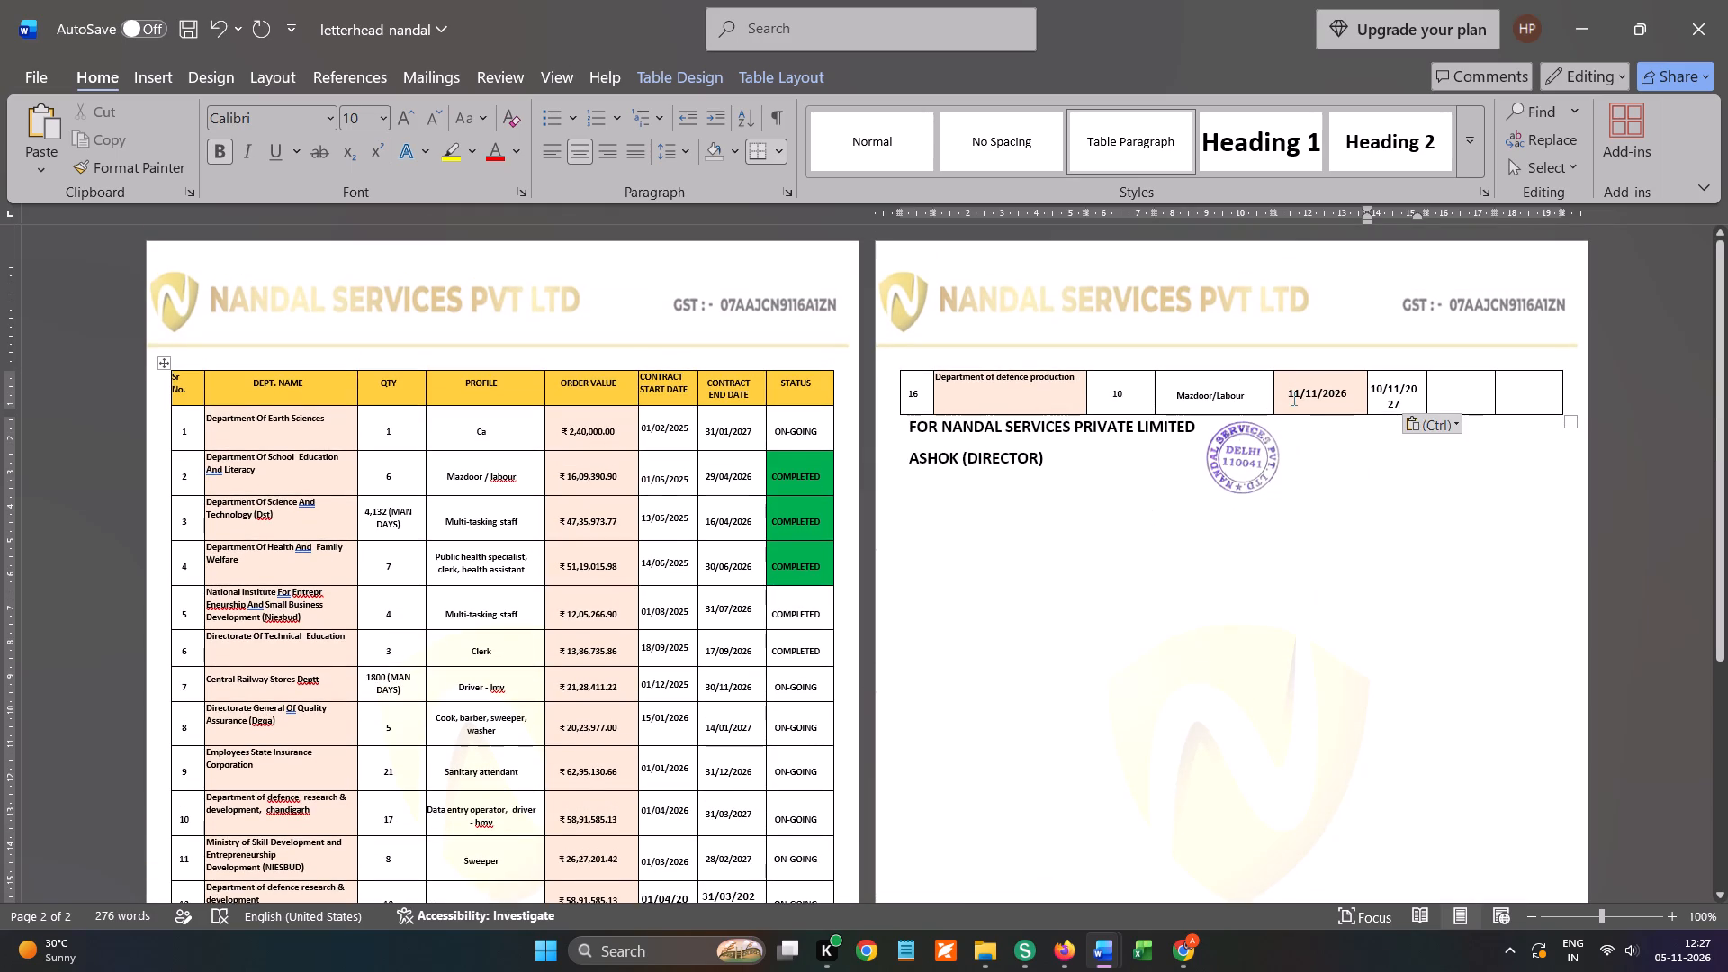
scroll(1292, 398, "down", 2)
key("alt+Tab")
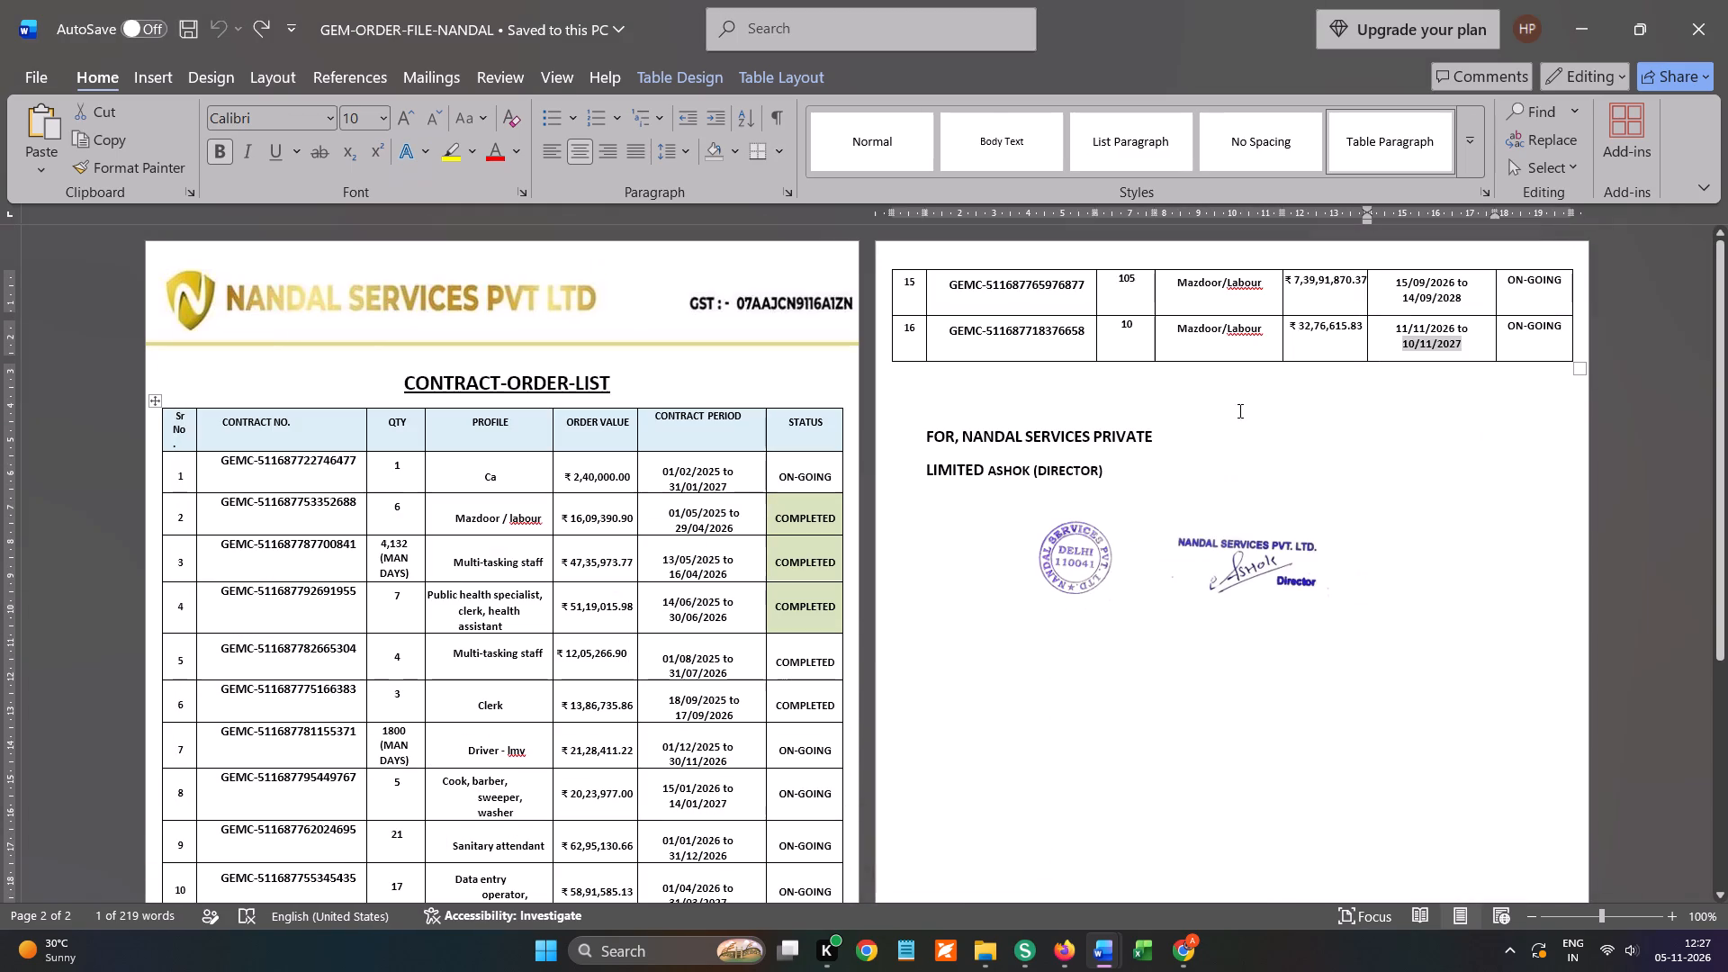
left_click(1290, 327)
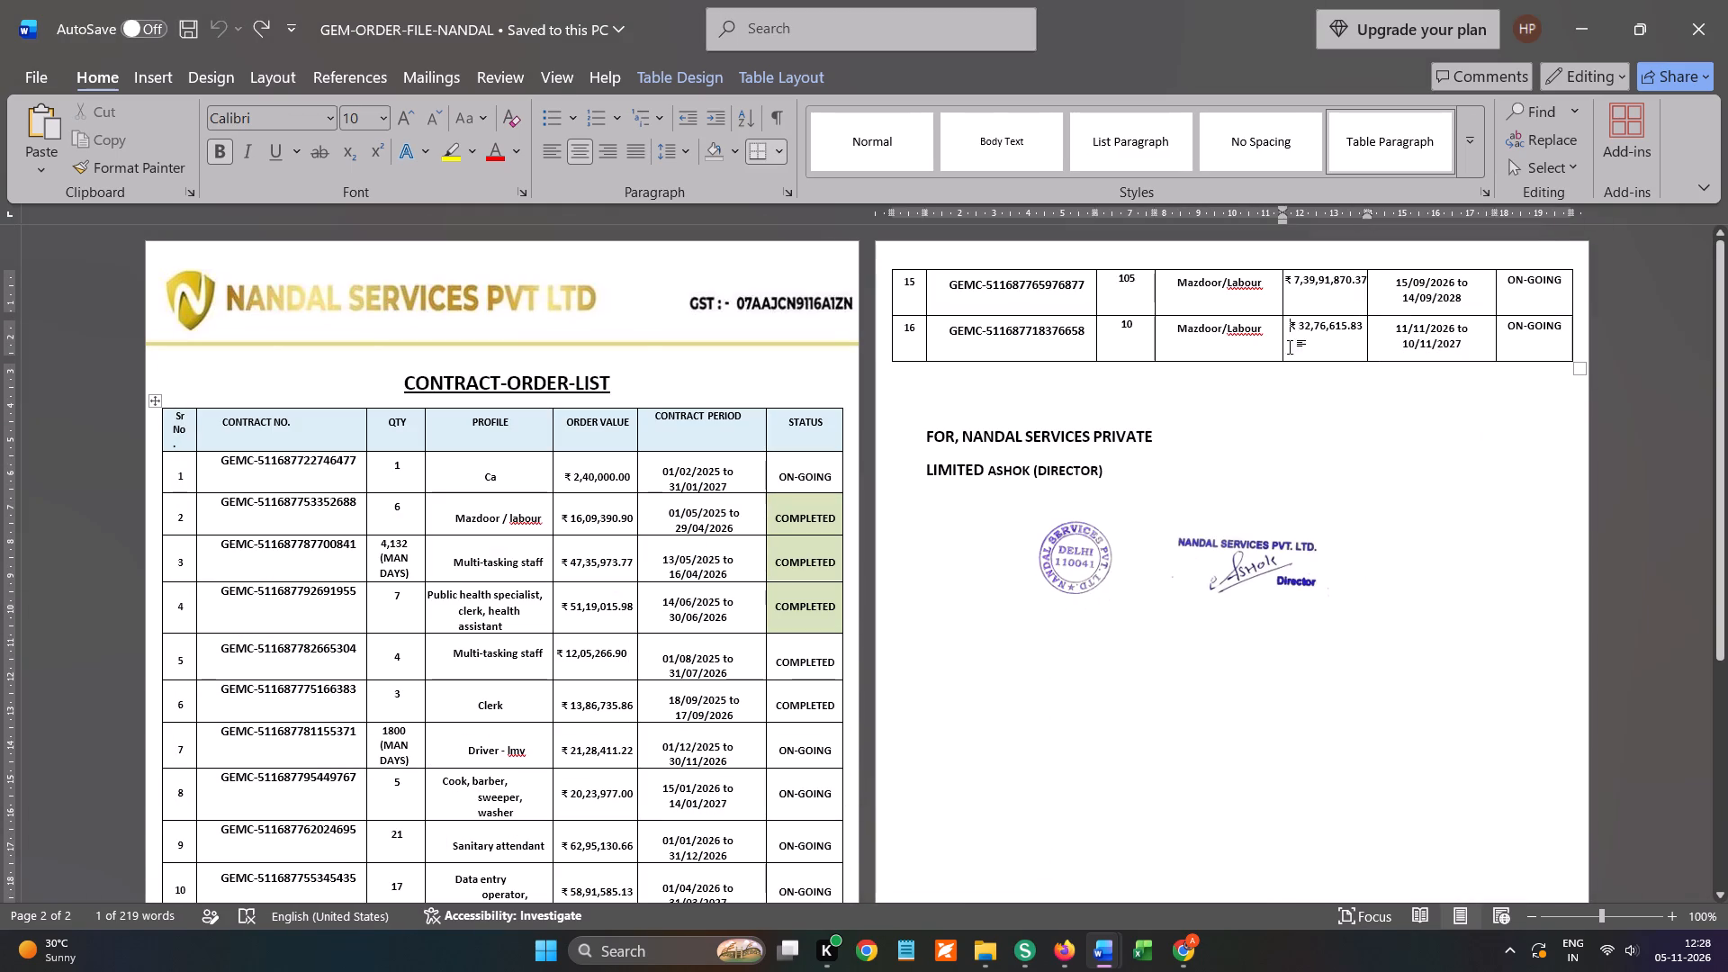
key("alt+Tab")
scroll(1249, 470, "up", 3)
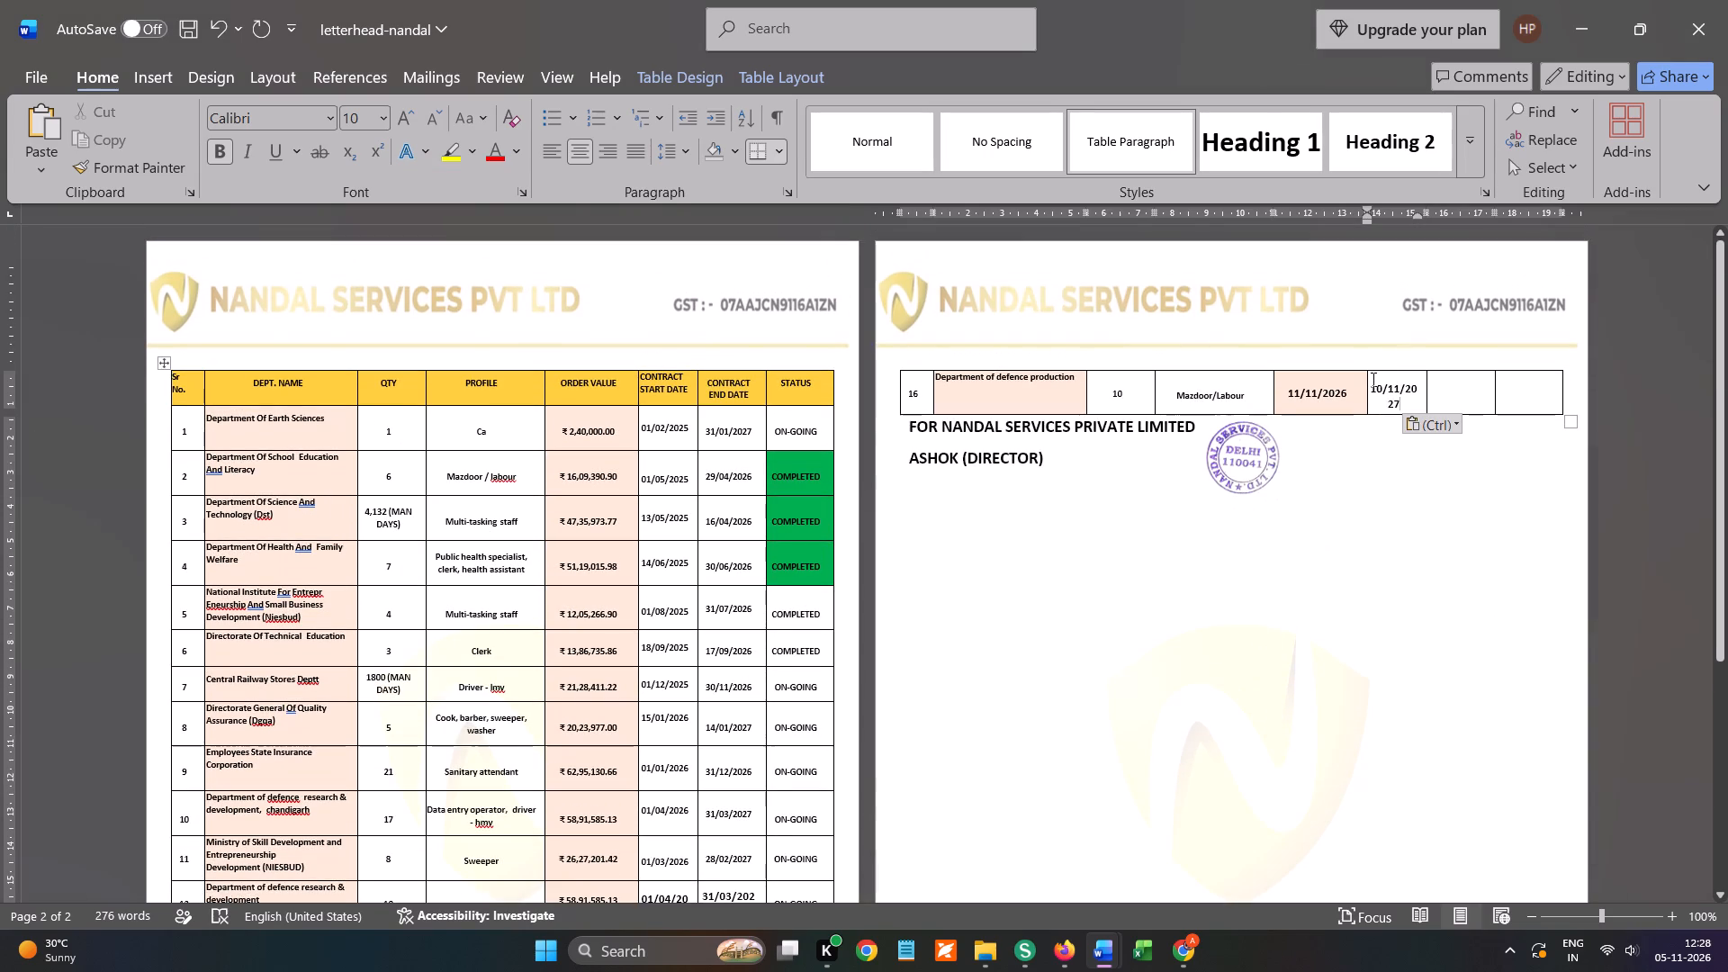
left_click_drag(1372, 384, 1404, 400)
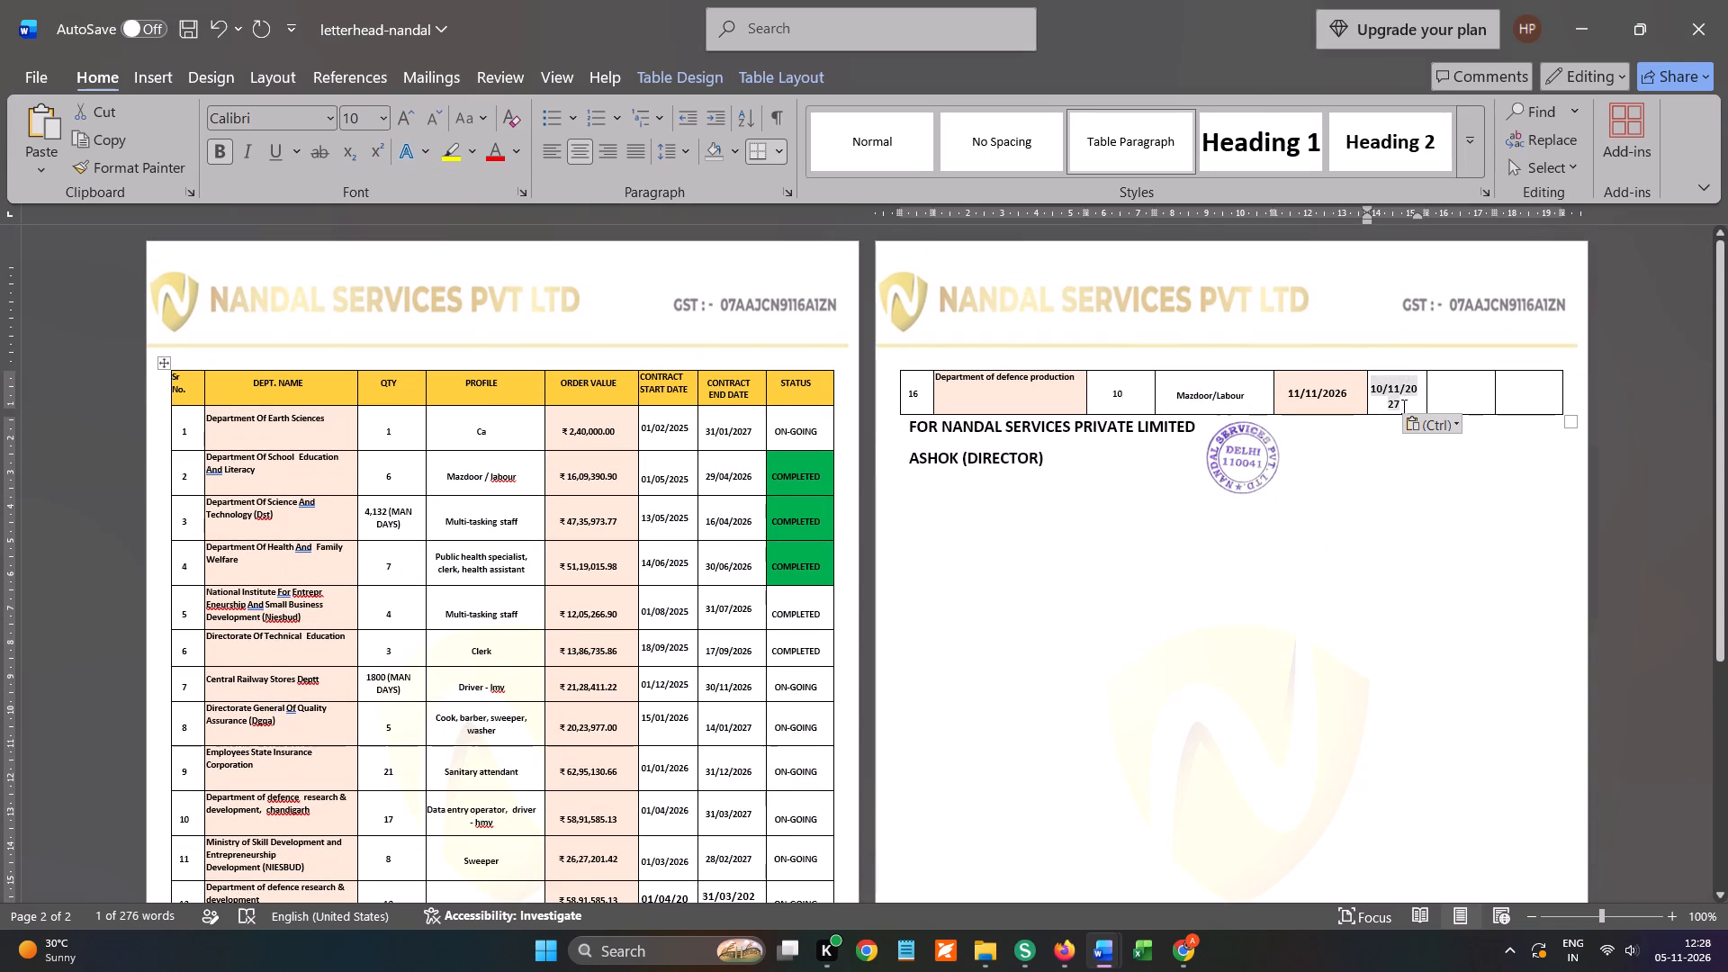
key("ctrl+x")
left_click(1464, 394)
key("ctrl+v")
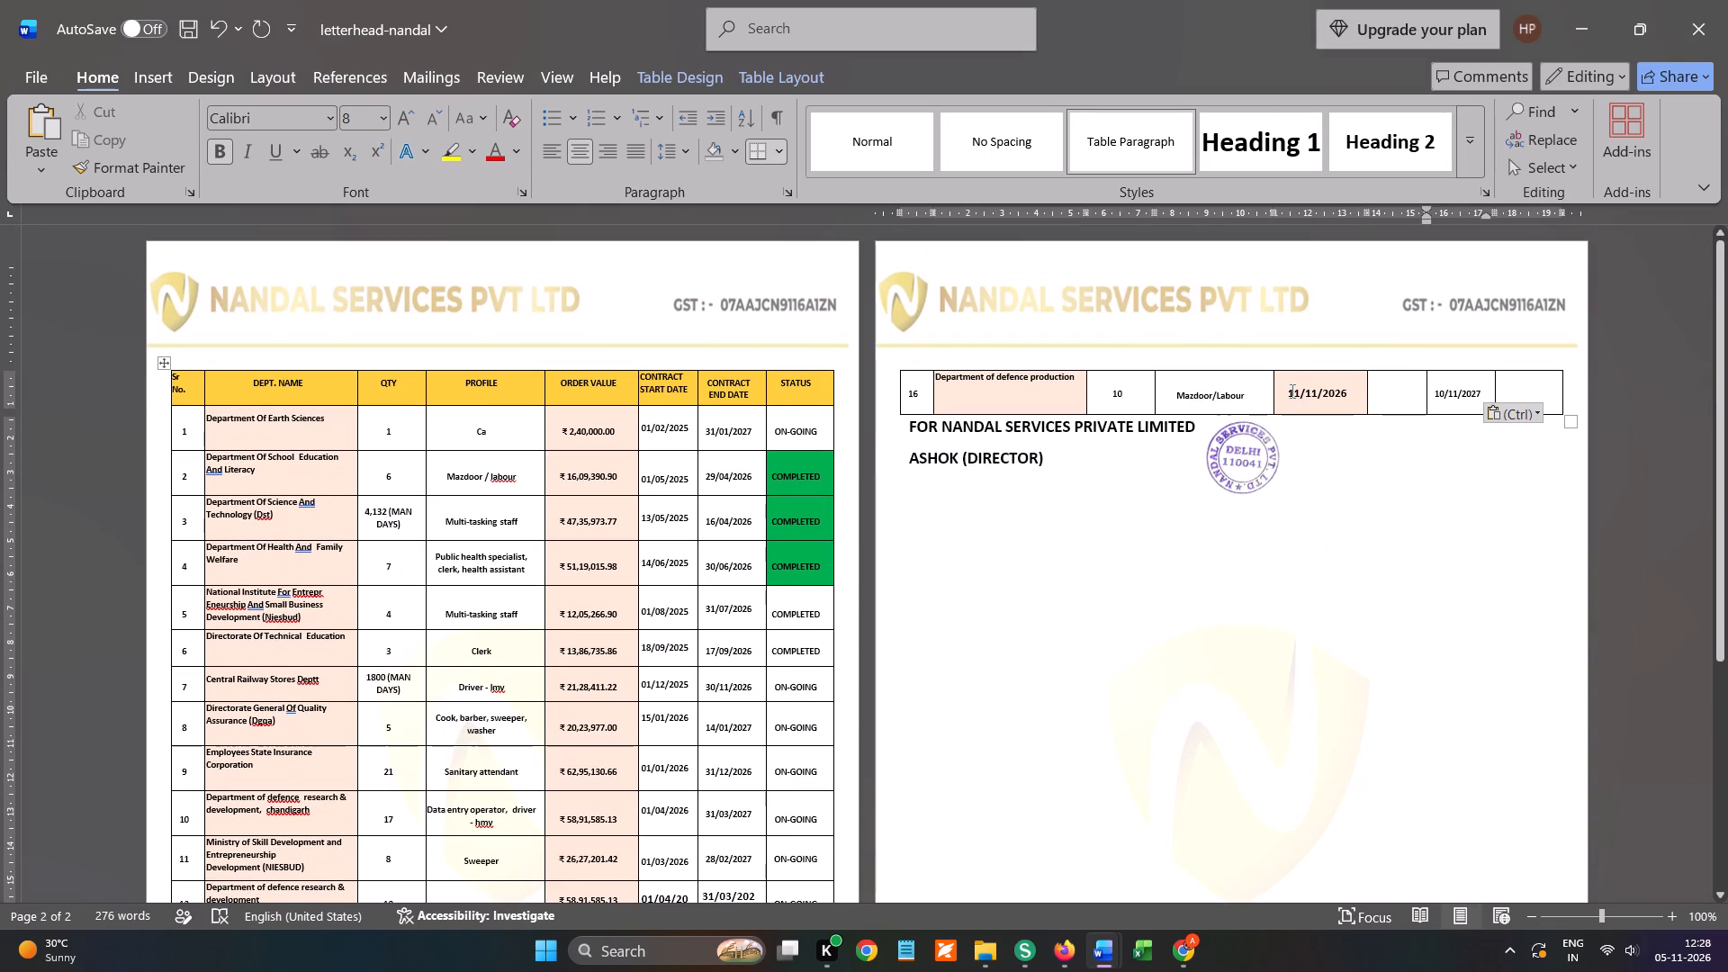
left_click_drag(1290, 391, 1343, 391)
key("ctrl+x")
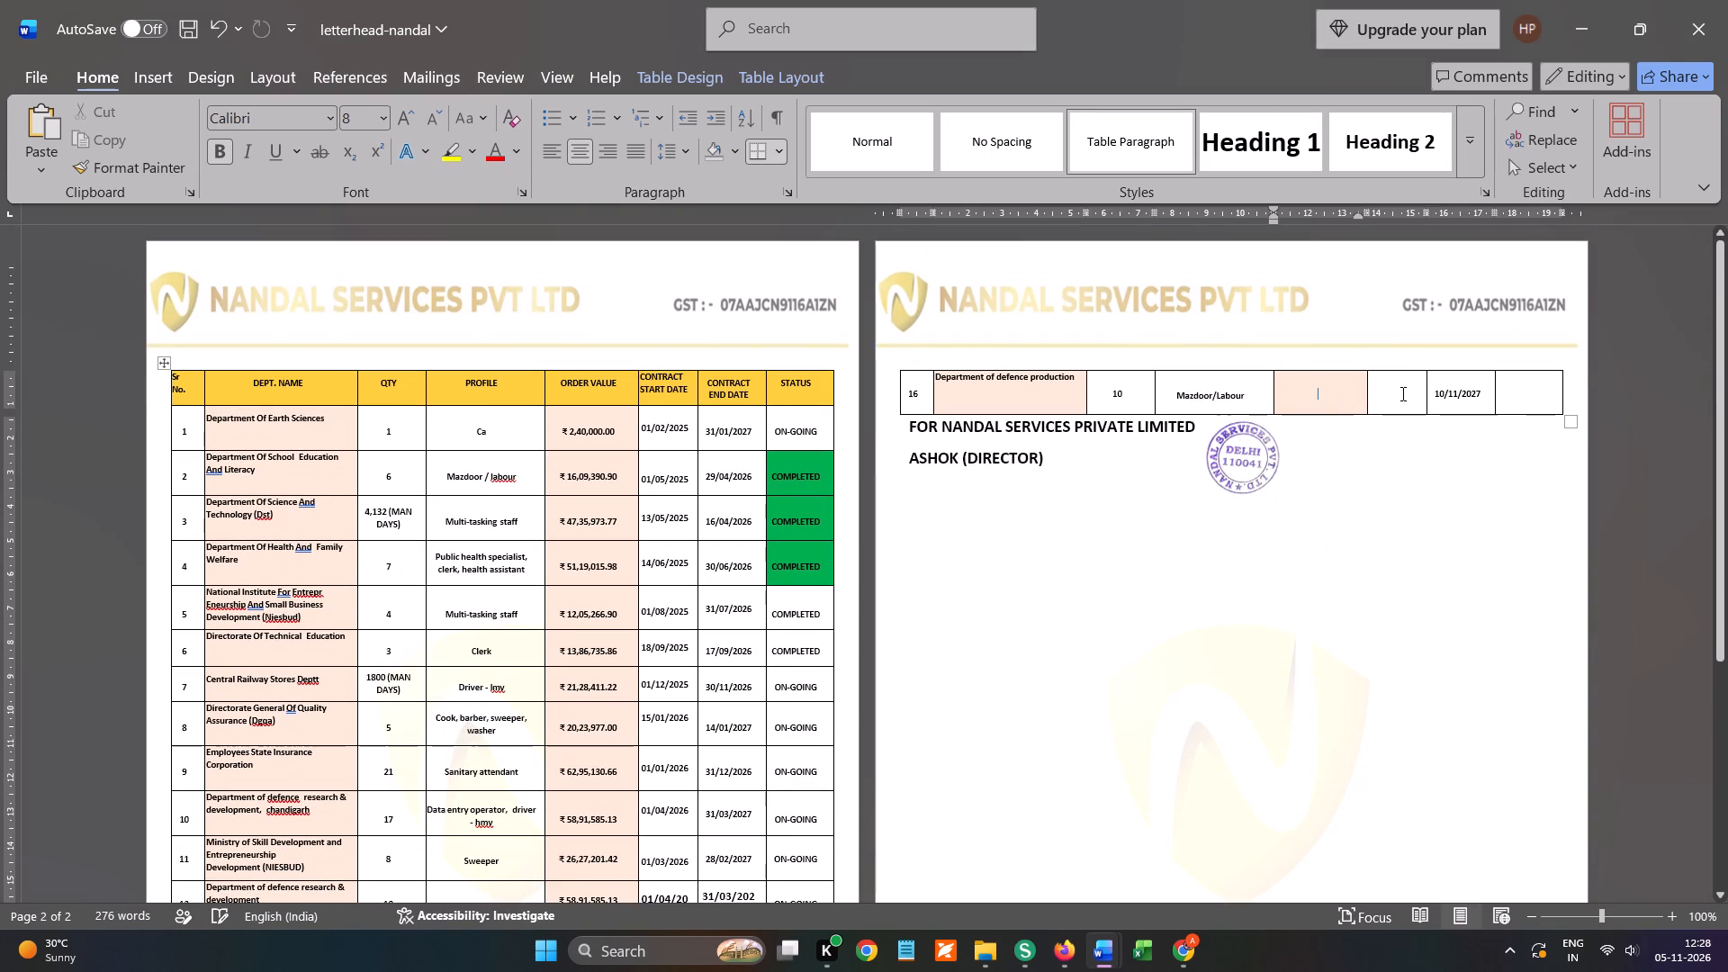
left_click(1403, 391)
key("ctrl+v")
Copy the order value ₹ 32,76,615.83 from row 16 of the GEM order file into letterhead row 16's order value cell.
key("alt+Tab")
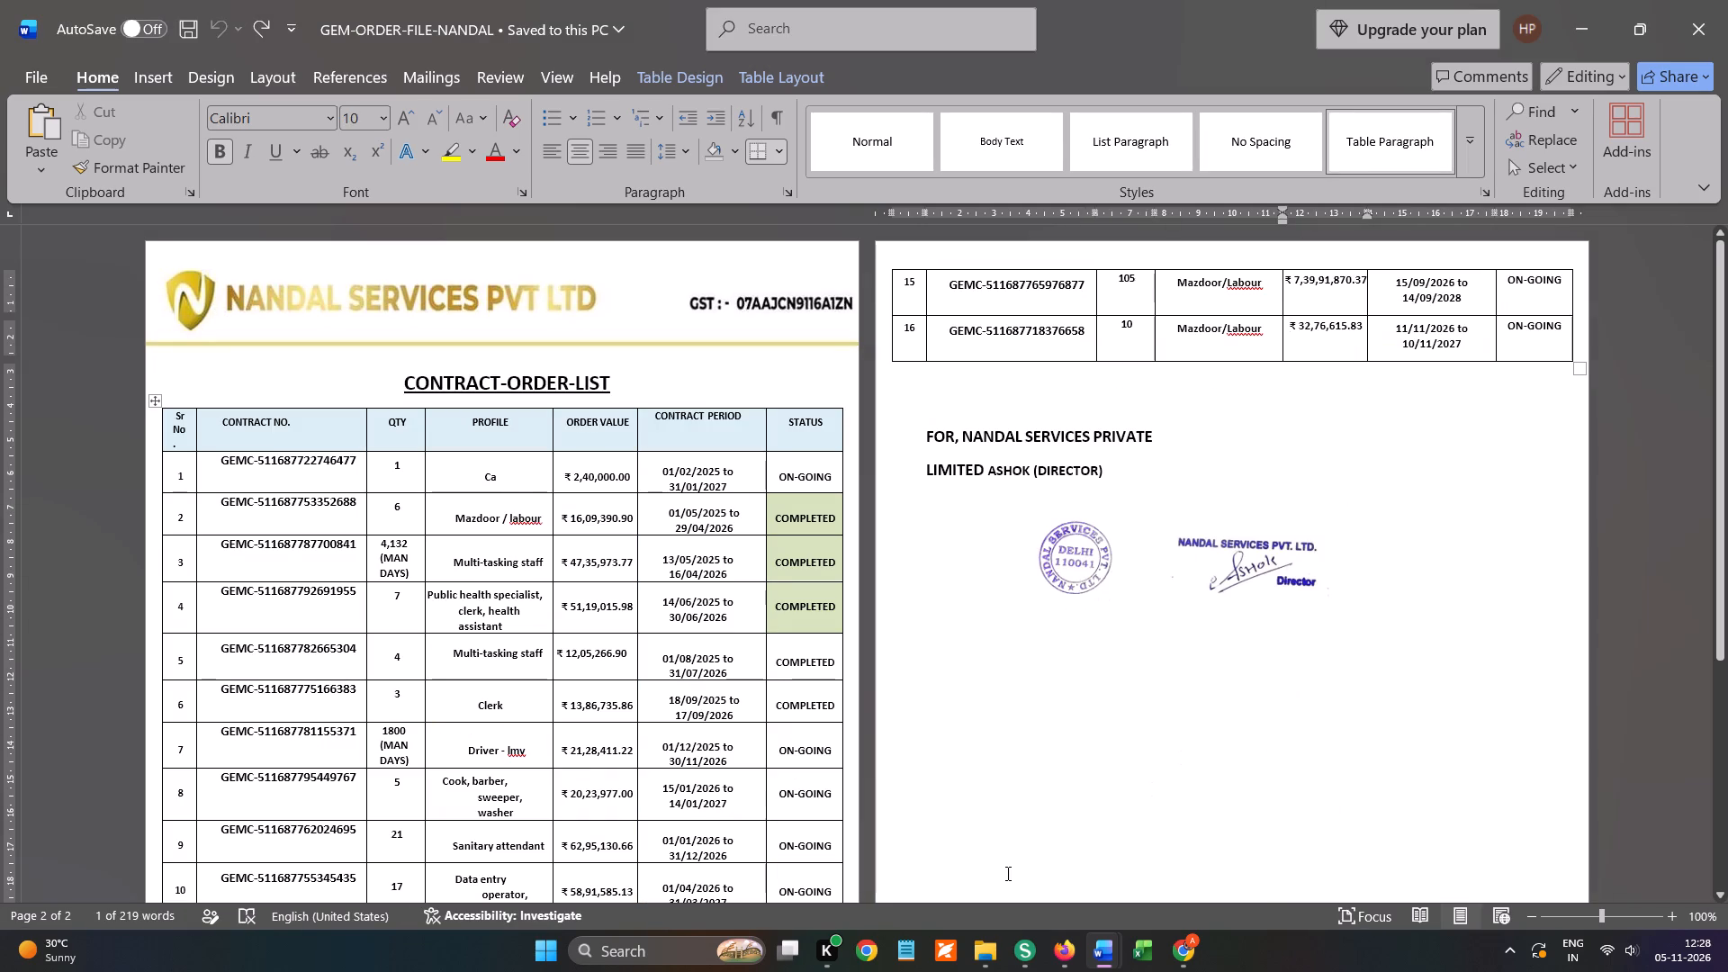
triple_click(1331, 321)
left_click(1331, 321)
key("ctrl+c")
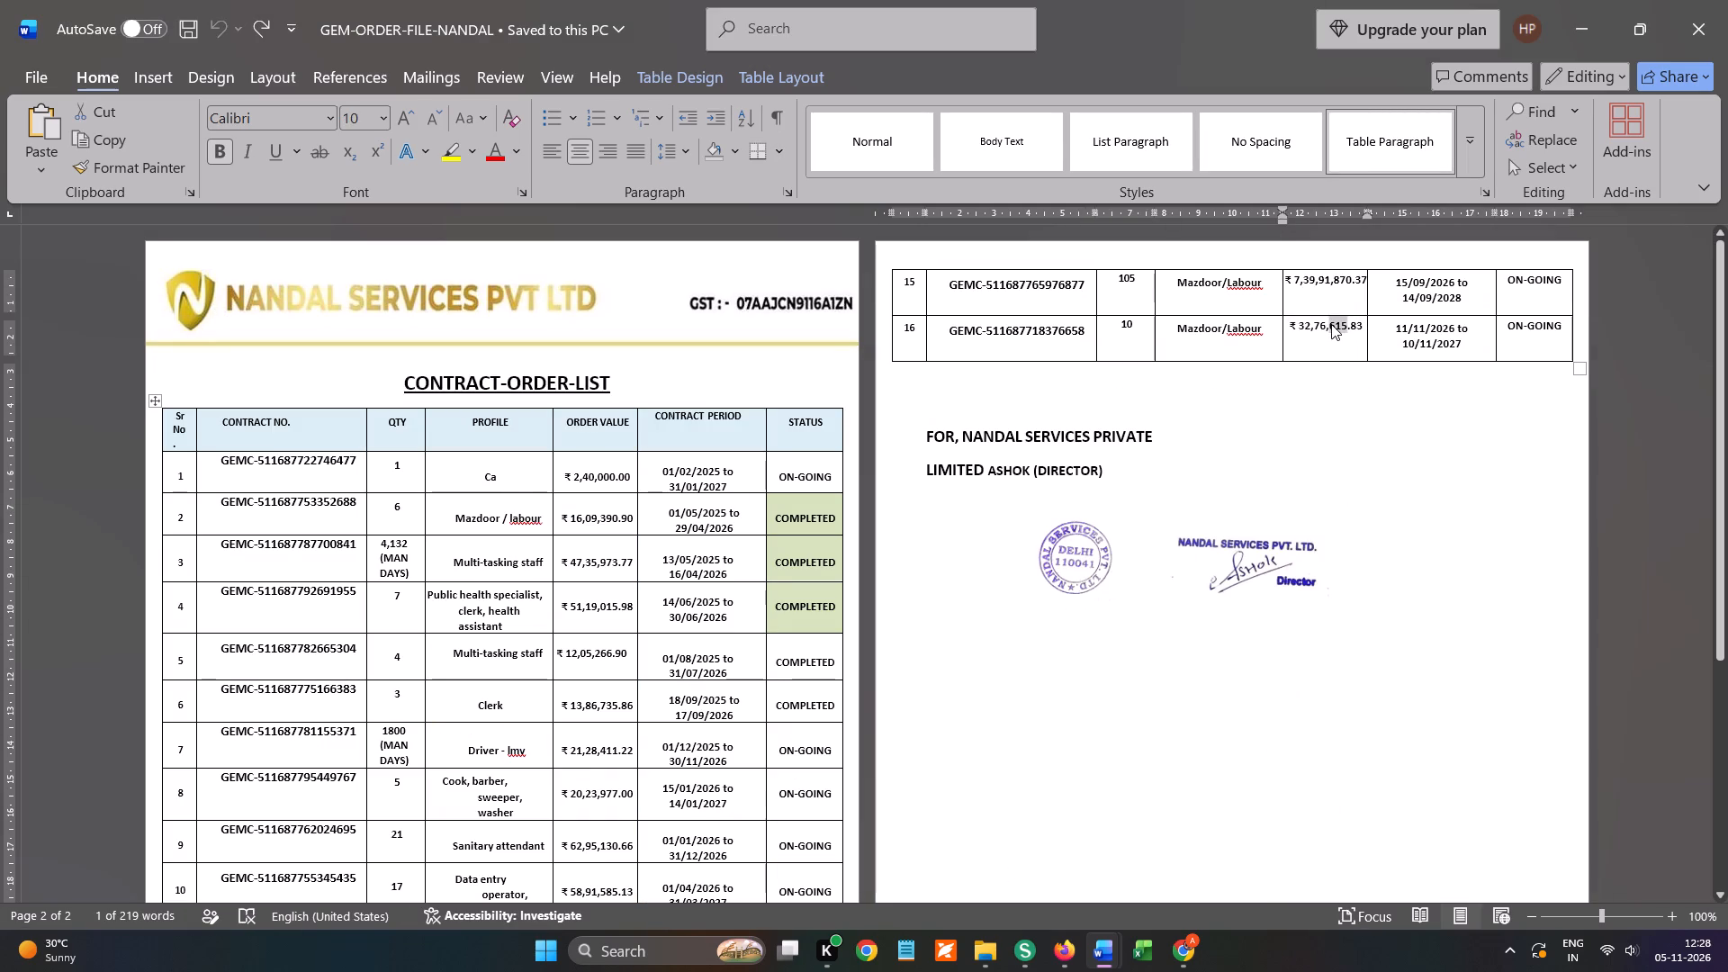
triple_click(1331, 324)
key("ctrl+c")
key("ctrl+c")
key("ctrl+c")
key("alt+Tab")
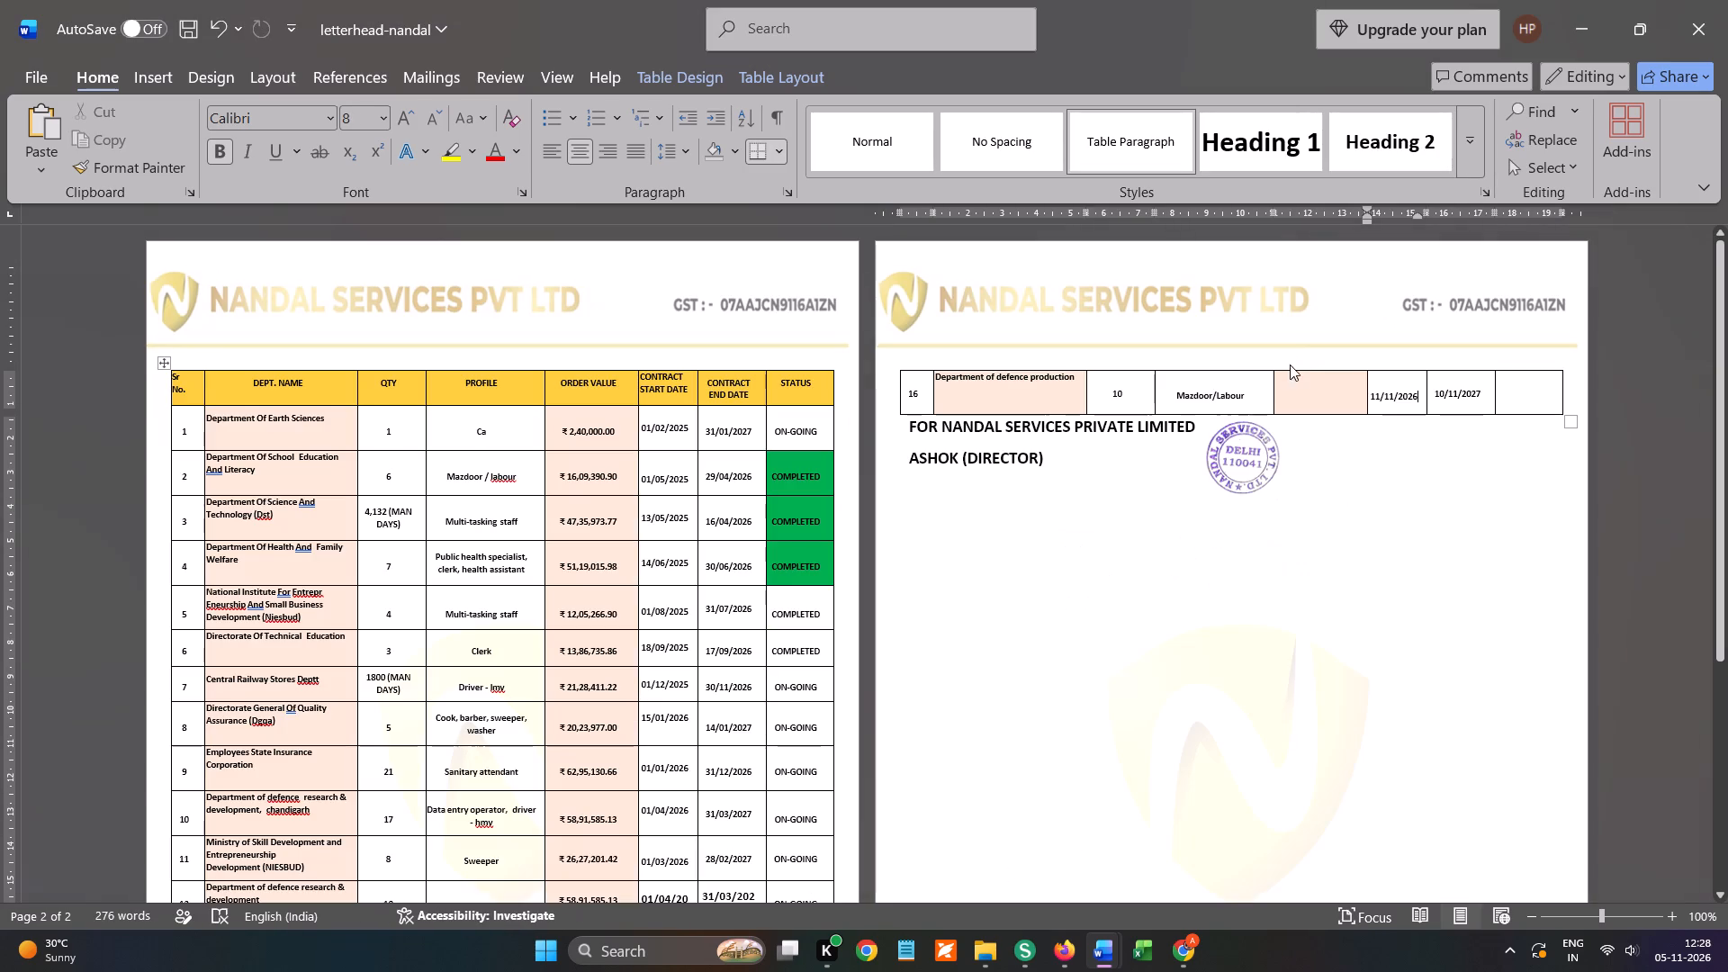
left_click(1289, 391, "ctrl")
key("ctrl+v")
left_click(1299, 463)
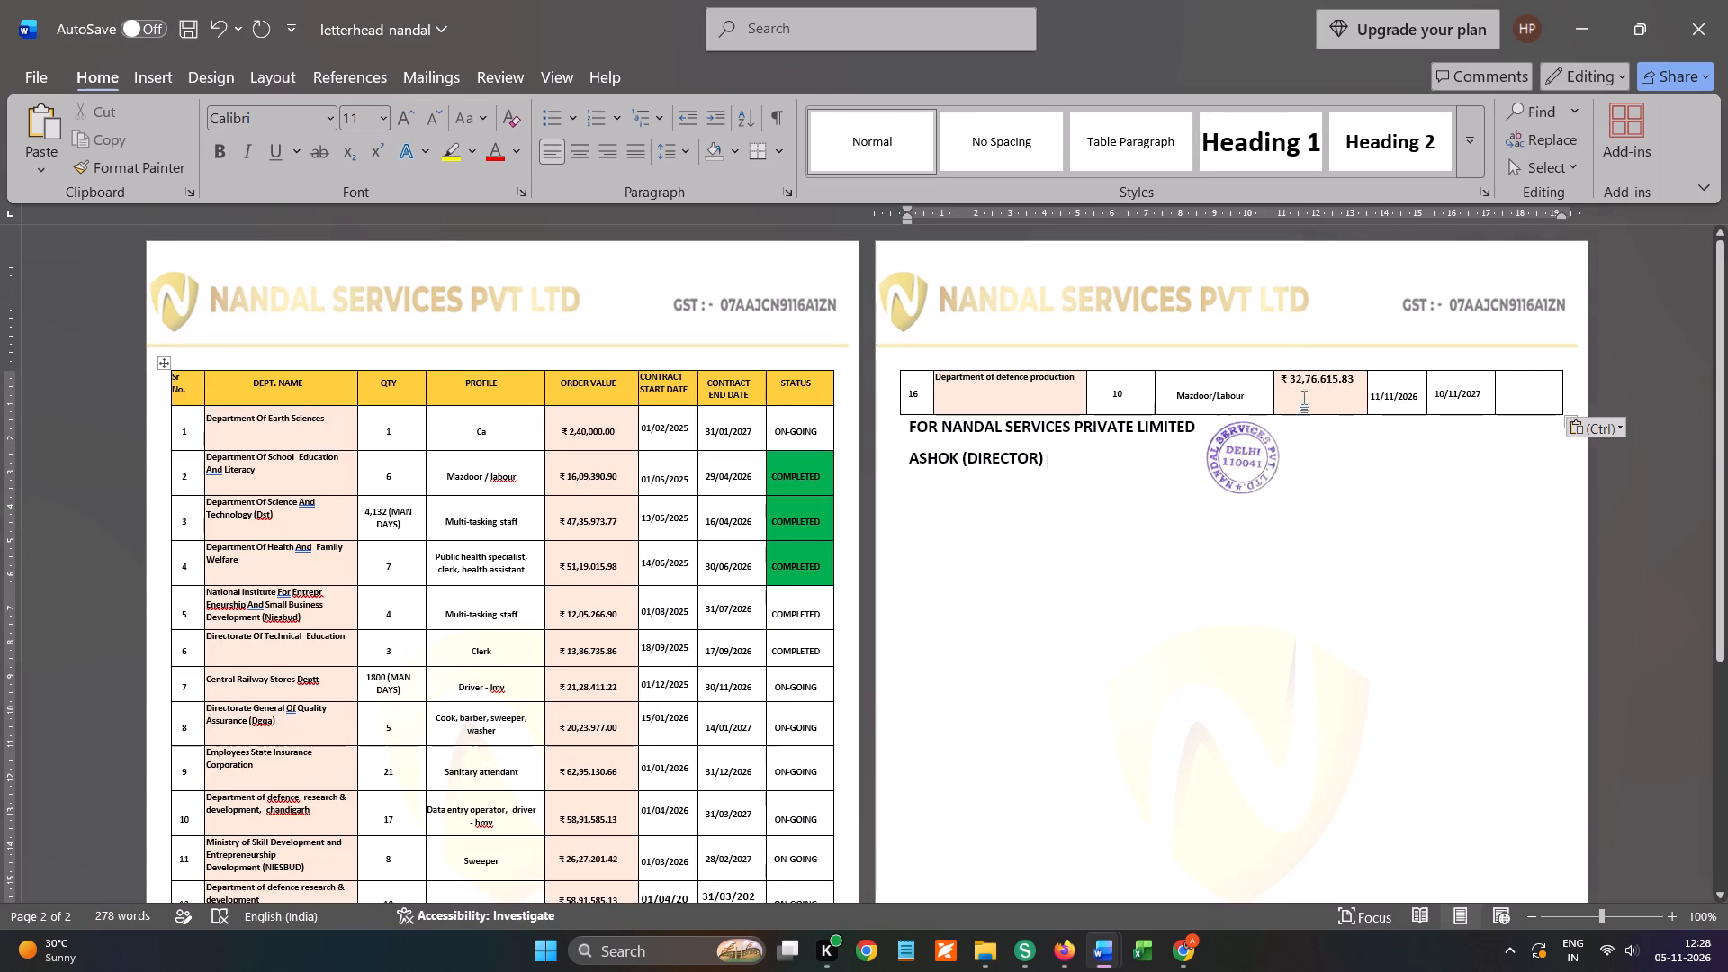
Insert two blank lines between the contract table and the FOR NANDAL SERVICES PRIVATE LIMITED signature line.
scroll(1079, 464, "down", 4)
scroll(643, 573, "down", 5)
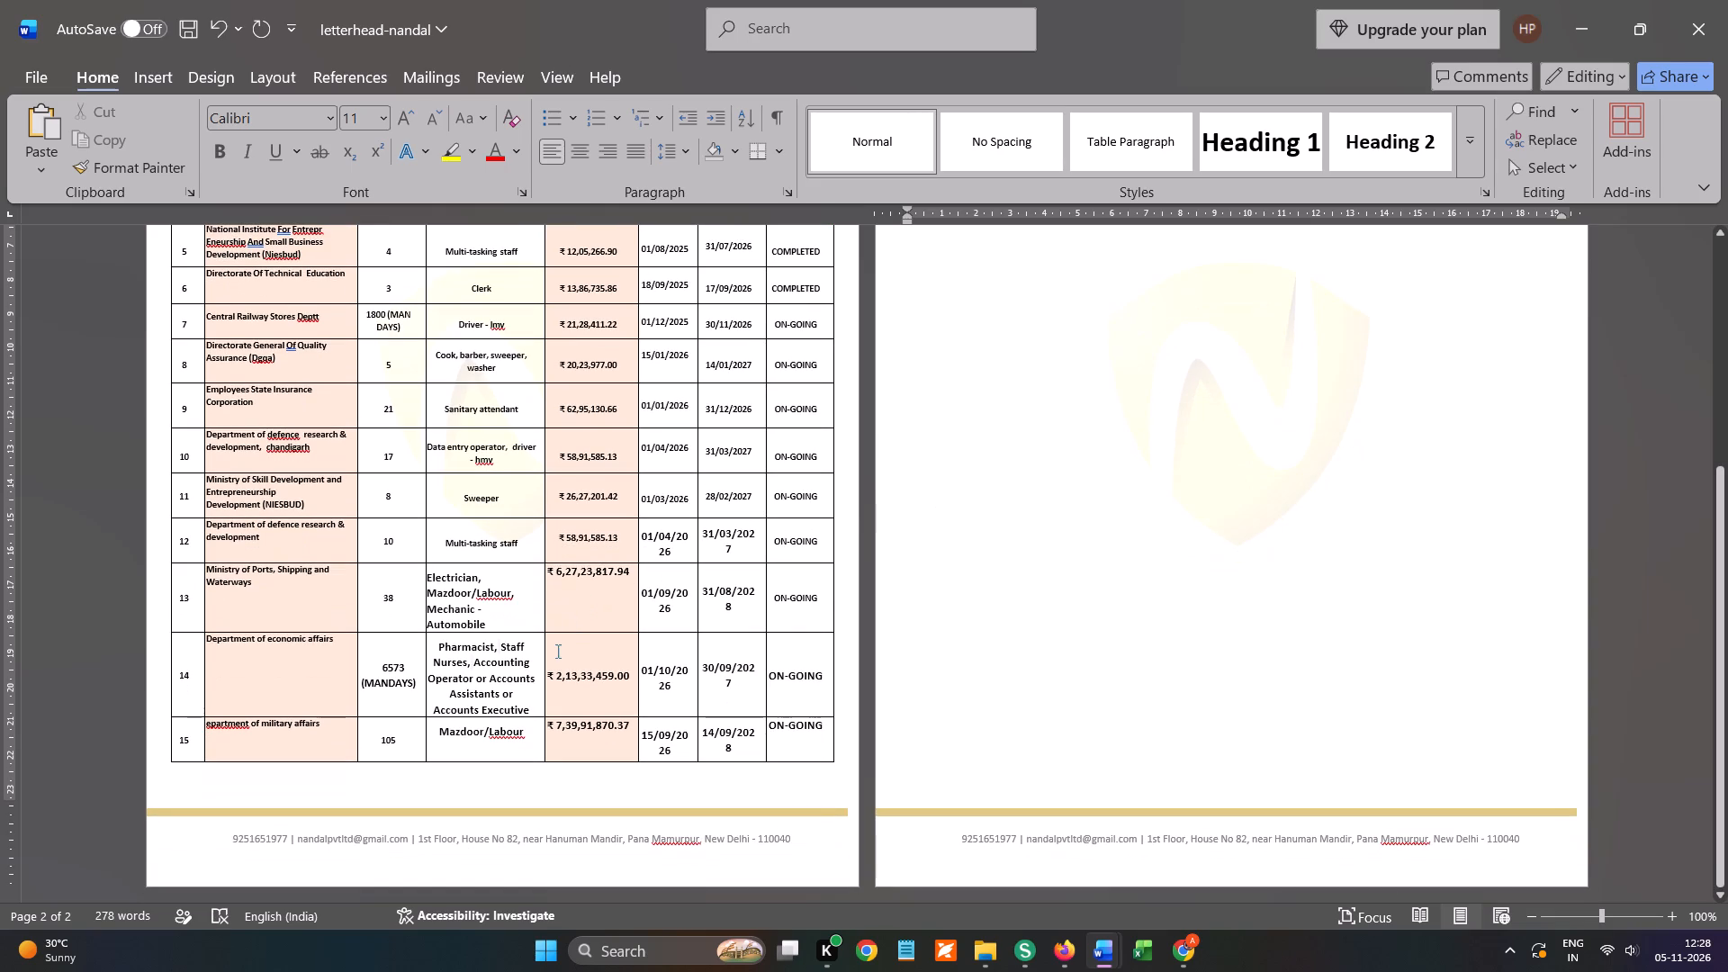
scroll(550, 625, "up", 3)
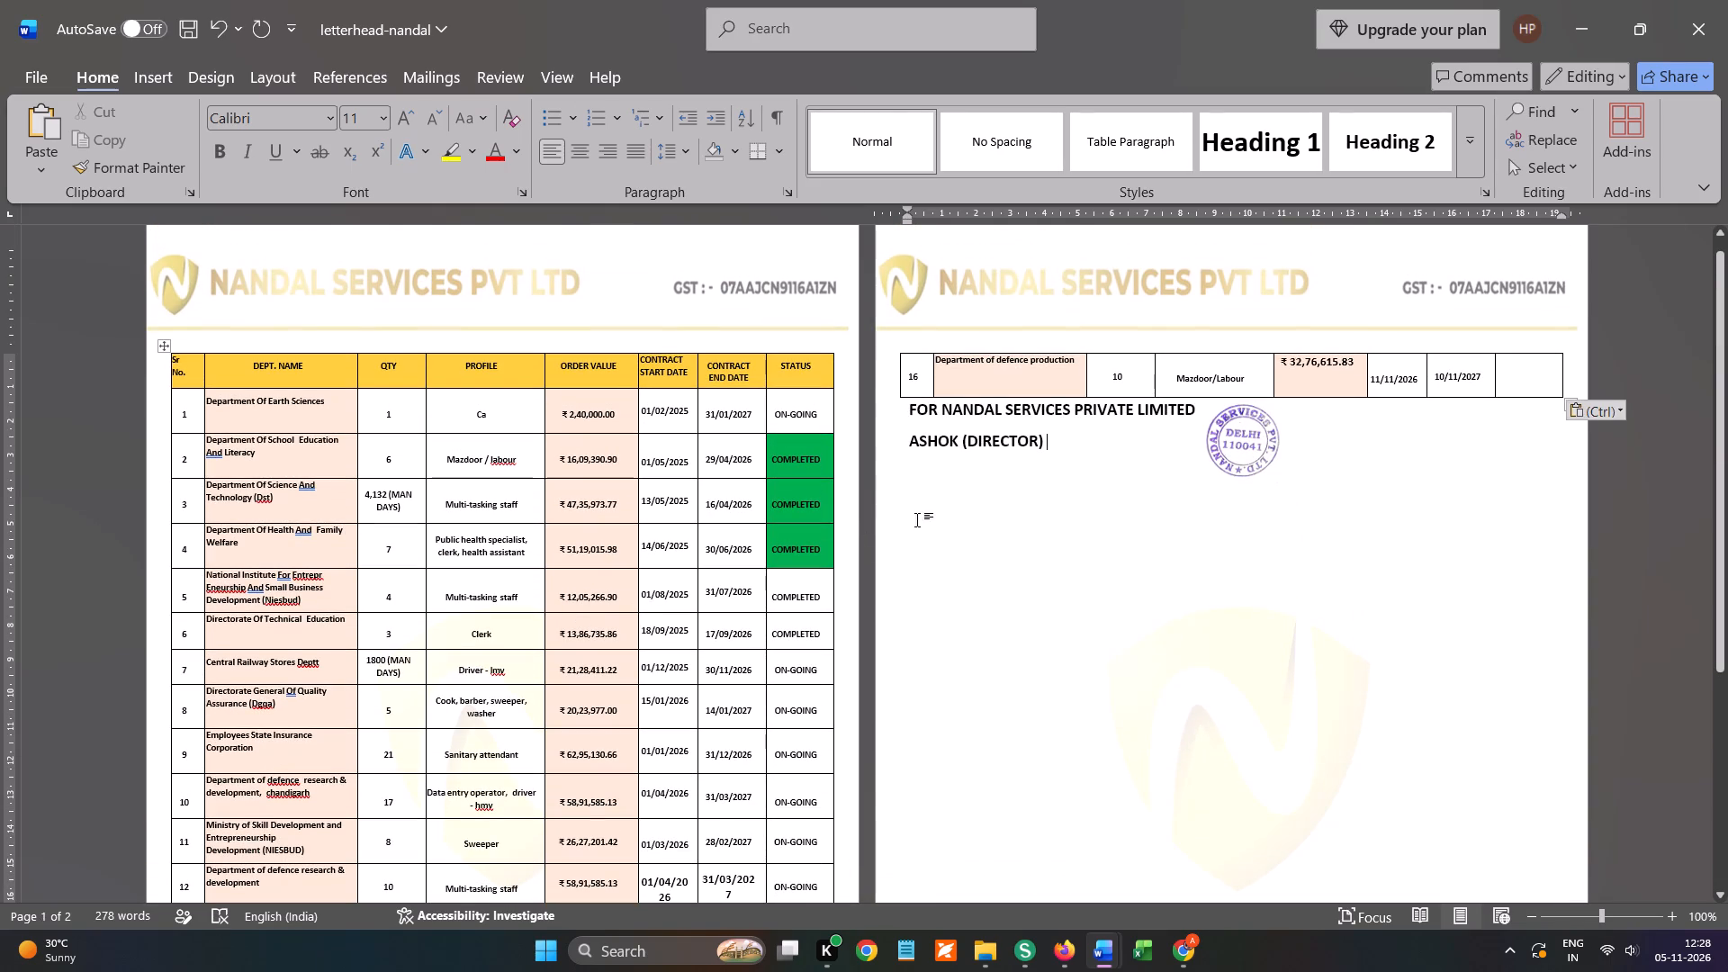
left_click_drag(998, 431, 998, 475)
left_click(904, 416)
key("Return")
key("Return")
Move the round company stamp closer to the director line and enlarge it slightly.
left_click(1255, 517)
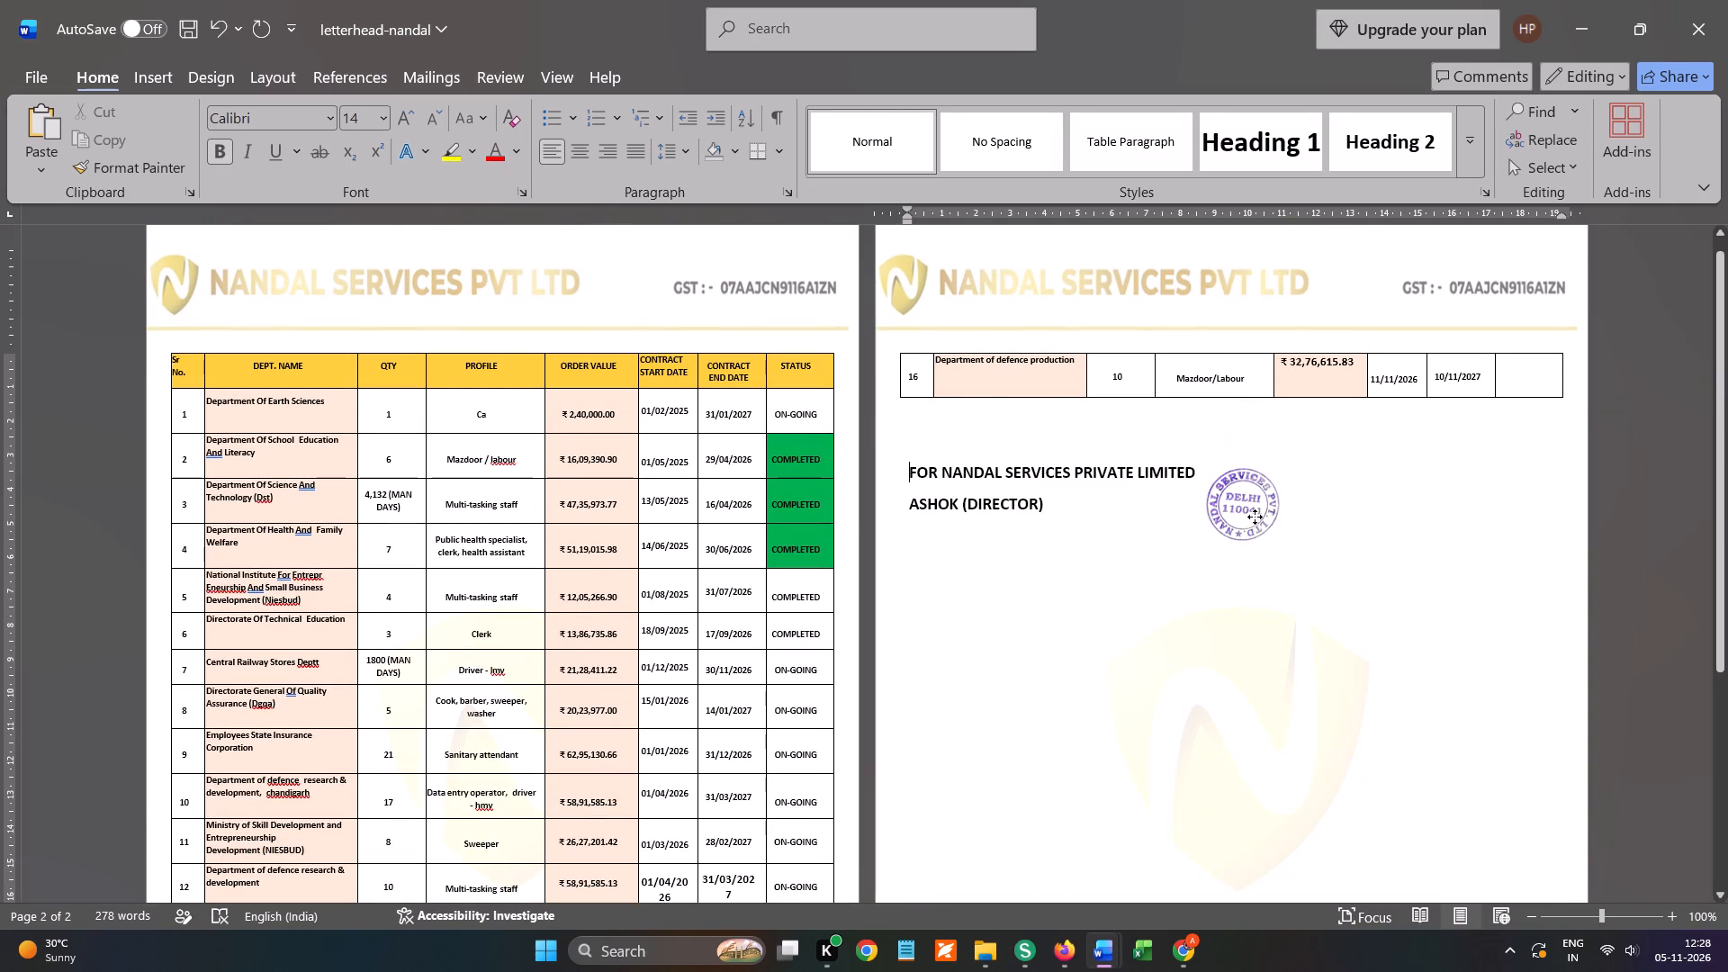
left_click_drag(1230, 516, 1126, 540)
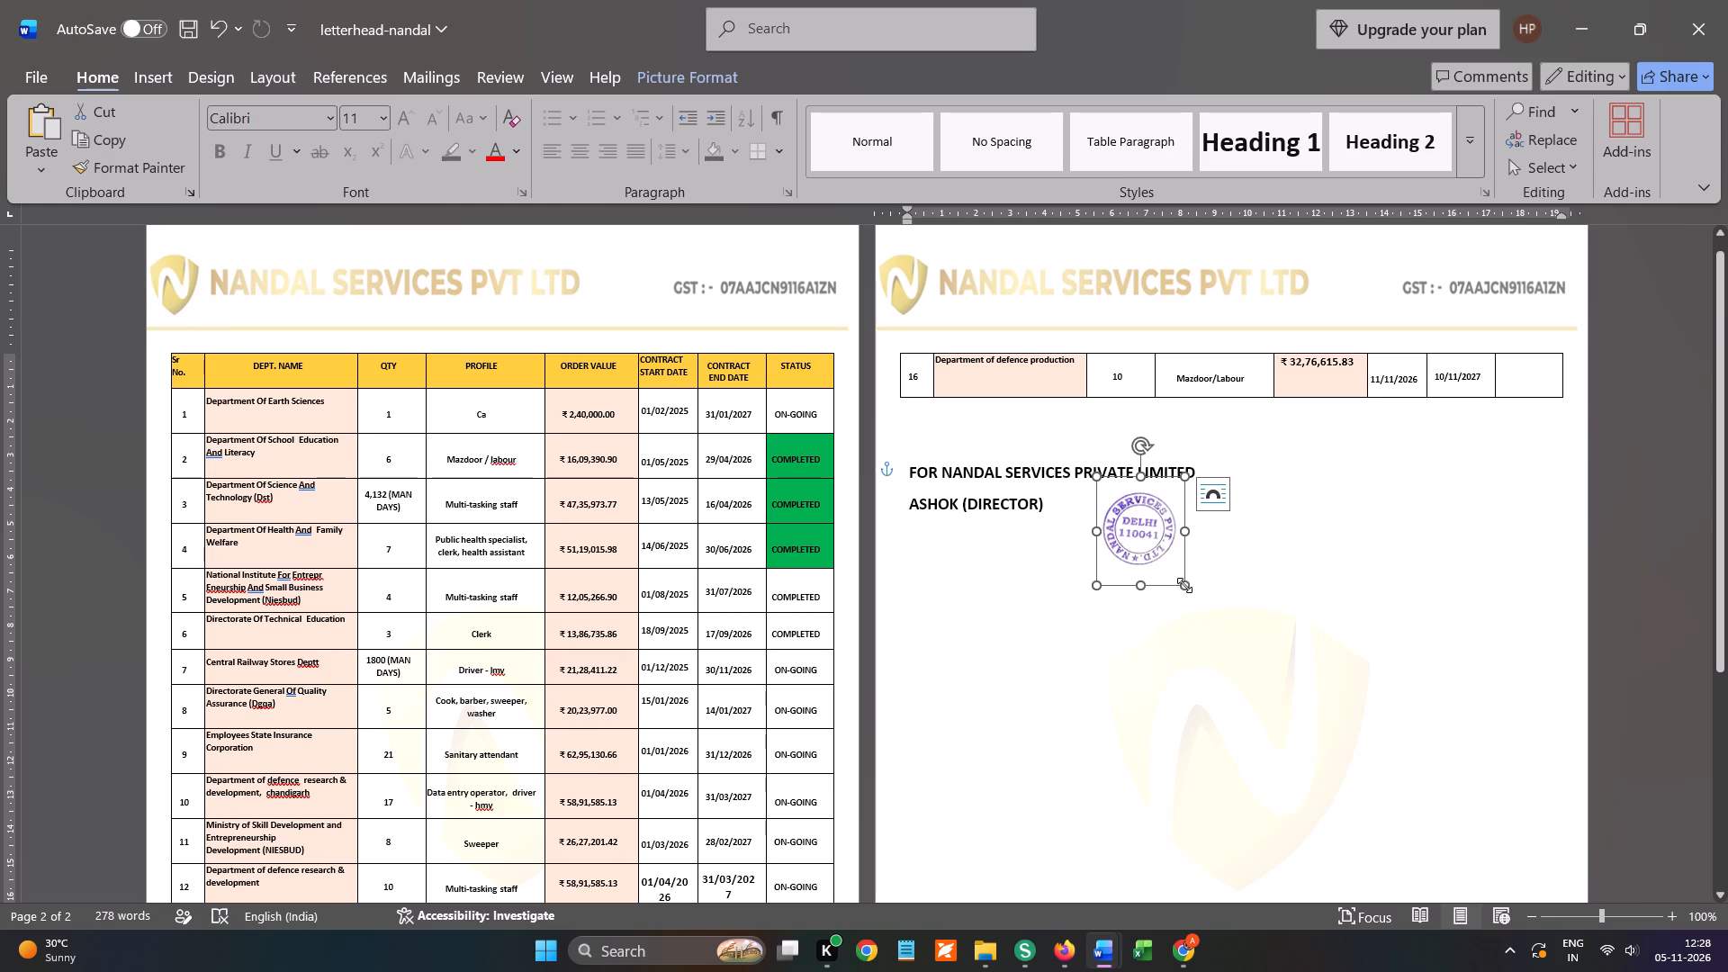
left_click_drag(1184, 585, 1194, 596)
left_click(1306, 571)
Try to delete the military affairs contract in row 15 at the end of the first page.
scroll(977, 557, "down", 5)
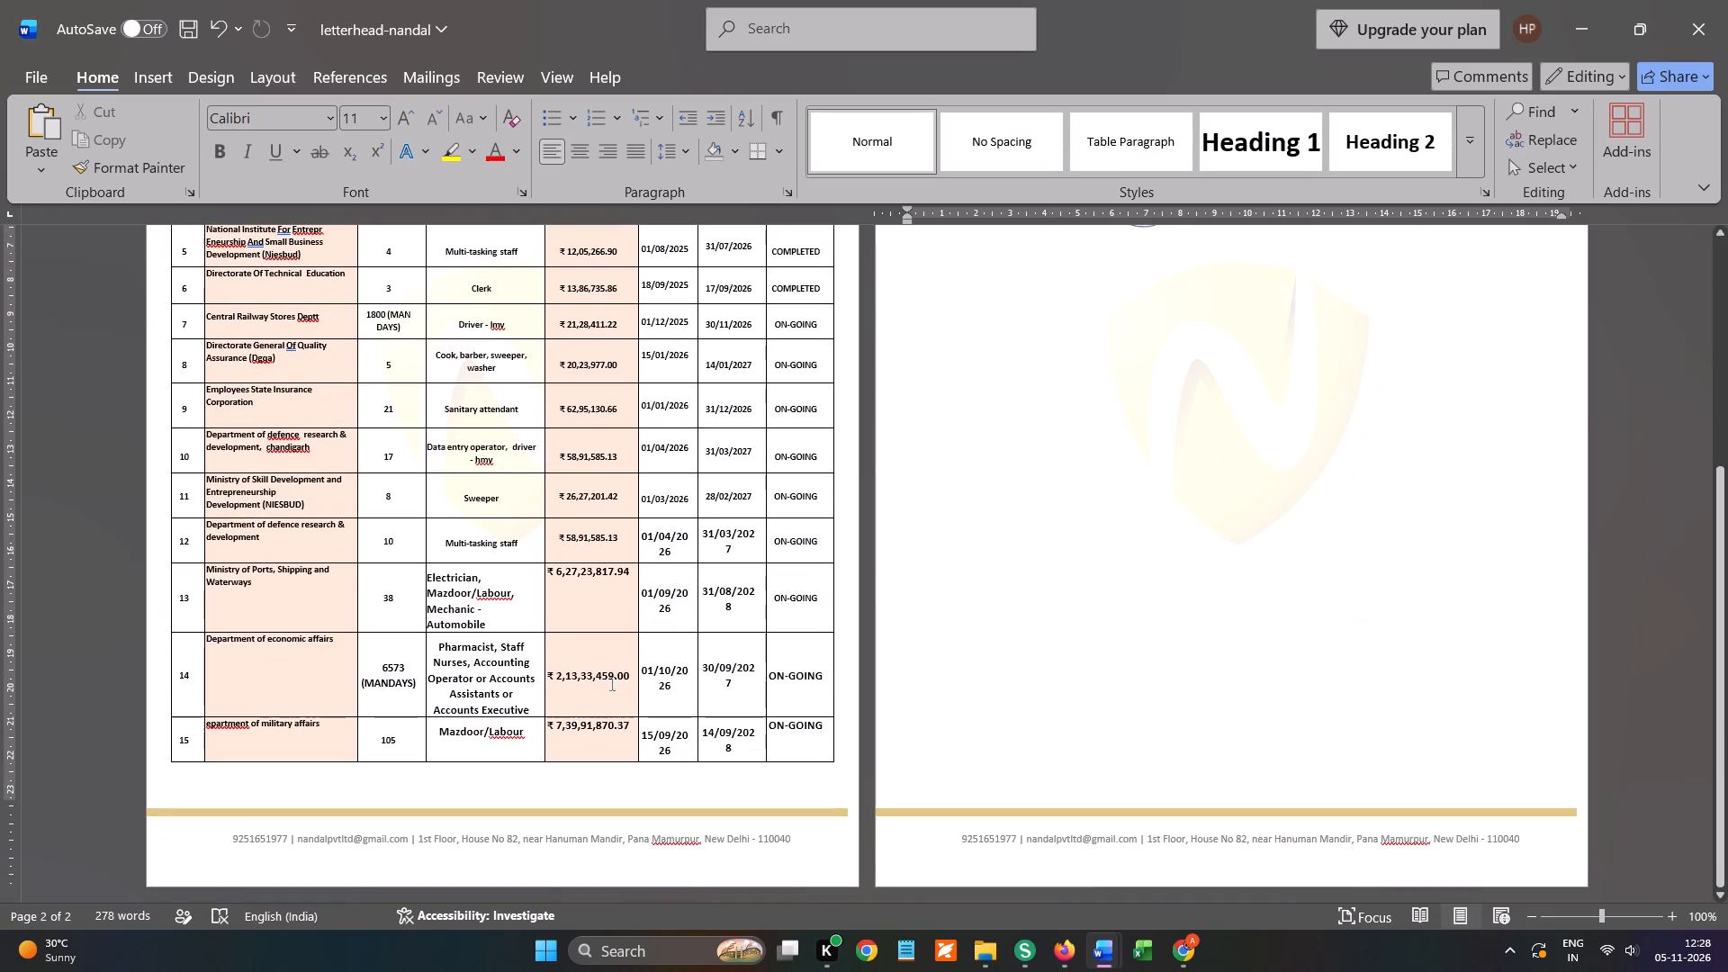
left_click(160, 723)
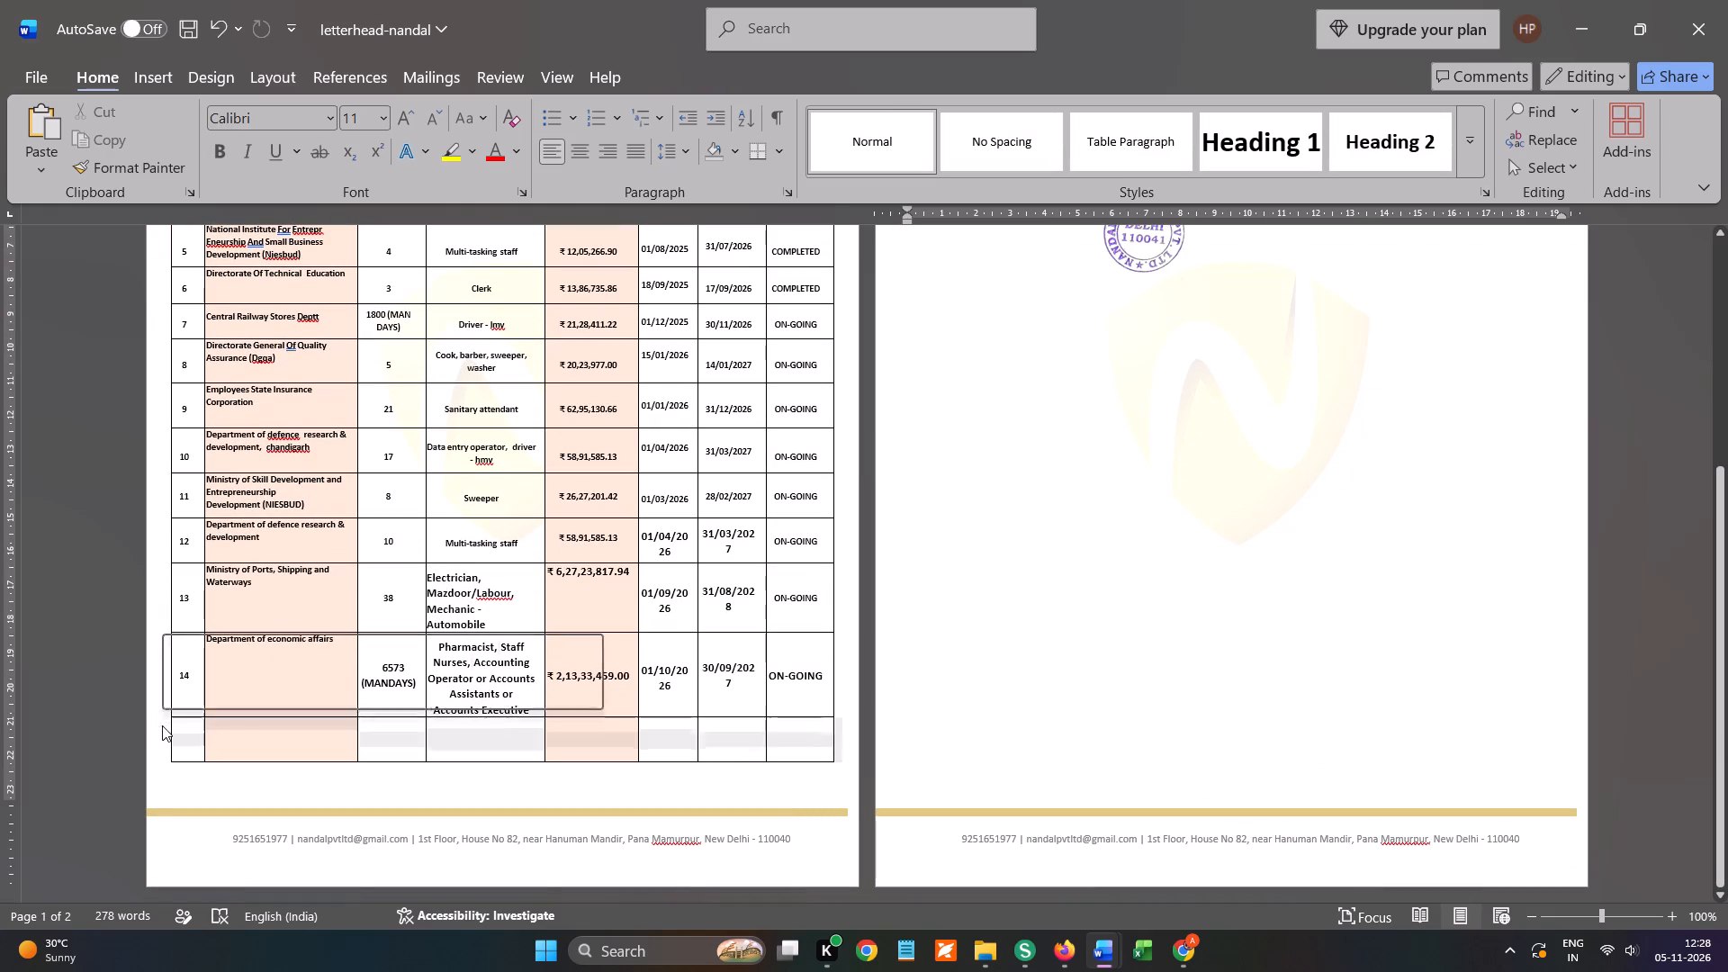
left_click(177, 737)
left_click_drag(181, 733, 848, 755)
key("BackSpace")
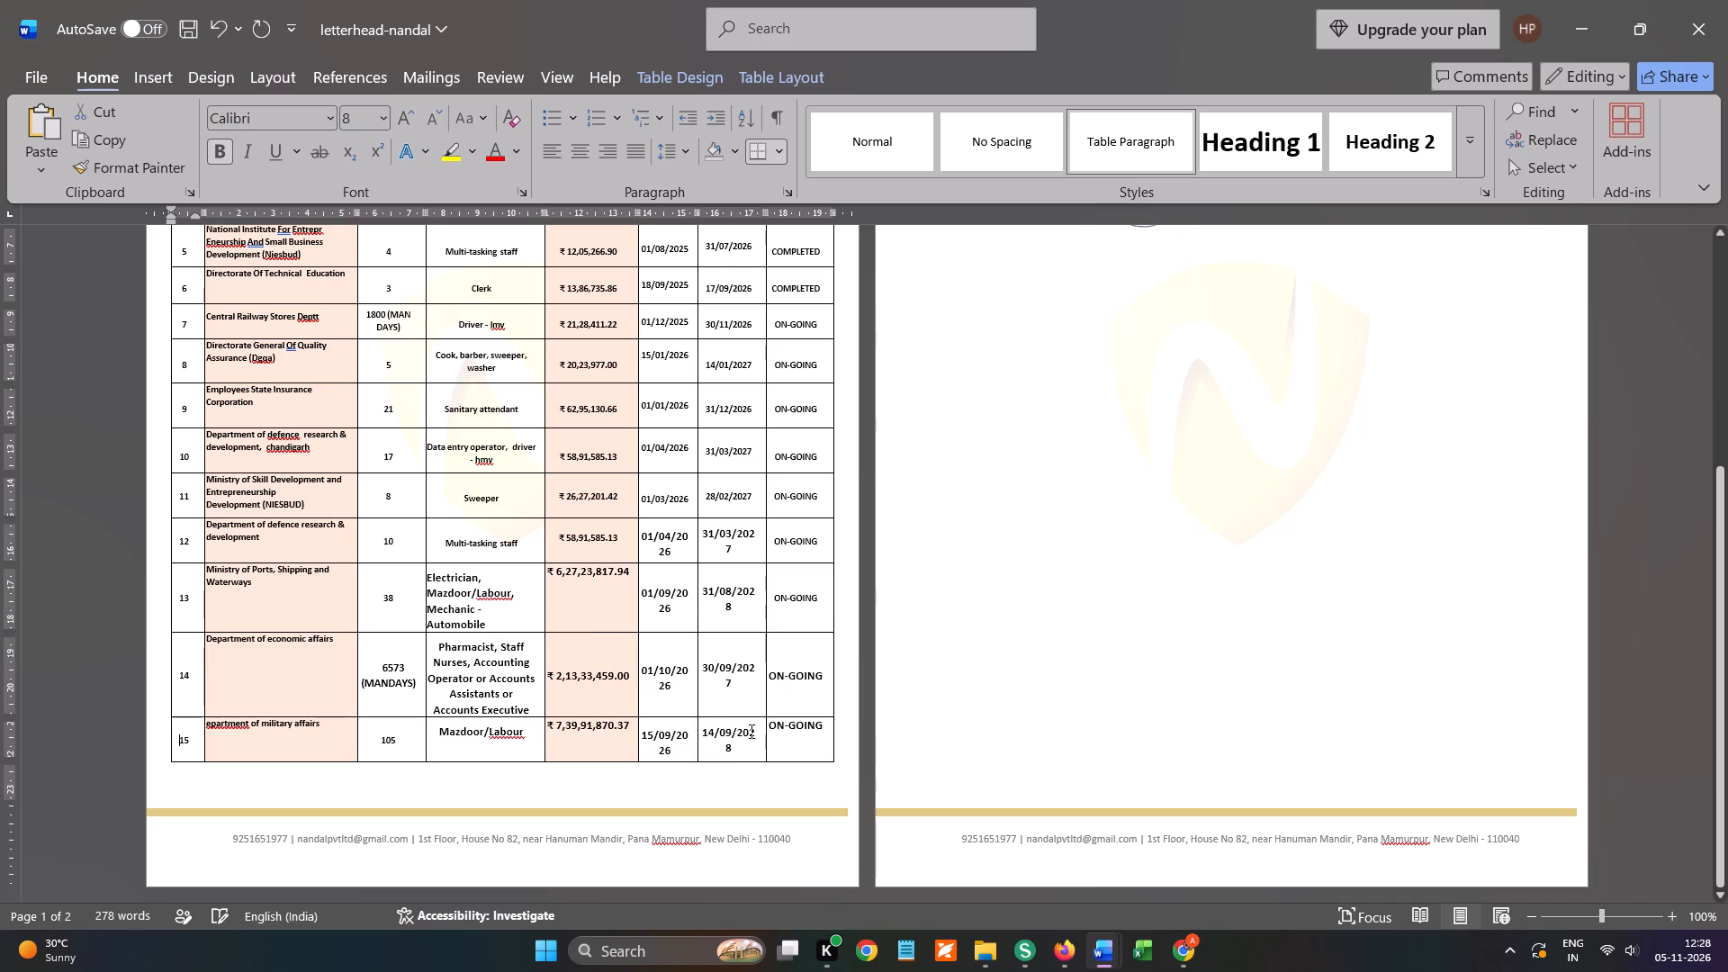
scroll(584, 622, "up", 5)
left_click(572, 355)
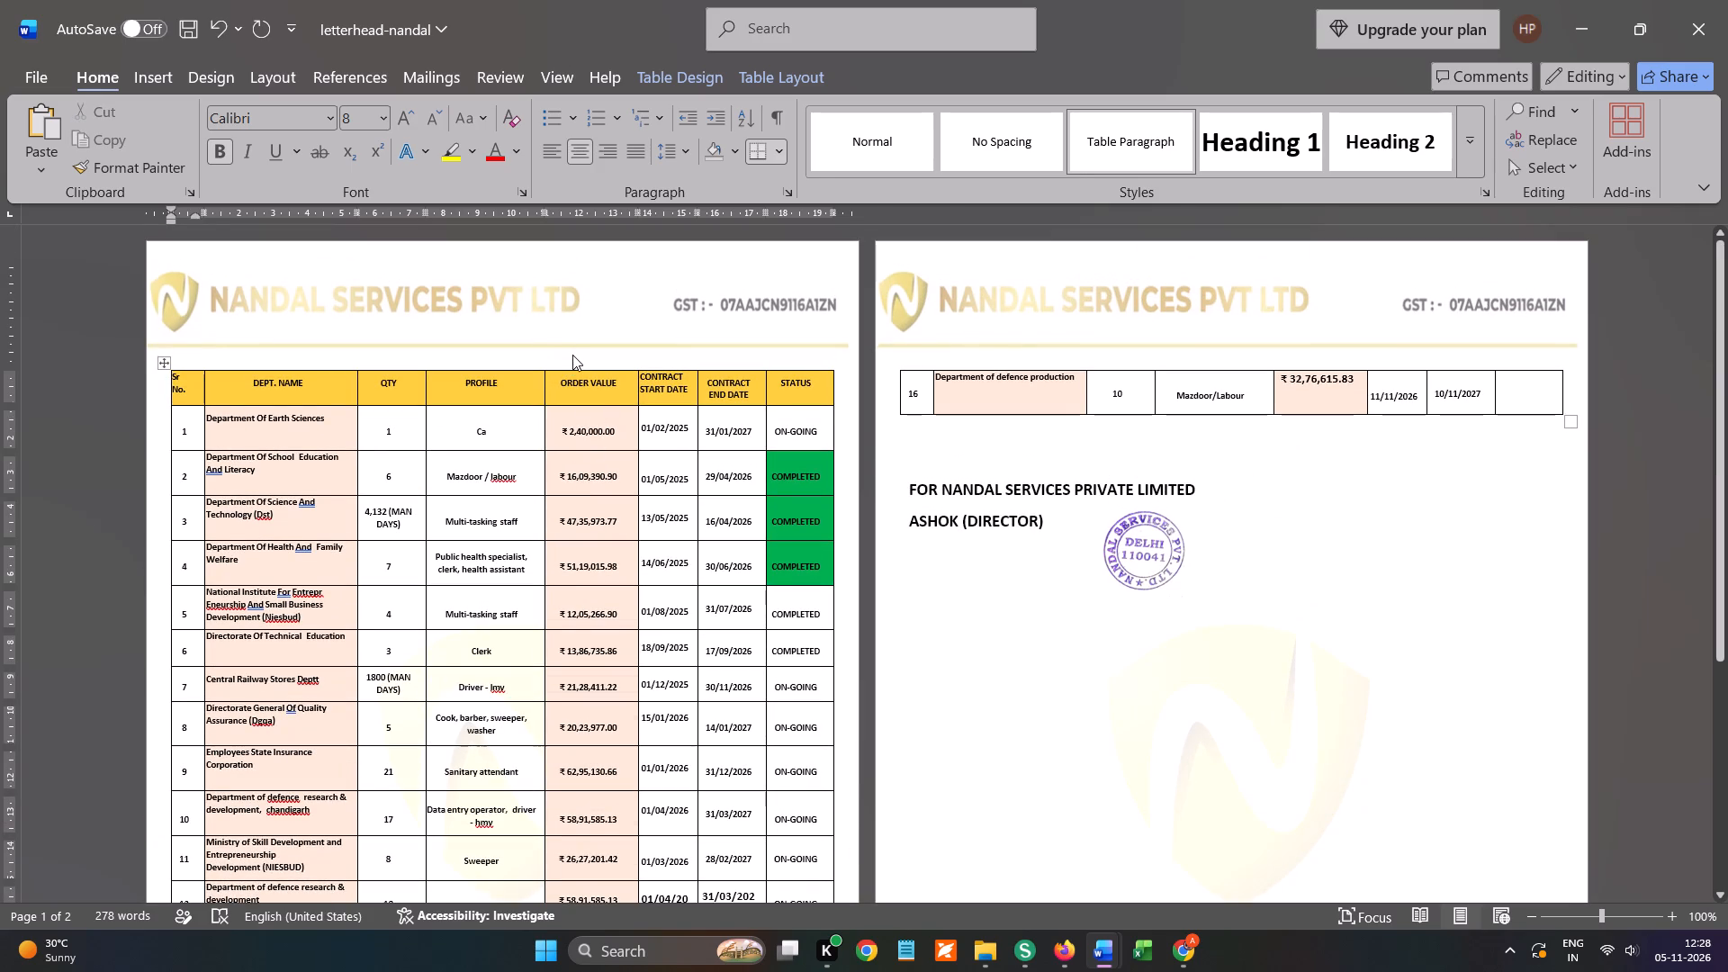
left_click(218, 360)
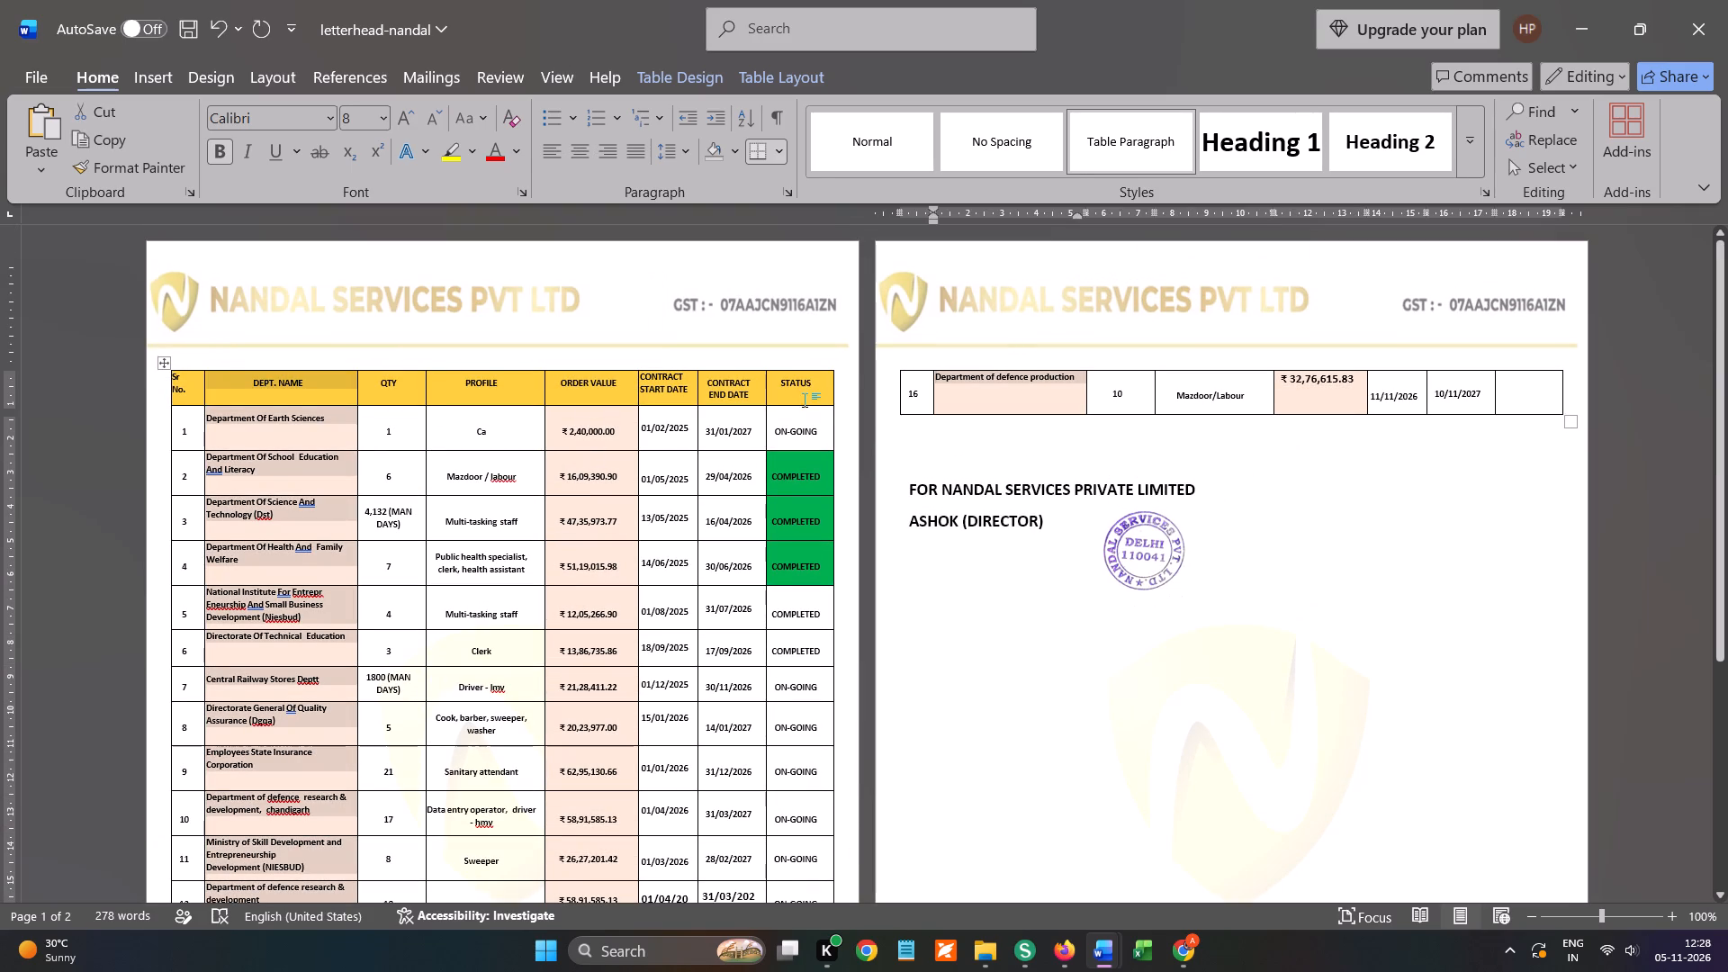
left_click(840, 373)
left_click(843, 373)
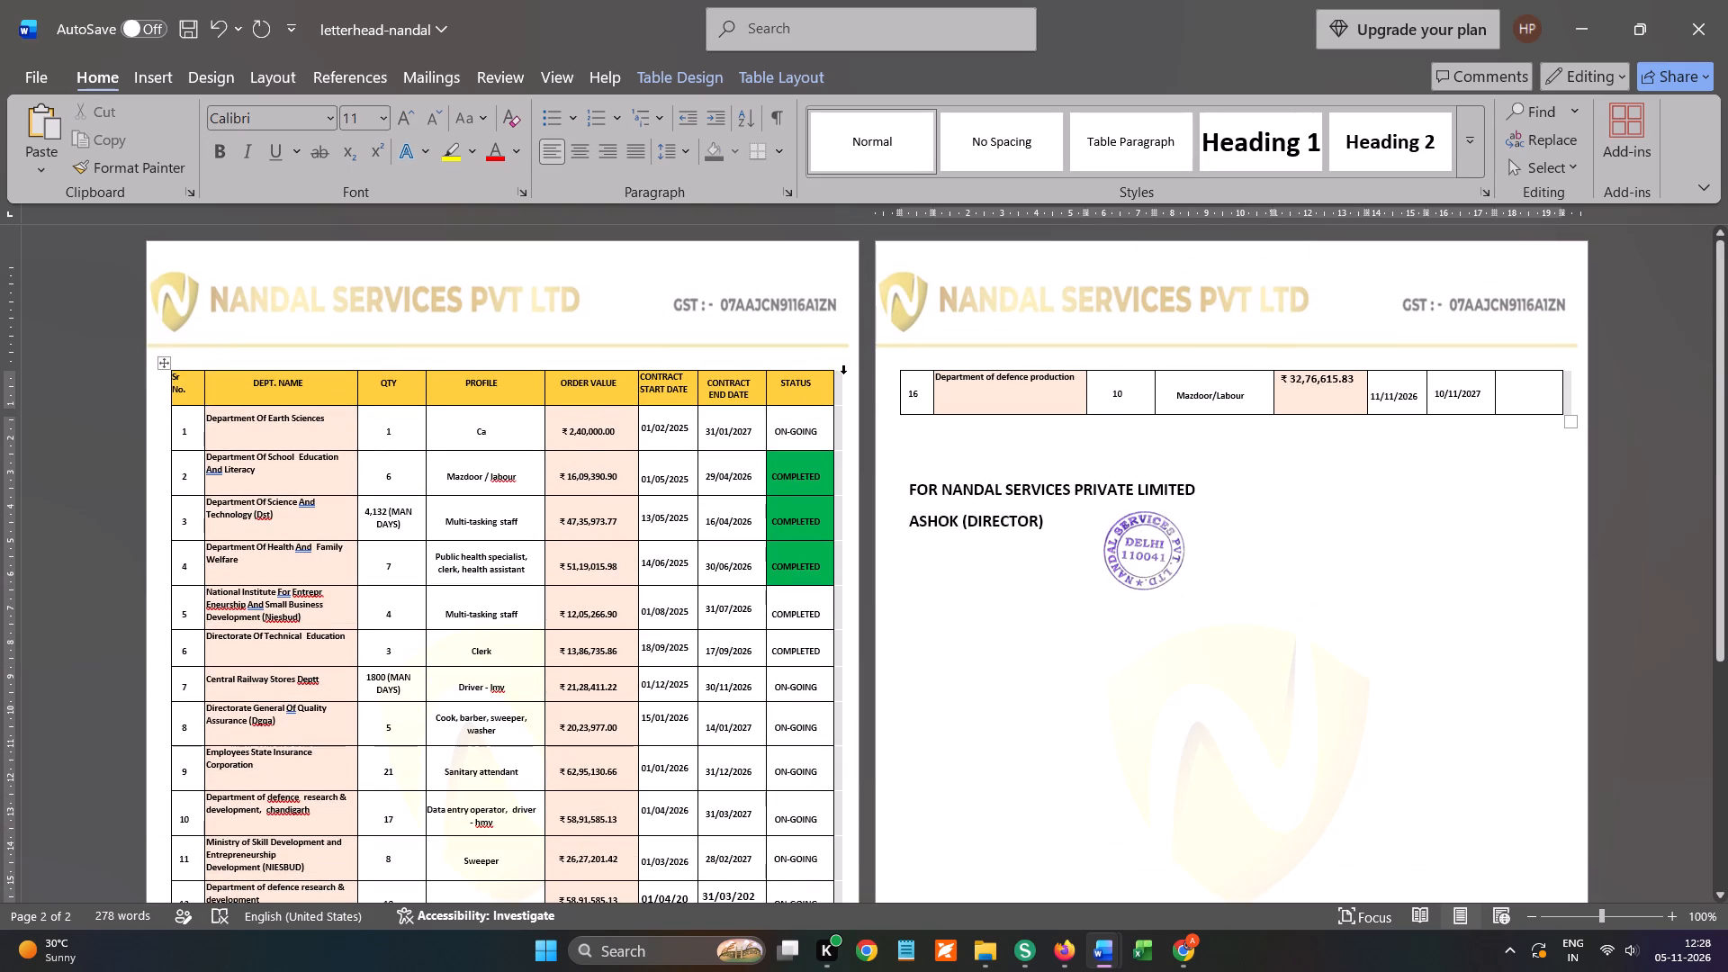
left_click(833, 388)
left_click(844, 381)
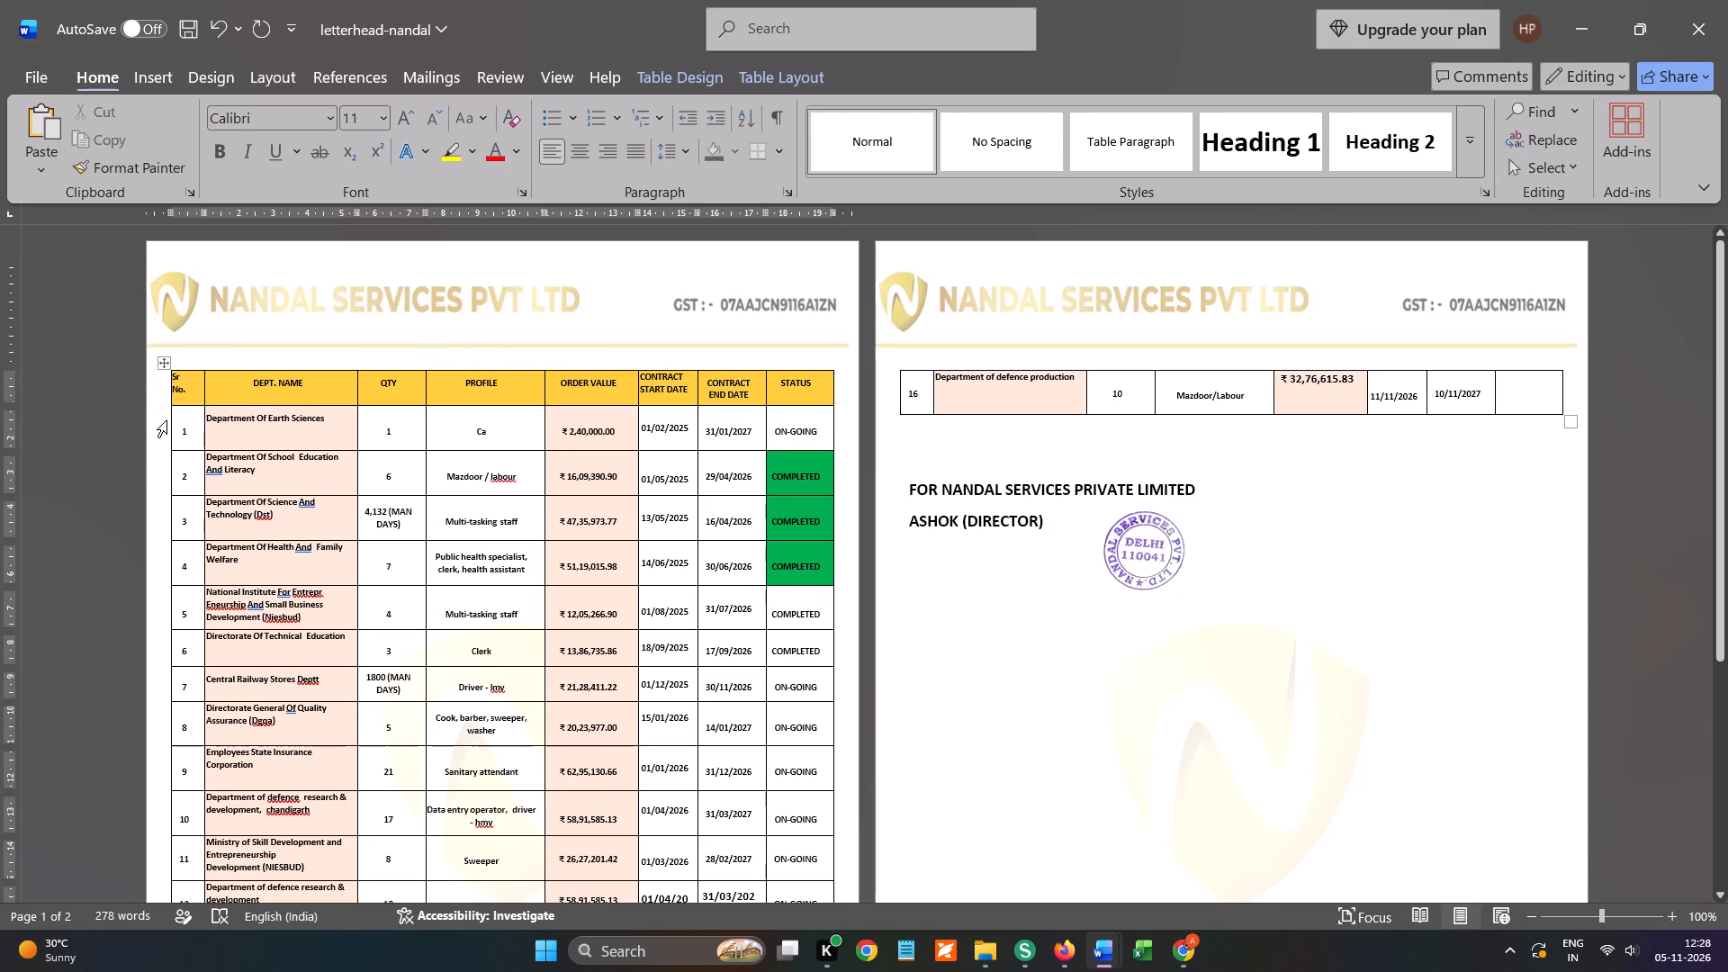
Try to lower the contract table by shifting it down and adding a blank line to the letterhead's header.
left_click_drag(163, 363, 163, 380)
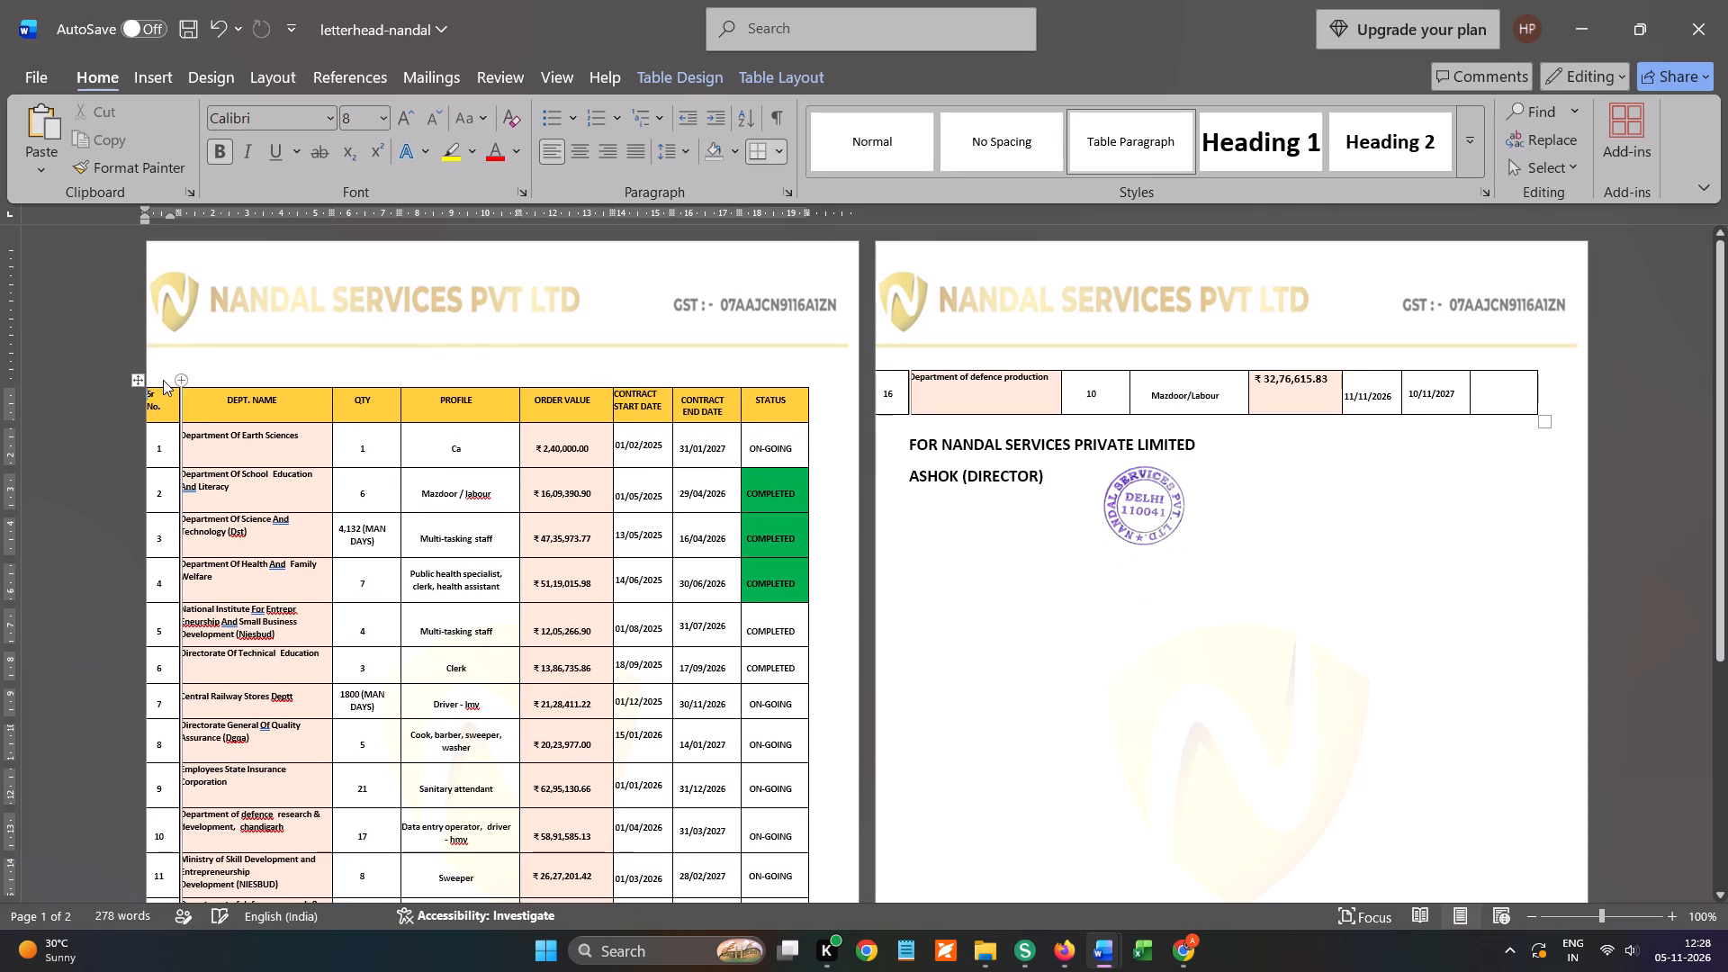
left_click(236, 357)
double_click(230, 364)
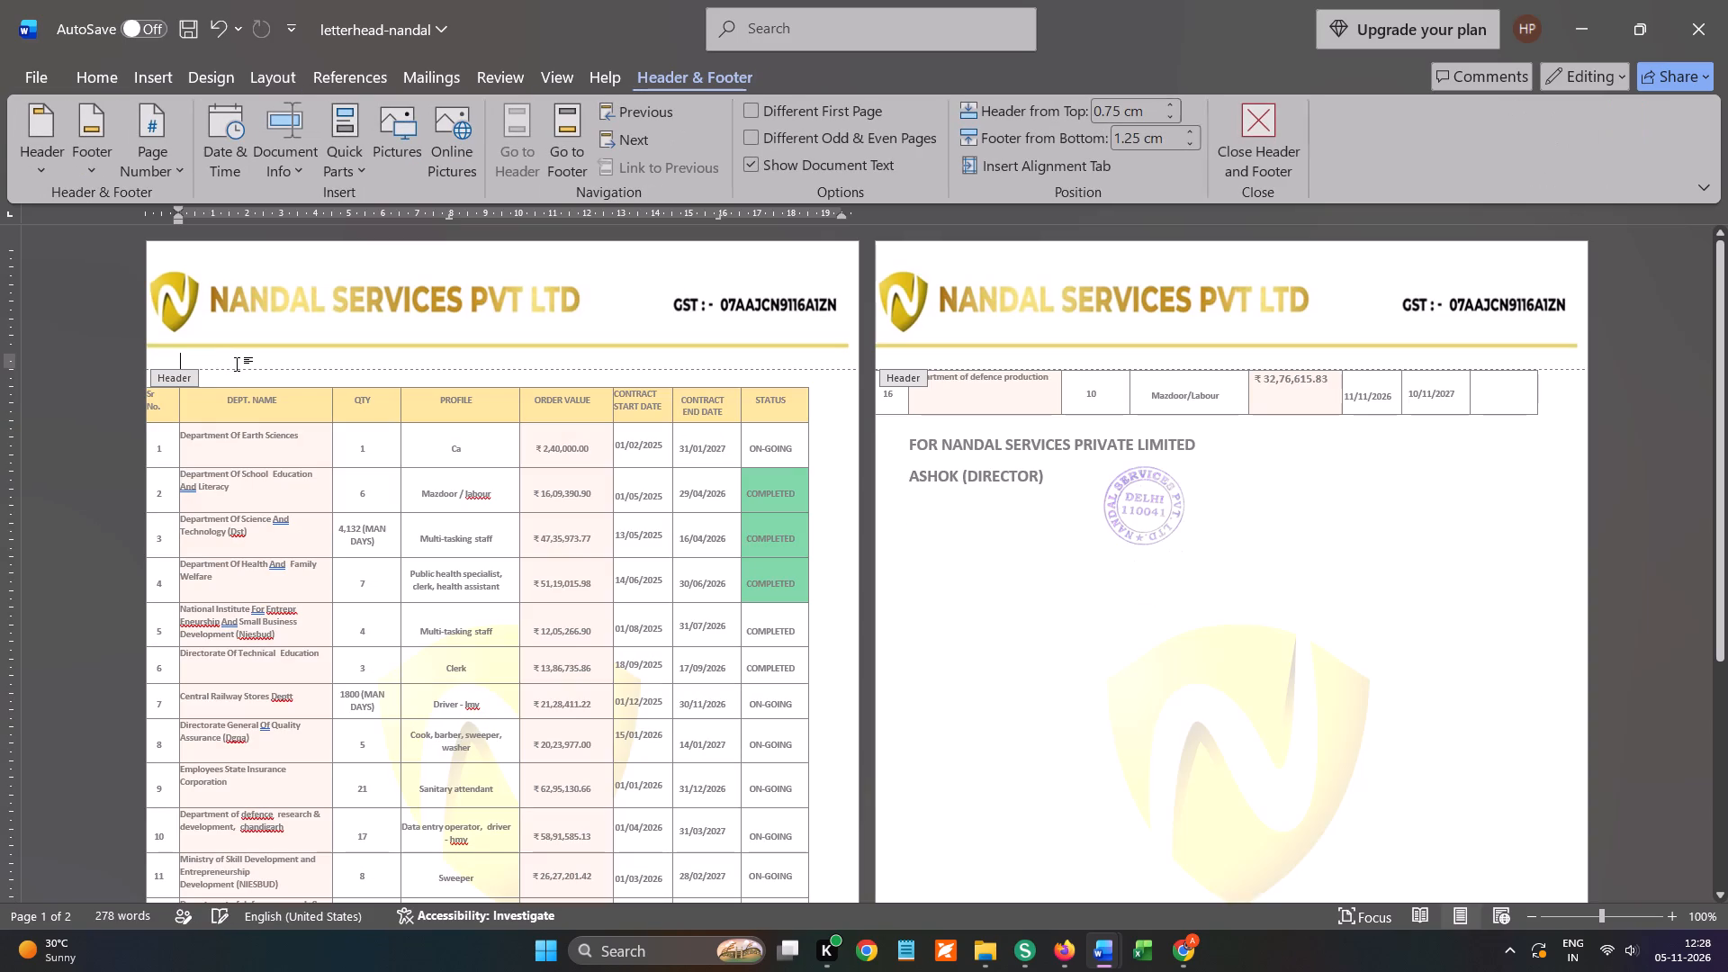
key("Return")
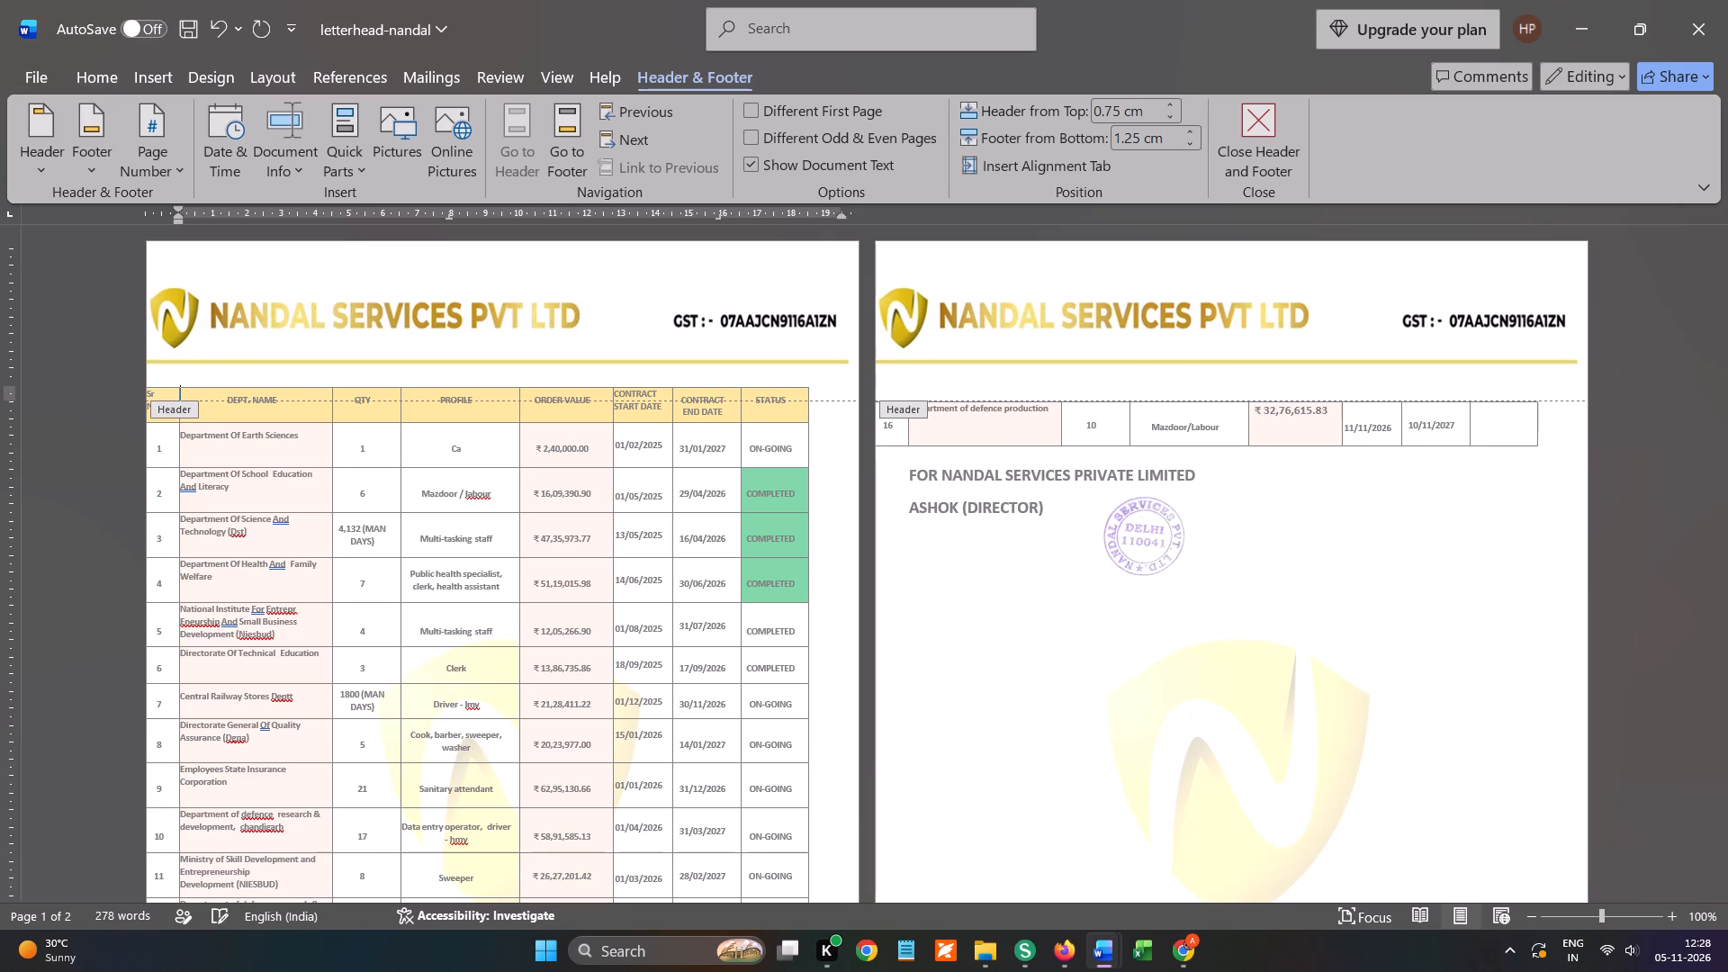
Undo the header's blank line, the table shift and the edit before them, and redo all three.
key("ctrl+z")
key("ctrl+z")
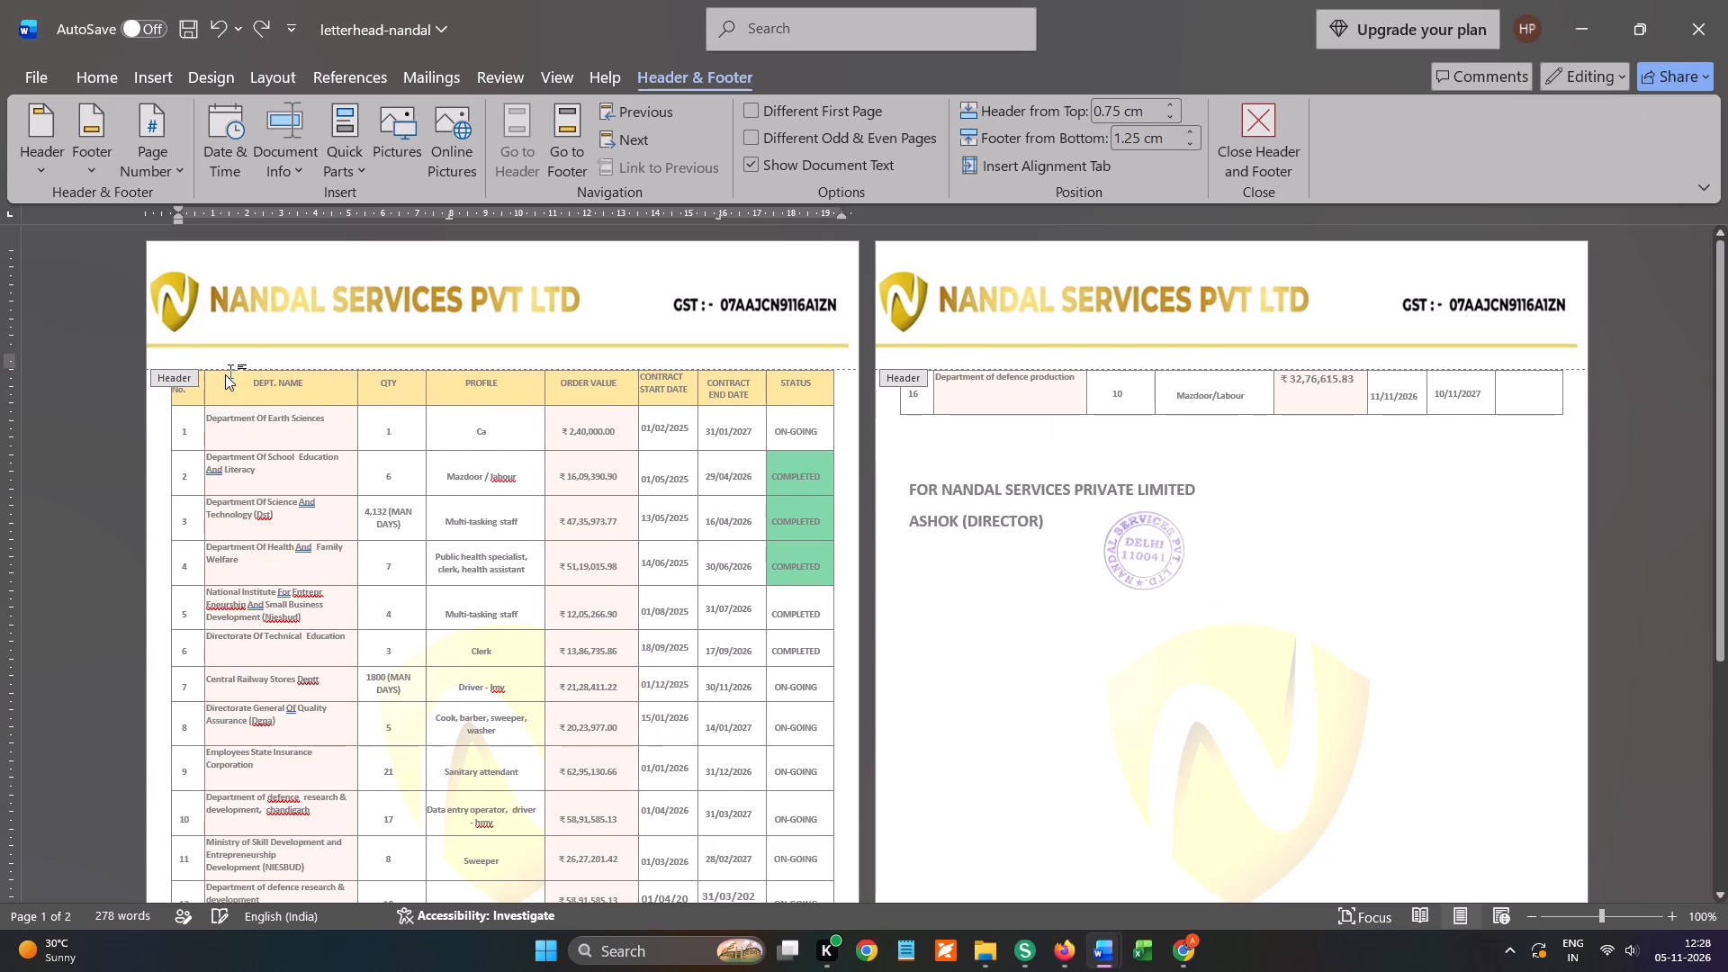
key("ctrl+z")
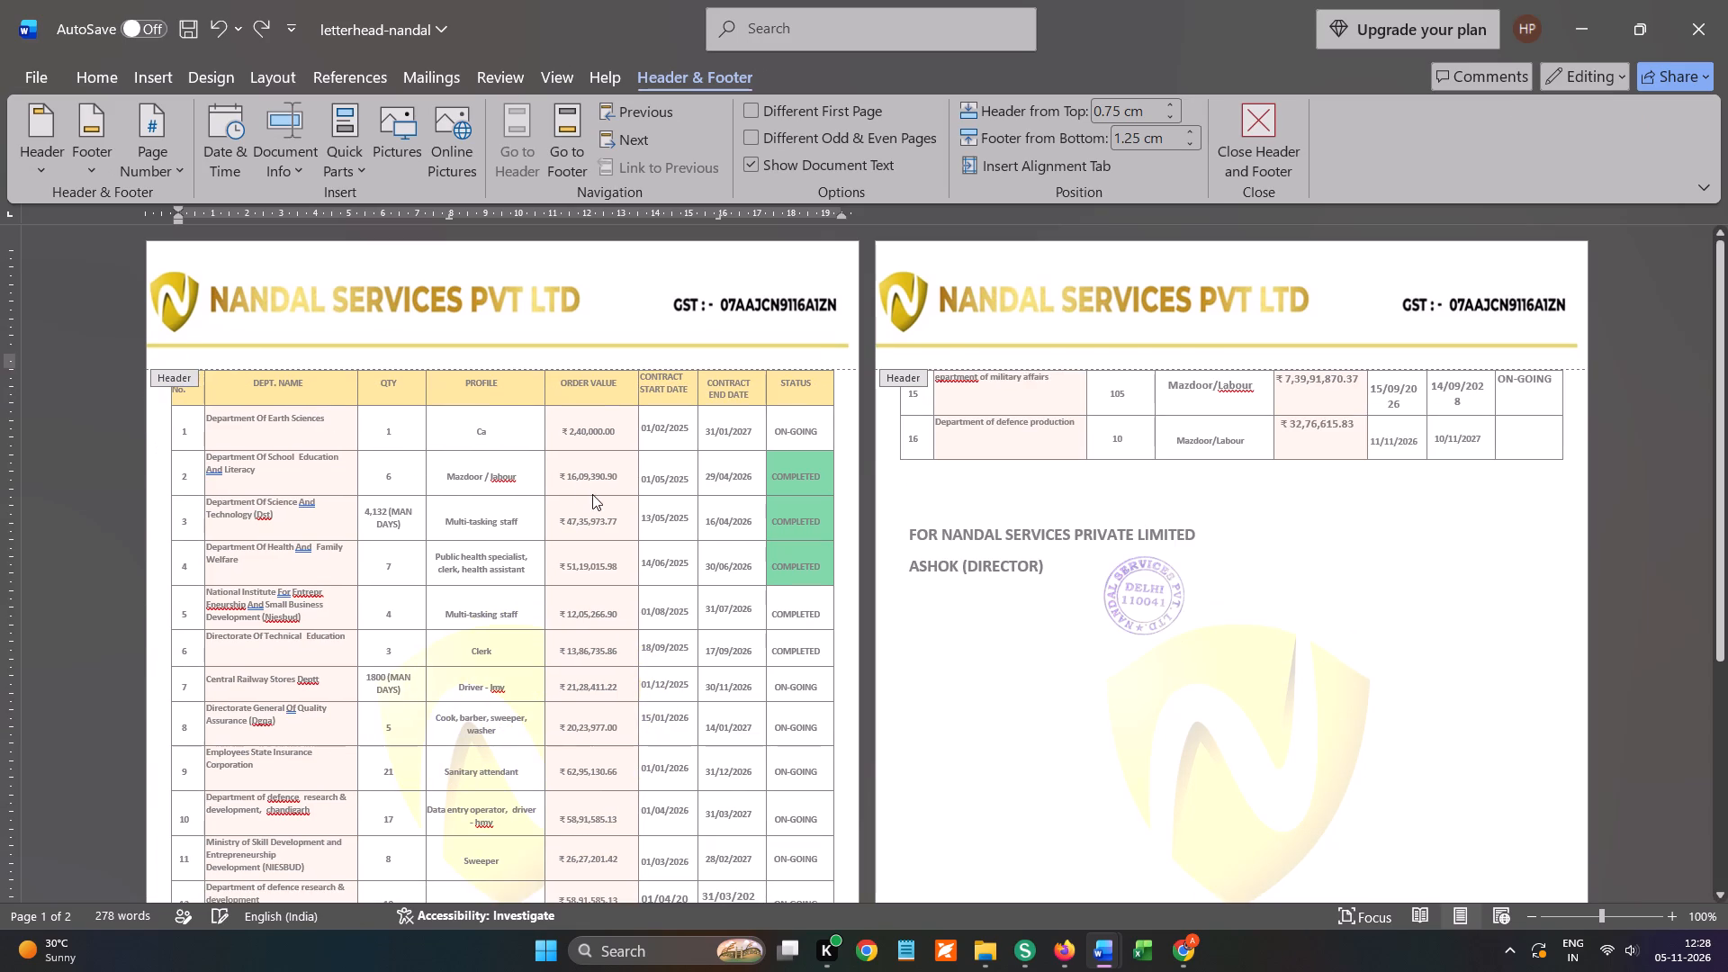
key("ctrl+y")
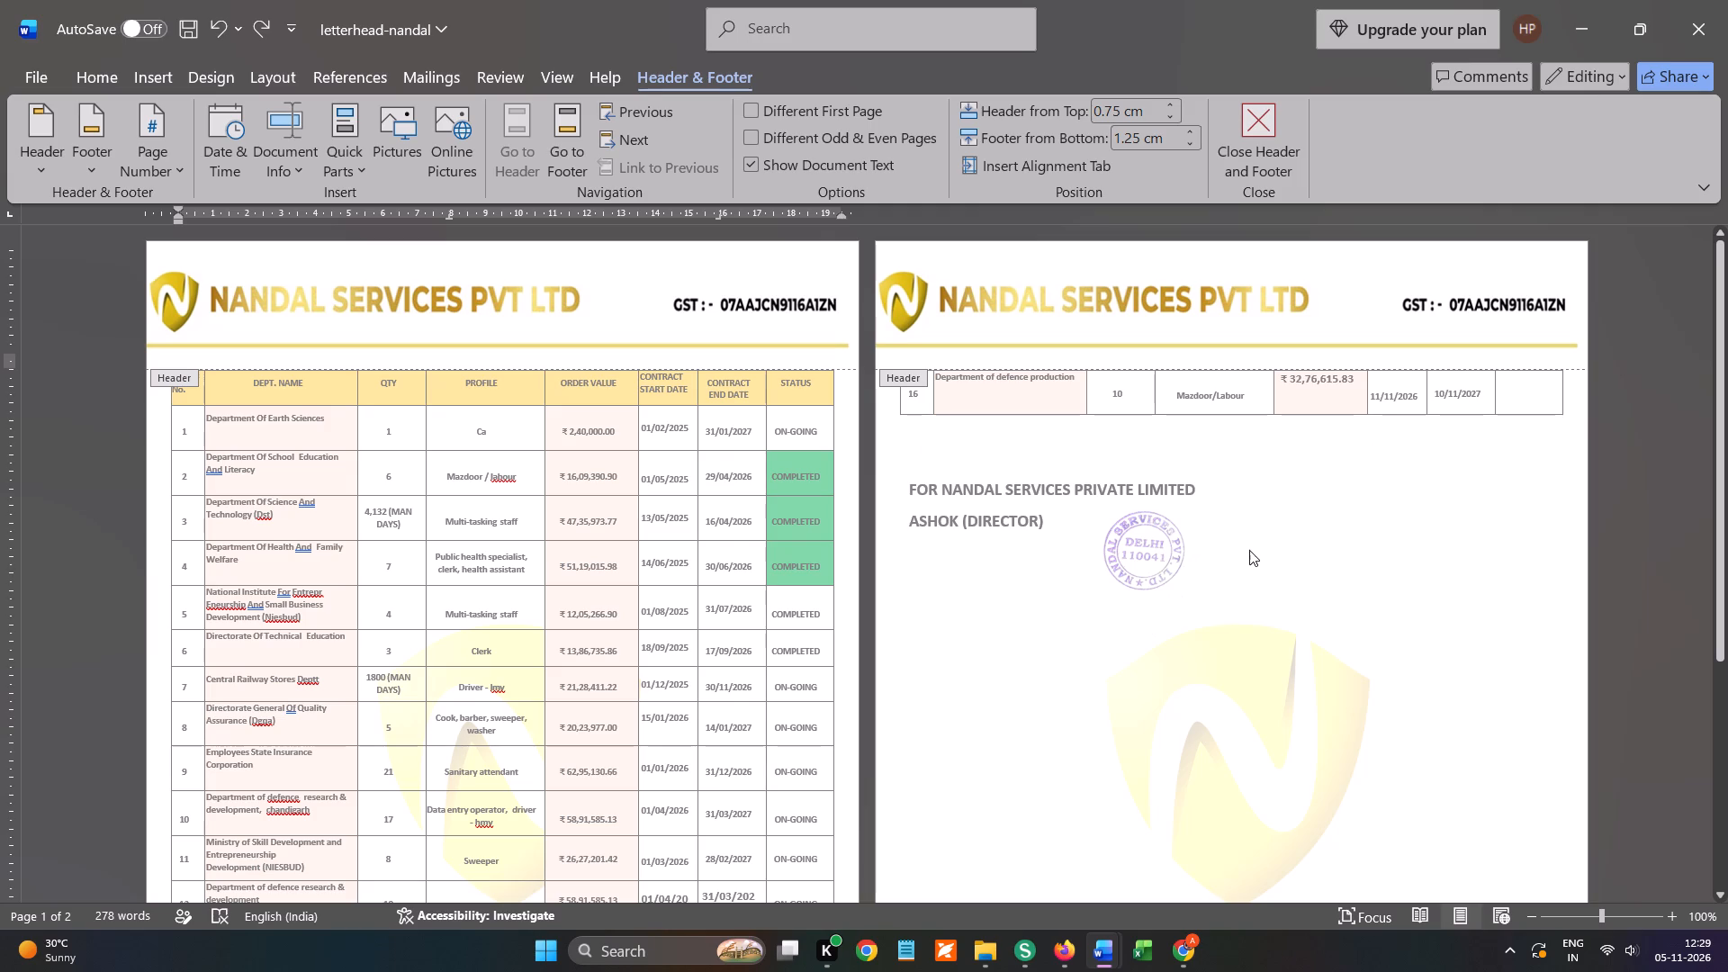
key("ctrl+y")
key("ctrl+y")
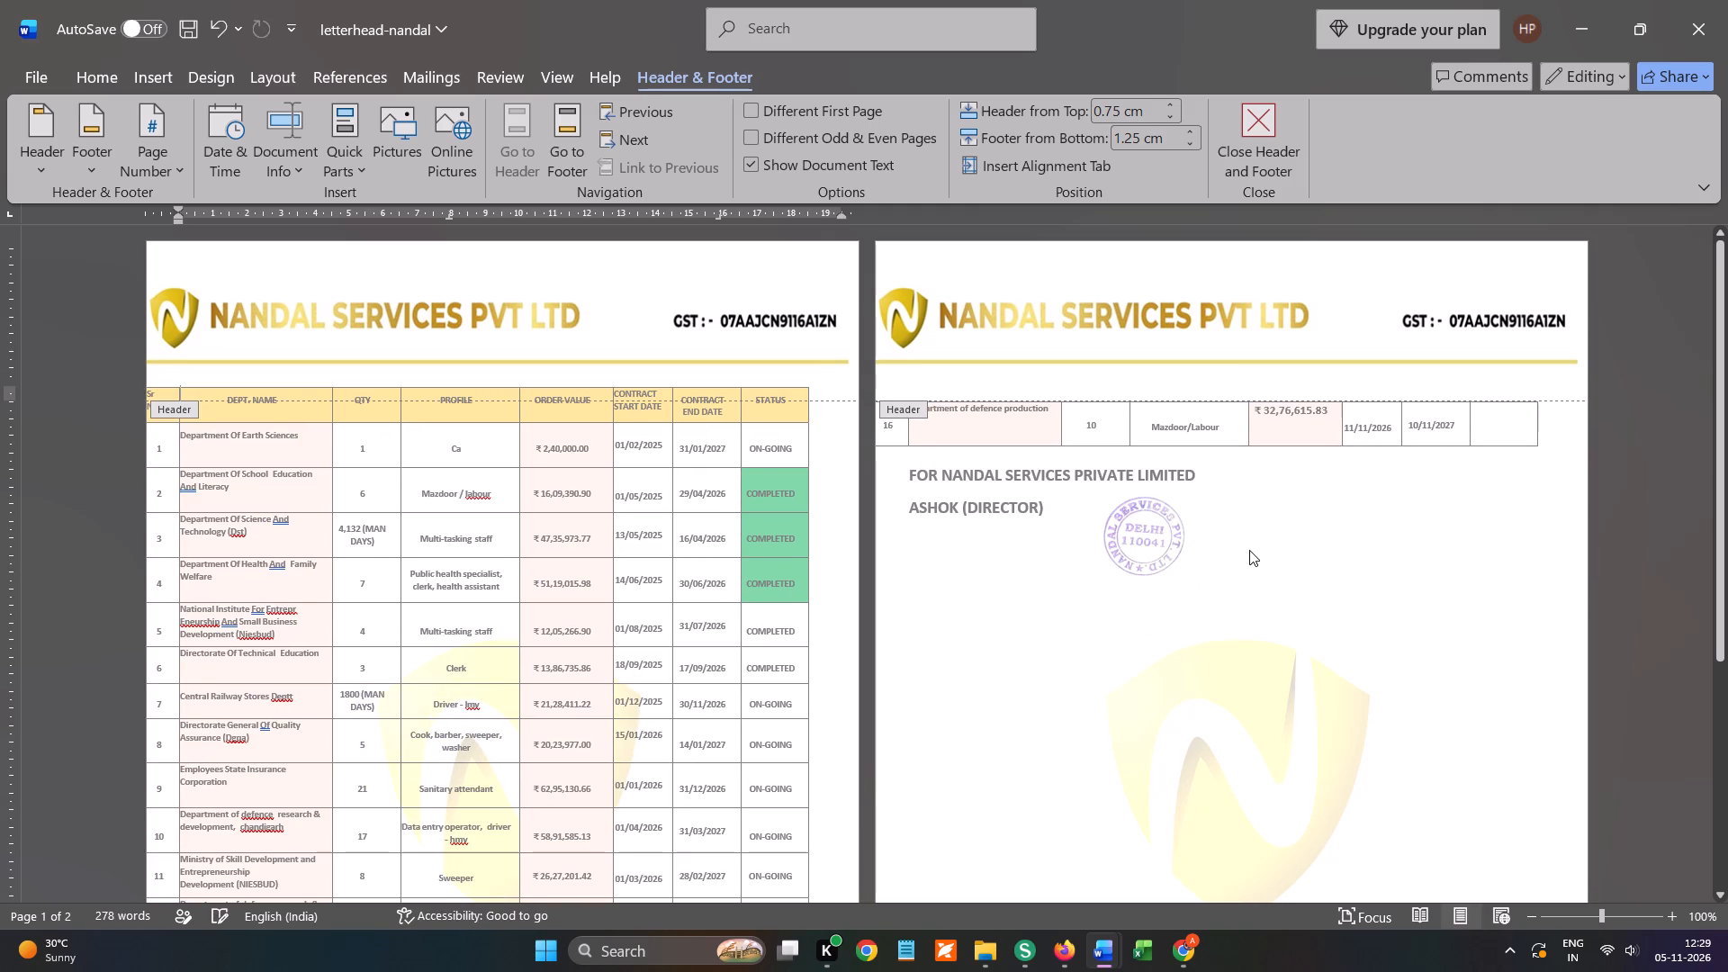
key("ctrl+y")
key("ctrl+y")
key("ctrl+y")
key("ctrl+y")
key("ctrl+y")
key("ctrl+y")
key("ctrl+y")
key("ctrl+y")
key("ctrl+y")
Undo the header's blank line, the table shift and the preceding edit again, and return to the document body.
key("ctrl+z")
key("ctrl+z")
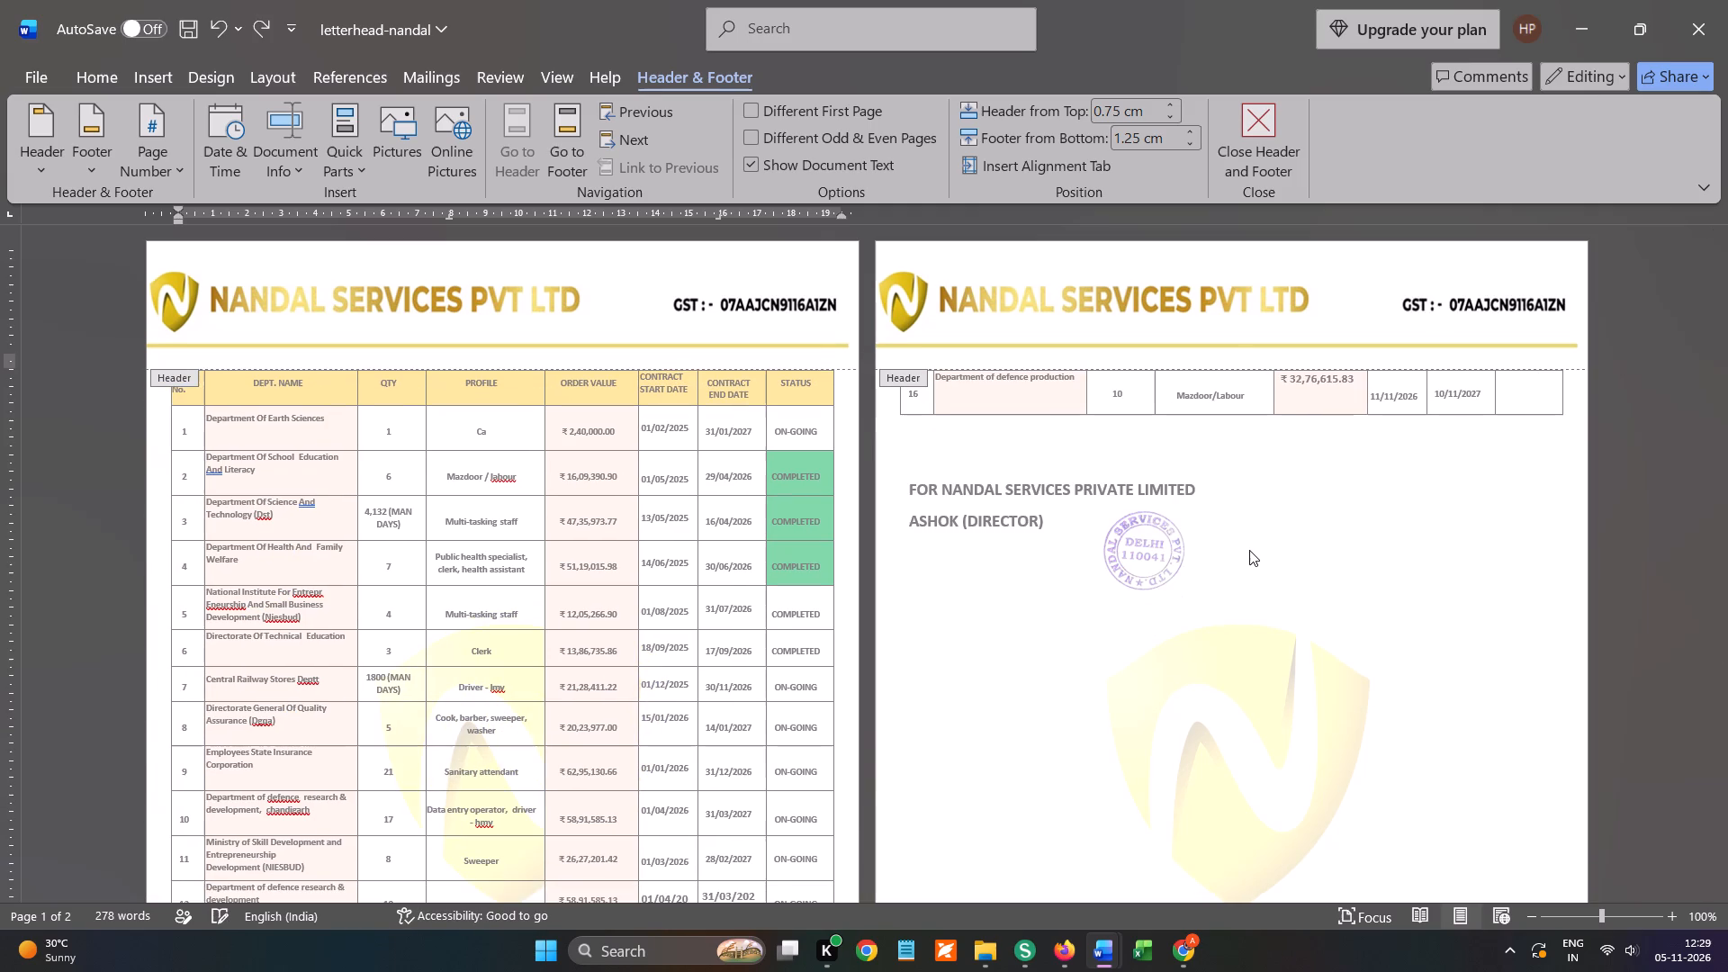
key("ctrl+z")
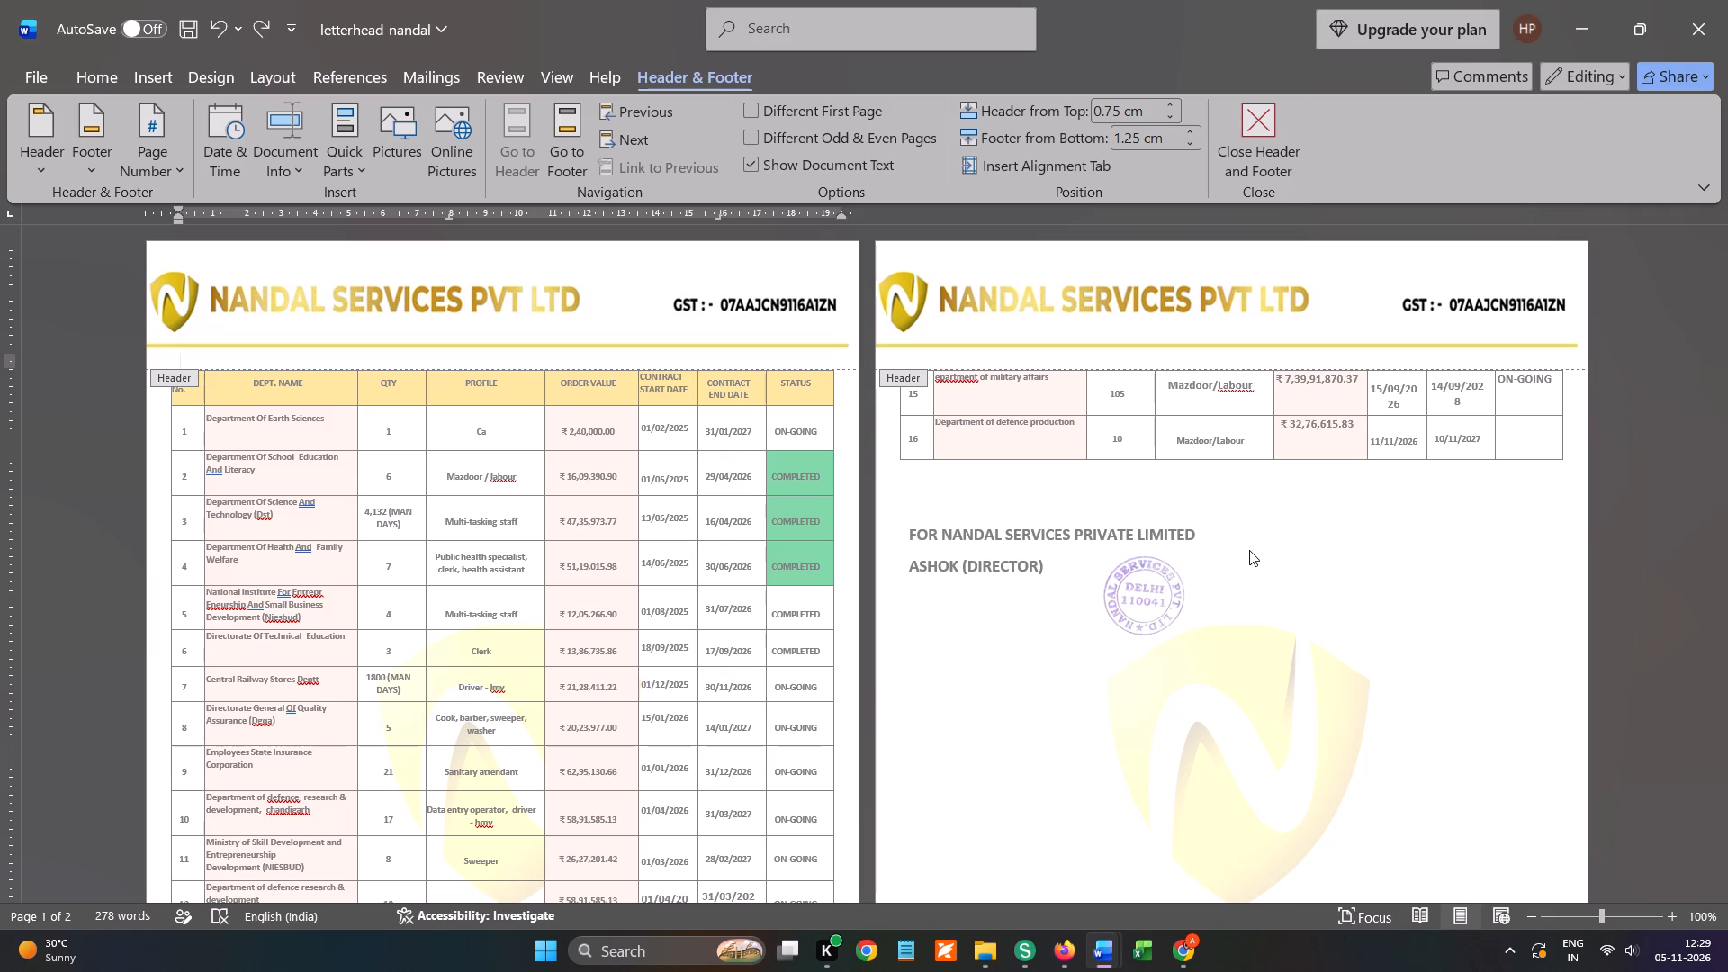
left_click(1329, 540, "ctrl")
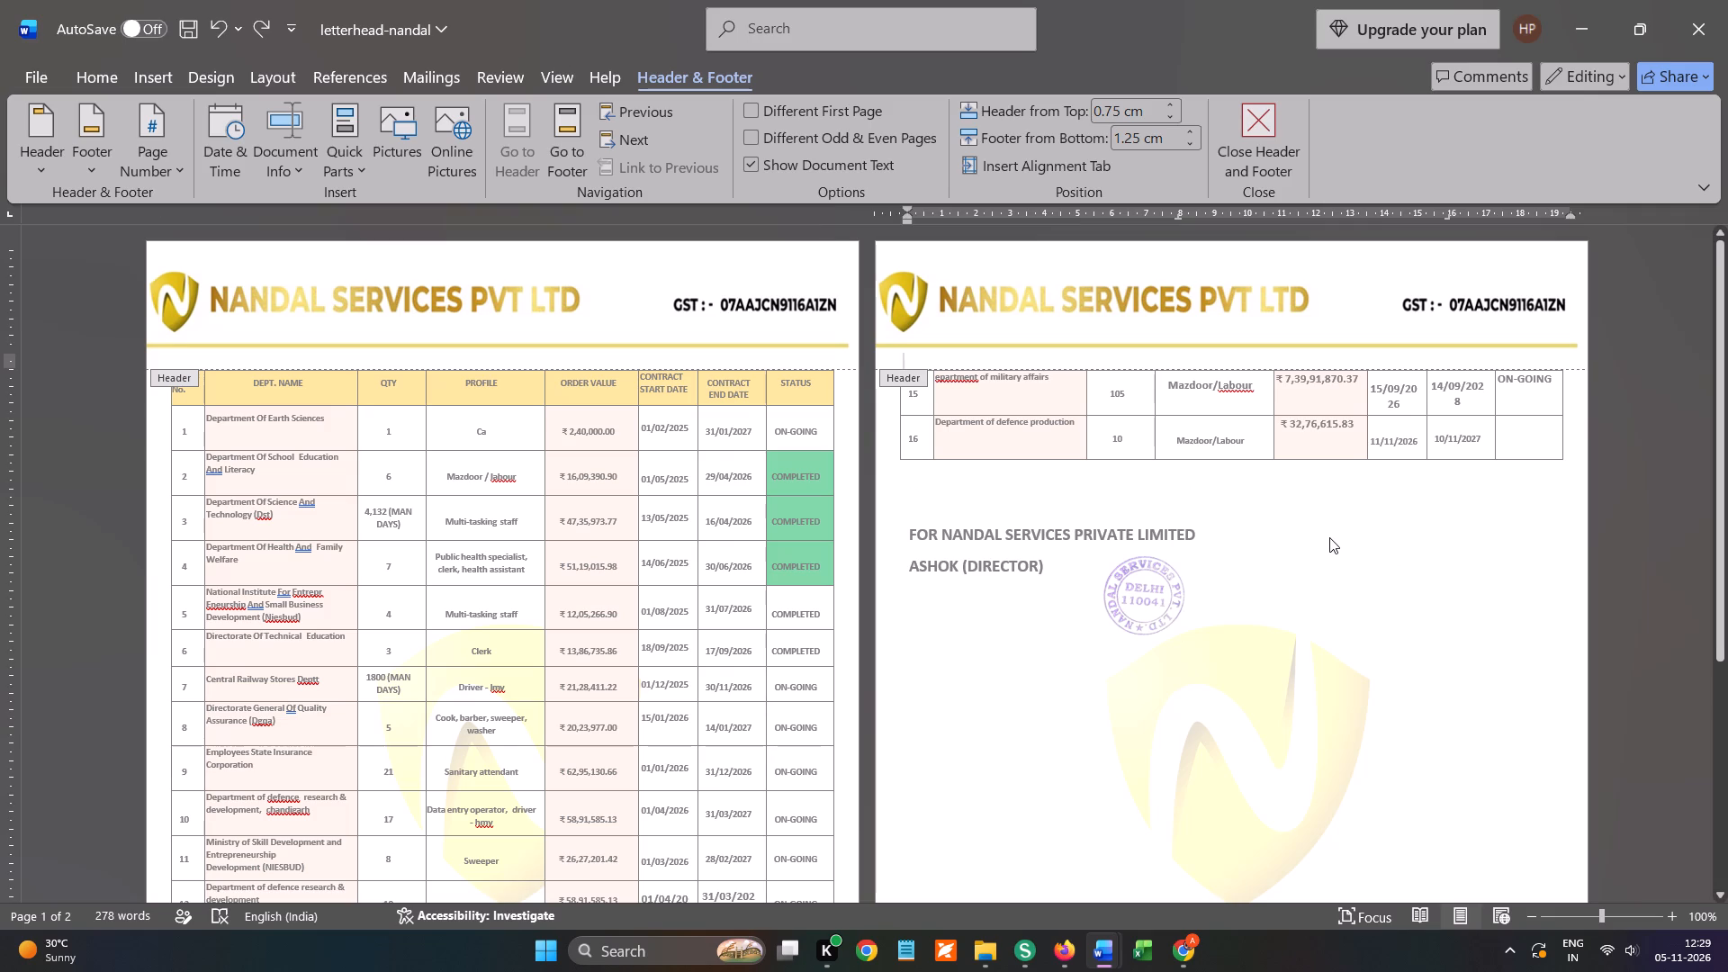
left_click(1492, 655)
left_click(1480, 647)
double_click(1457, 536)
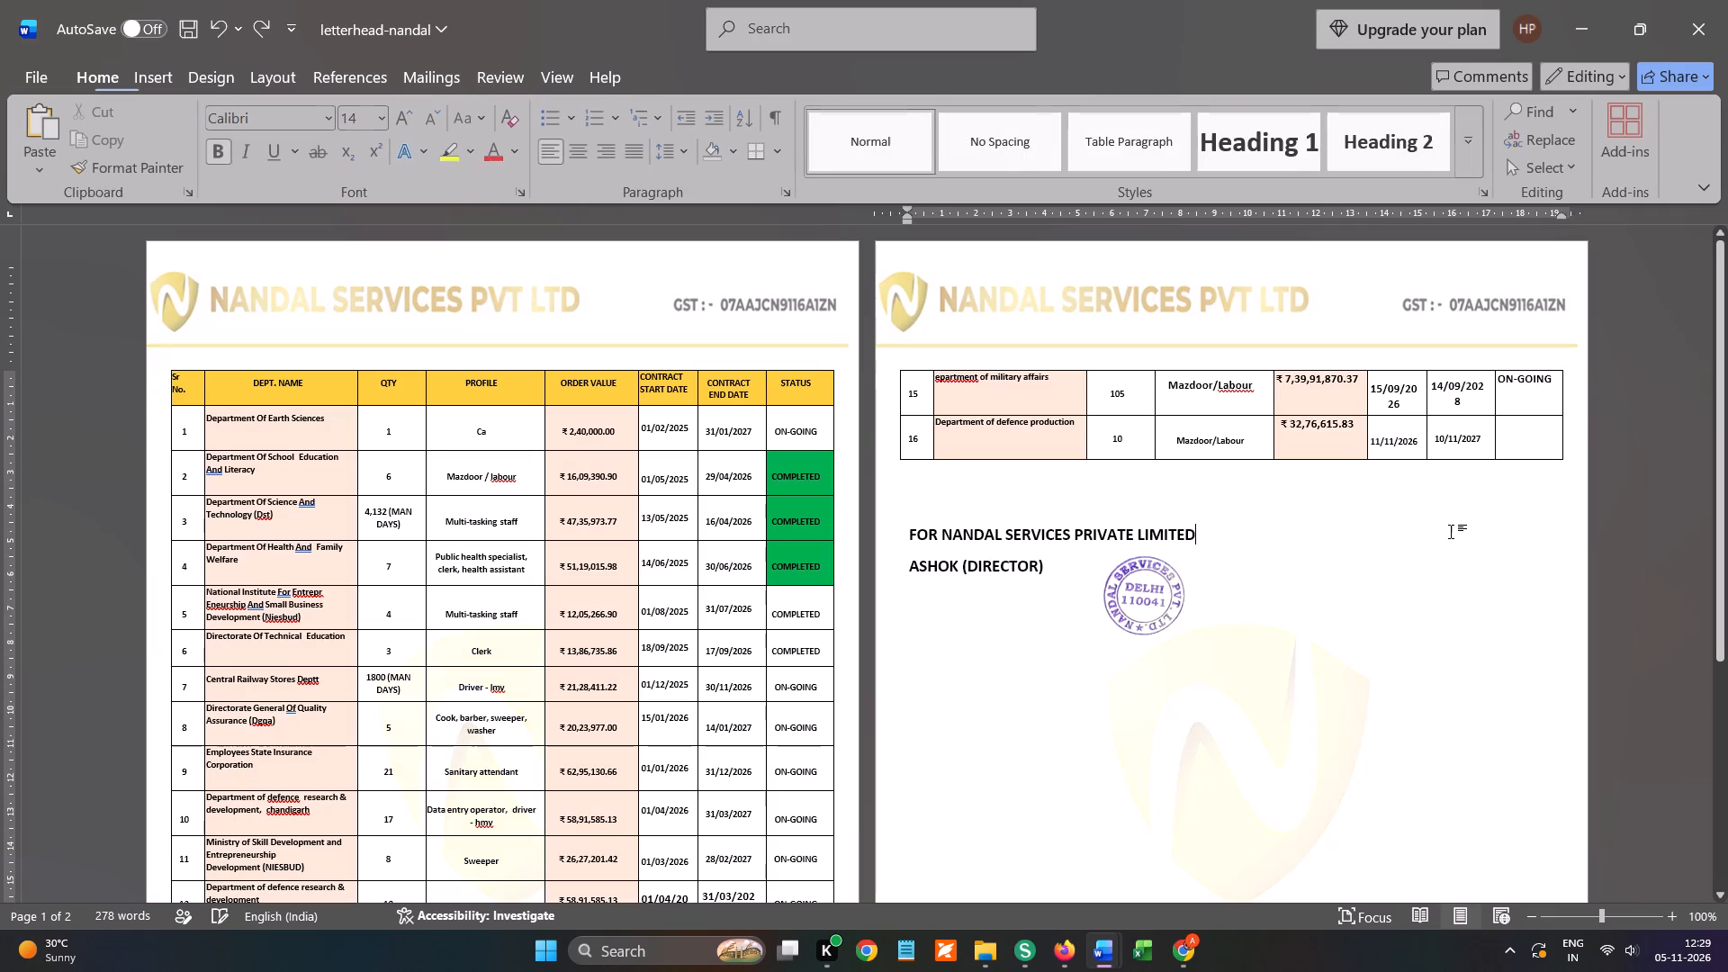
Copy the ON-GOING status from the military affairs row into the empty status cell of row 16, Department of defence production.
triple_click(1528, 383)
key("ctrl+c")
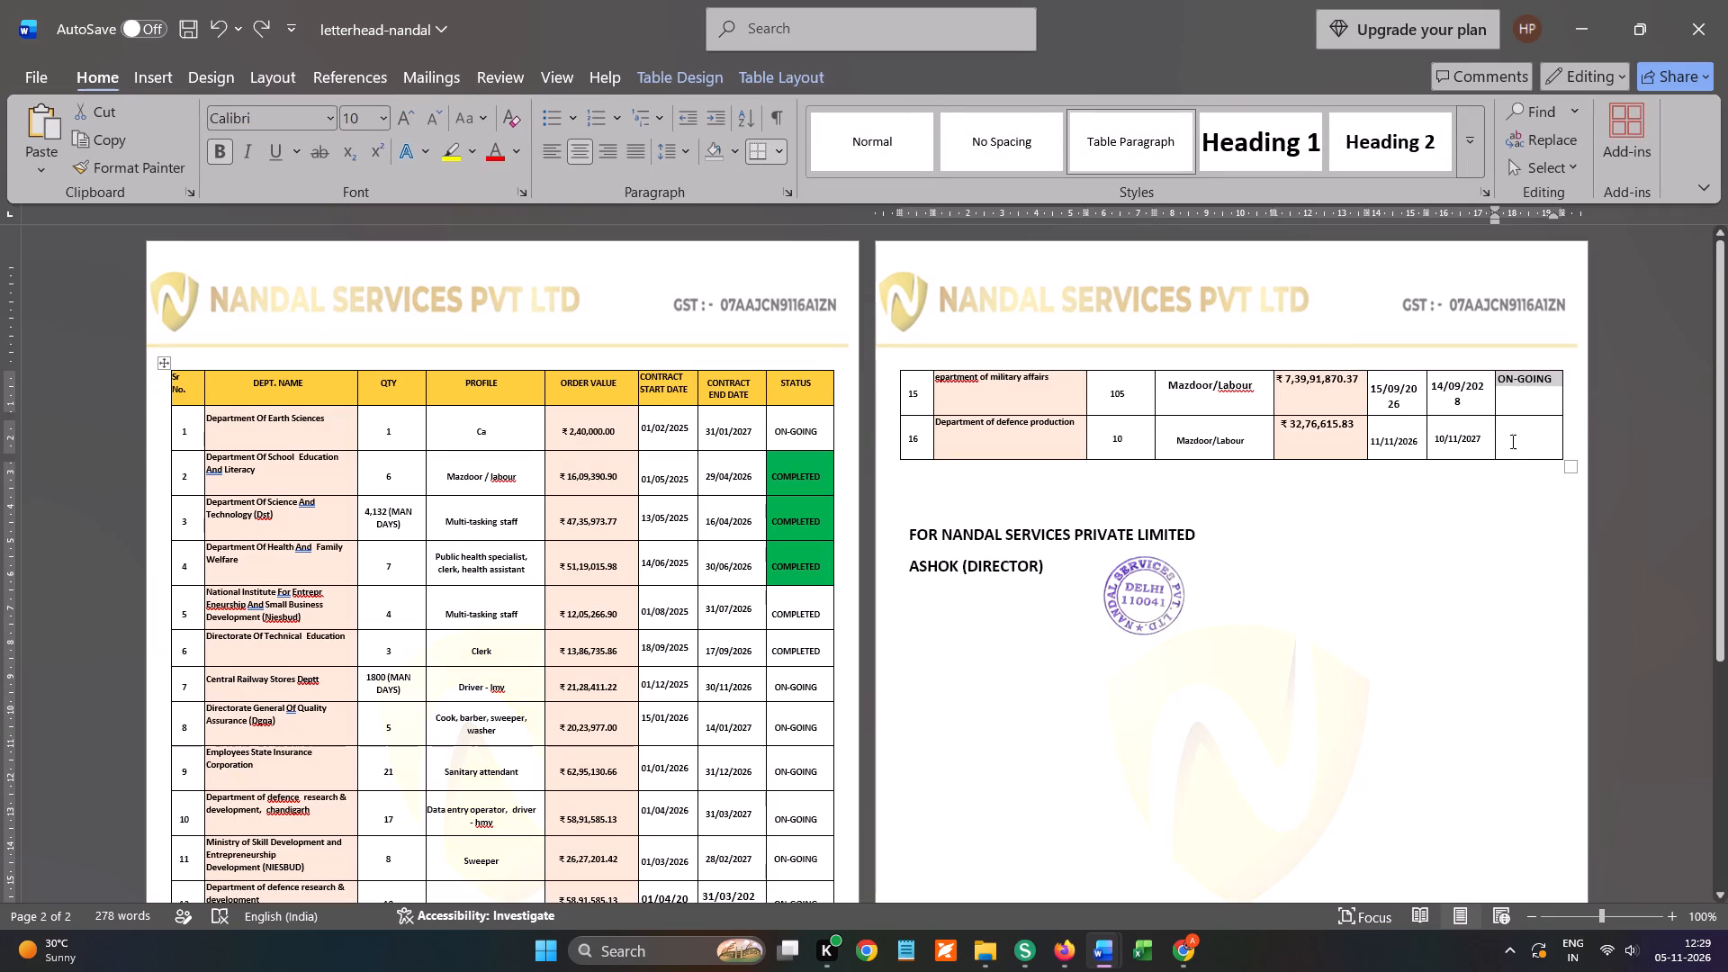
left_click(1509, 448)
key("ctrl+v")
left_click(1471, 497)
Delete the blank row below row 14 at the end of the first page's contract table.
scroll(803, 568, "down", 6)
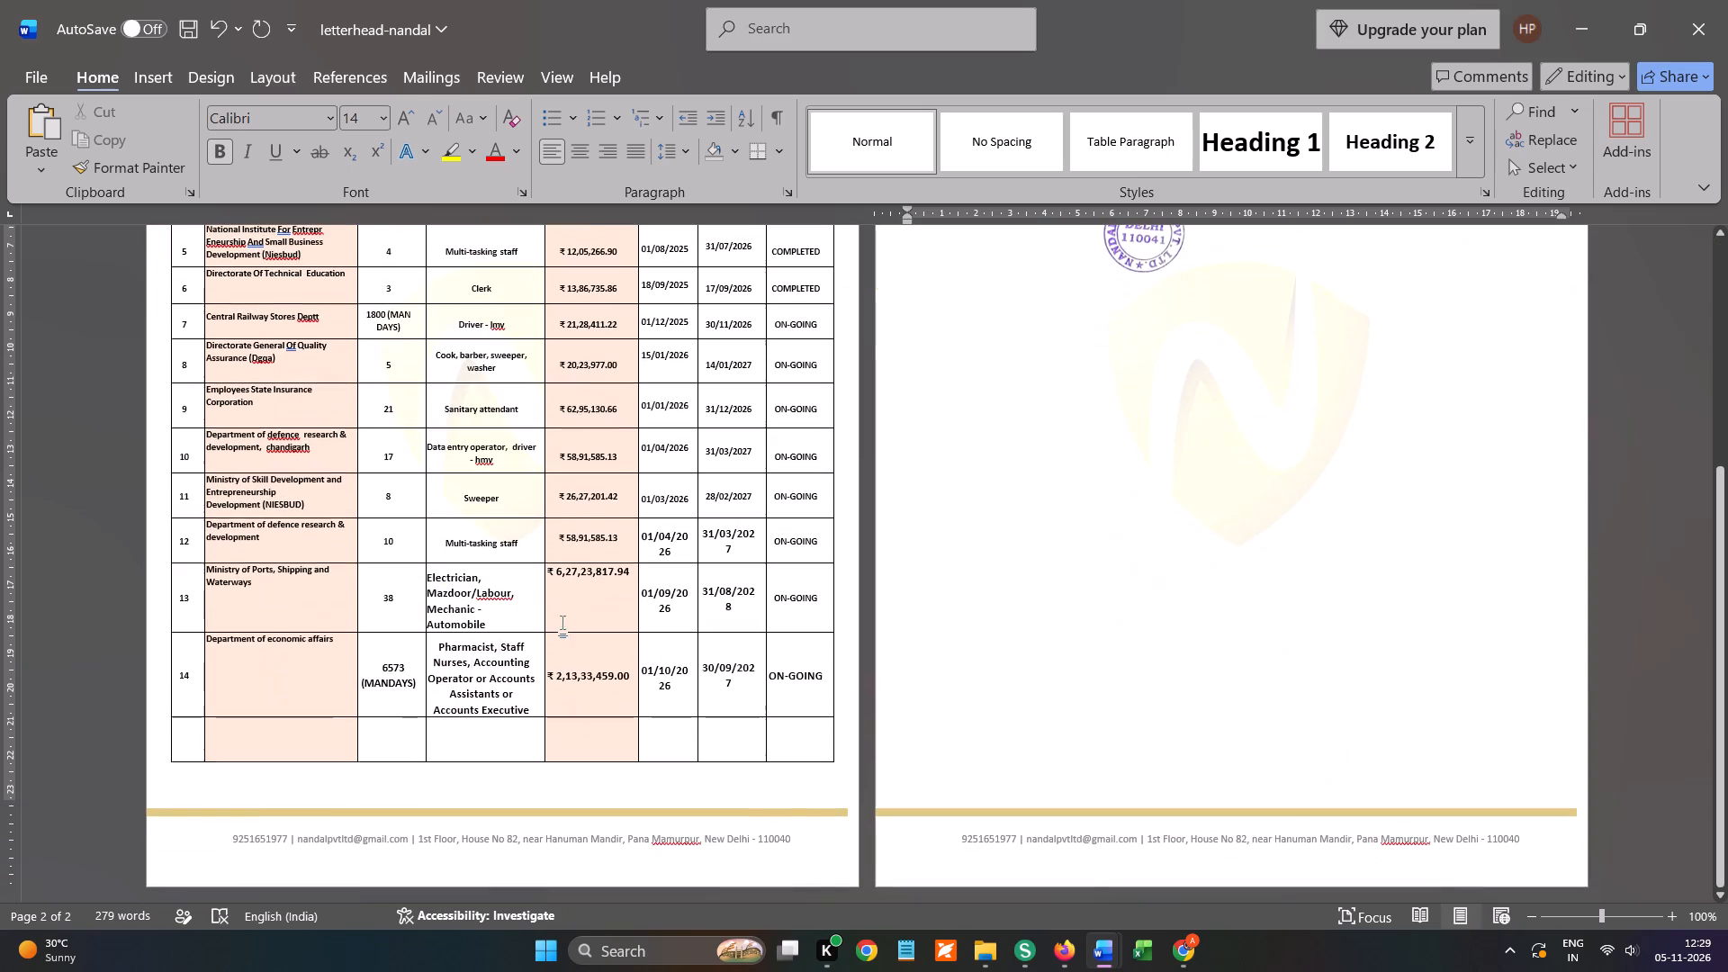
scroll(565, 630, "down", 4)
left_click_drag(175, 739, 558, 760)
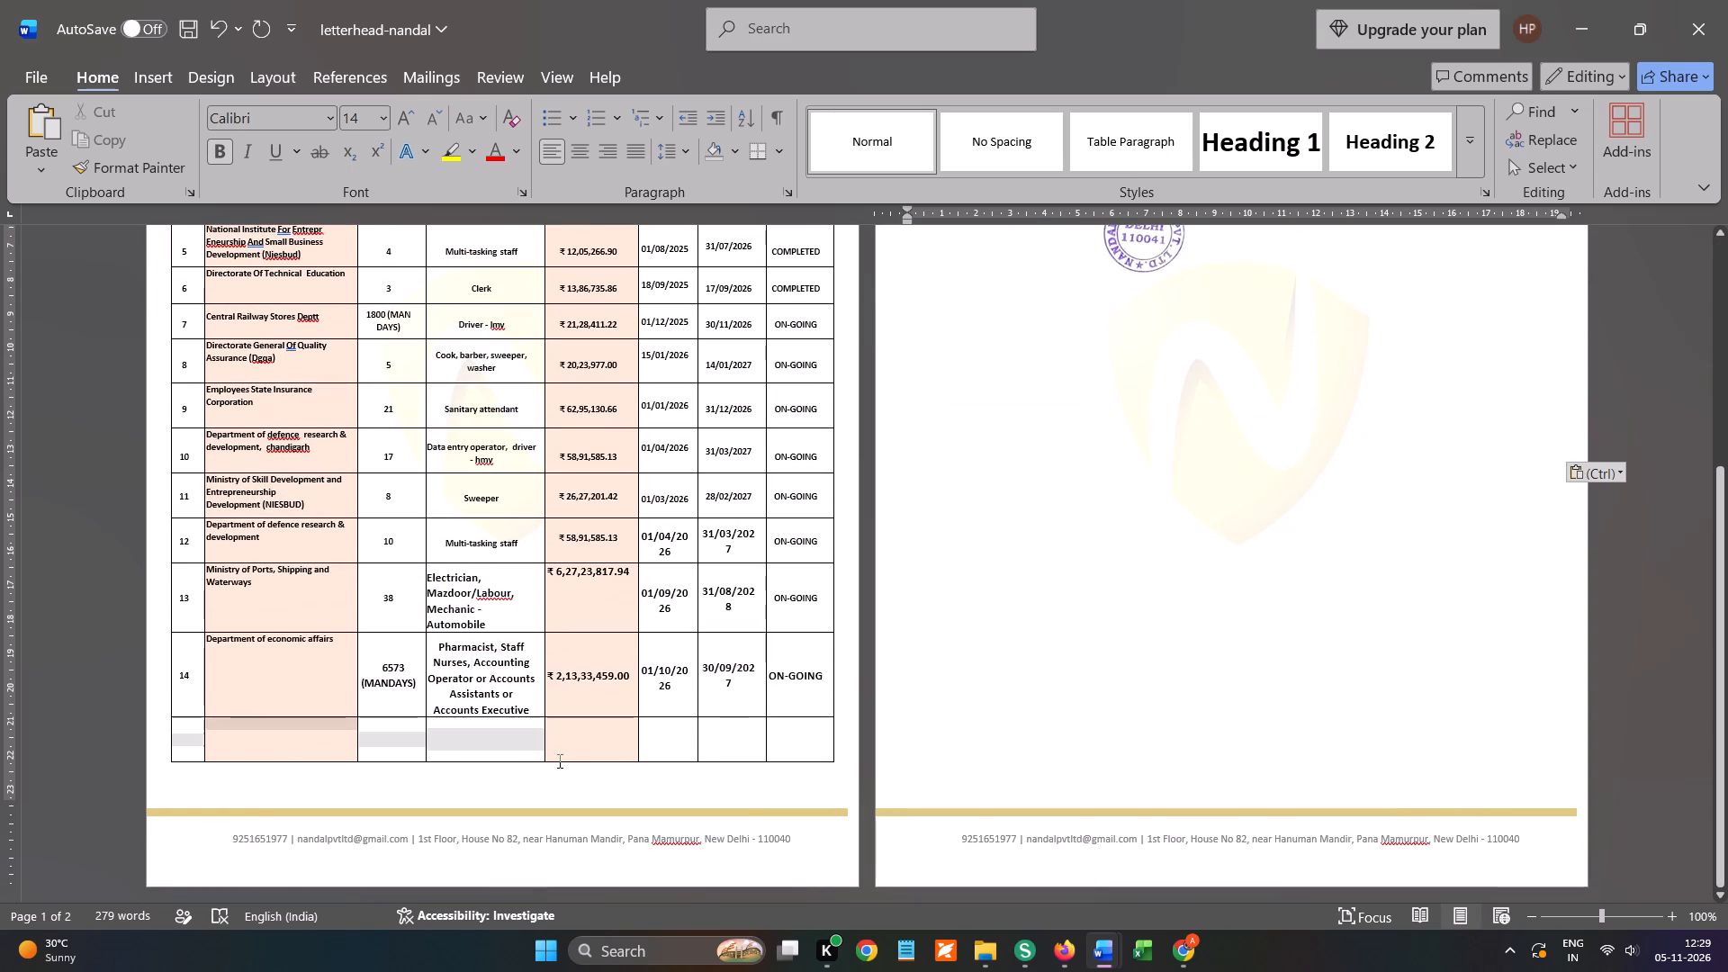
left_click_drag(558, 760, 848, 742)
key("BackSpace")
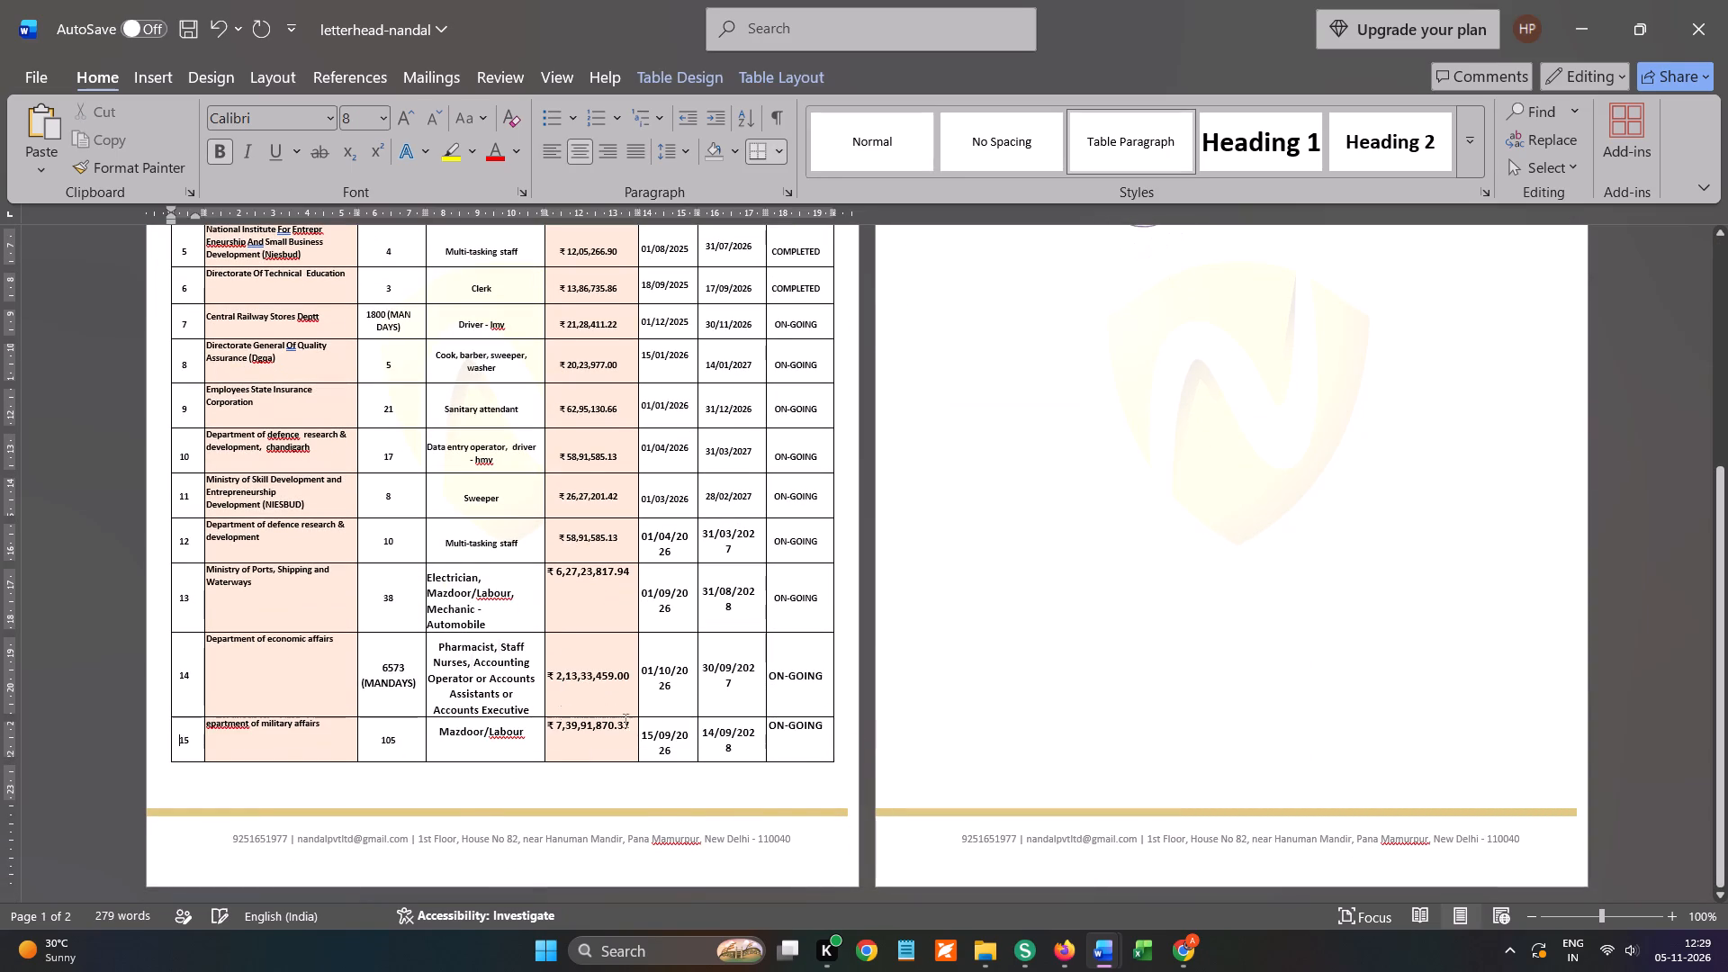
scroll(451, 689, "up", 4)
scroll(582, 659, "down", 5)
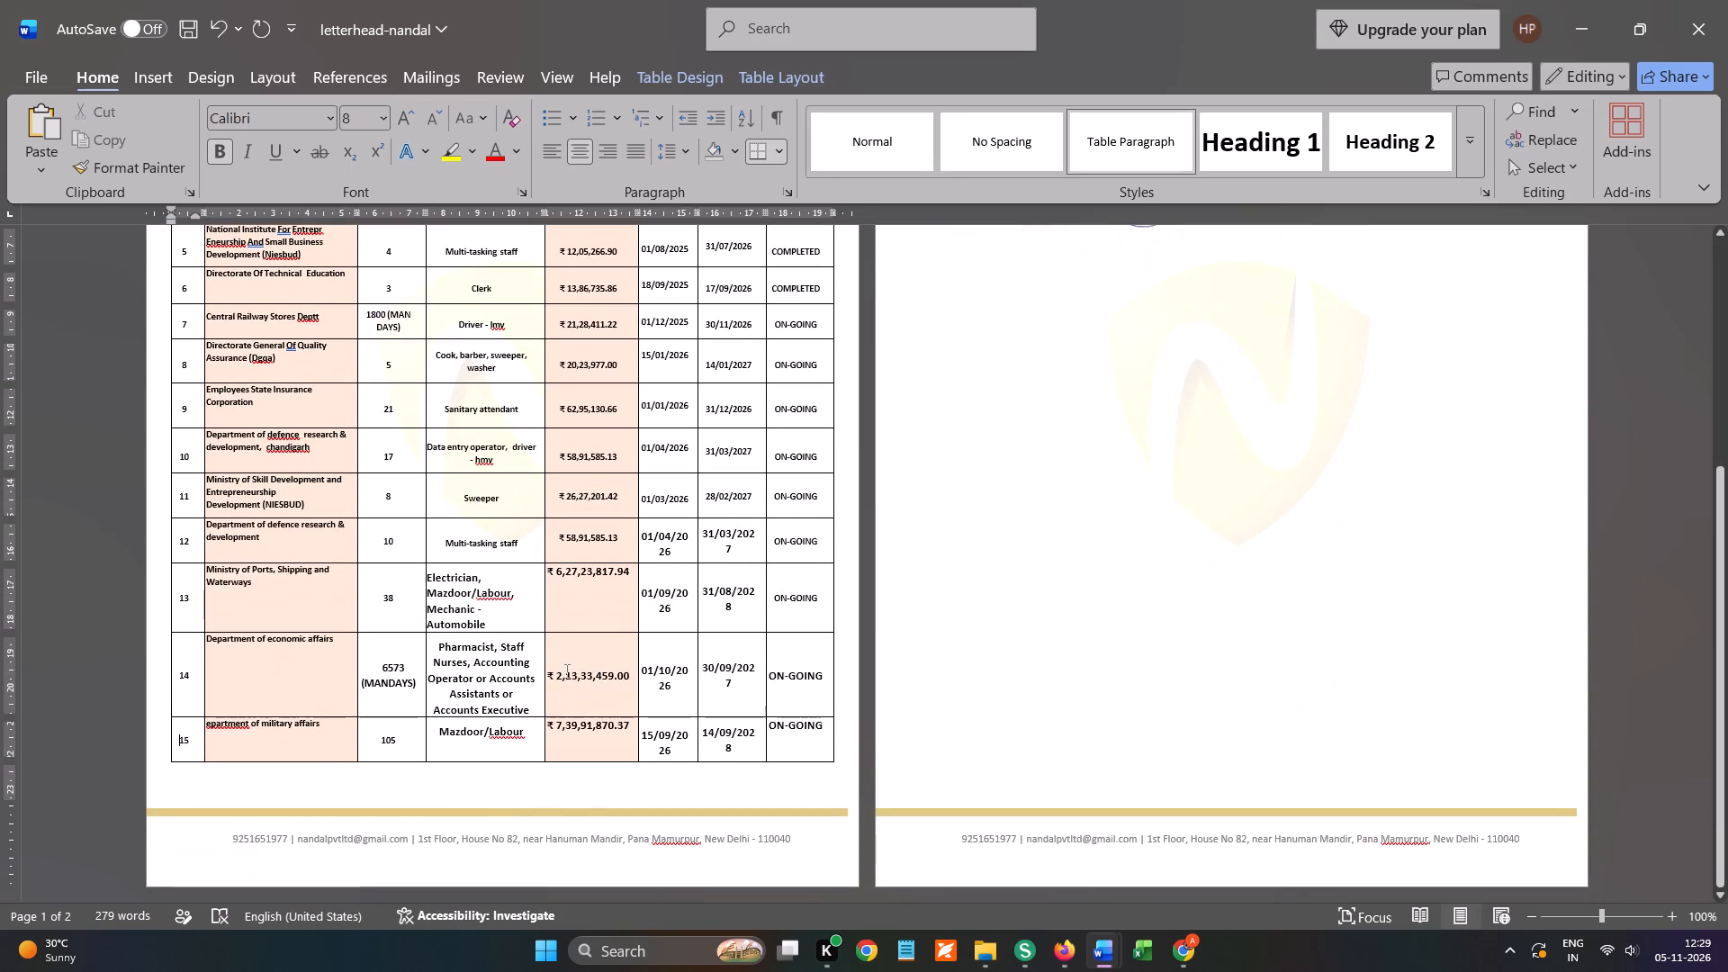
Cut the whole contract table together with the signature block and stamp out of the letterhead.
scroll(489, 658, "up", 5)
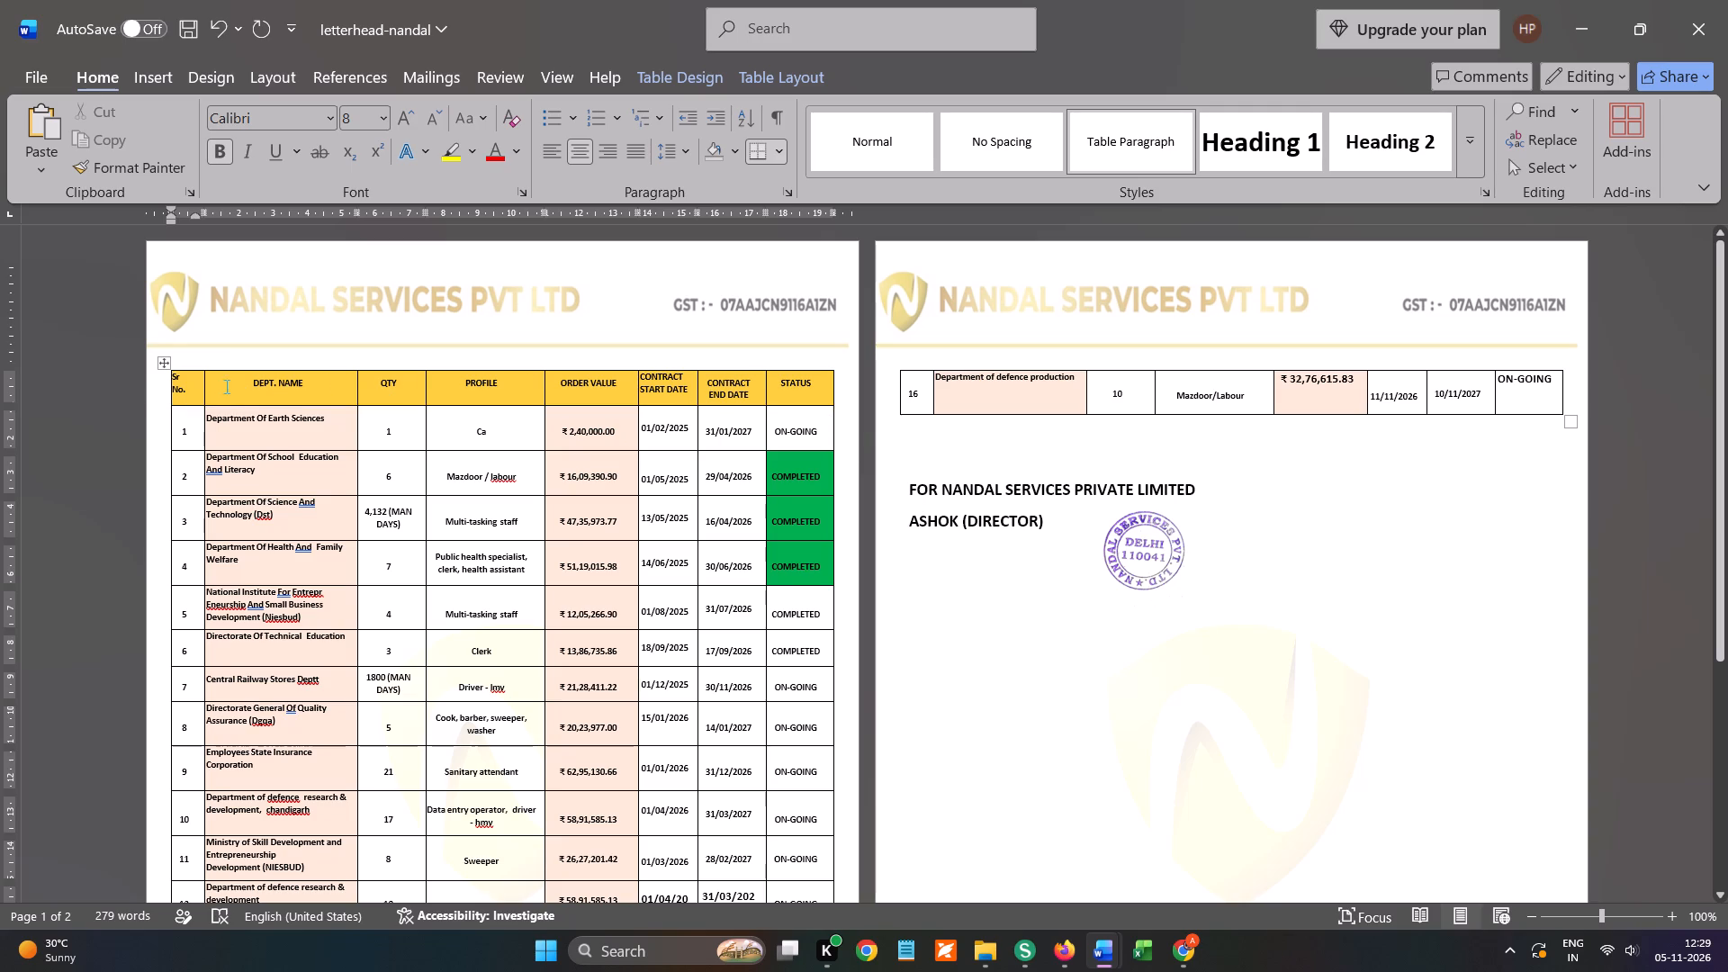
left_click_drag(168, 383, 211, 389)
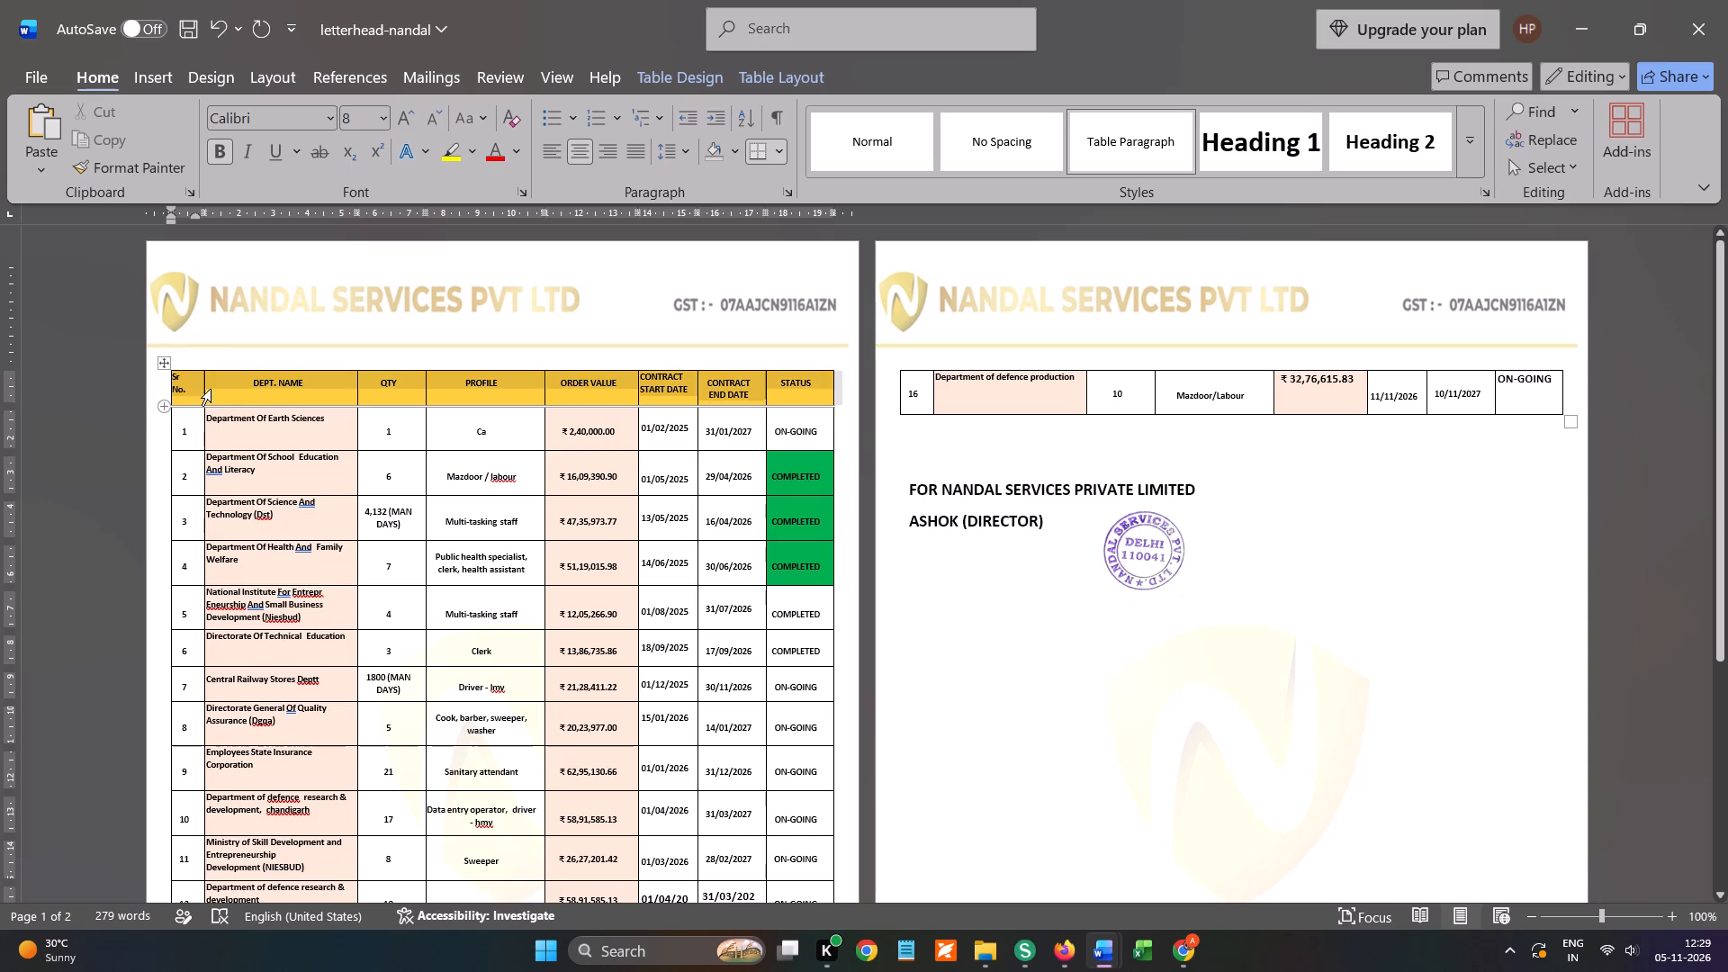
left_click_drag(211, 389, 1136, 643)
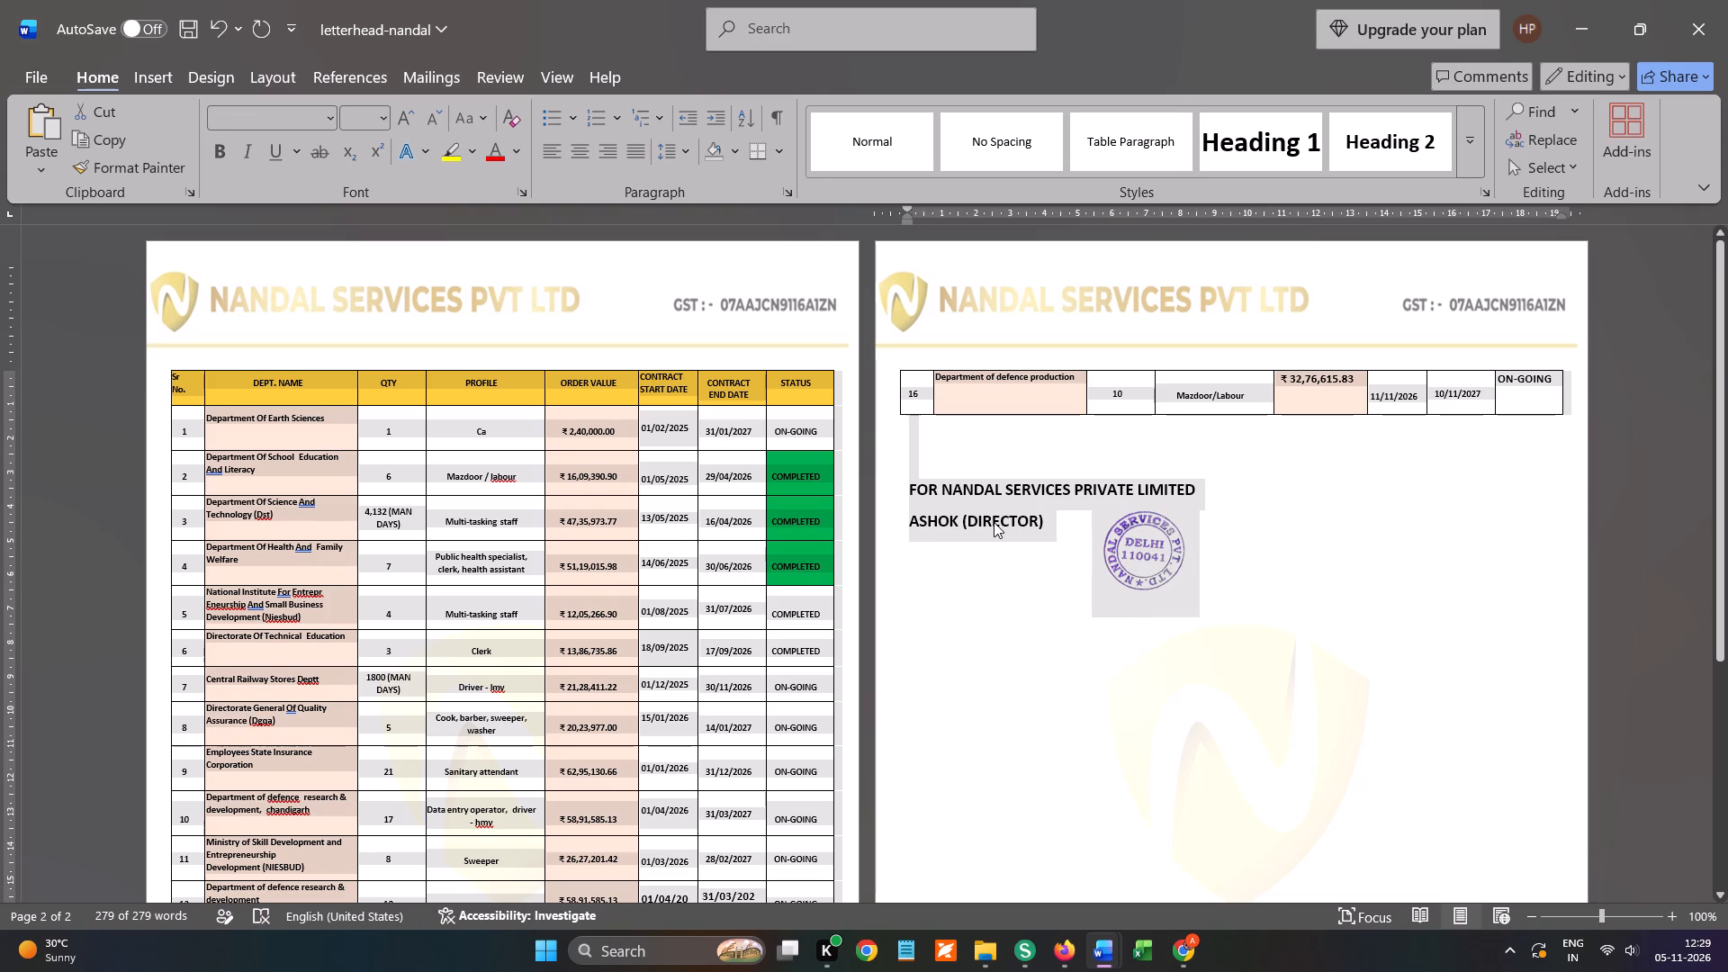
key("ctrl+x")
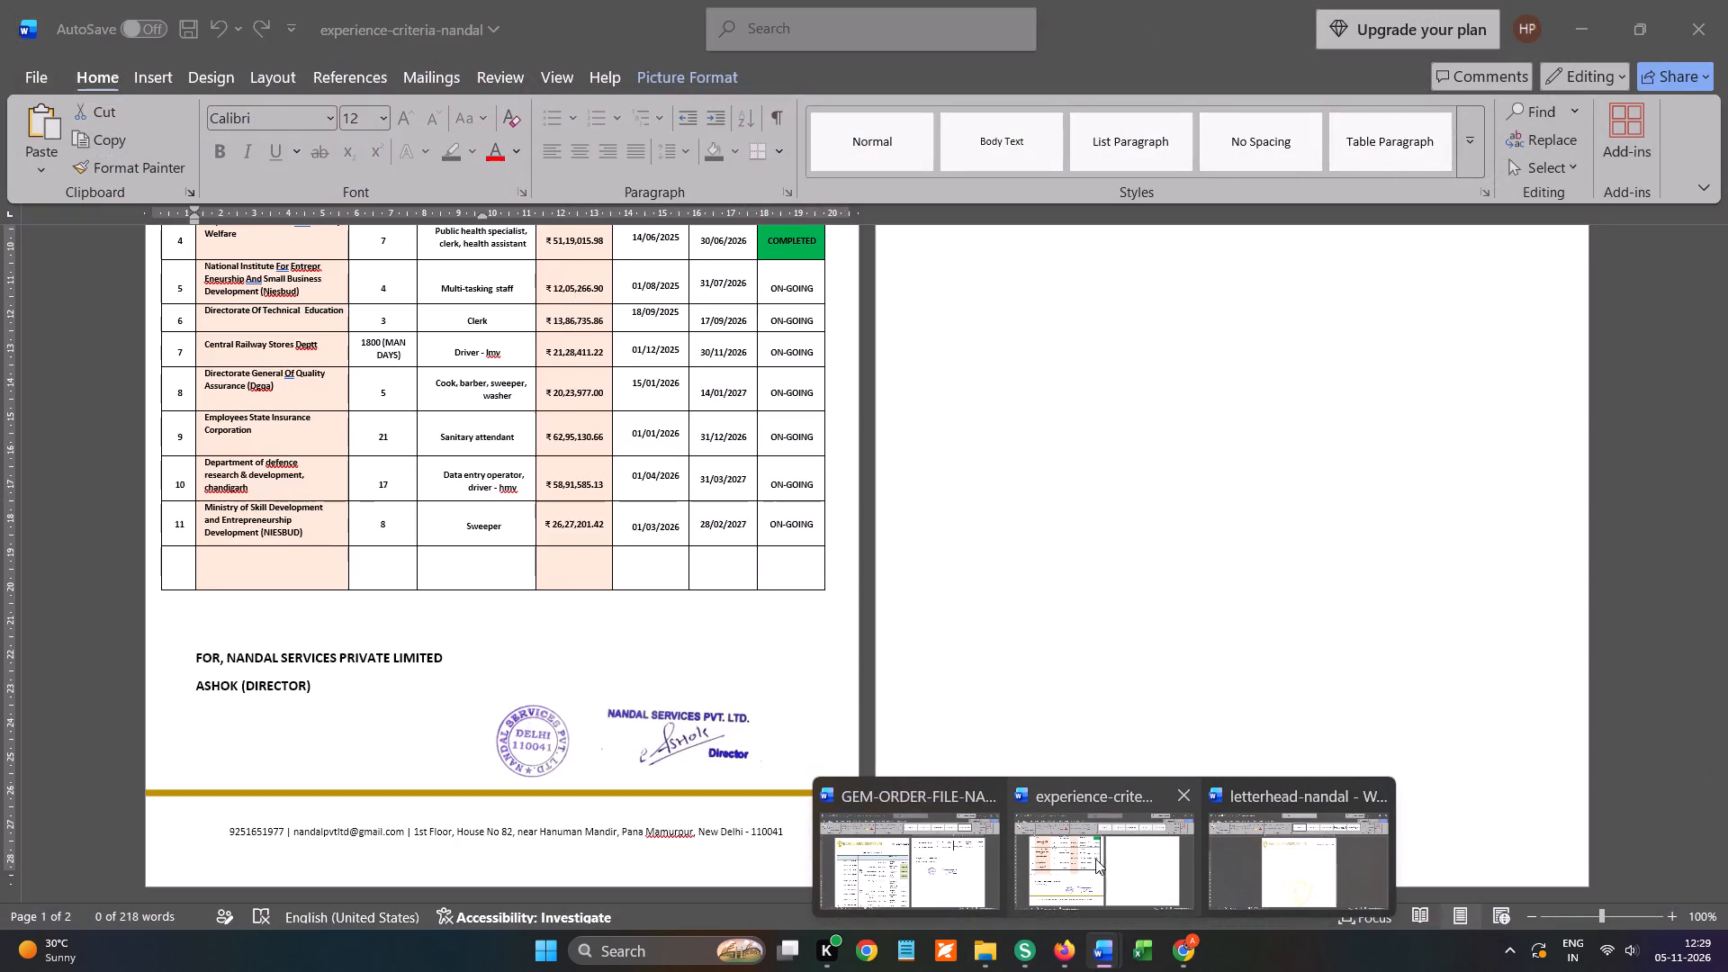
Consult the heading in experience-criteria-nandal and enter CONTRACT ORDER LIST with a new line below it on the emptied letterhead.
left_click(933, 863)
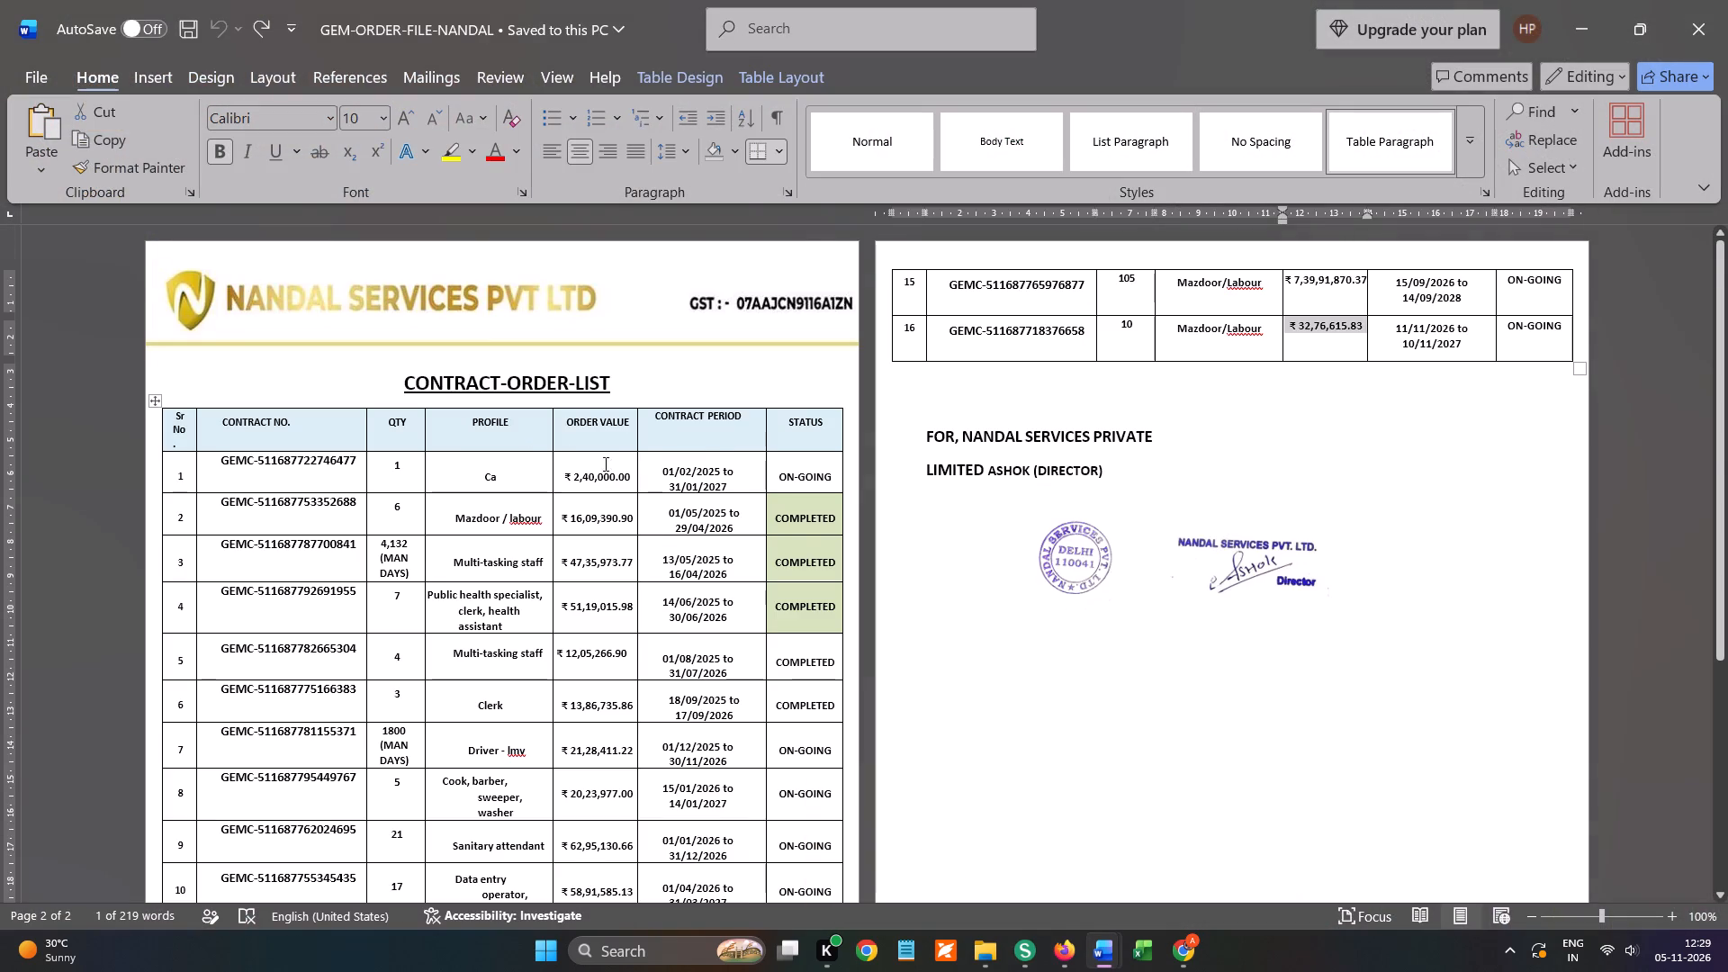
scroll(617, 469, "down", 5)
left_click(1134, 875)
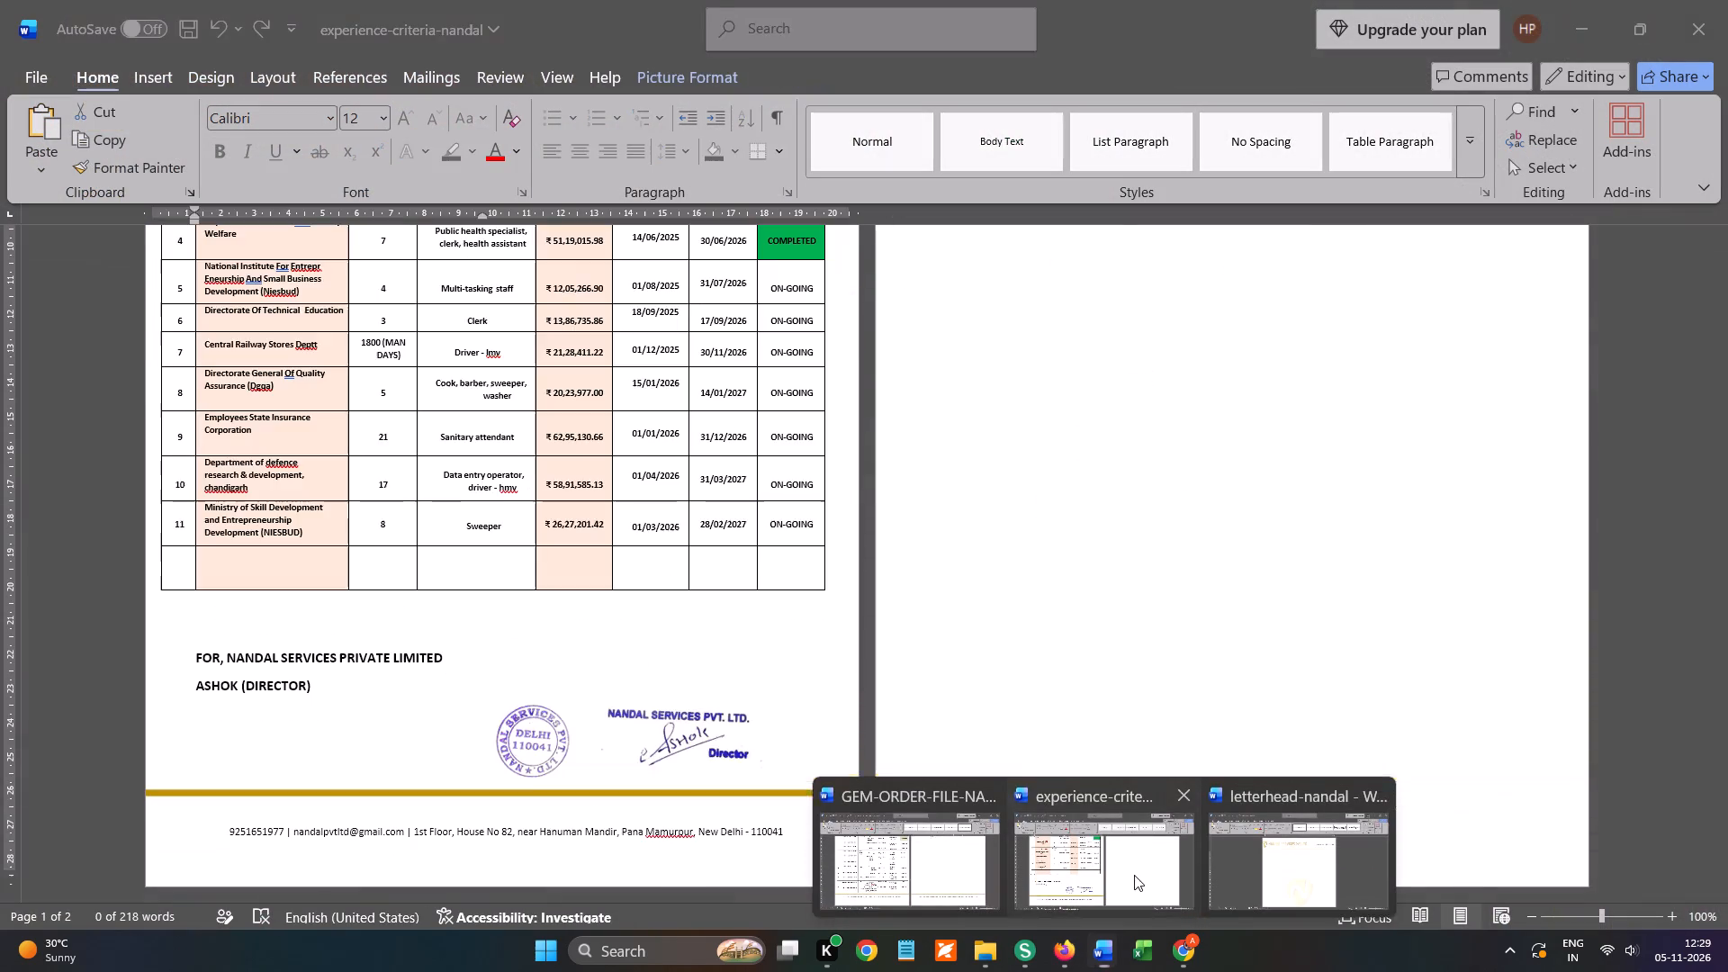
scroll(672, 457, "up", 8)
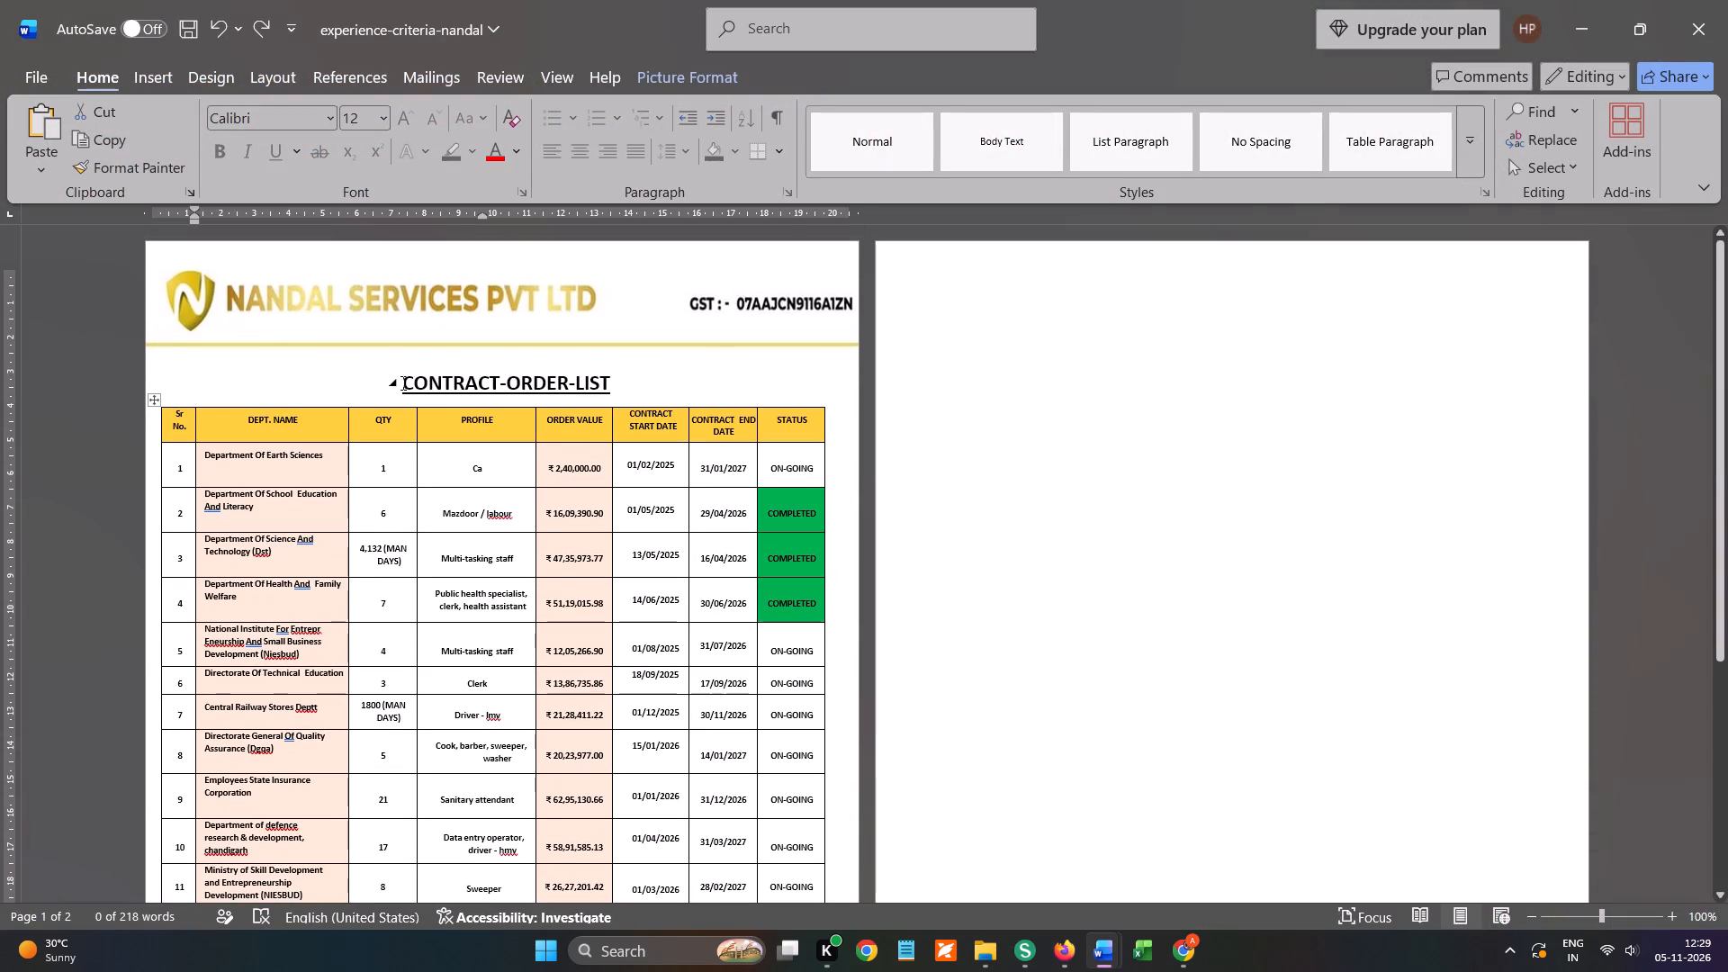
left_click_drag(400, 382, 623, 392)
left_click(629, 390)
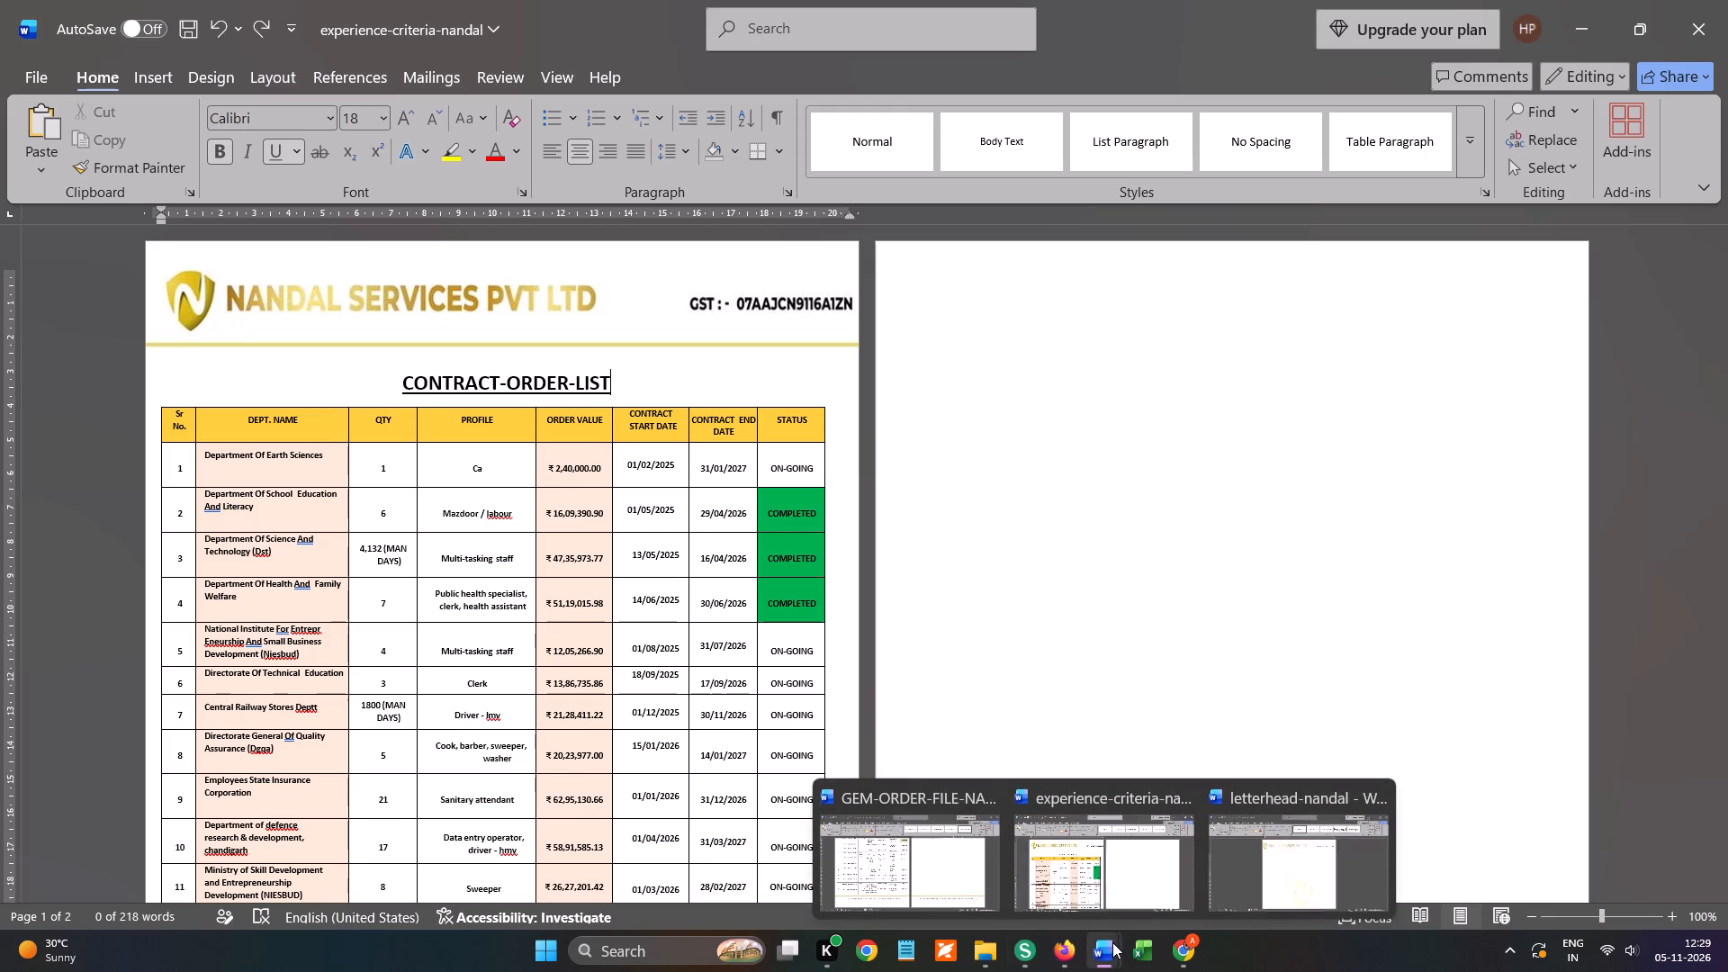
left_click(1281, 872)
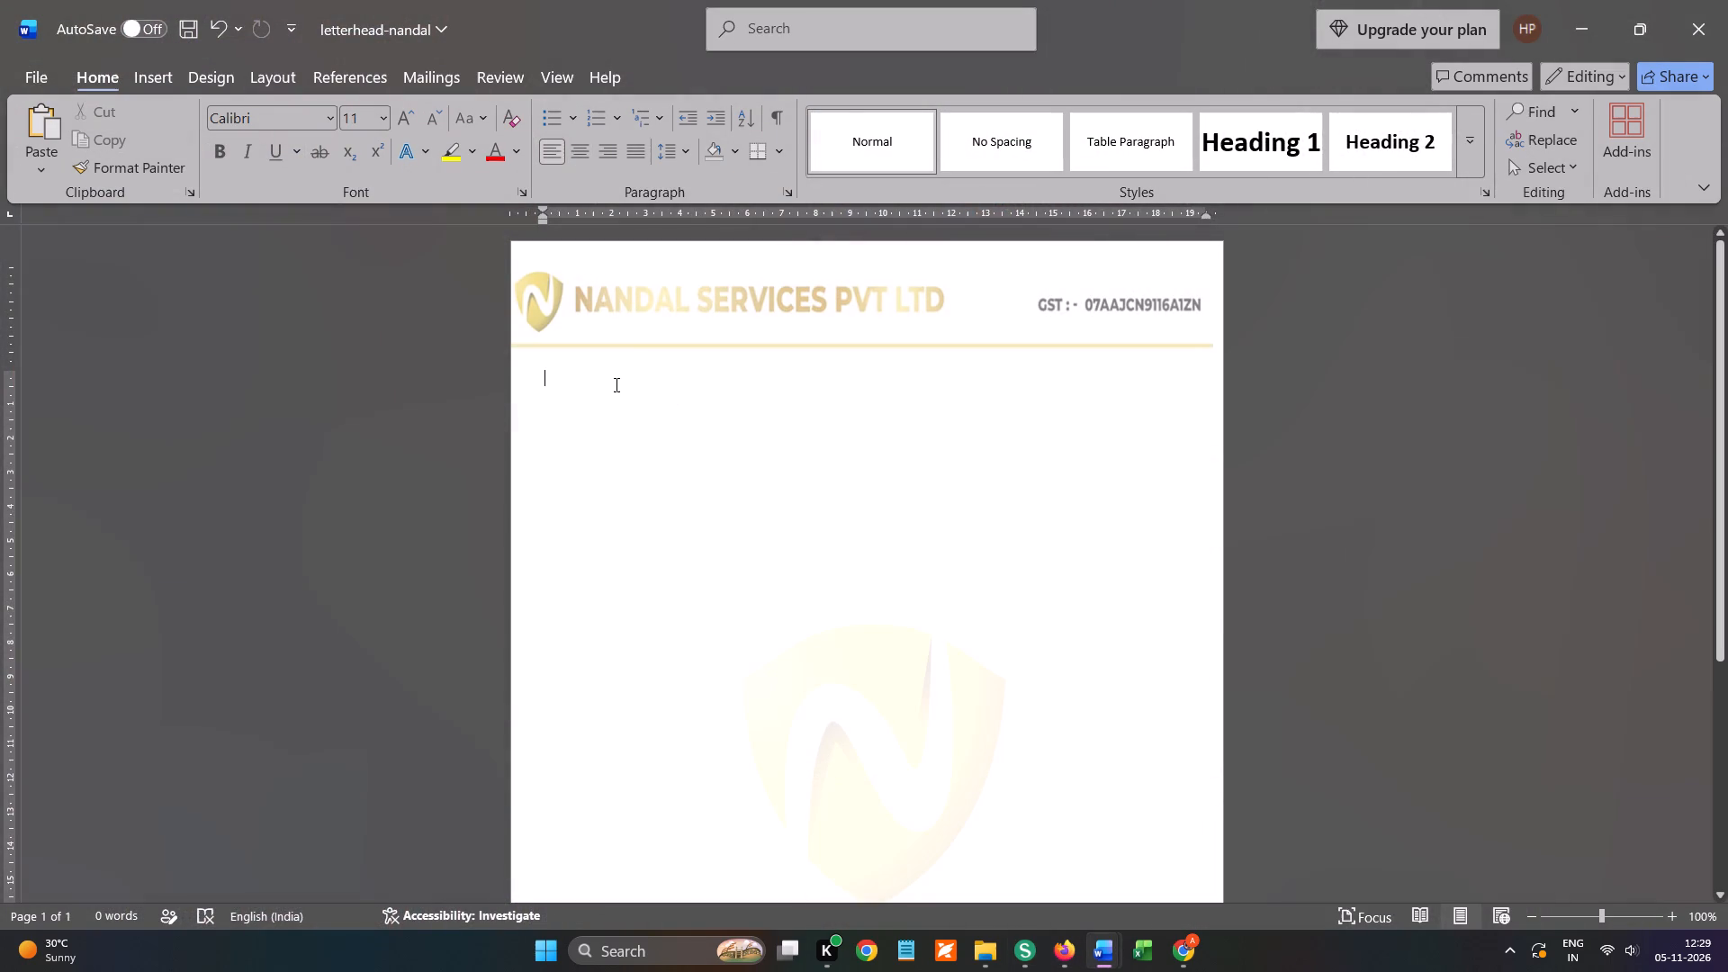
type("CON")
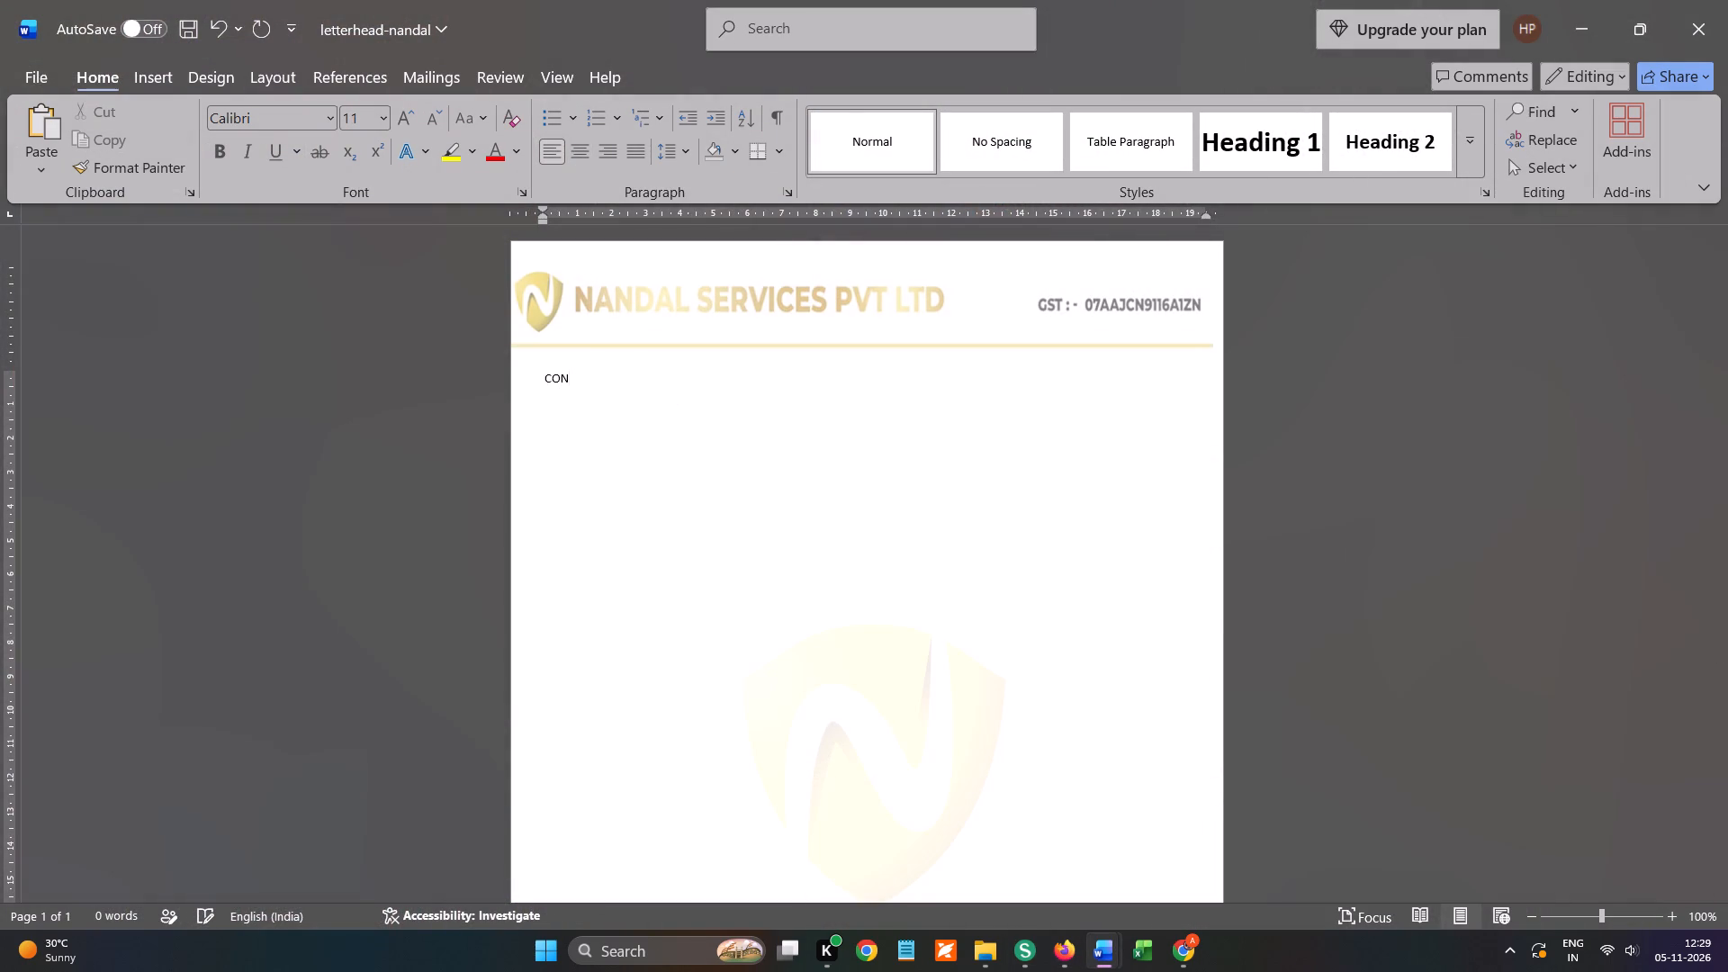
key("t")
type("RACT ORDER L")
type("IST")
key("Return")
Paste the cut contract table and signature block back below the heading and look over both pages.
key("ctrl+v")
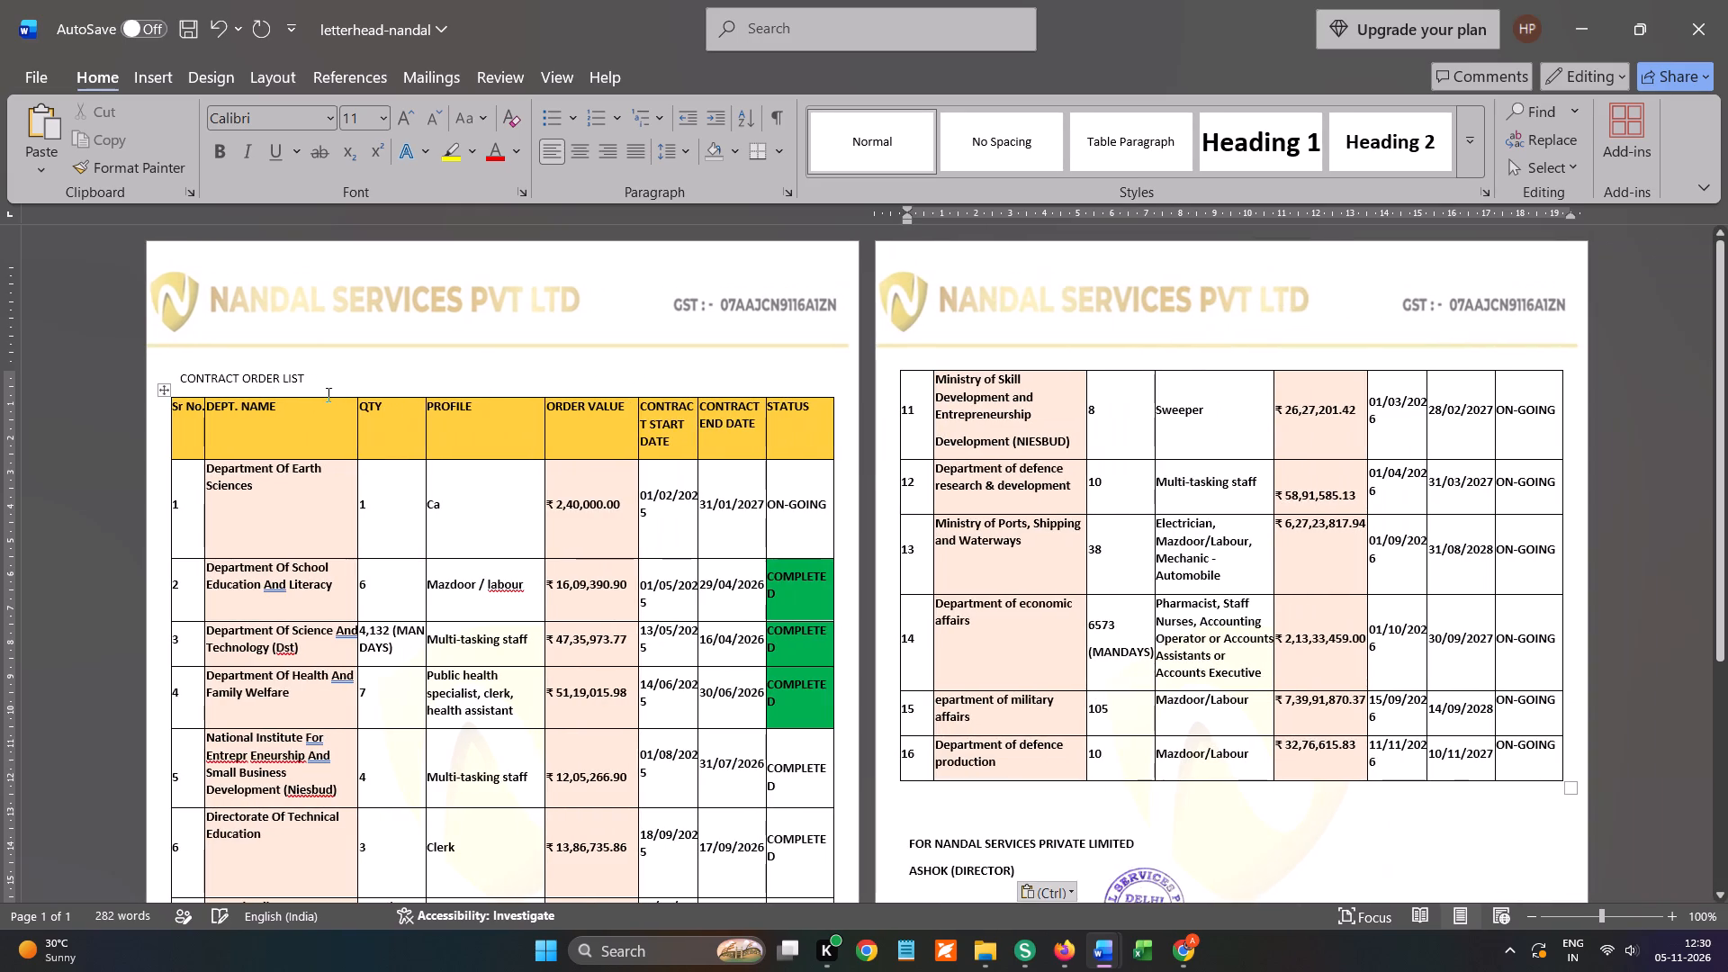
scroll(518, 440, "down", 3)
scroll(441, 480, "down", 4)
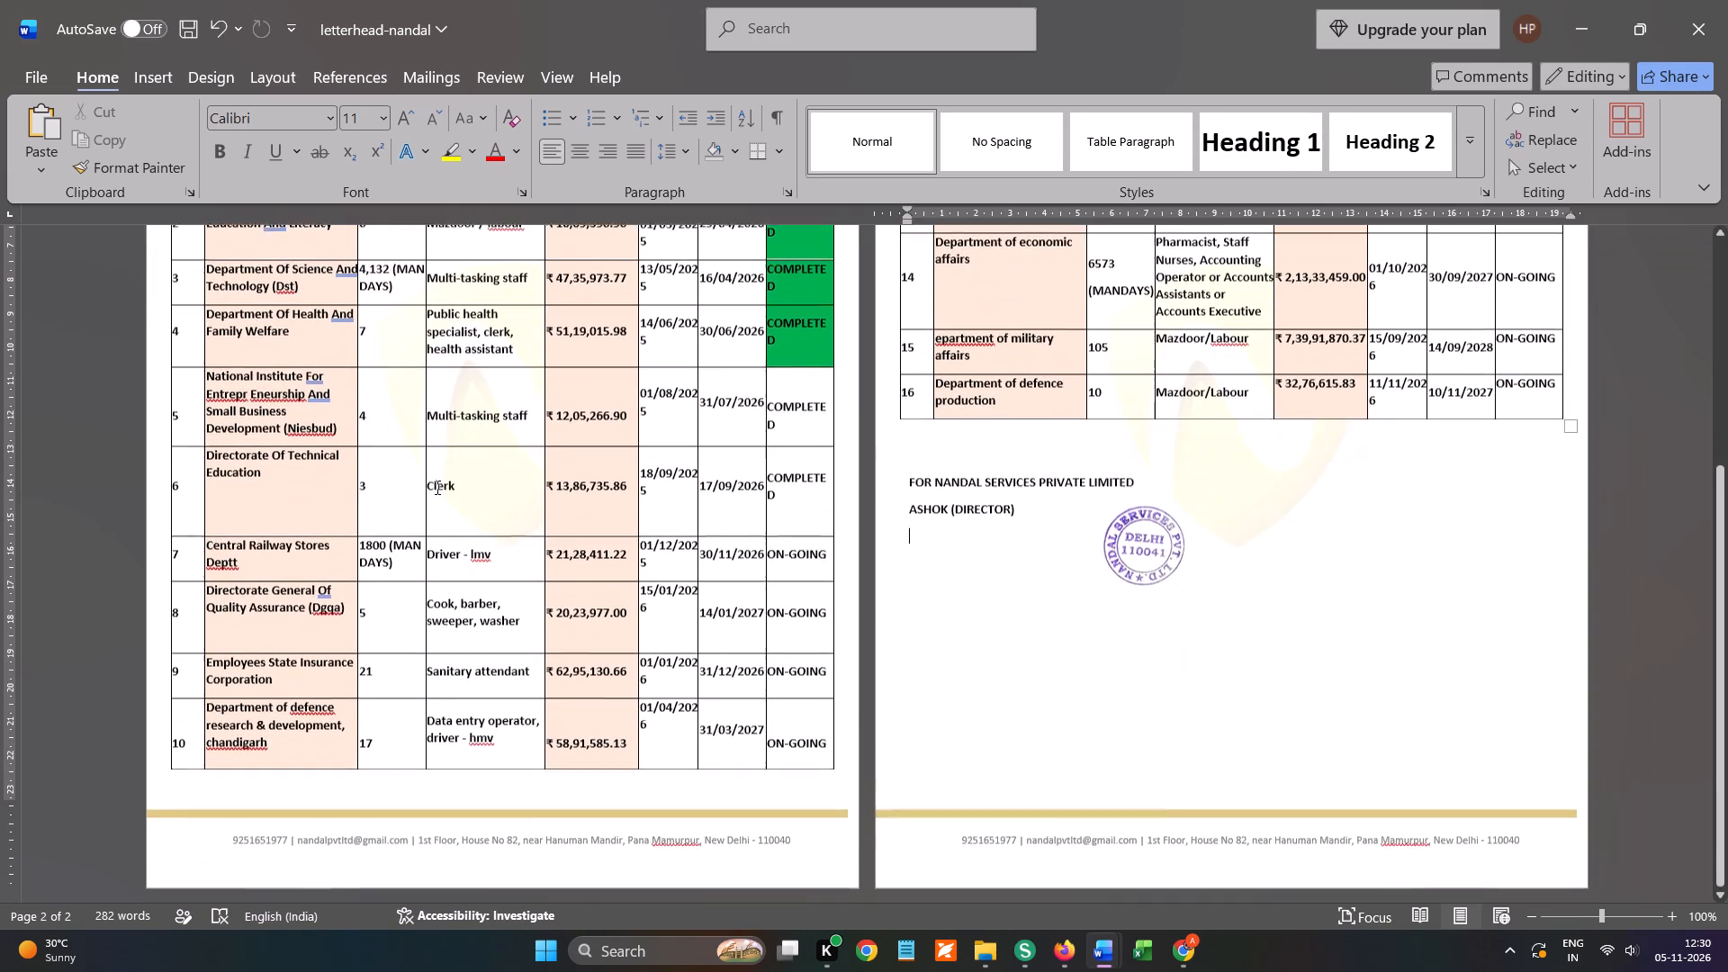
scroll(436, 487, "up", 5)
scroll(353, 402, "down", 5)
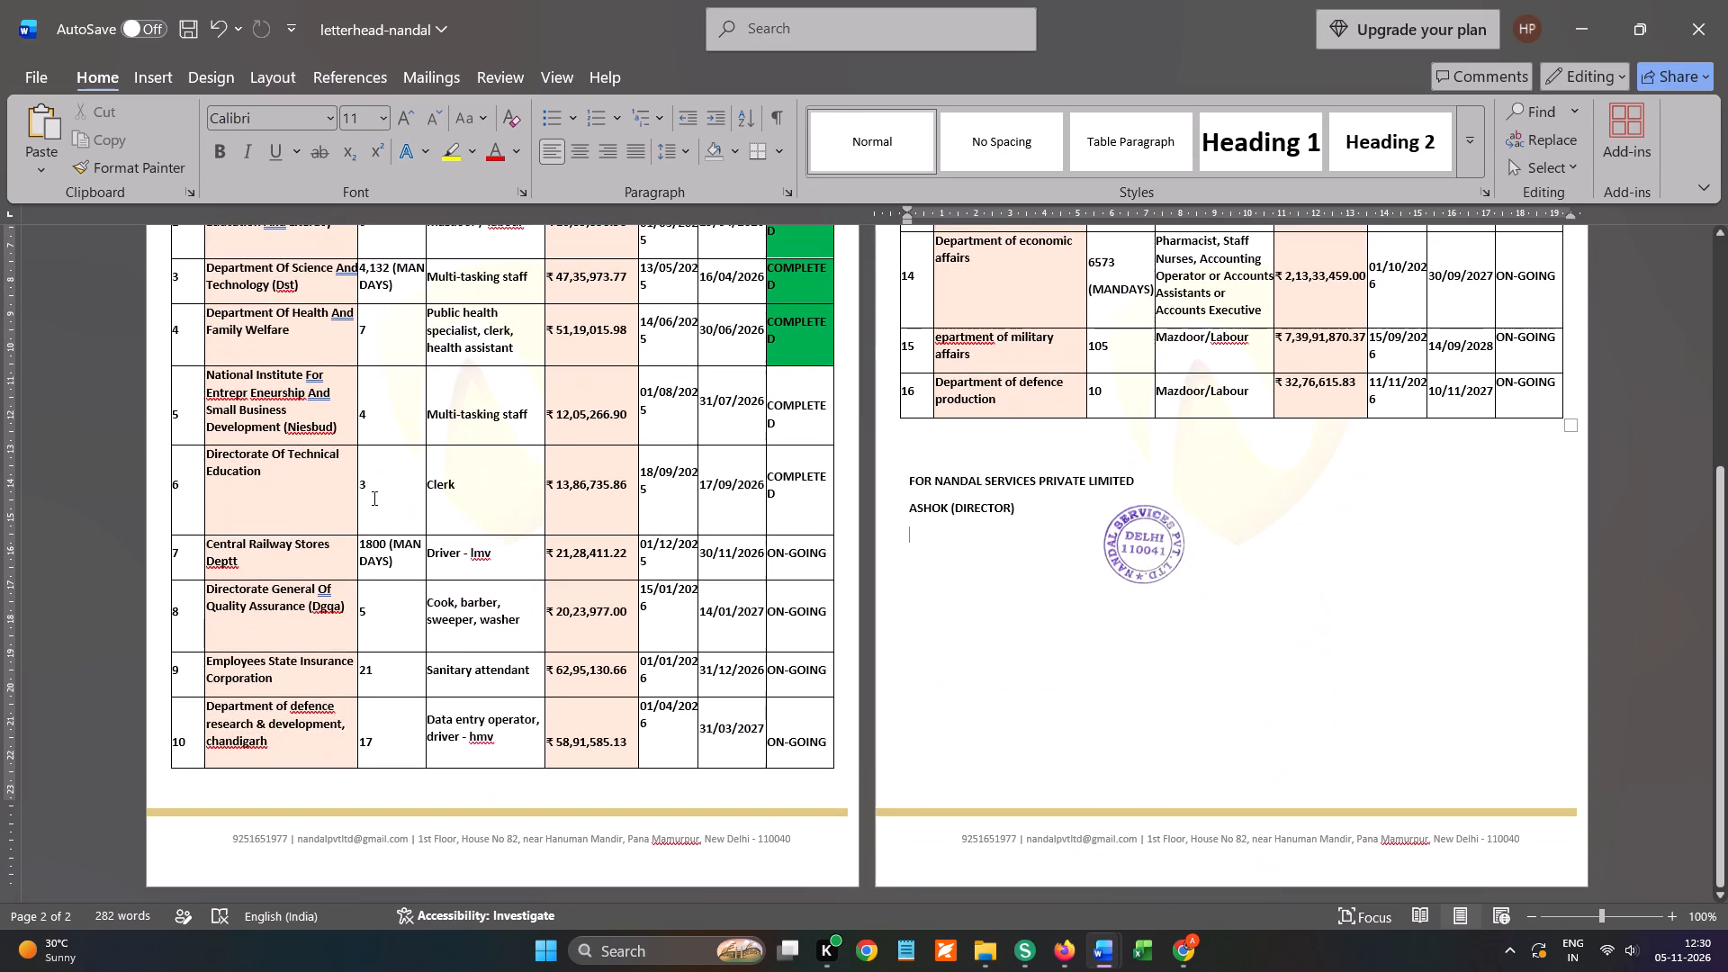
scroll(374, 519, "down", 4)
scroll(886, 619, "up", 5)
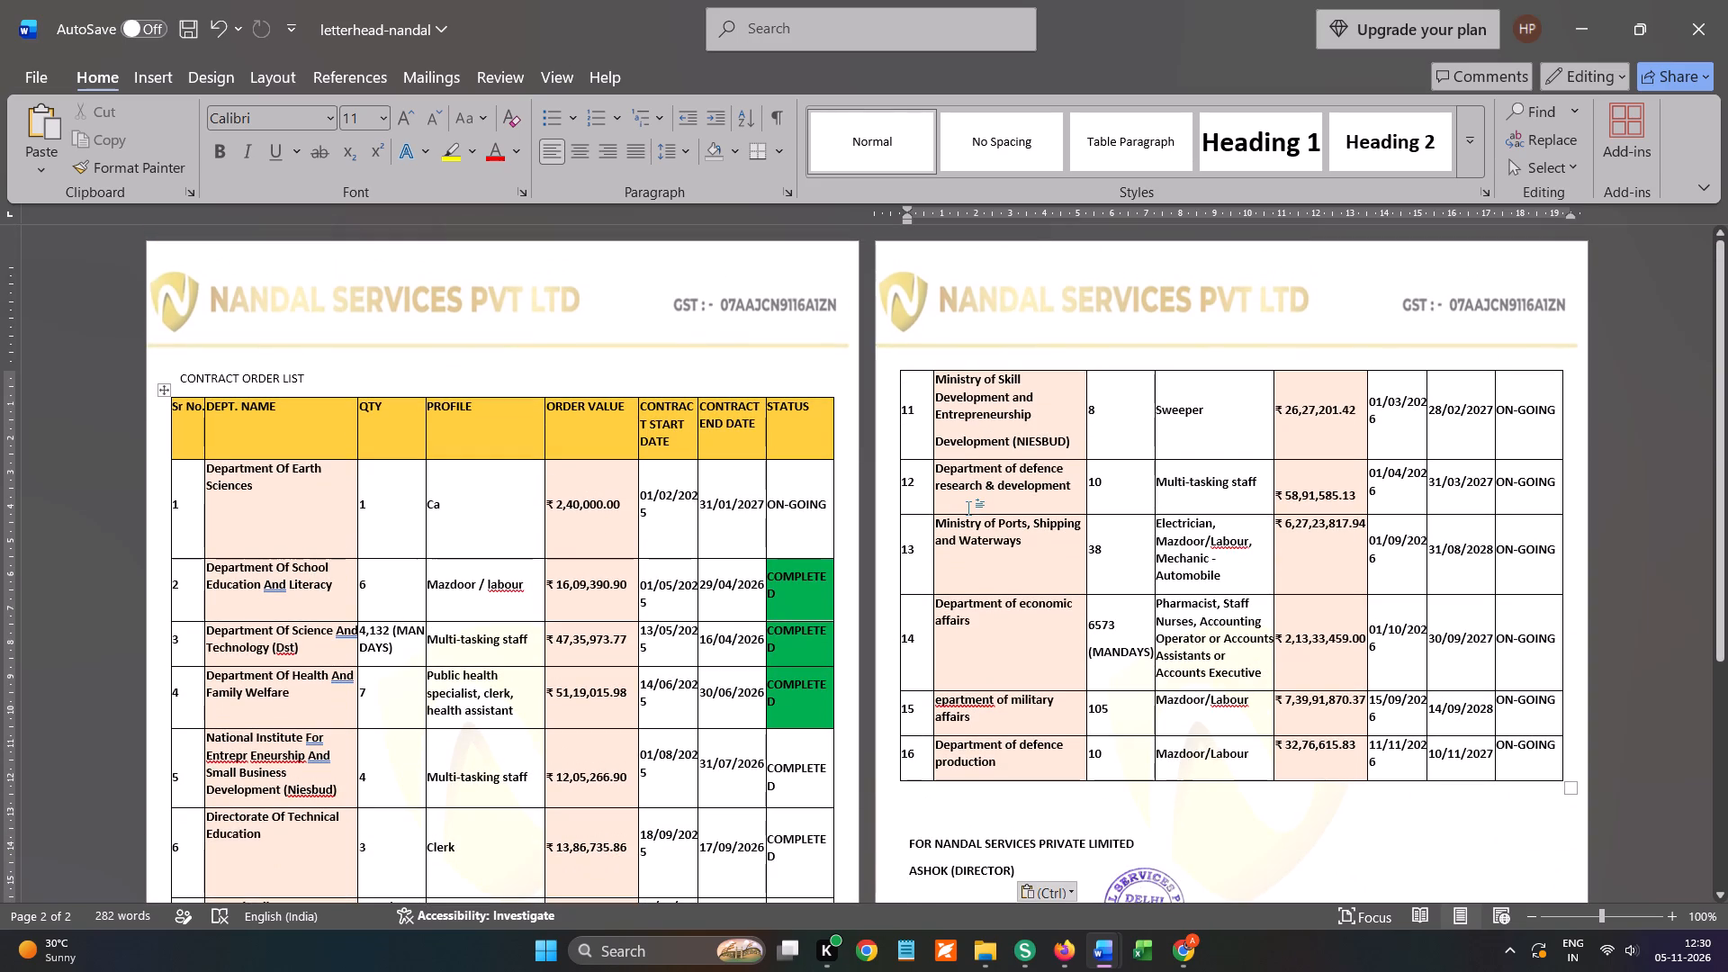
scroll(592, 423, "down", 2)
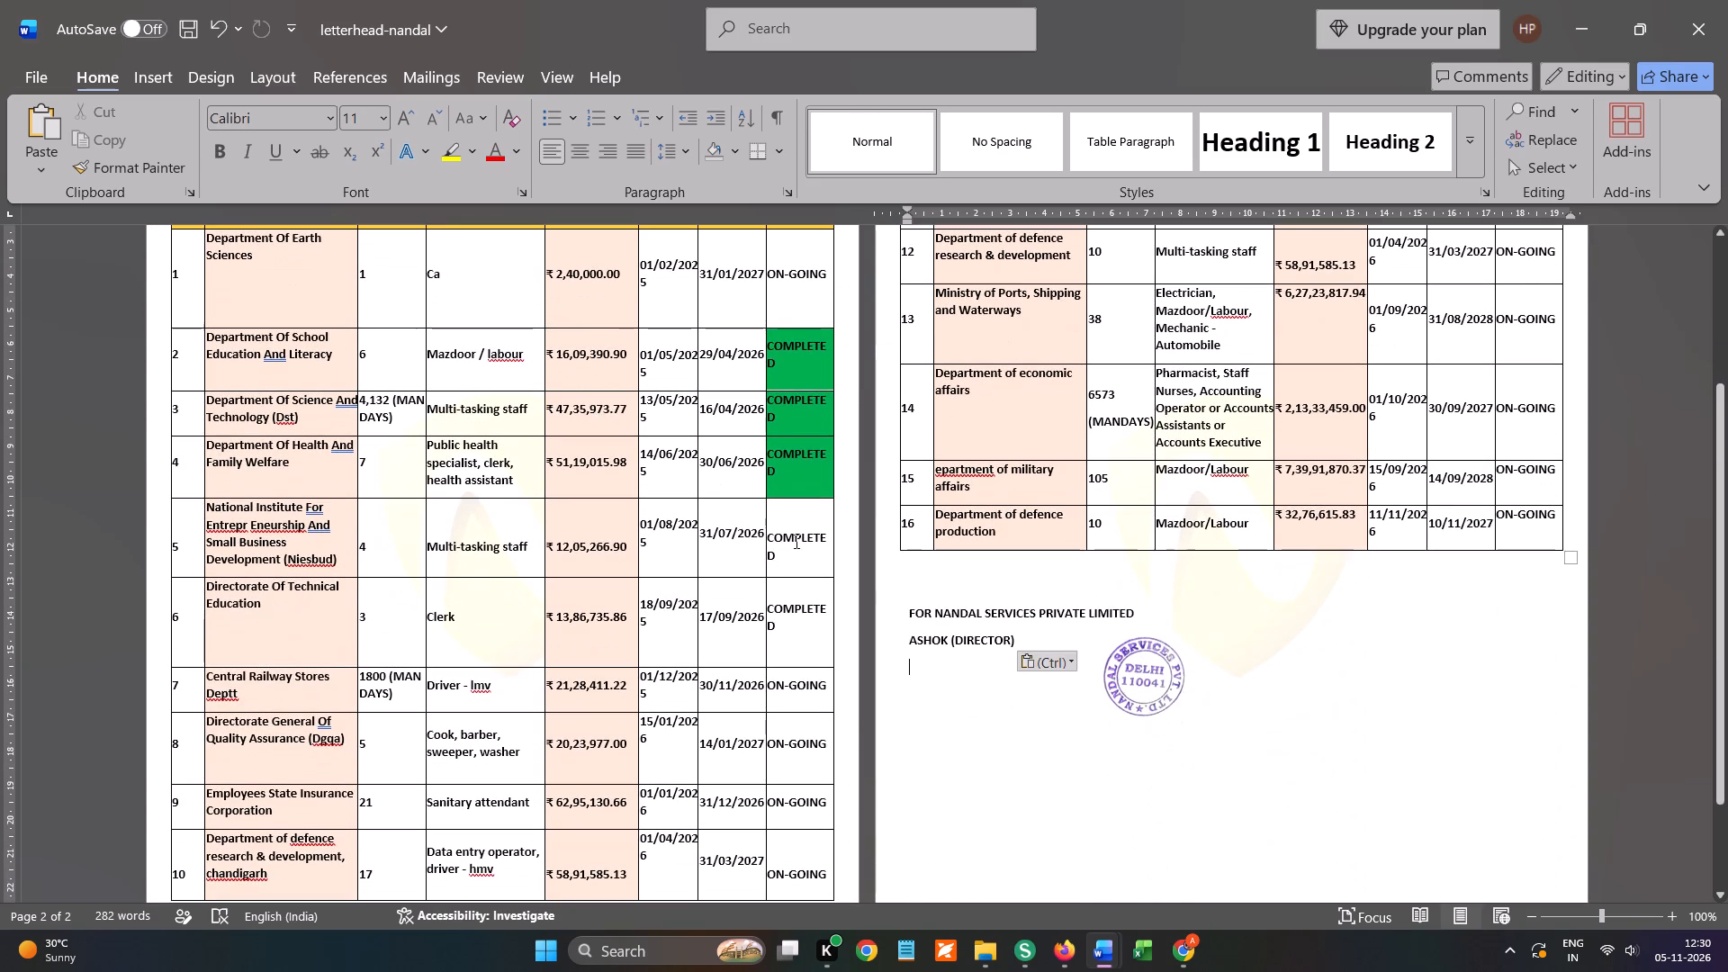
Format the CONTRACT ORDER LIST heading as centred, bold and underlined at 16 pt.
scroll(652, 553, "up", 3)
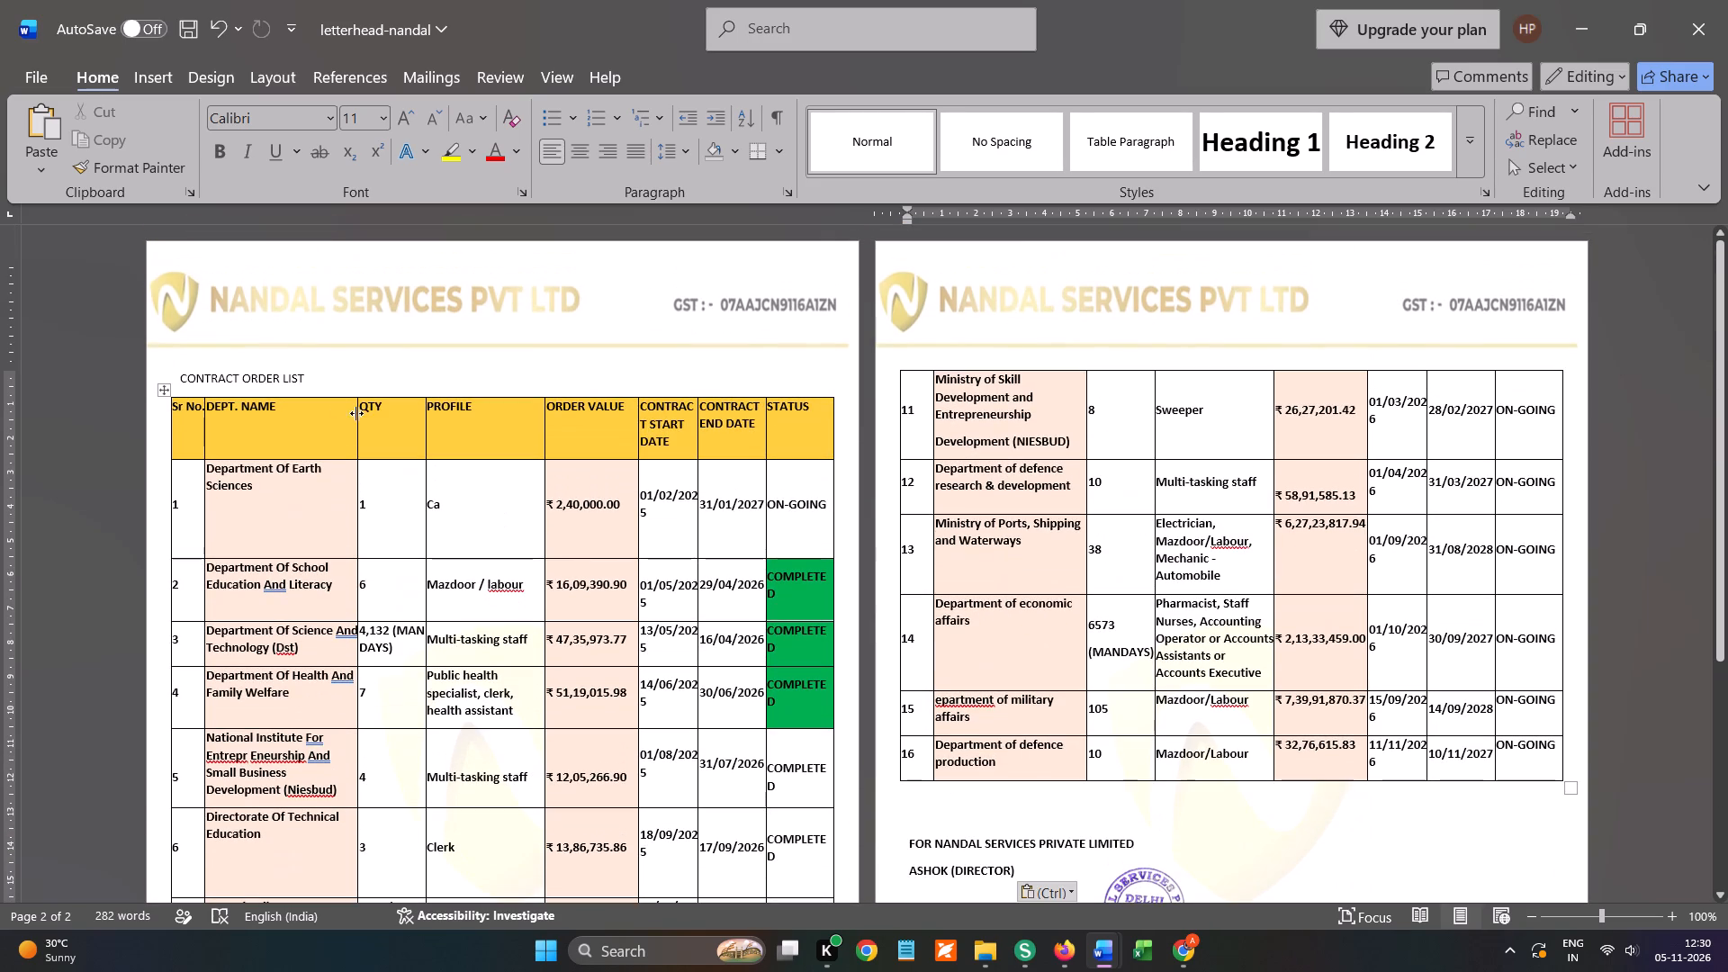
left_click_drag(184, 377, 310, 373)
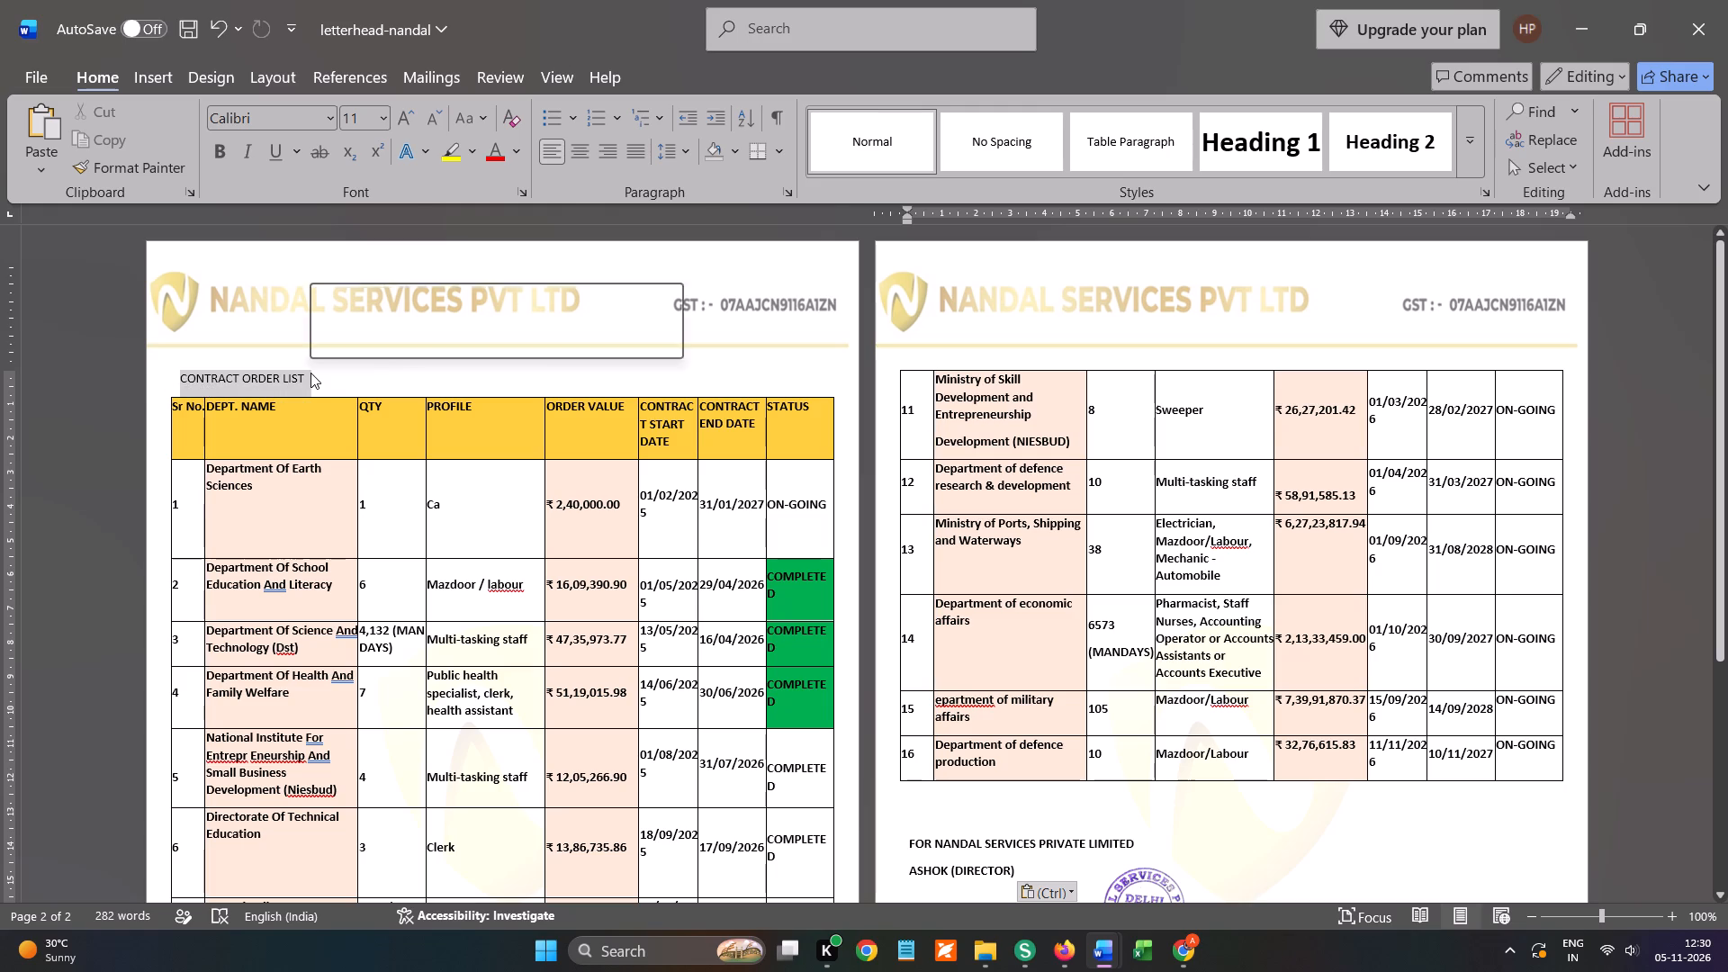
key("ctrl+e")
key("ctrl+b")
key("ctrl+u")
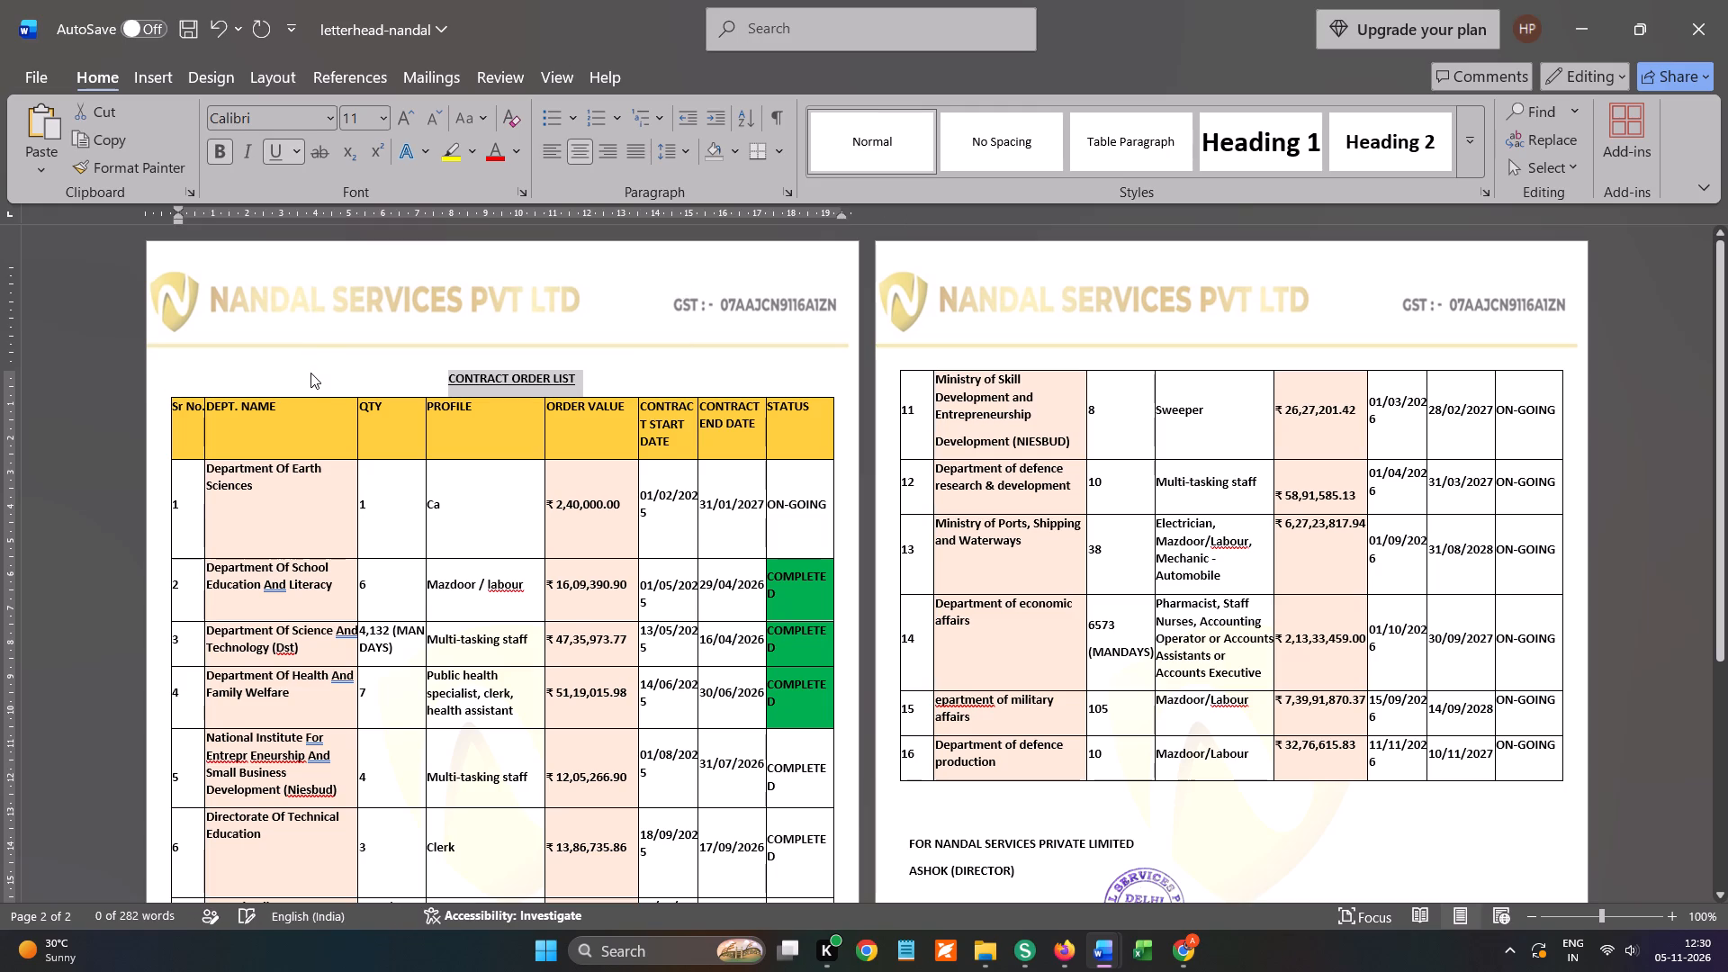
key("ctrl+shift+period")
key("ctrl+shift+period")
key("ctrl+shift+period")
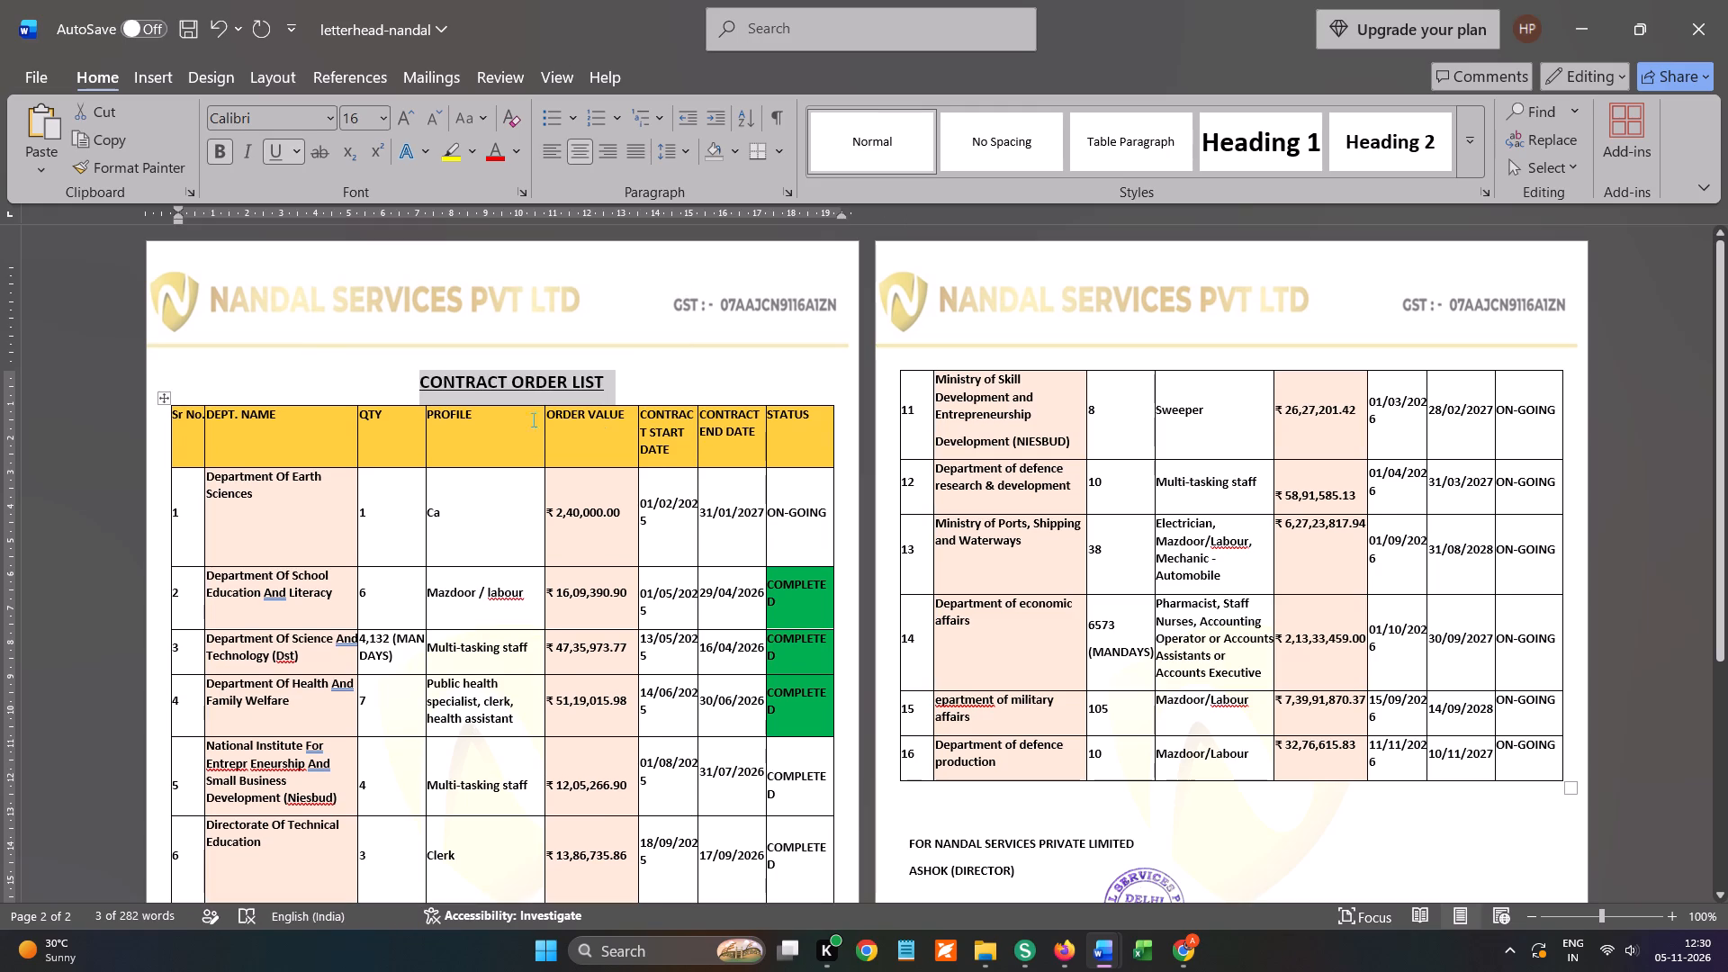
left_click(657, 381)
Replace the spaces in the heading with hyphens so it reads CONTRACT-ORDER-LIST.
key("alt+Tab")
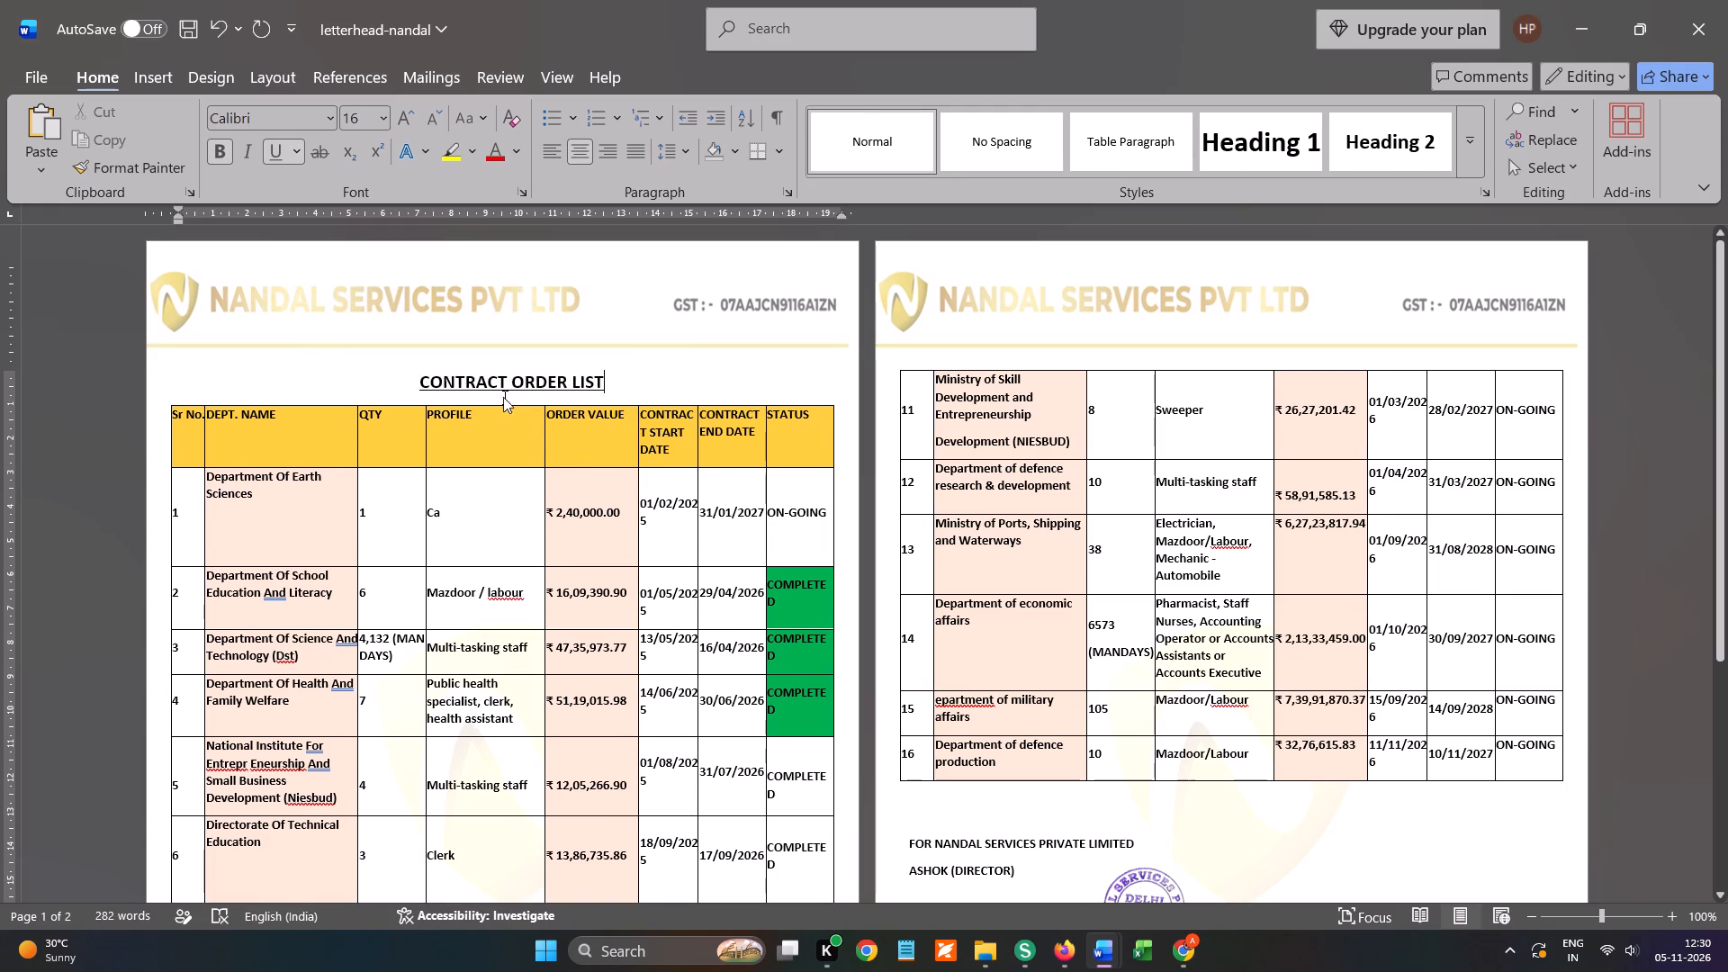
key("alt+Tab")
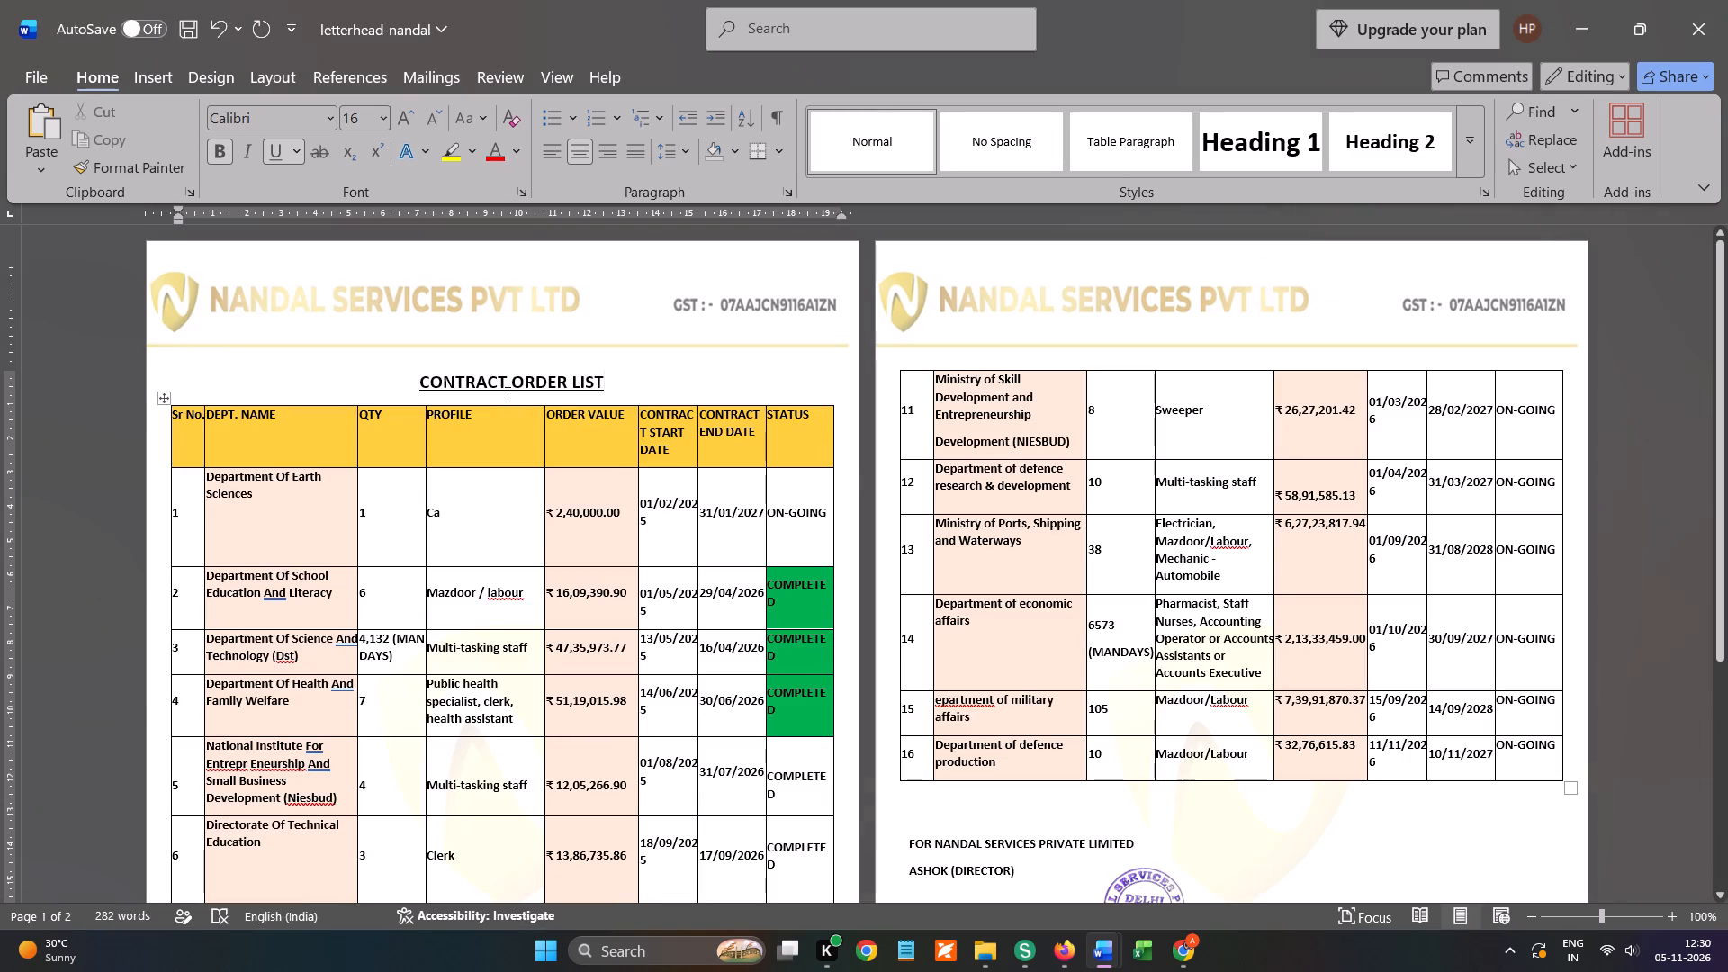
left_click(511, 386)
key("BackSpace")
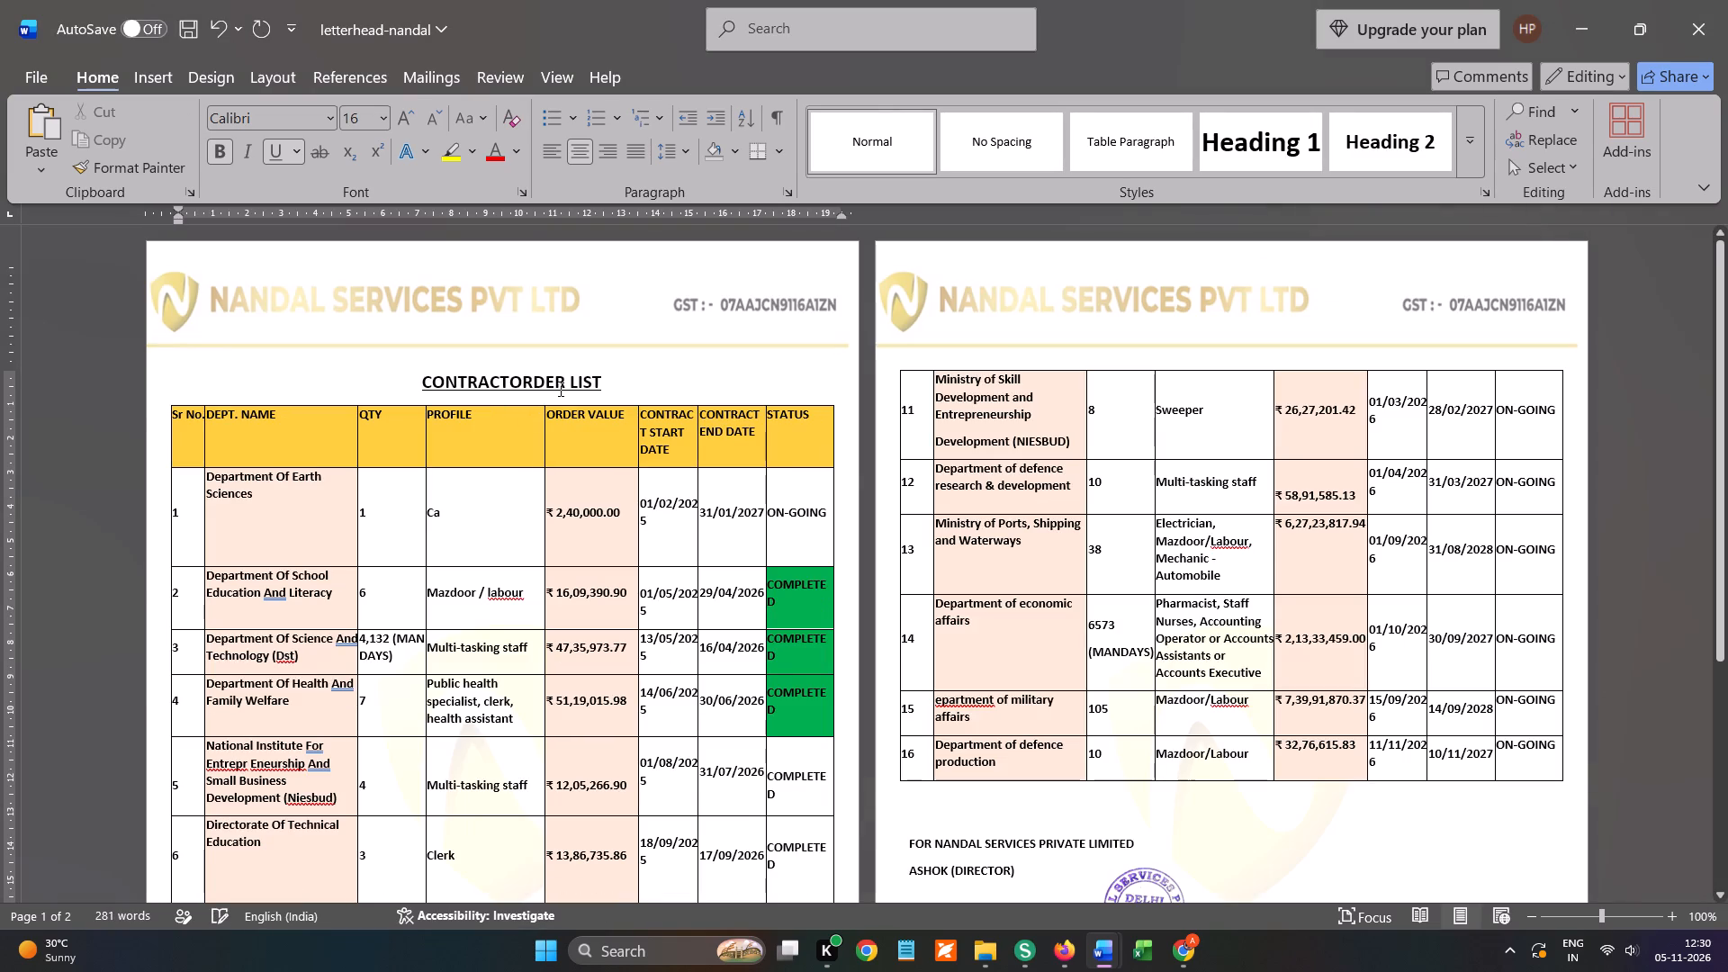
key("minus")
left_click(570, 376)
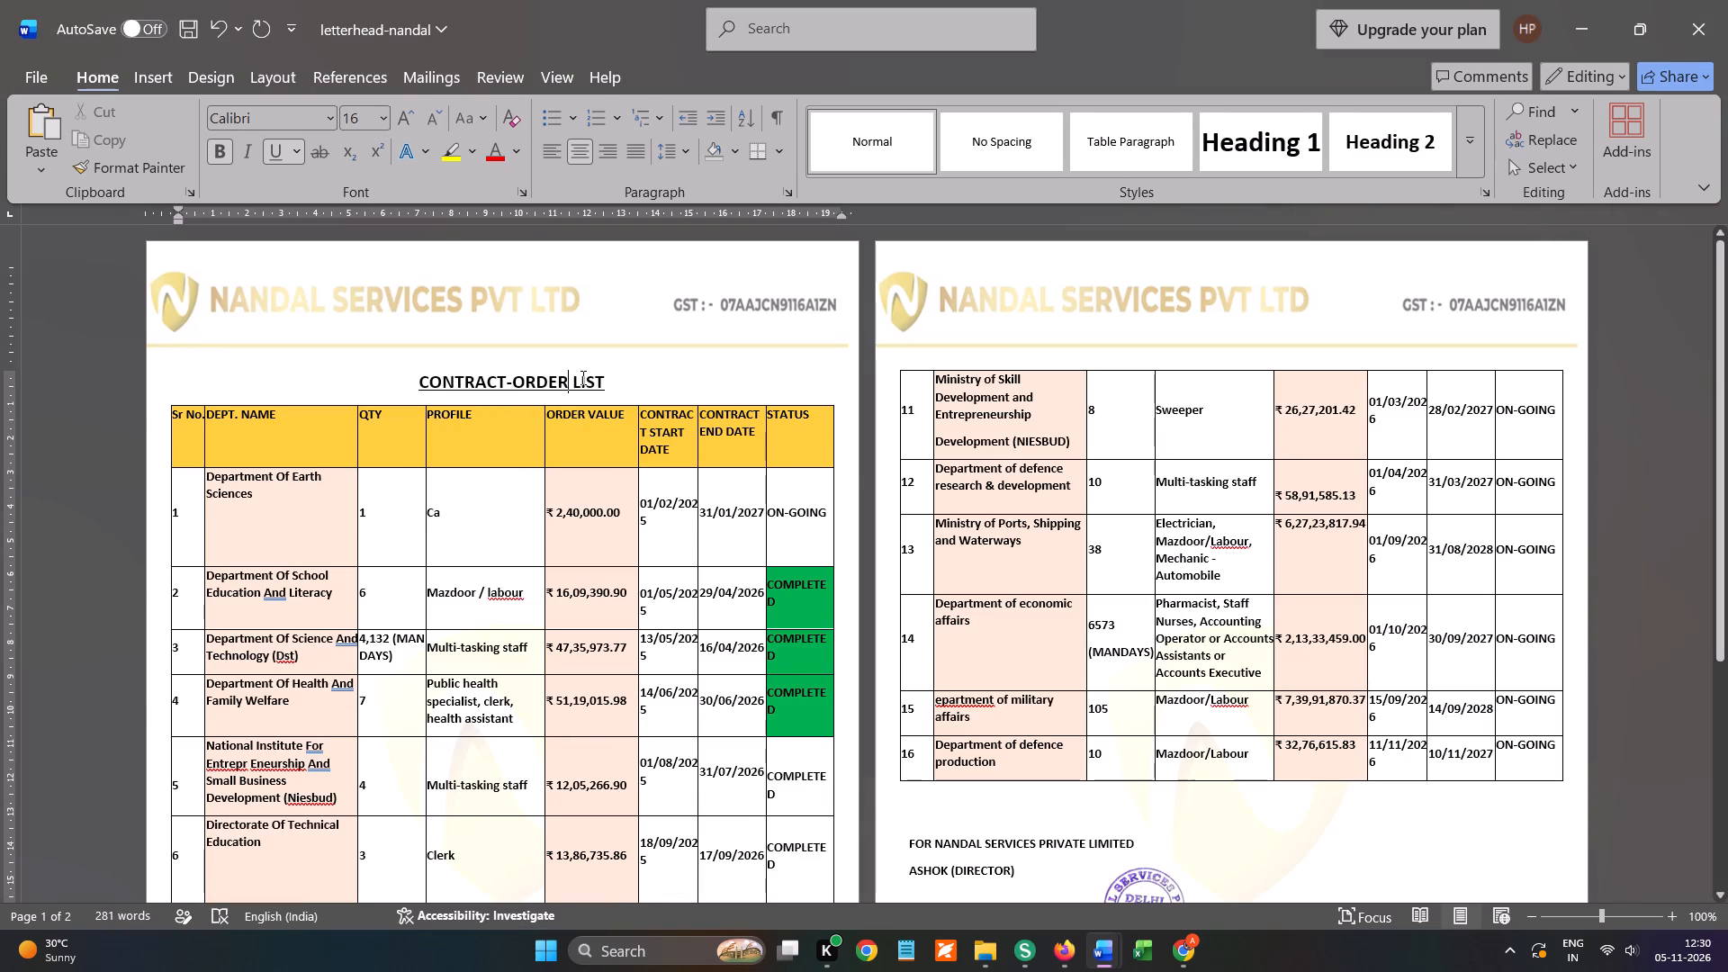
key("Delete")
key("minus")
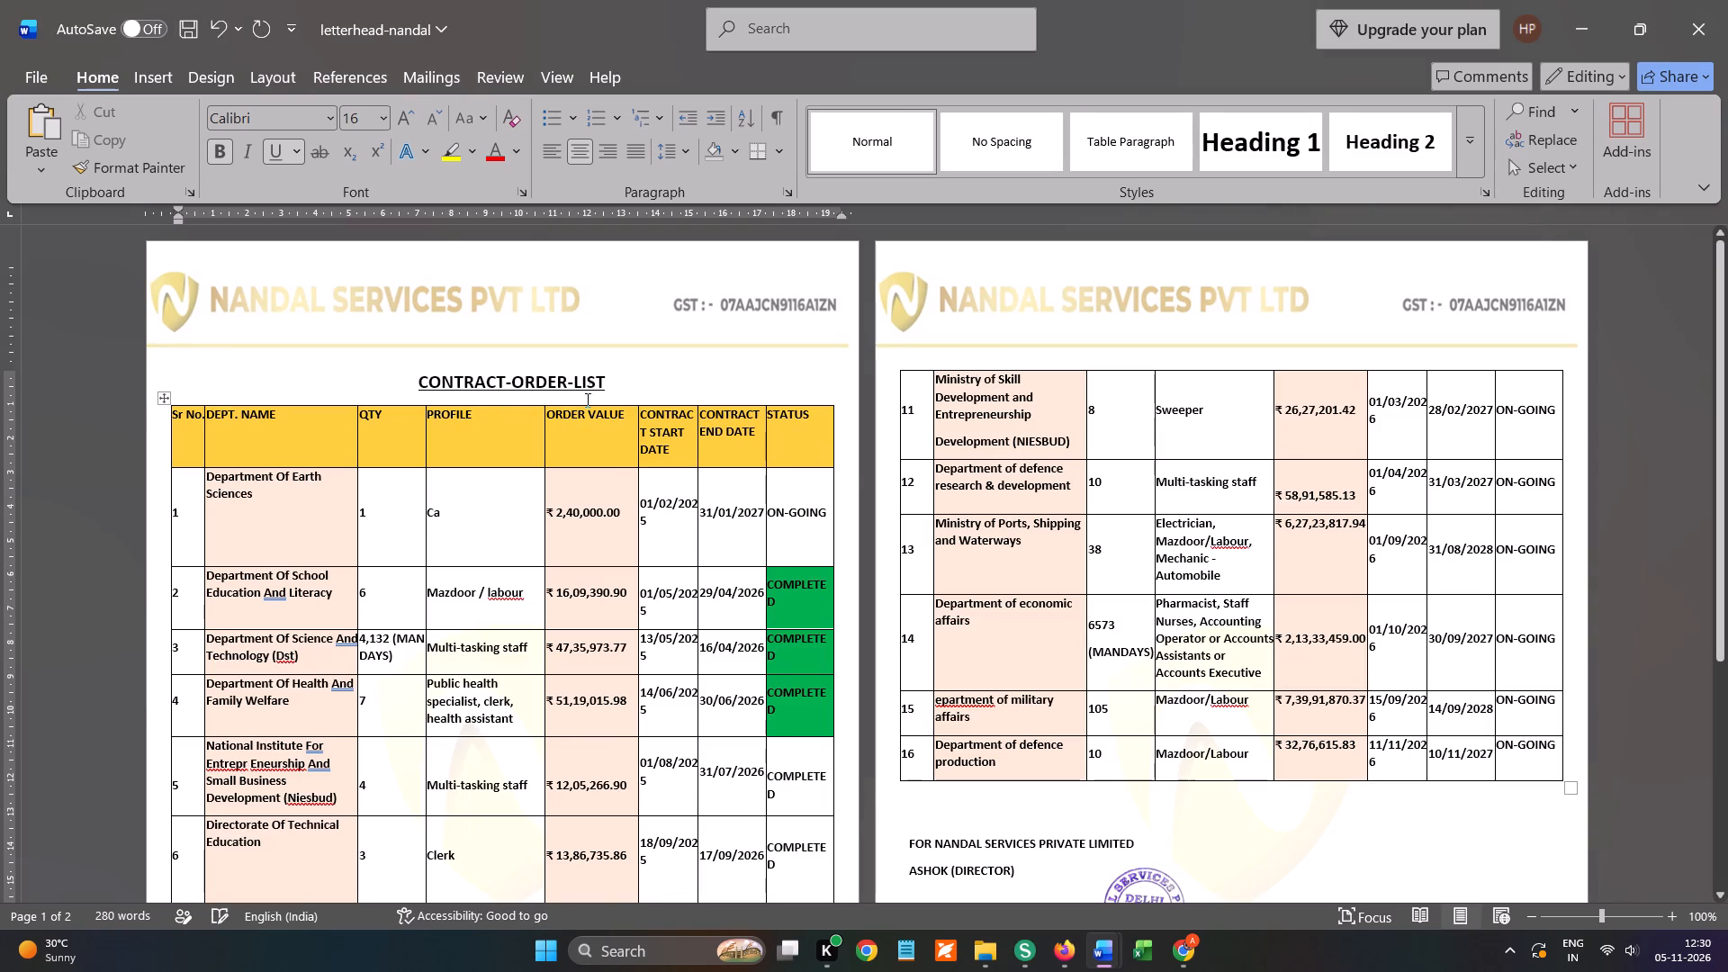
left_click(614, 377)
Enlarge the CONTRACT-ORDER-LIST heading to 18 pt to match the heading in experience-criteria-nandal.
key("alt+Tab")
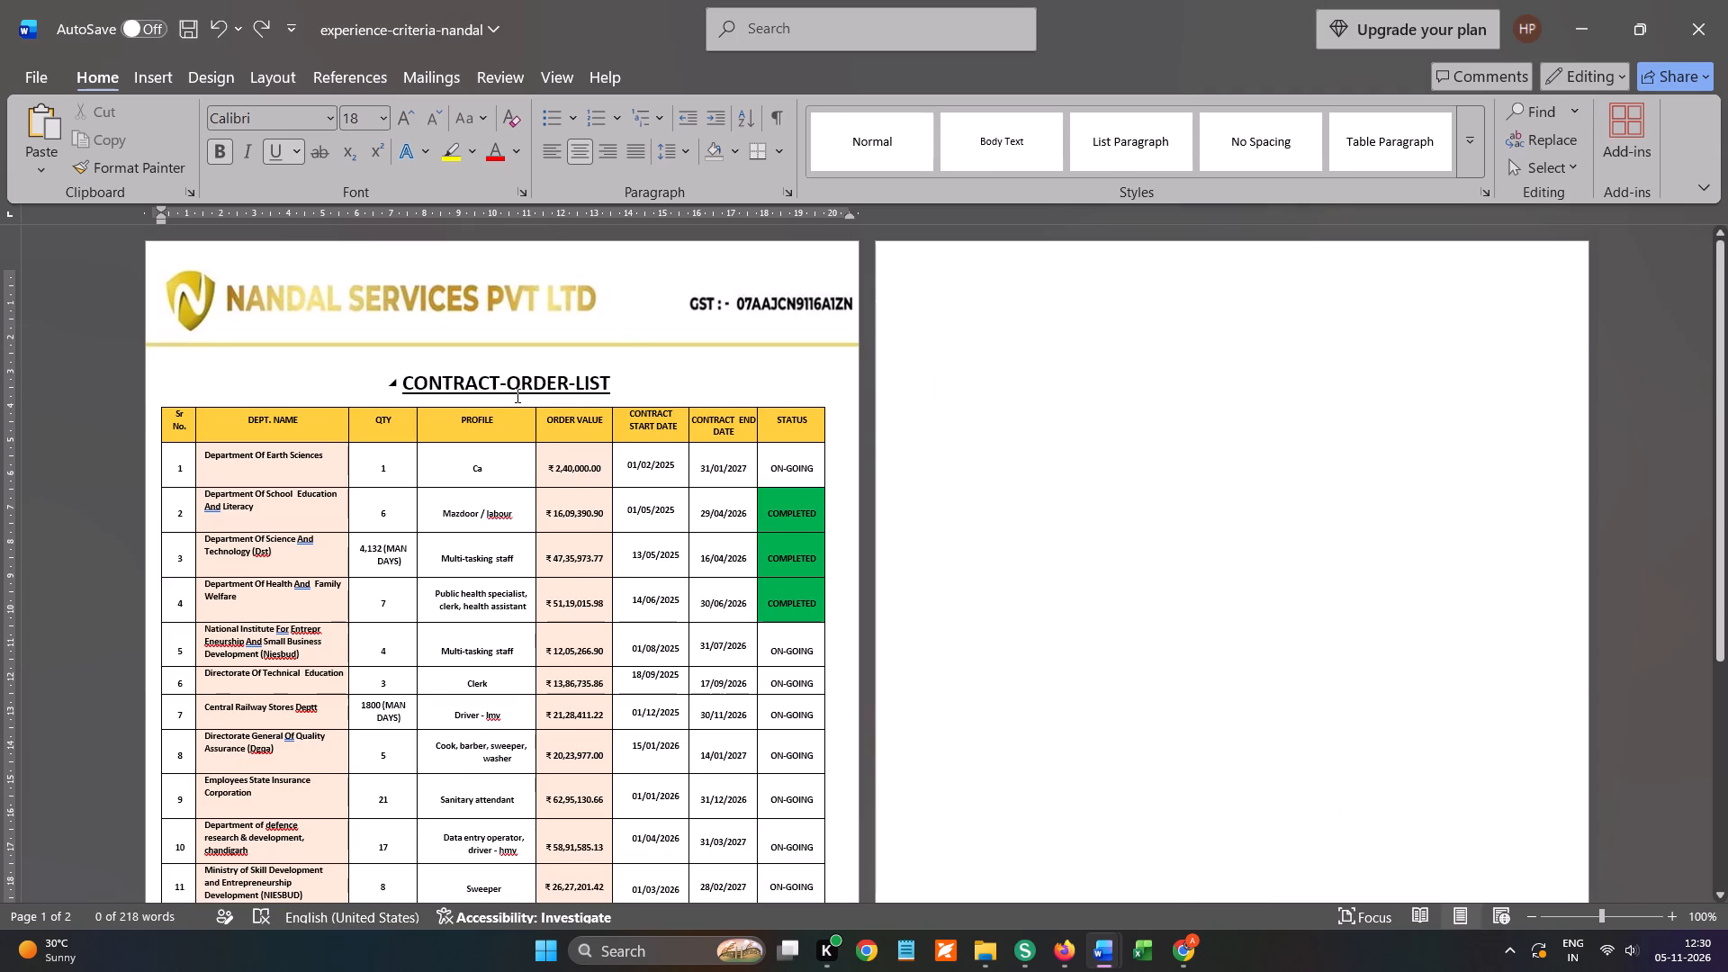
key("alt+Tab")
left_click_drag(617, 386, 424, 382)
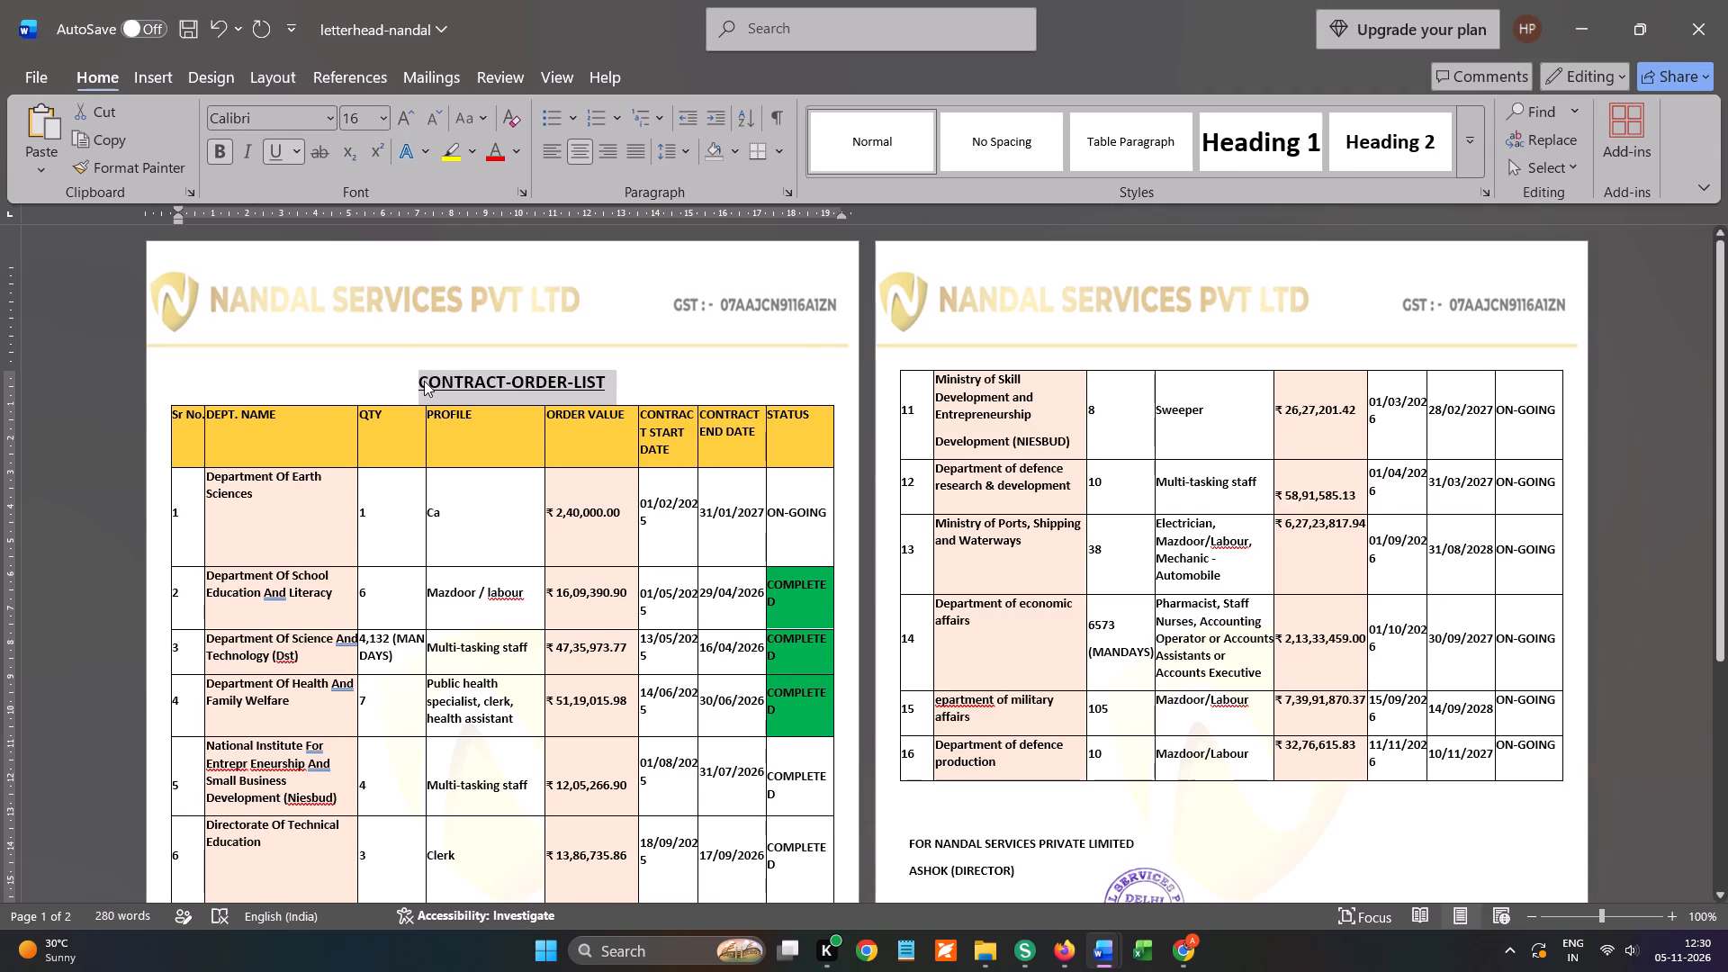
key("ctrl+shift+period")
left_click(702, 398)
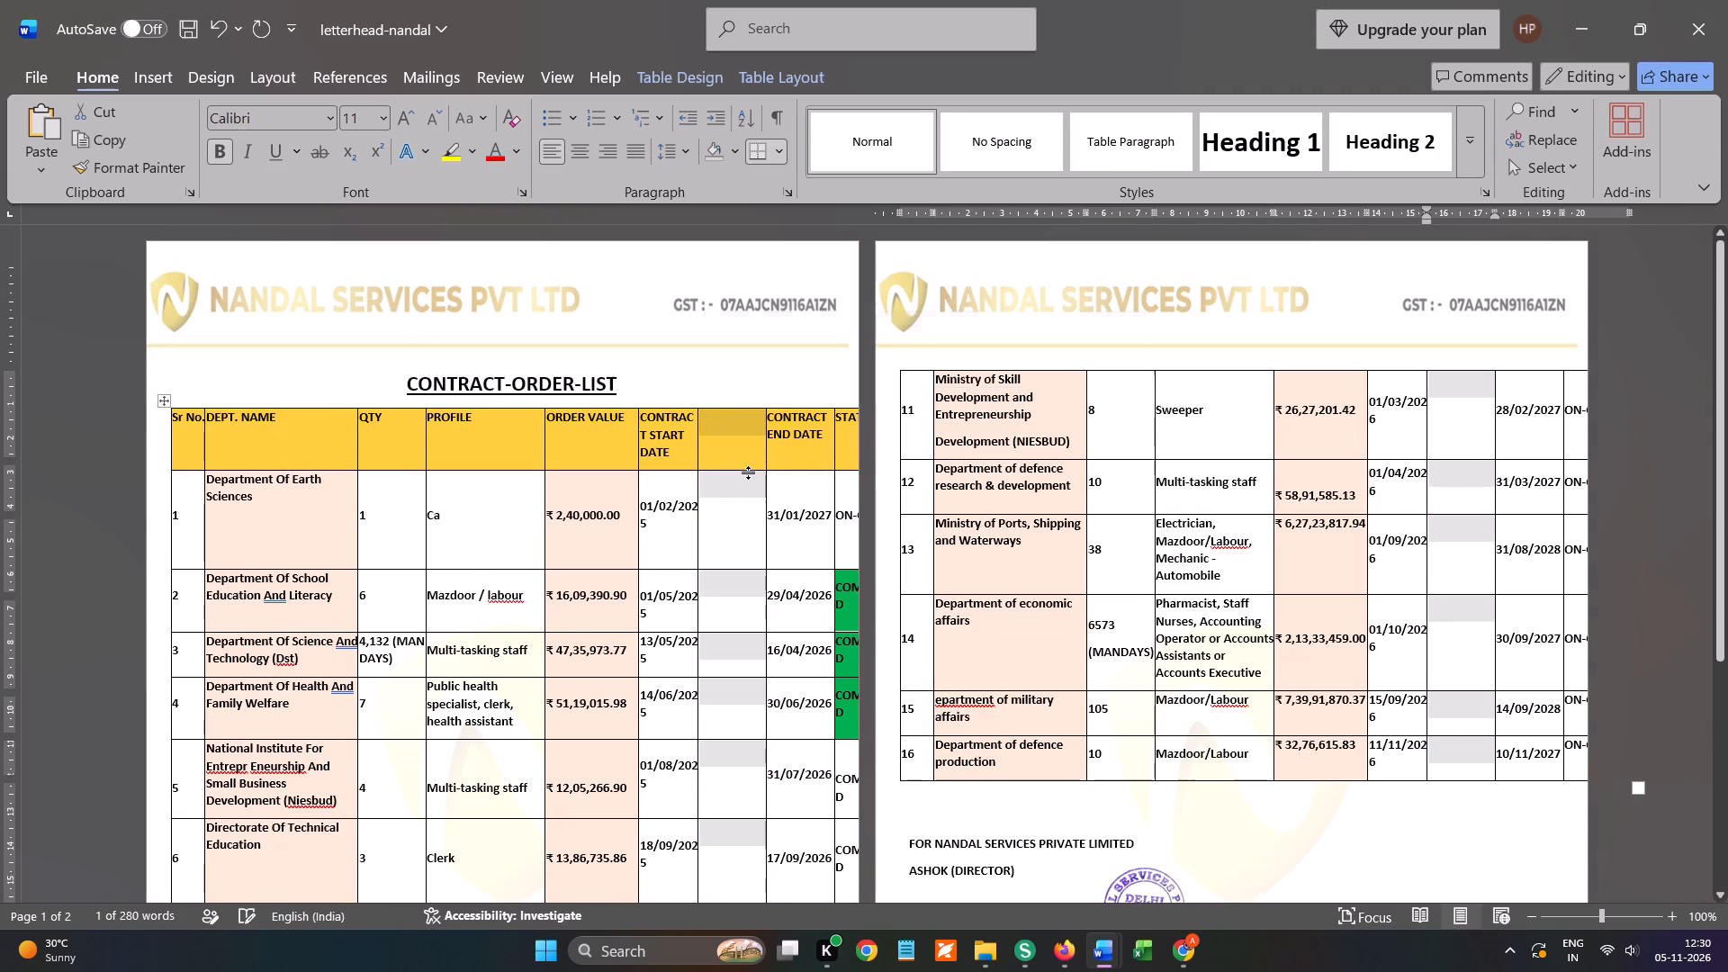
key("ctrl+z")
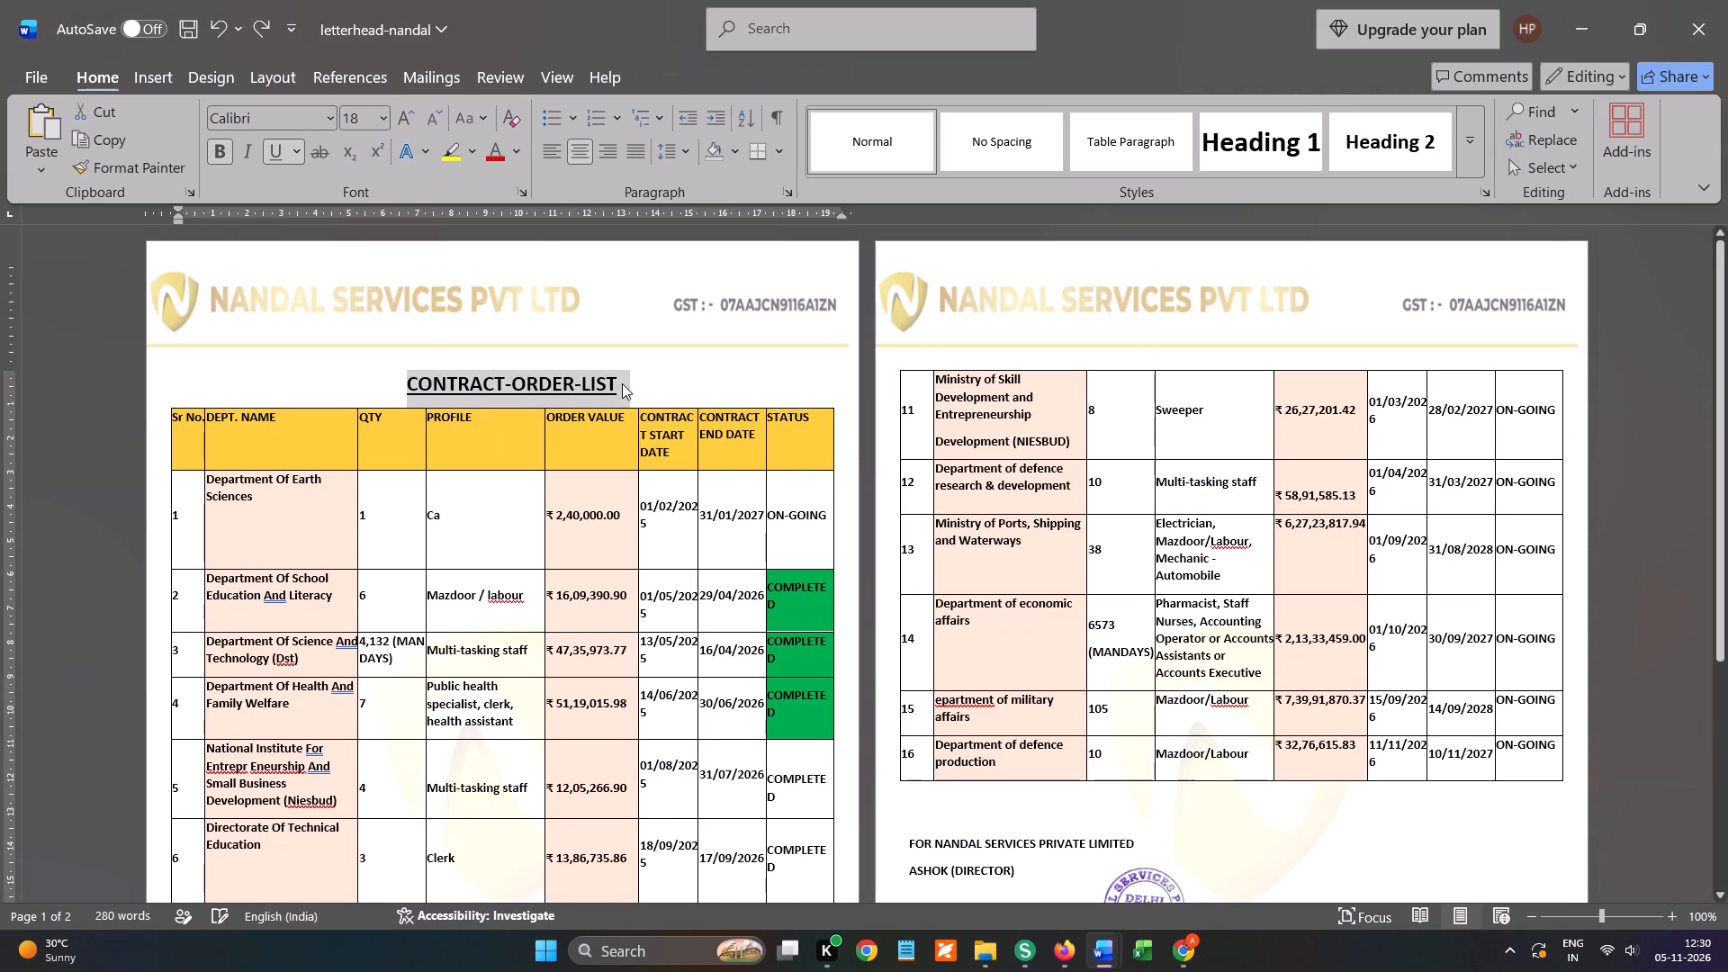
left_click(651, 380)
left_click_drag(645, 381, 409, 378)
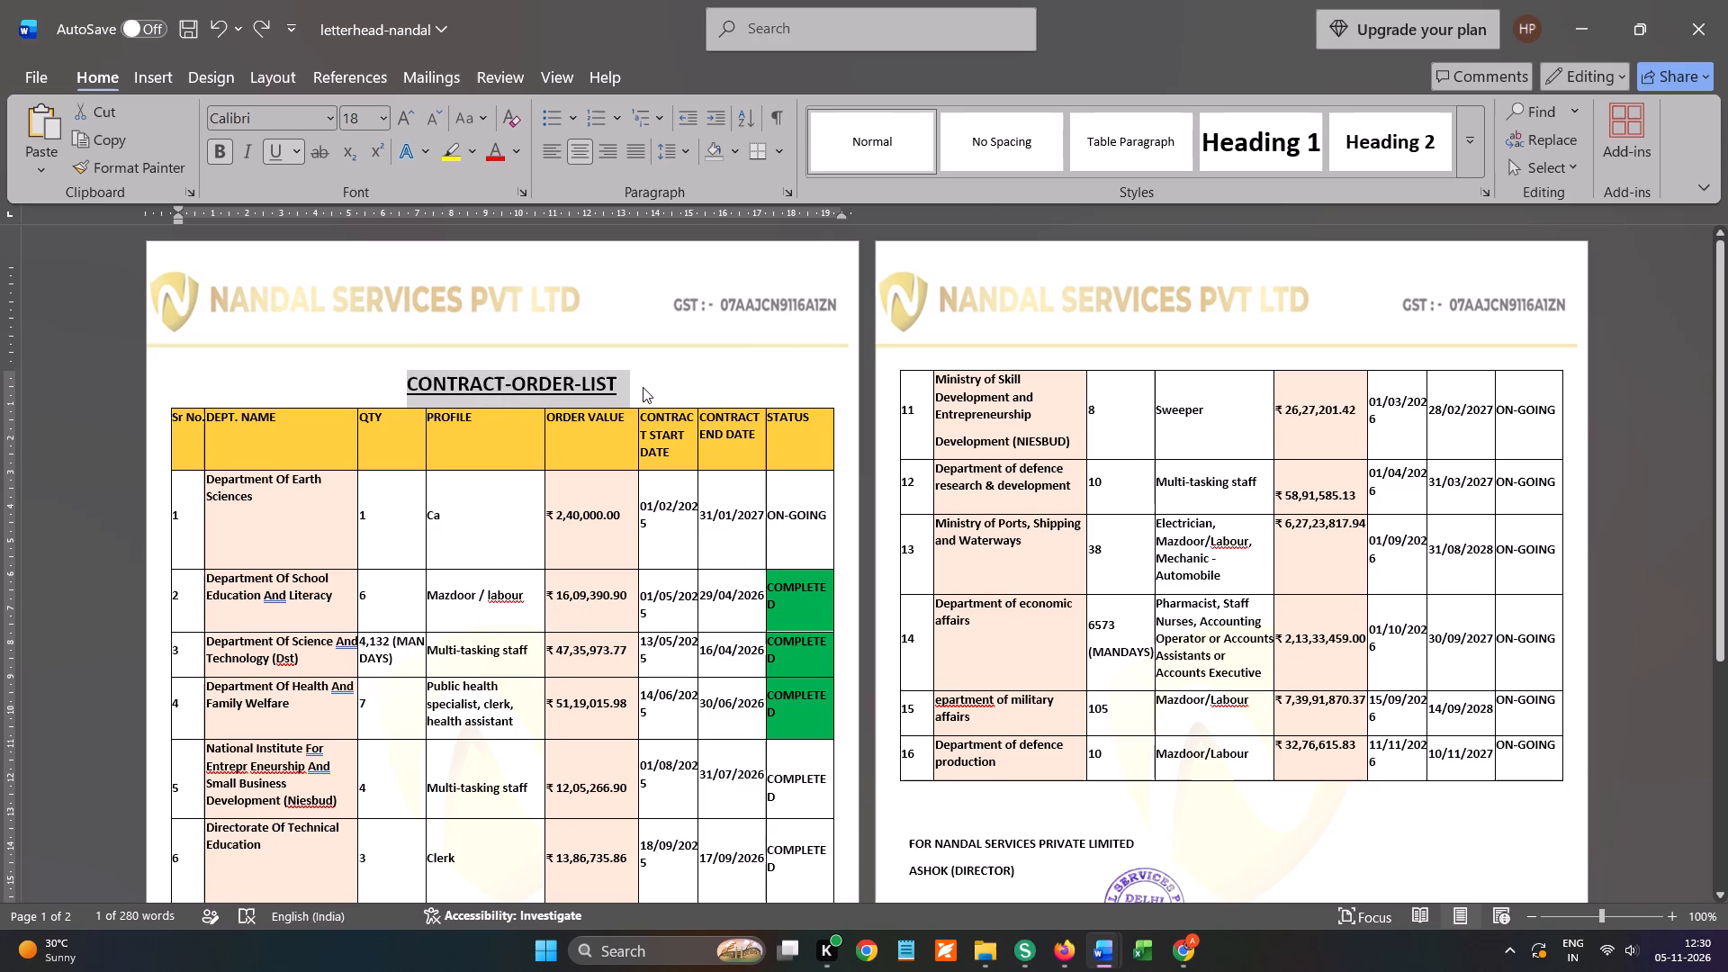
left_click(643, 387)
Shrink the text of all 16 rows and the header of the contract table to 8 pt.
scroll(652, 387, "down", 1)
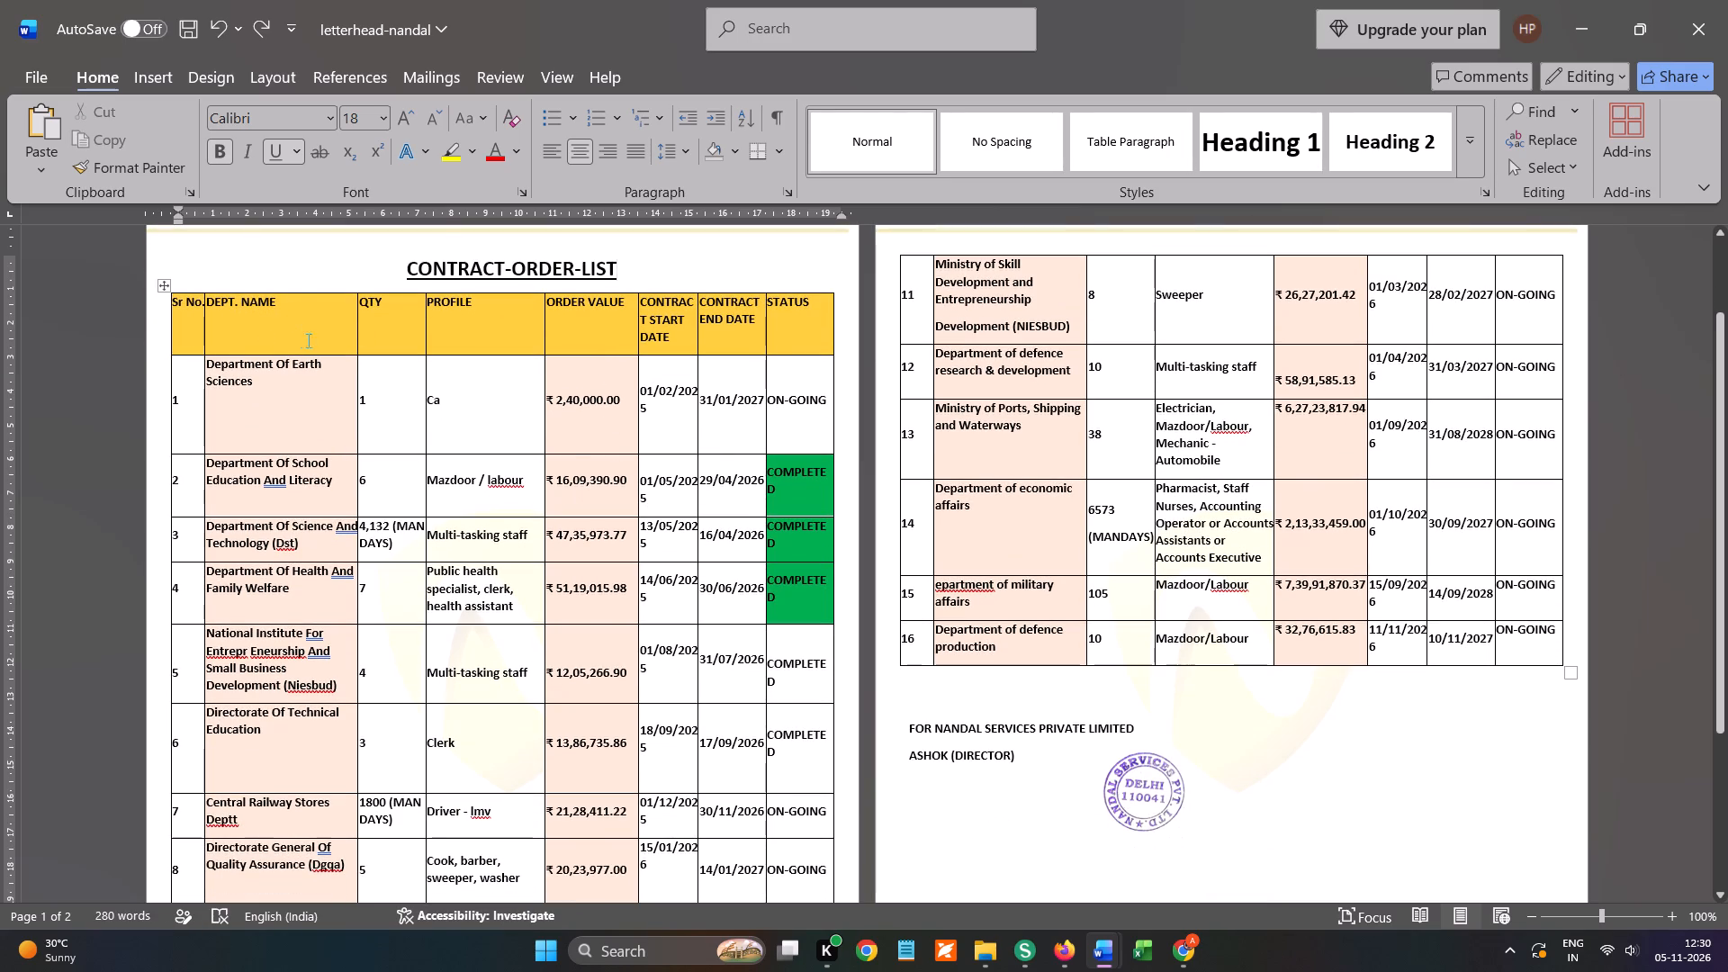
left_click_drag(157, 314, 895, 576)
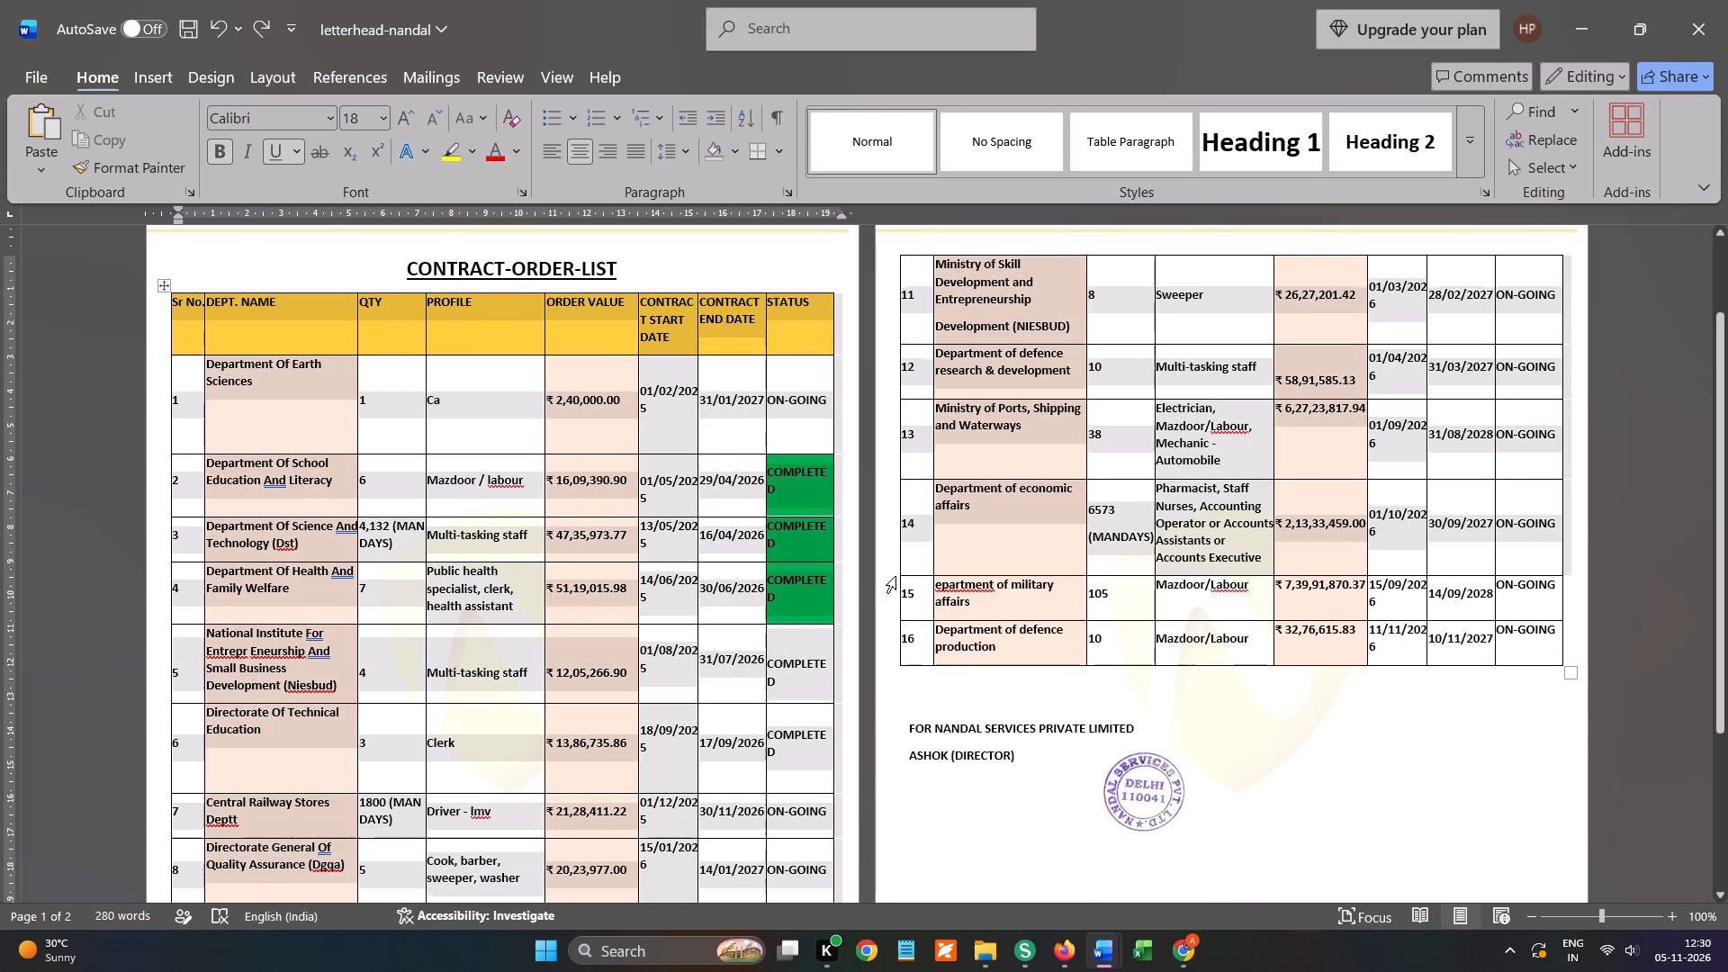
left_click_drag(895, 576, 1480, 778)
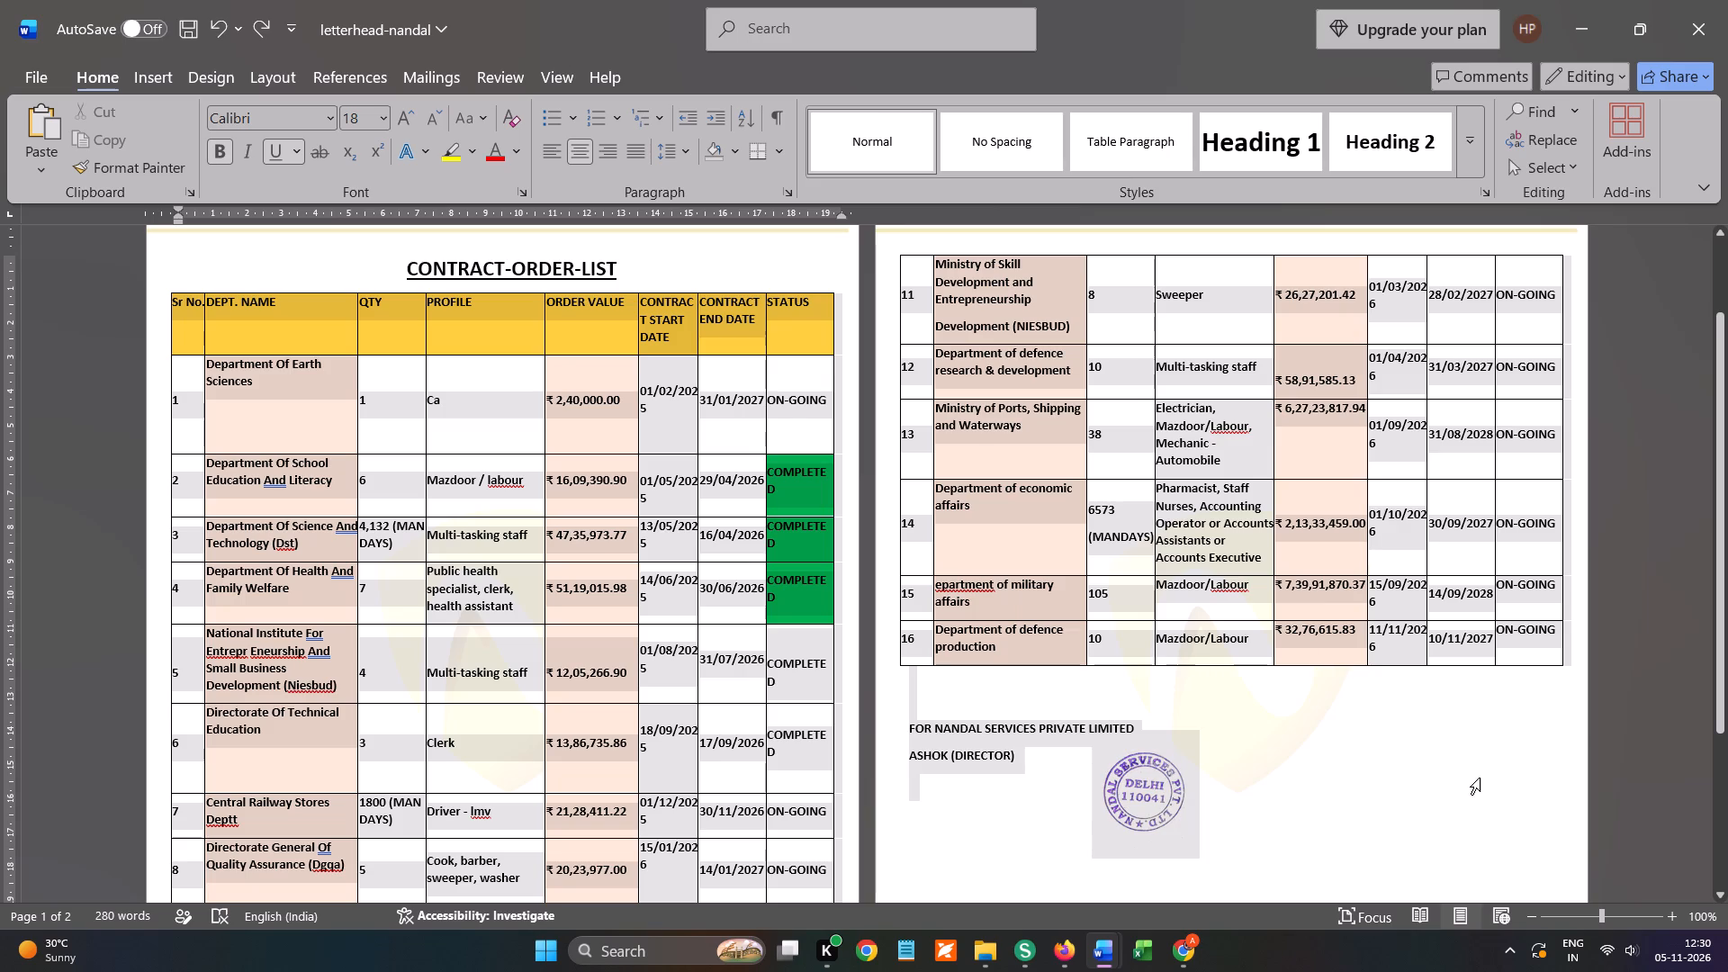
left_click_drag(1480, 778, 1489, 673)
key("ctrl+shift+comma")
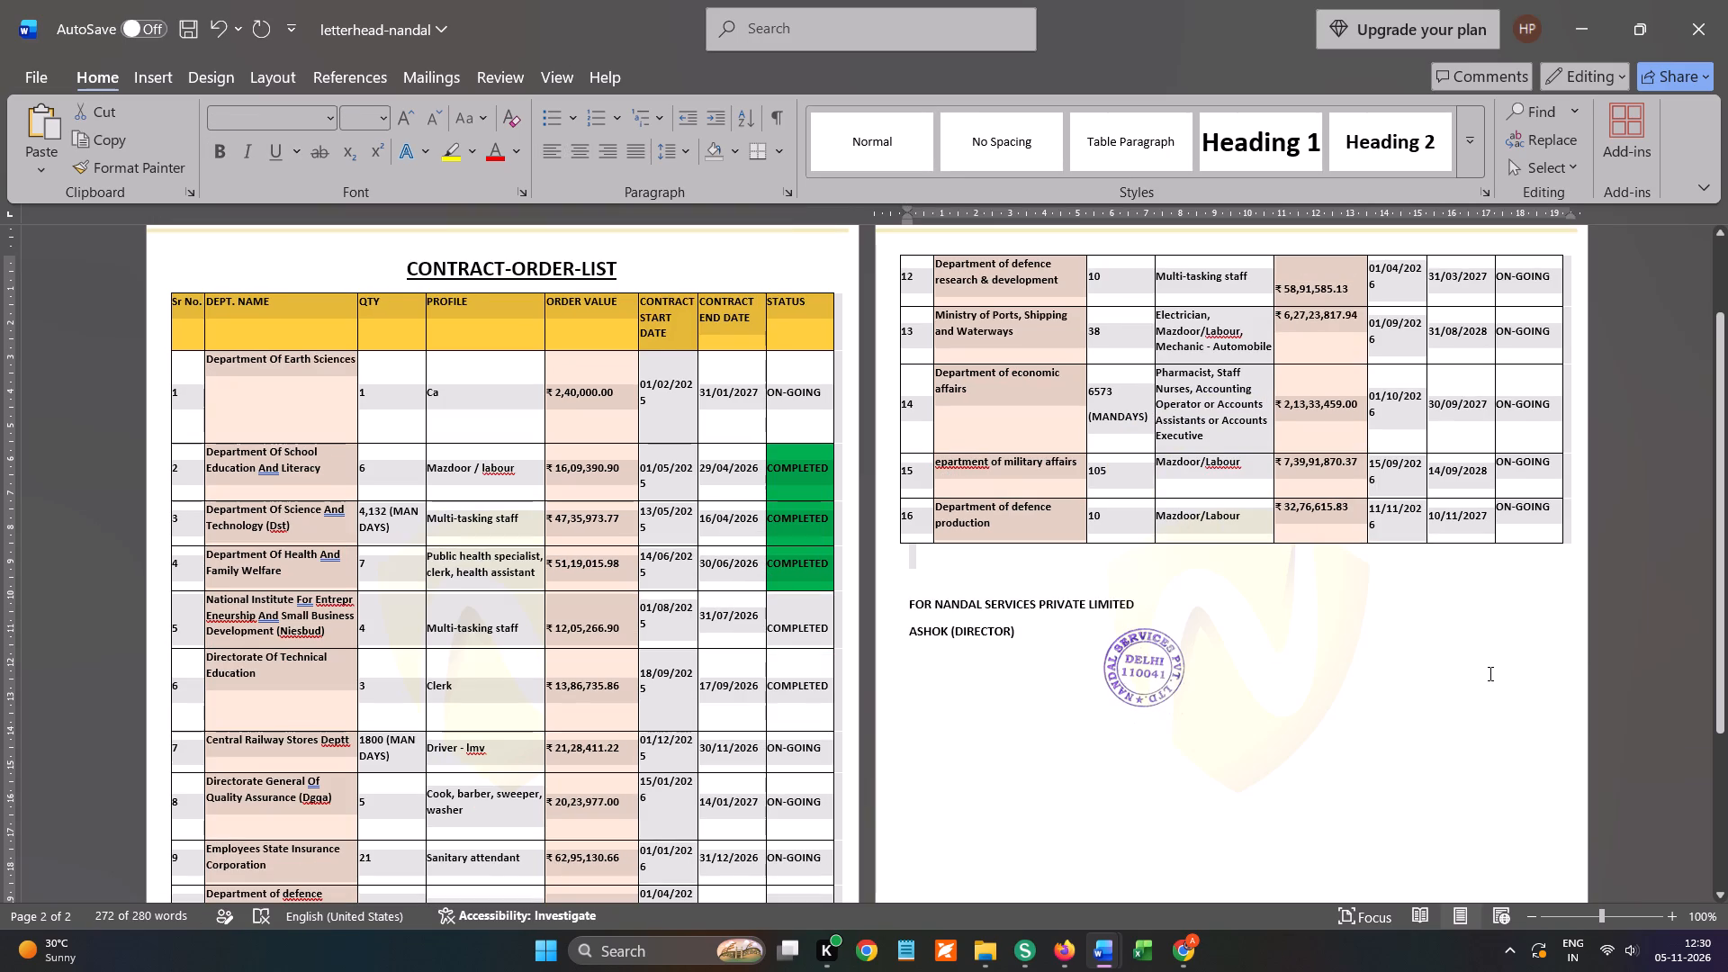
key("ctrl+shift+comma")
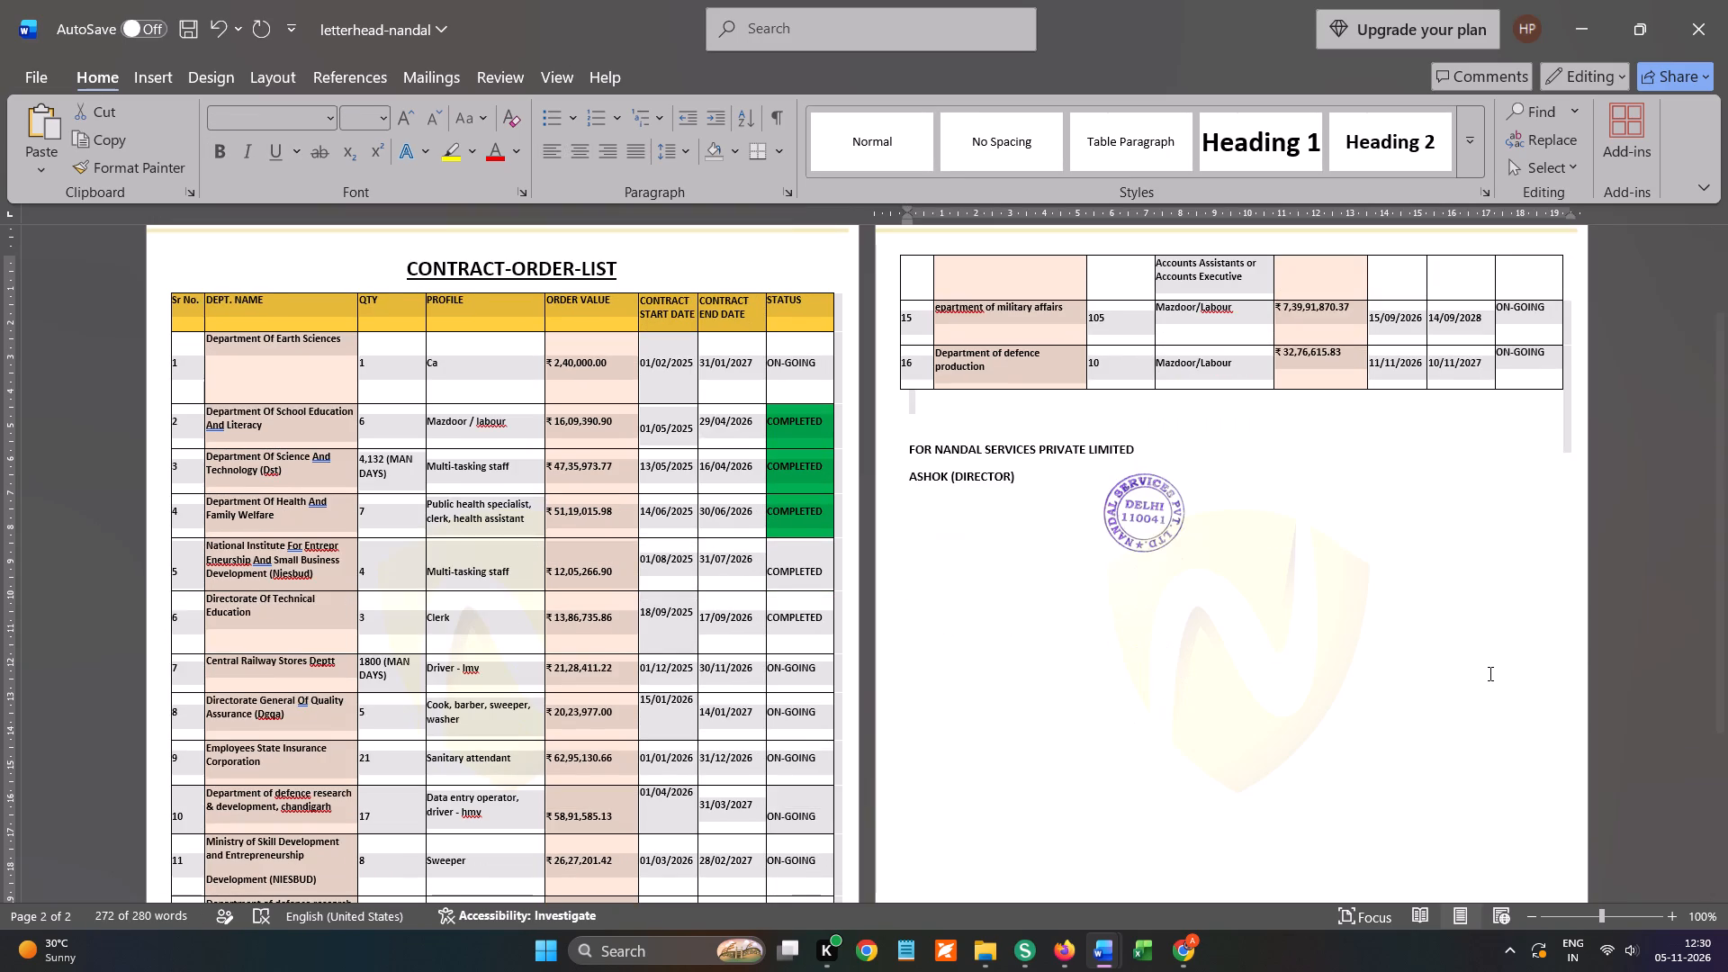
key("ctrl+shift+comma")
scroll(1407, 772, "down", 1)
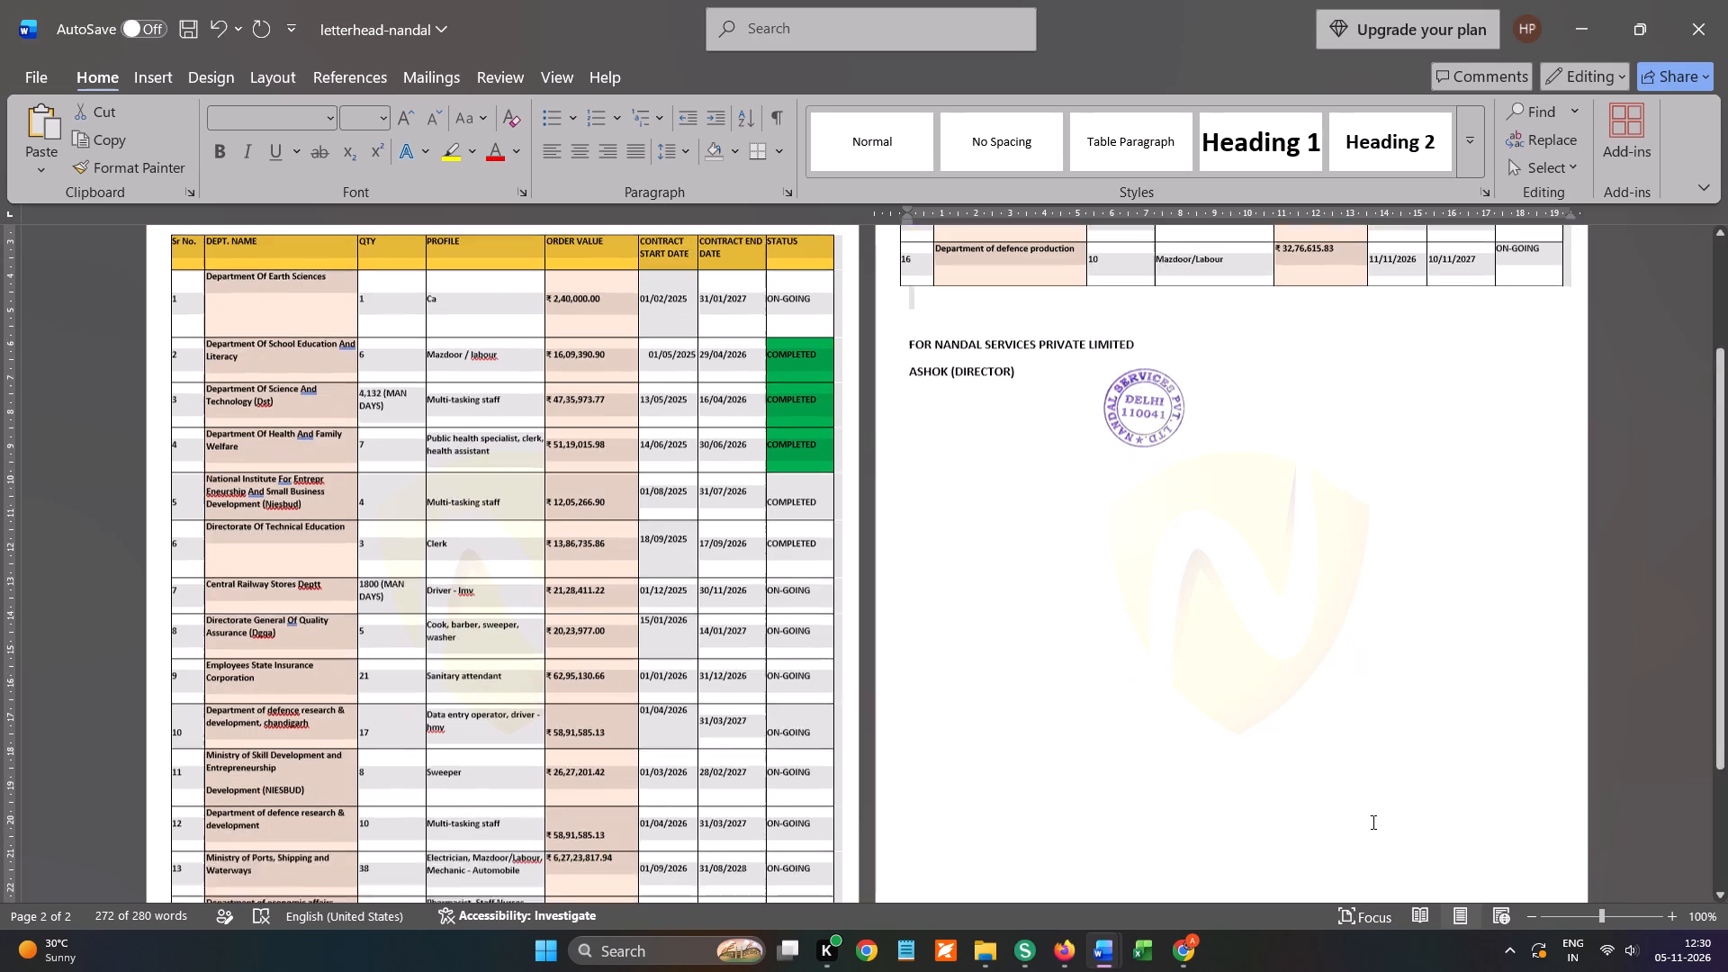
scroll(1365, 831, "down", 2)
left_click(496, 764)
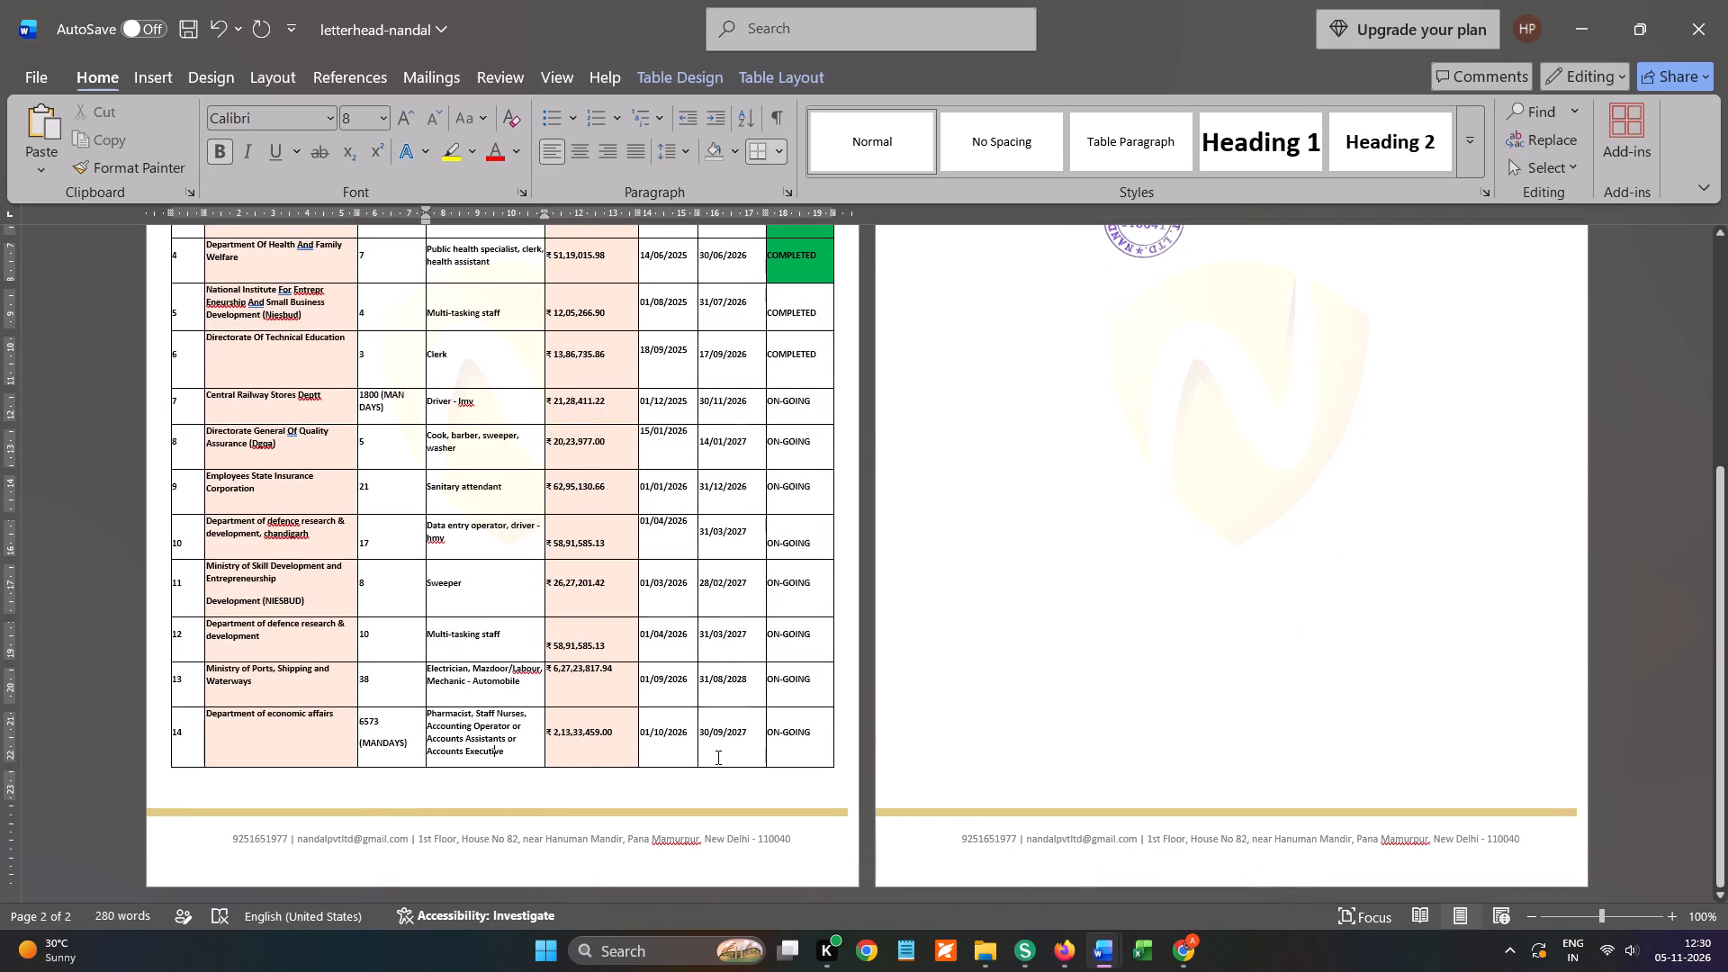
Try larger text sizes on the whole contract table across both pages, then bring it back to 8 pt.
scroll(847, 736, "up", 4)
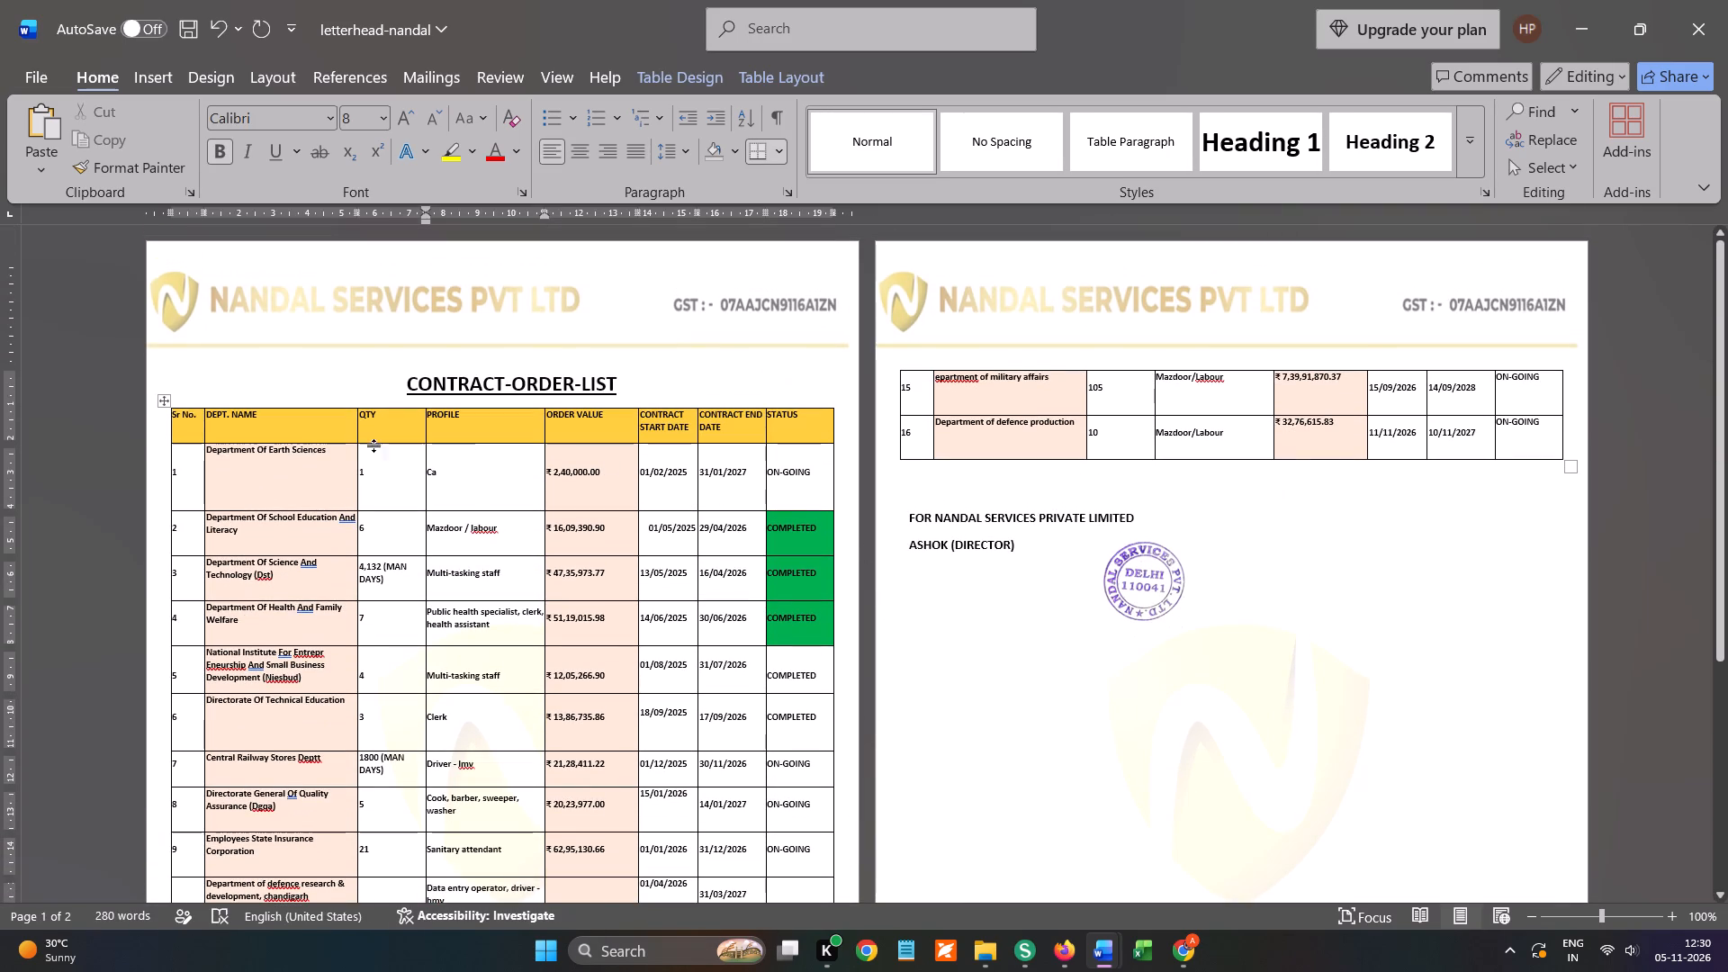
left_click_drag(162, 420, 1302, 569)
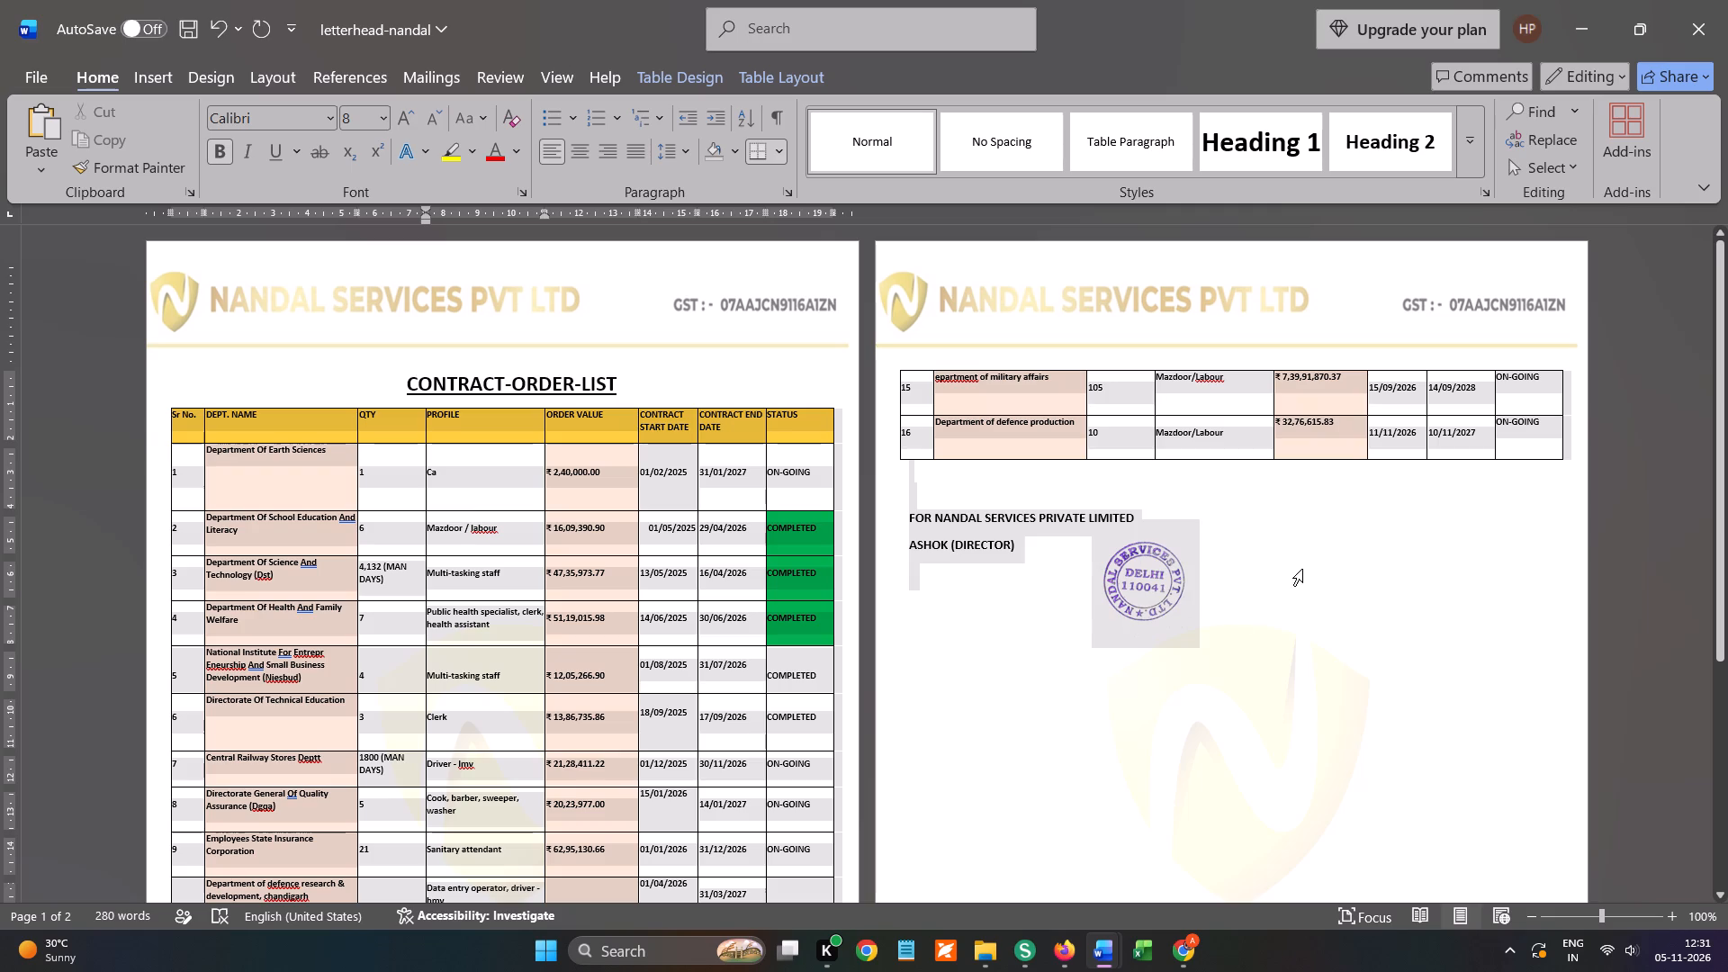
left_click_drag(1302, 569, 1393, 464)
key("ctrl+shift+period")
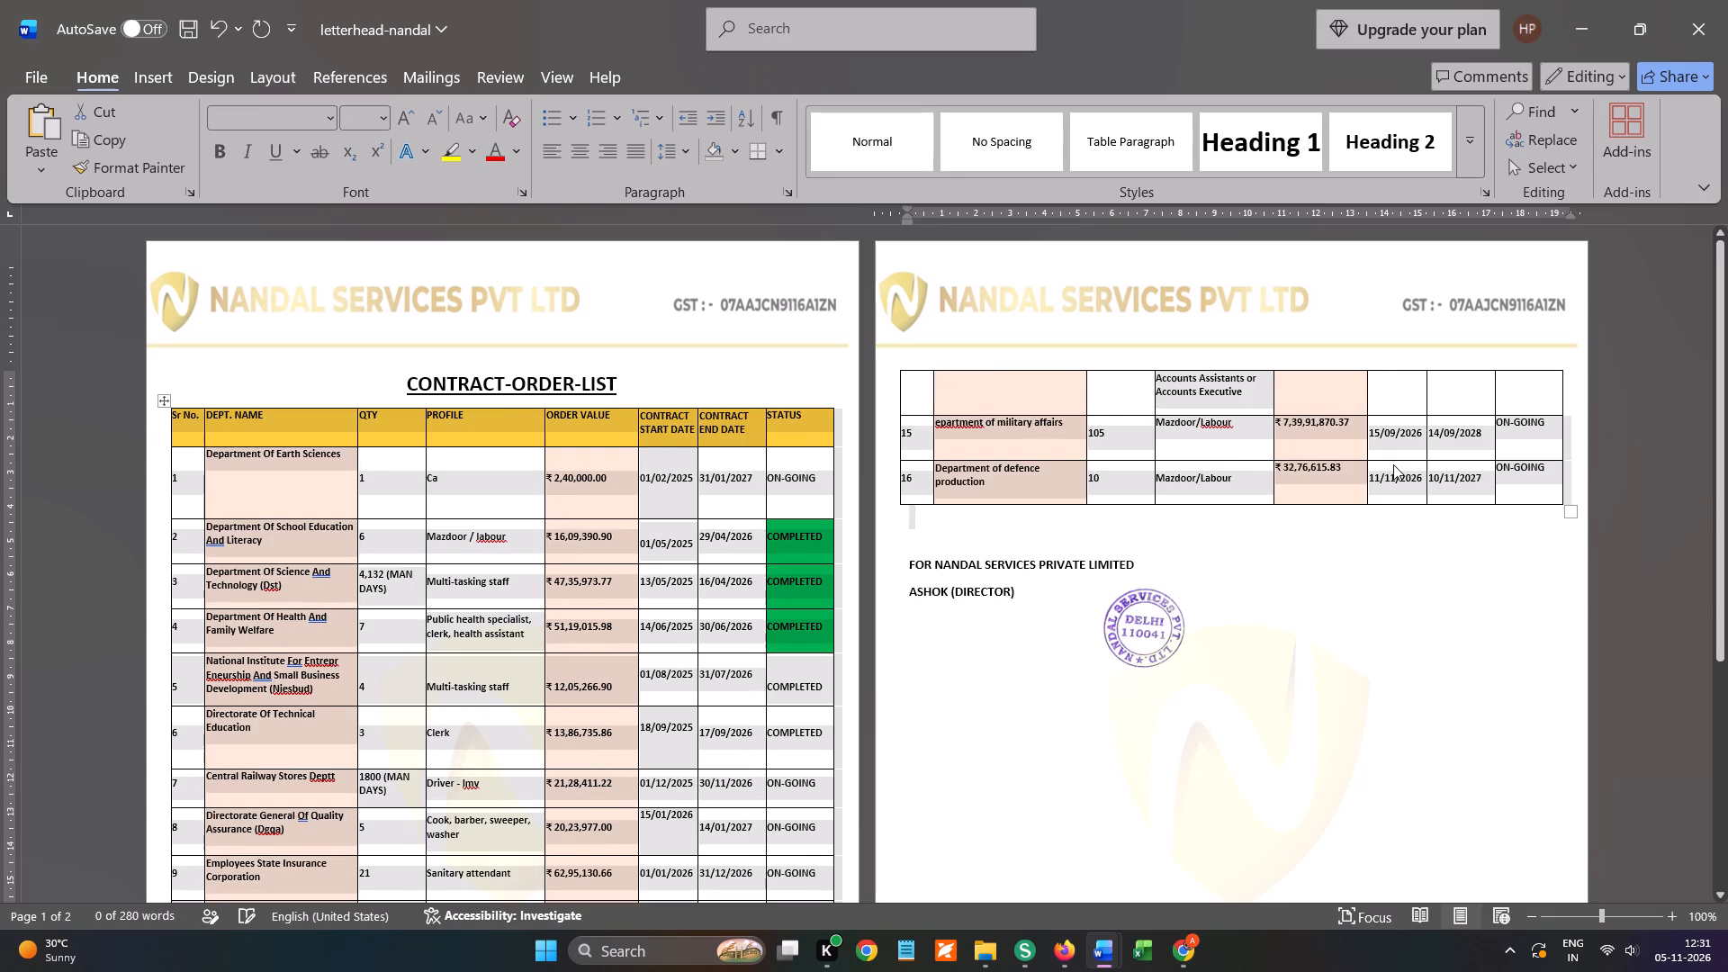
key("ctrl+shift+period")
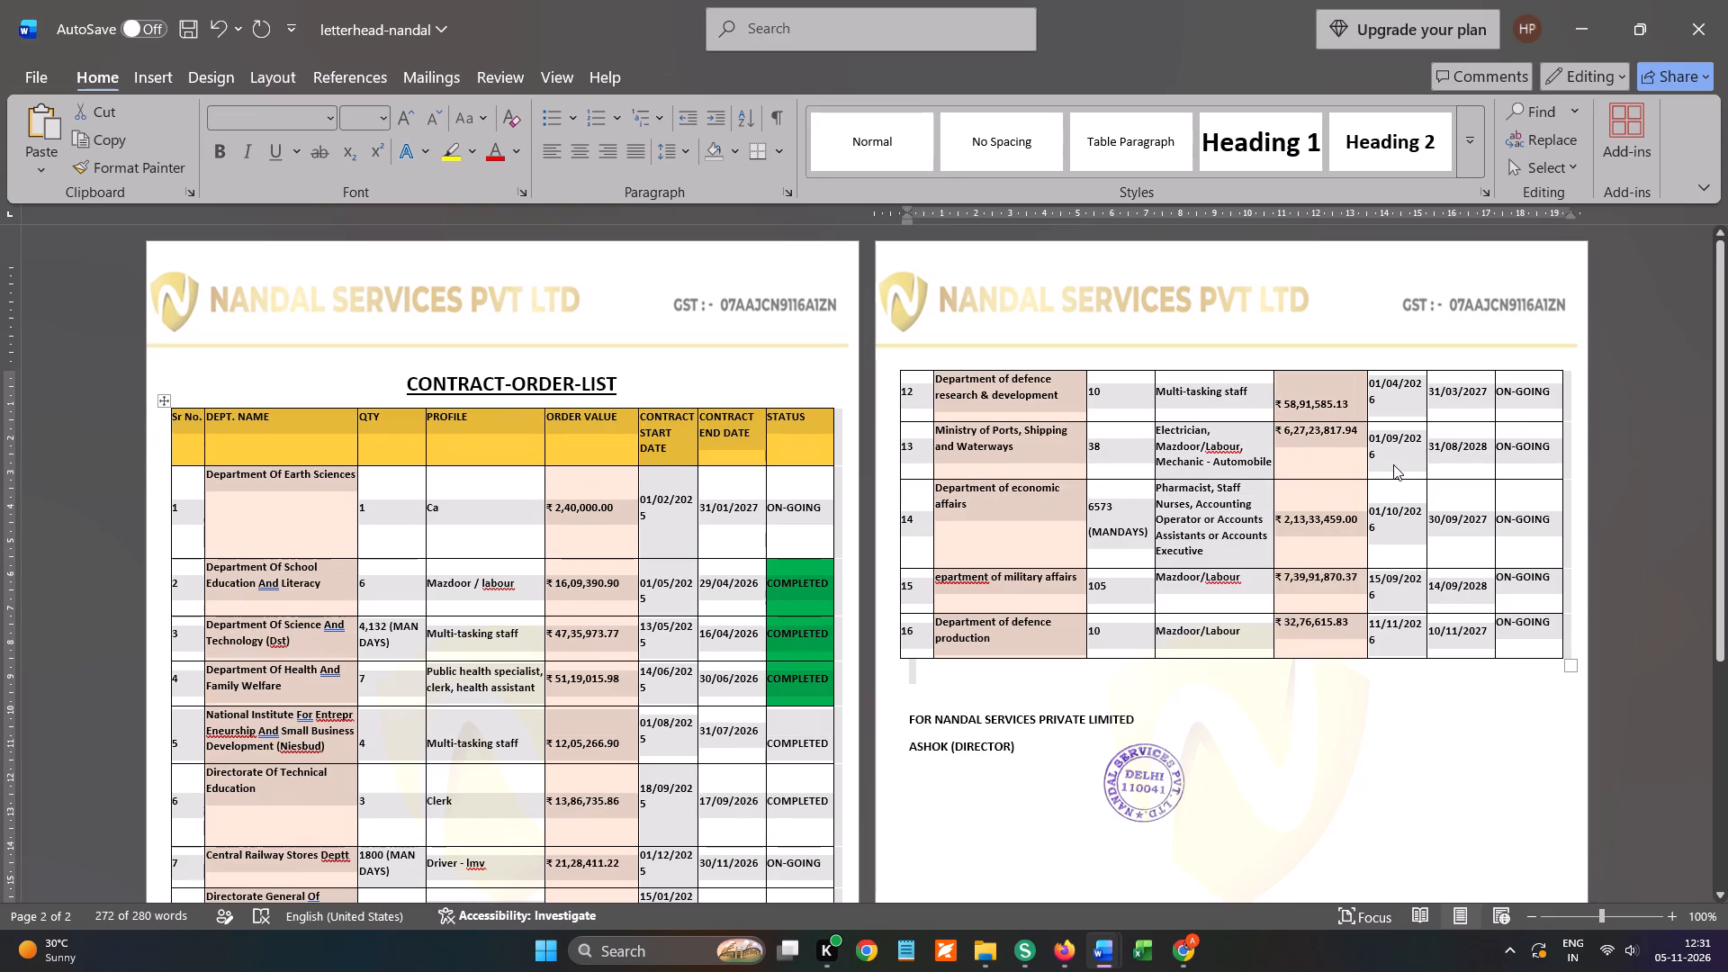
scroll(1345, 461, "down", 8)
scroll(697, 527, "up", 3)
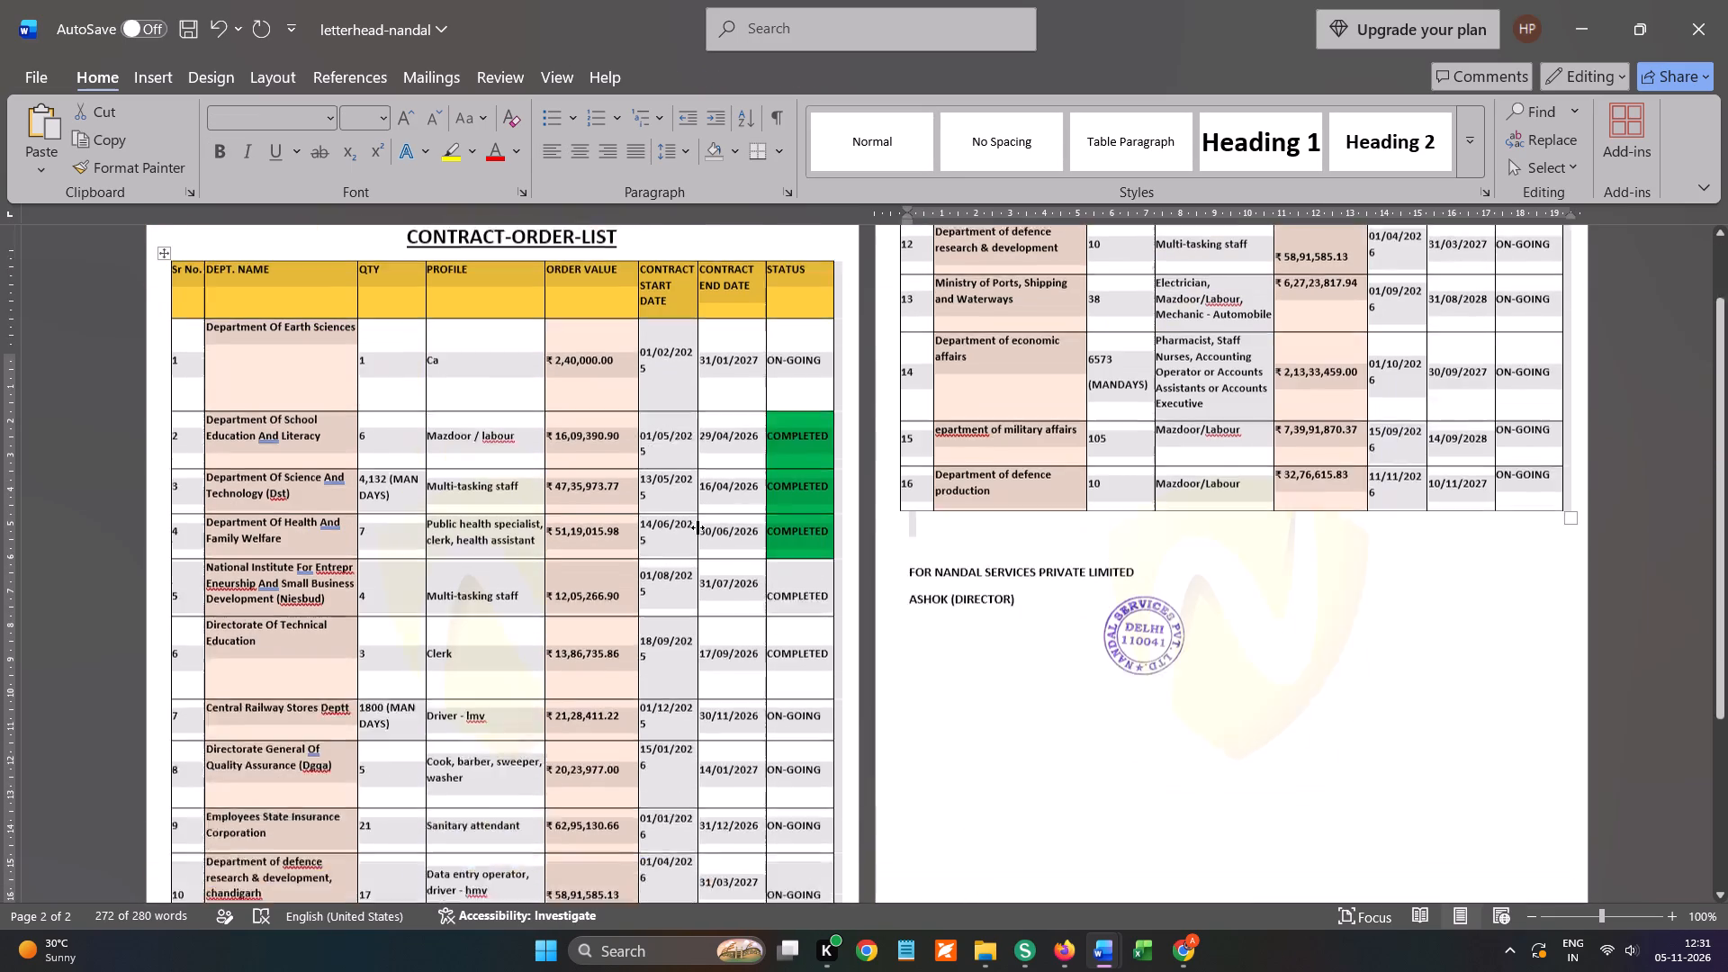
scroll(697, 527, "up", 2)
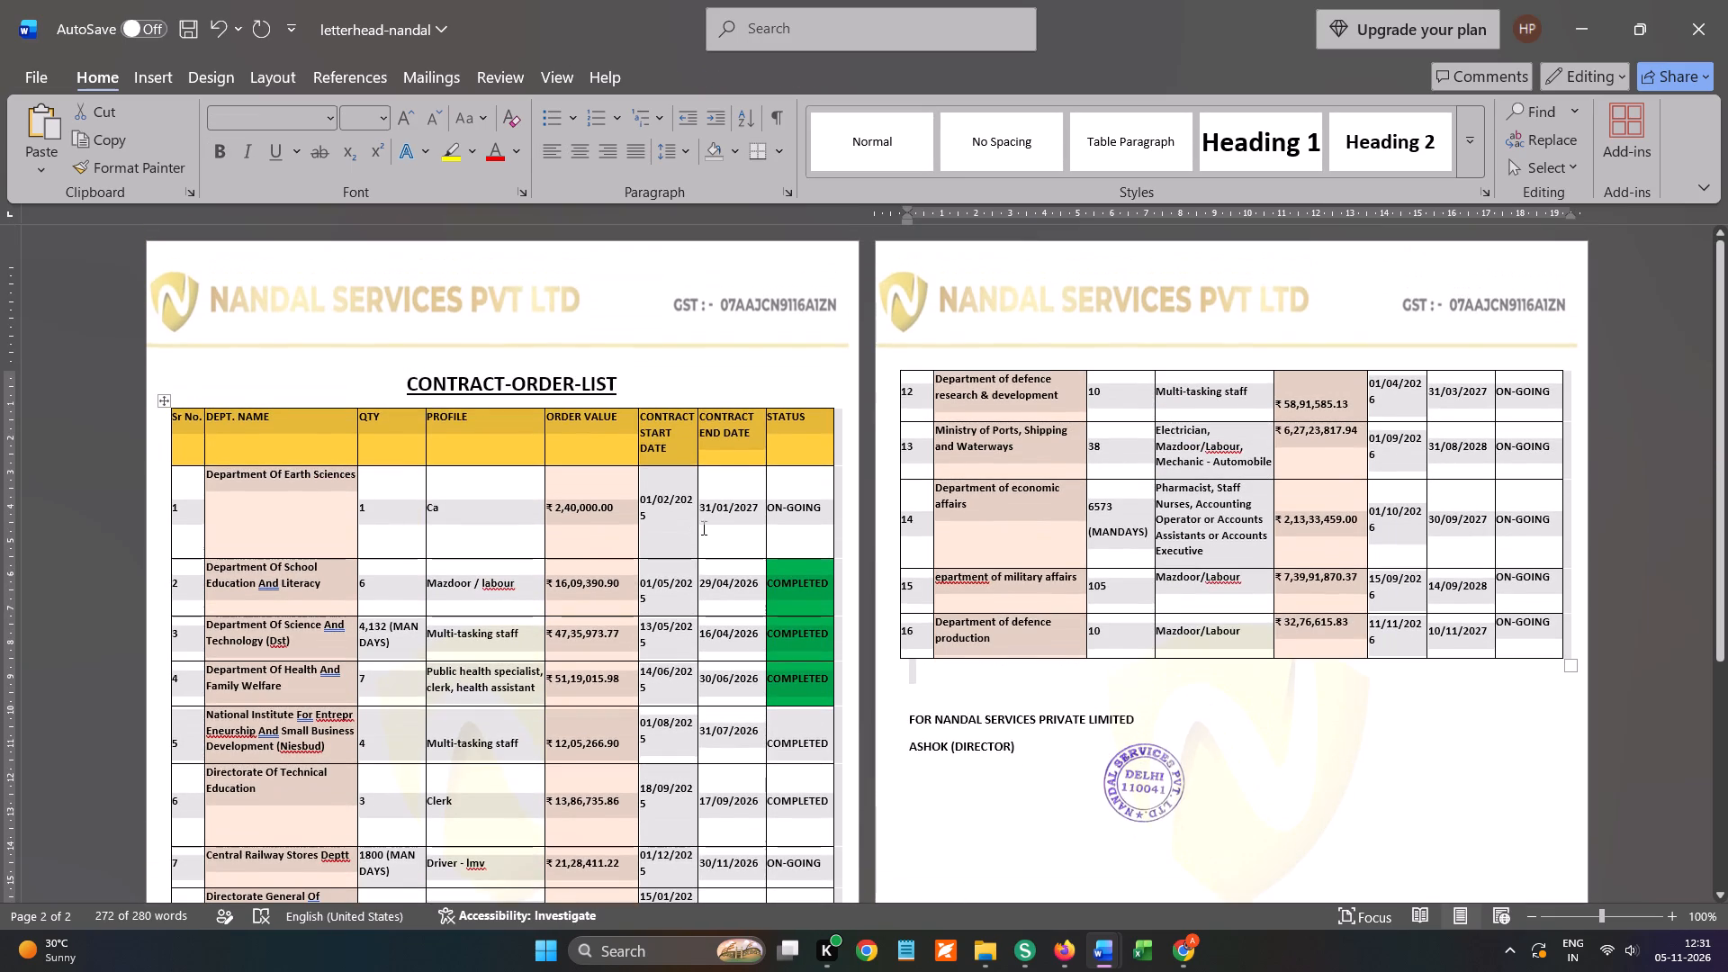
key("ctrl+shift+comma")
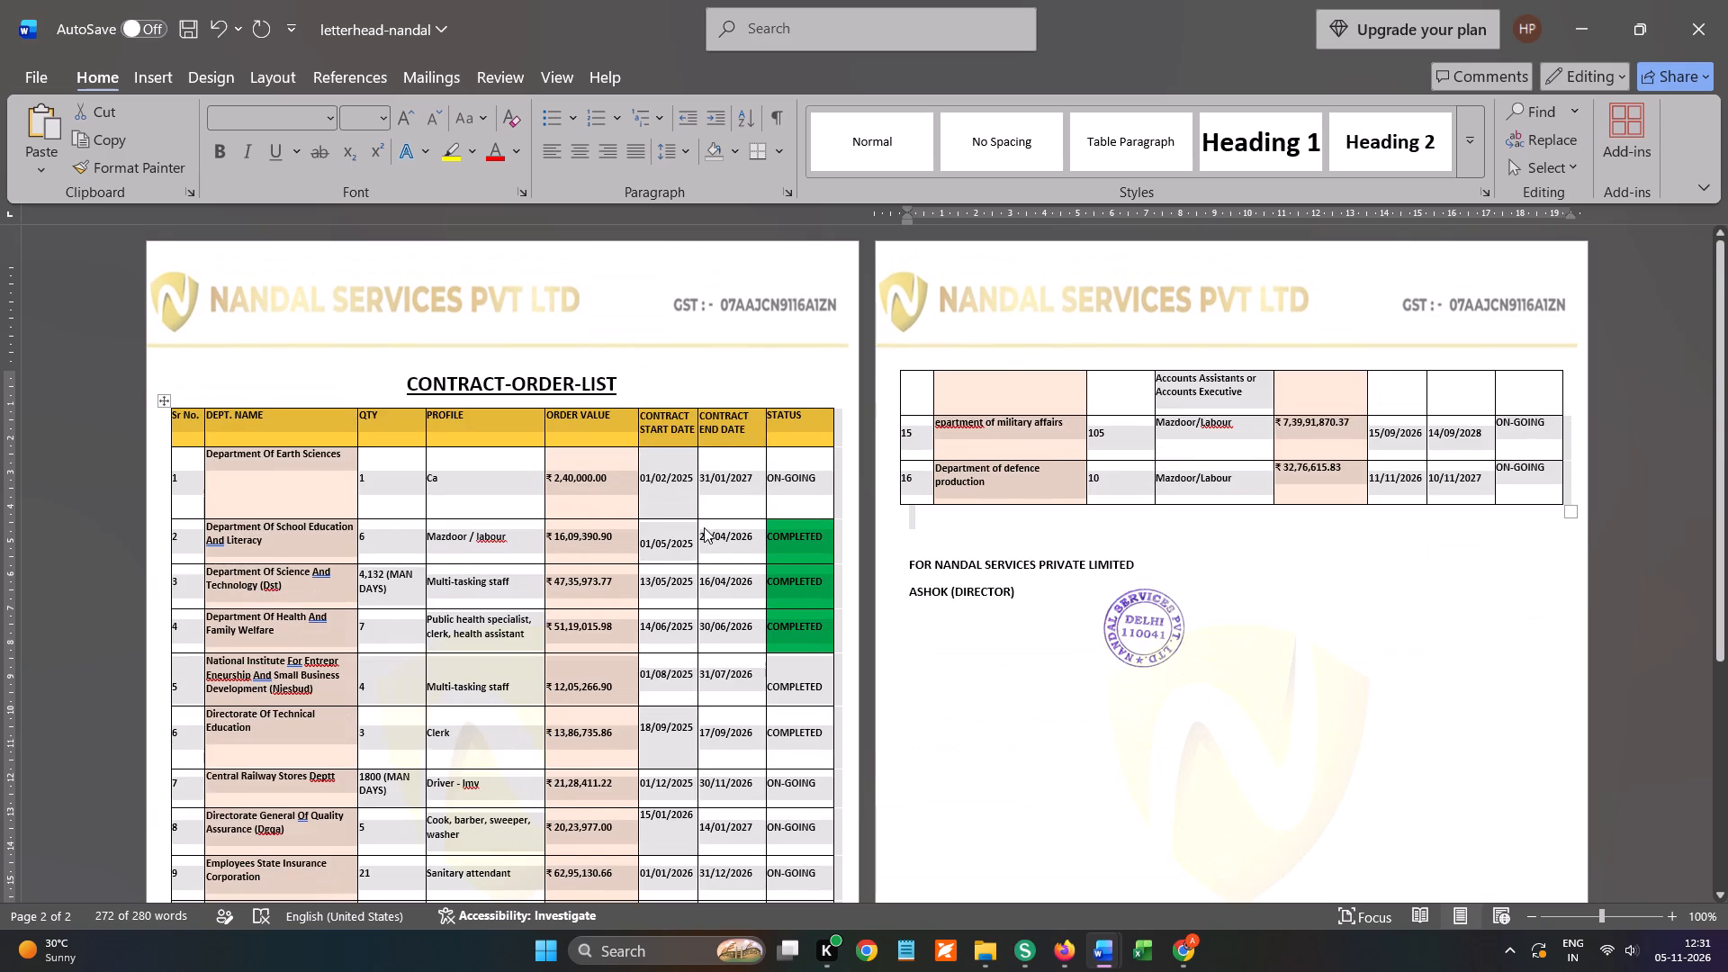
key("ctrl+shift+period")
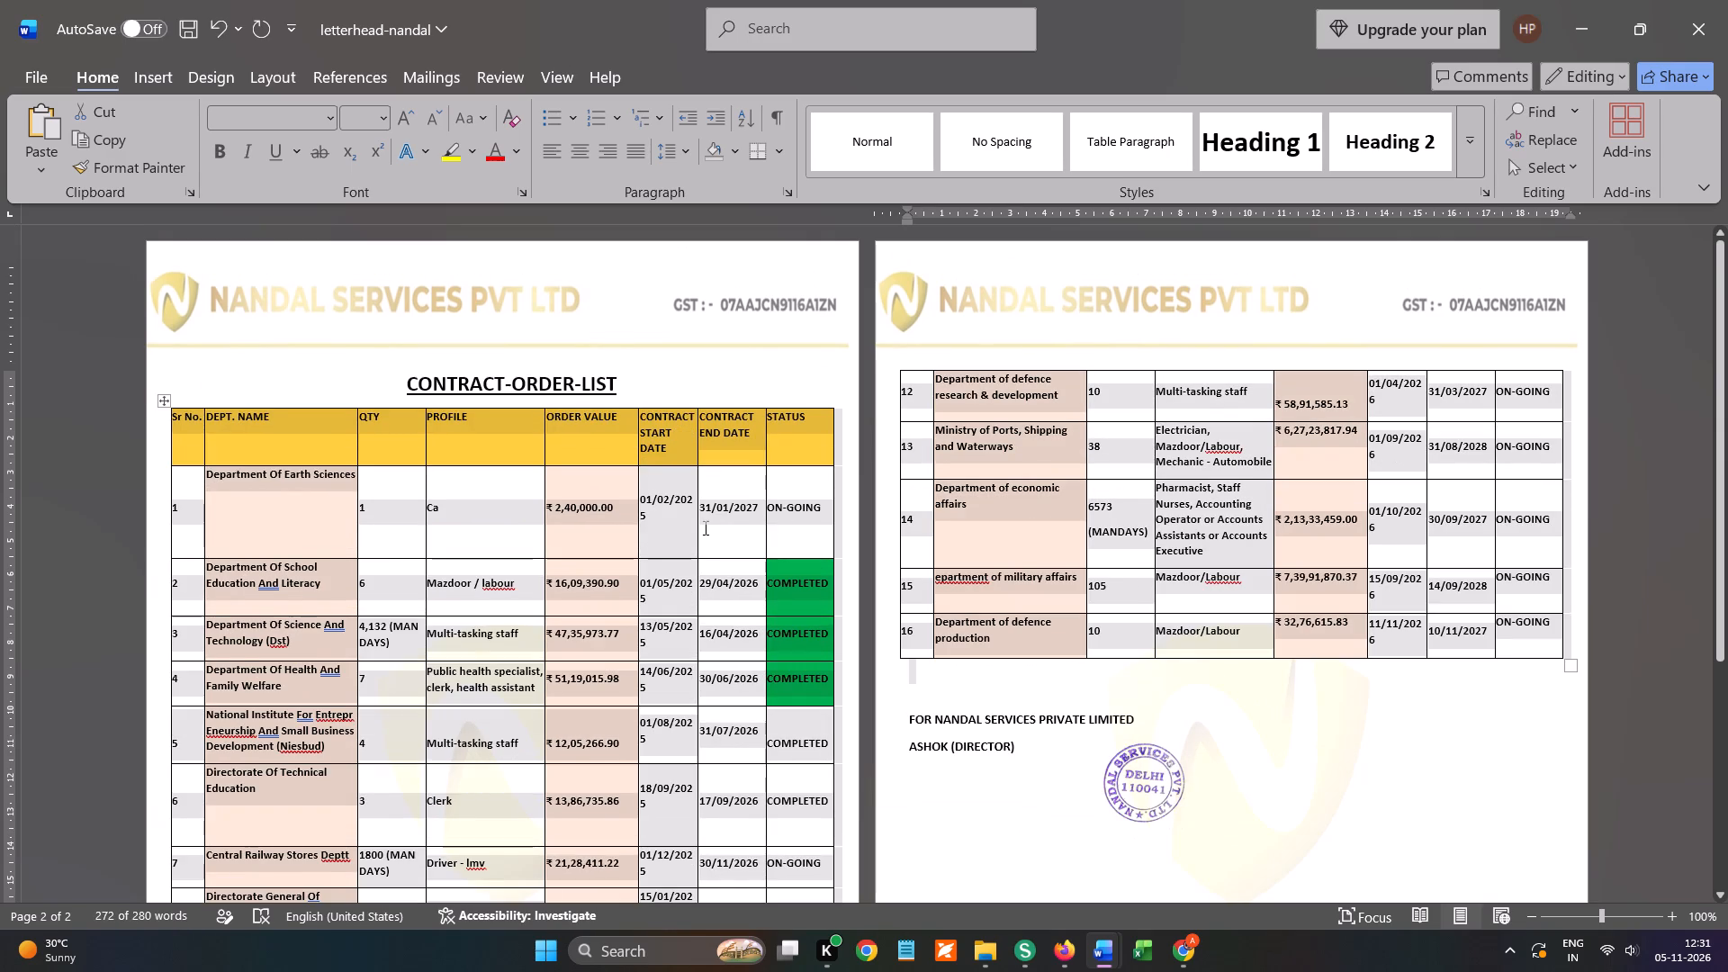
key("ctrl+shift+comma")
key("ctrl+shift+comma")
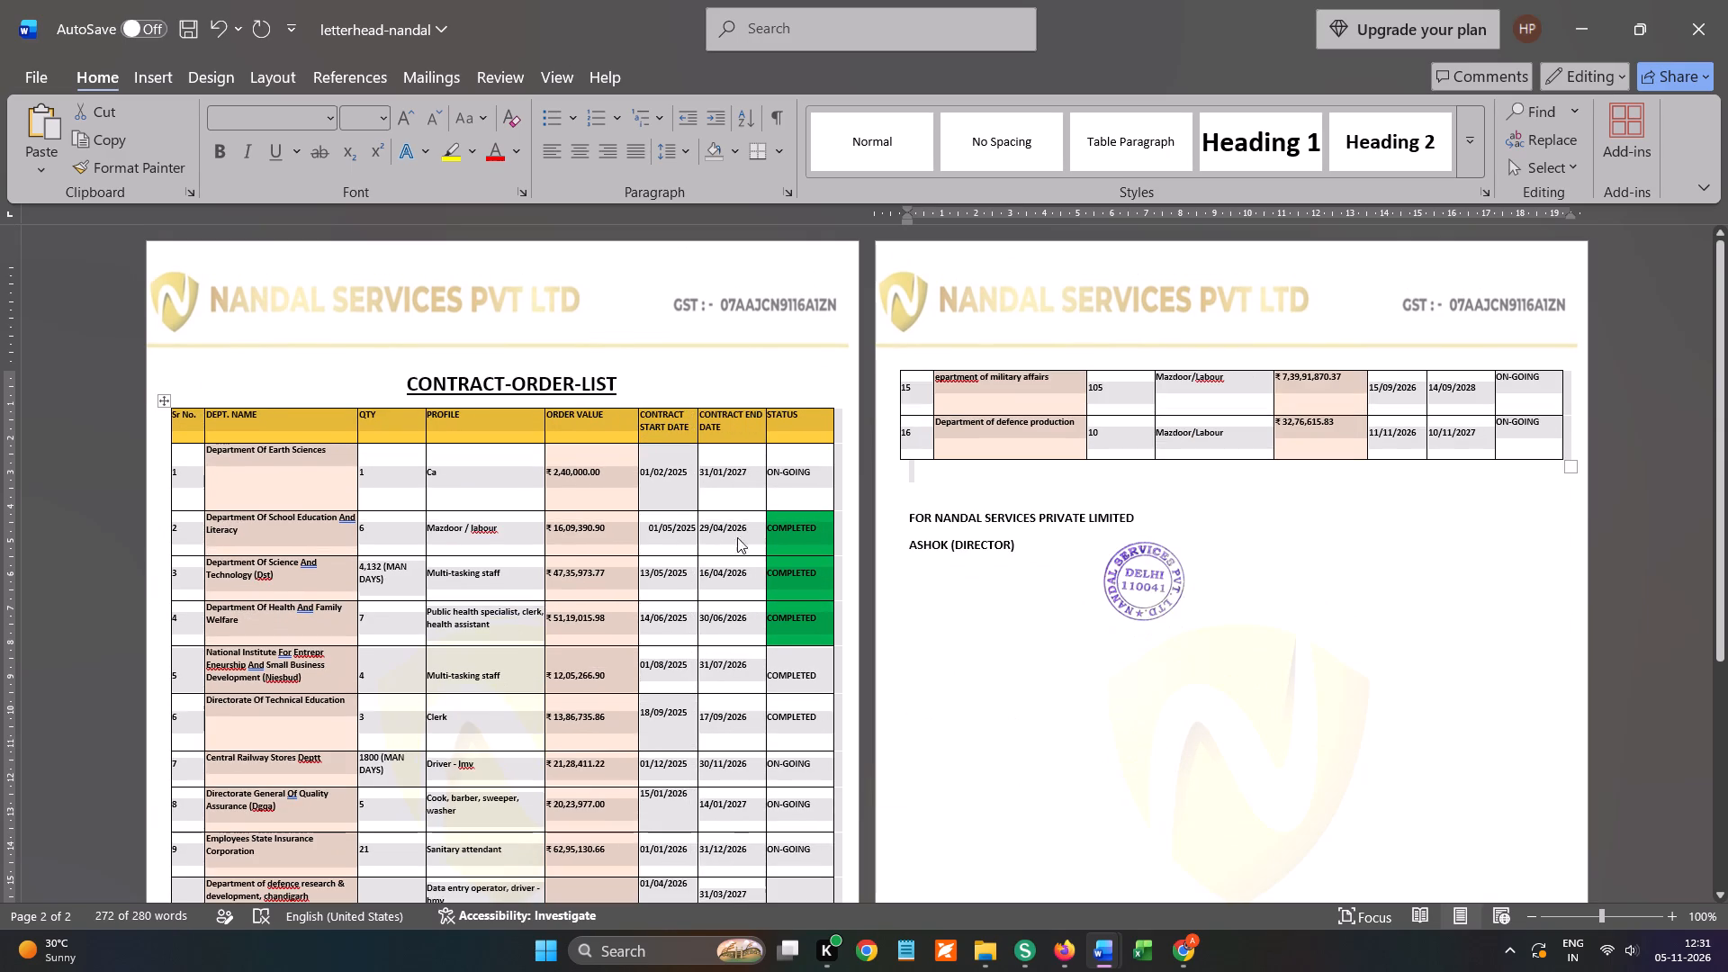
Change the font of the whole contract table to Cambria (Body).
left_click(327, 112)
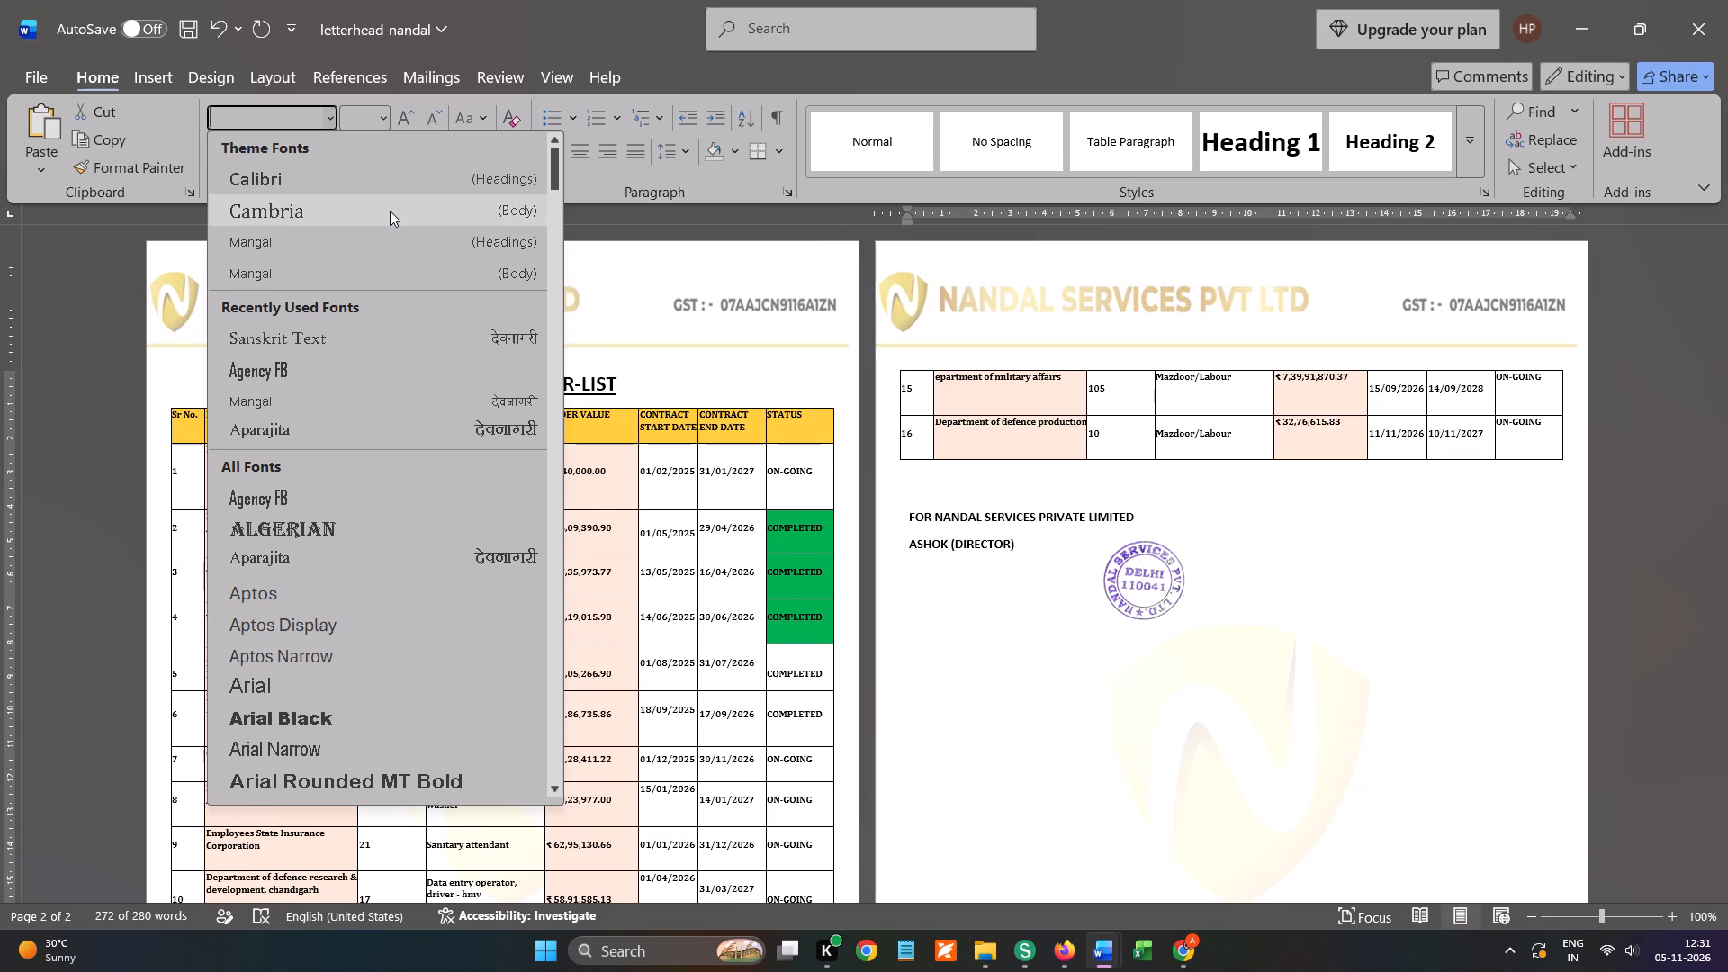
left_click(390, 211)
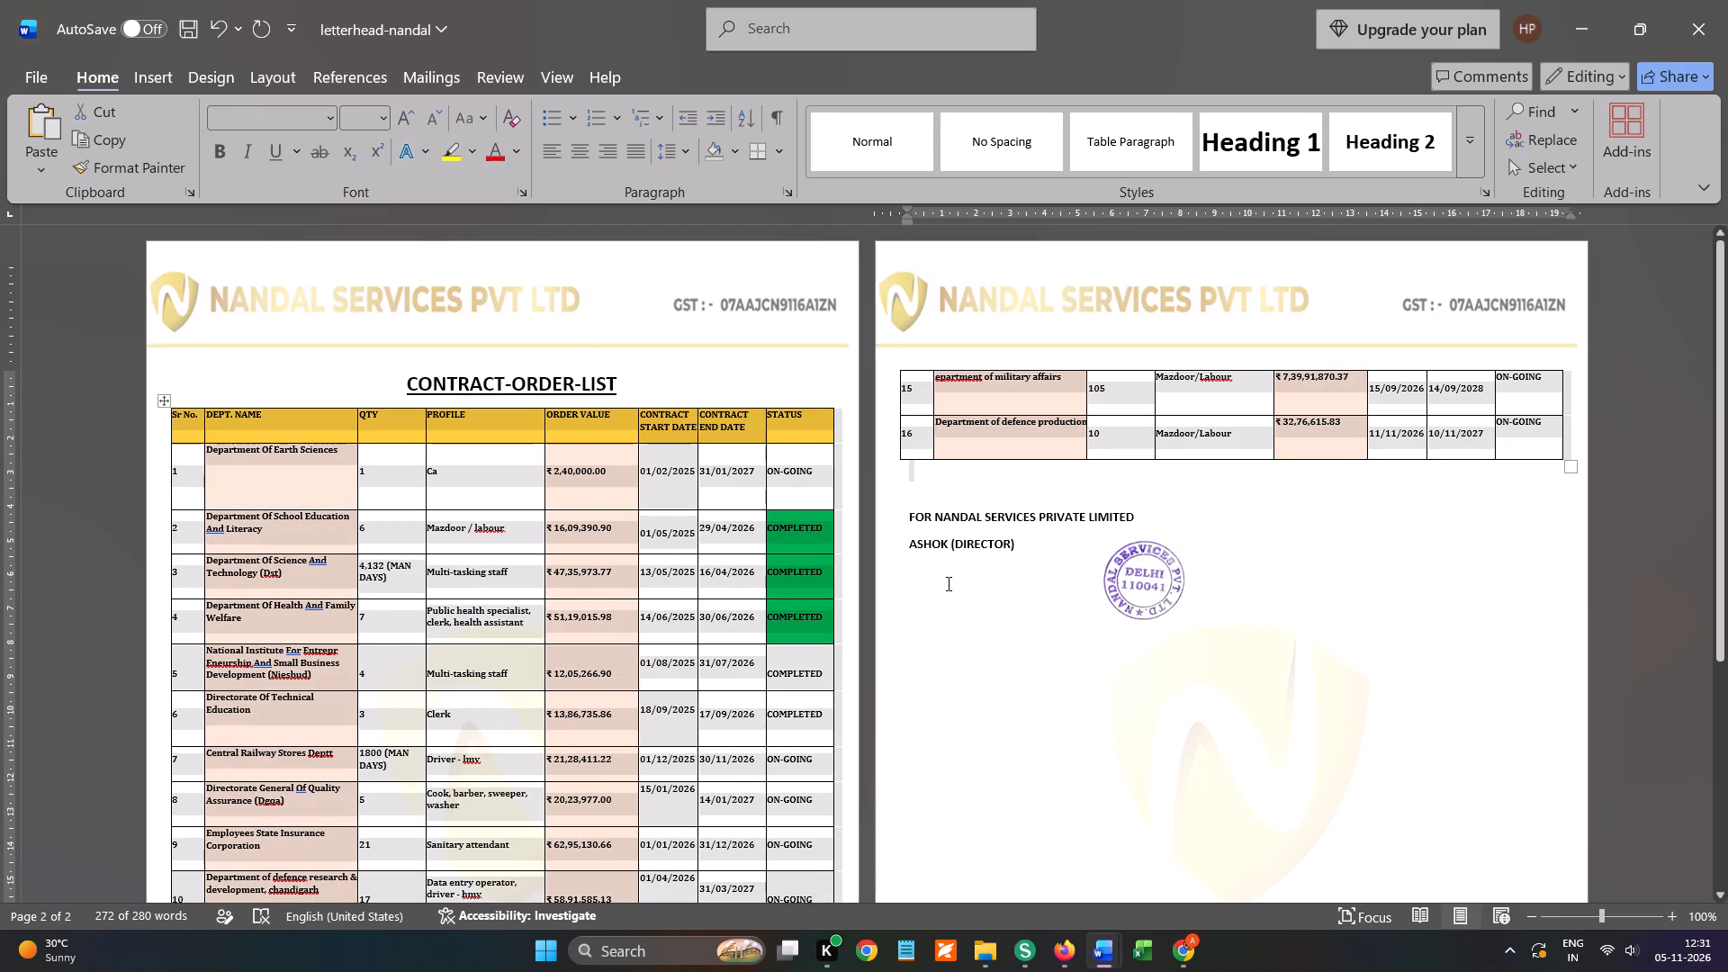
left_click(967, 594)
scroll(240, 498, "down", 4)
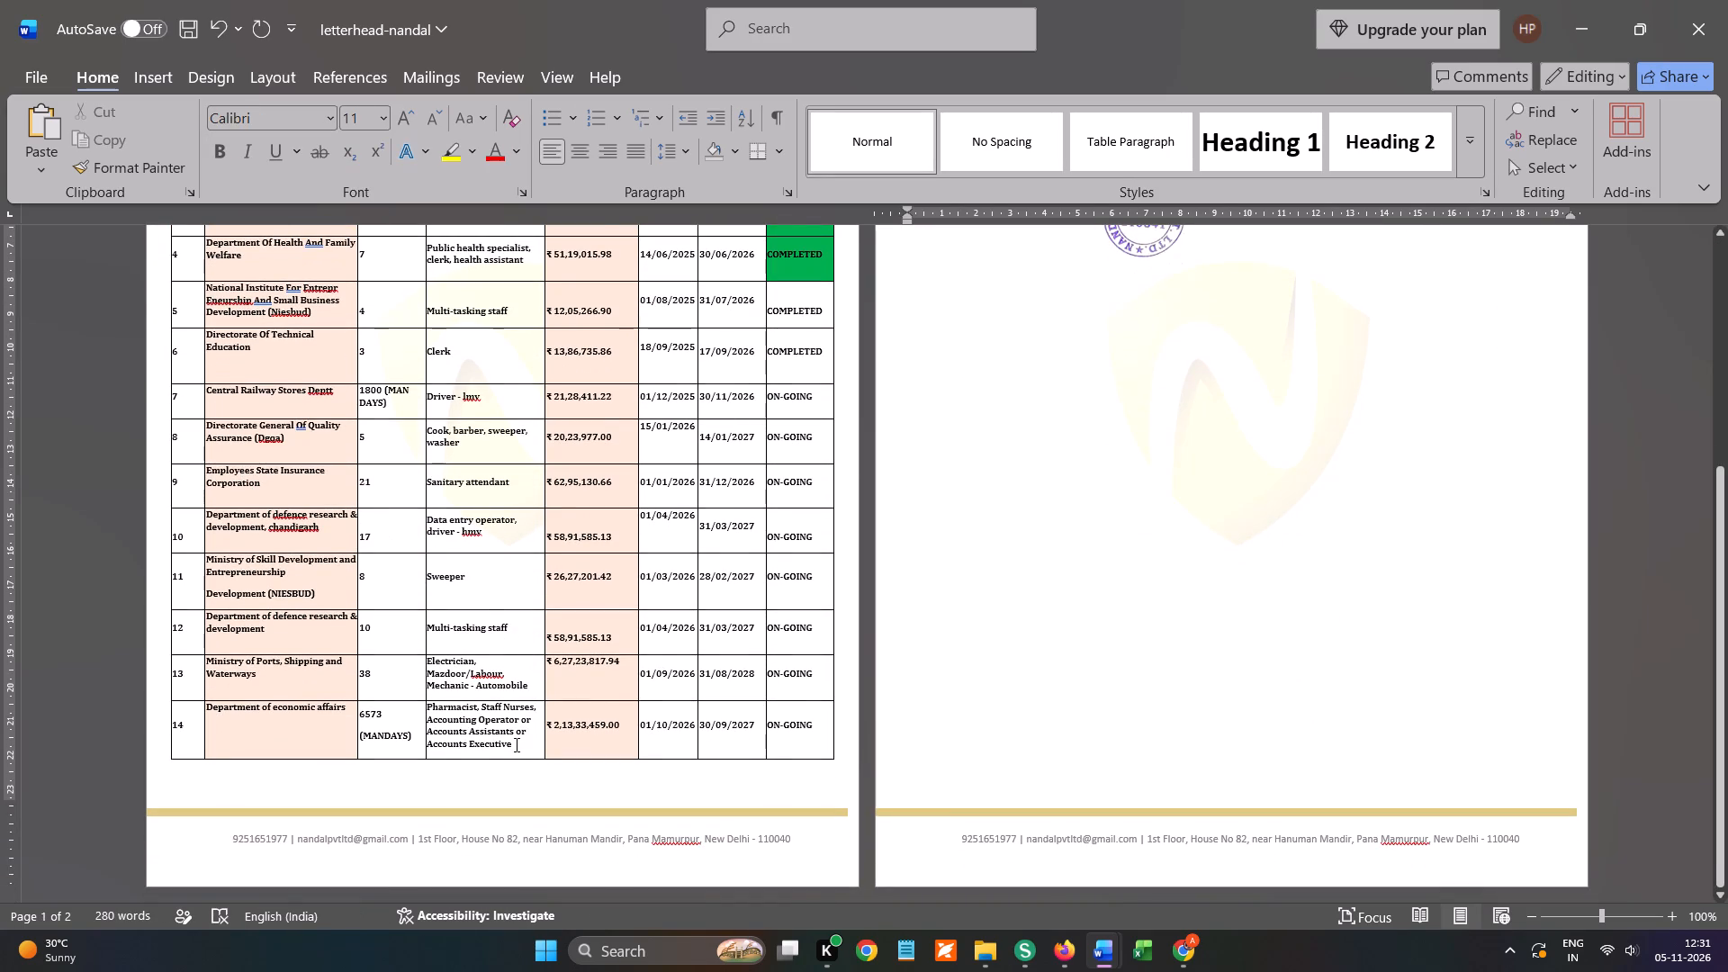
Centre the PROFILE column entries for contracts 1 to 16 across both pages.
scroll(457, 489, "up", 1)
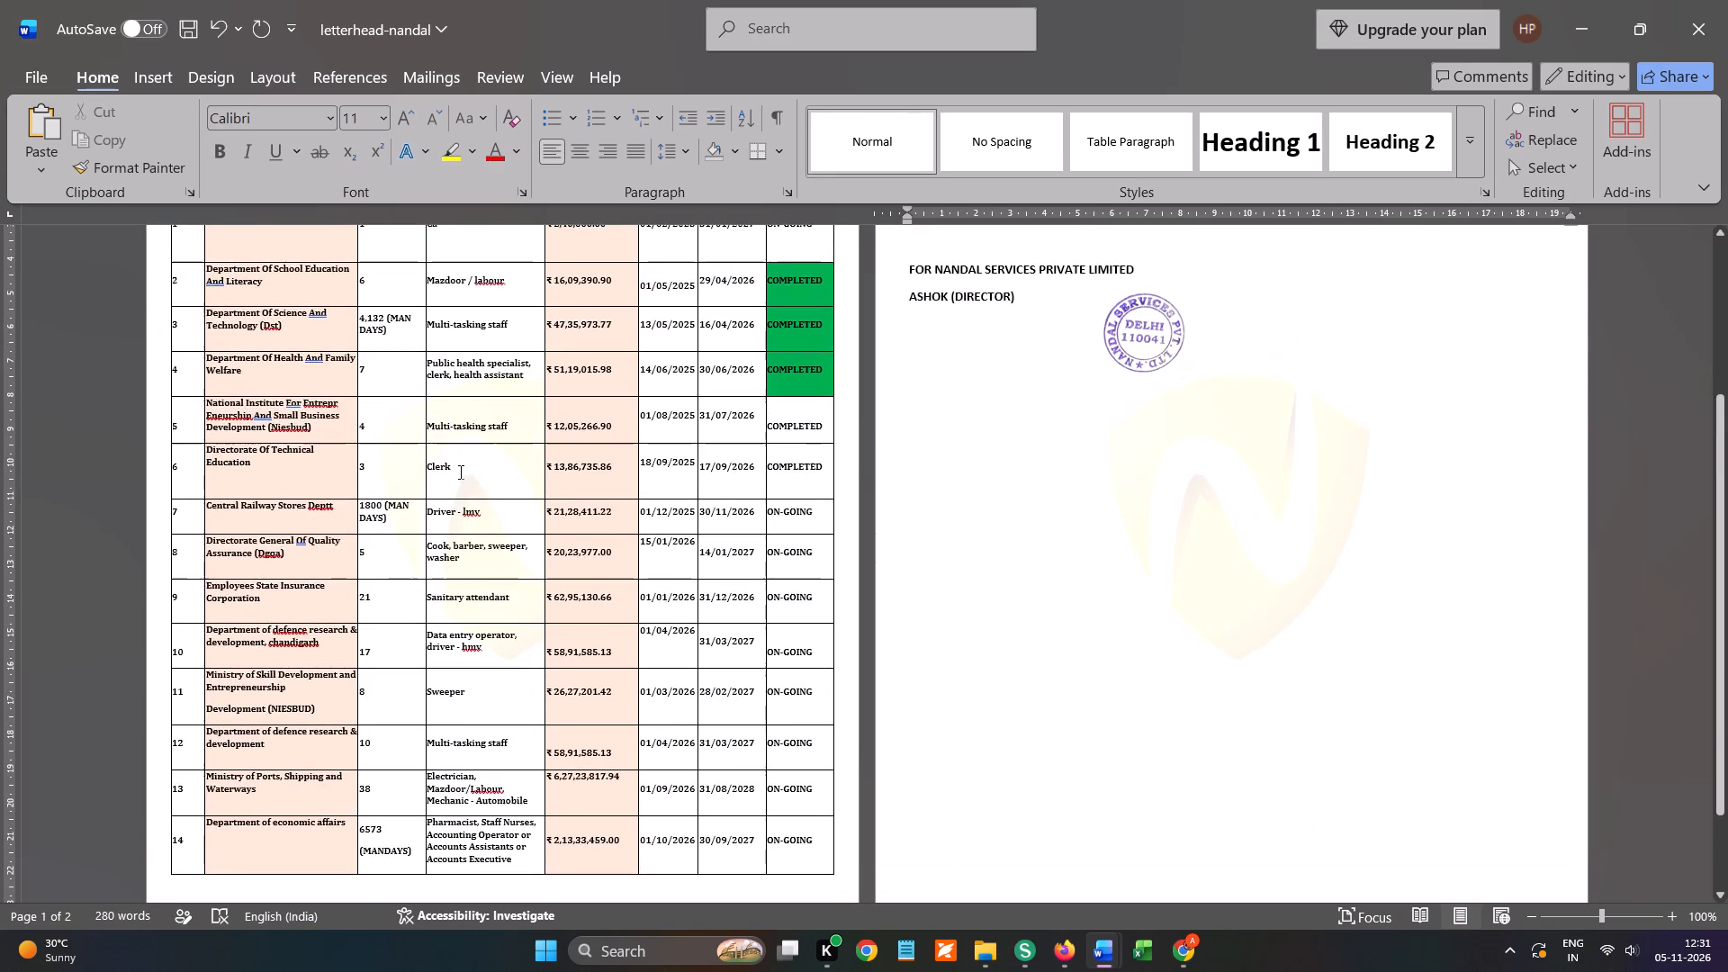
scroll(463, 422, "up", 1)
left_click_drag(431, 338, 508, 792)
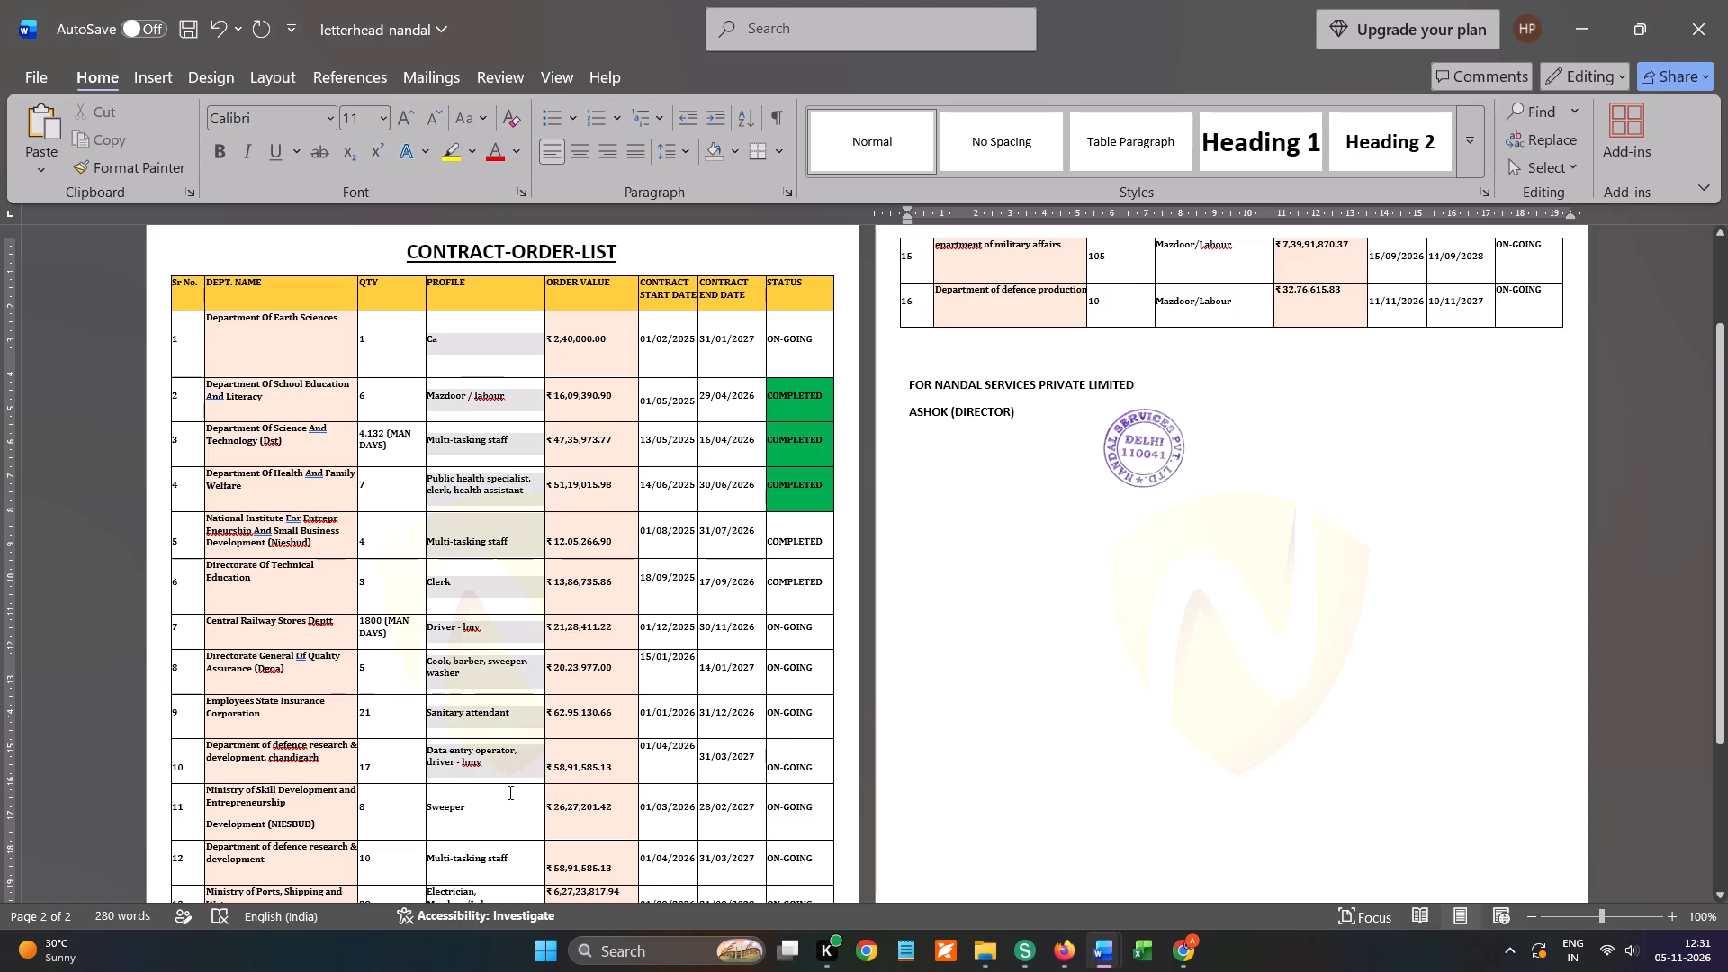
left_click_drag(508, 792, 507, 850)
scroll(507, 854, "down", 1)
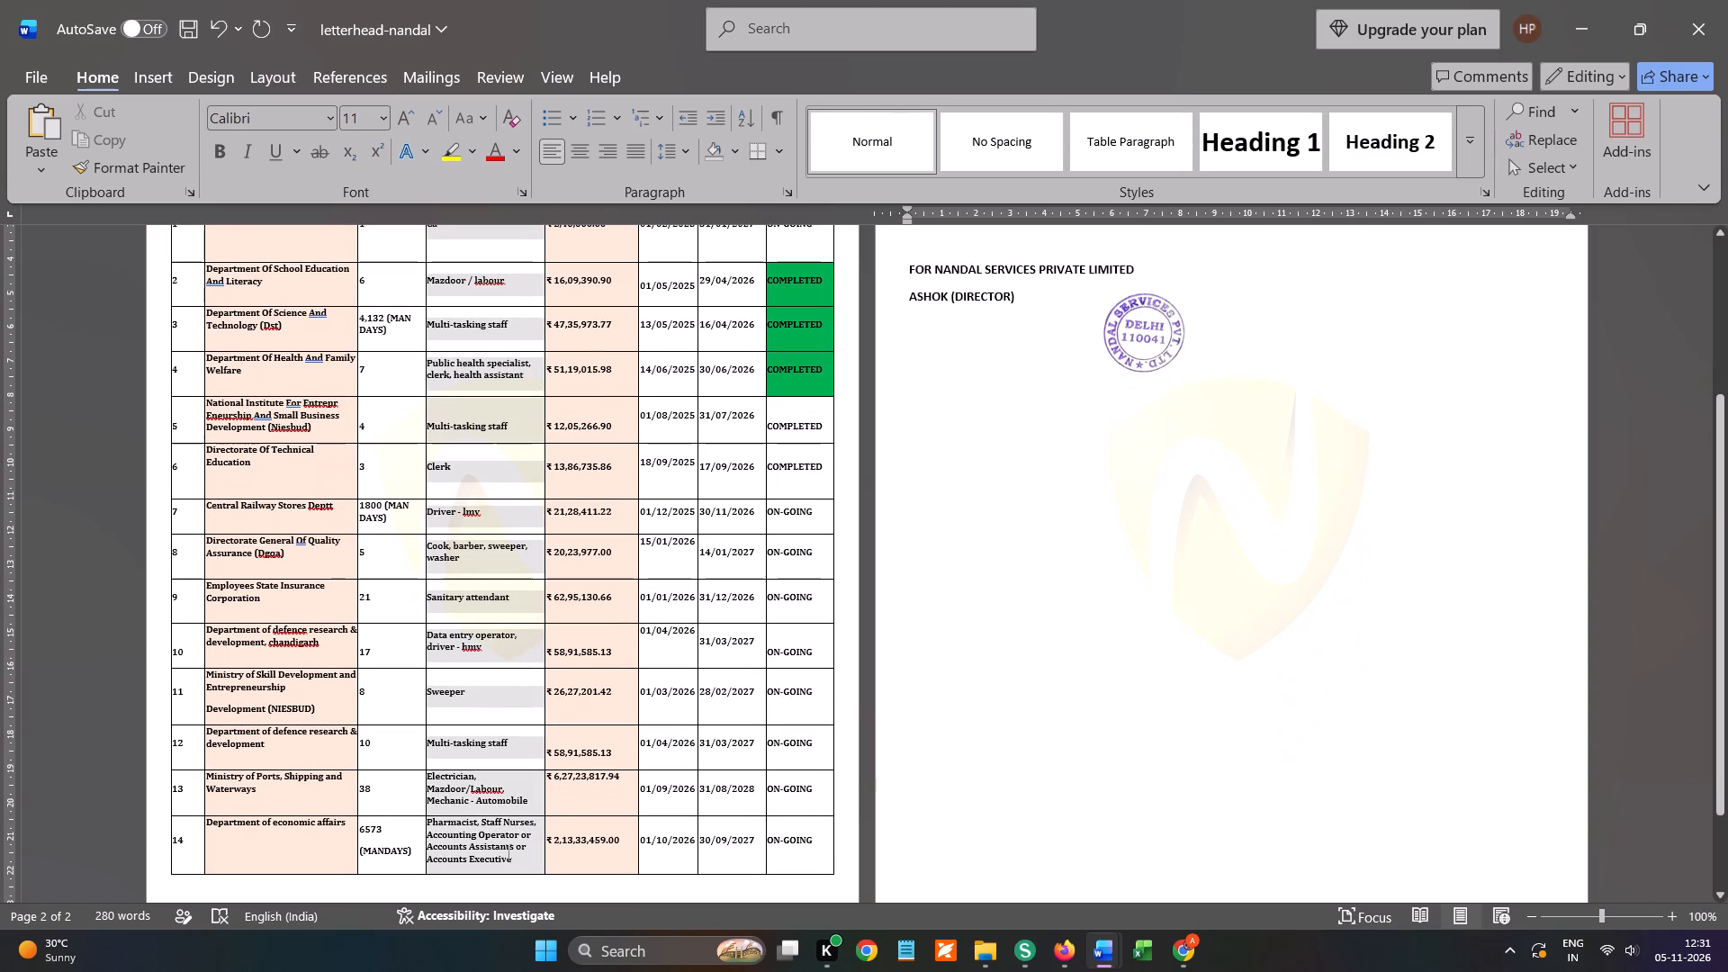
left_click_drag(507, 850, 1219, 441)
scroll(967, 578, "up", 3)
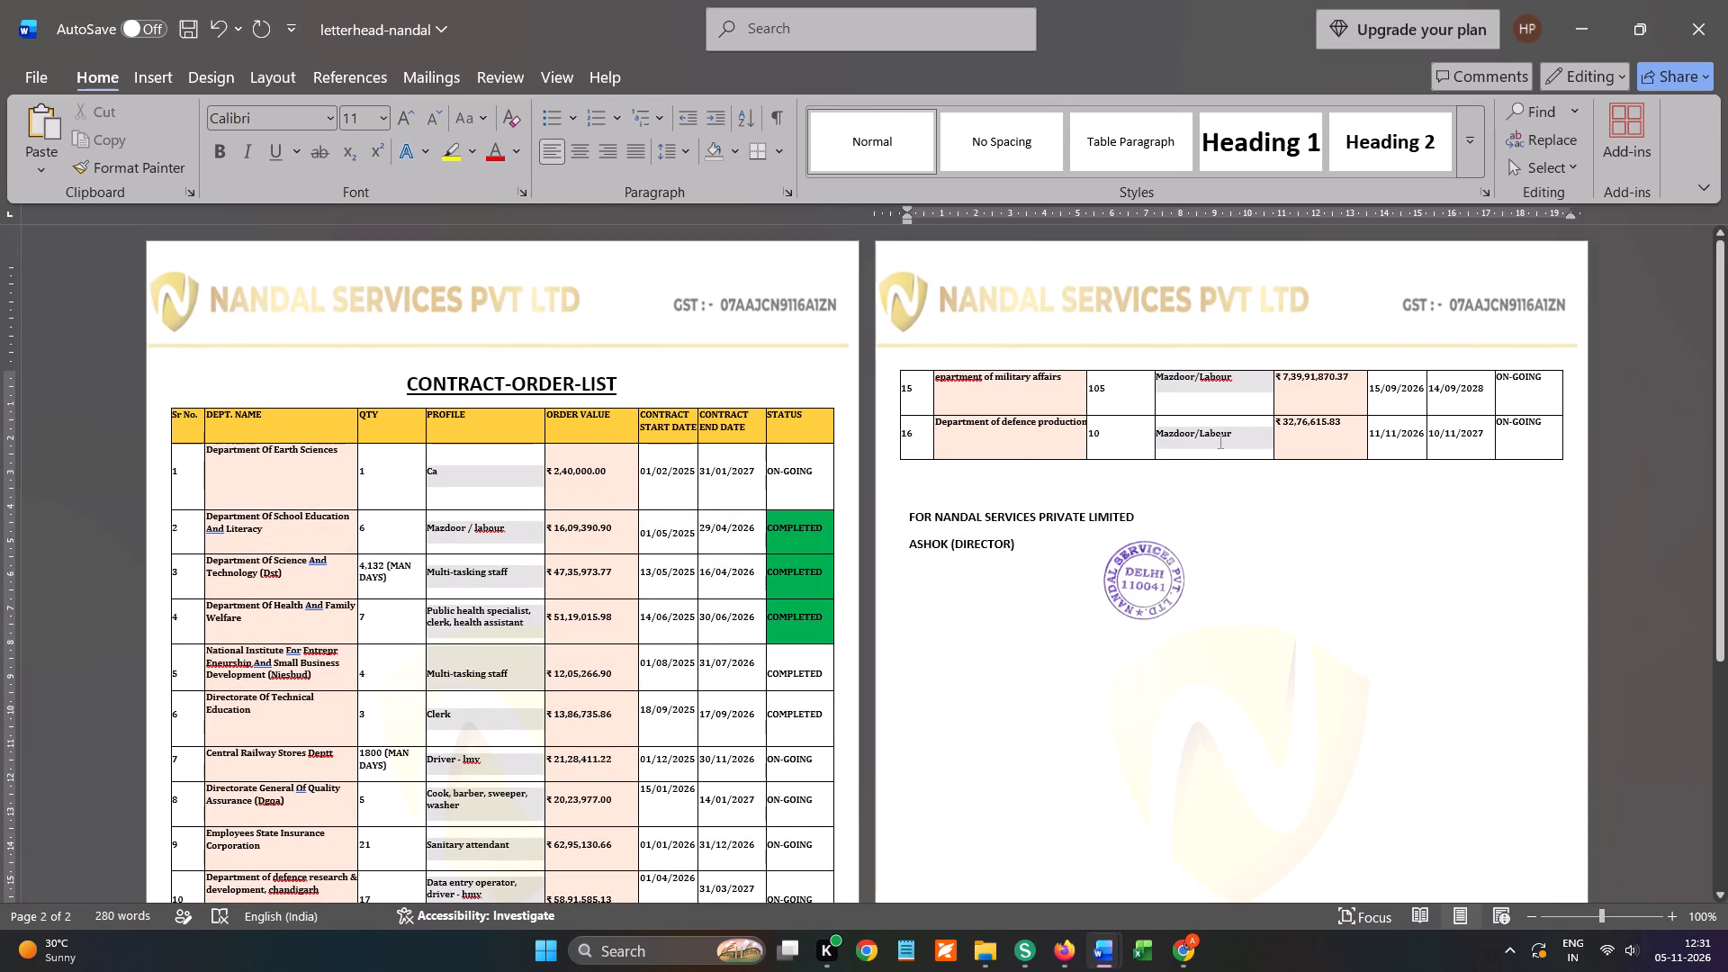
left_click_drag(1219, 441, 1219, 439)
left_click(577, 150)
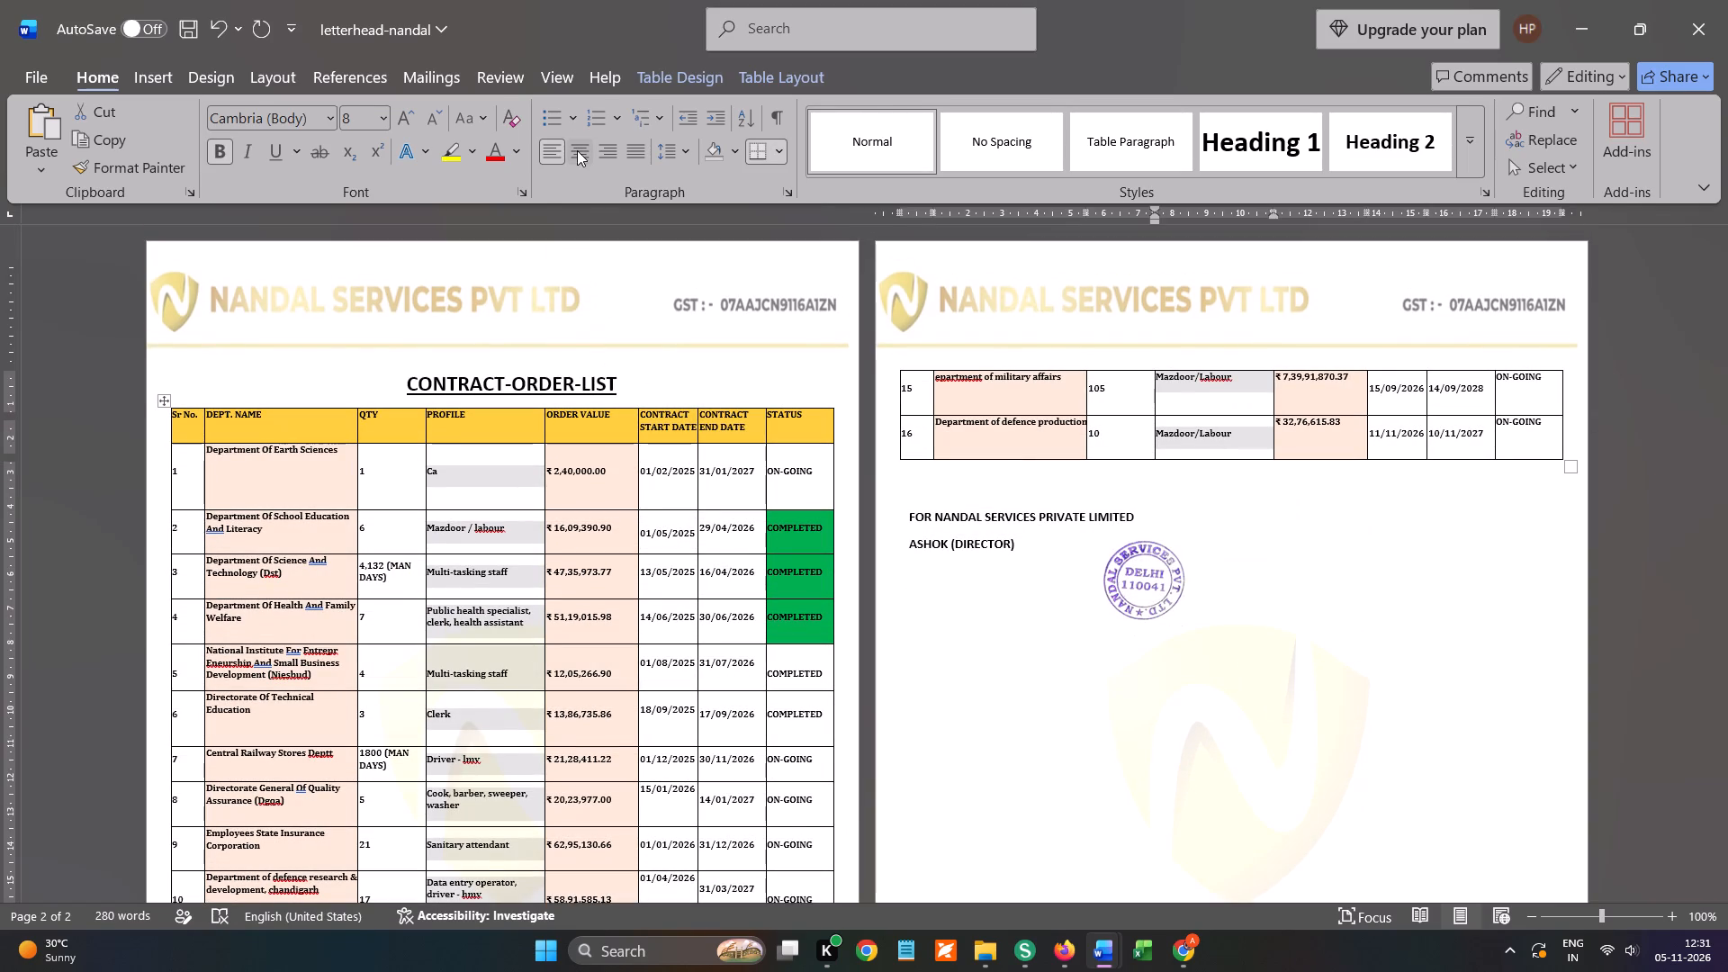
scroll(482, 592, "down", 4)
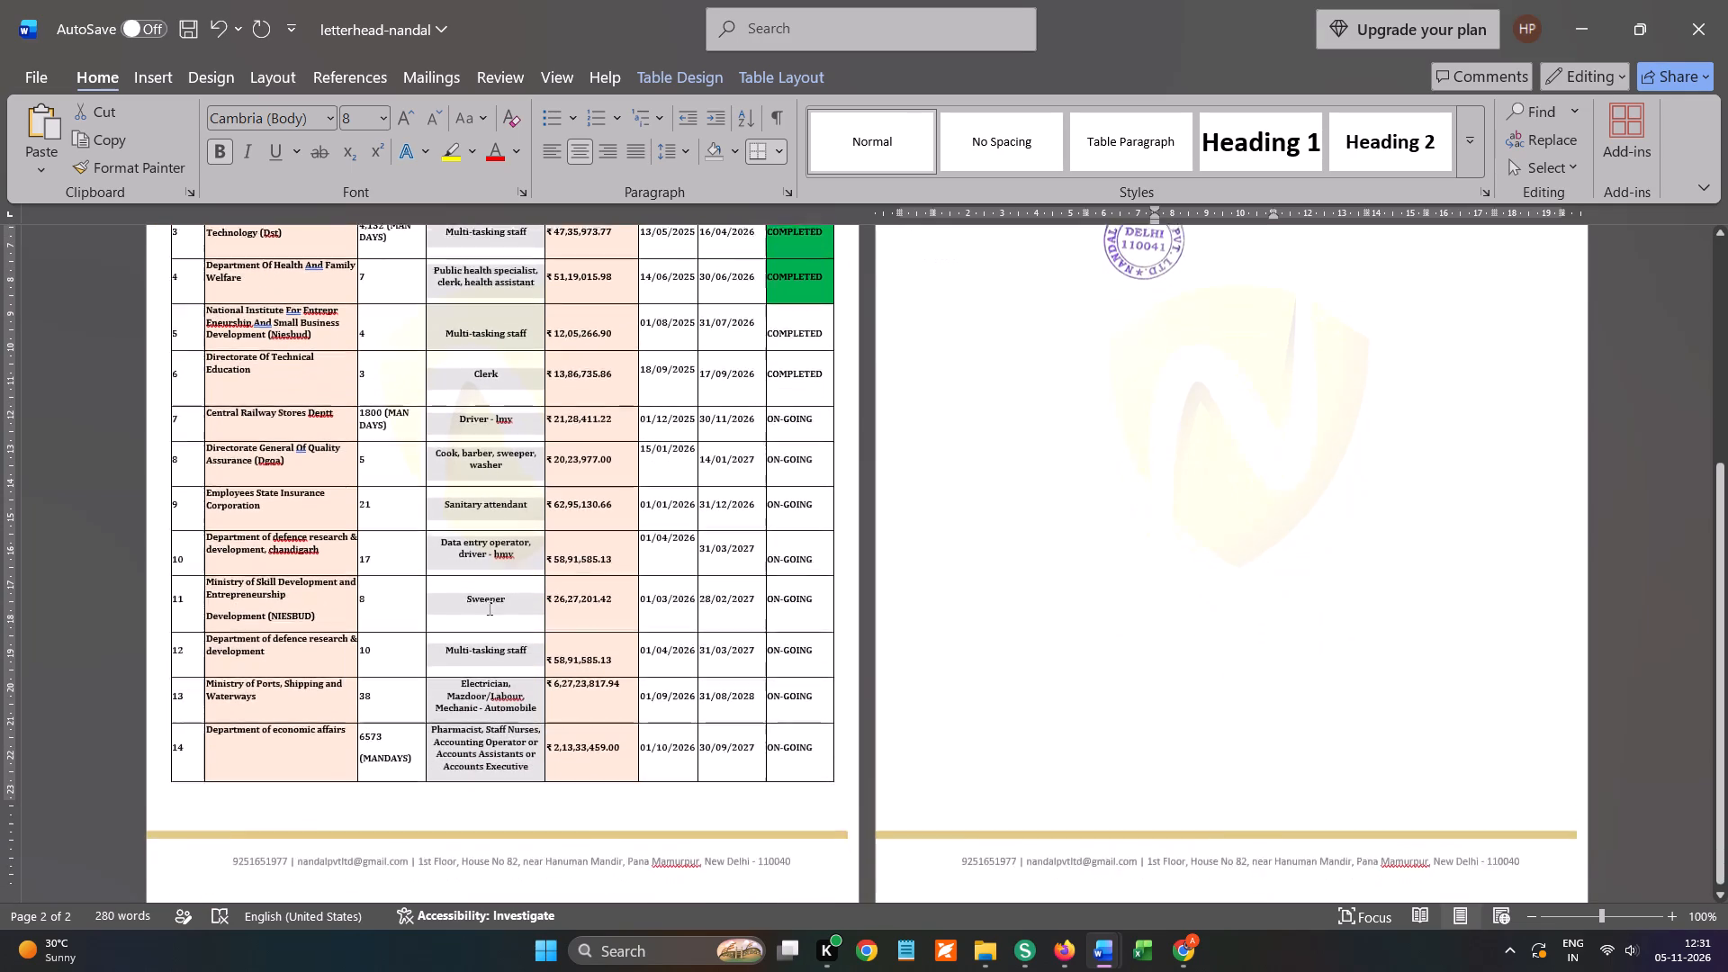
left_click(490, 717)
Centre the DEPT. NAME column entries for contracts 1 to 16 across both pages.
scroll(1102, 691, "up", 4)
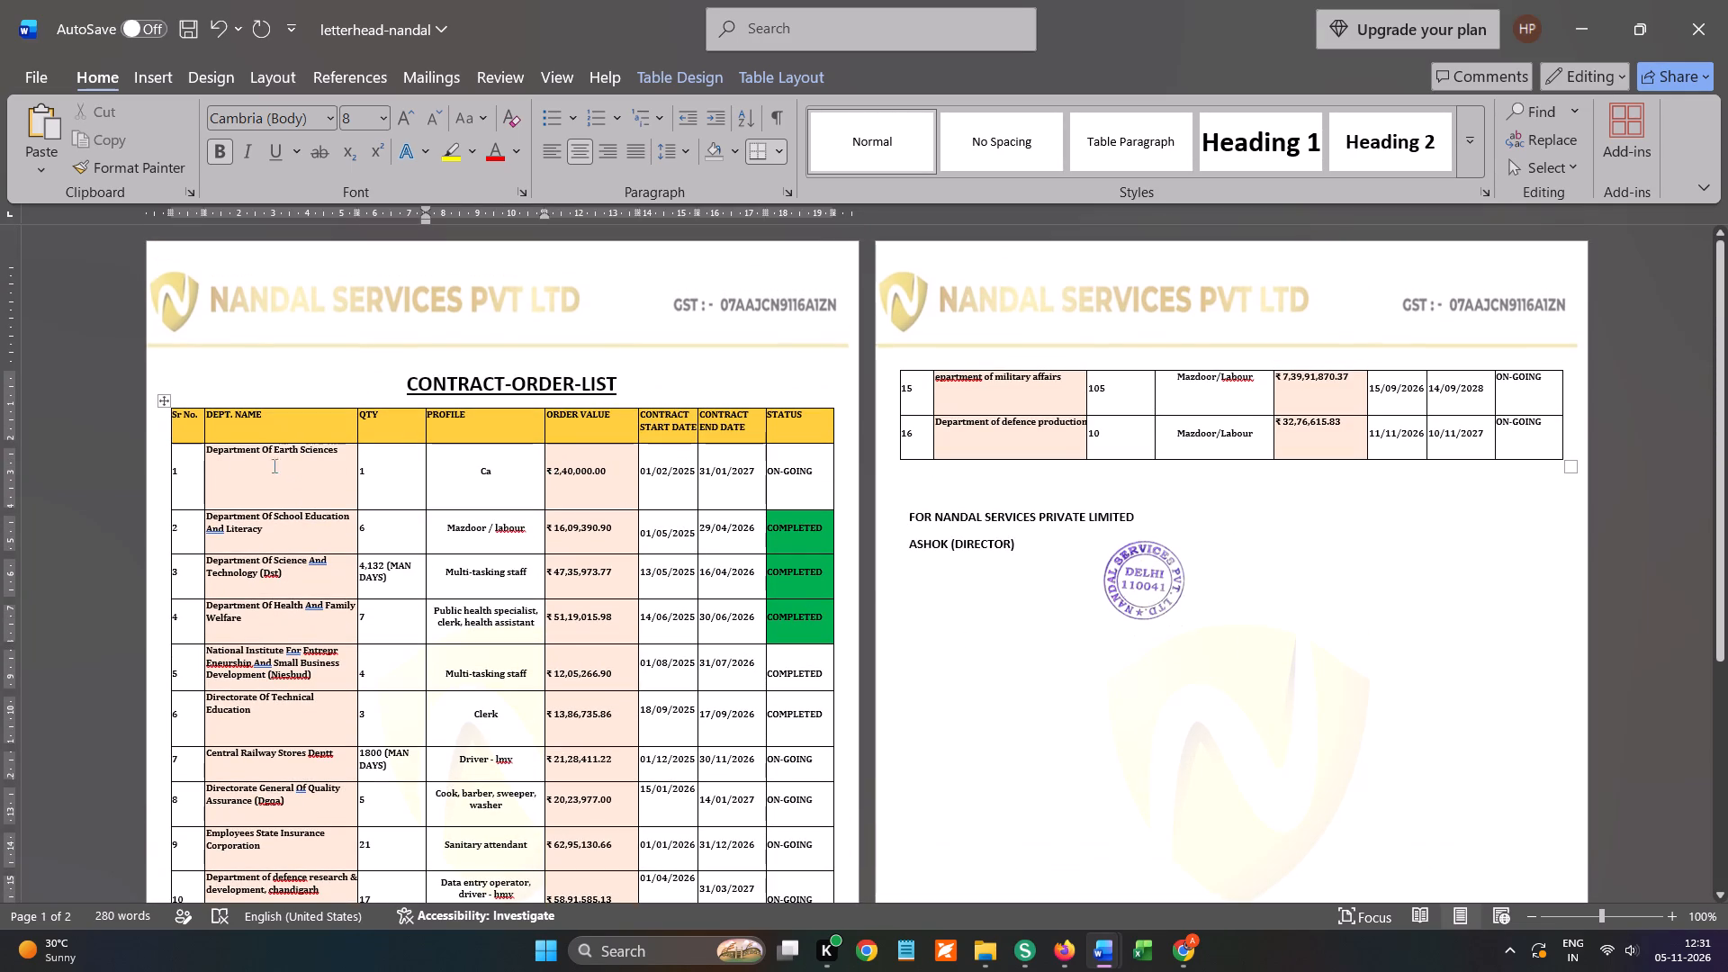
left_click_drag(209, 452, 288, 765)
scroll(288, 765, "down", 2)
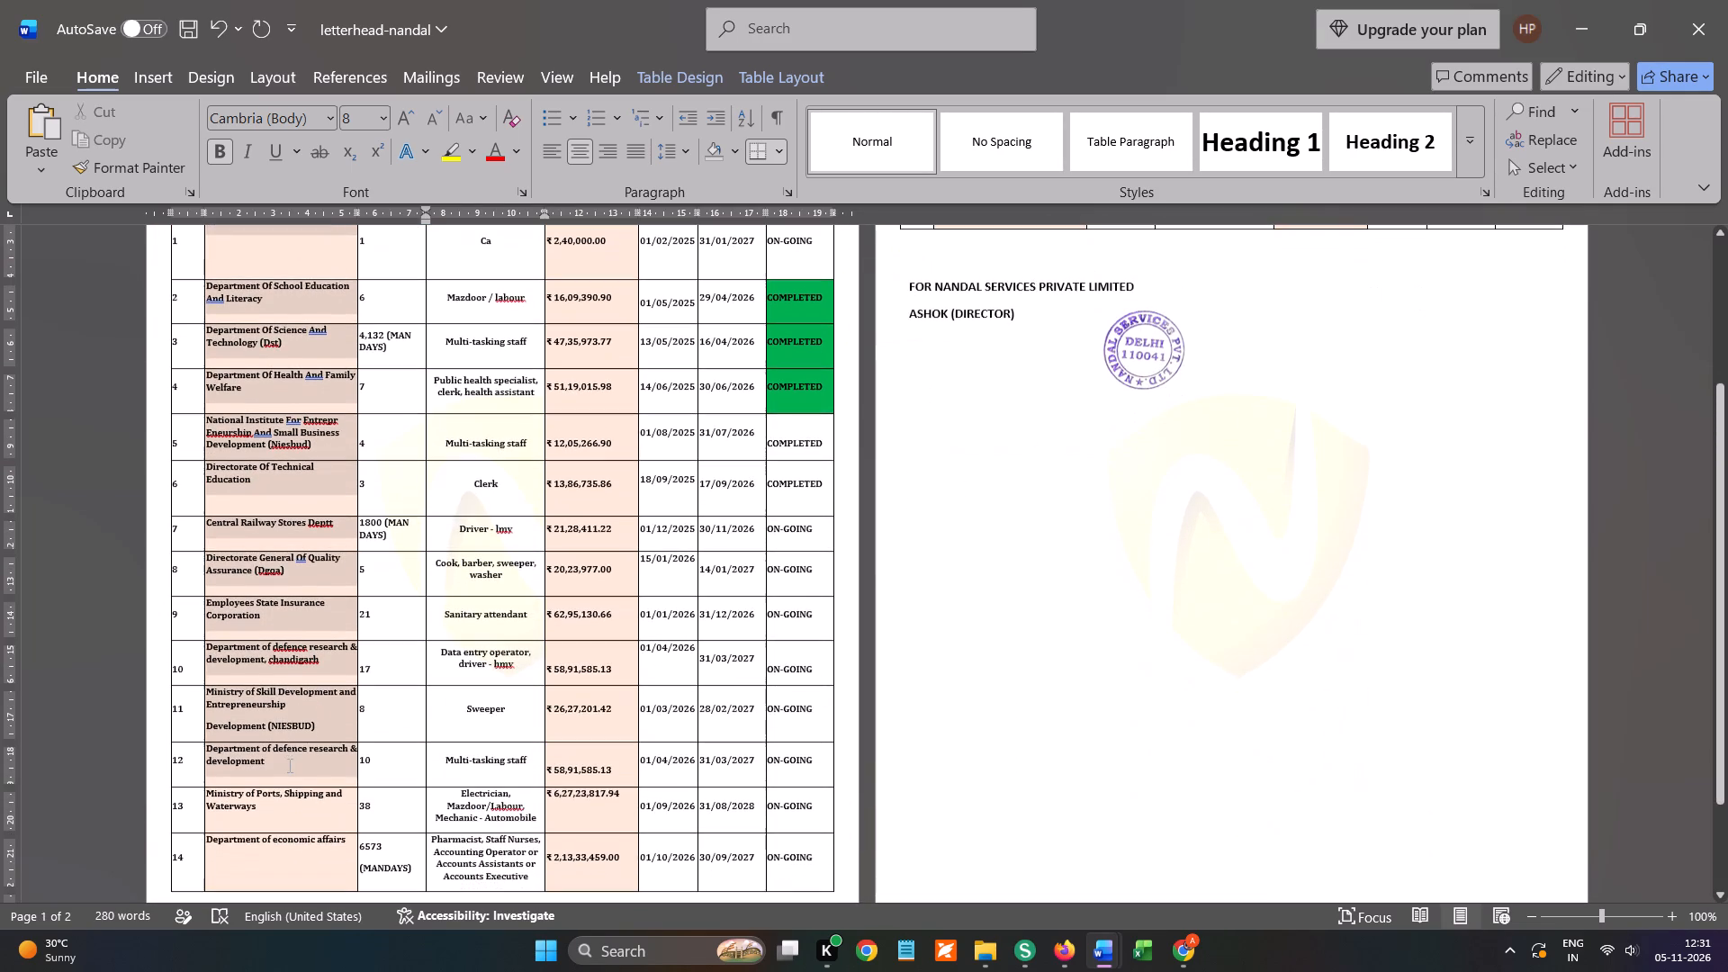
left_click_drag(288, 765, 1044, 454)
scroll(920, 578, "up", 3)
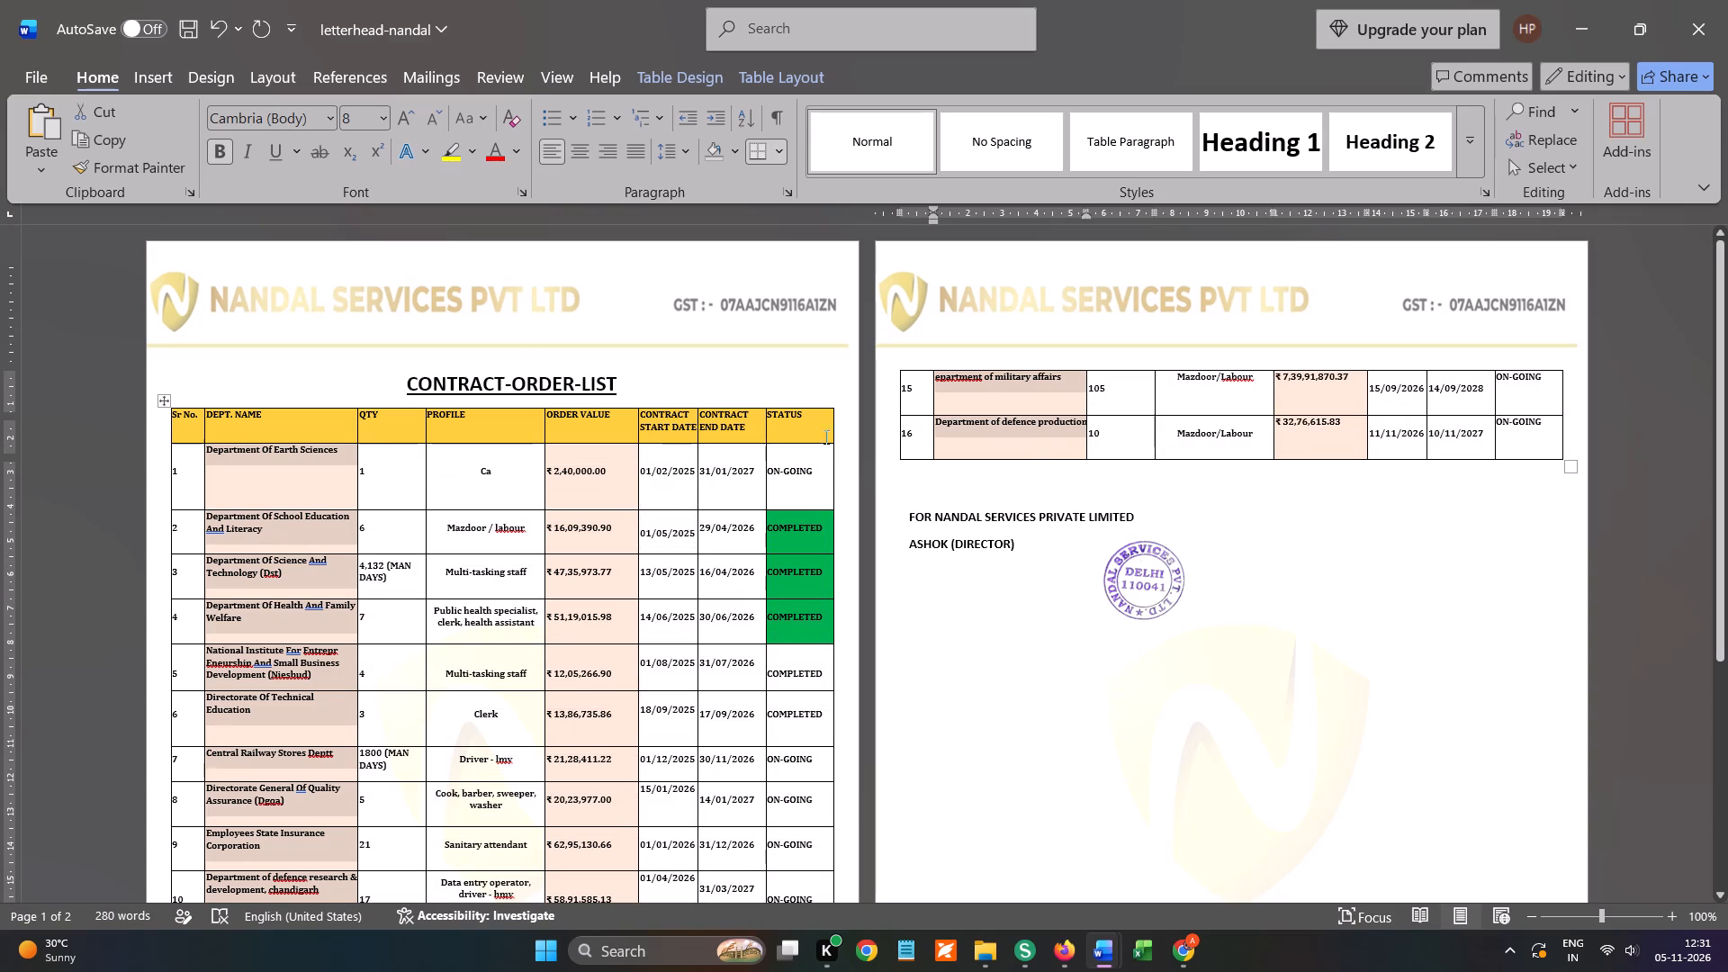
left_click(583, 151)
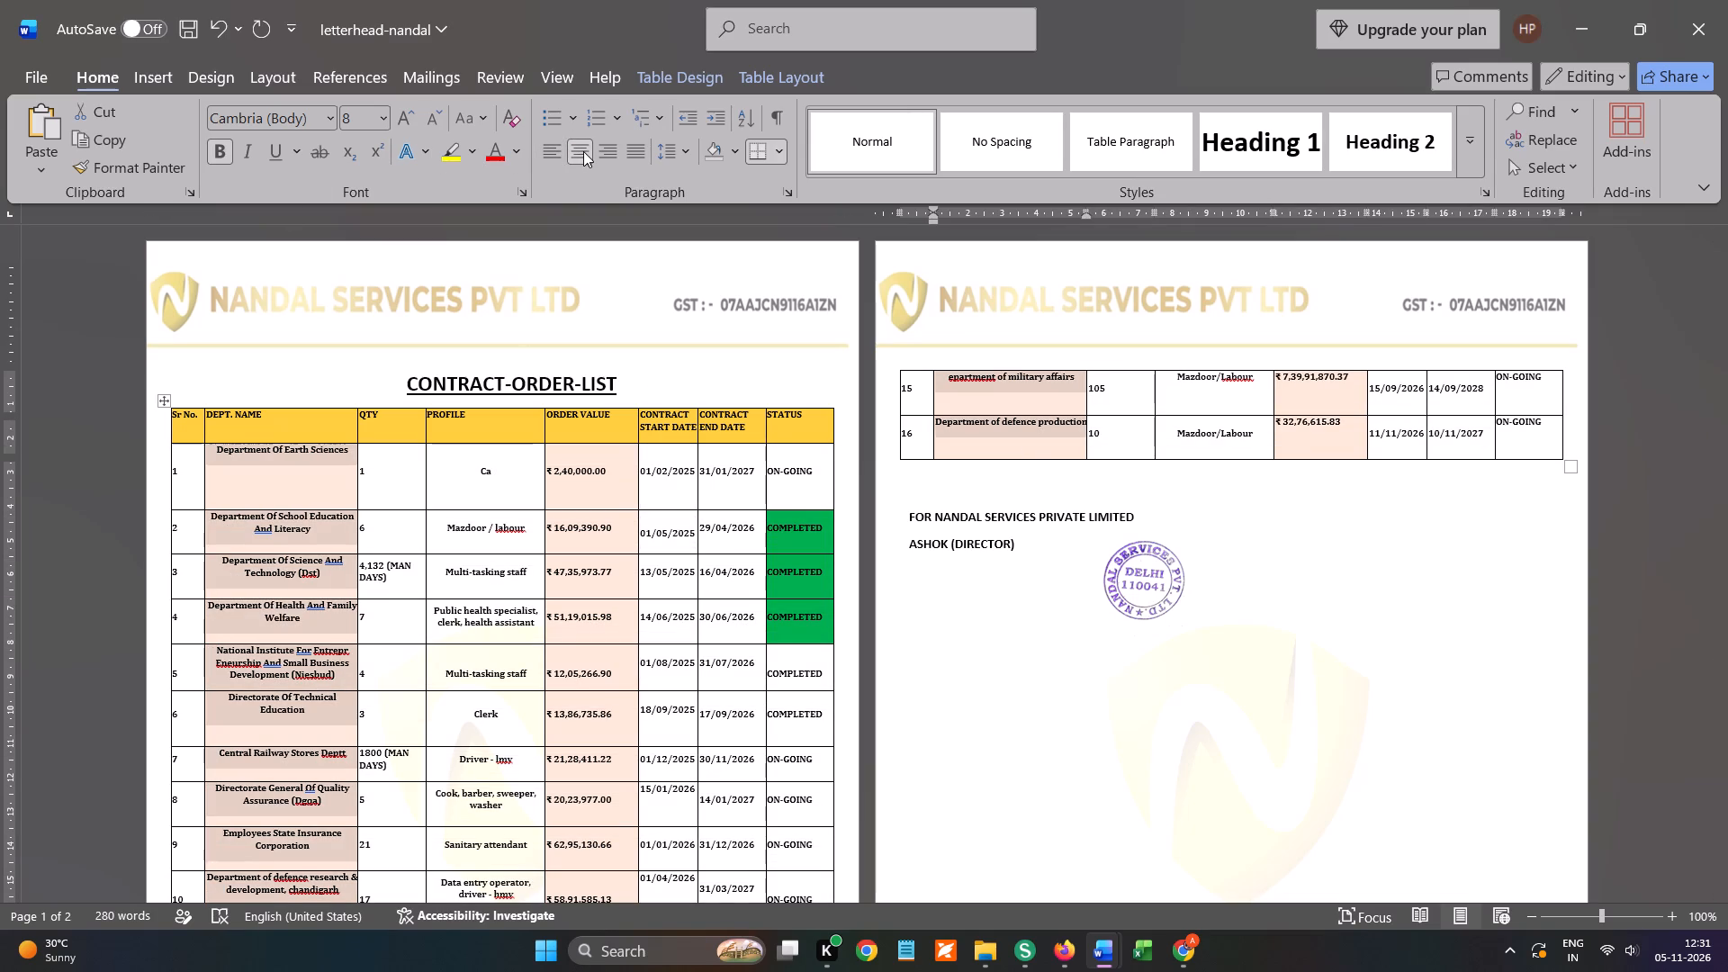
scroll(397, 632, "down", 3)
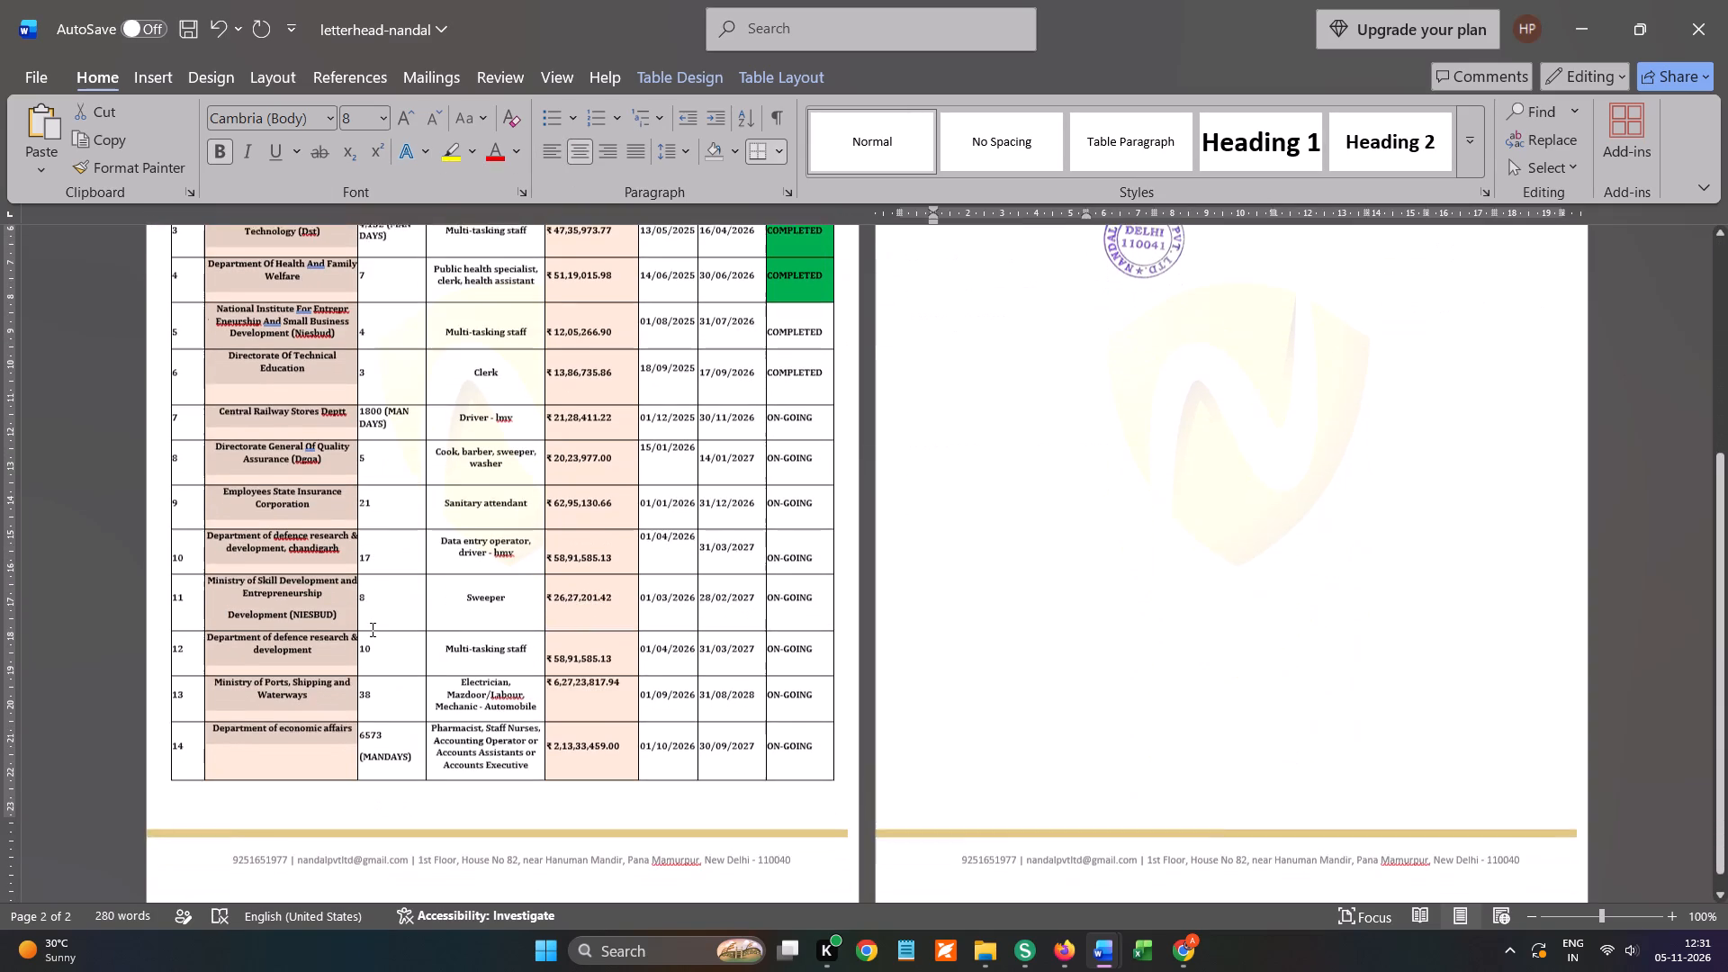
Justify the DEPT. NAME column entries for contracts 1 to 16.
scroll(366, 627, "up", 1)
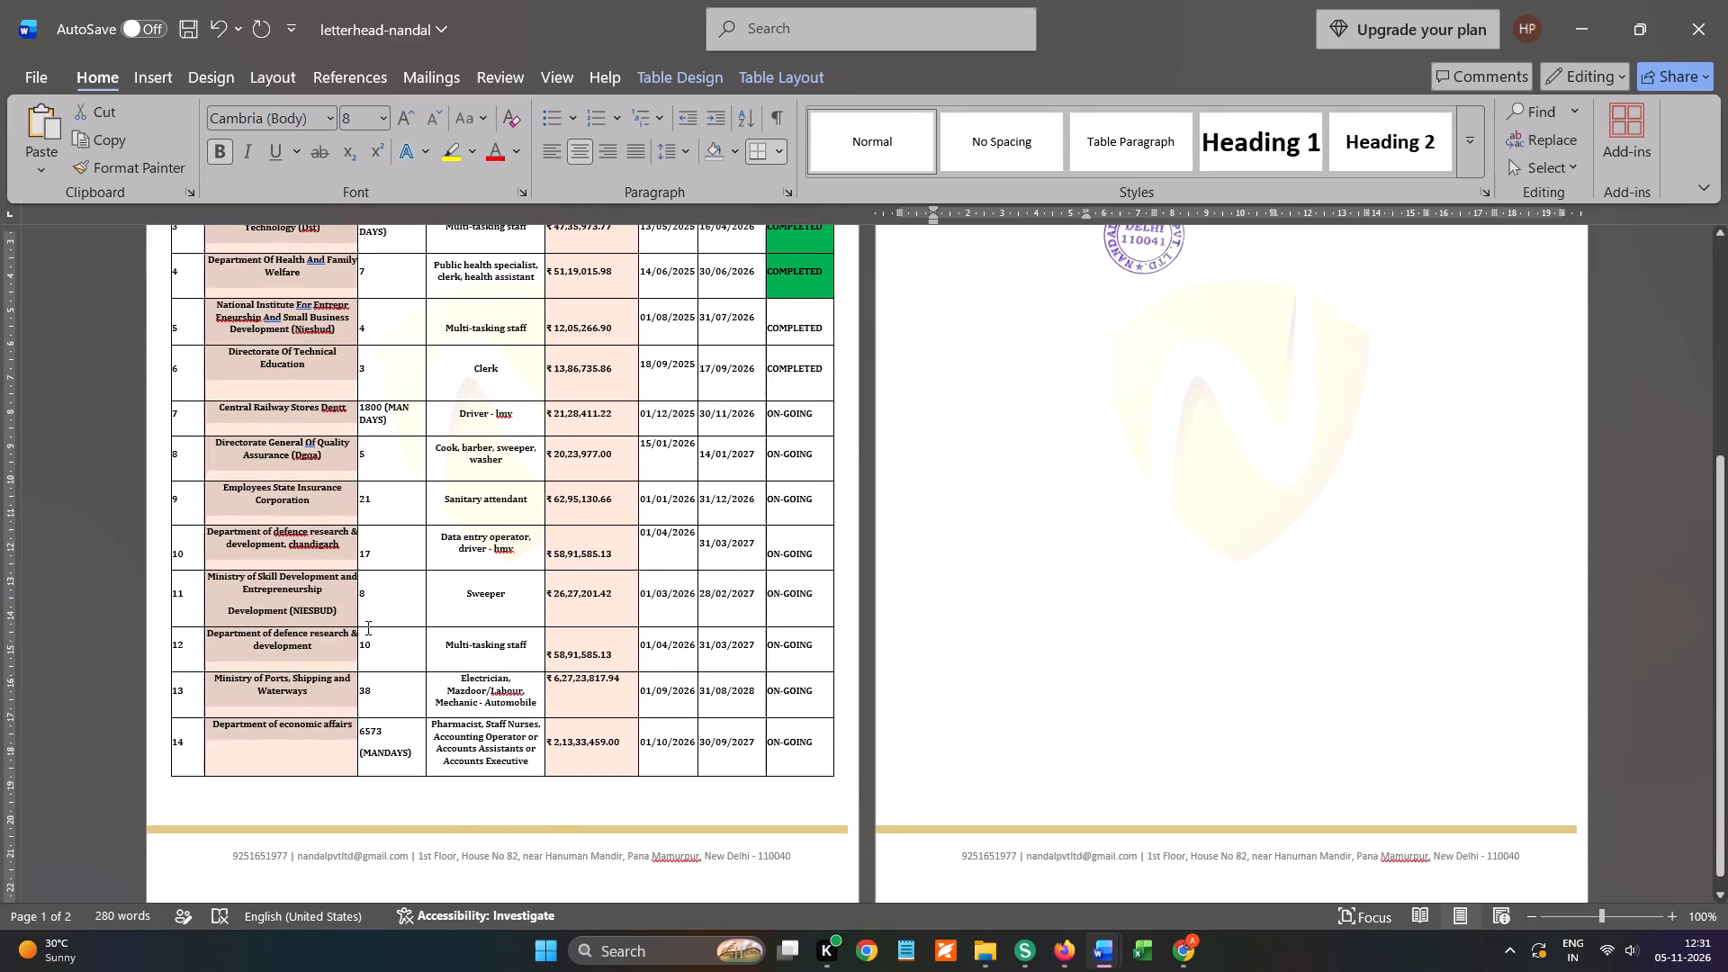
scroll(366, 627, "up", 2)
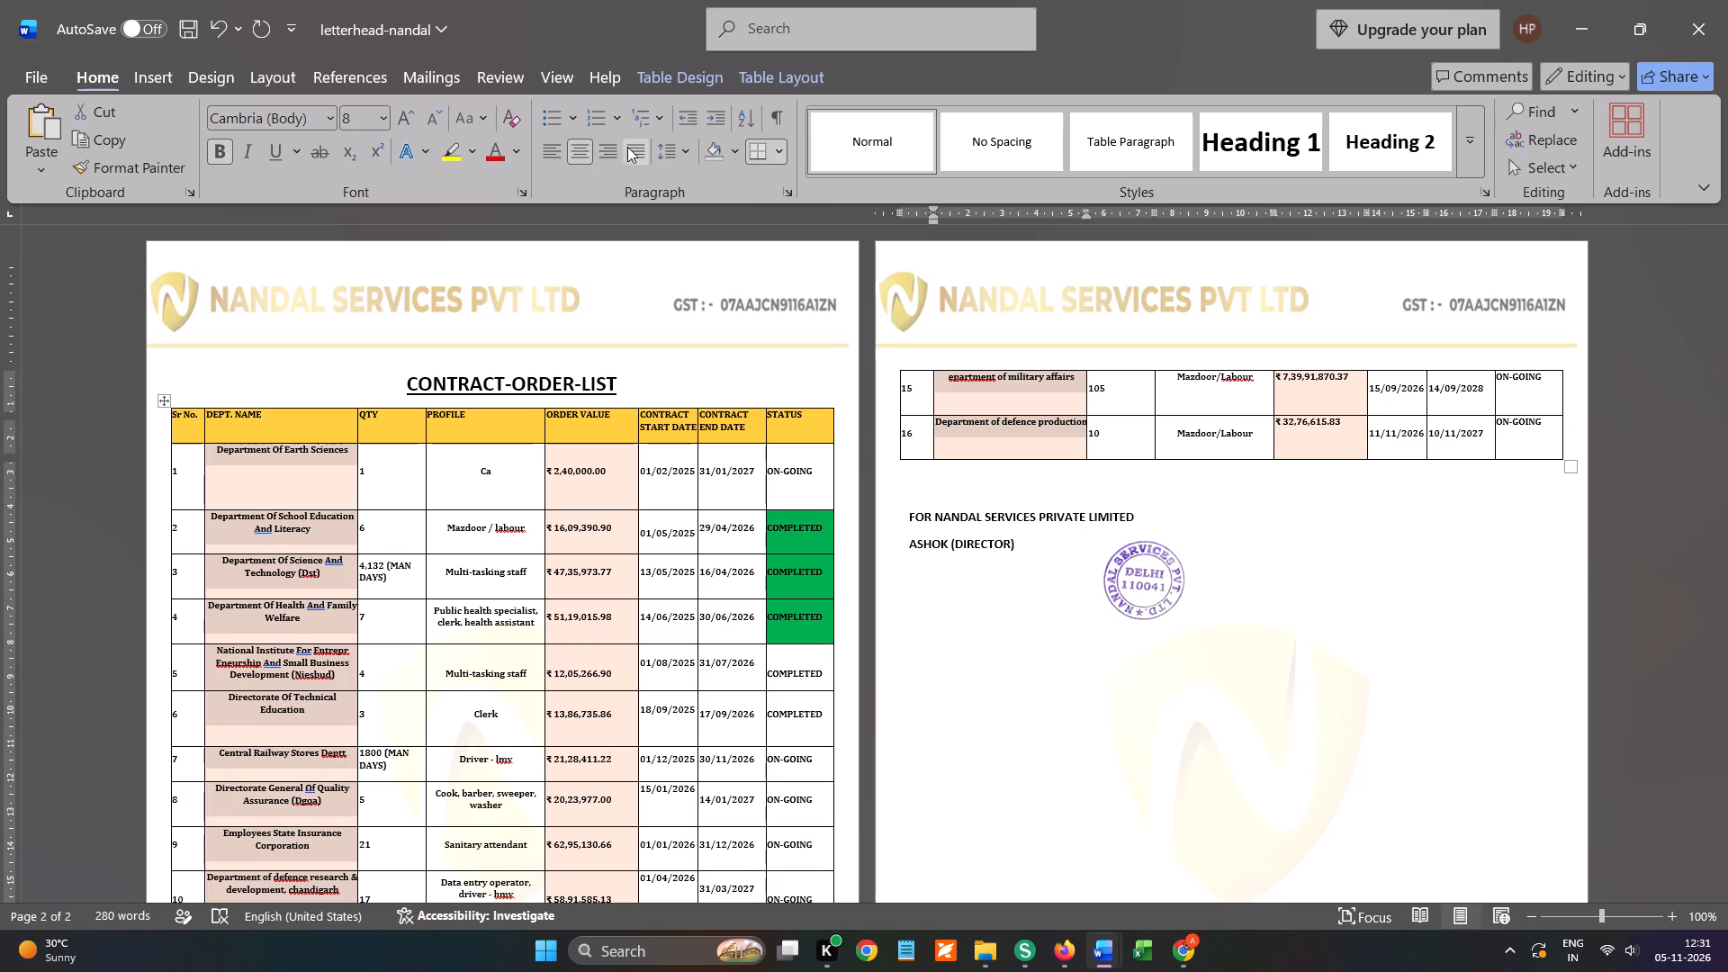
left_click(628, 147)
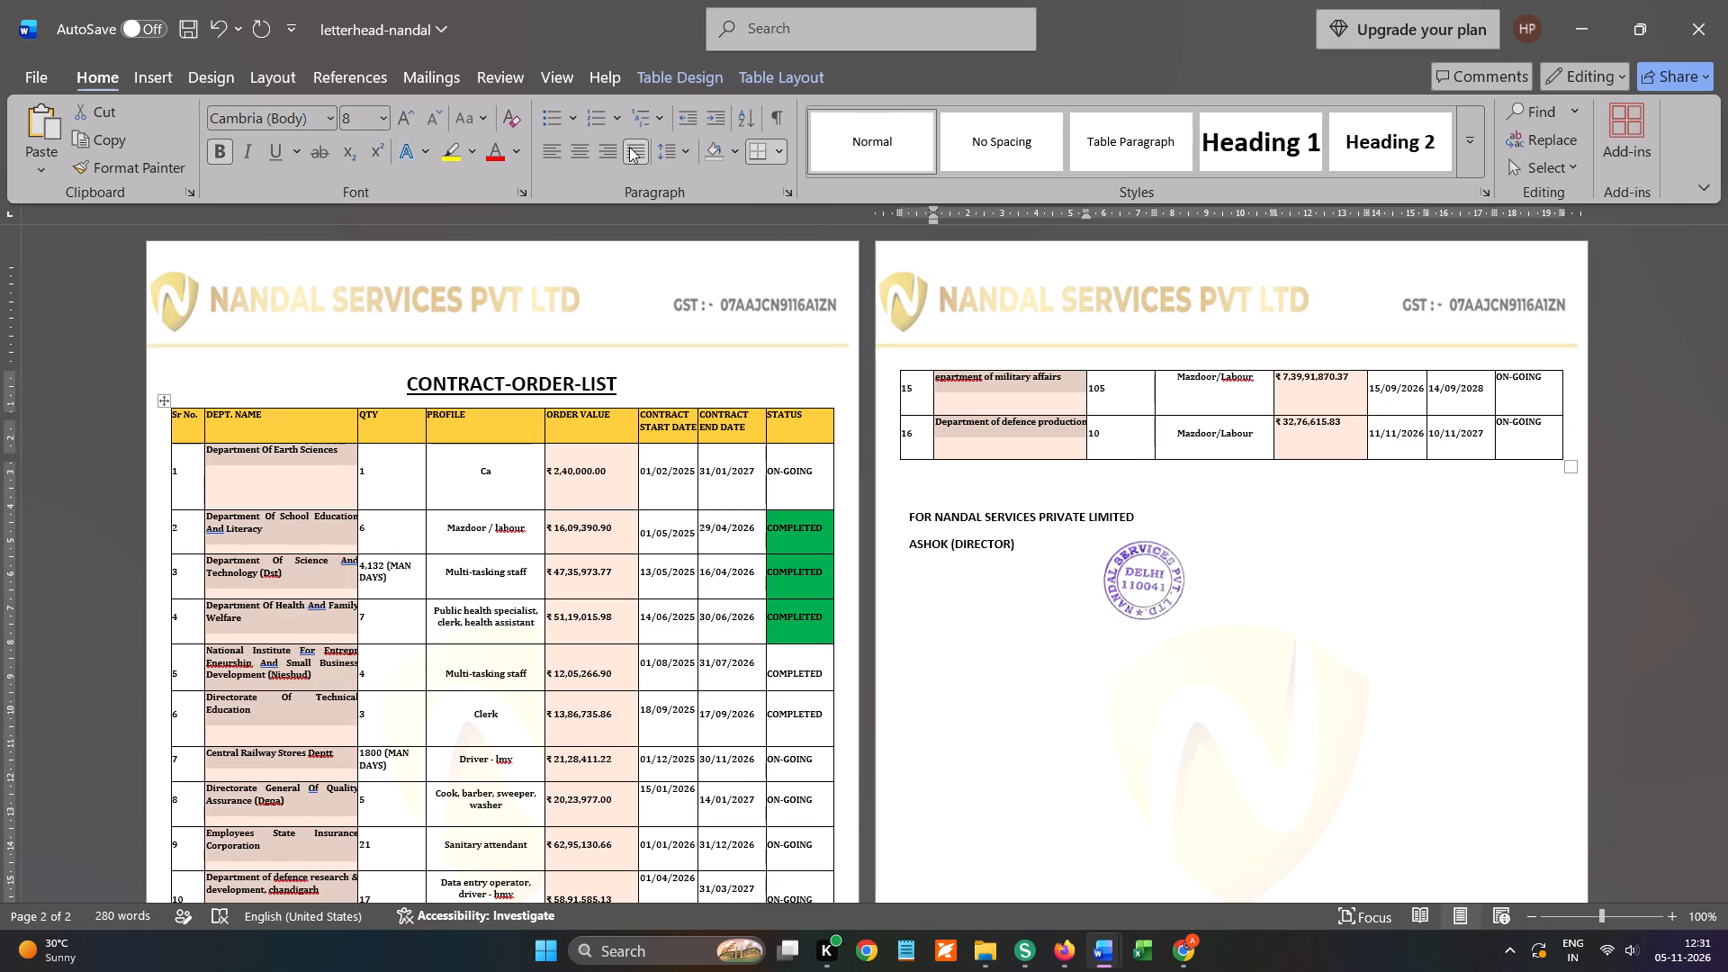
Left-align the DEPT. NAME column entries for contracts 1 to 16.
left_click(548, 144)
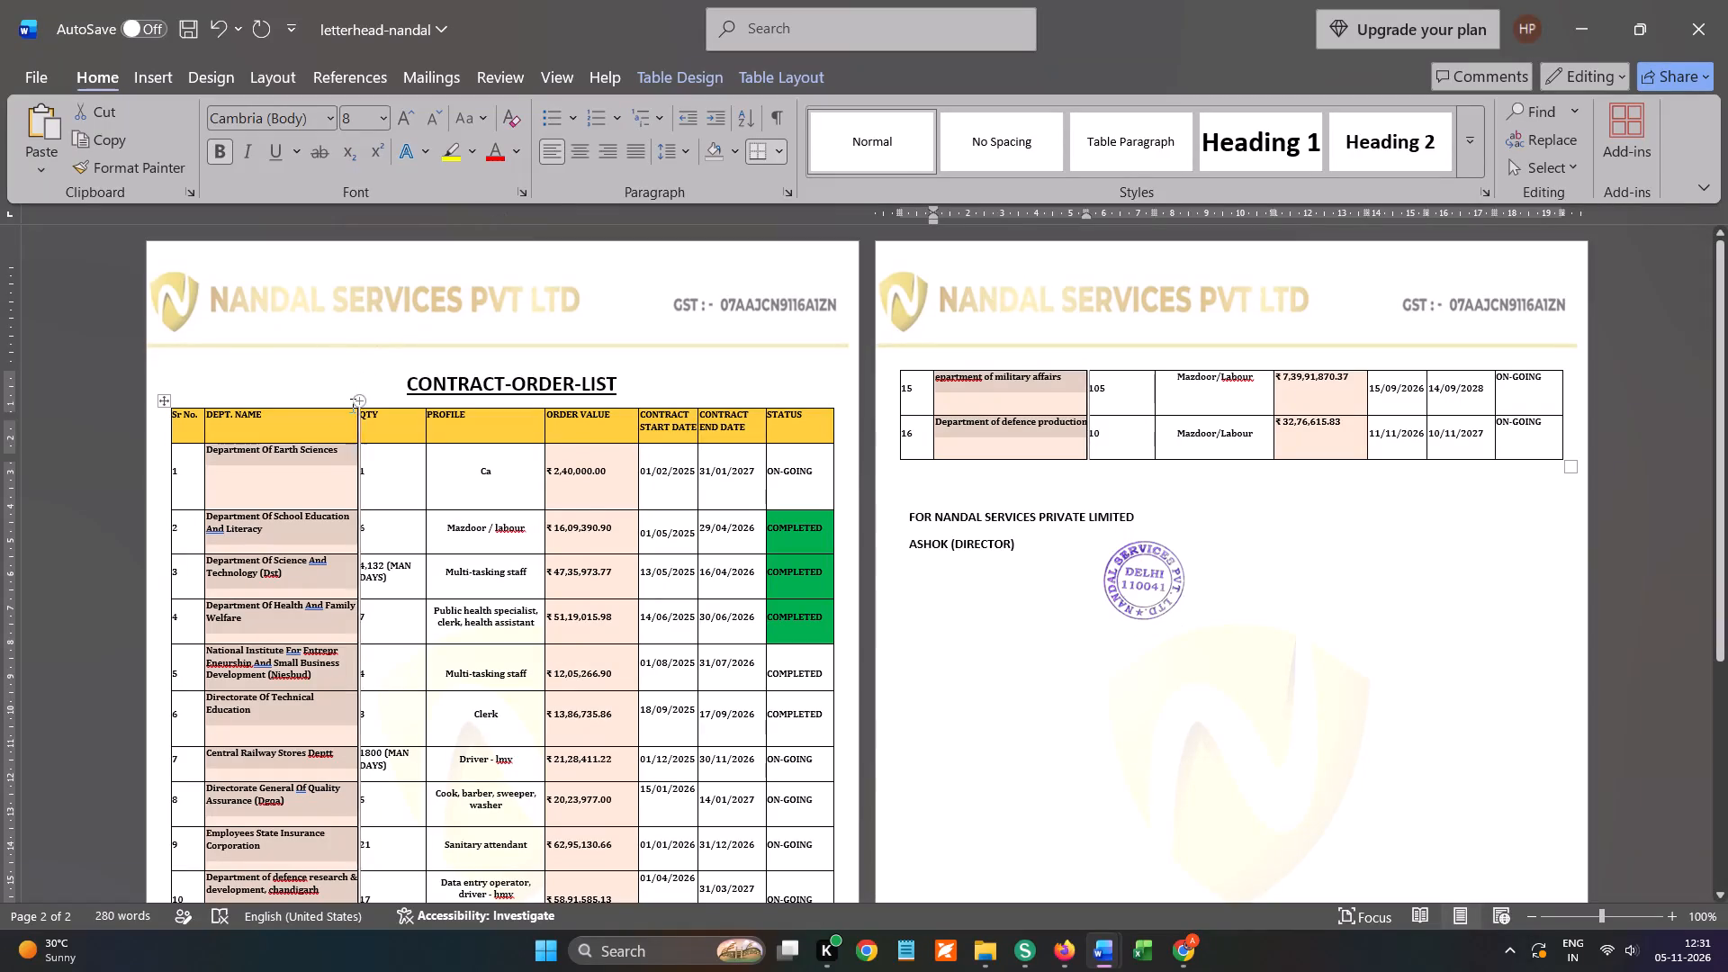
scroll(299, 682, "down", 1)
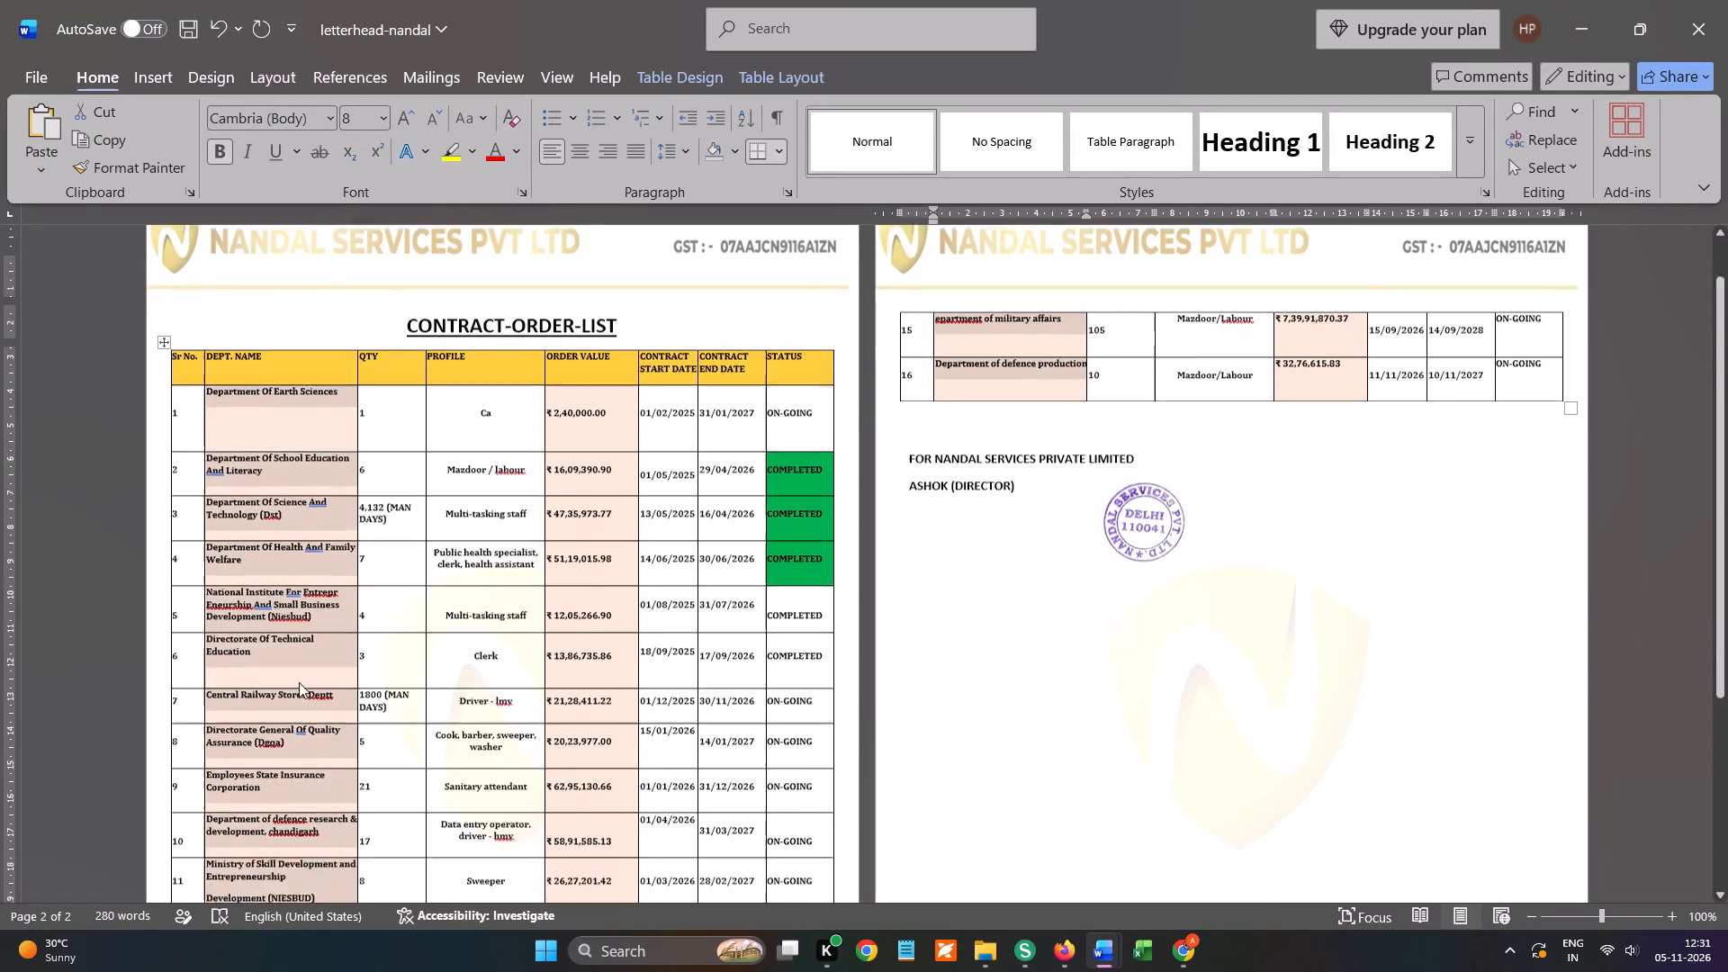
scroll(299, 682, "down", 3)
left_click(1055, 607)
Centre the QTY column entries for contracts 1 to 16 across both pages.
scroll(611, 560, "up", 2)
left_click_drag(375, 373, 1122, 331)
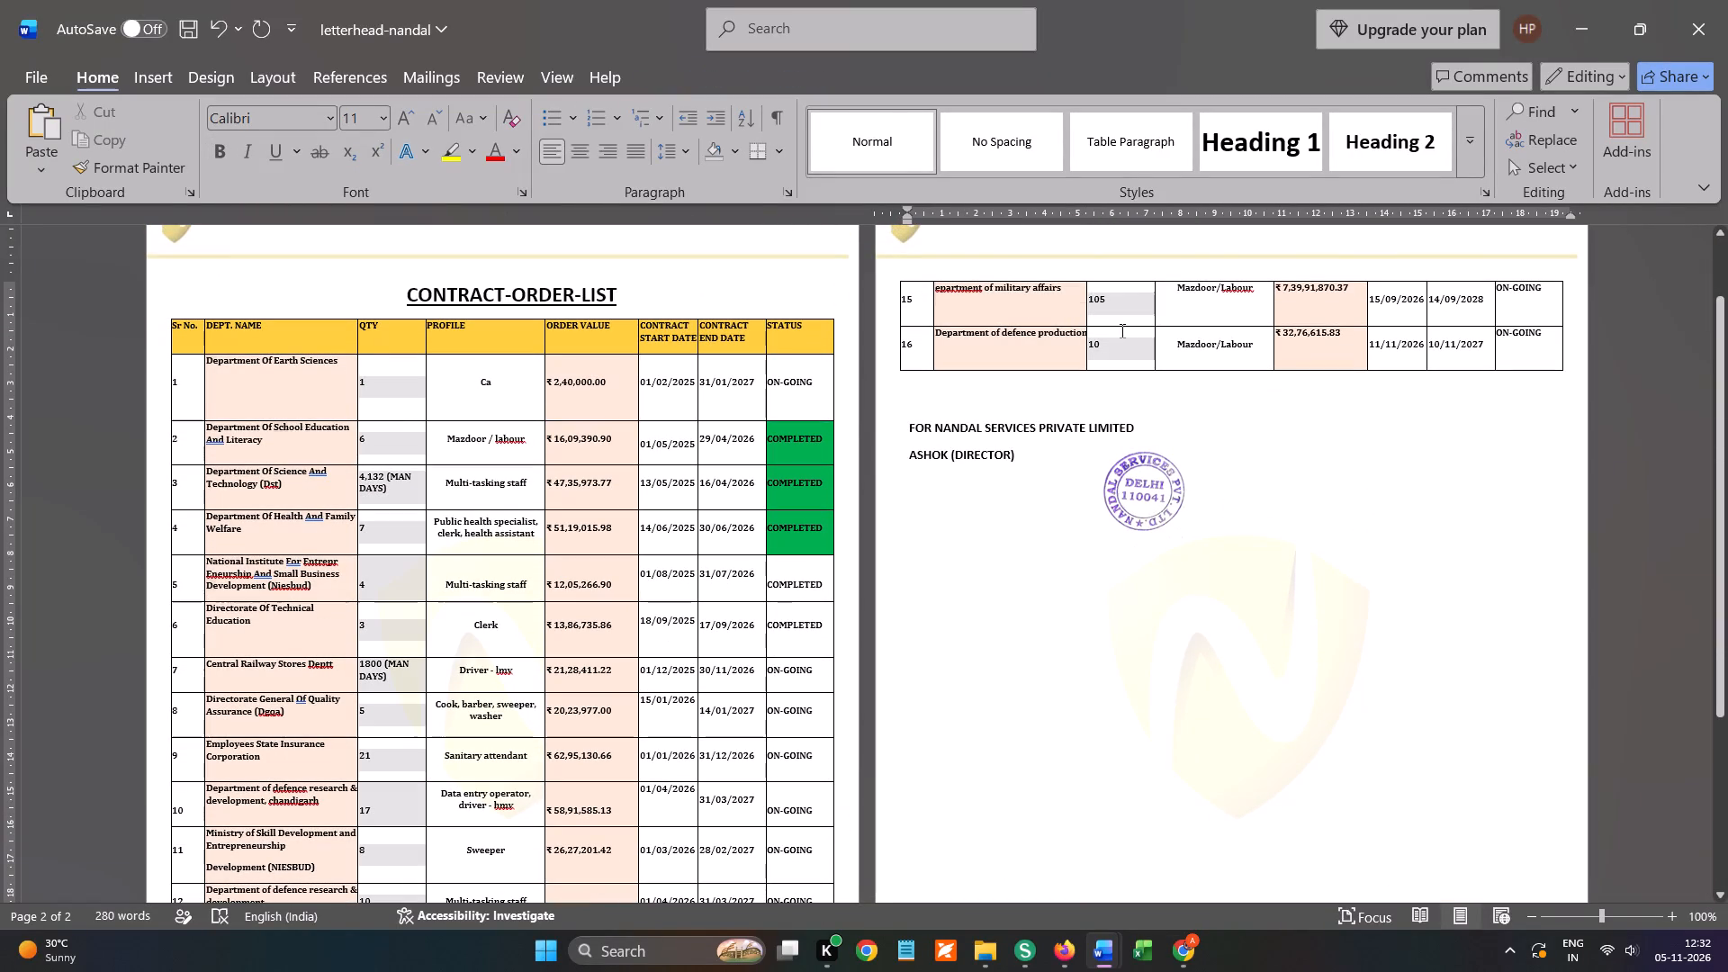
left_click_drag(1122, 331, 1131, 338)
left_click(577, 144)
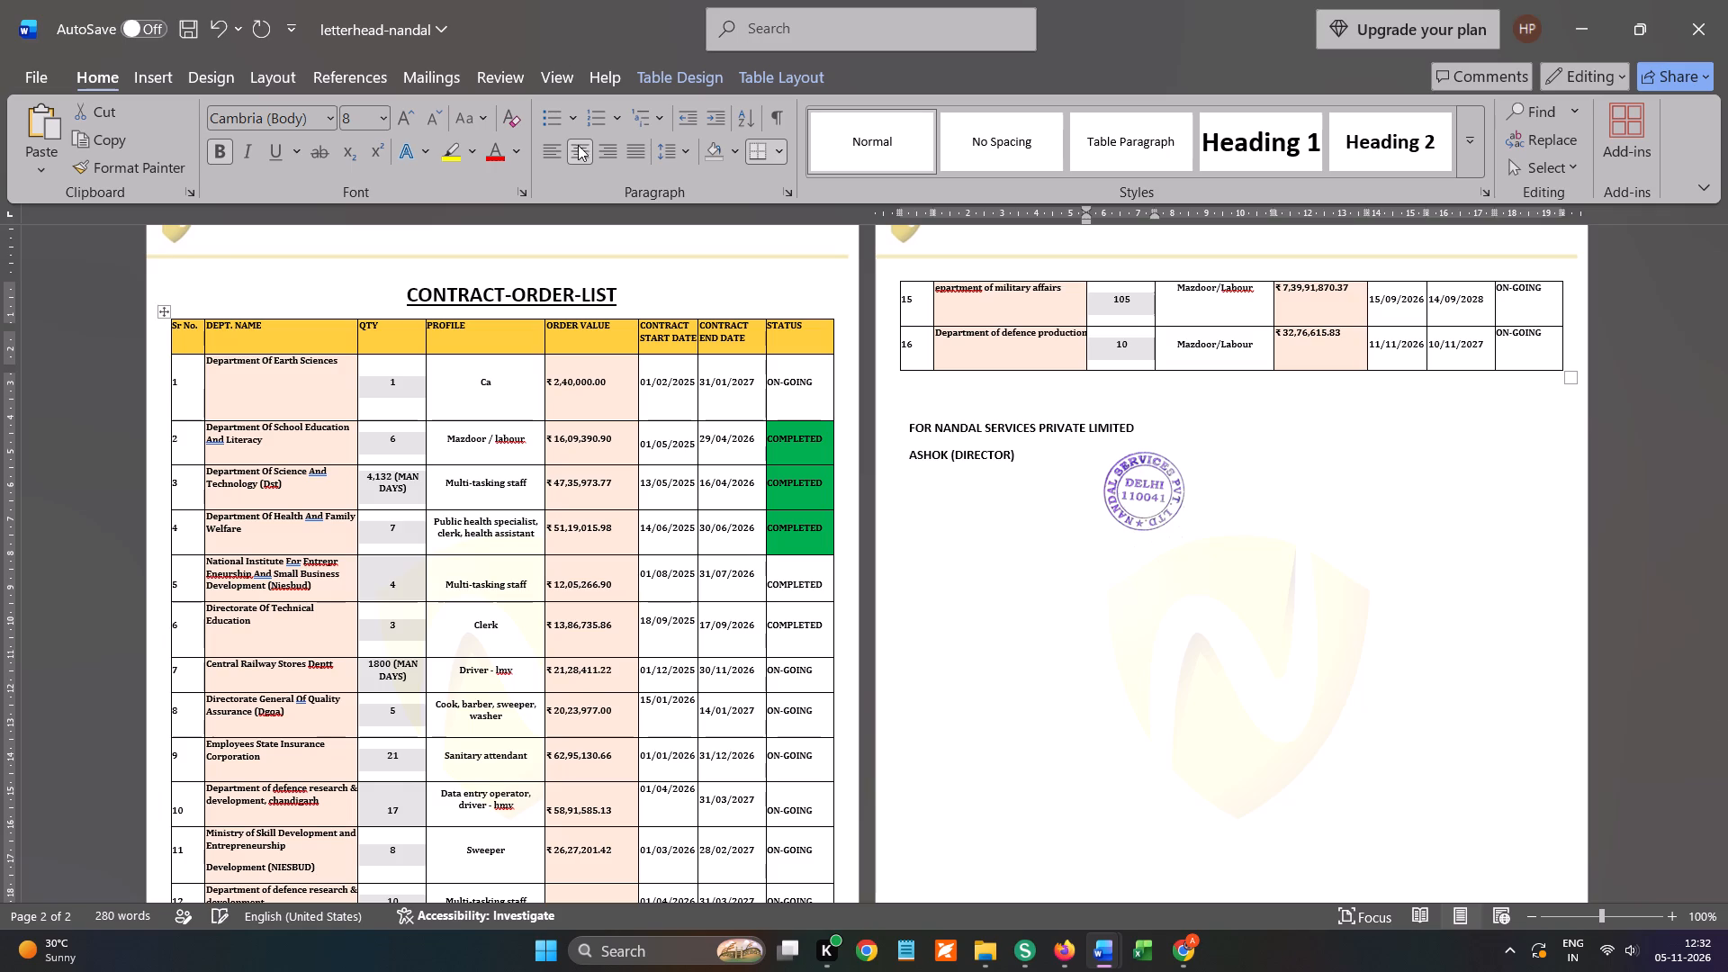
left_click(508, 591)
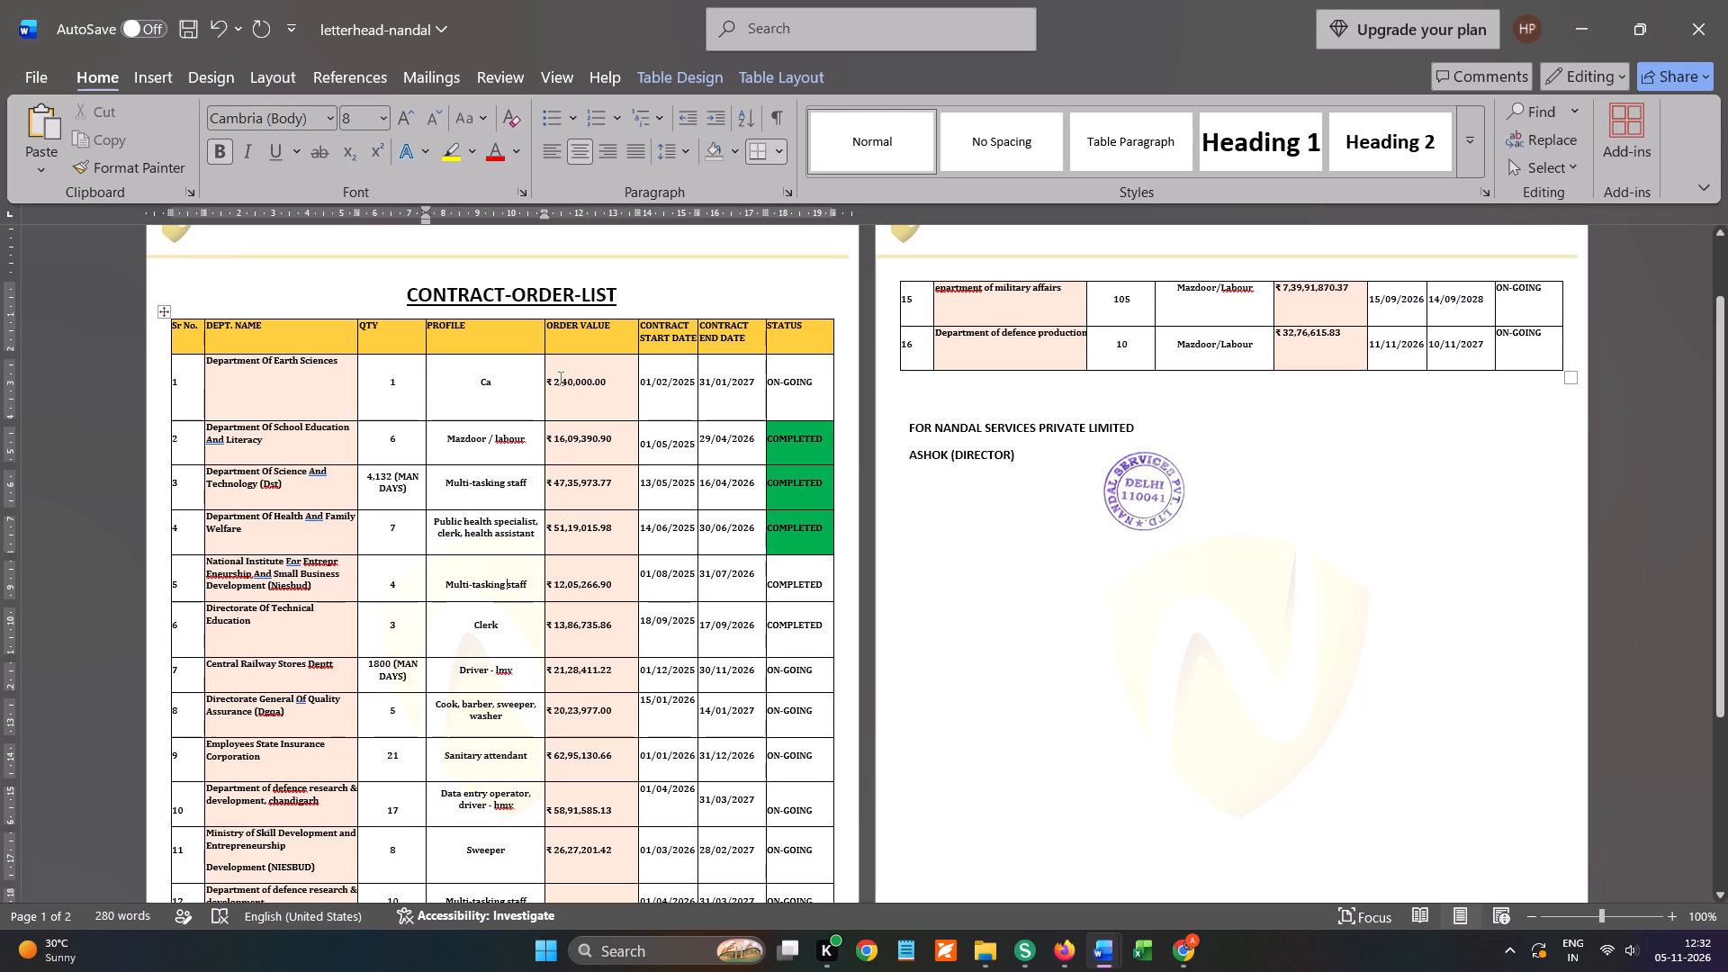
Centre the ORDER VALUE column entries for contracts 1 to 16 across both pages.
left_click_drag(562, 377, 1308, 368)
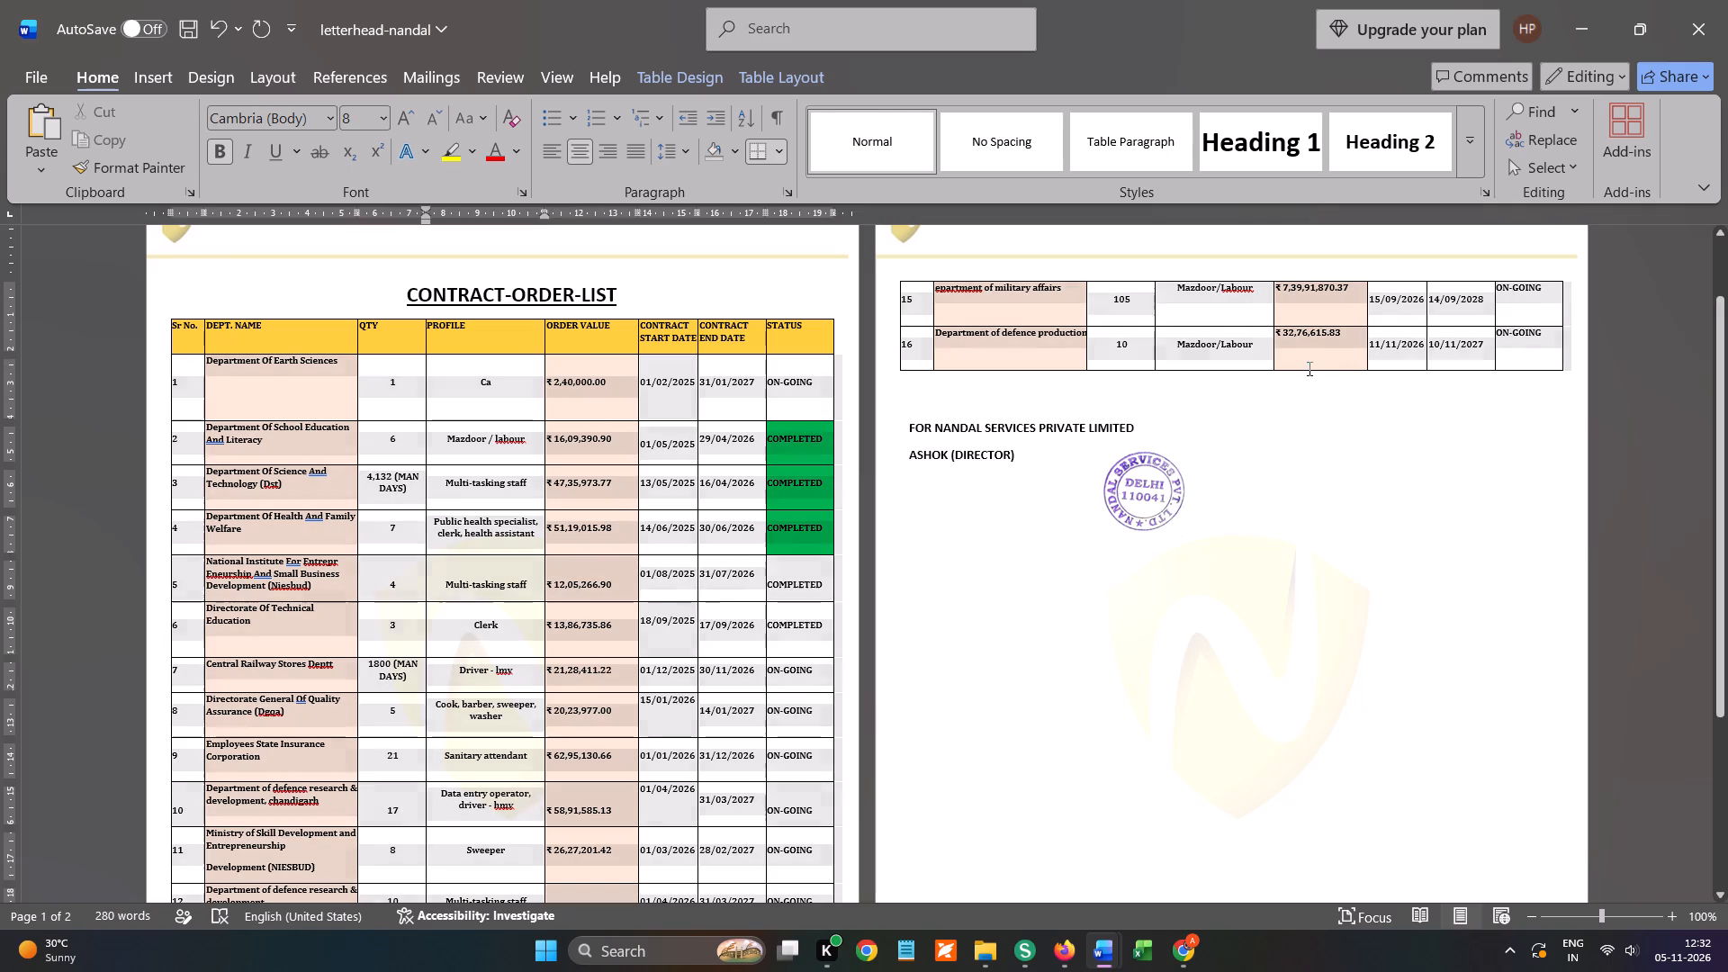
left_click_drag(1308, 368, 1324, 359)
left_click(573, 152)
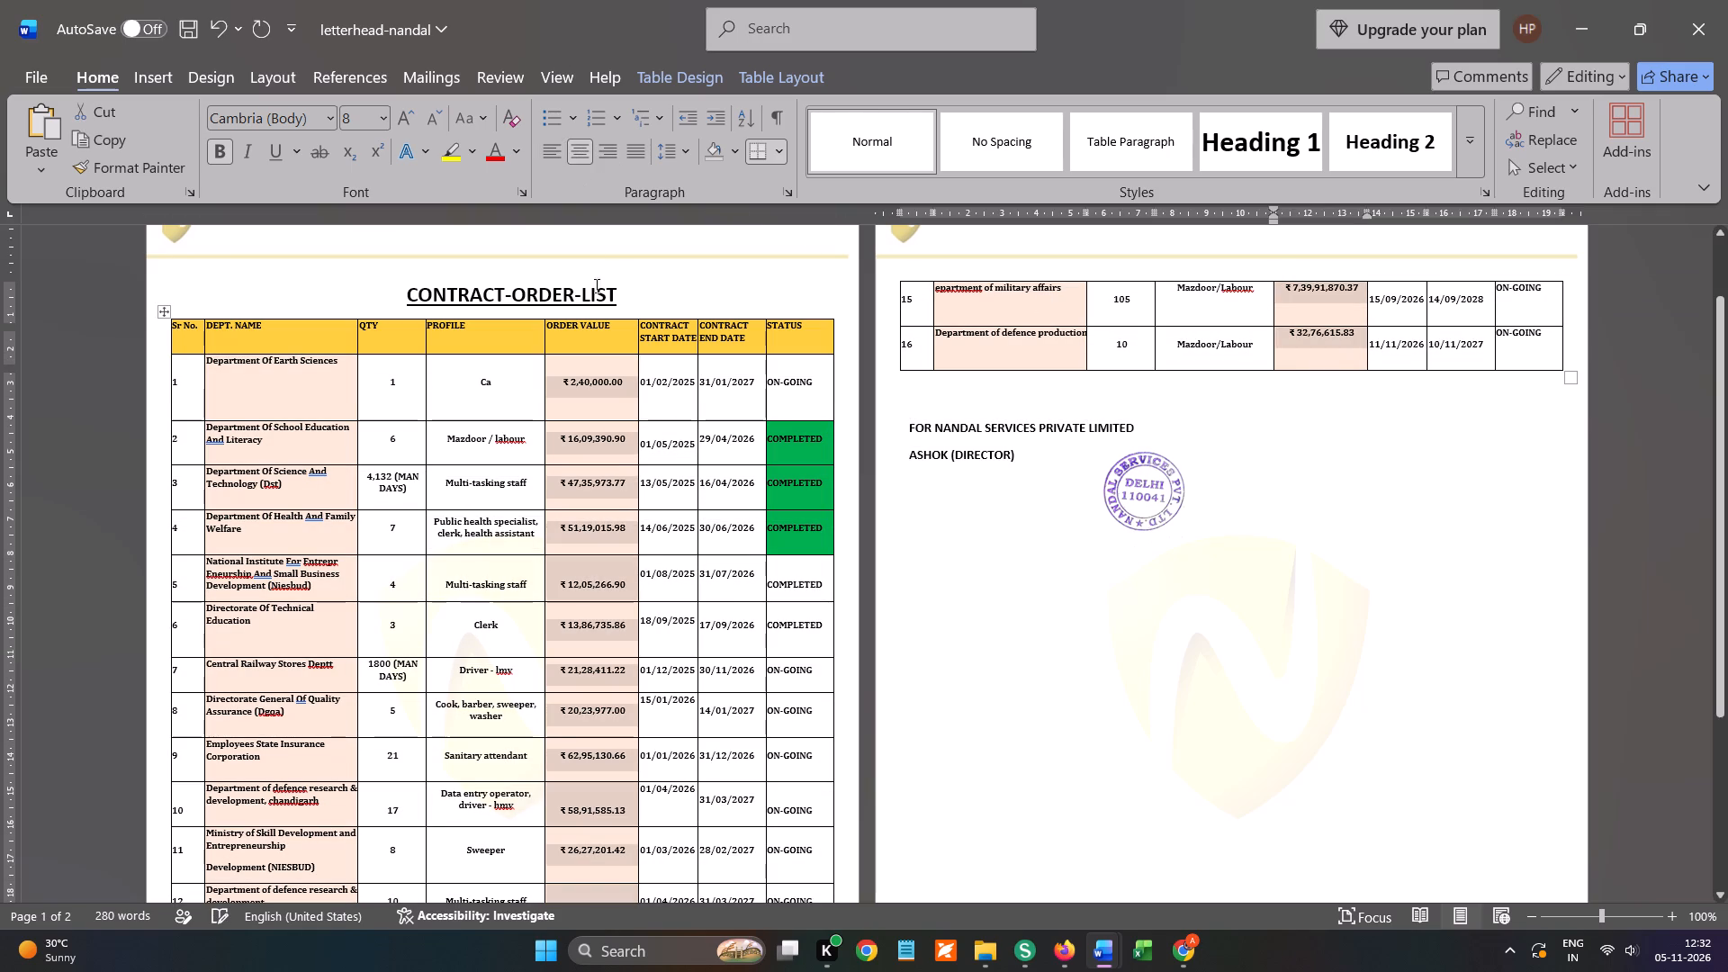
left_click(681, 470)
Move the ORDER VALUE amounts of contracts 13, 16 and 15 down one line within their cells.
scroll(685, 492, "down", 2)
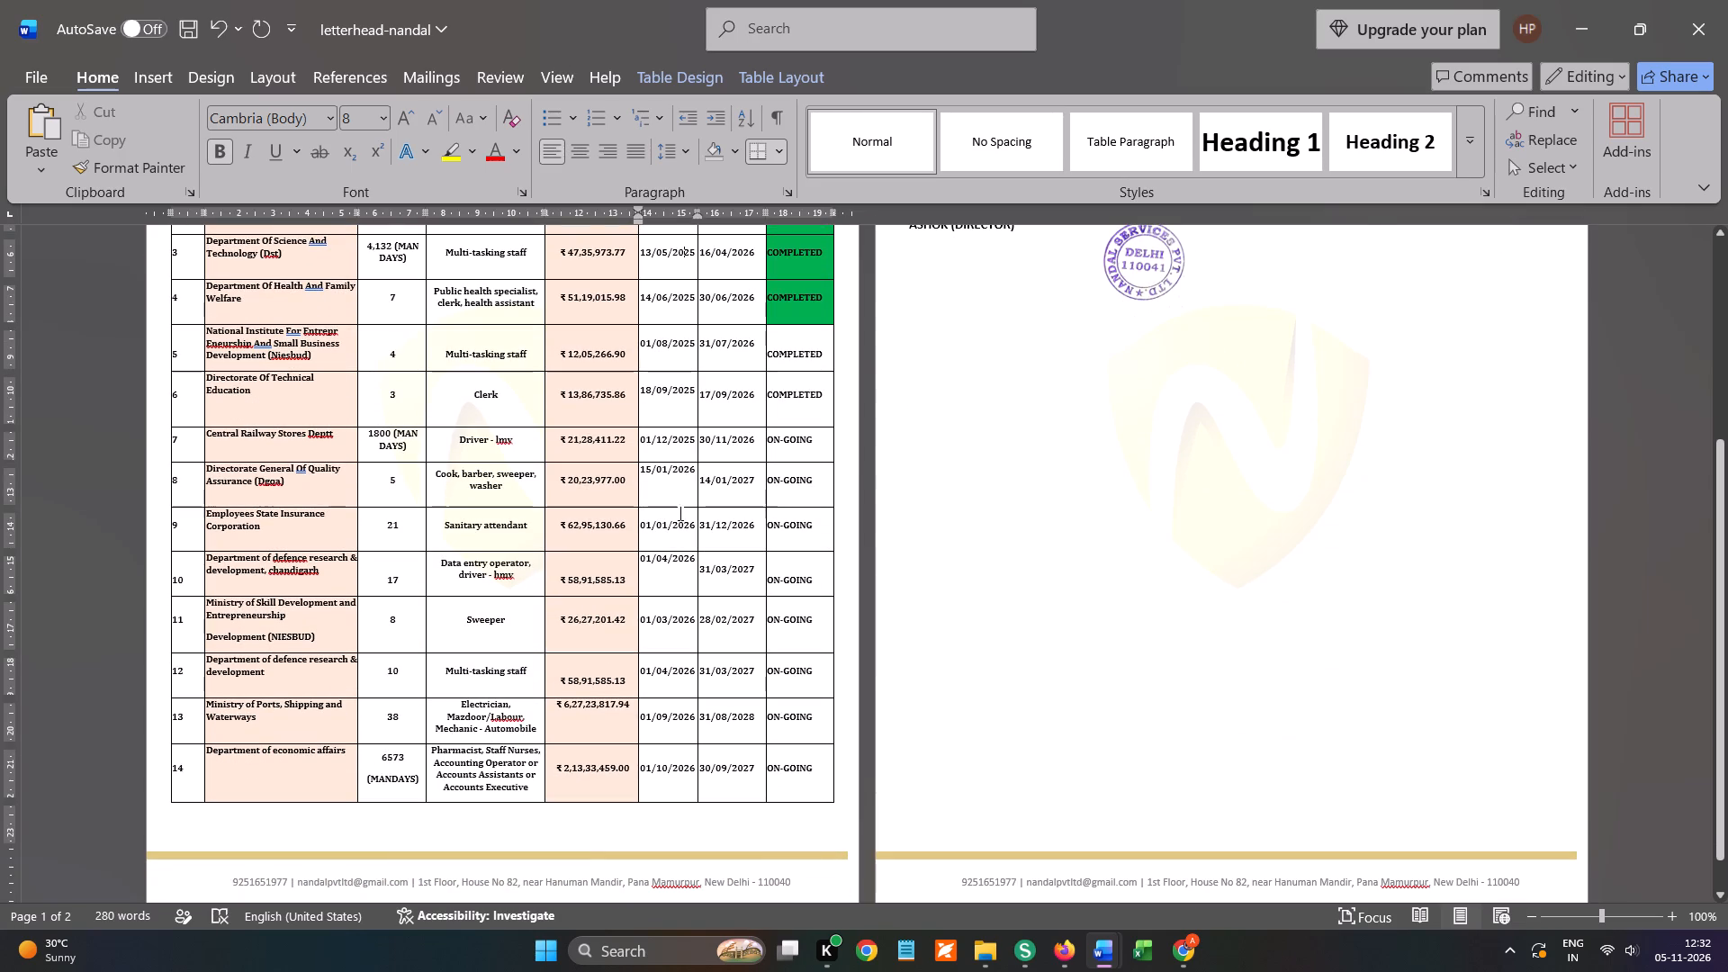
left_click(555, 708)
key("Return")
scroll(653, 723, "up", 1)
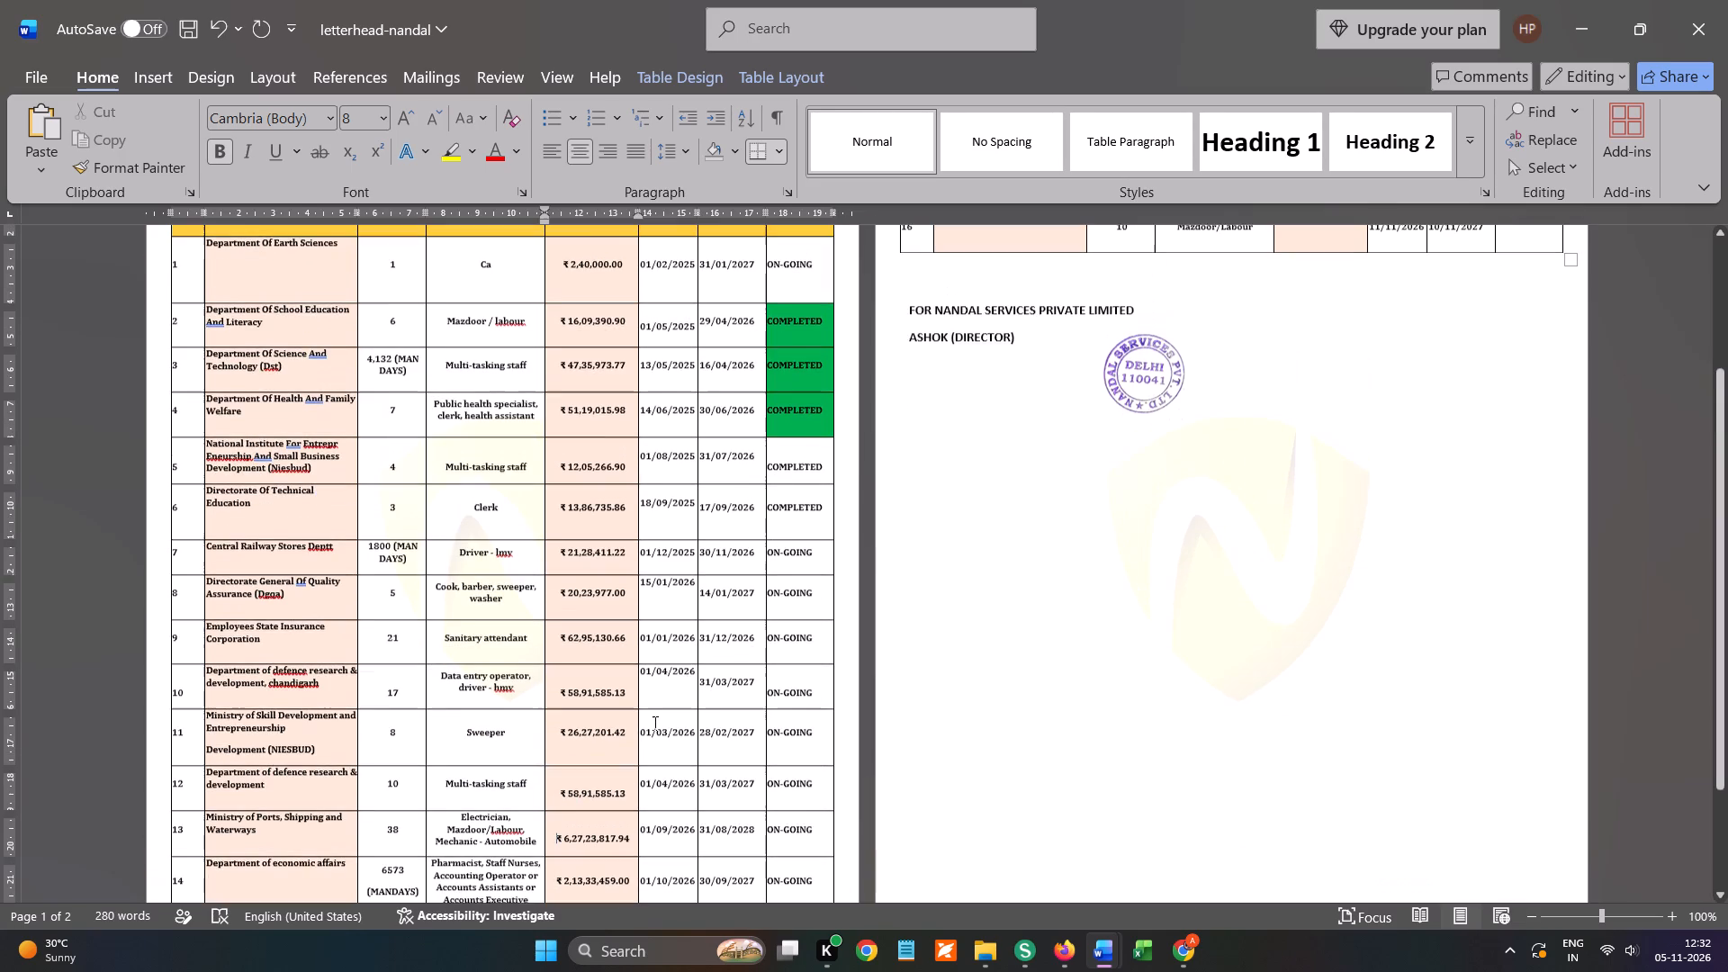
scroll(639, 625, "up", 1)
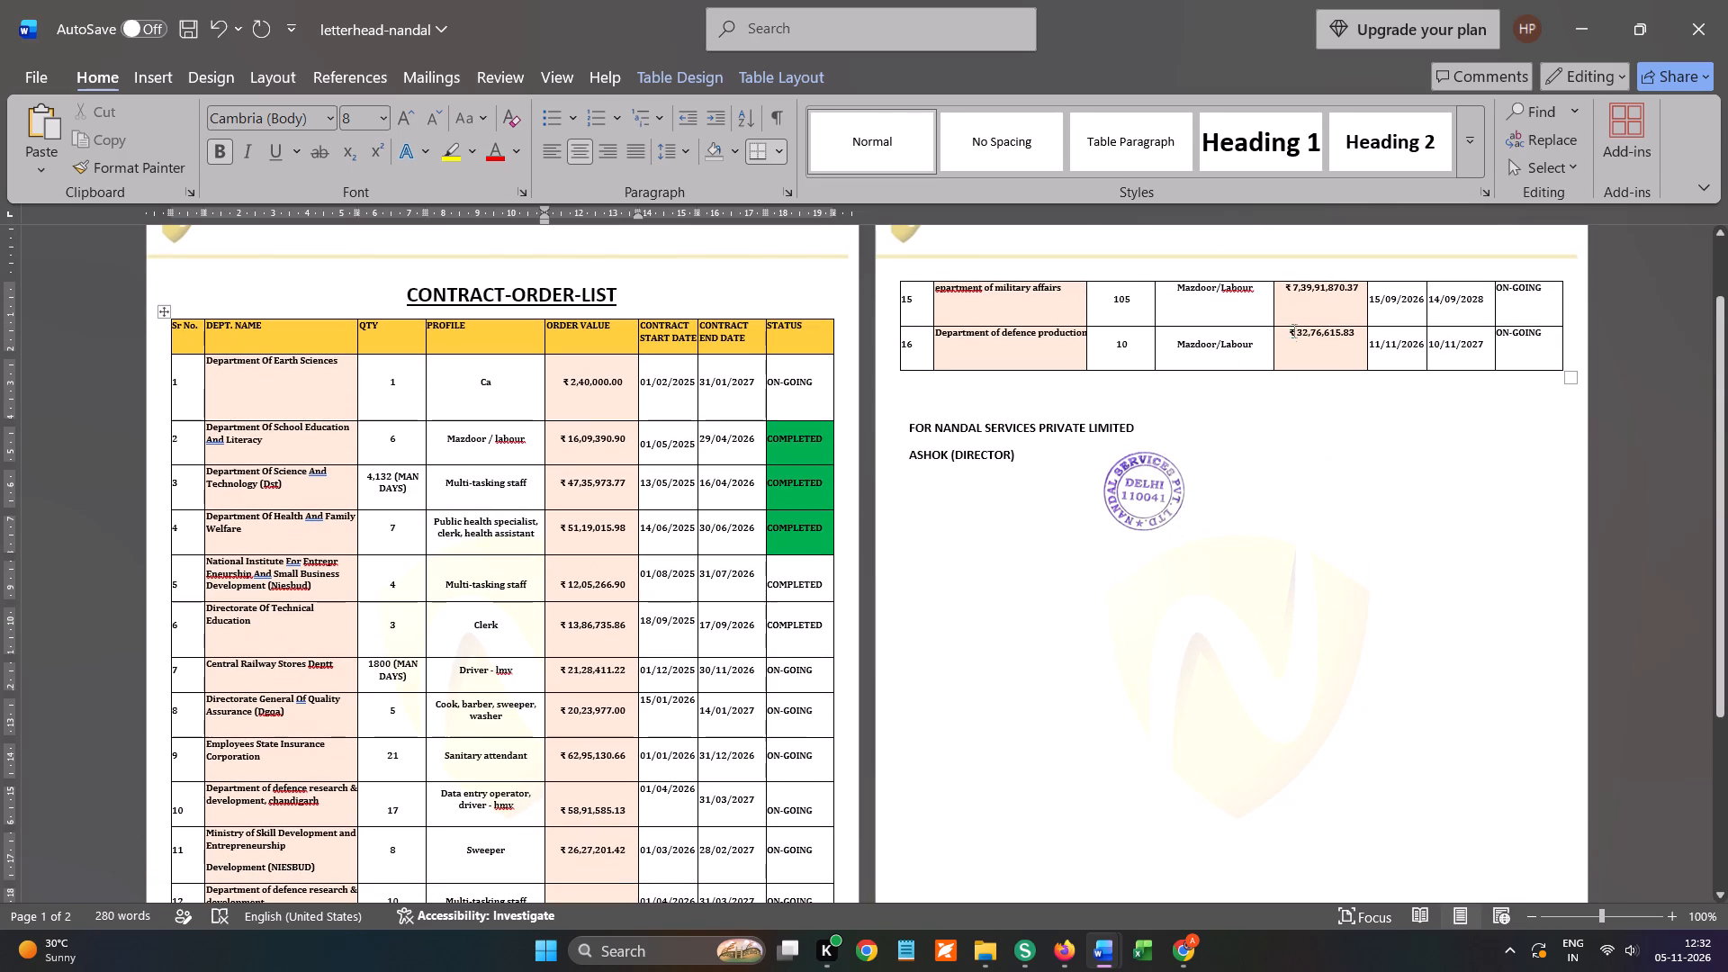
left_click(1280, 334)
key("Return")
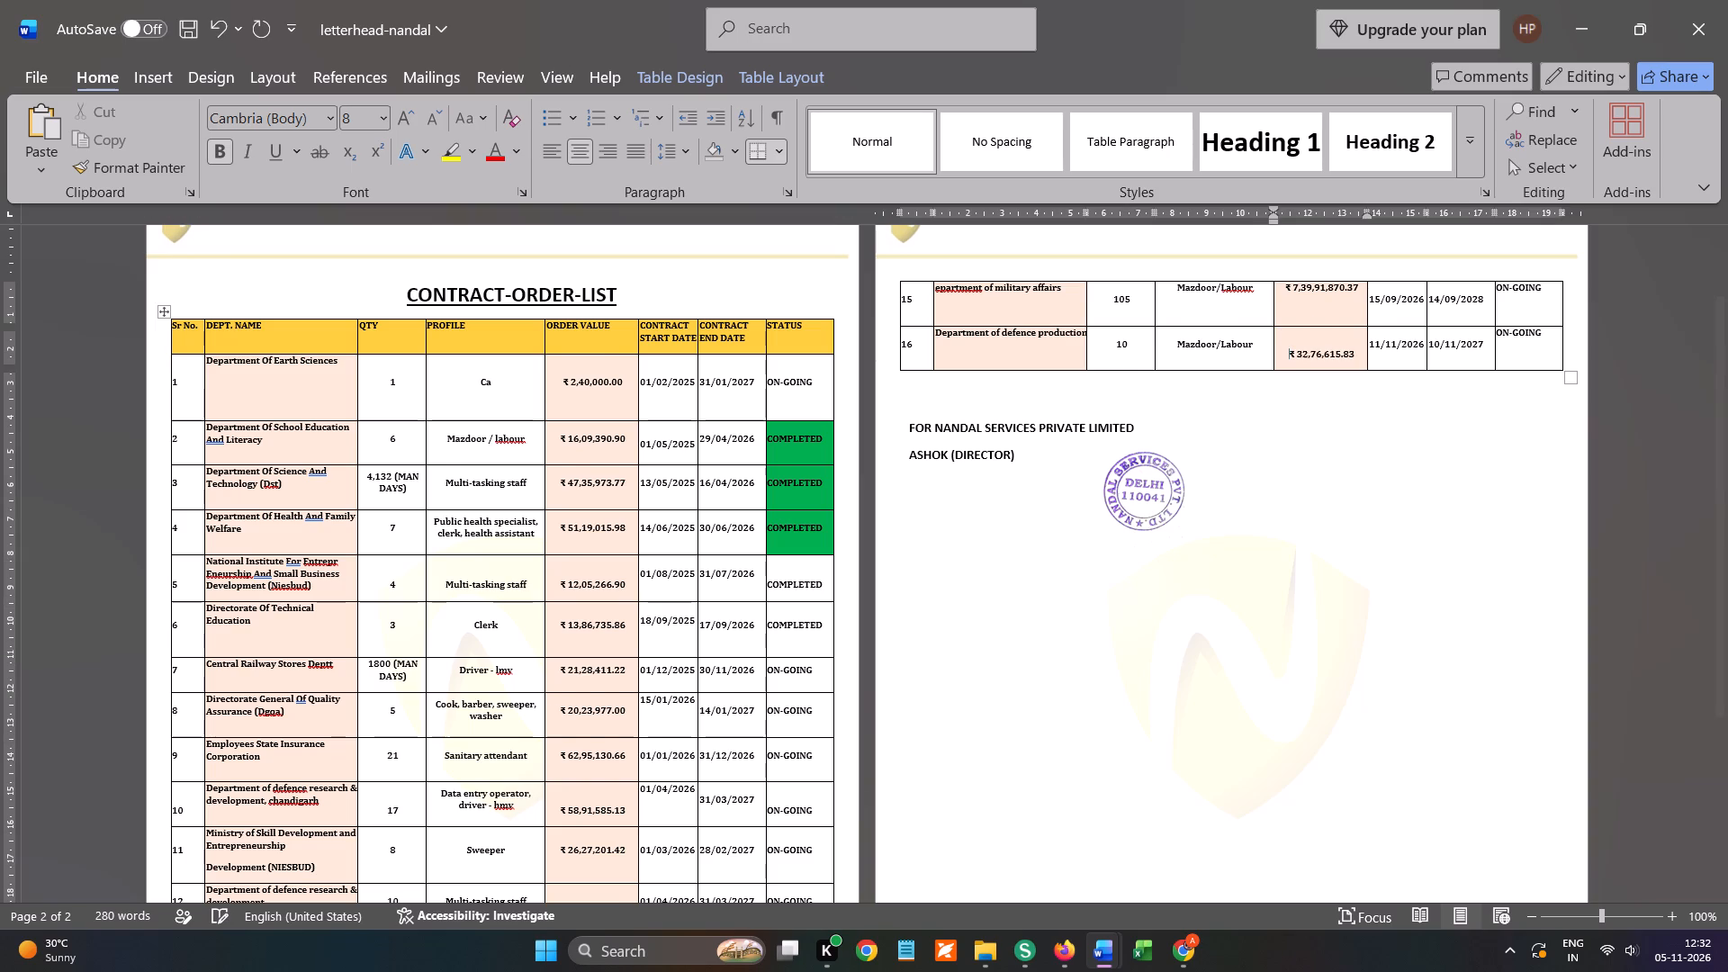
scroll(1312, 328, "up", 1)
left_click(1282, 380)
key("Return")
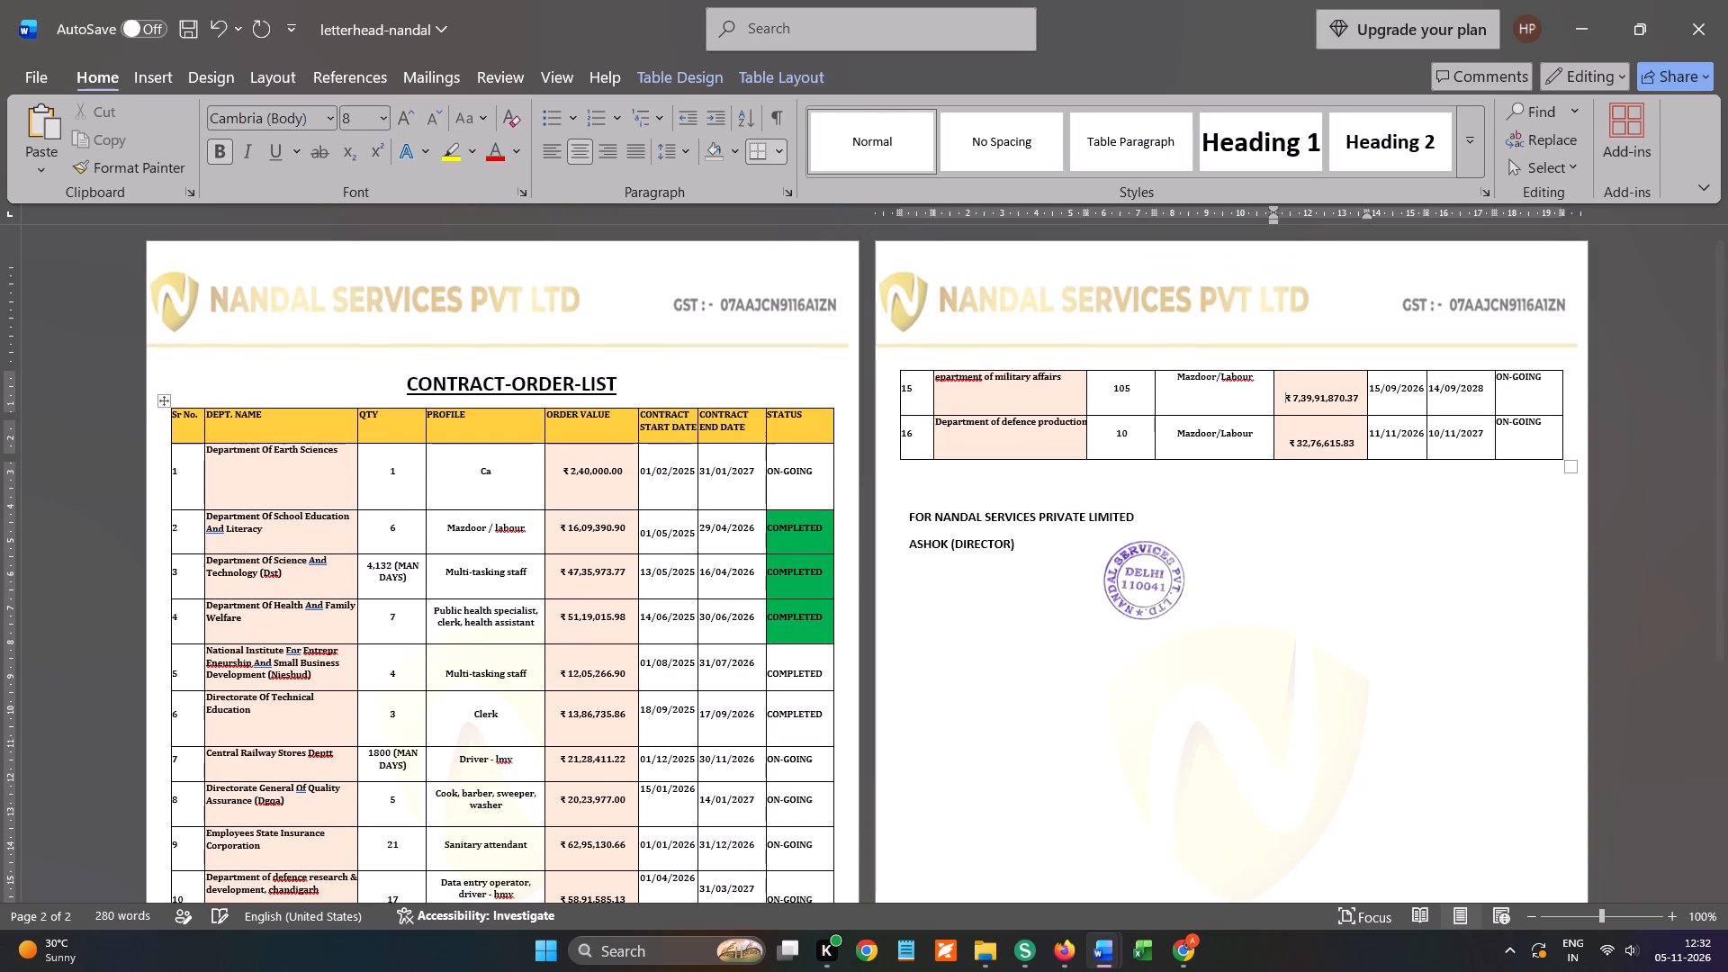
Move the Mazdoor/Labour profile entries of contracts 15 and 16 down one line within their cells.
left_click(1177, 376)
key("Return")
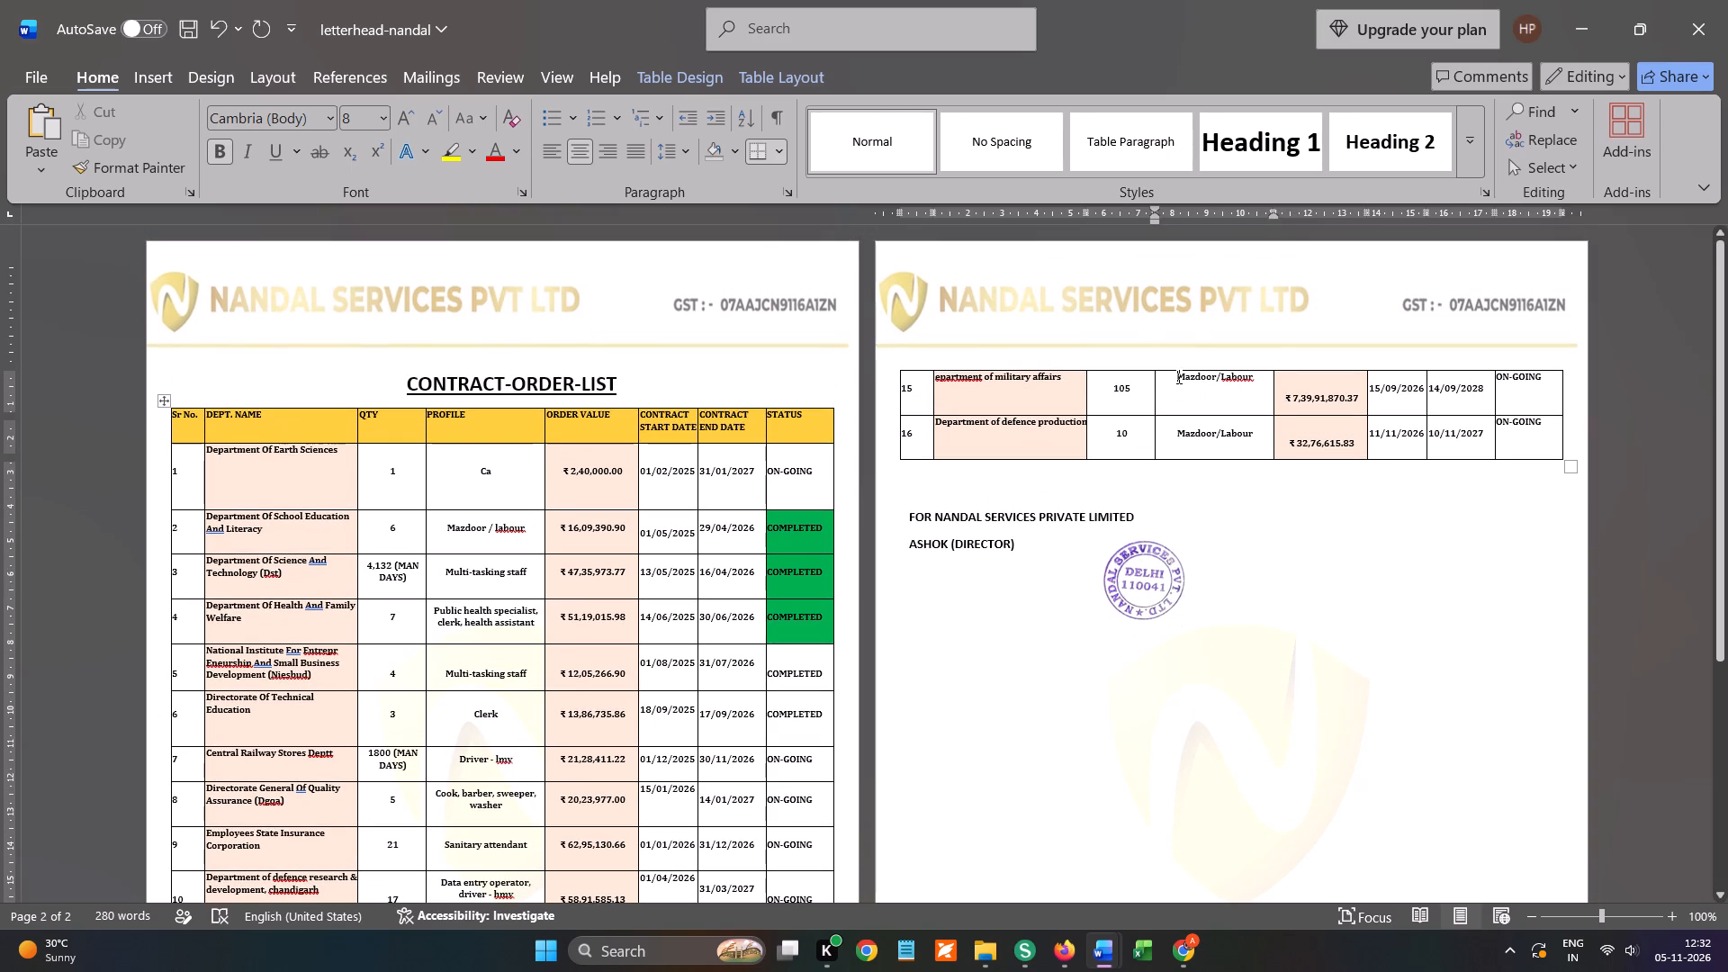
left_click(1327, 462)
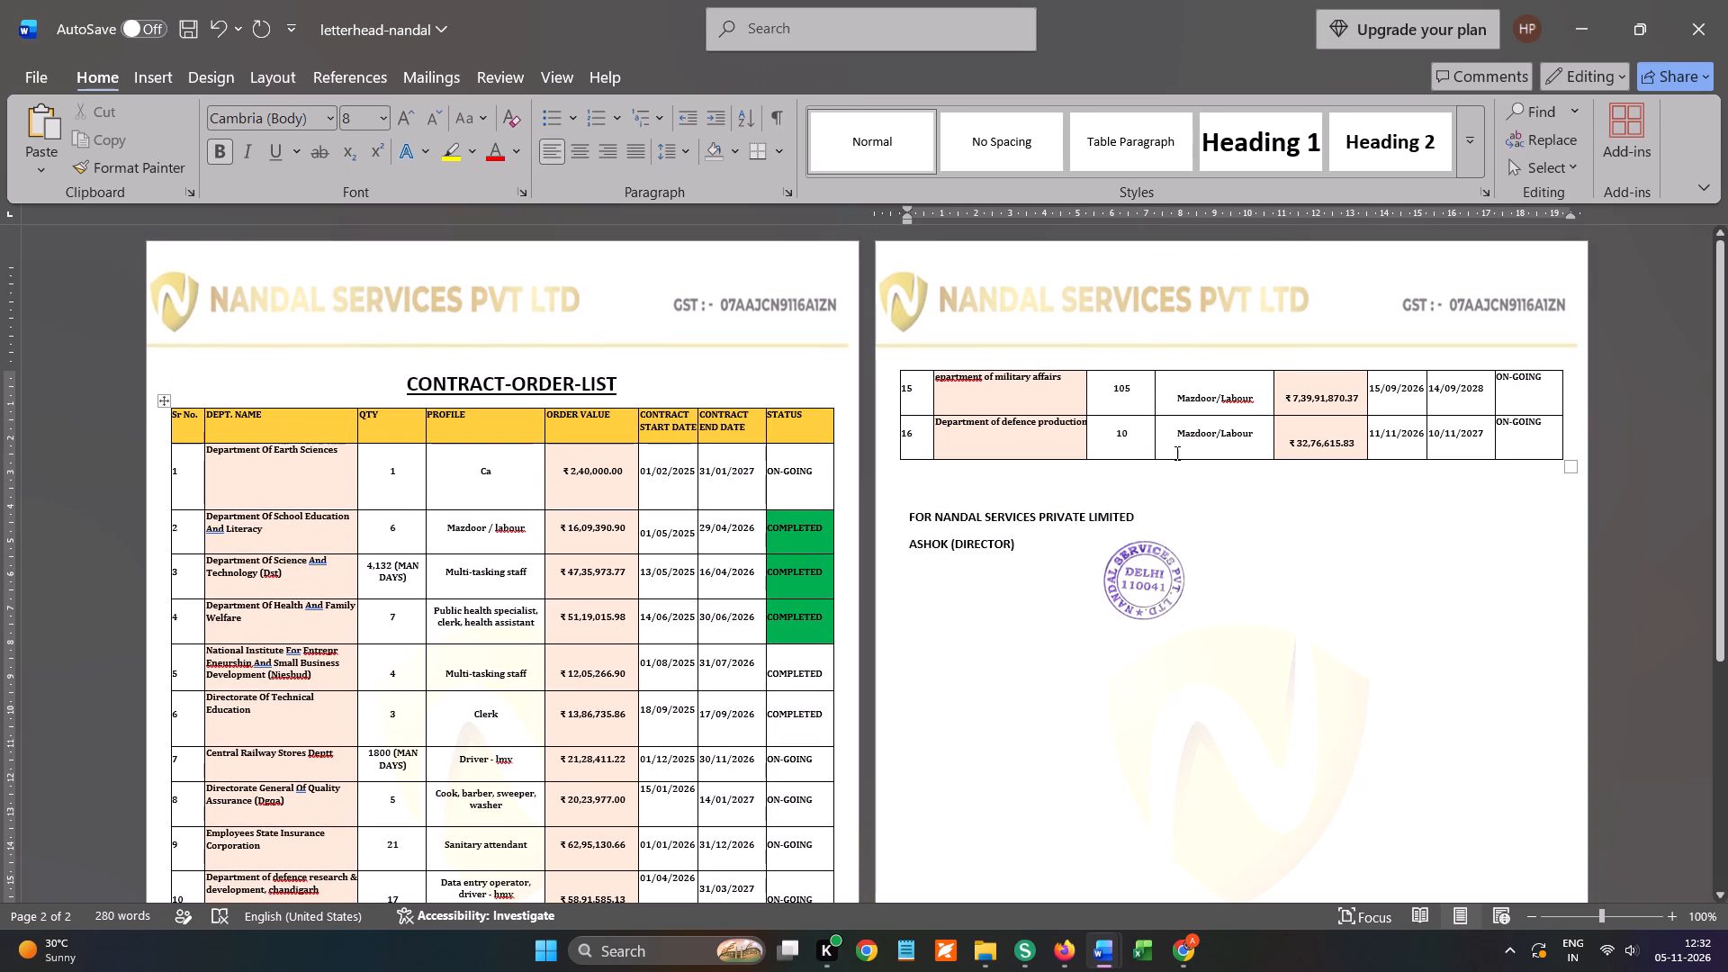
left_click(1169, 431)
key("Return")
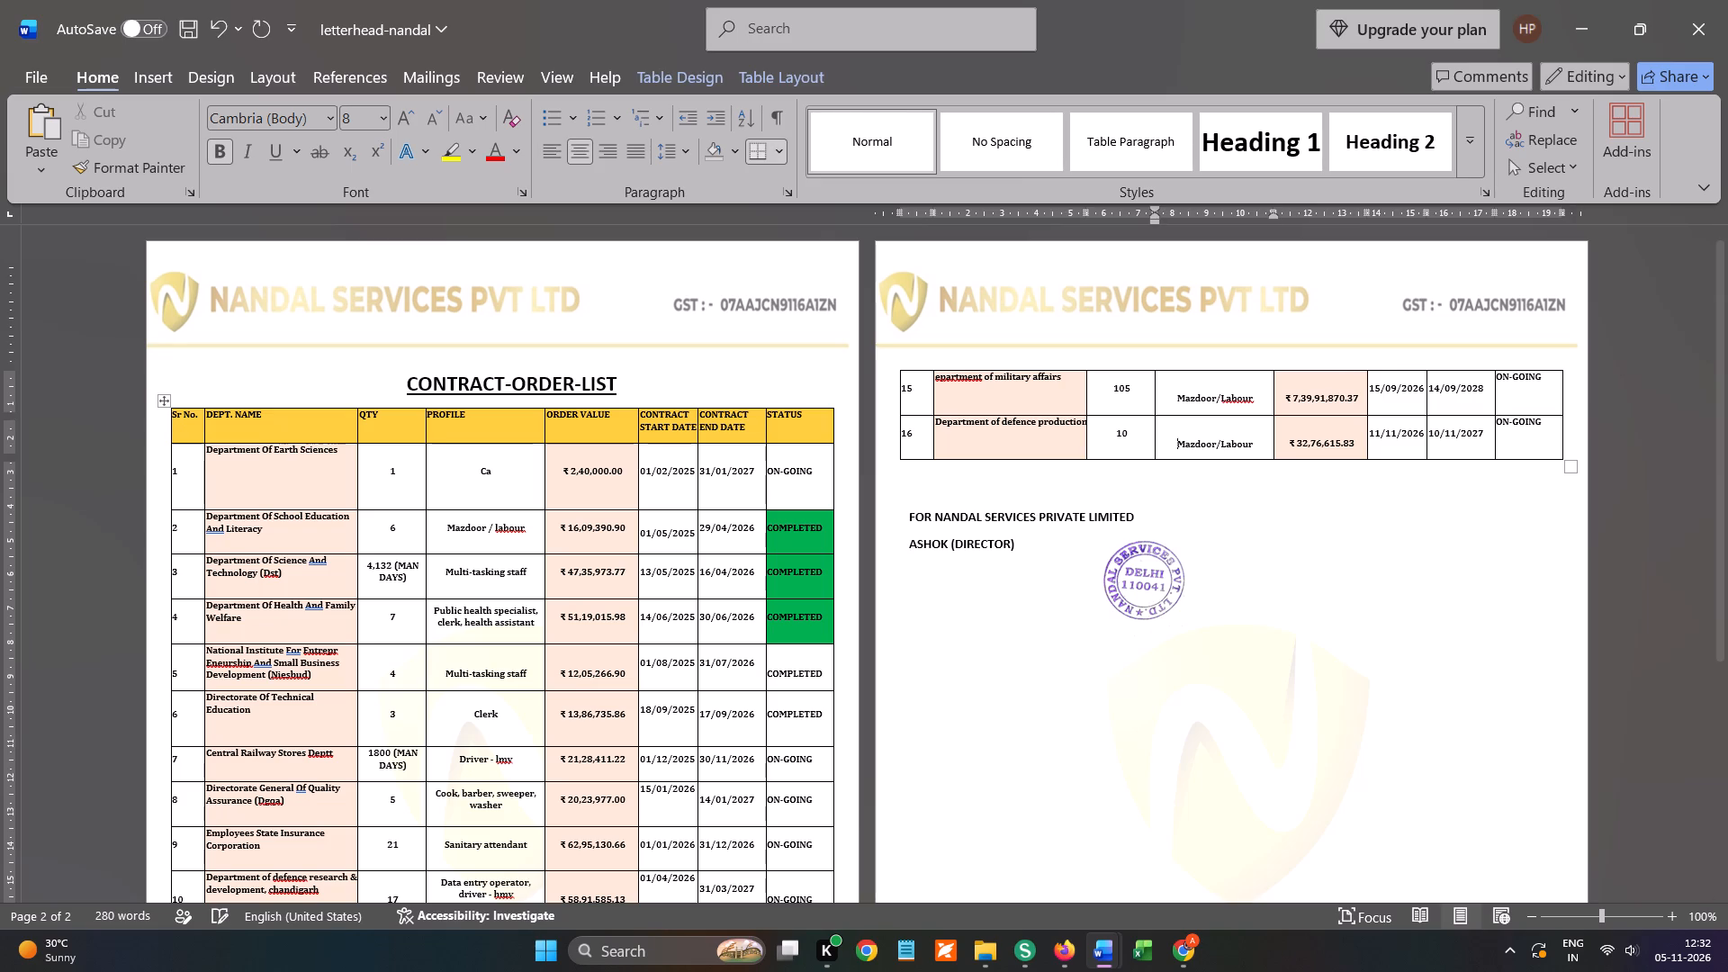
Move the ON-GOING status entries of contracts 15 and 16 down one line within their cells.
left_click(1498, 375)
key("Return")
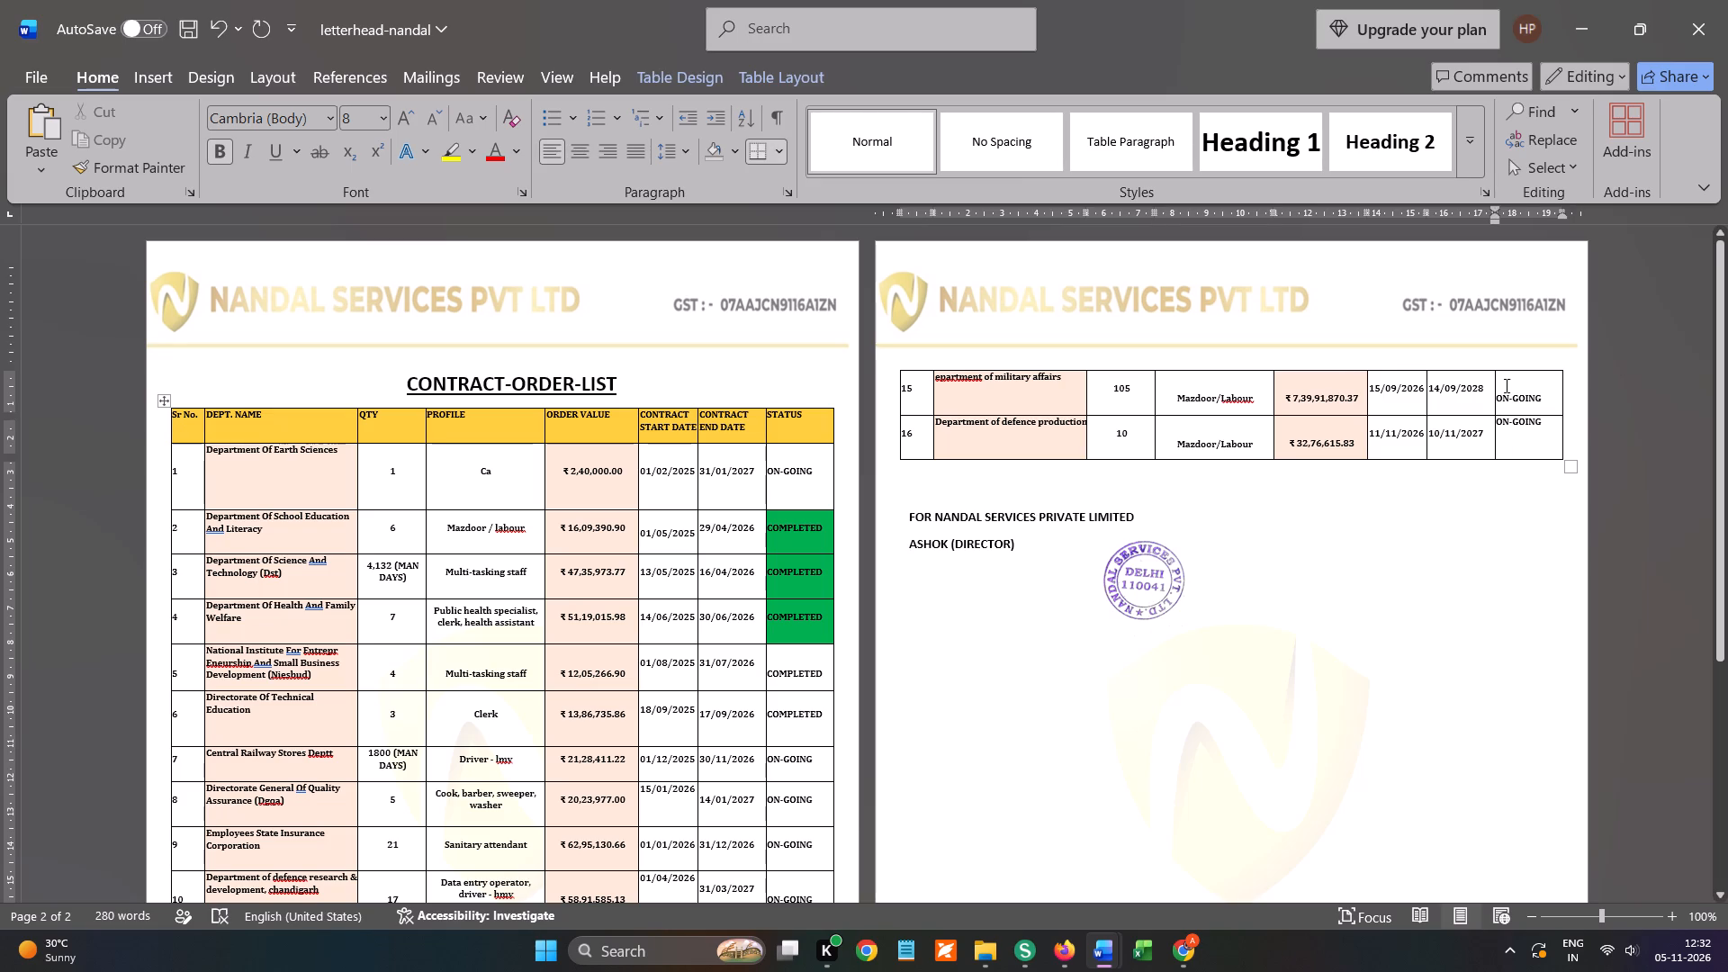
left_click(1497, 421)
key("Return")
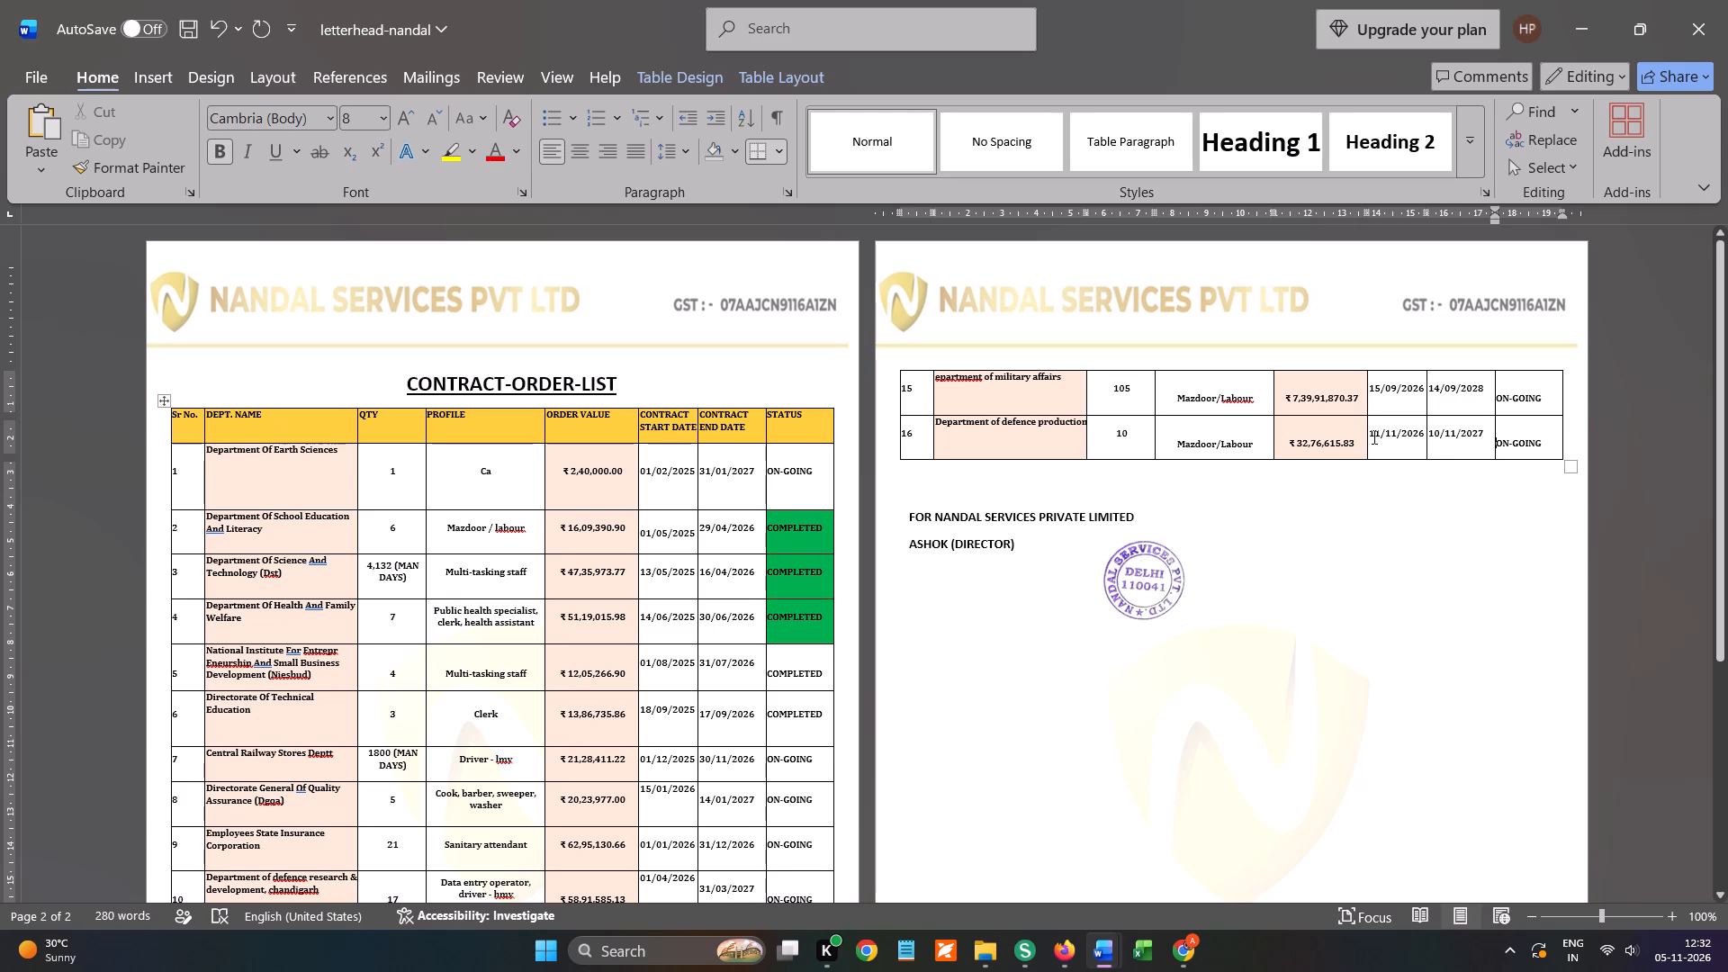
Move the contract start and end dates of contracts 16 and 15 down one line within their cells.
left_click(1370, 433)
key("Return")
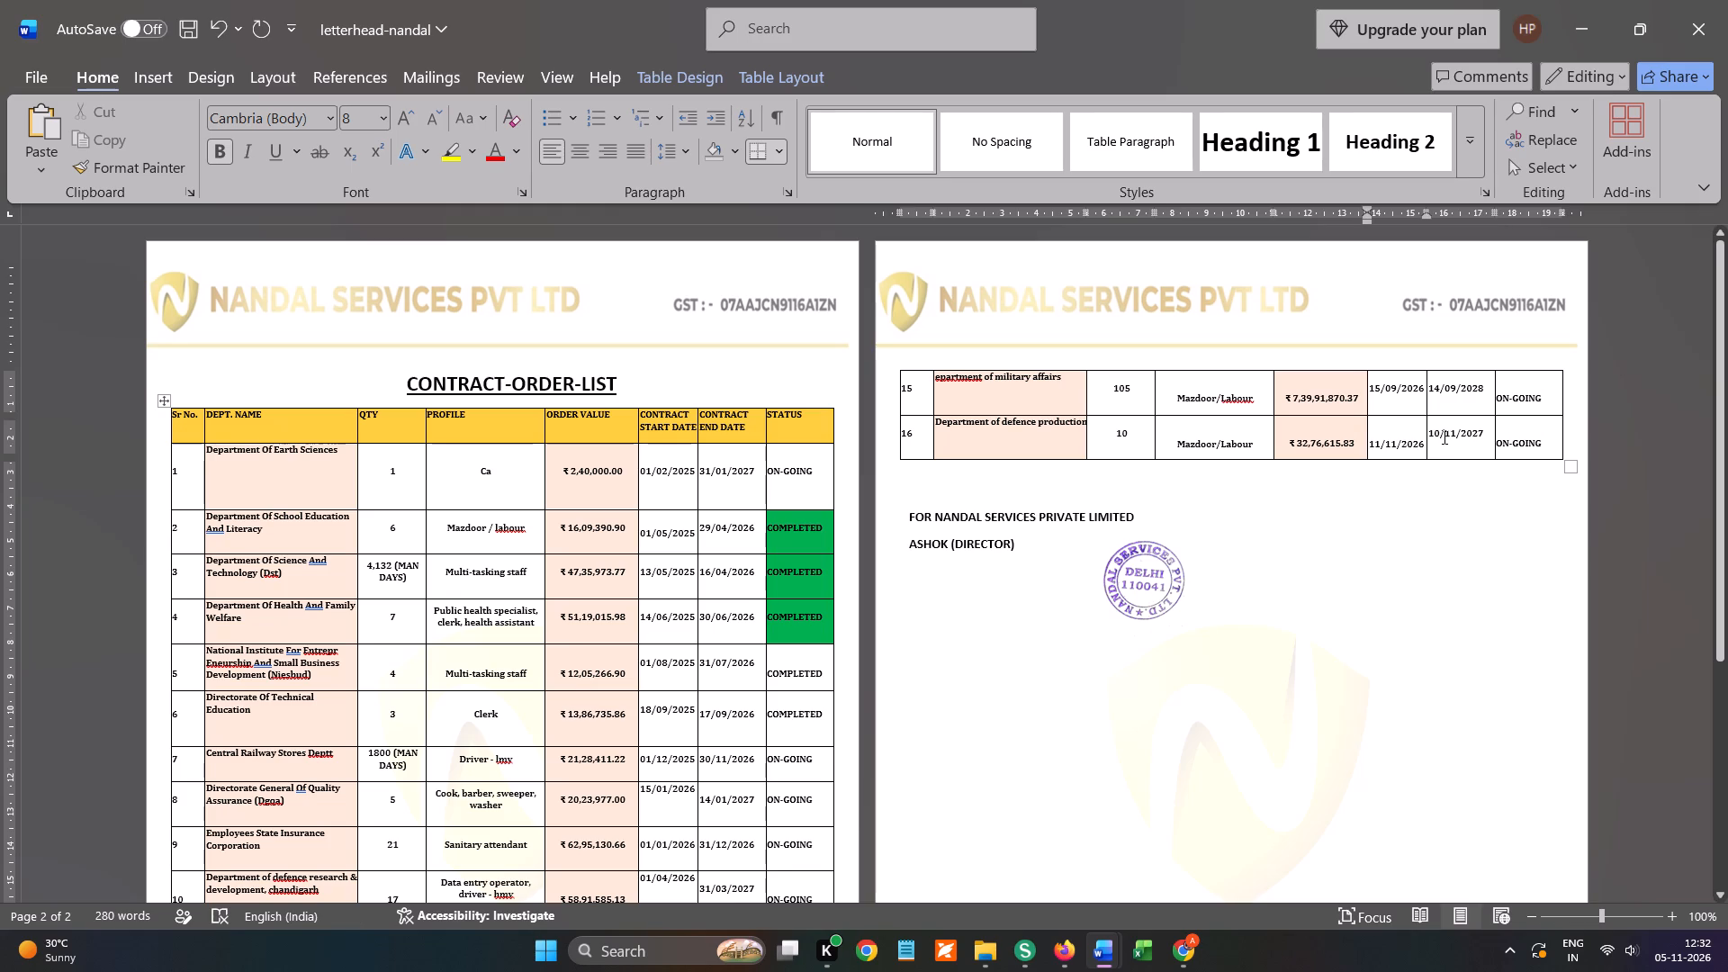
left_click(1429, 428)
key("Return")
left_click(1429, 388)
key("Return")
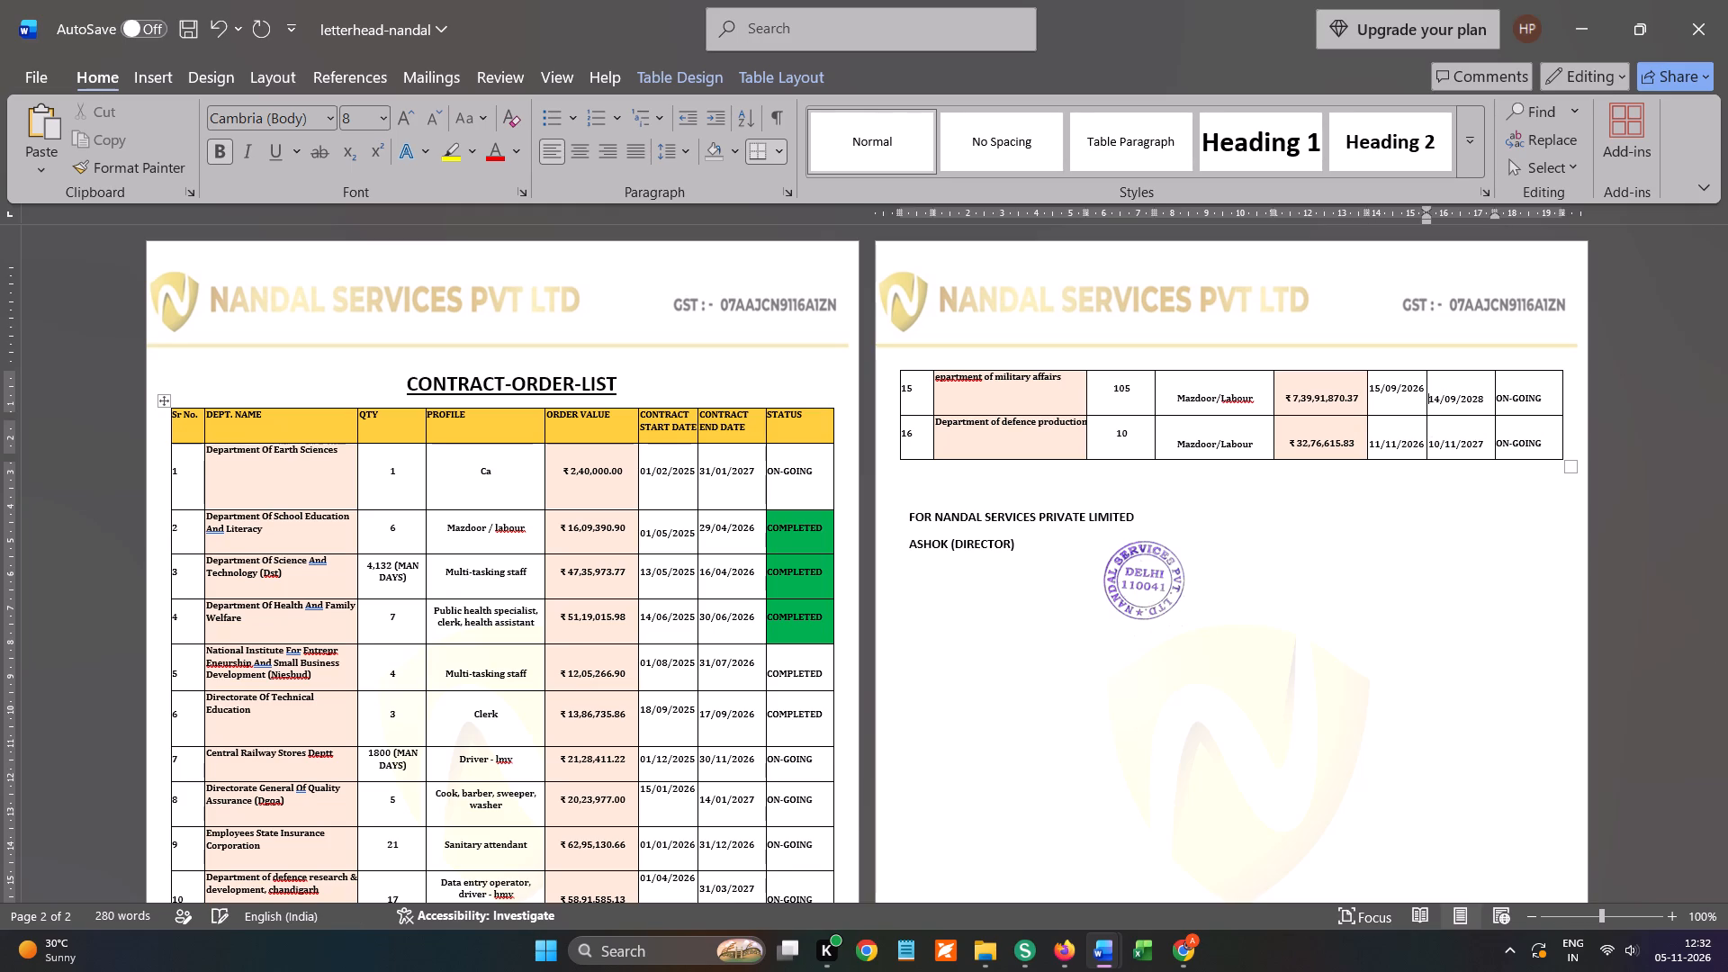
left_click(1371, 387)
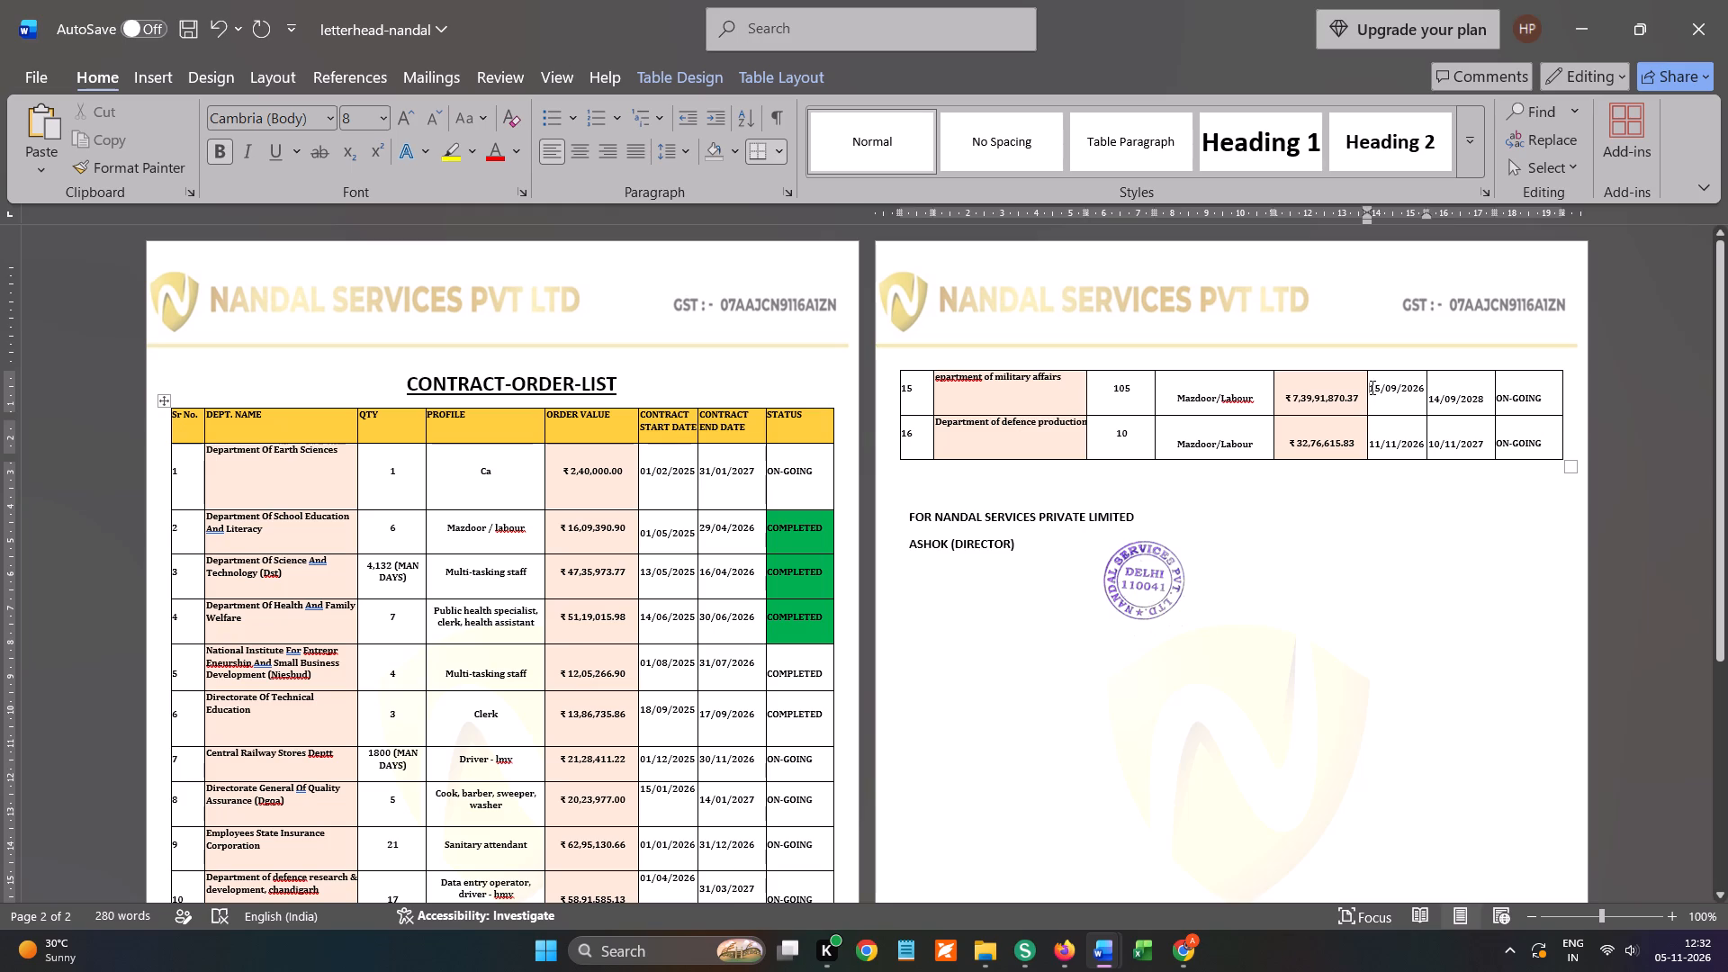
key("Return")
Move the contract start date of contract 10 down one line within its cell.
scroll(1255, 519, "down", 1)
scroll(1003, 513, "down", 2)
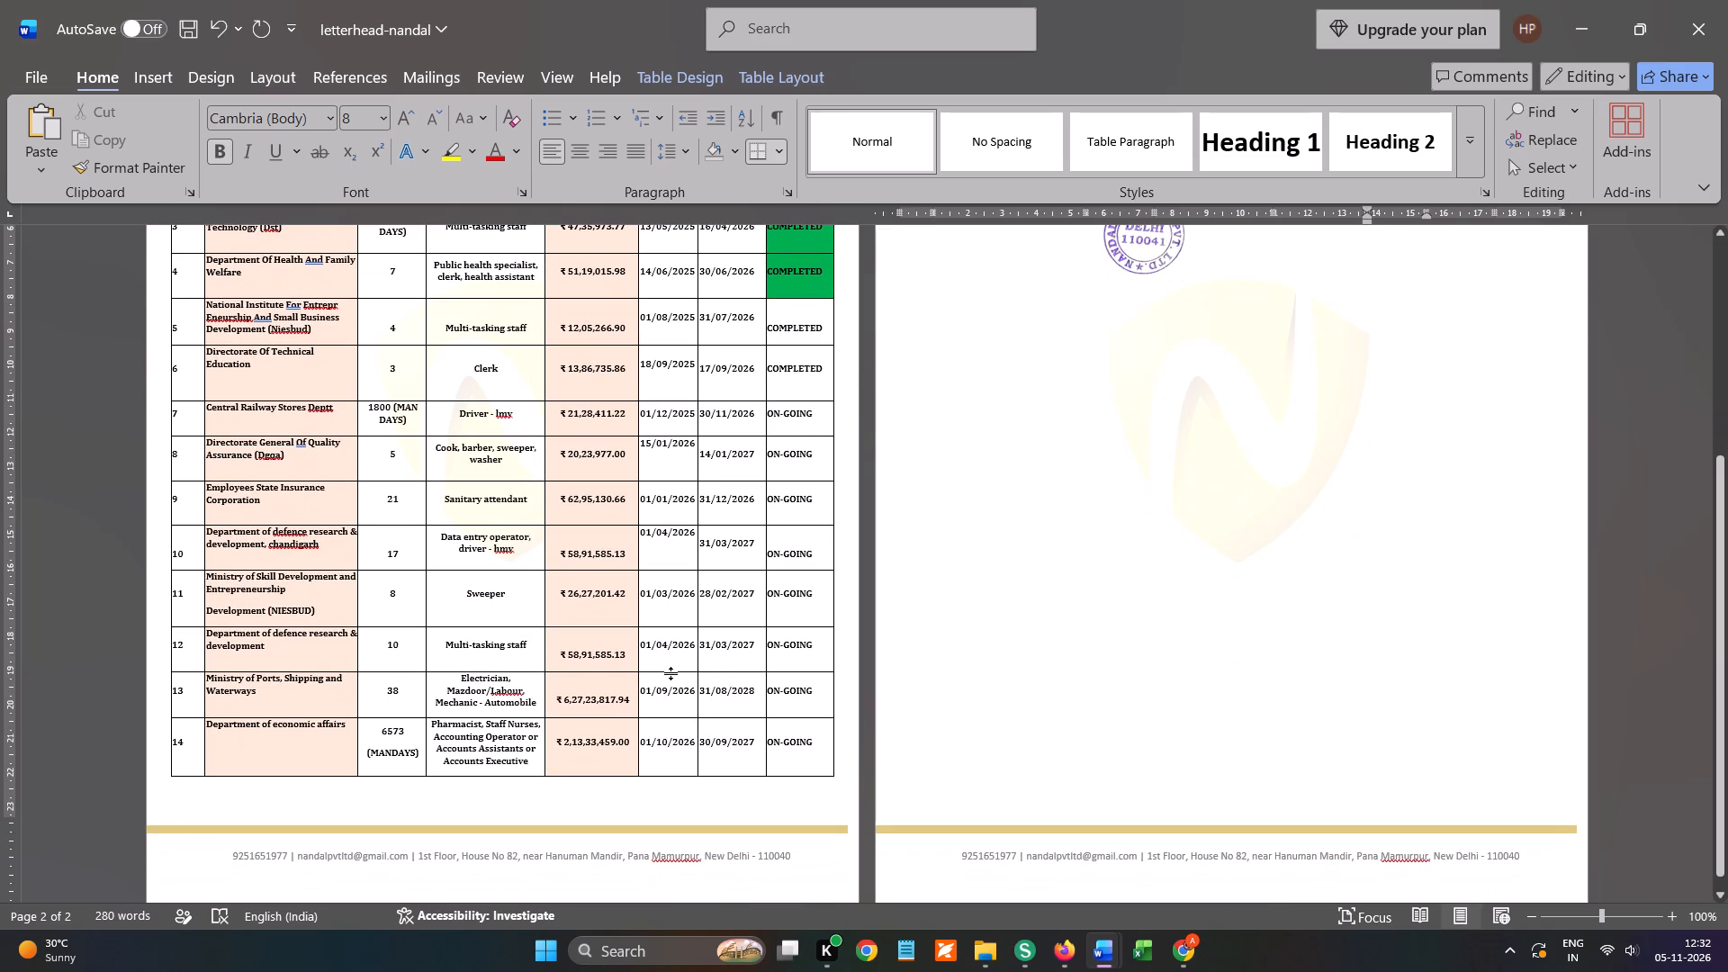
left_click(642, 534)
key("Return")
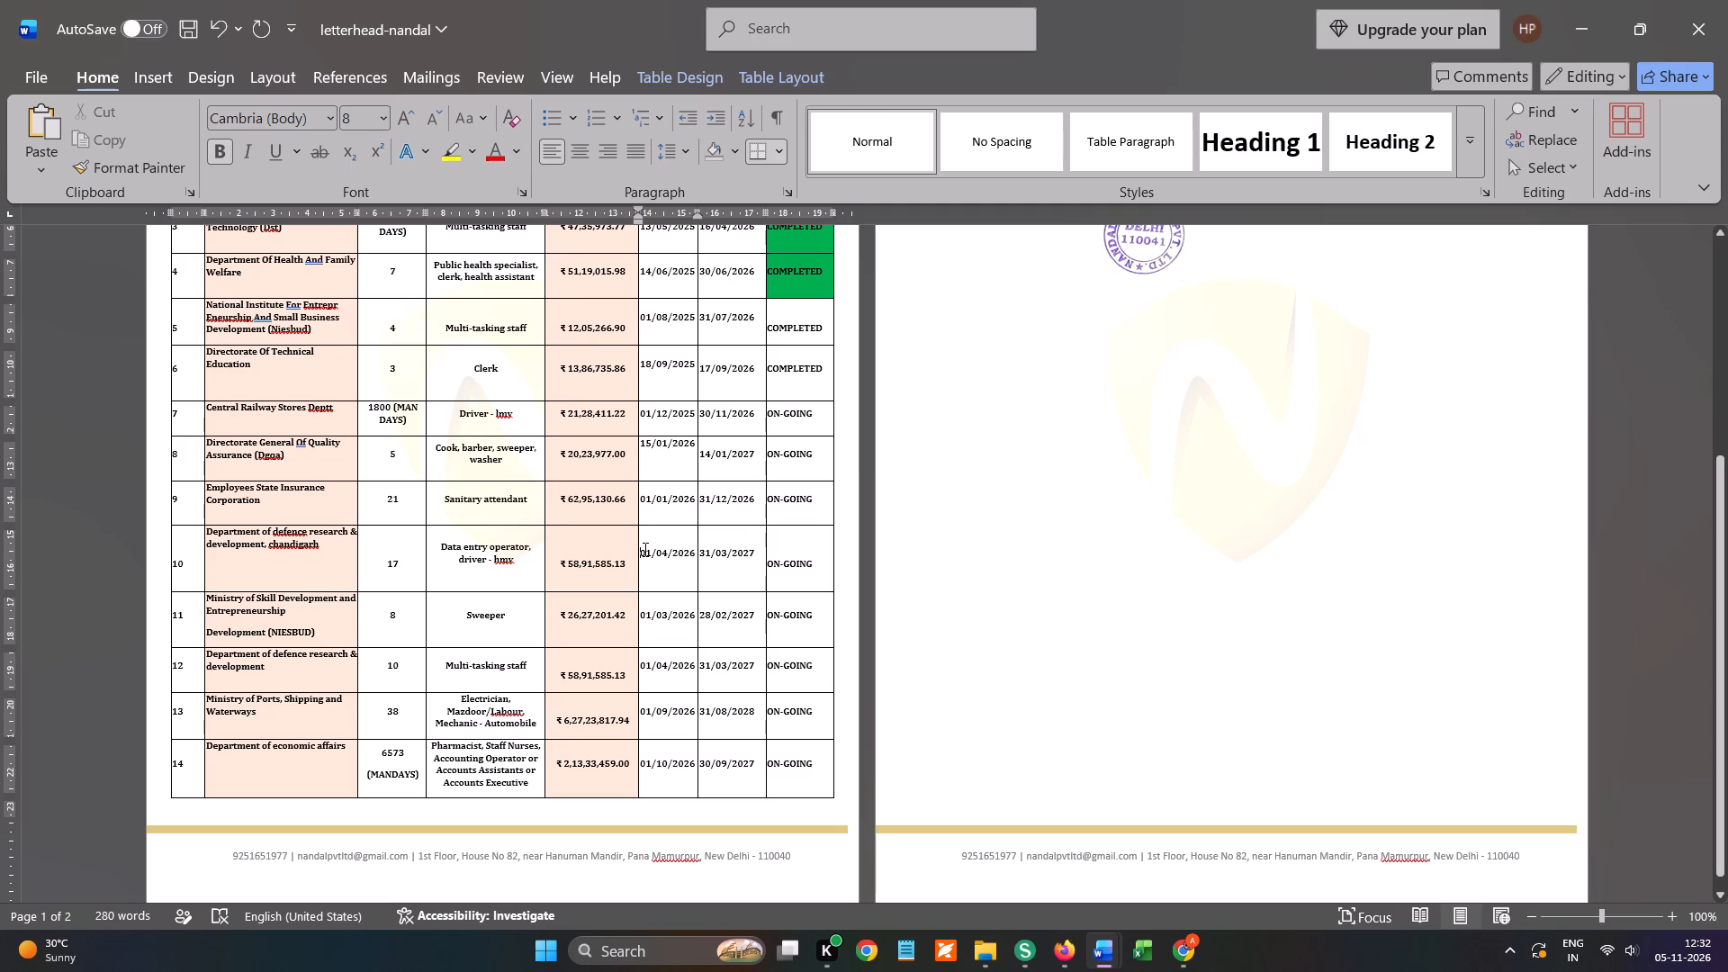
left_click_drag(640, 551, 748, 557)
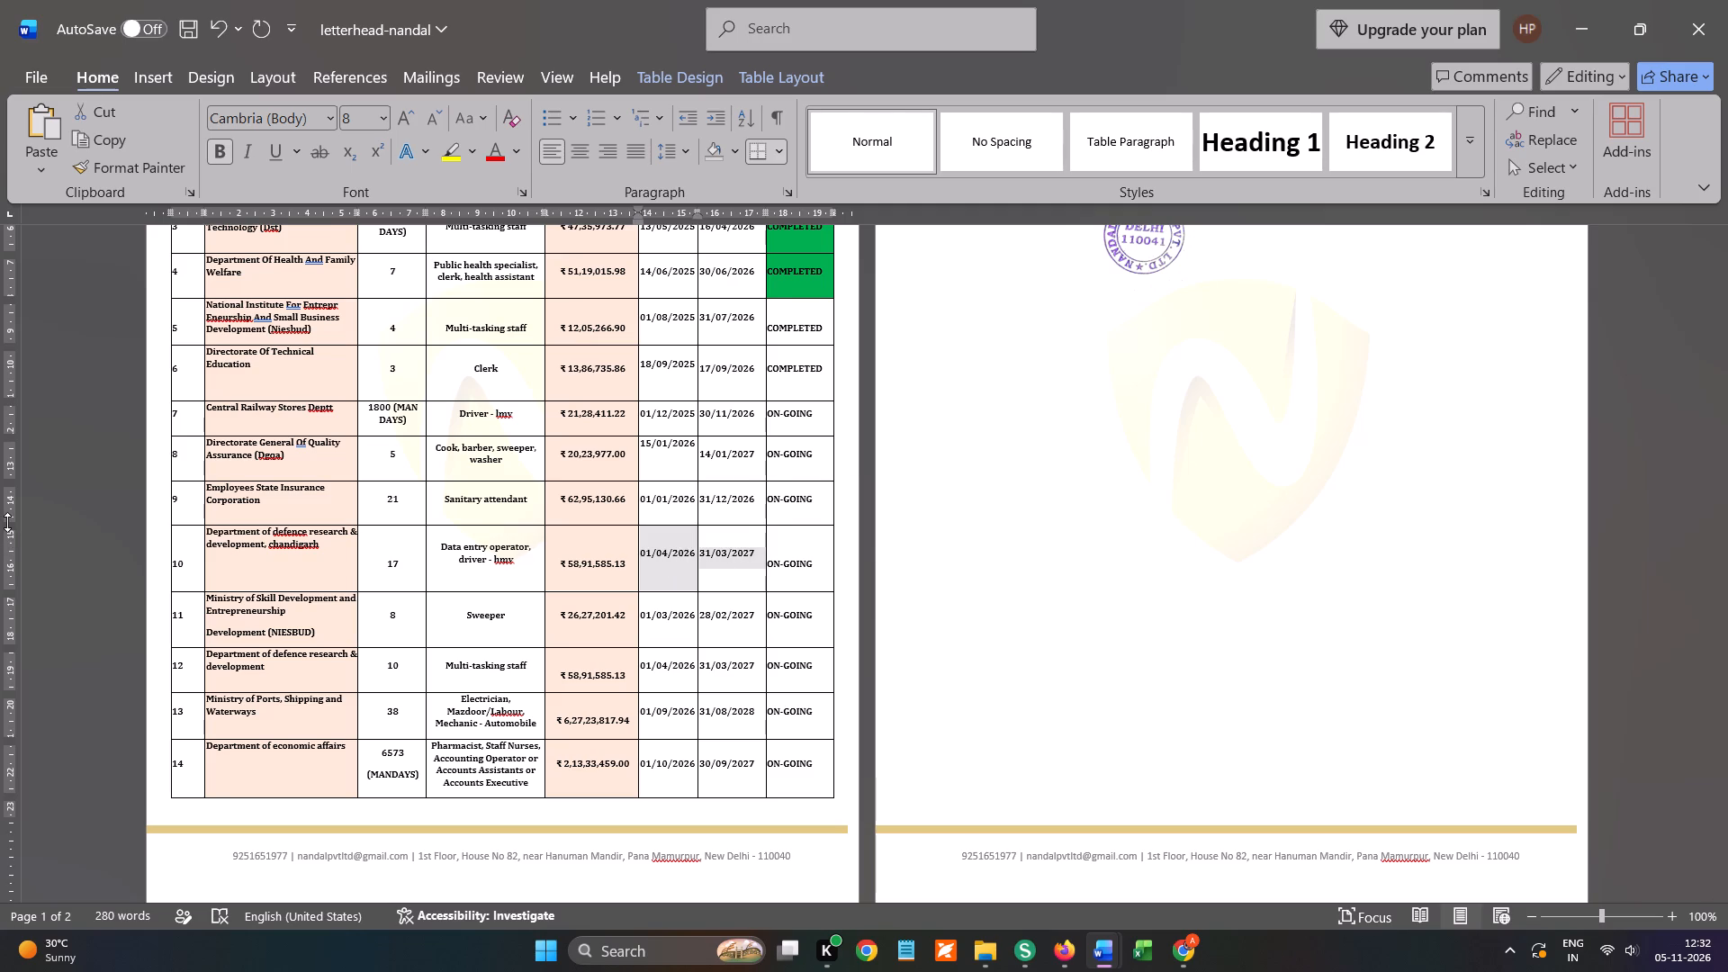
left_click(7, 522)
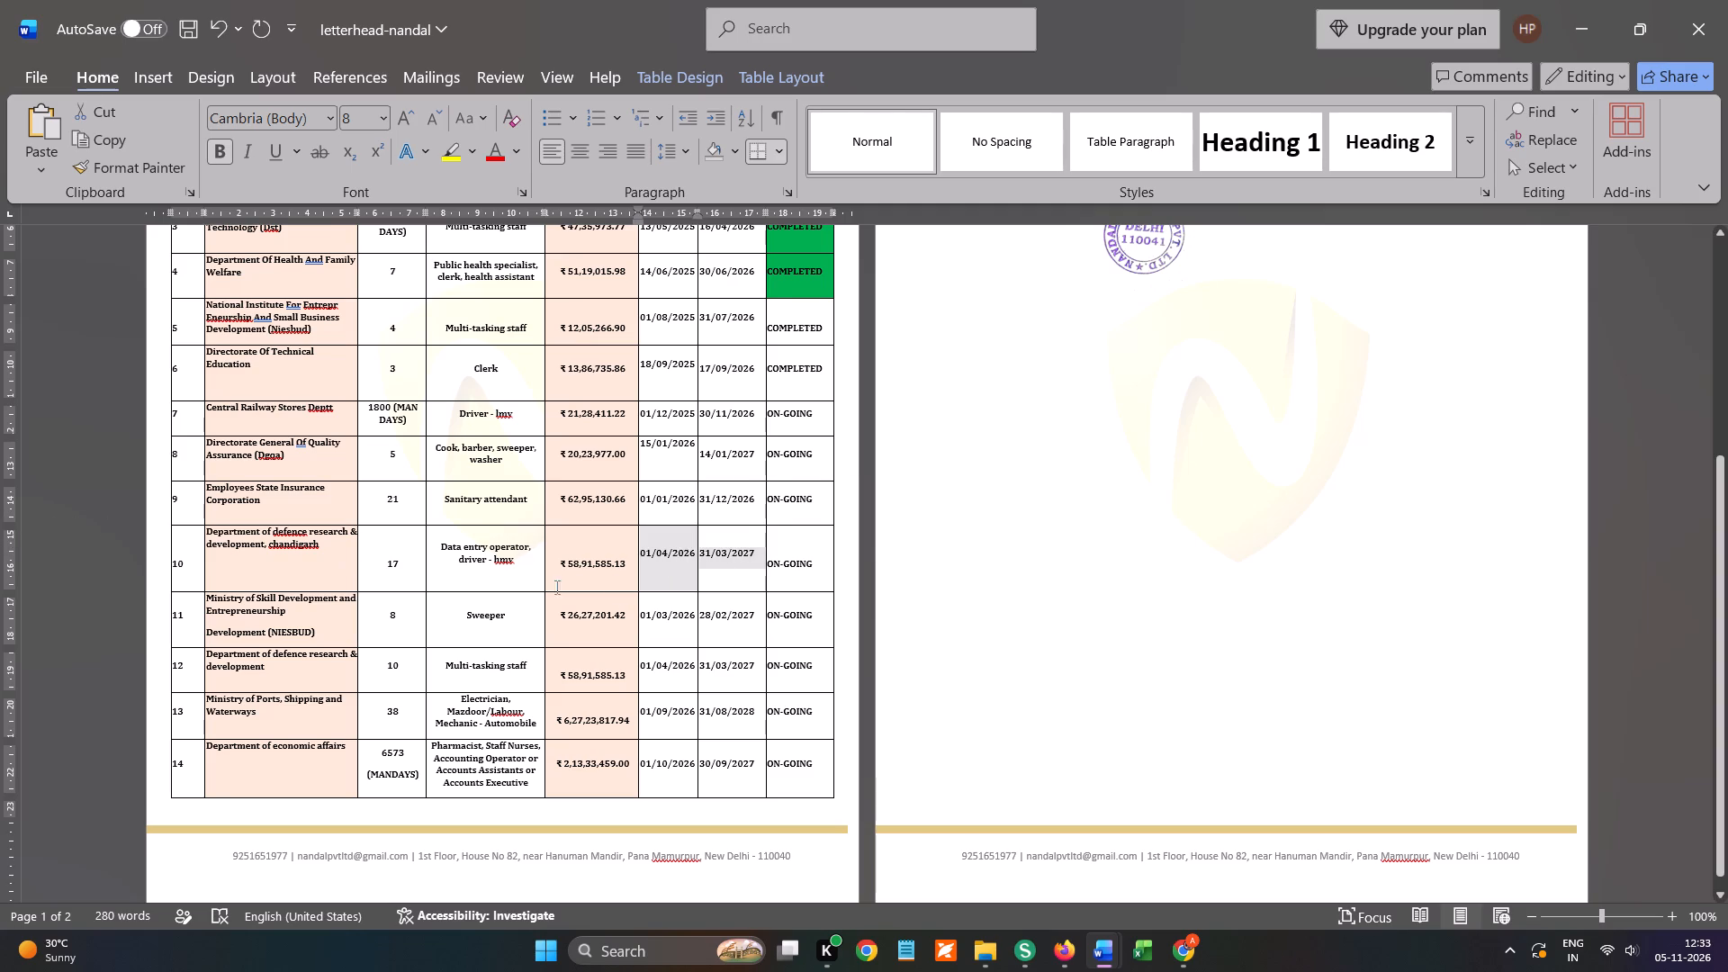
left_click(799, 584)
Centre the STATUS column entries for contracts 1 to 16 across both pages.
scroll(828, 591, "down", 2)
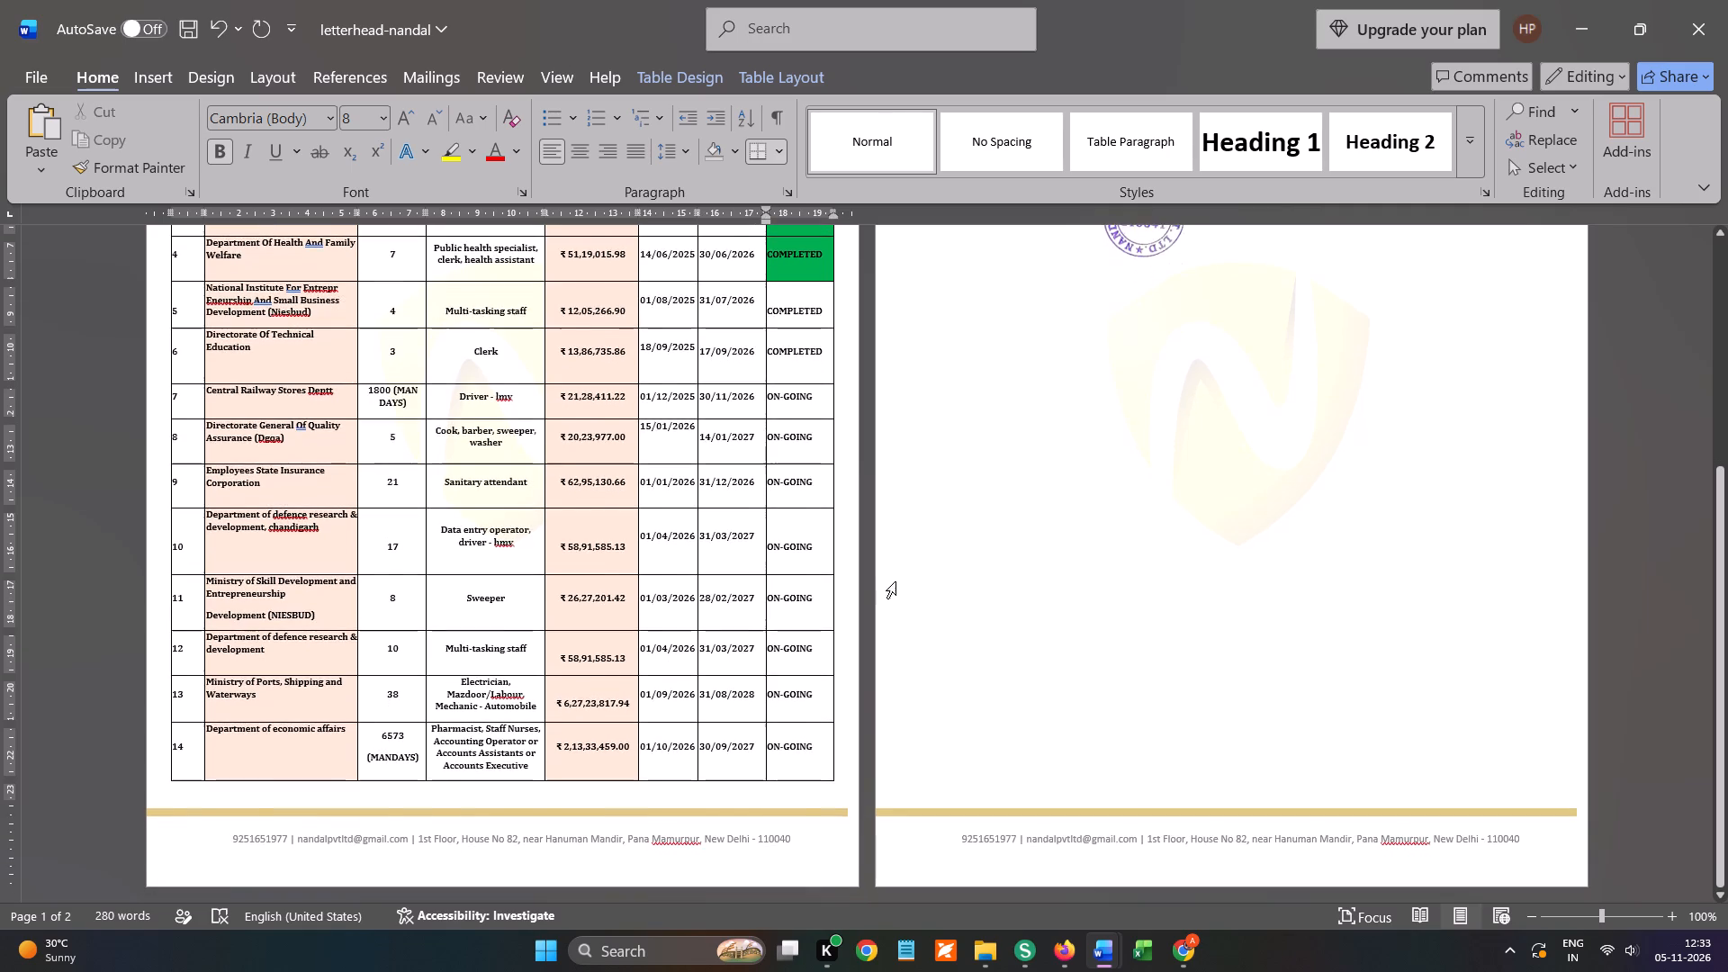
scroll(1120, 596, "up", 4)
scroll(907, 570, "down", 1)
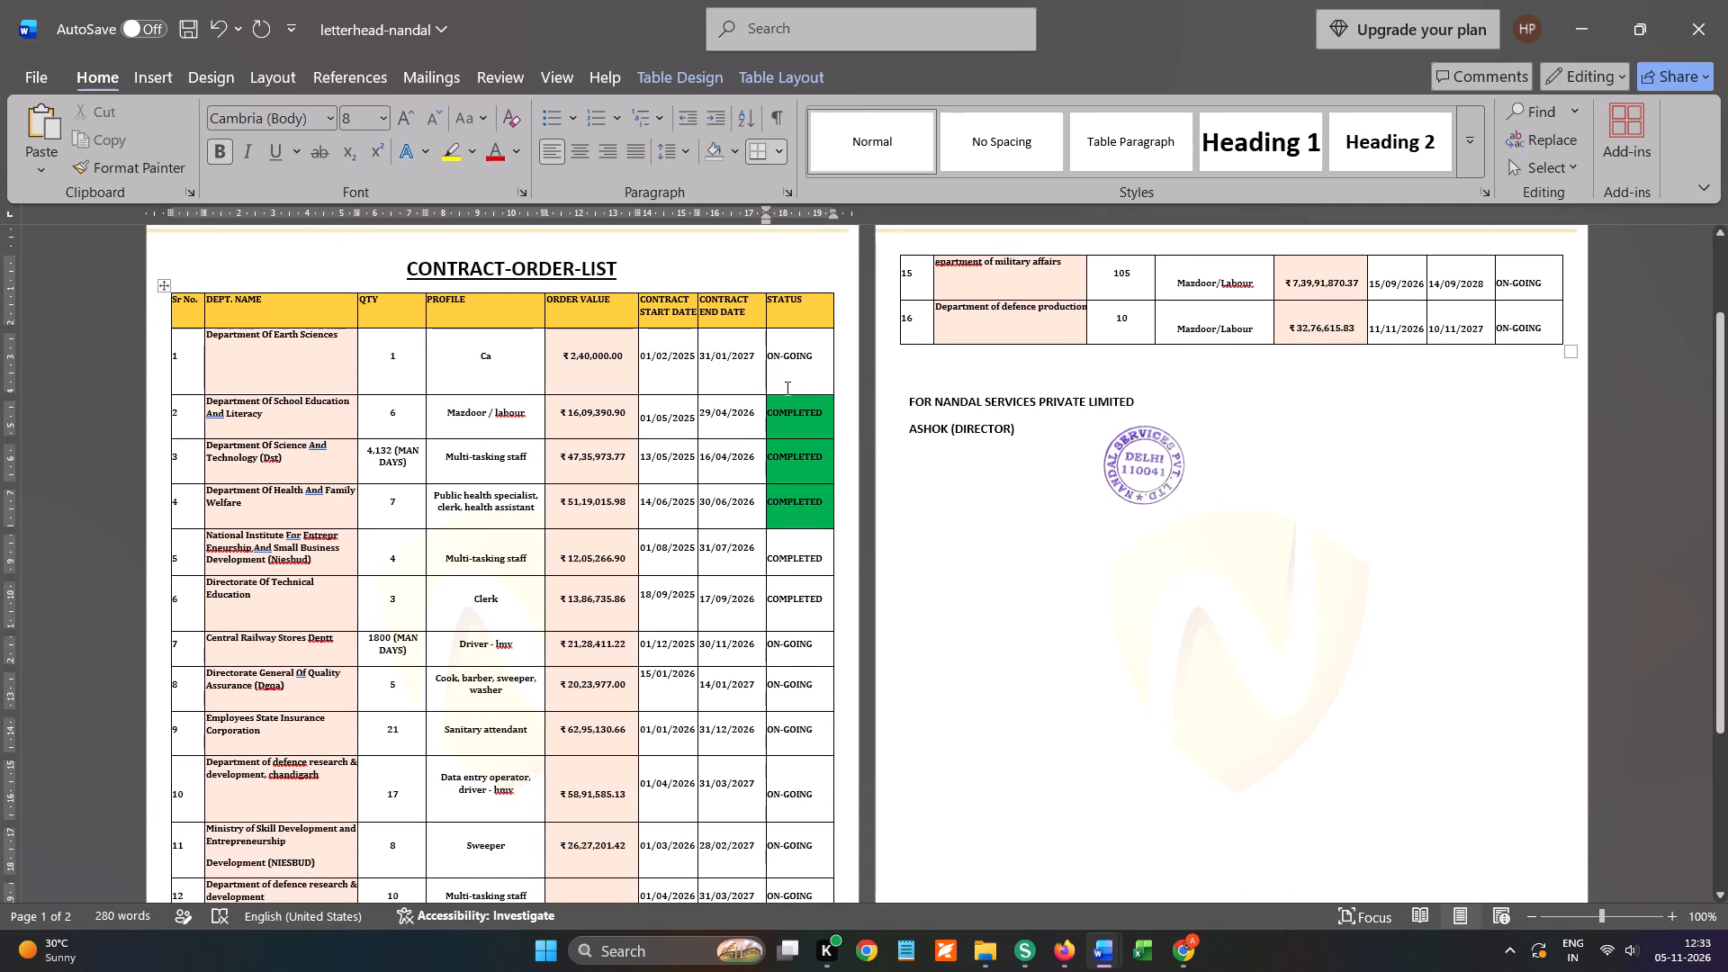
left_click_drag(771, 358, 1499, 349)
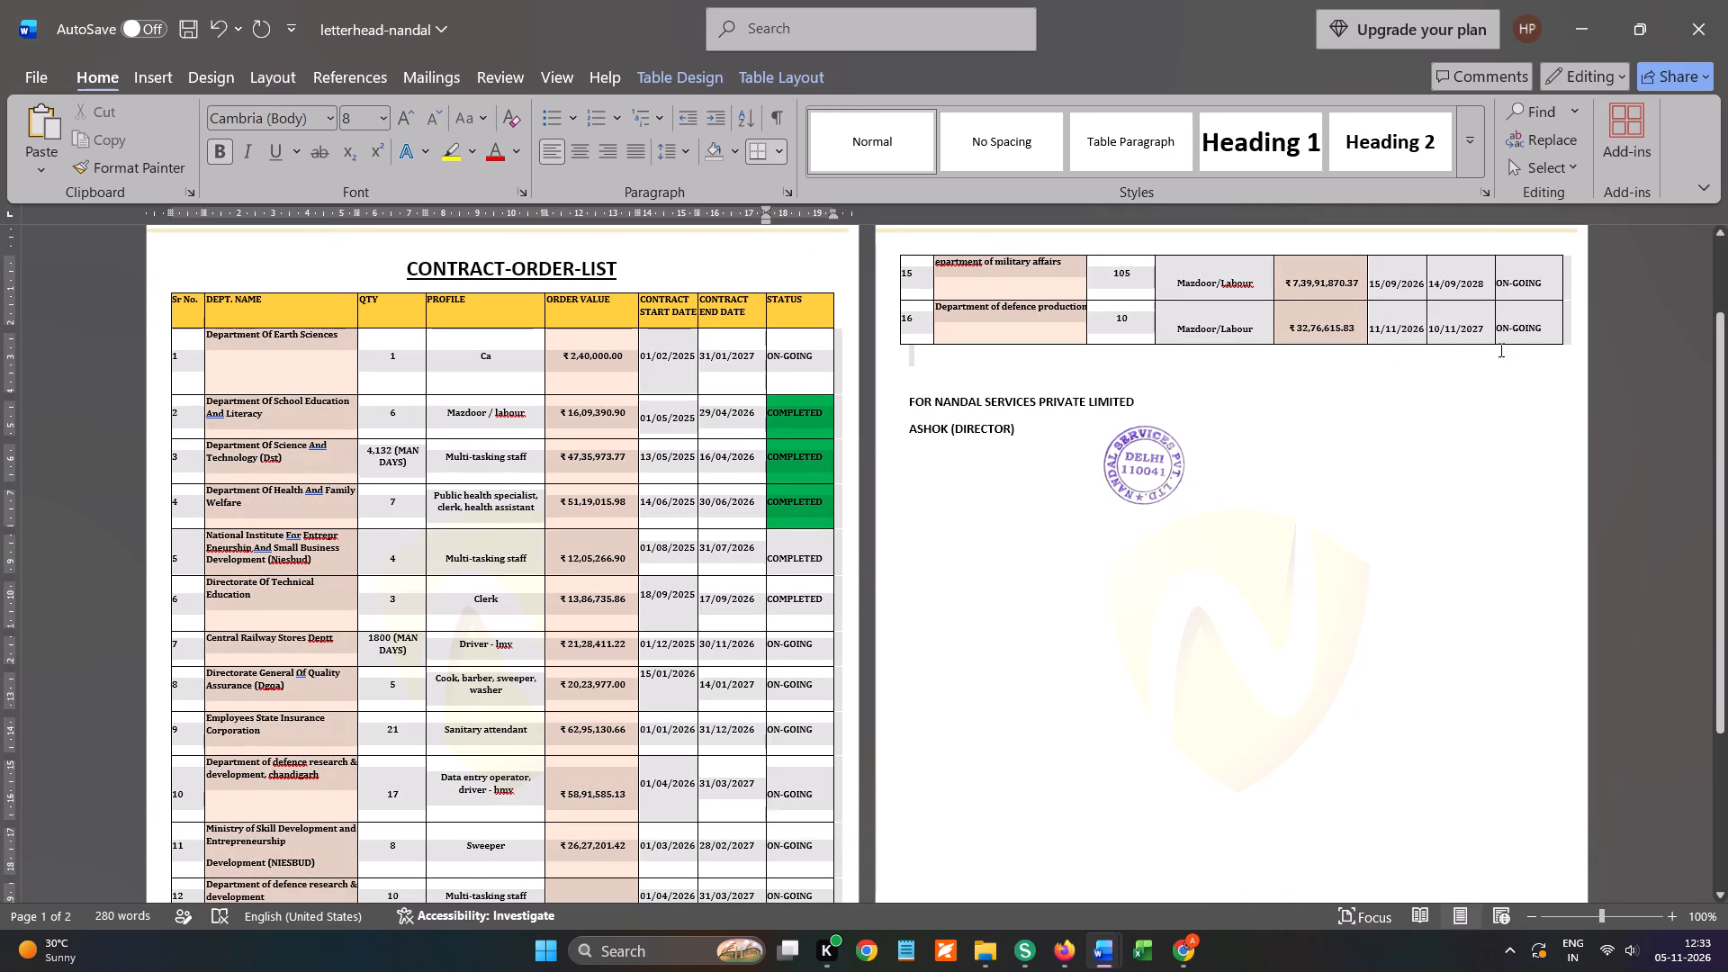
left_click_drag(1499, 349, 1534, 335)
left_click(578, 156)
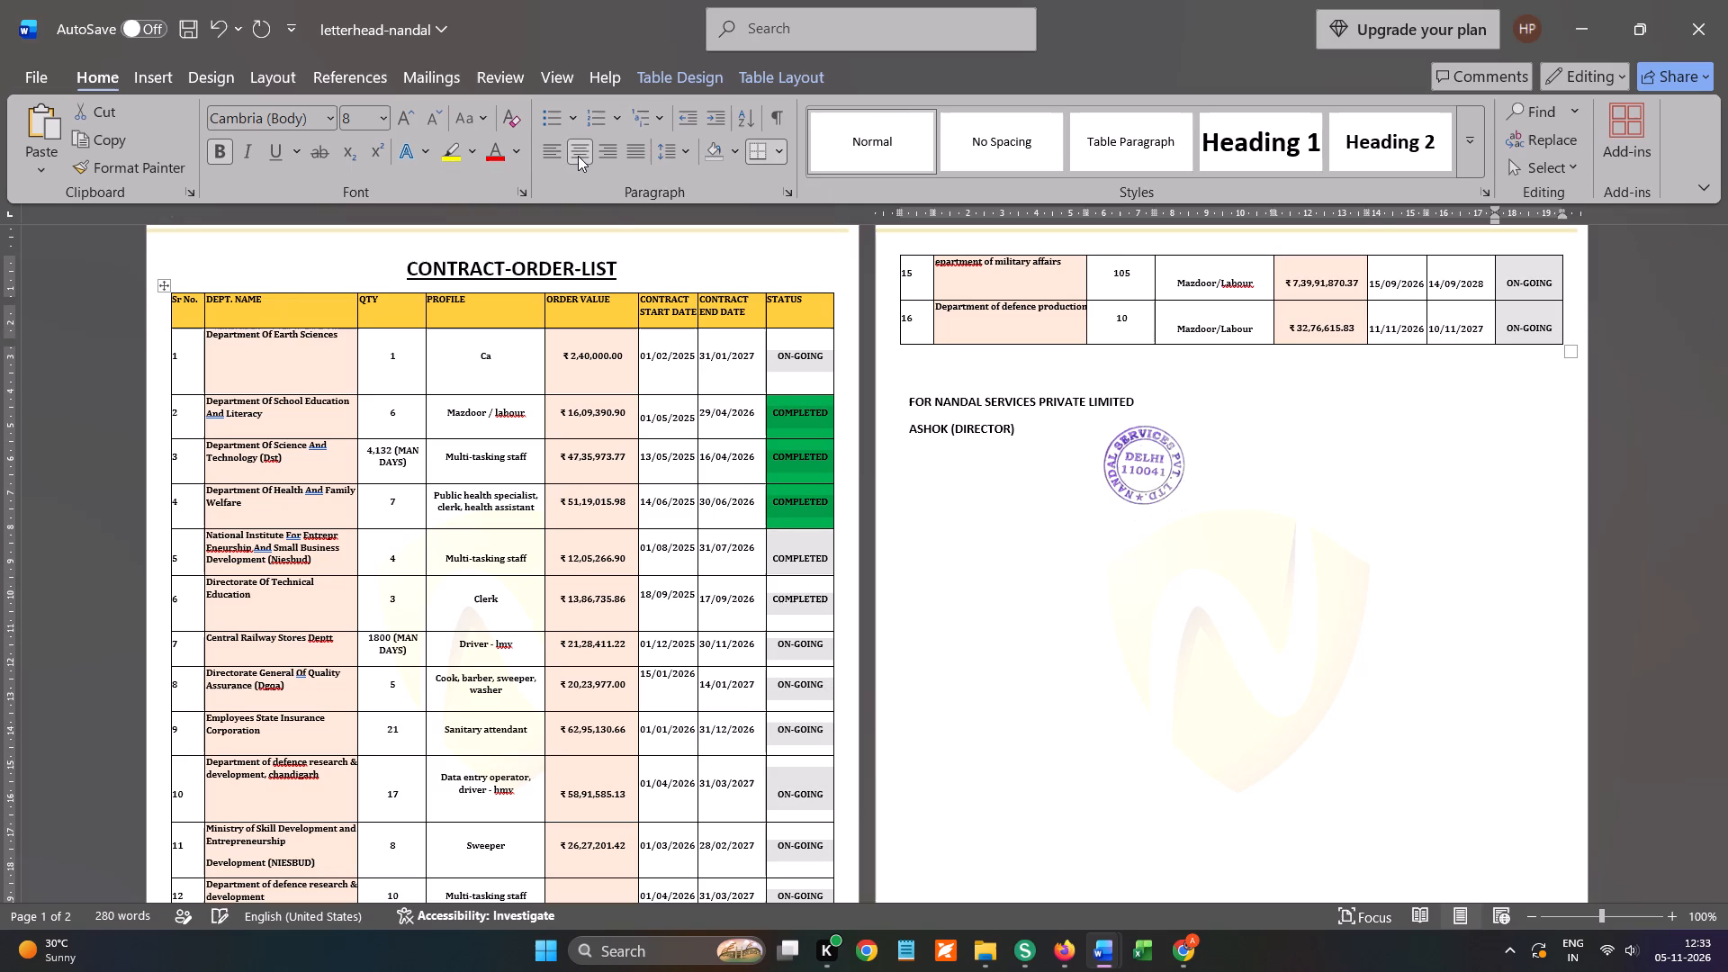
scroll(1395, 449, "down", 1)
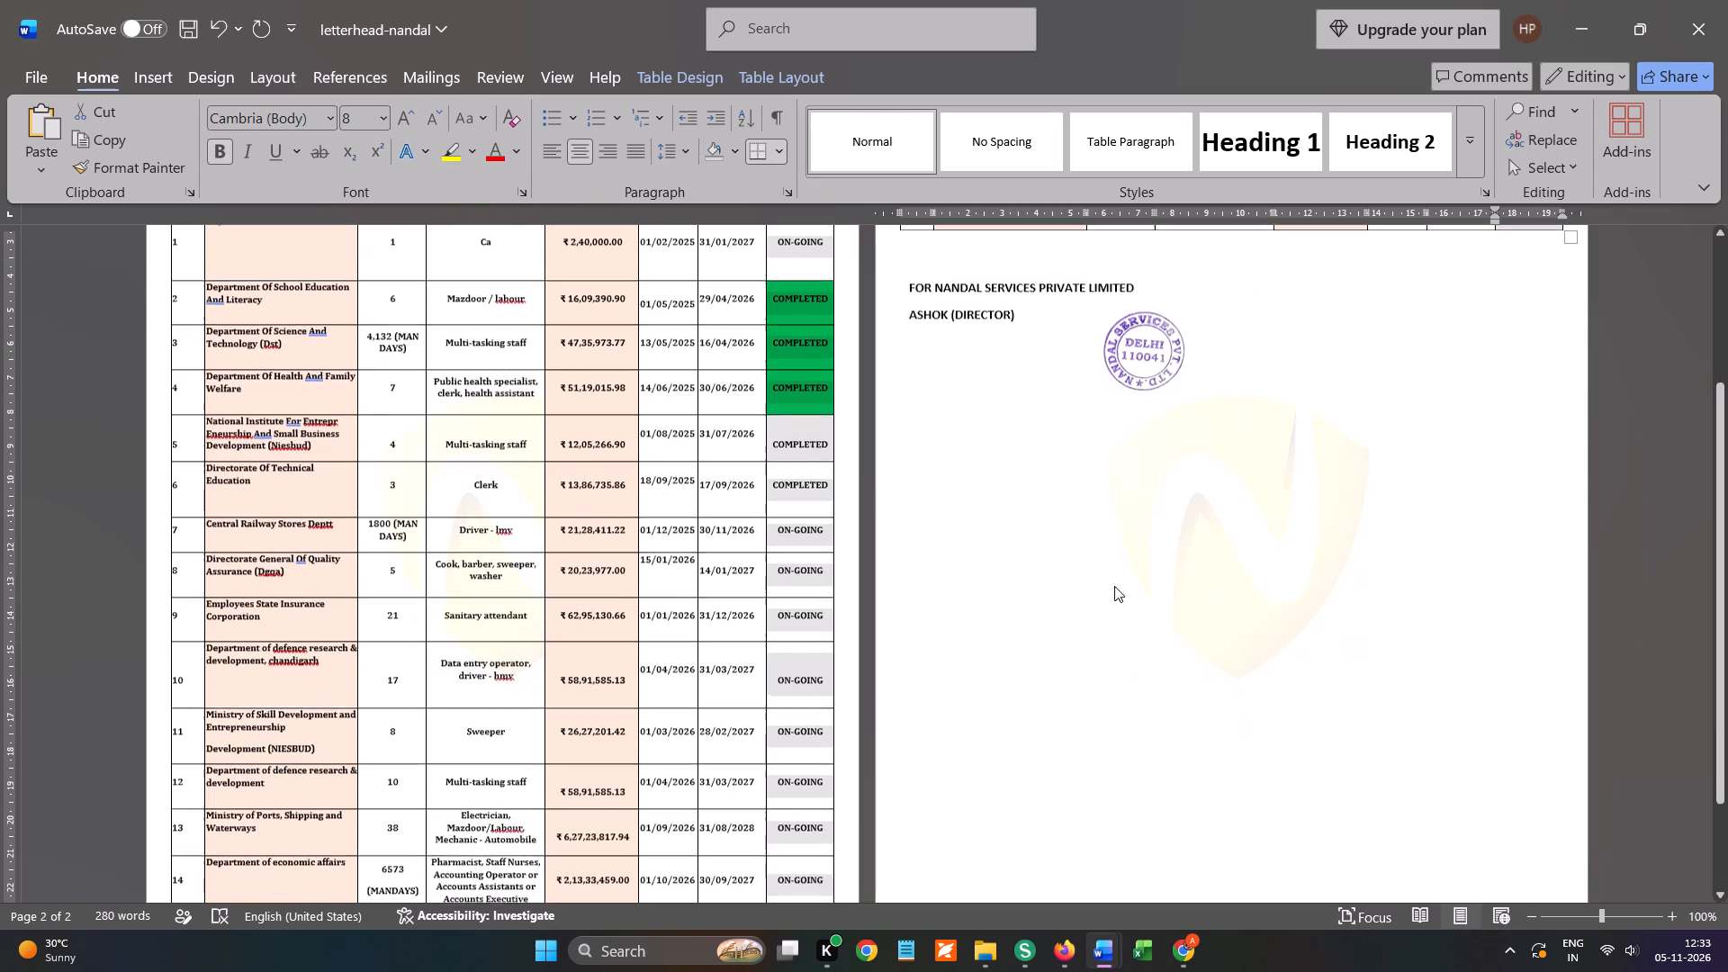
scroll(946, 657, "down", 2)
left_click(886, 672)
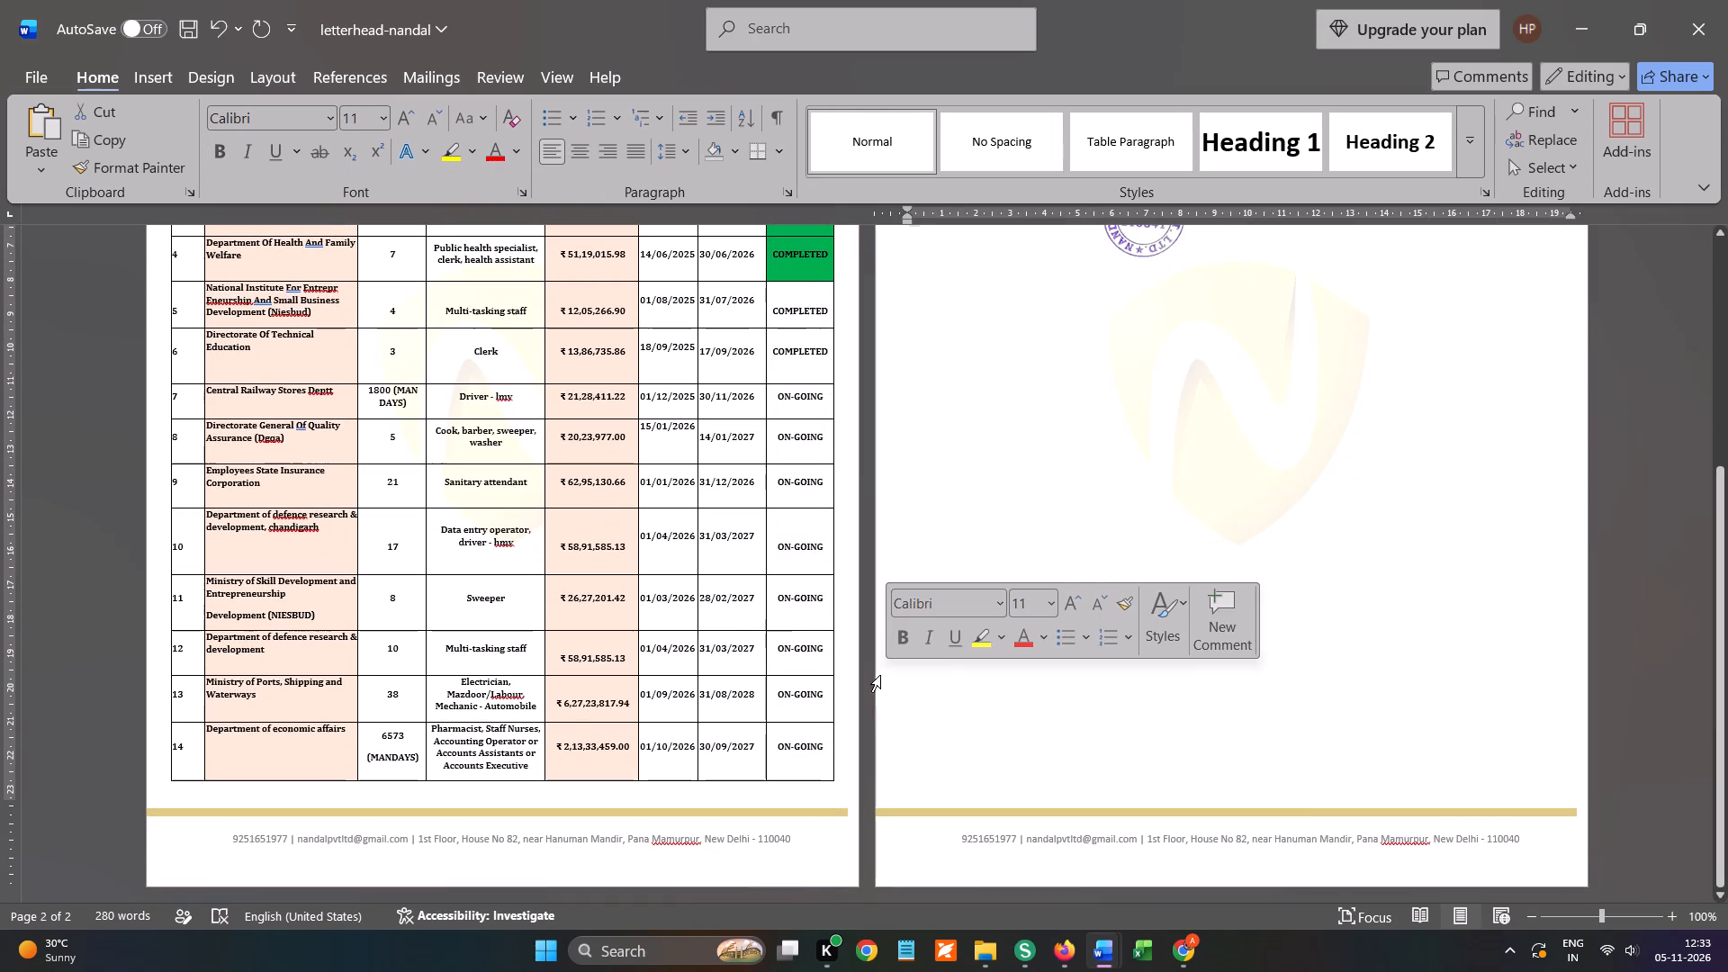
scroll(681, 628, "up", 1)
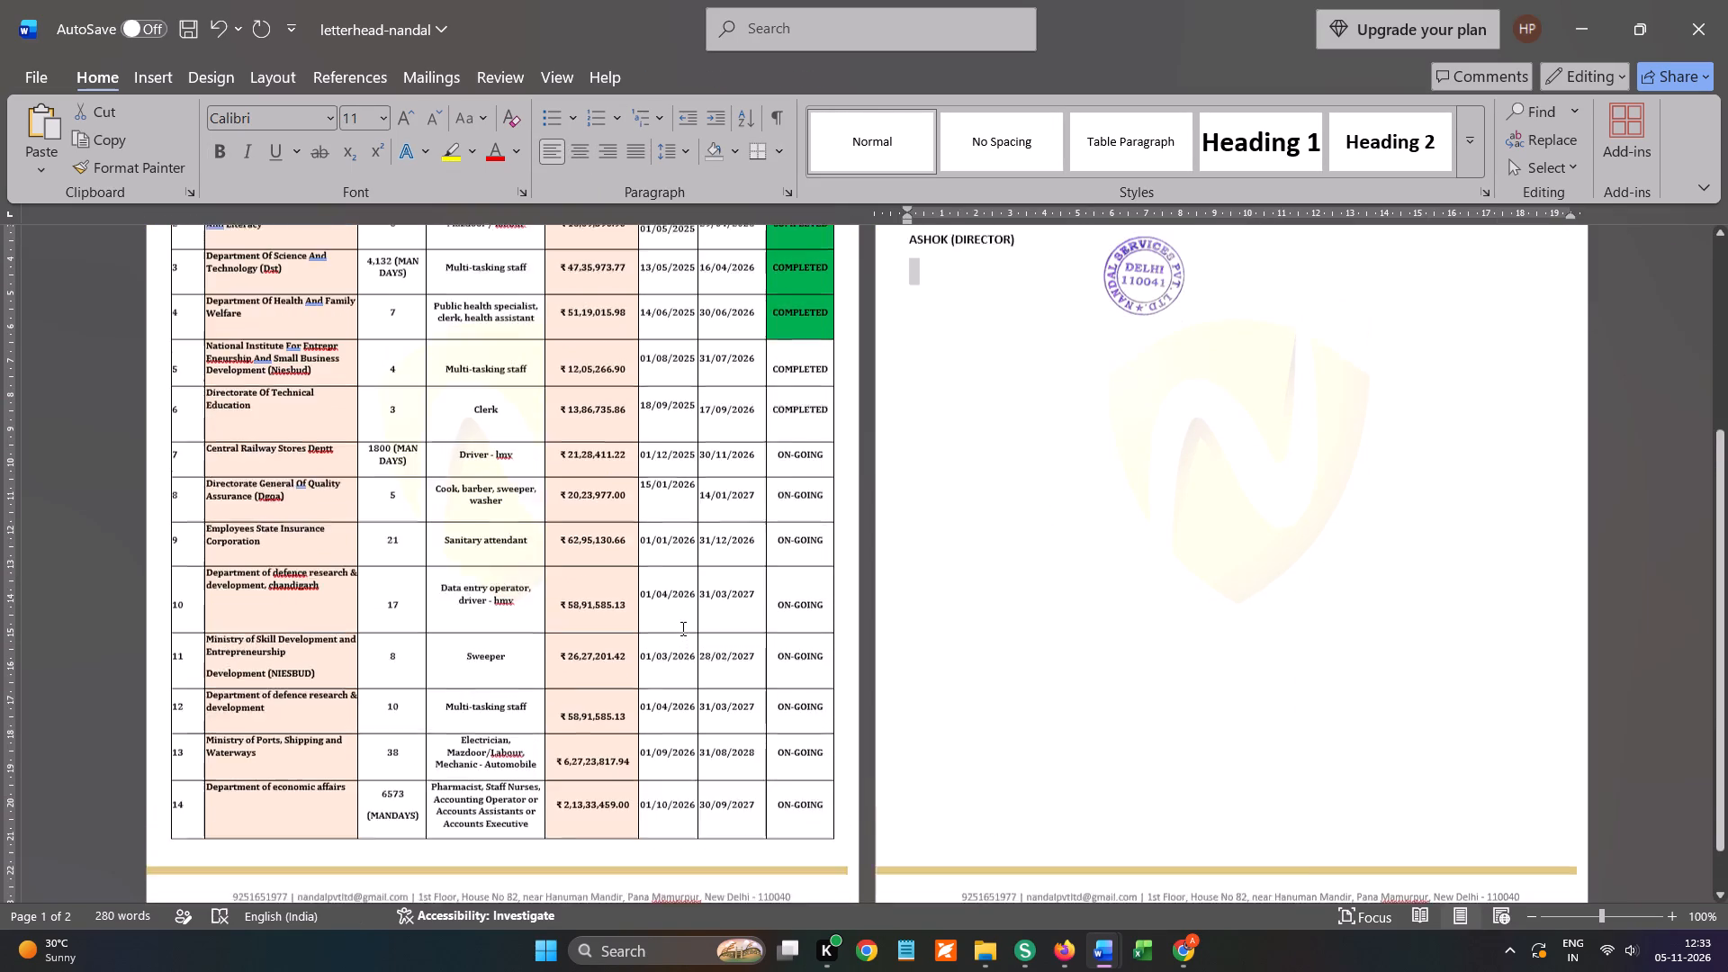
scroll(679, 643, "up", 2)
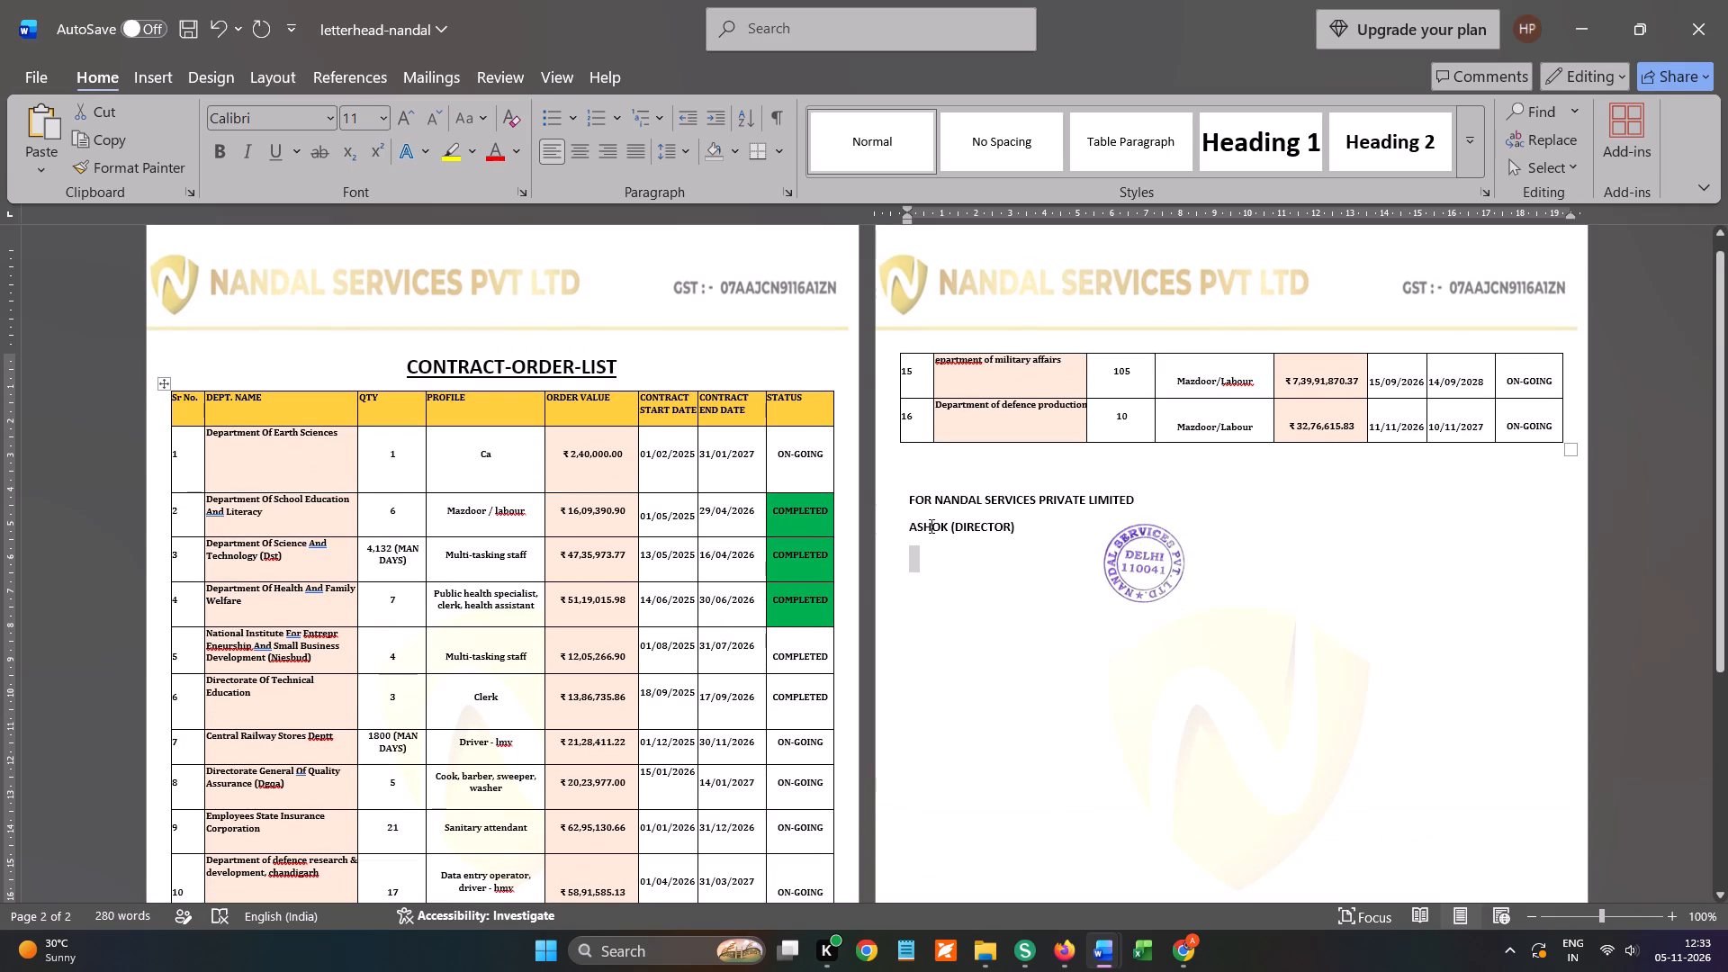
Review the whole contract order list on both pages, checking the alignment and shading of the table entries.
scroll(942, 545, "down", 3)
left_click(1000, 328)
scroll(983, 375, "down", 6)
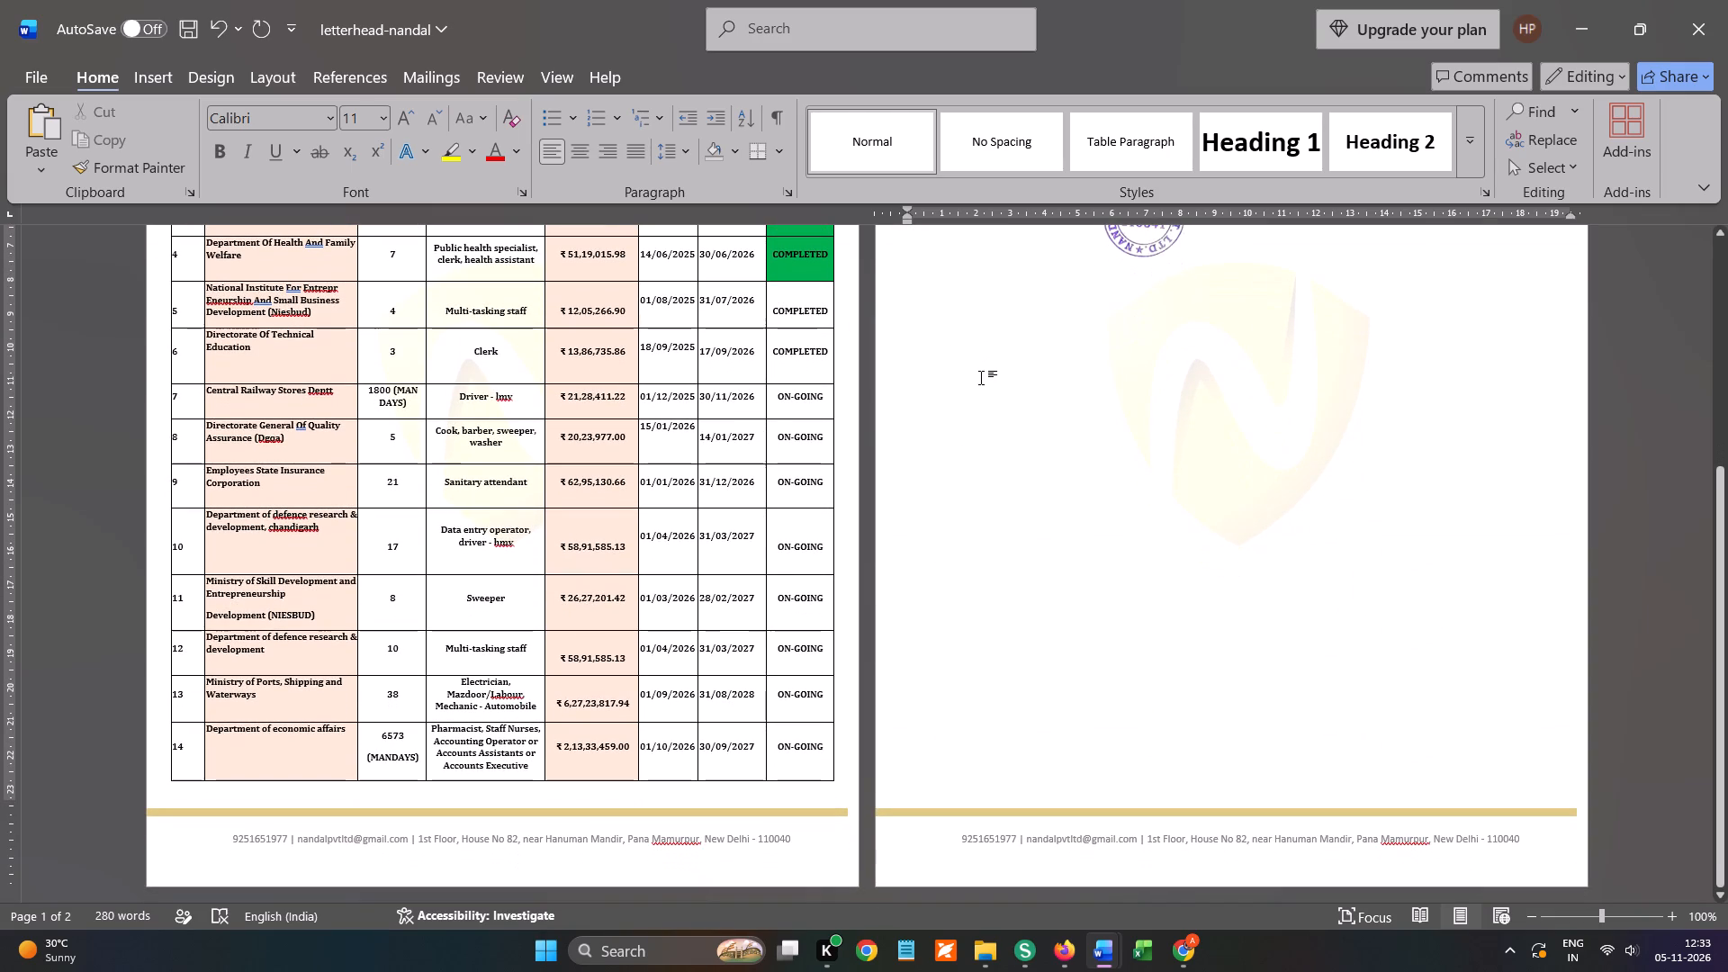
scroll(967, 396, "down", 3)
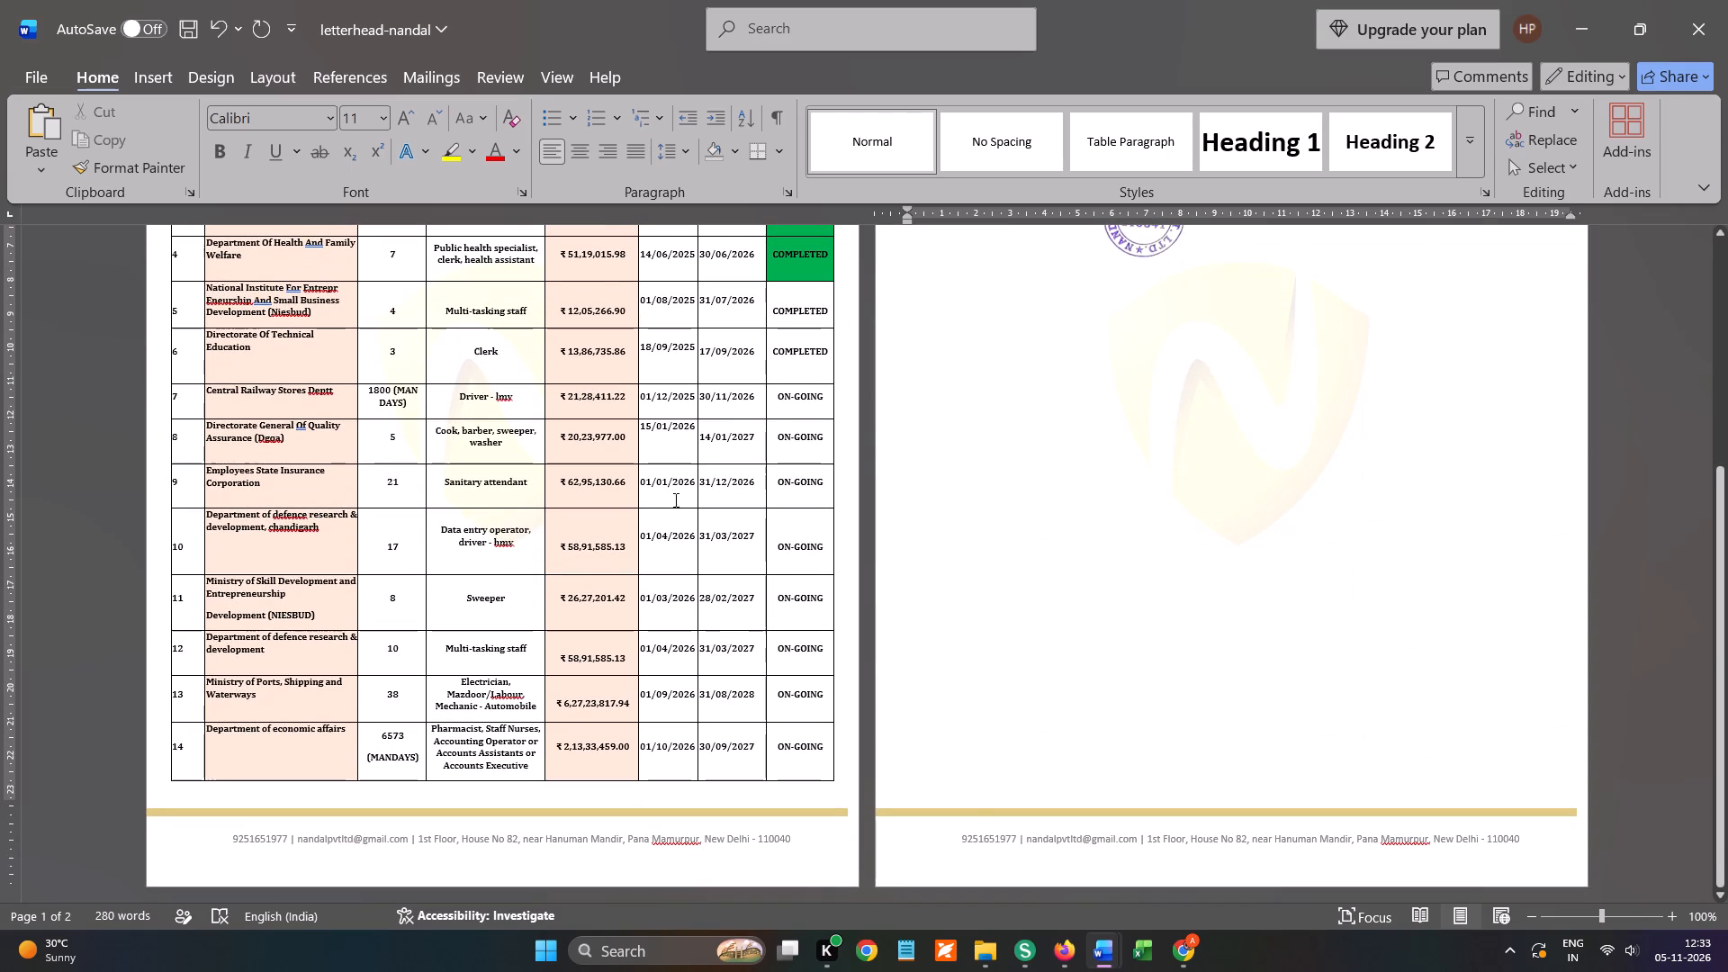
scroll(582, 500, "up", 2)
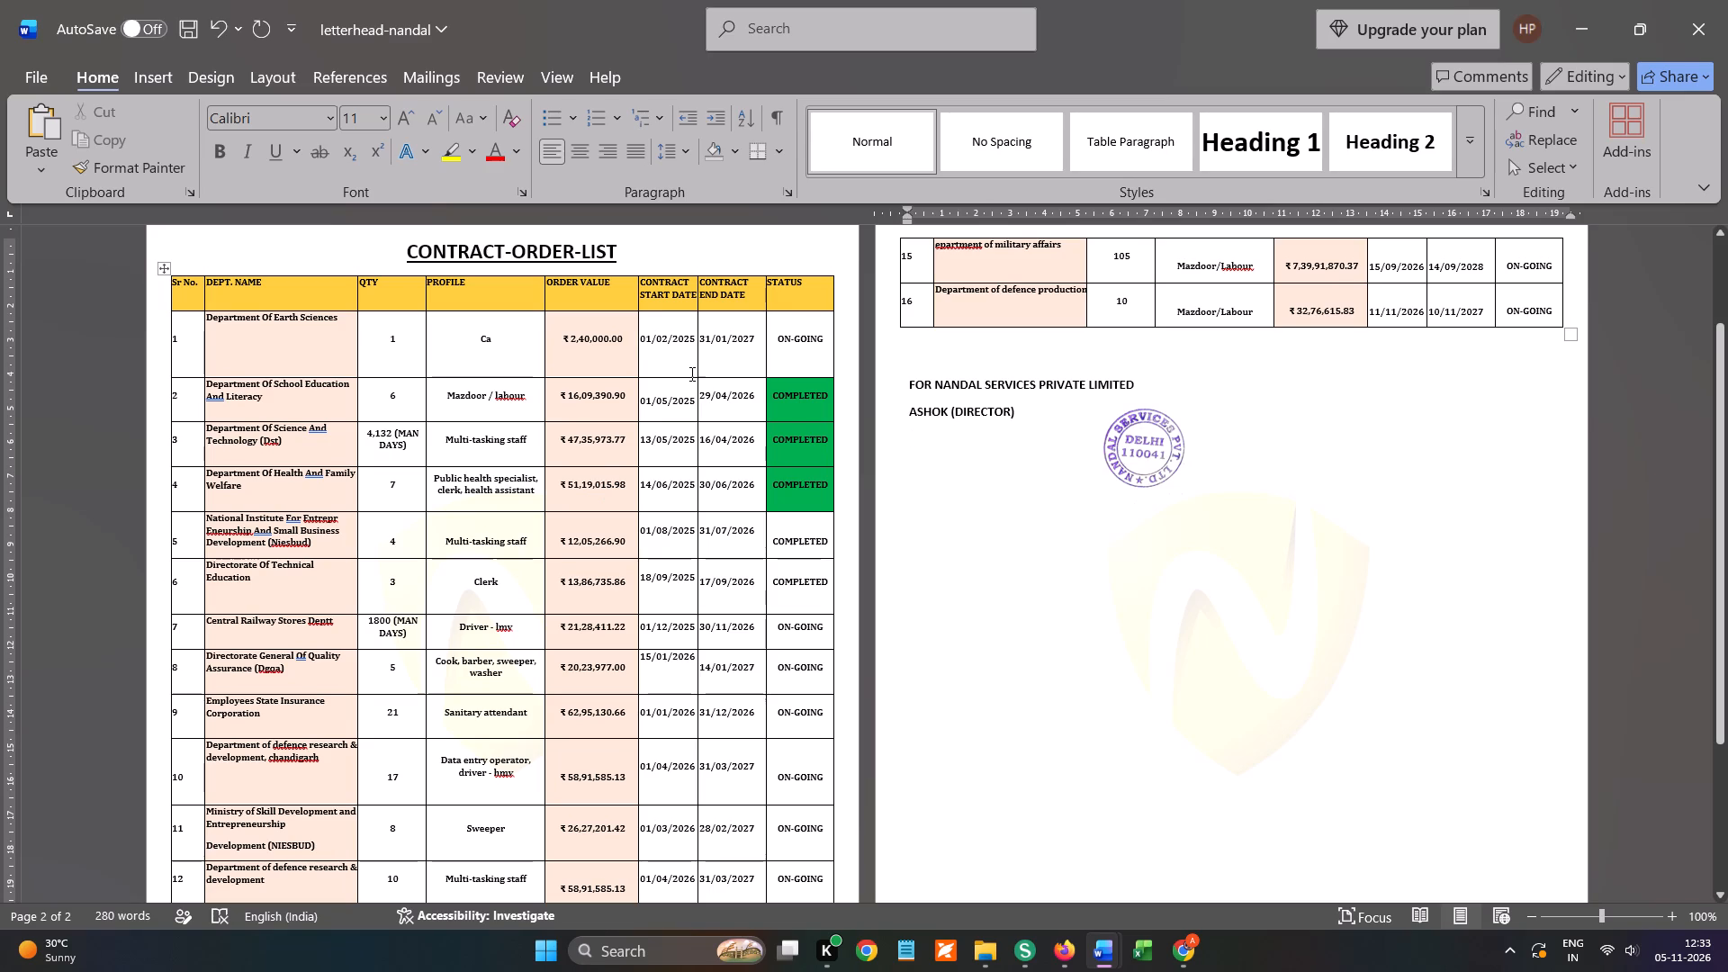
scroll(690, 373, "down", 16)
scroll(983, 648, "up", 2)
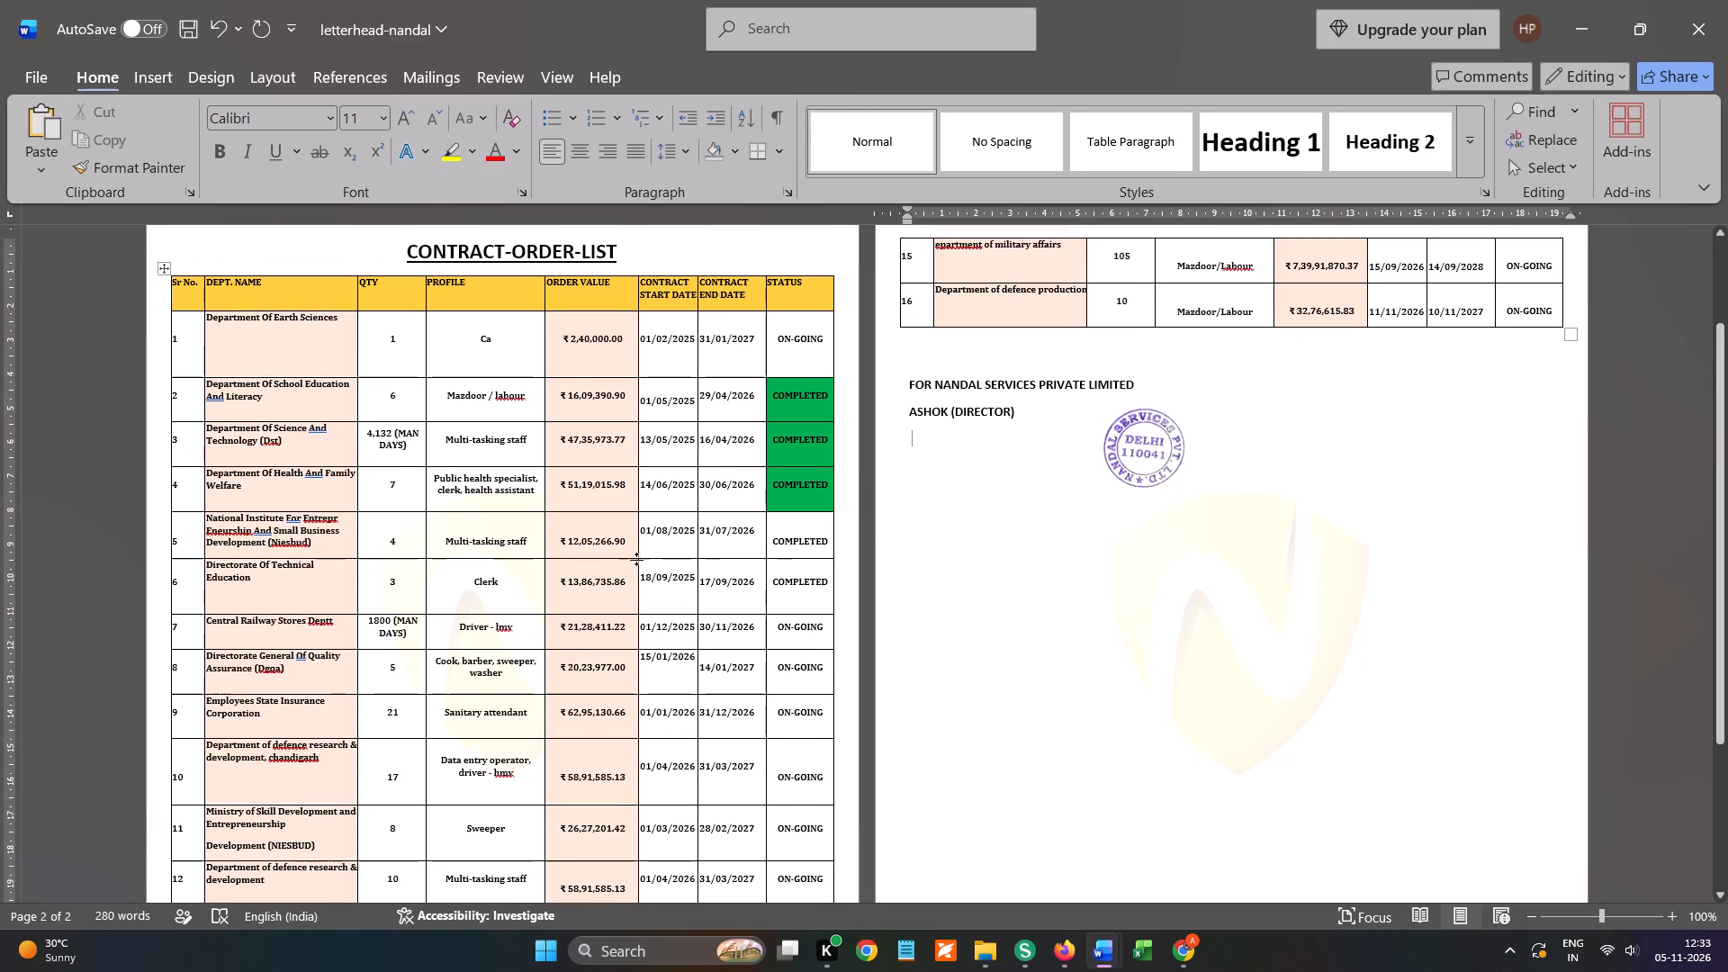
scroll(629, 561, "down", 5)
scroll(812, 594, "up", 5)
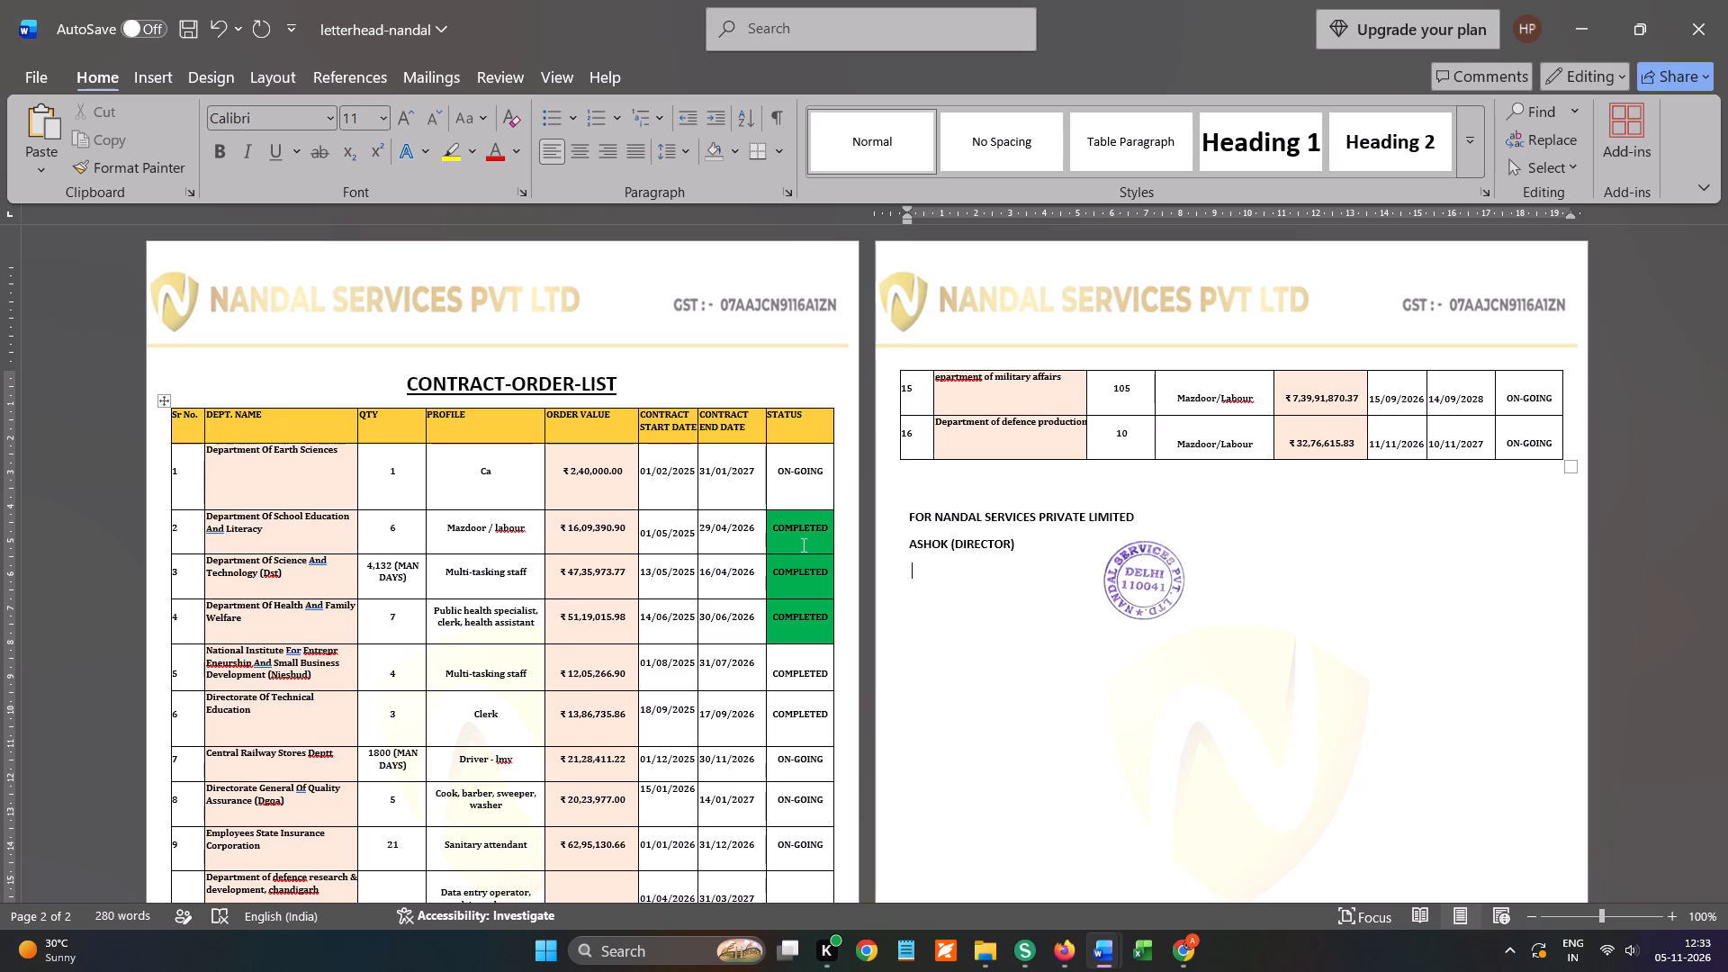
scroll(802, 544, "down", 10)
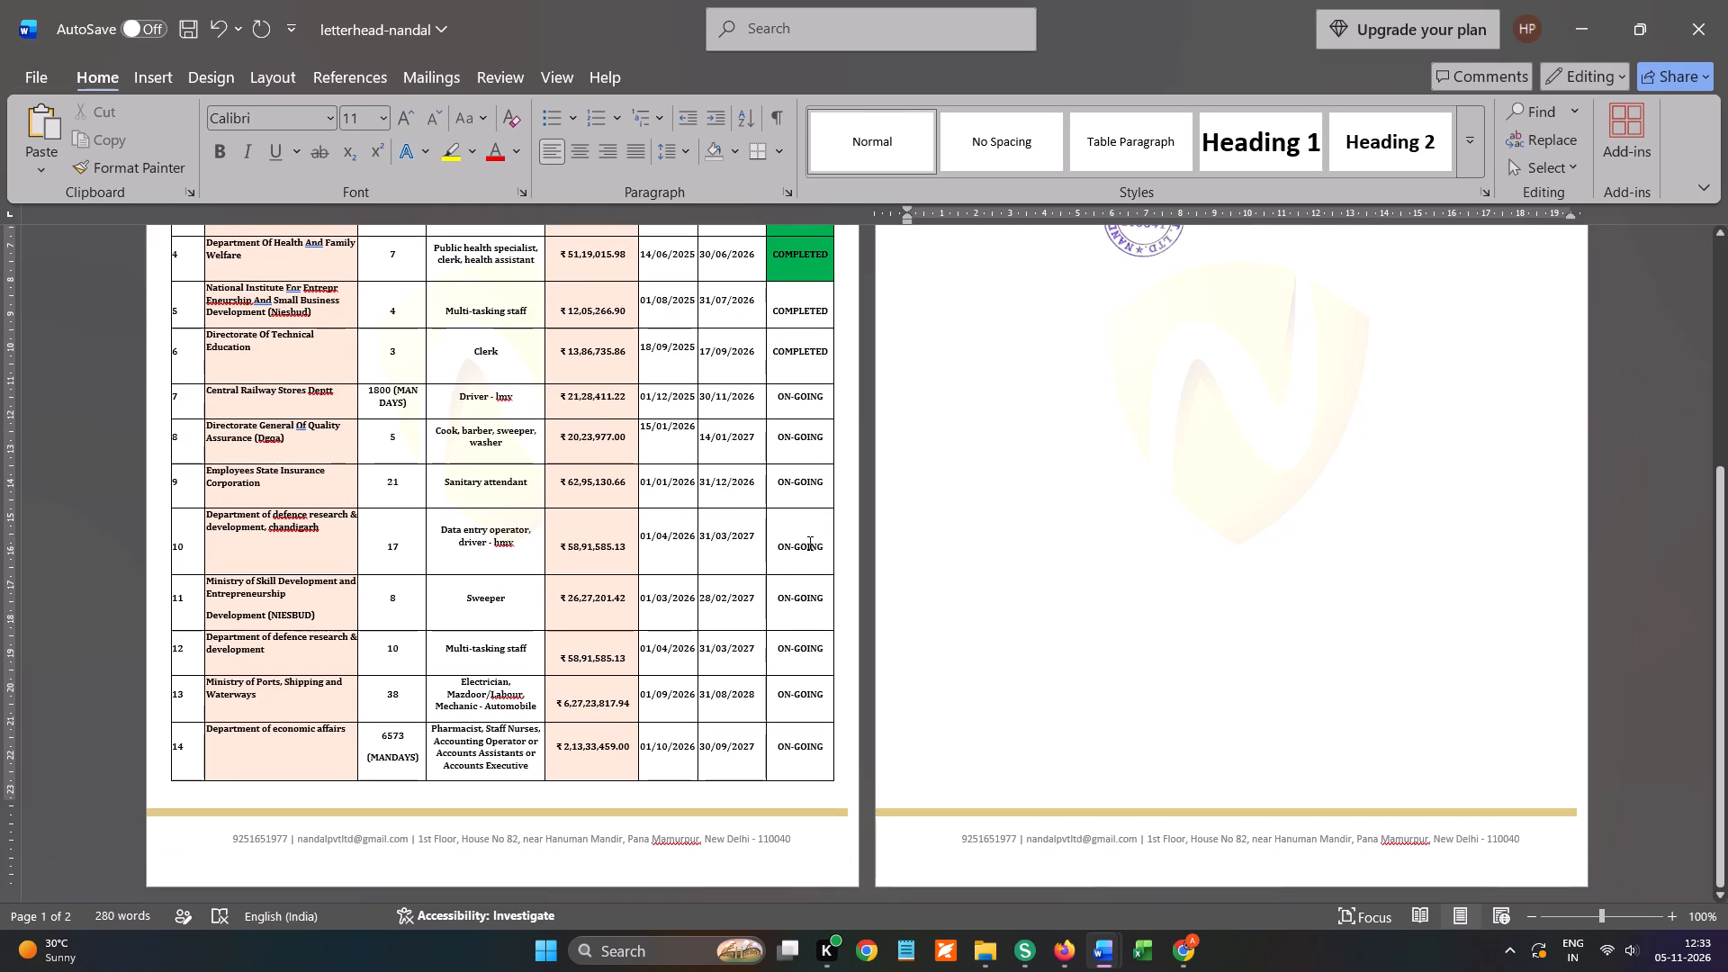
scroll(808, 545, "down", 6)
scroll(763, 562, "up", 6)
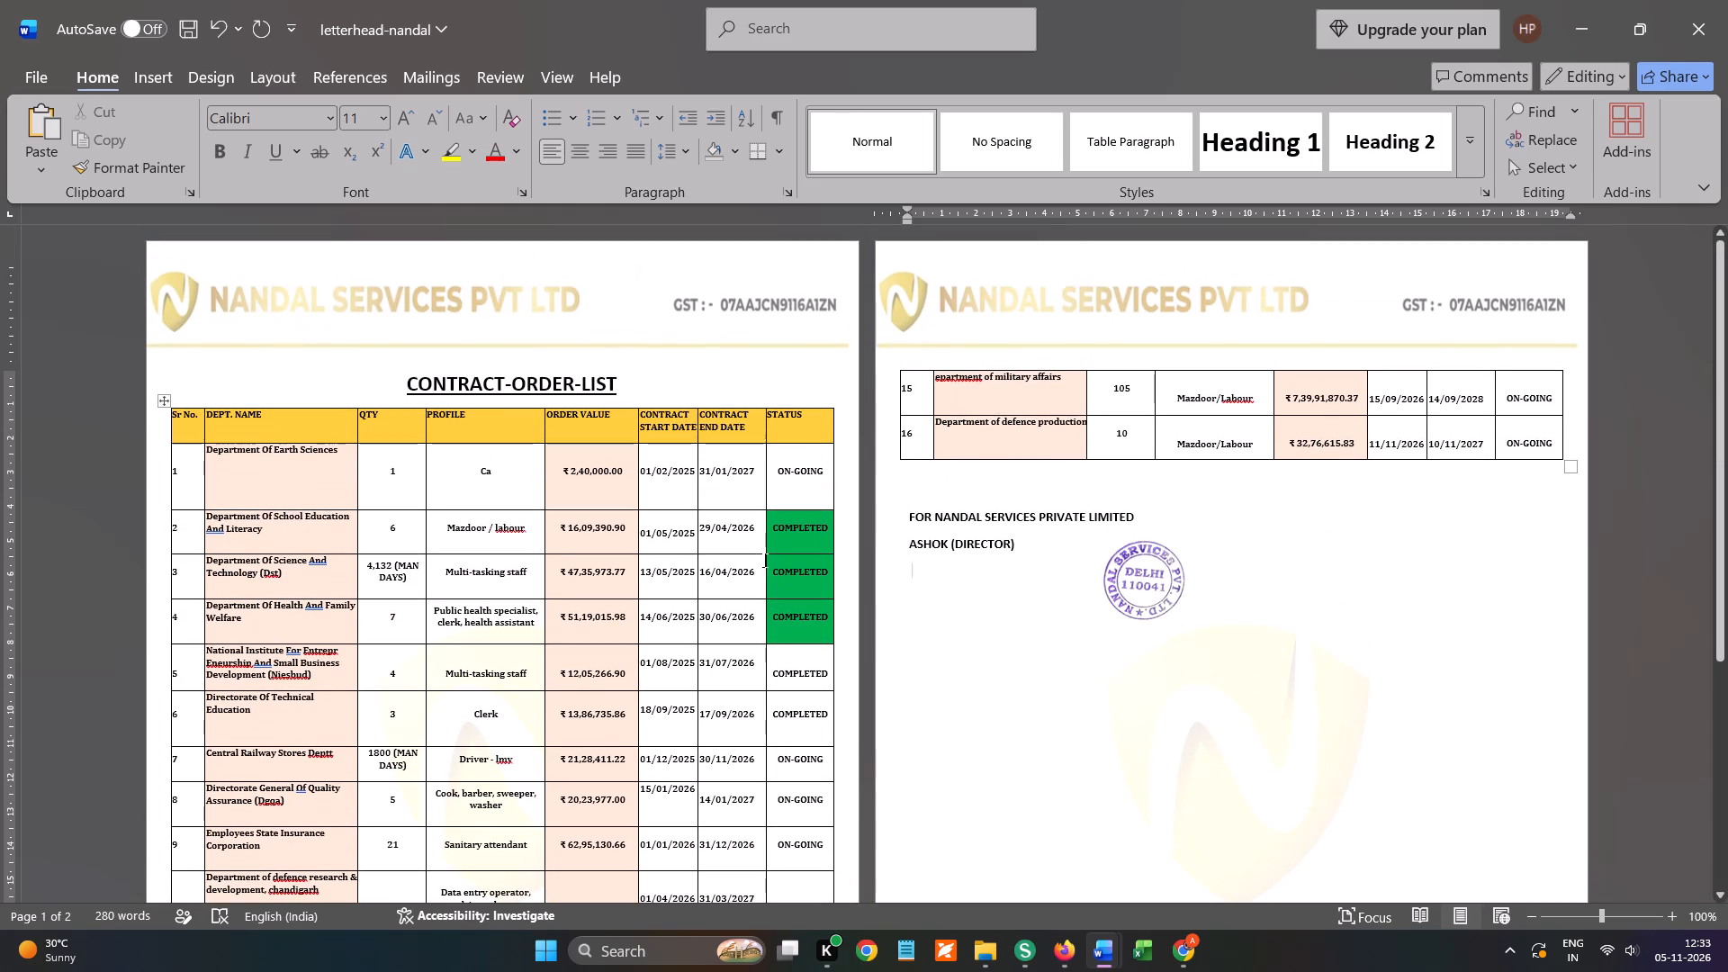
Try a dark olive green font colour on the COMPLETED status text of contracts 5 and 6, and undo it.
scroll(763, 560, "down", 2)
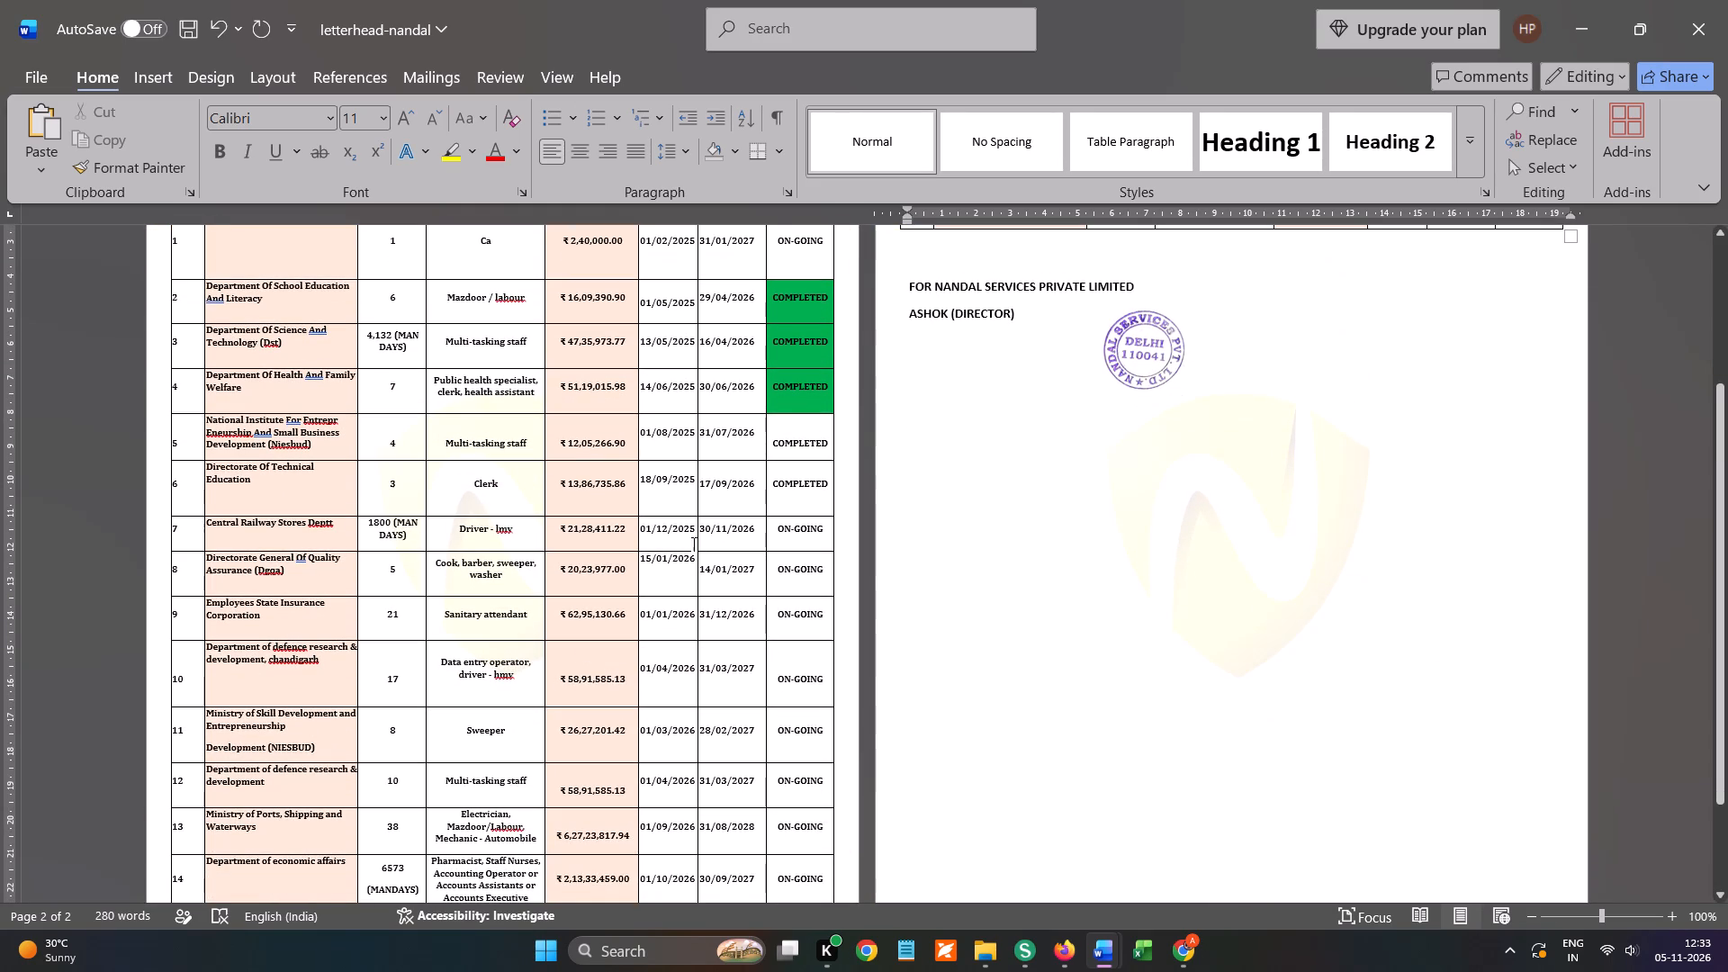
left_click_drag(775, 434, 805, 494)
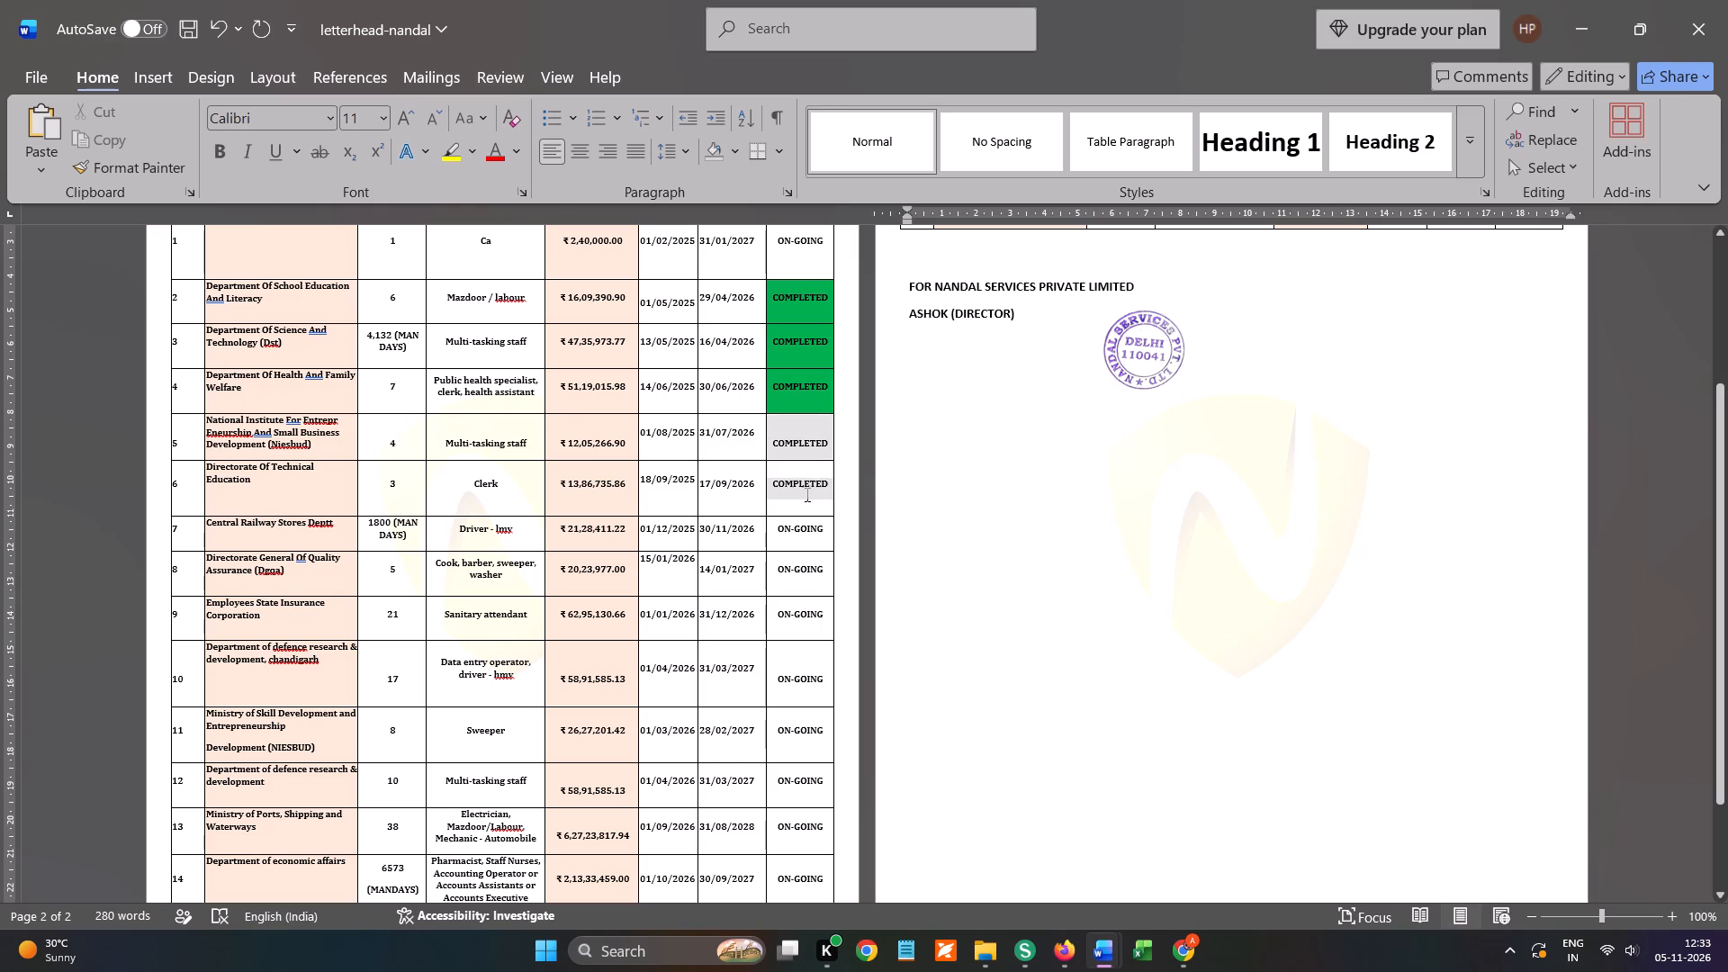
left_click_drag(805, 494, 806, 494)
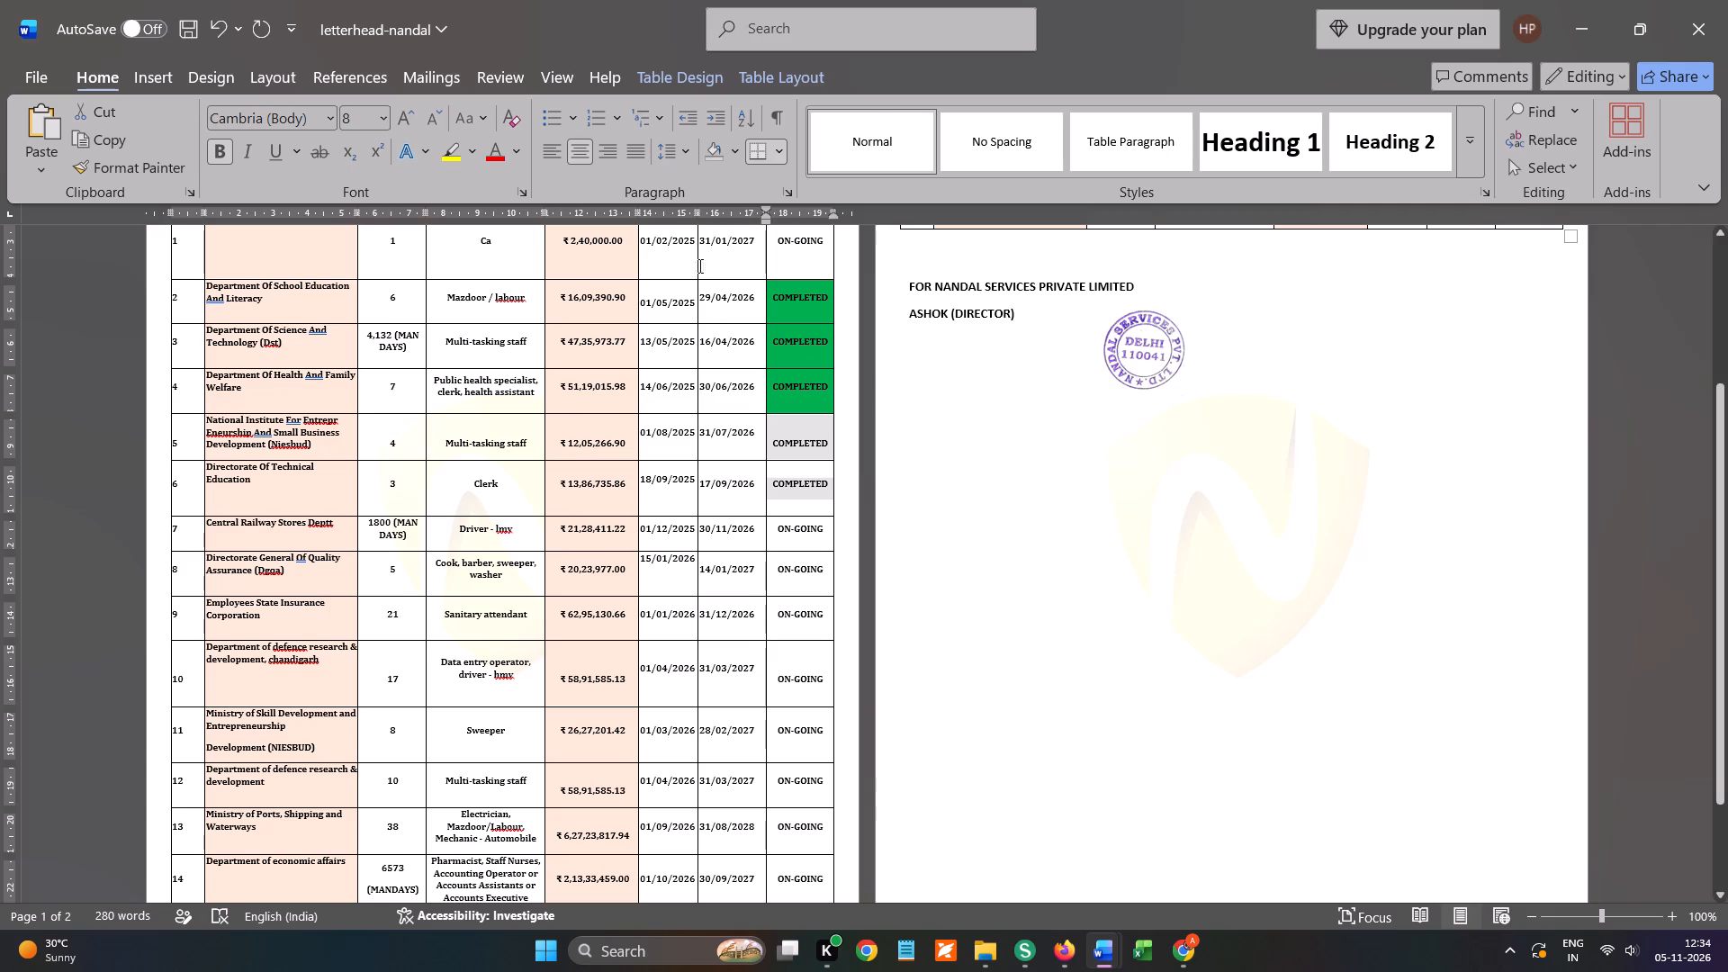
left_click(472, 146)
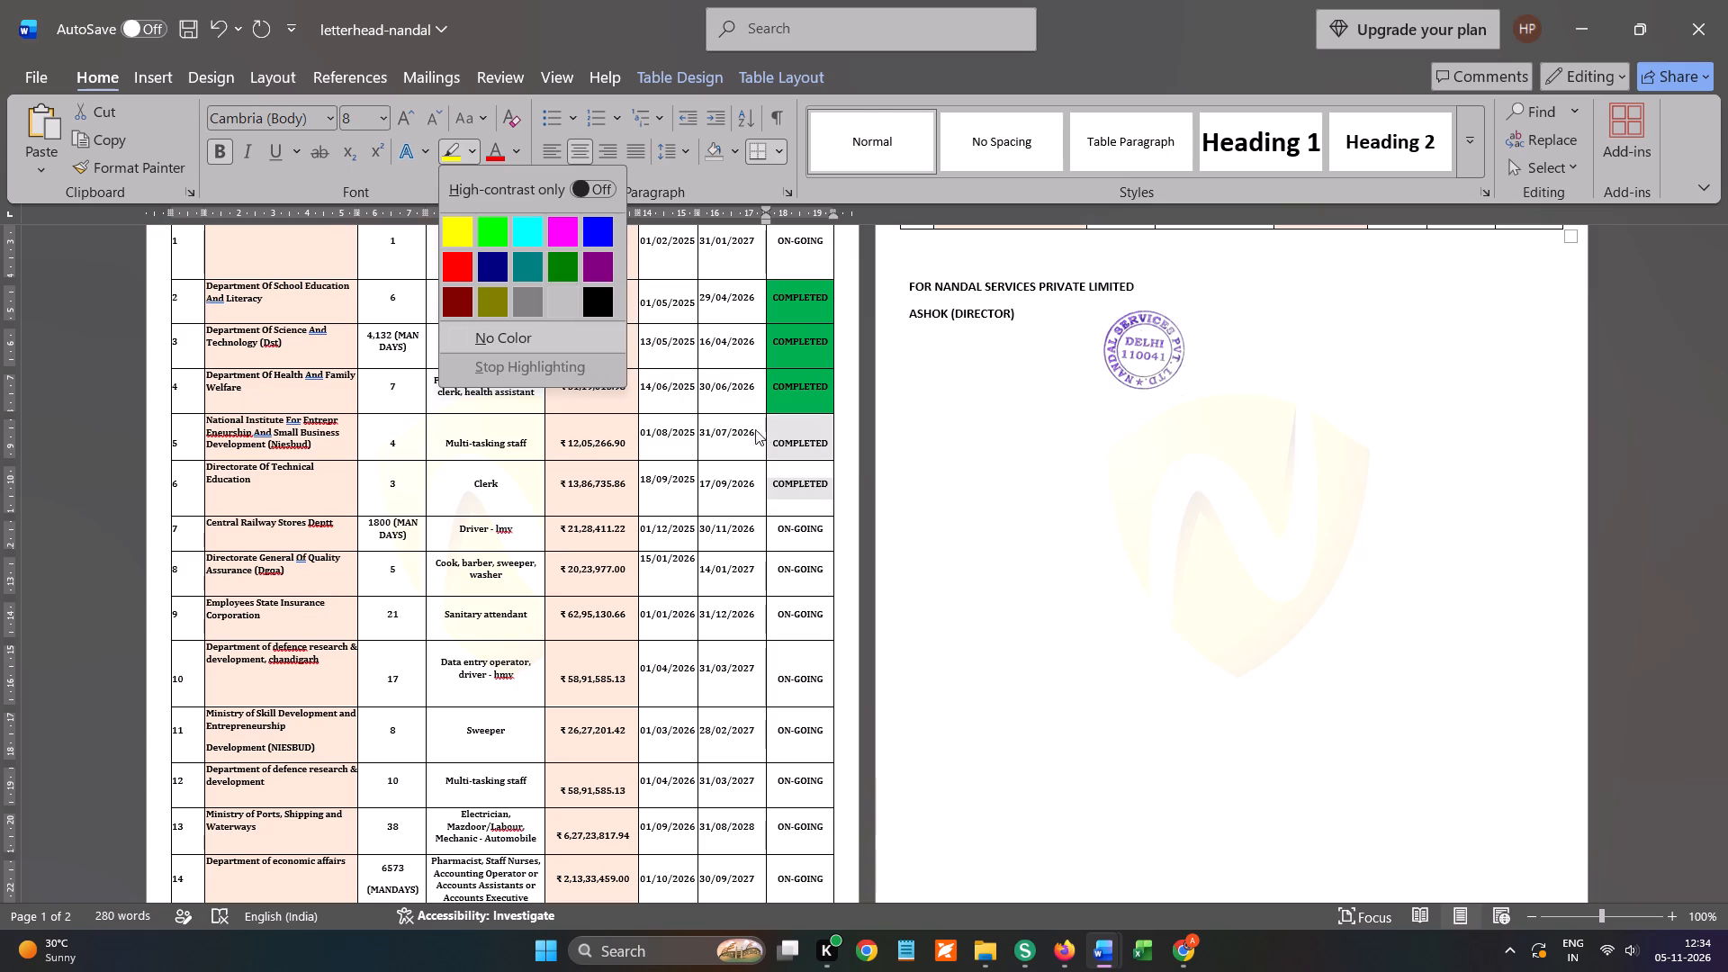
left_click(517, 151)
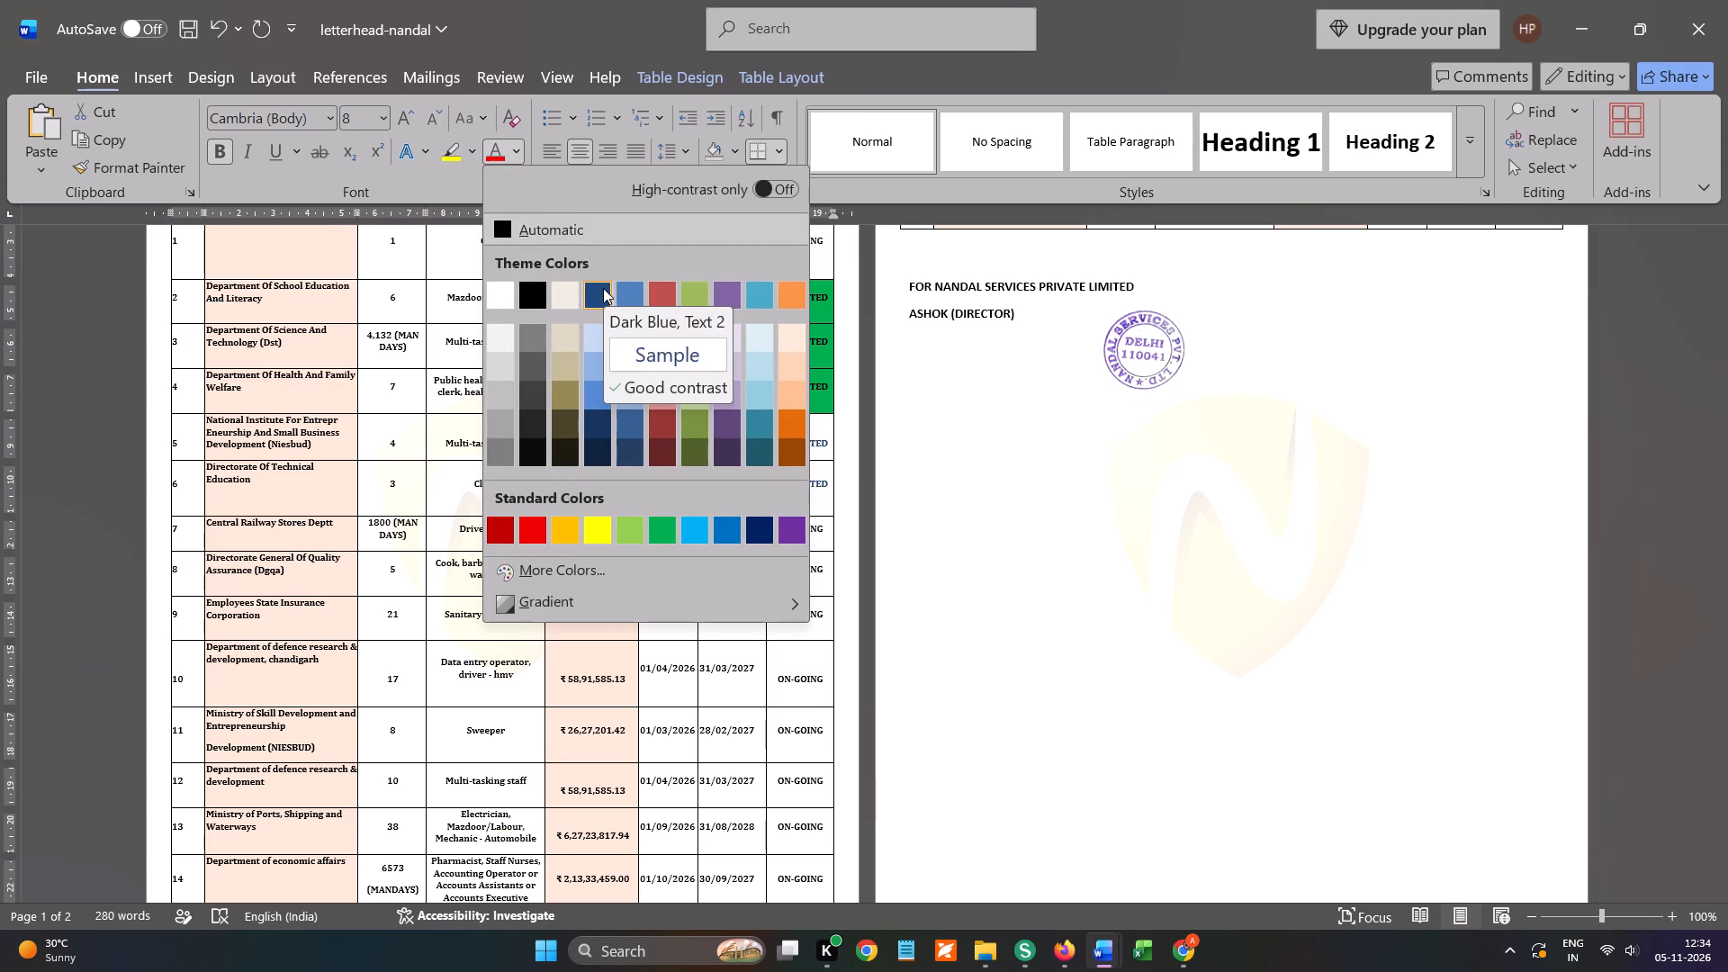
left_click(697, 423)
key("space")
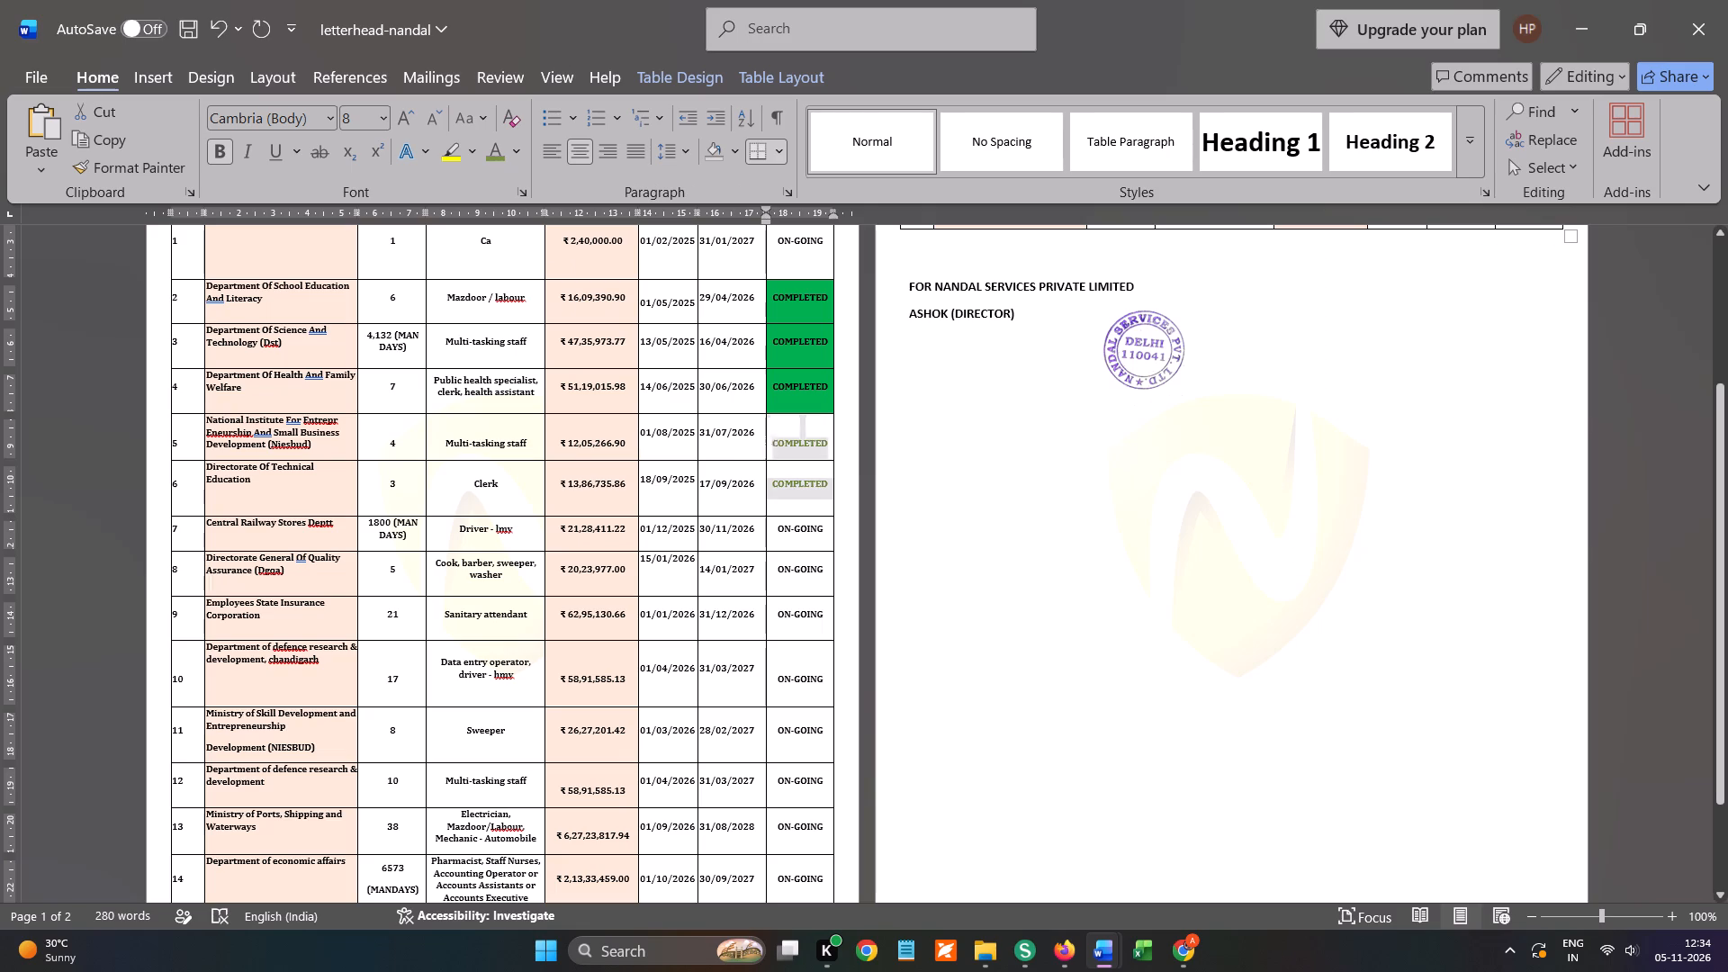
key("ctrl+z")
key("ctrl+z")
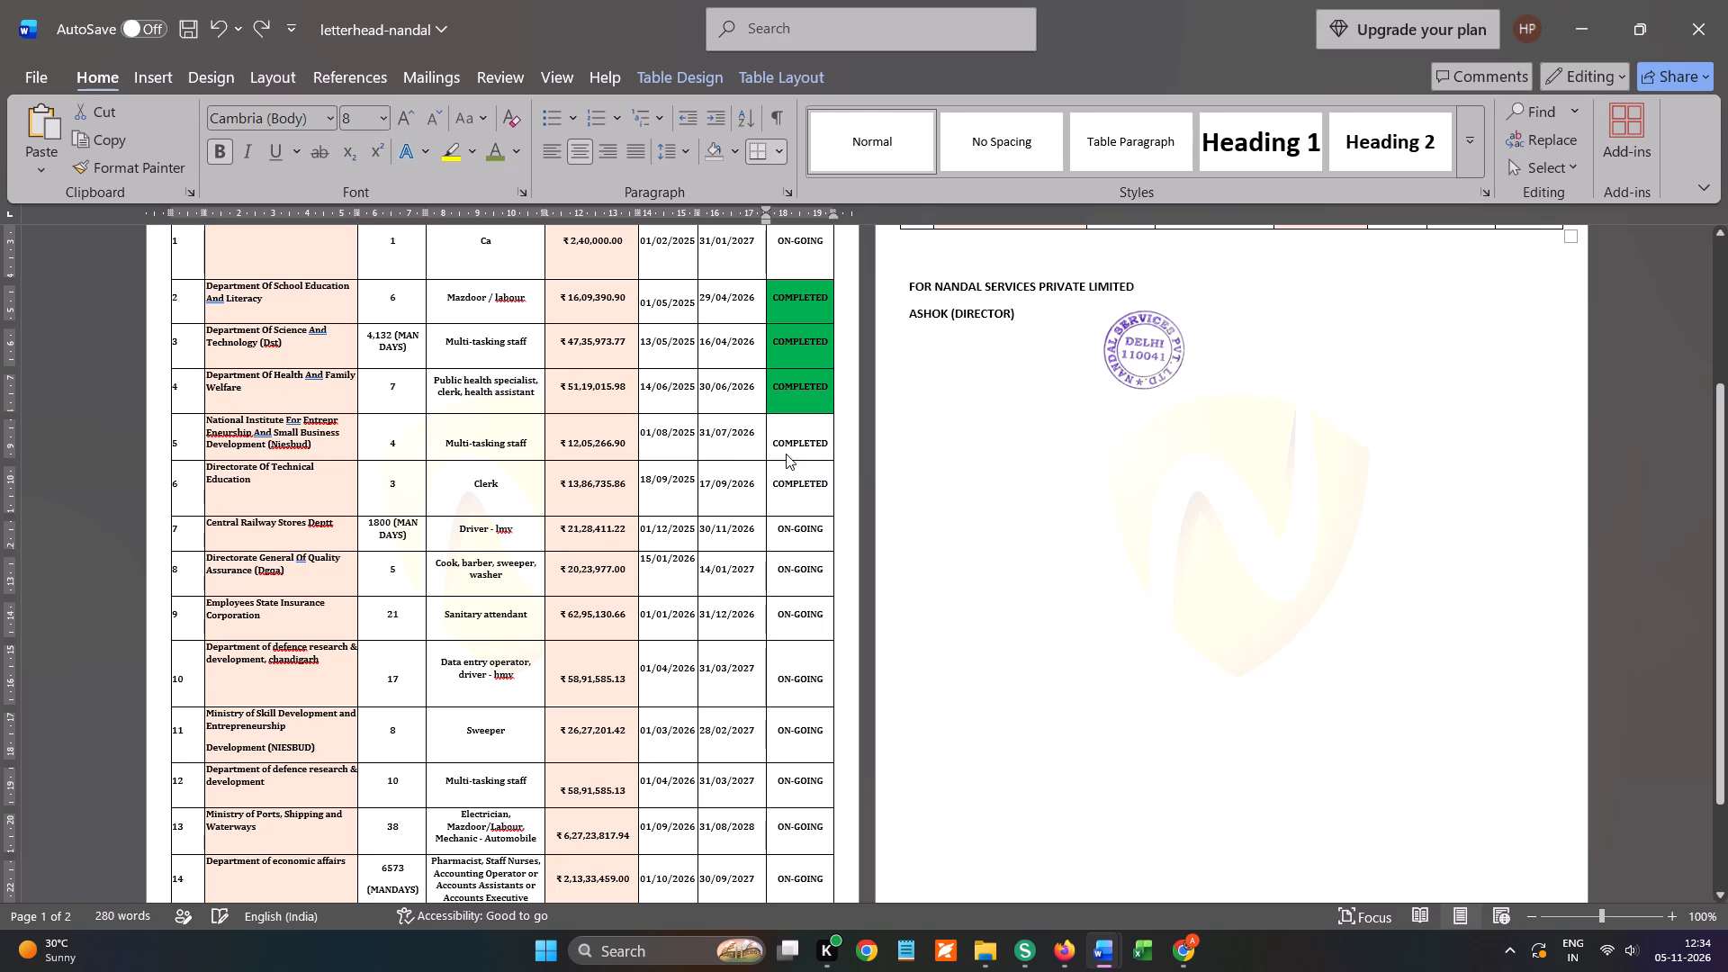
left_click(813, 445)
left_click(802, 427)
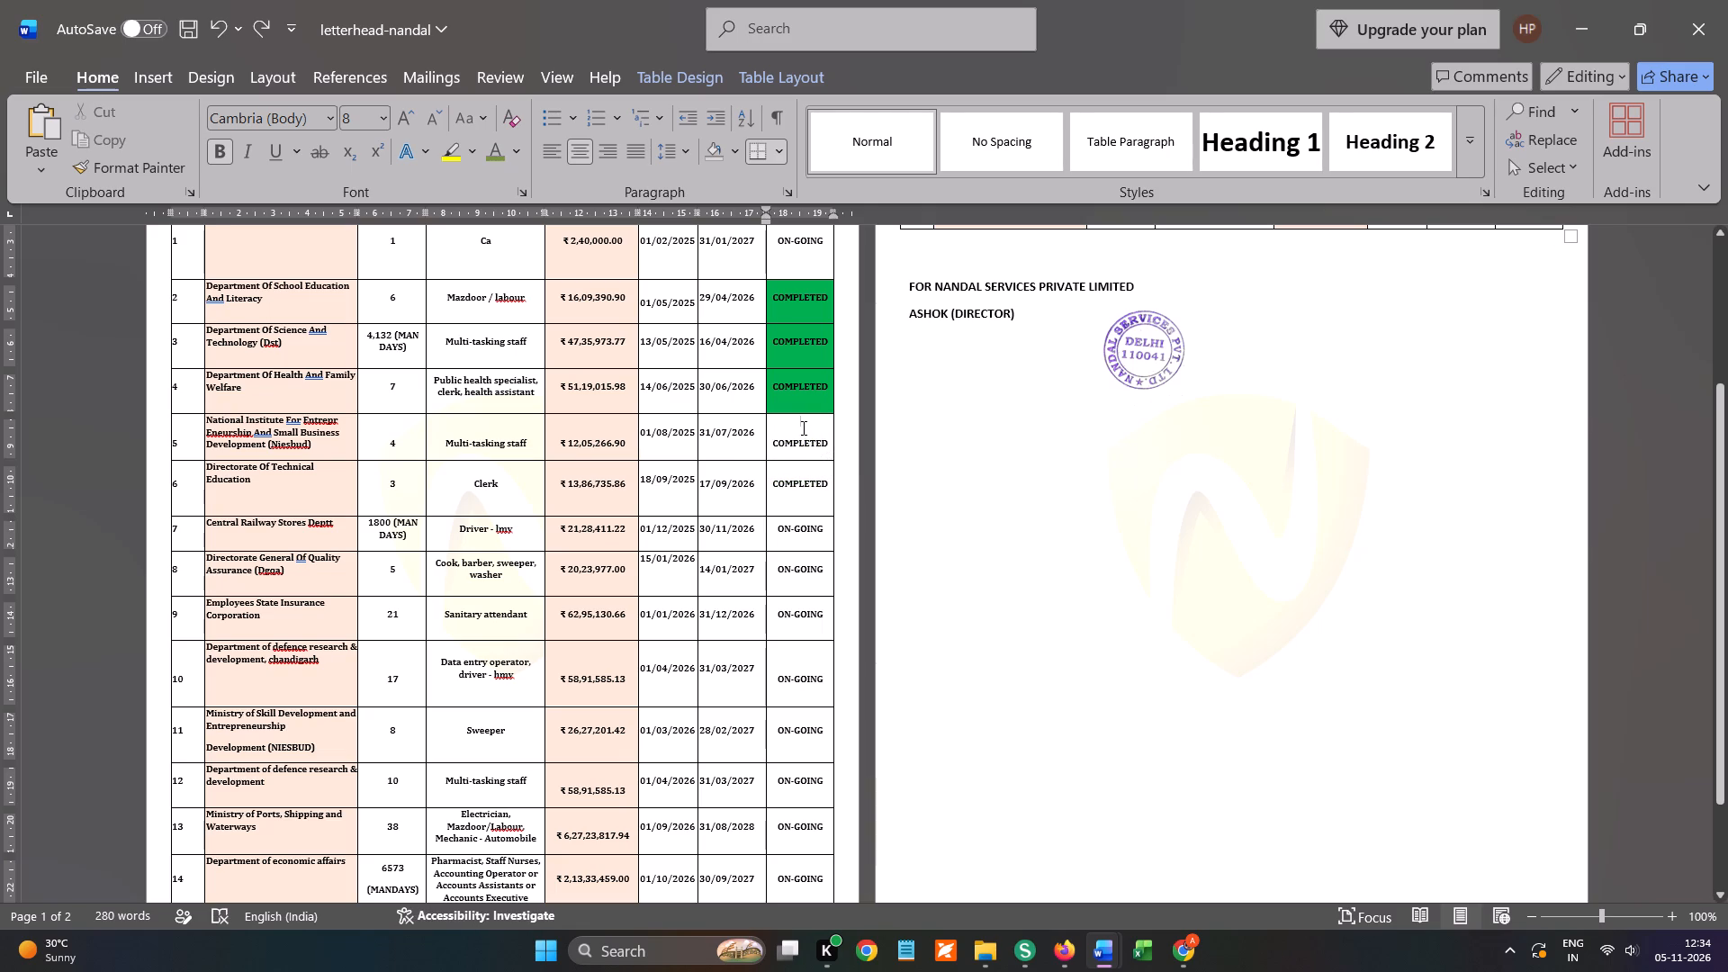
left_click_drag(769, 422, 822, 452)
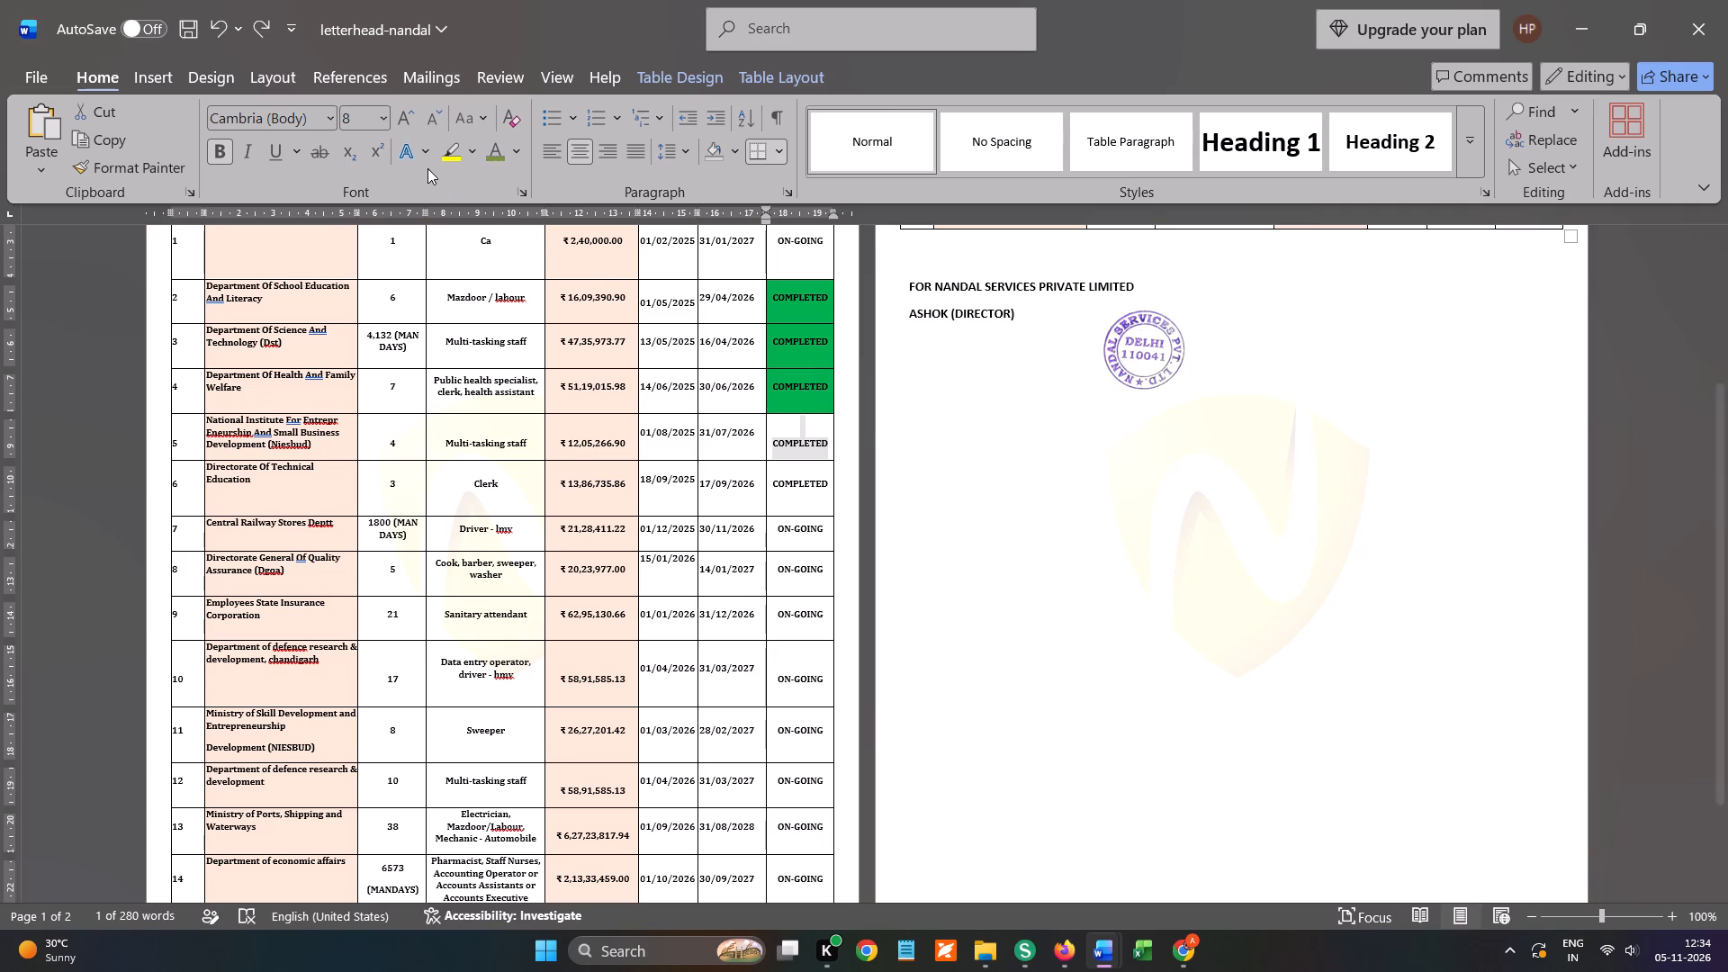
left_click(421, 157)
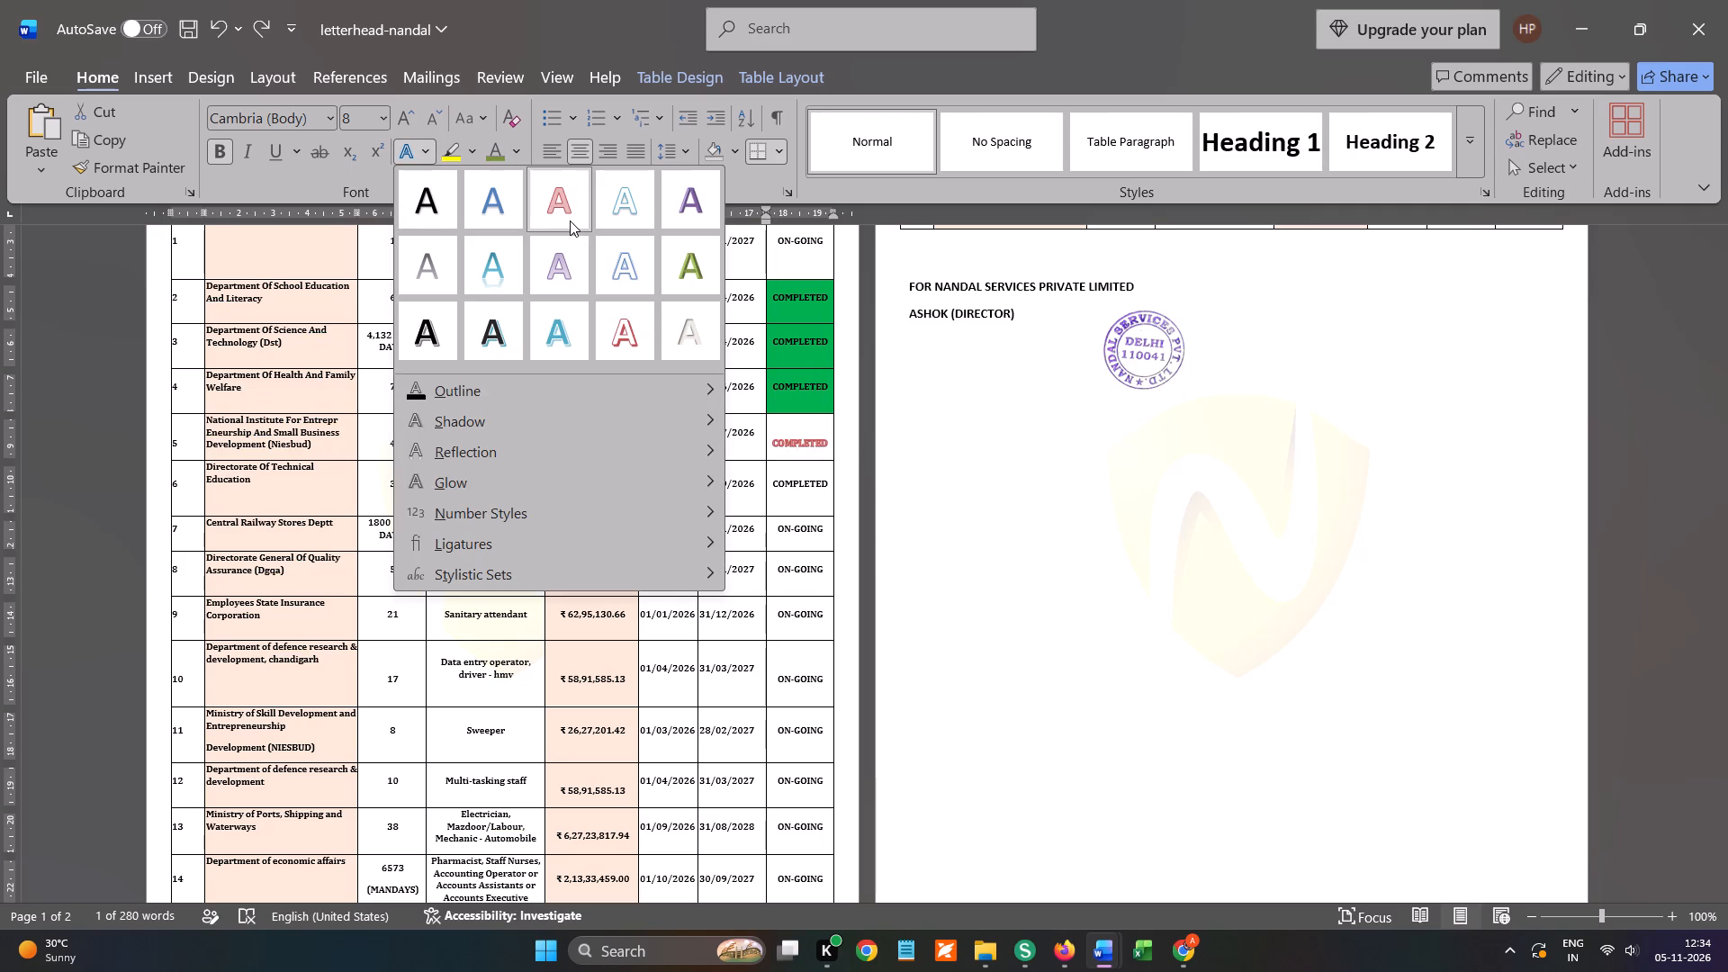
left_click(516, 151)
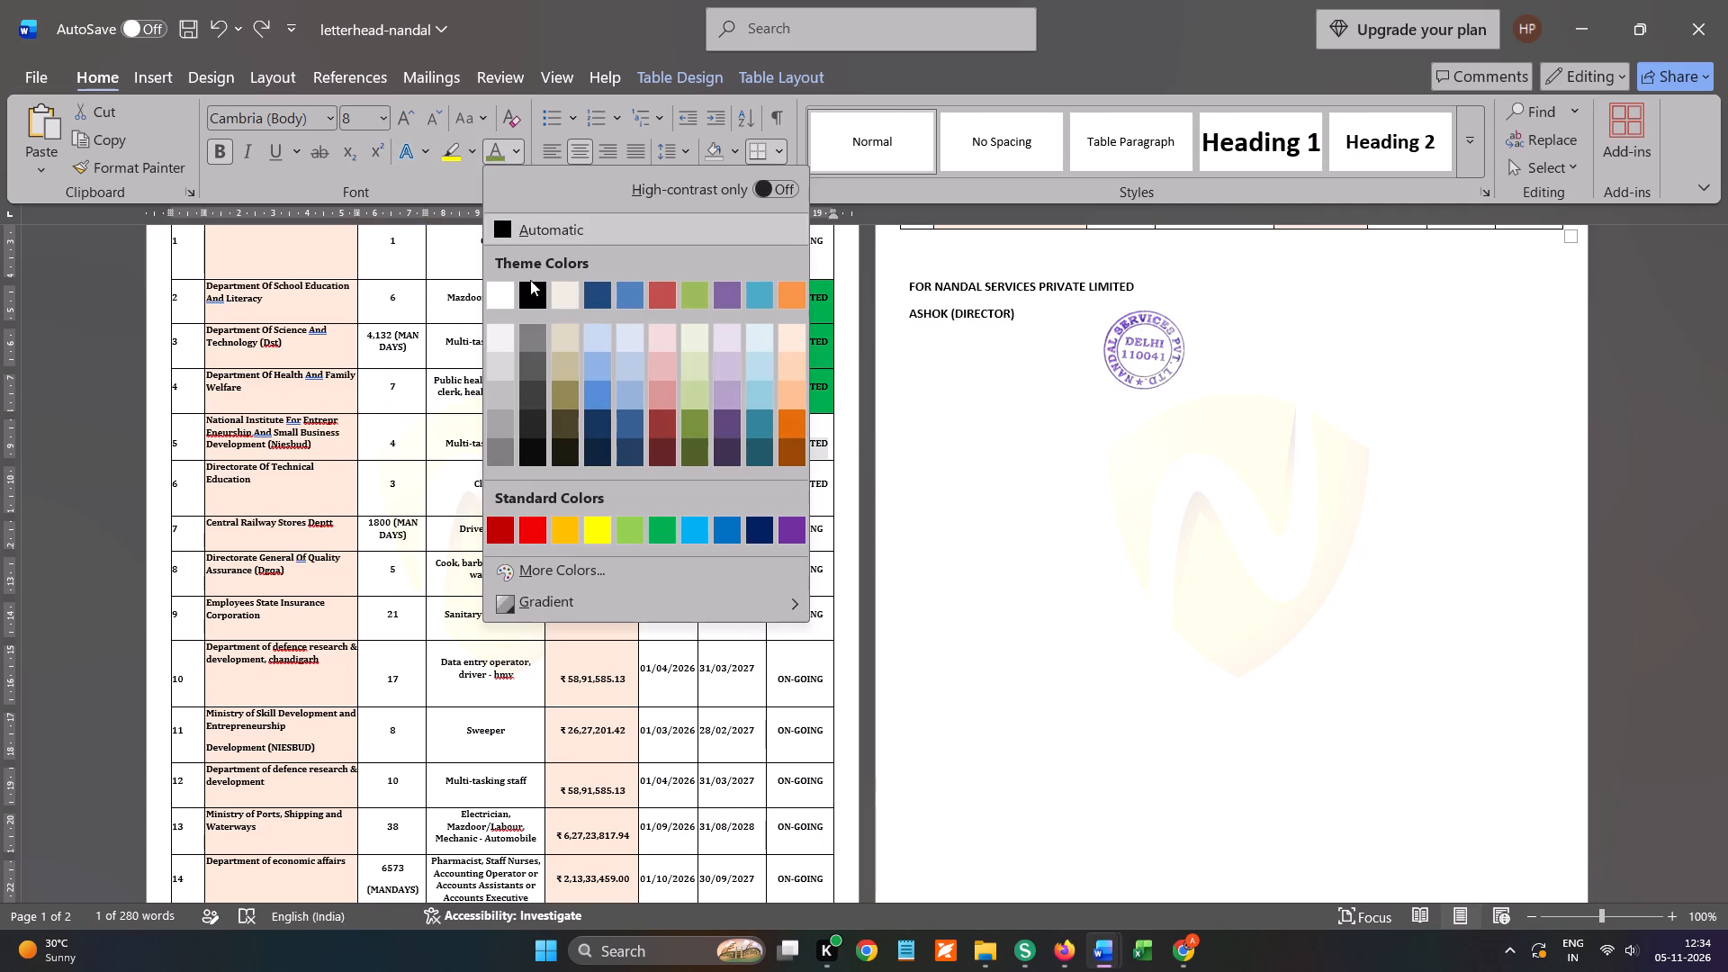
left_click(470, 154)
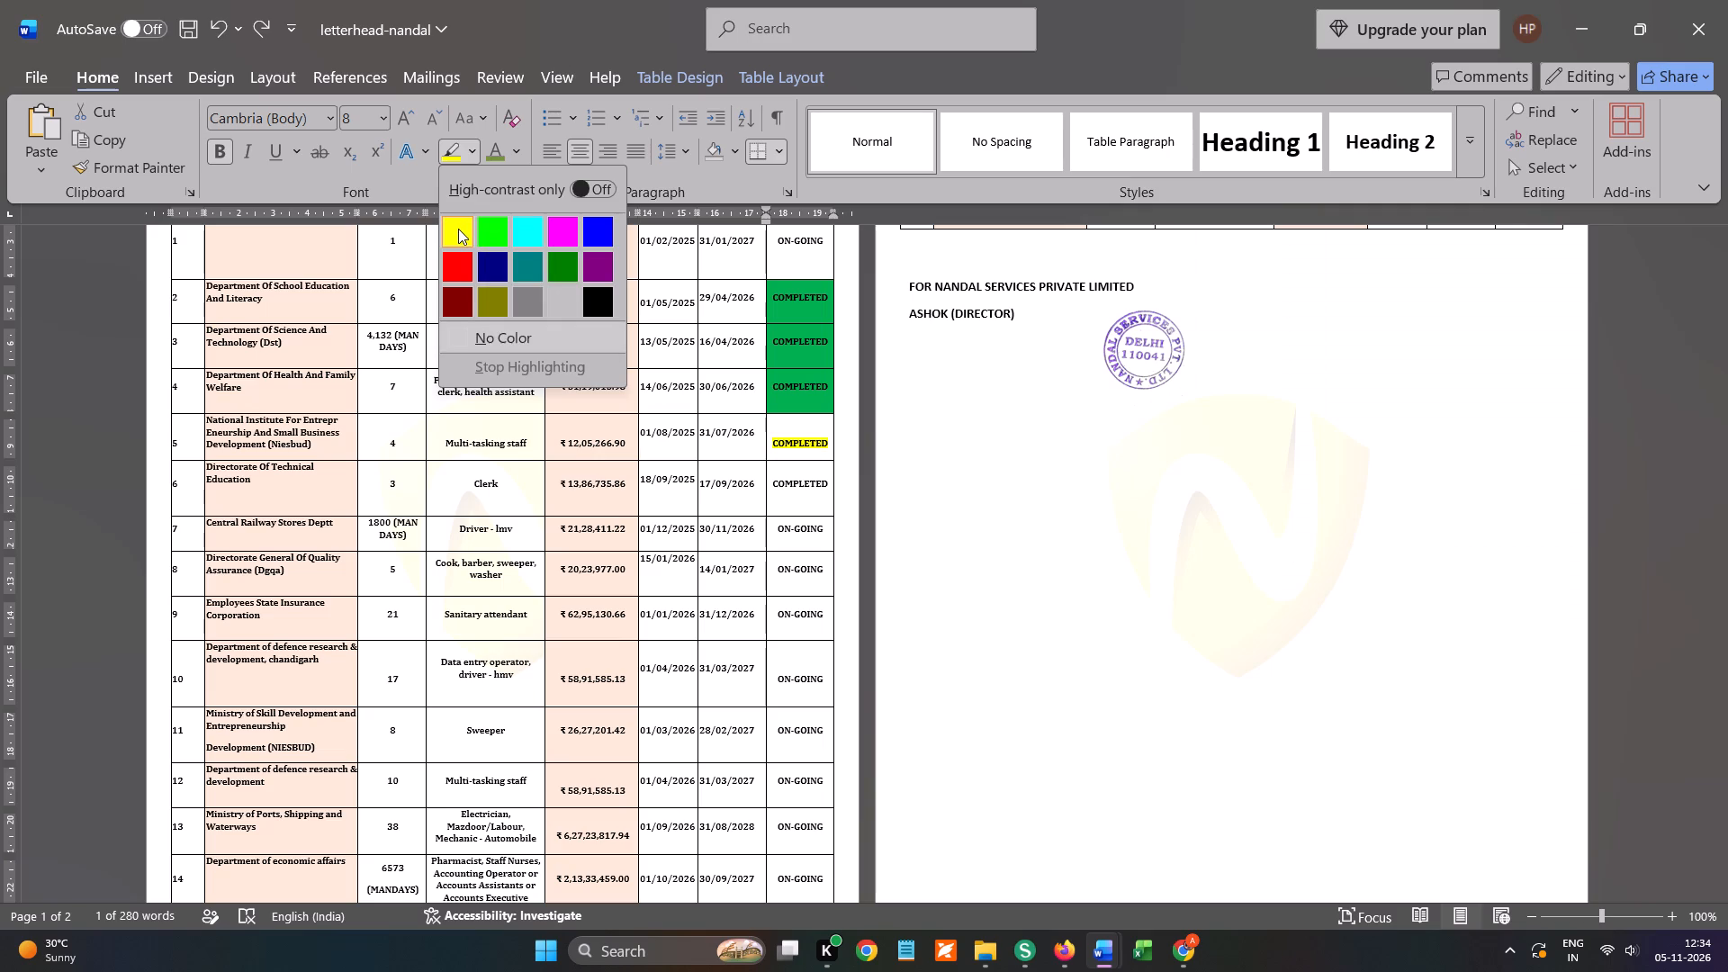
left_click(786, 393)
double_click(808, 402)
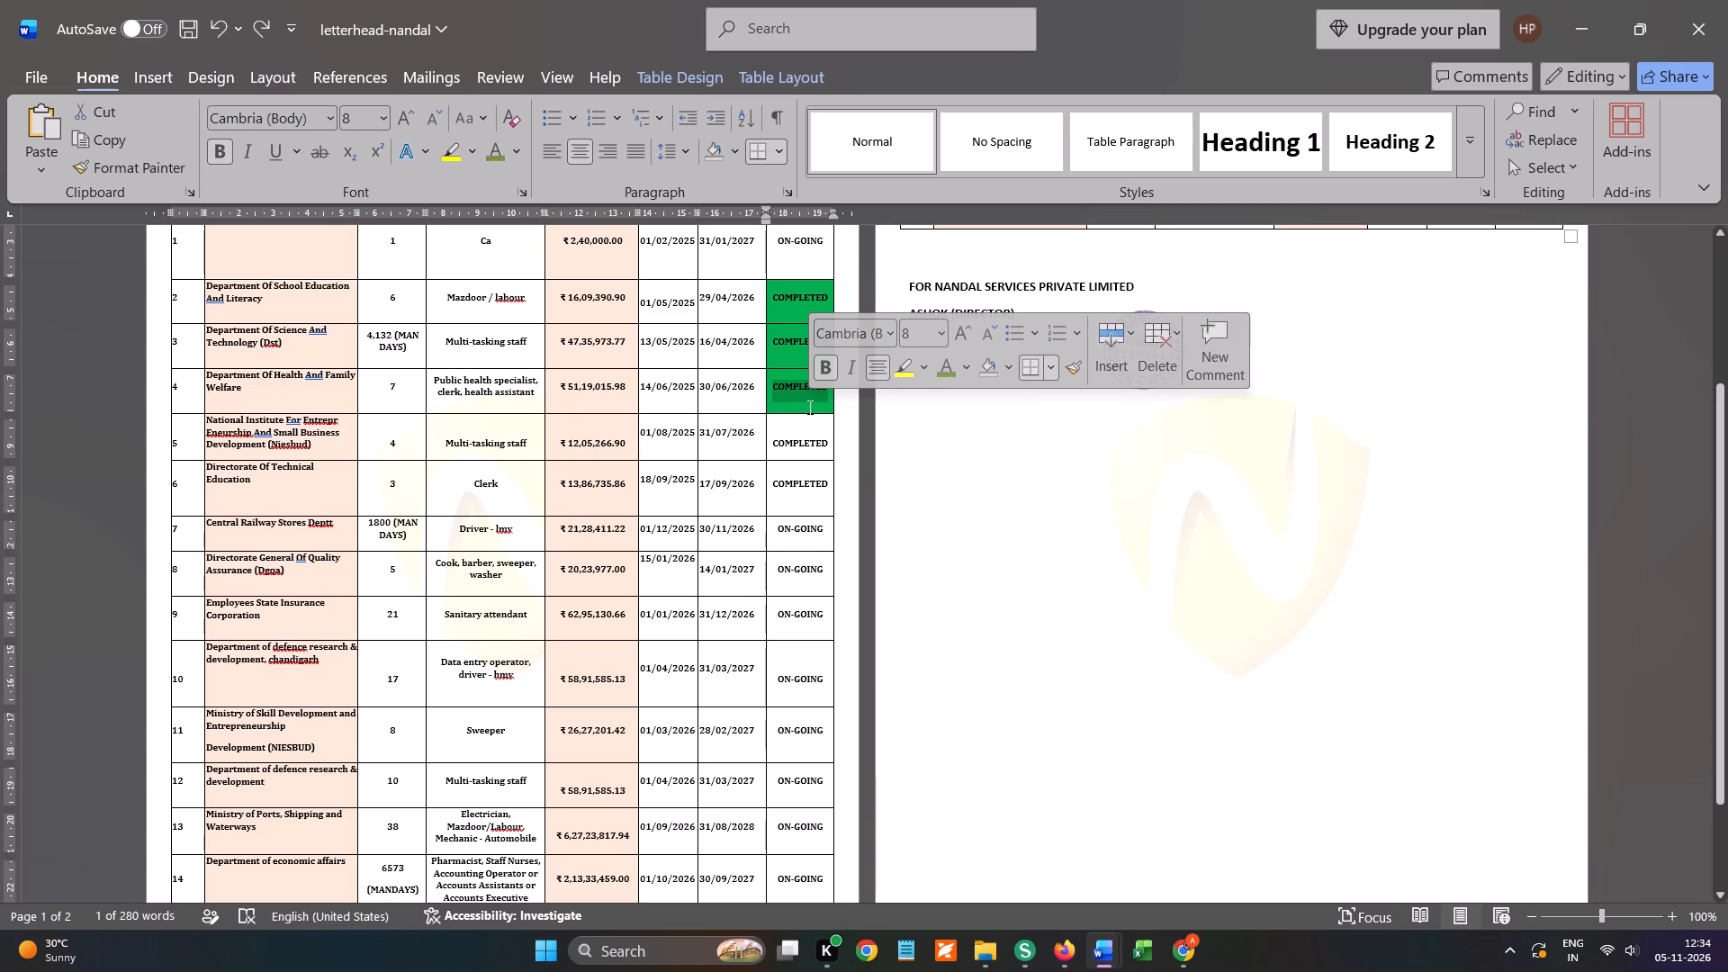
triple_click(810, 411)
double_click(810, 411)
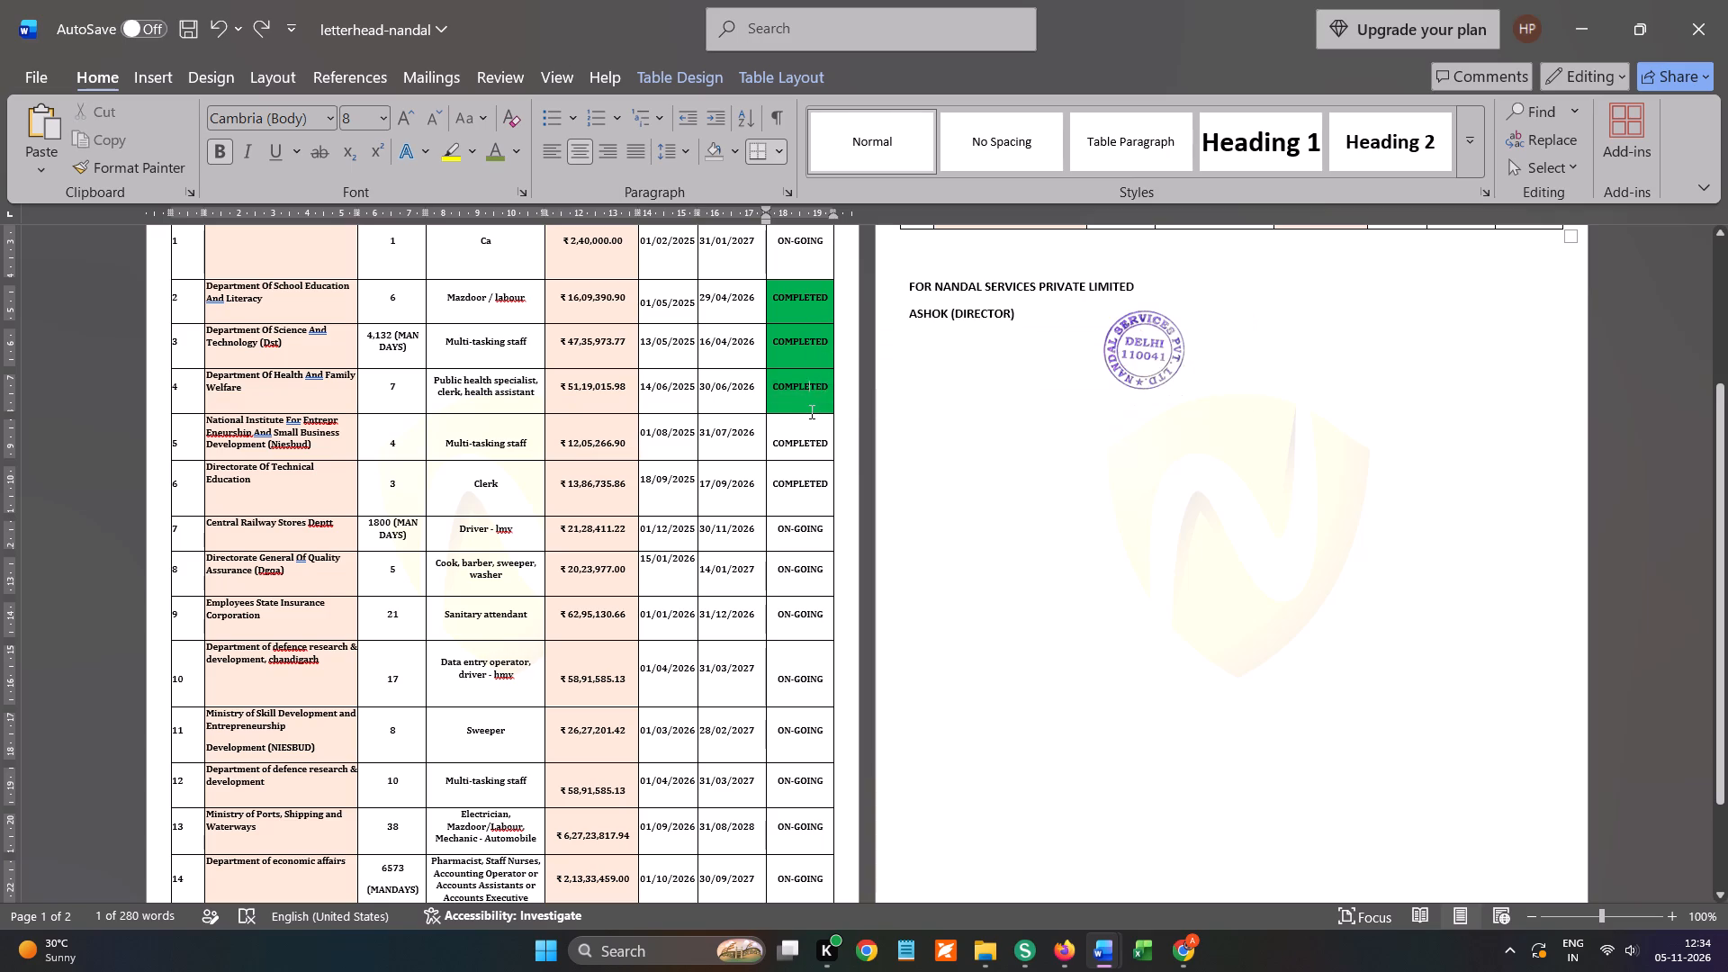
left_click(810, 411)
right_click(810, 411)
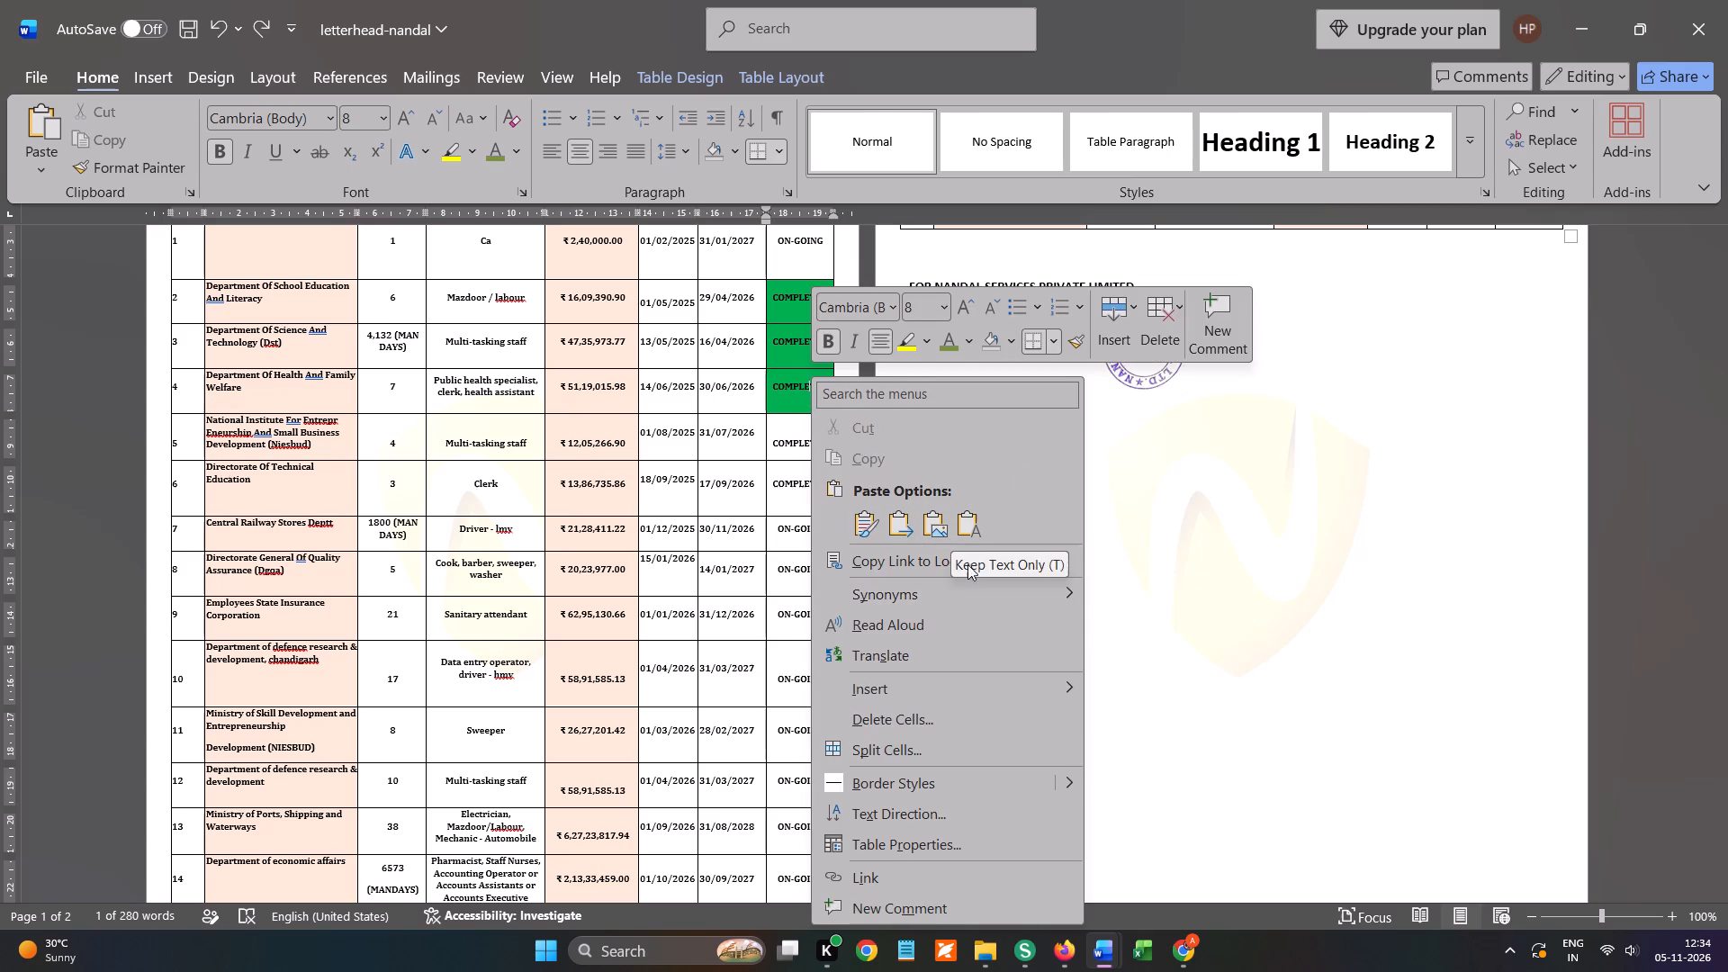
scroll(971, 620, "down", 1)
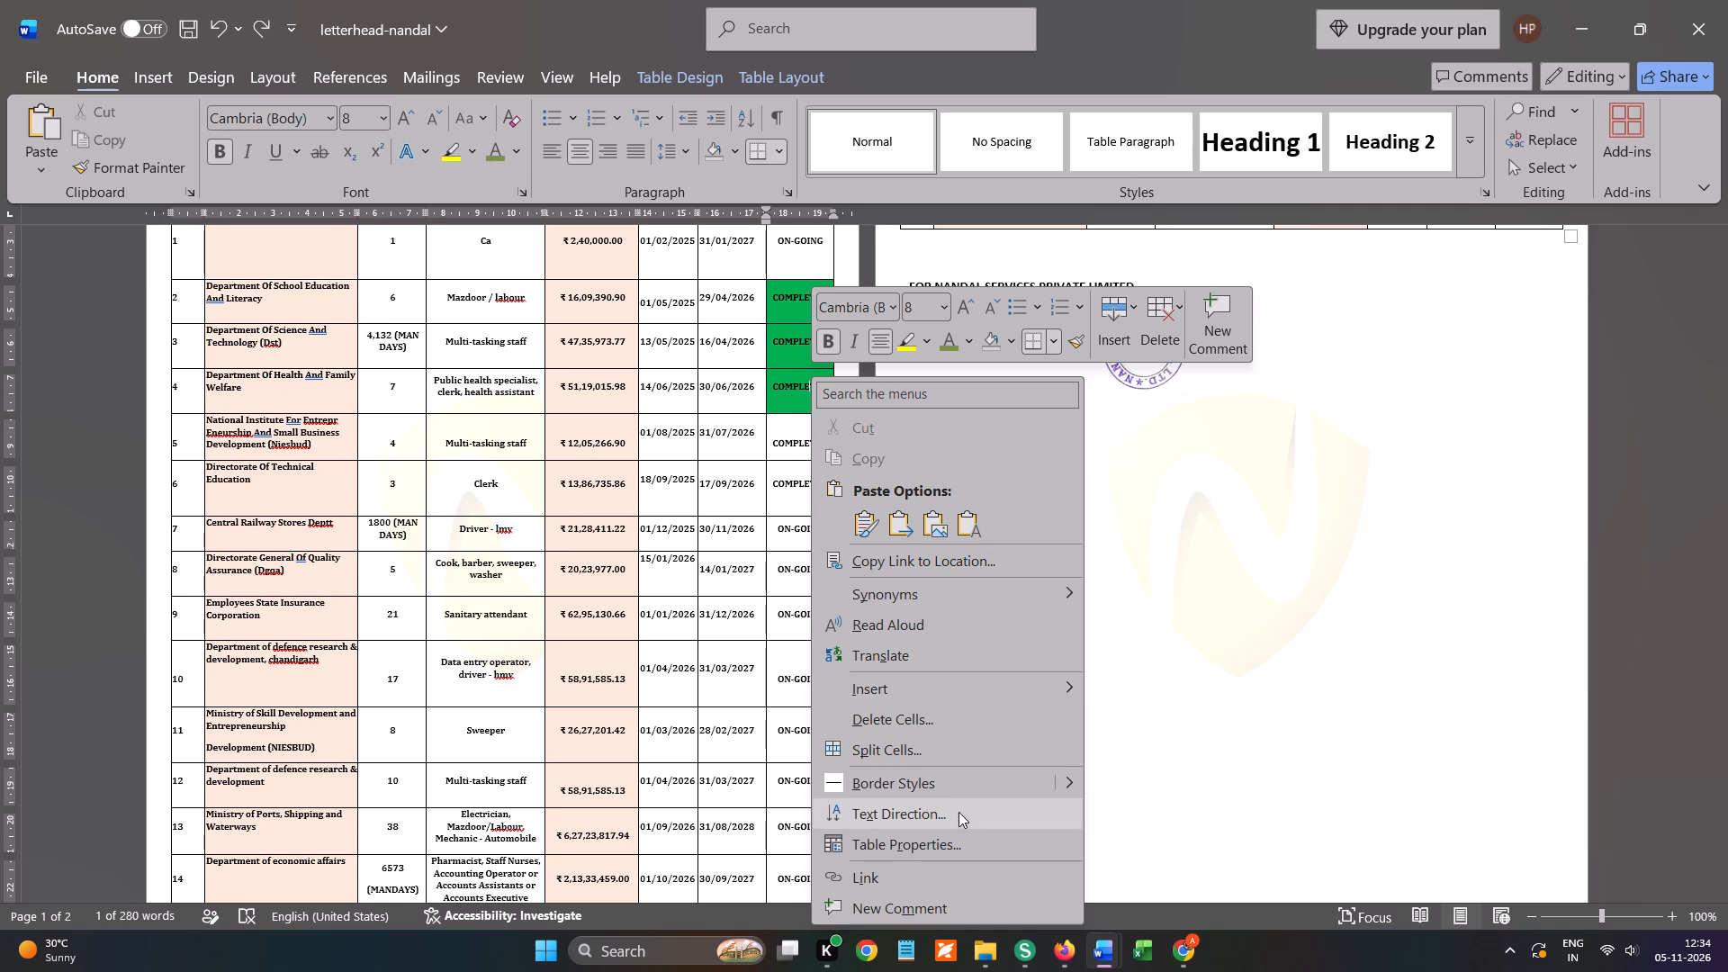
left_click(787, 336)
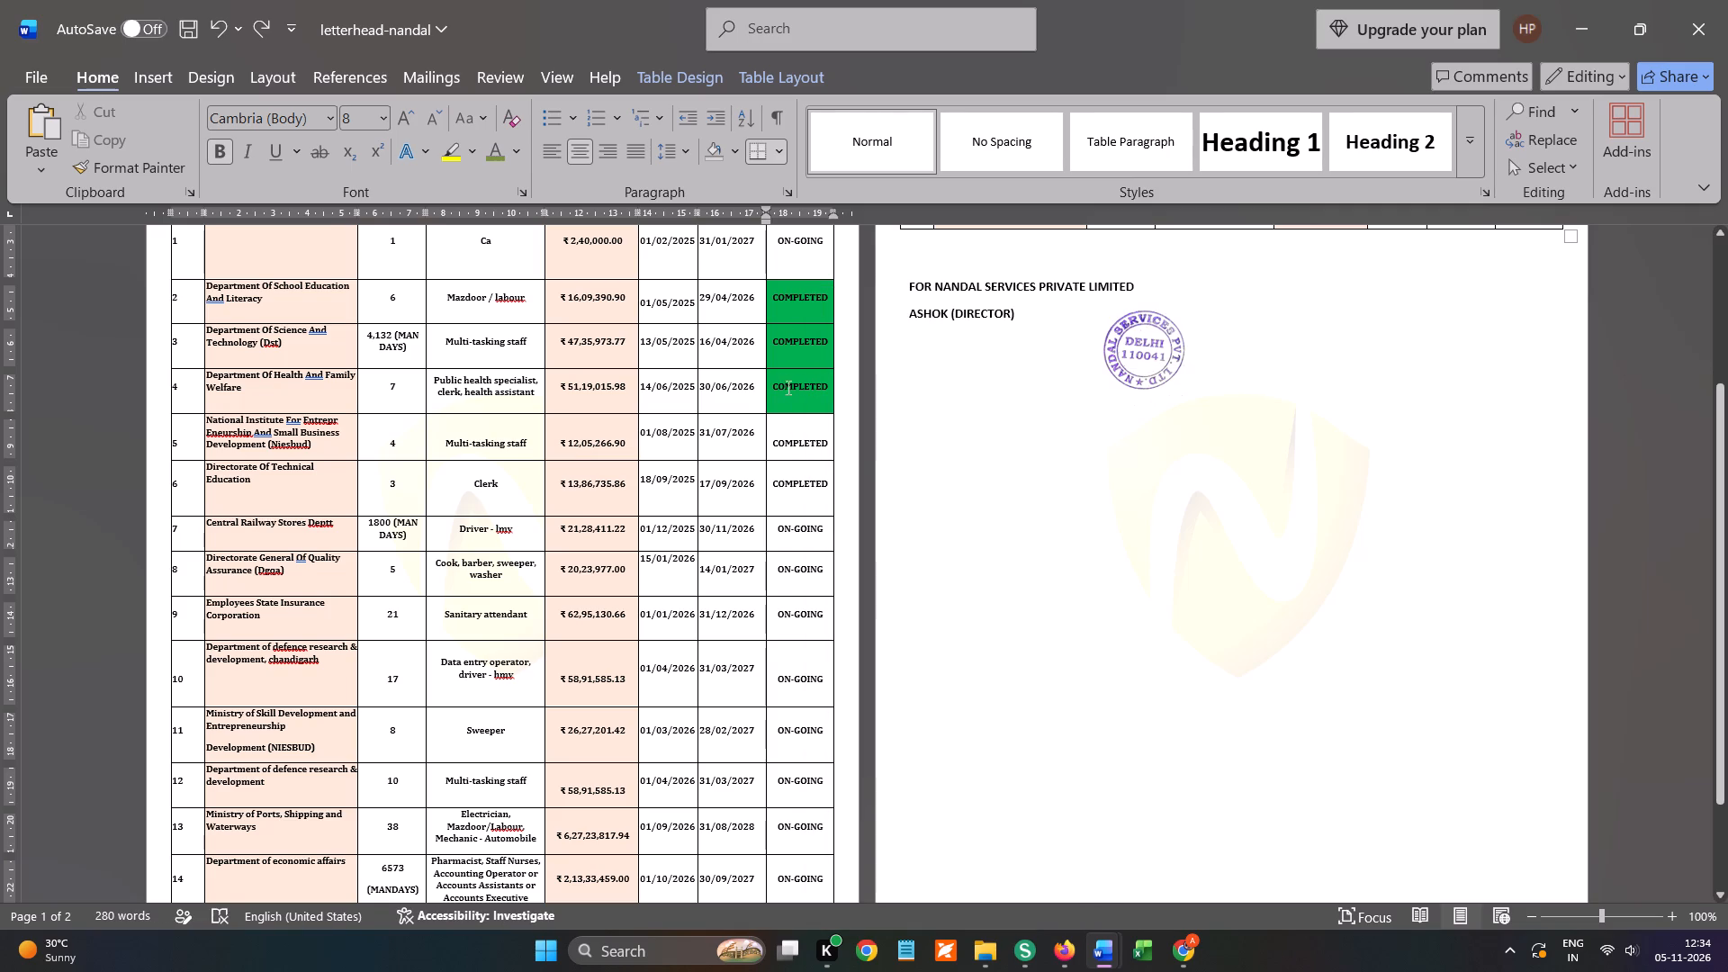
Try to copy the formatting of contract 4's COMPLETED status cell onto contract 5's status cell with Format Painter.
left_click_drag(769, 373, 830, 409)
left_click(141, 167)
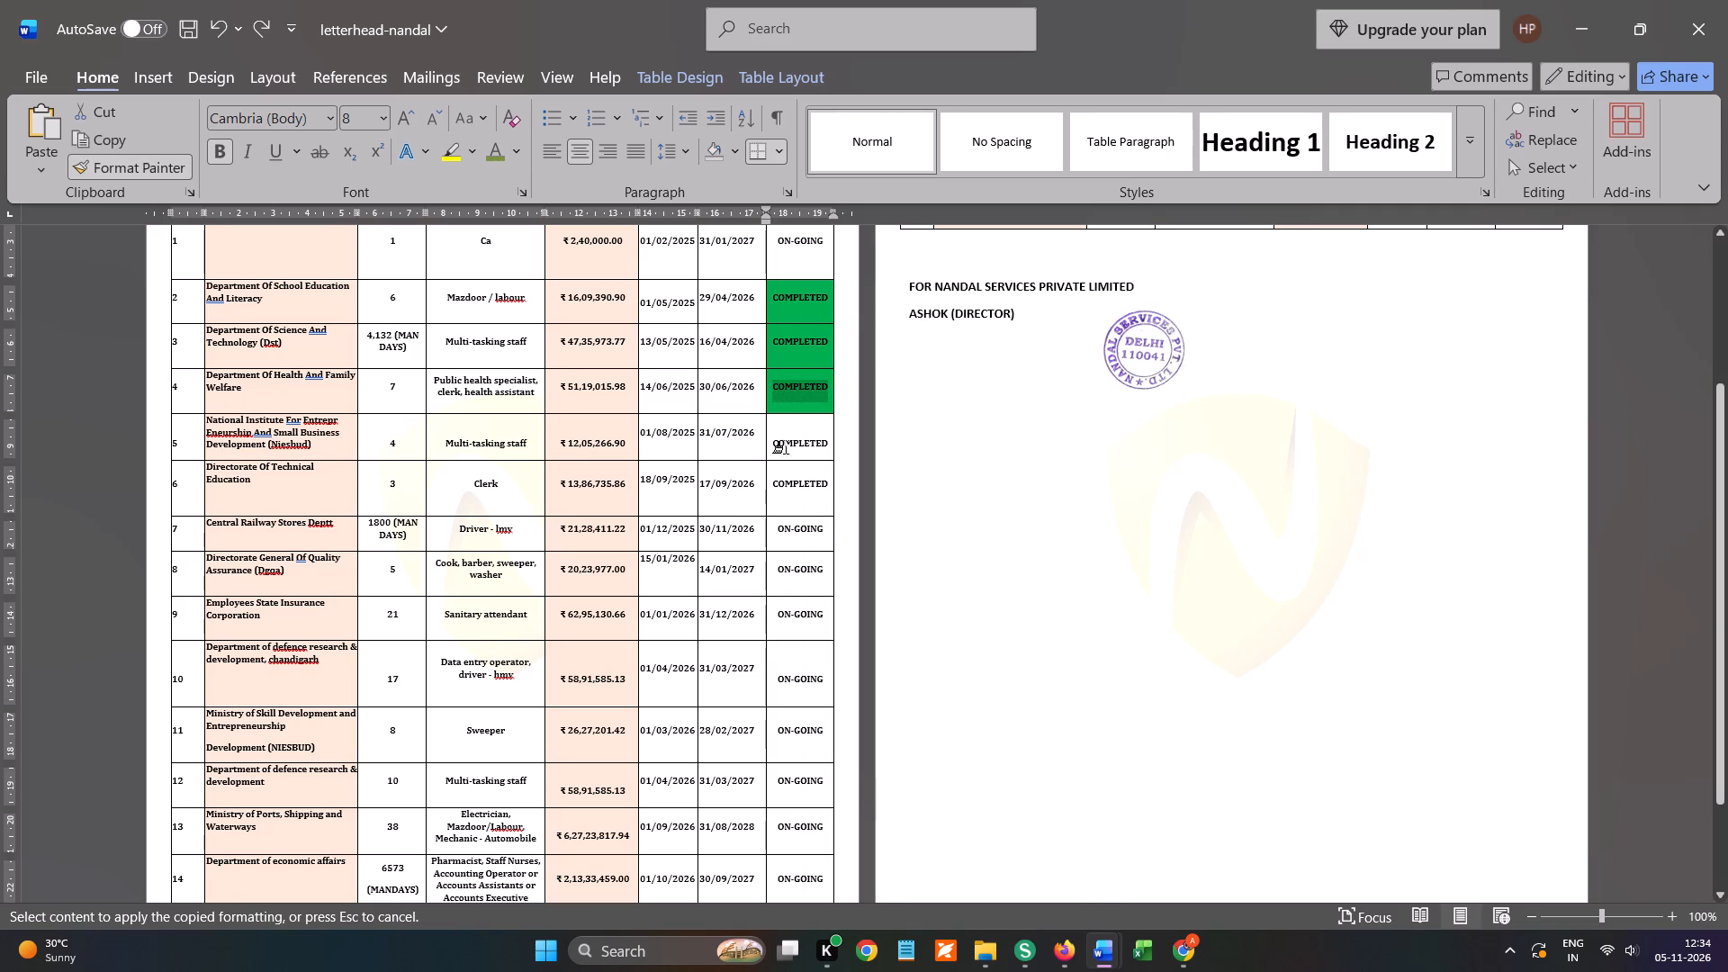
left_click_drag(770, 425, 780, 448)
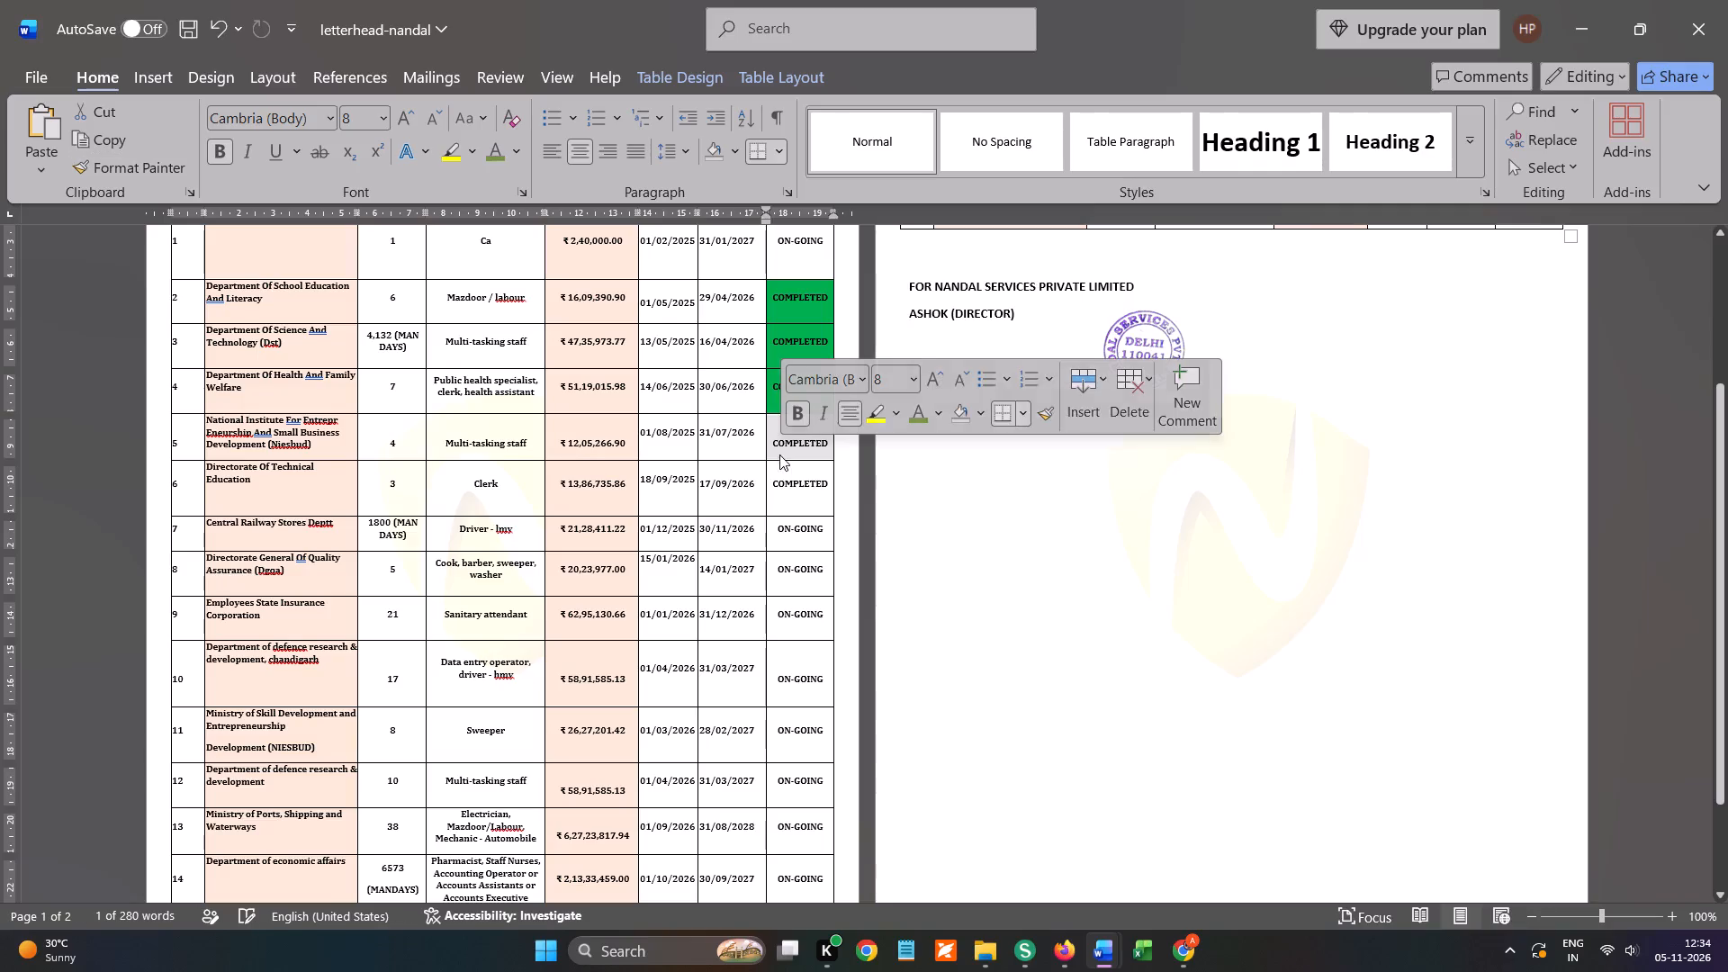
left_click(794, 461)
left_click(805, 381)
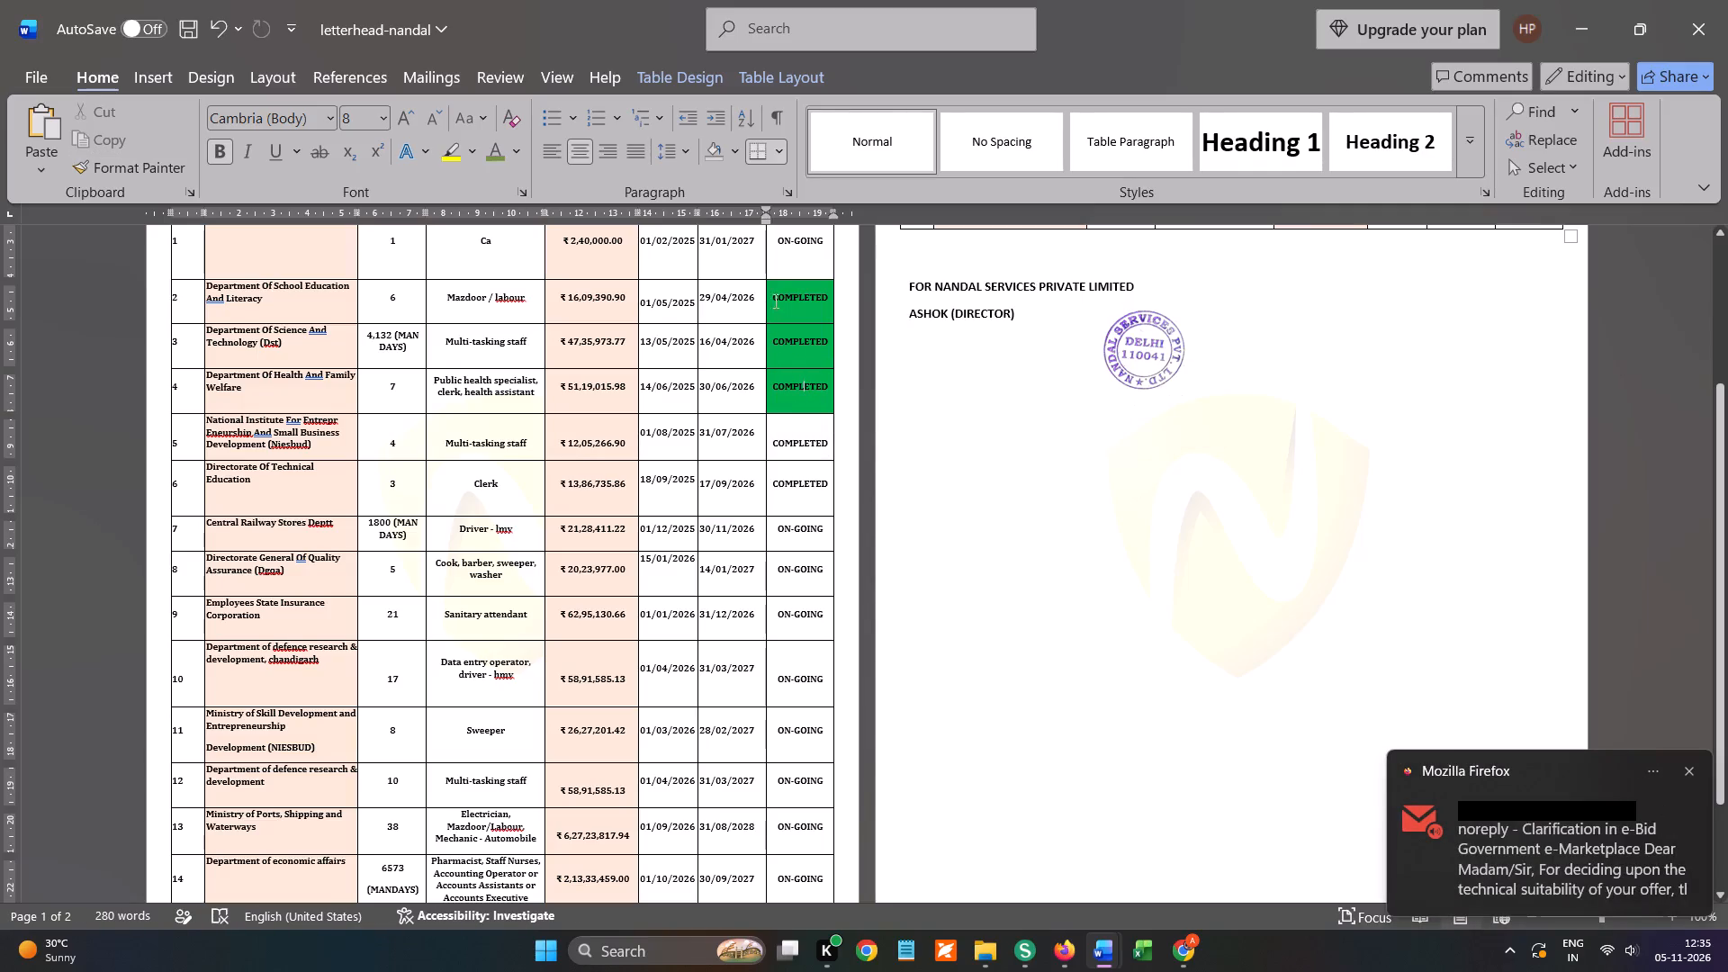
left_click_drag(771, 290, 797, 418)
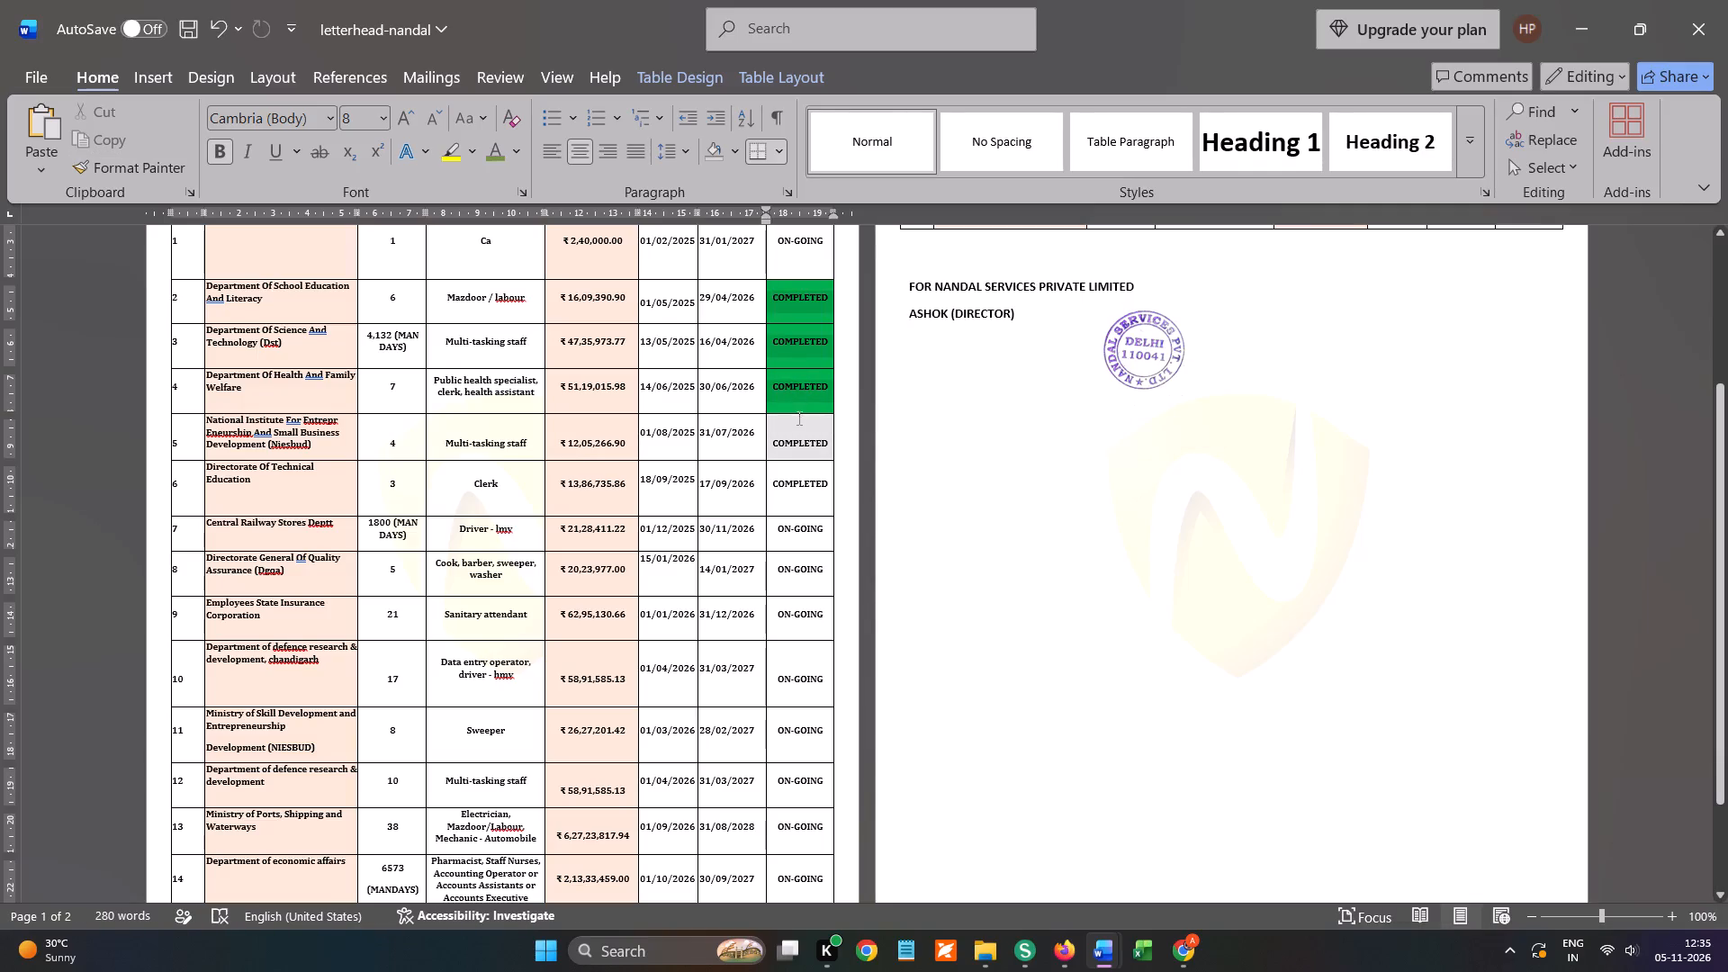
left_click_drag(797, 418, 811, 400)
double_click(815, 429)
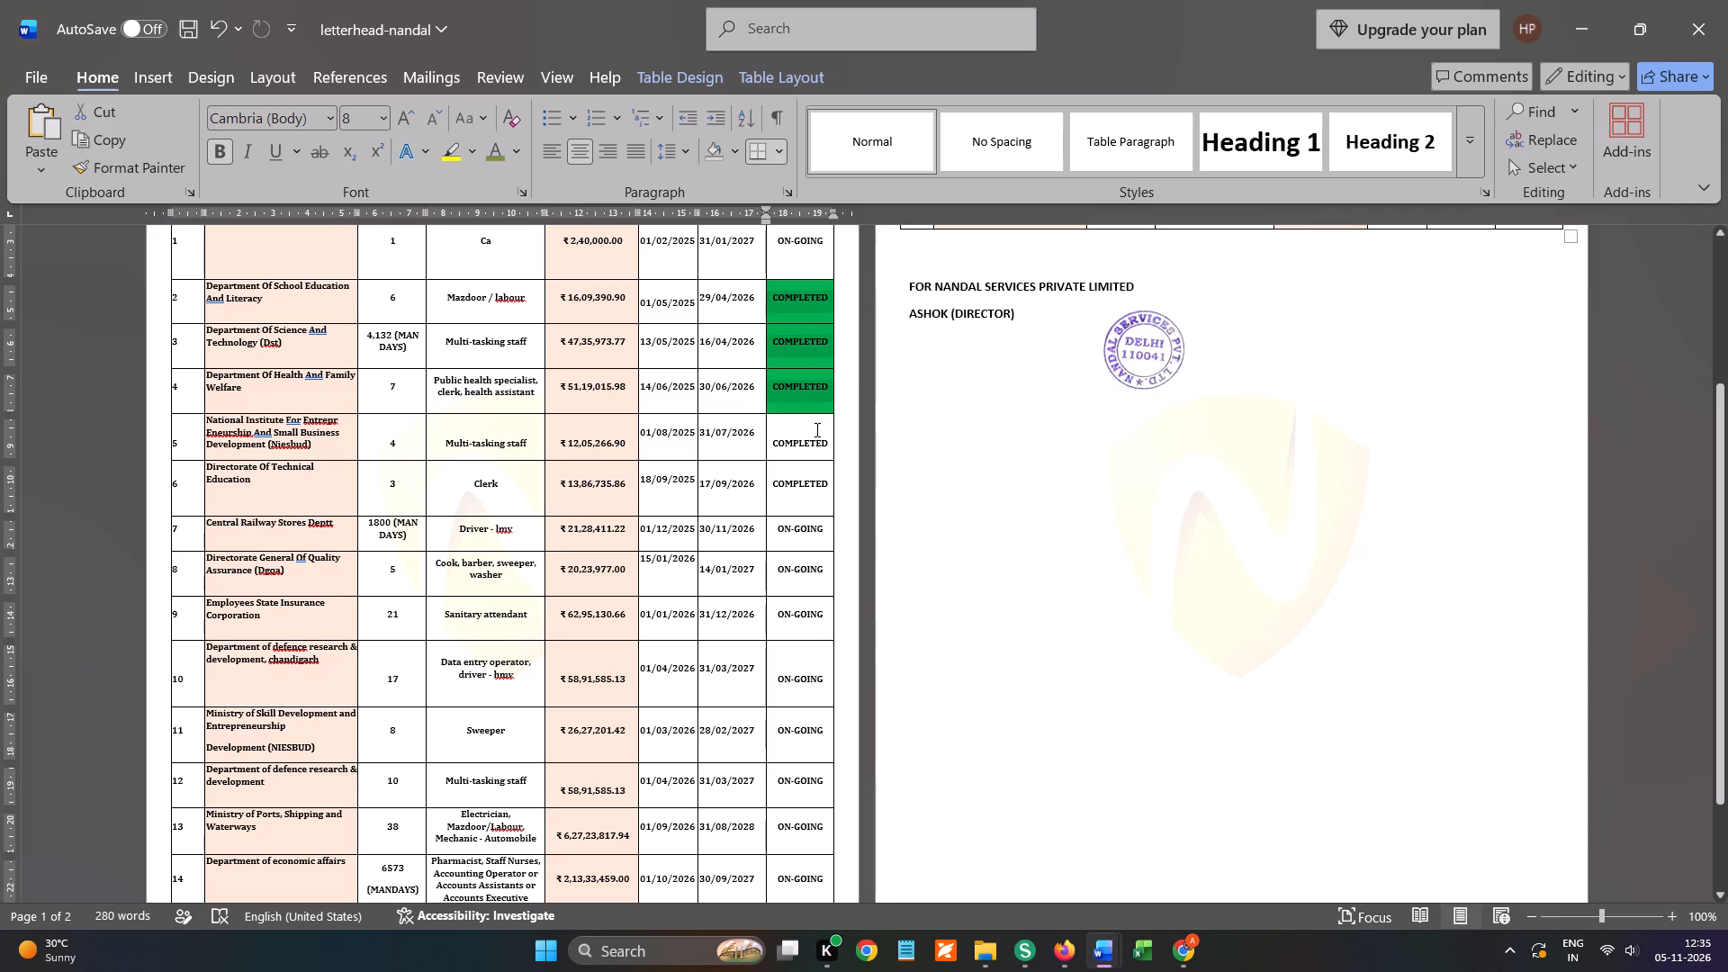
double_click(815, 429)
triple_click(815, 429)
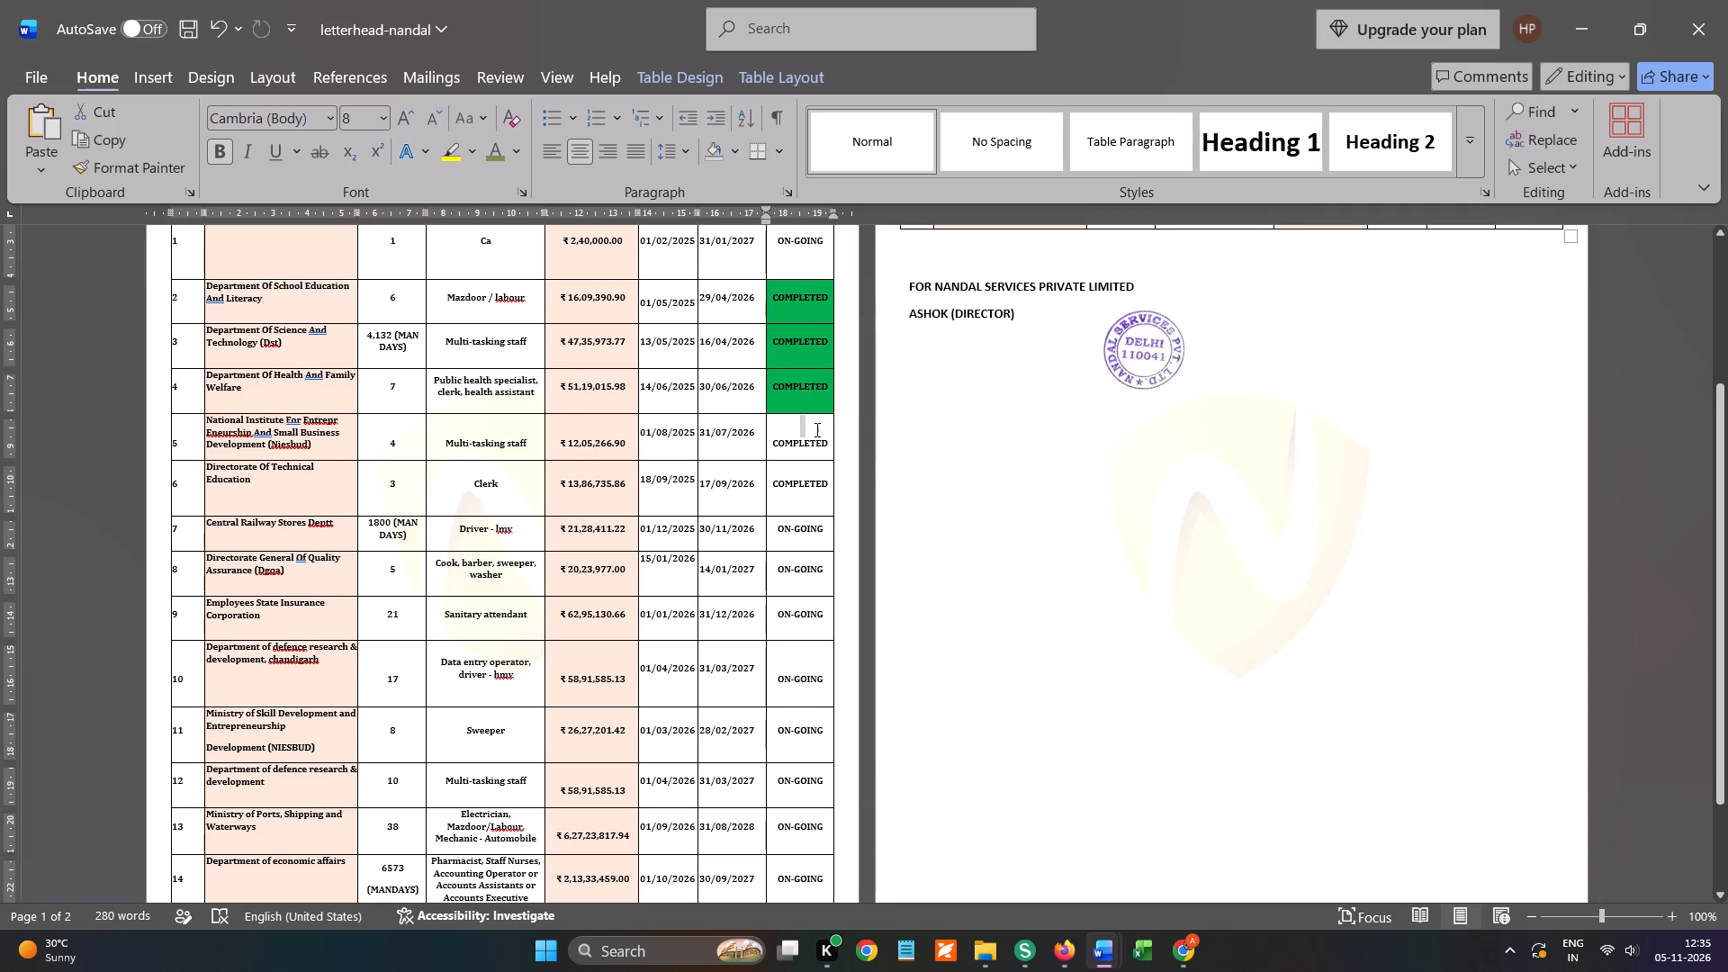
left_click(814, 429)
Try dark blue on contract 5's COMPLETED status text, and set its font colour to dark olive green instead.
left_click_drag(774, 423, 787, 436)
left_click_drag(787, 436, 820, 458)
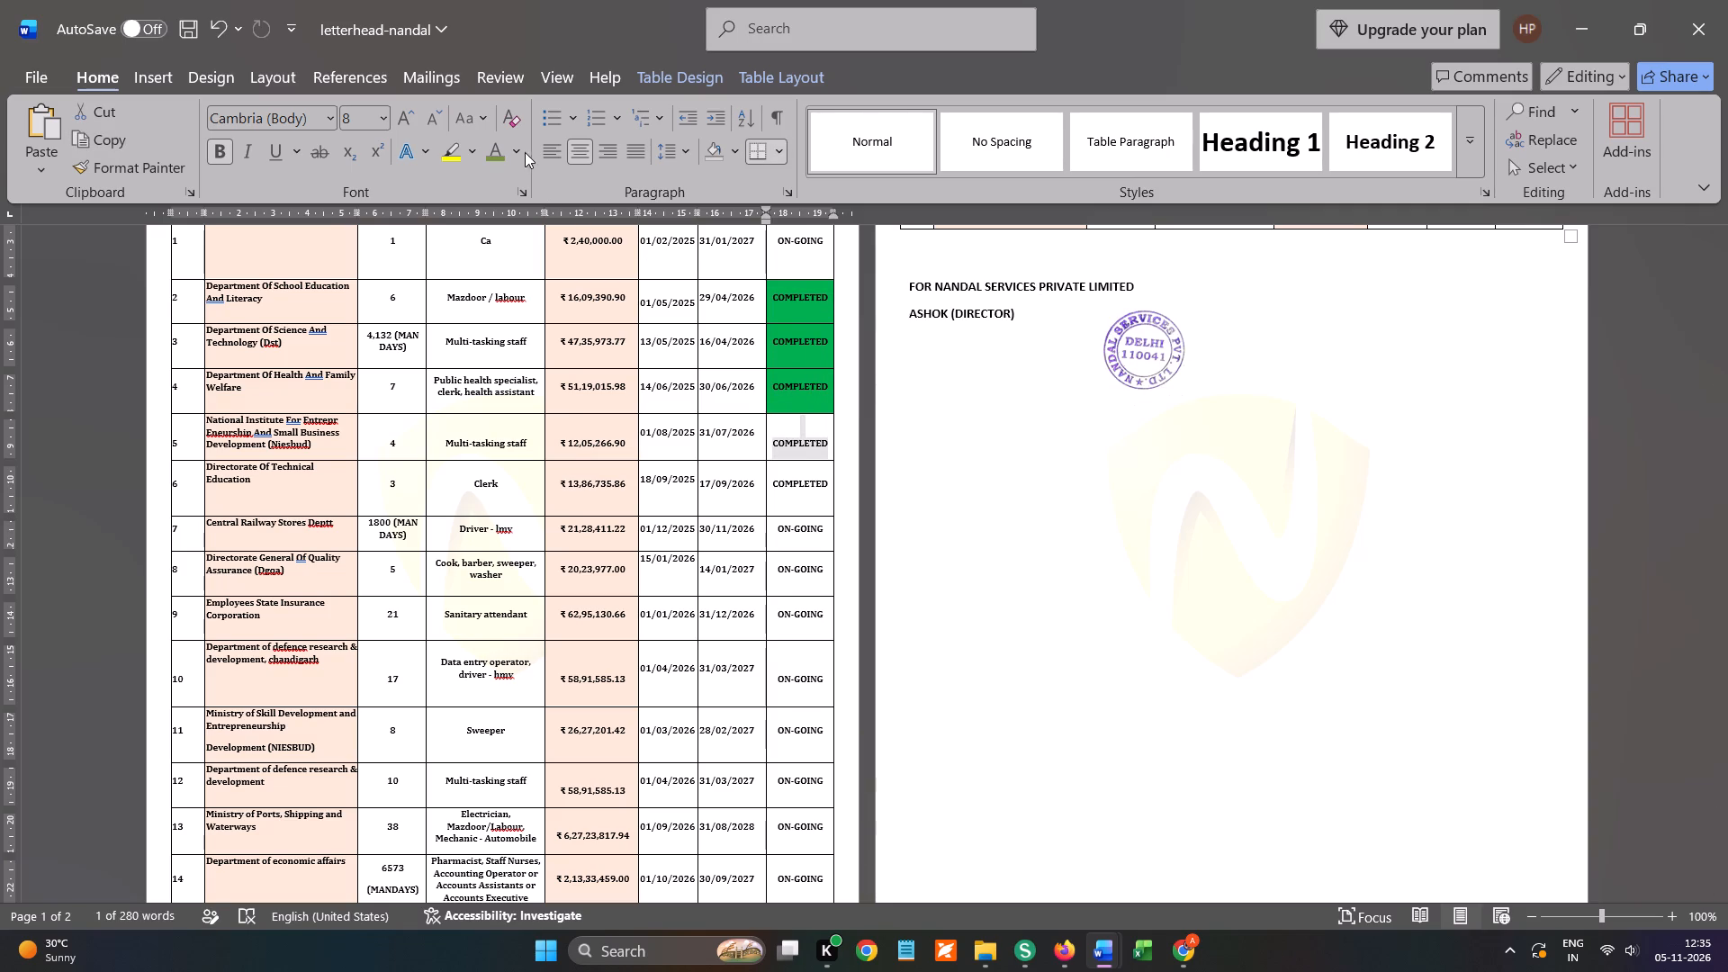
left_click(518, 147)
left_click(601, 299)
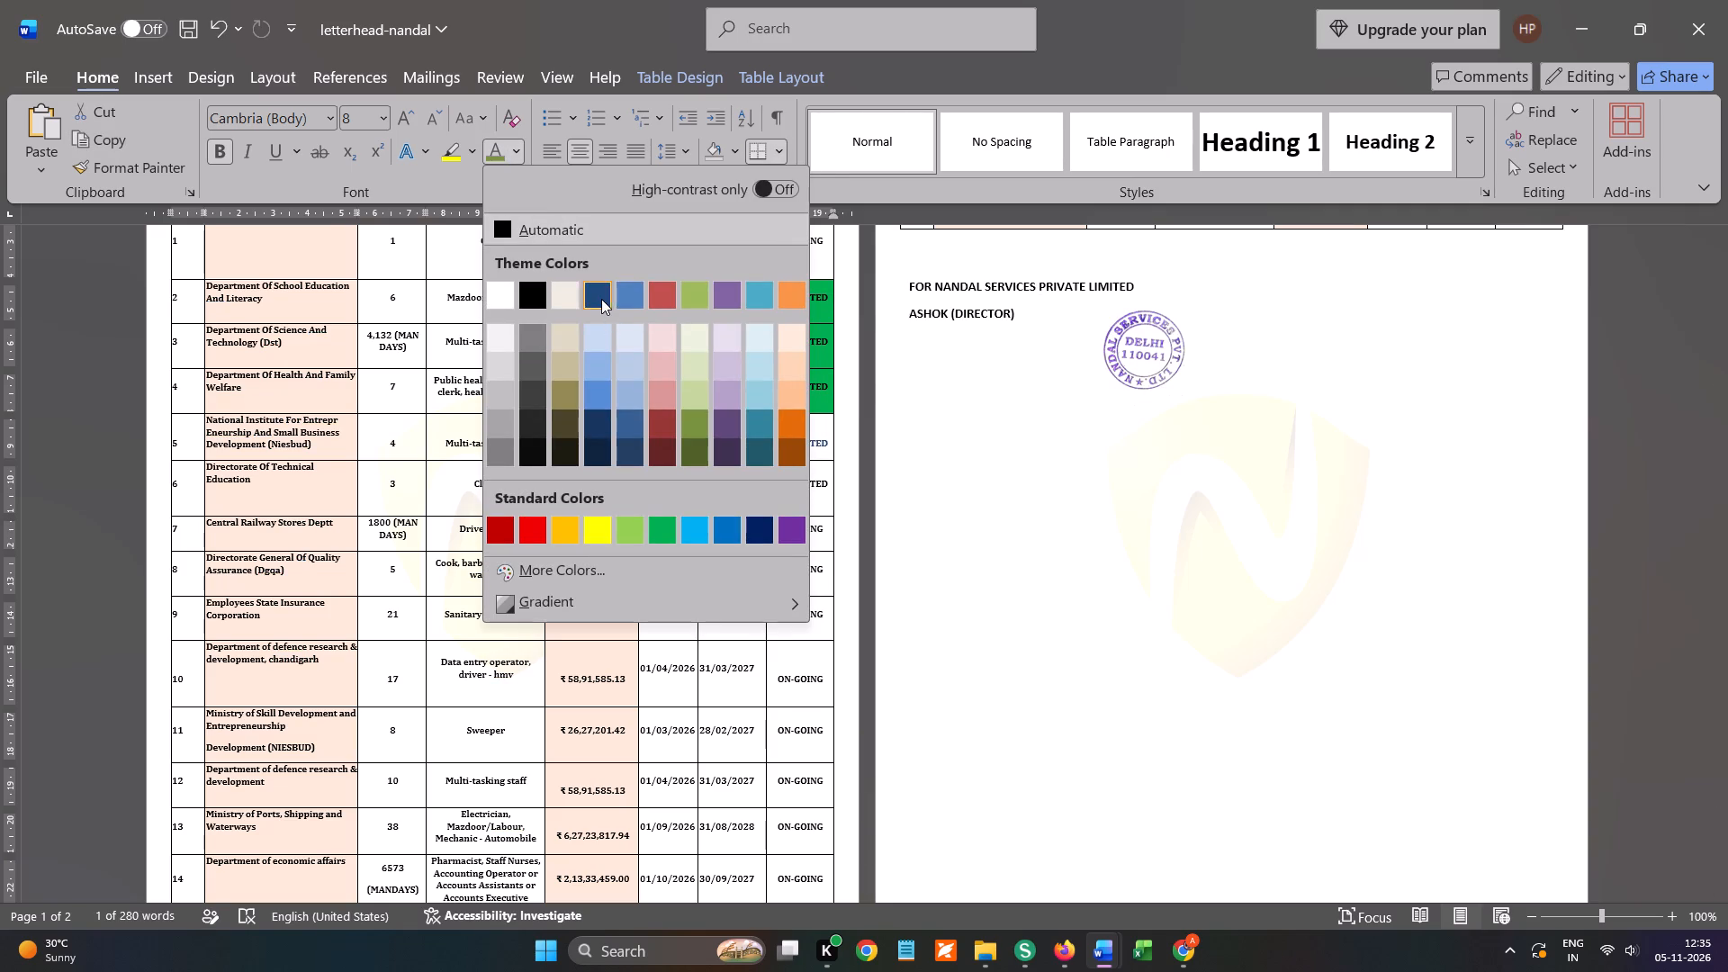
left_click(520, 153)
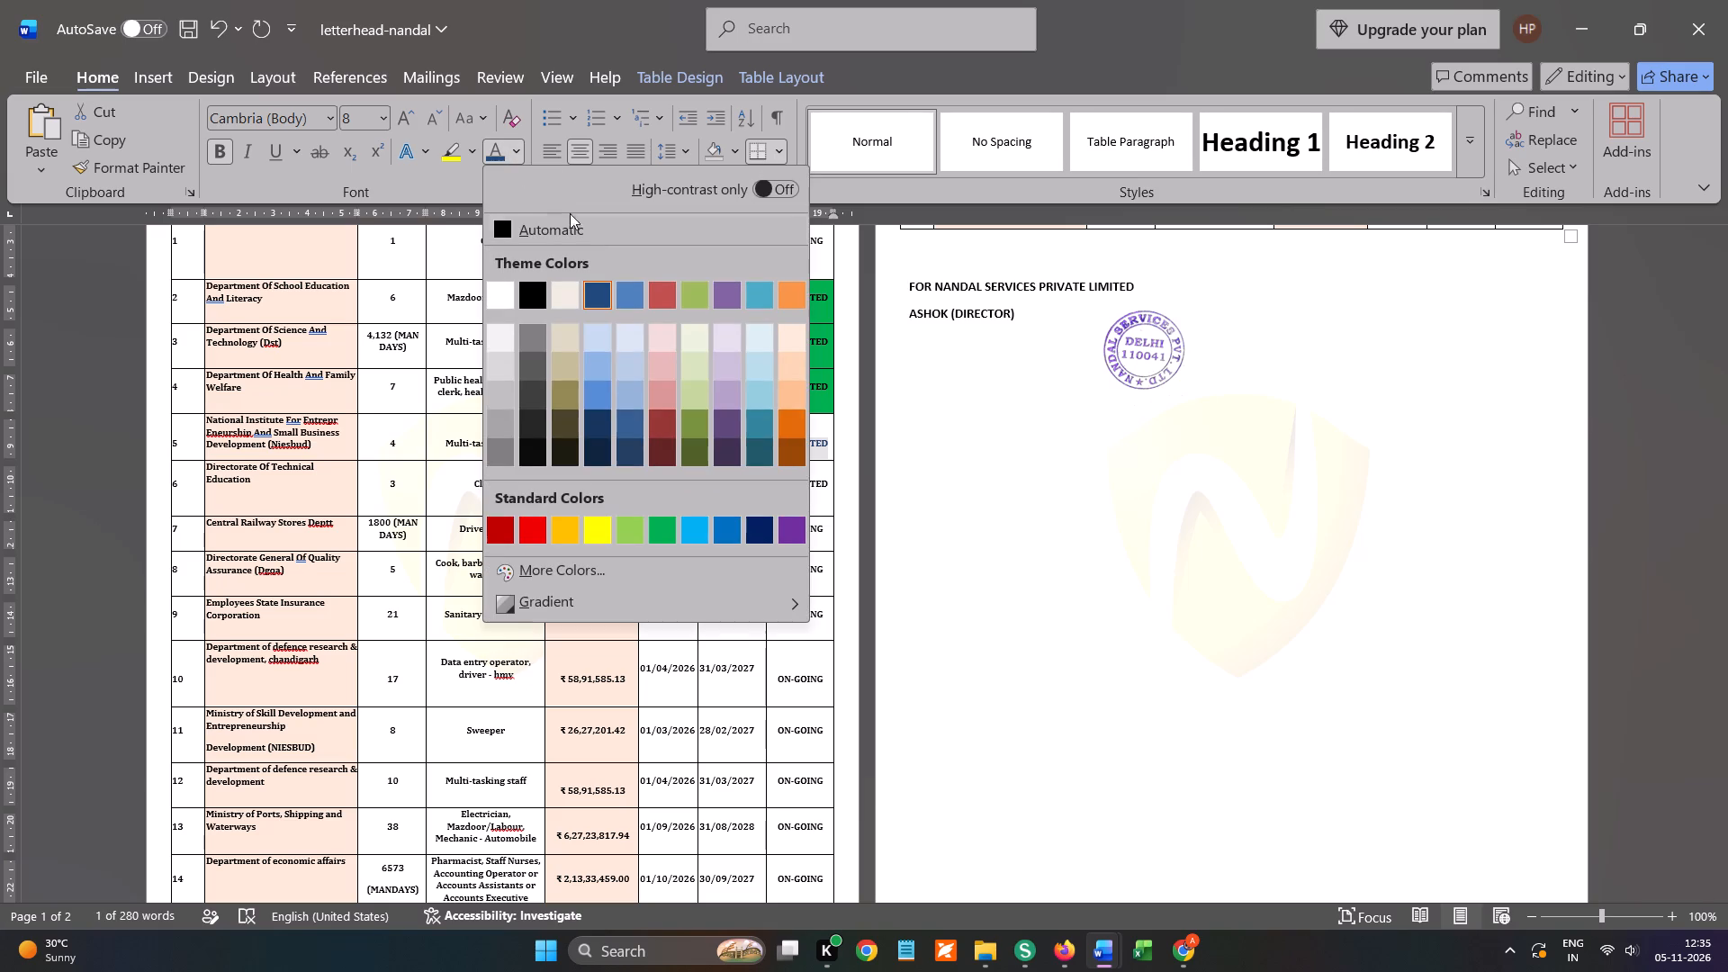
left_click(688, 426)
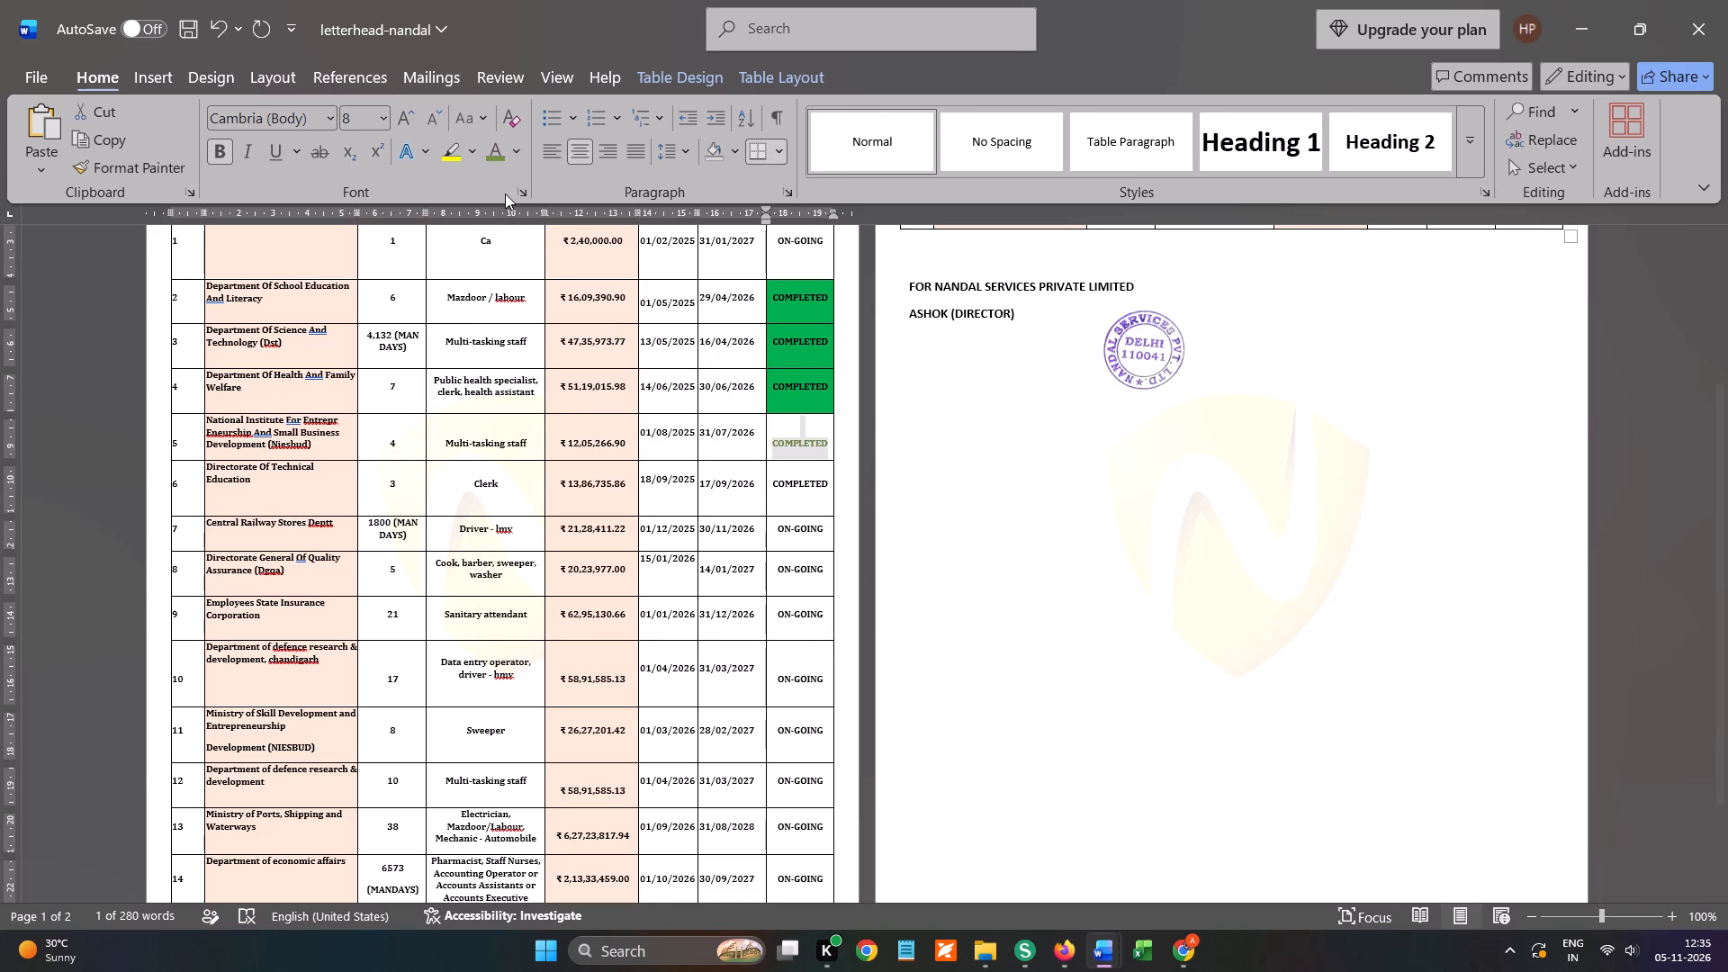
Undo the font colour changes on contract 5's COMPLETED status text.
key("ctrl+z")
key("ctrl+z")
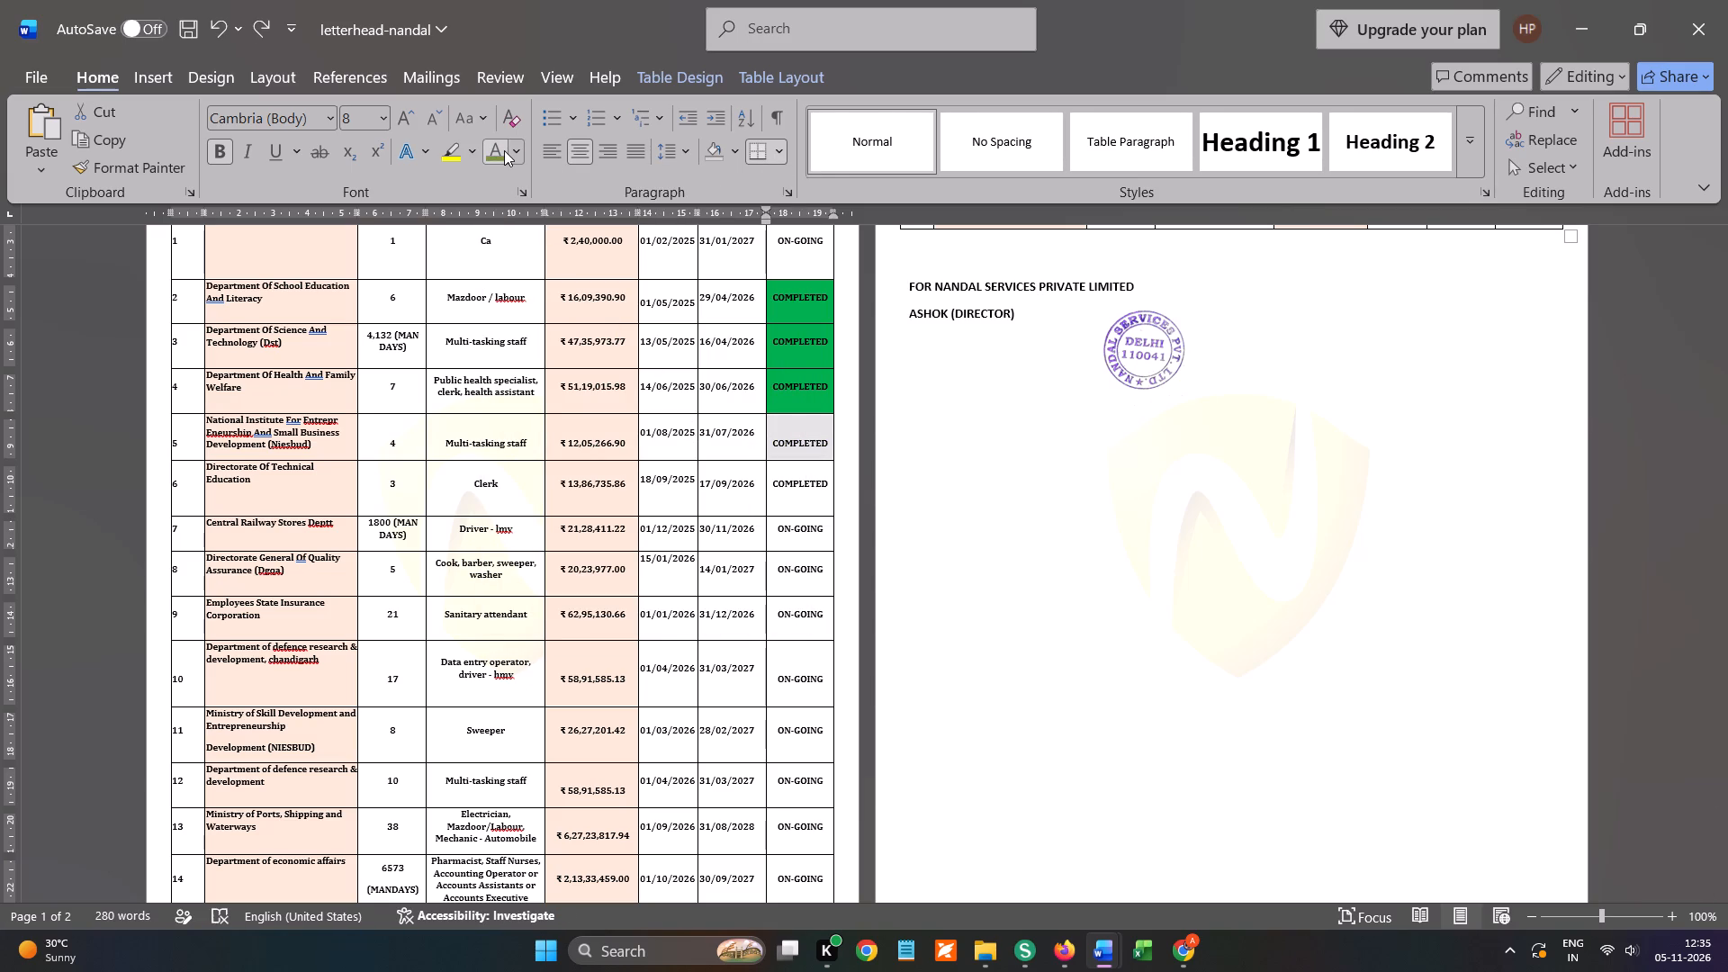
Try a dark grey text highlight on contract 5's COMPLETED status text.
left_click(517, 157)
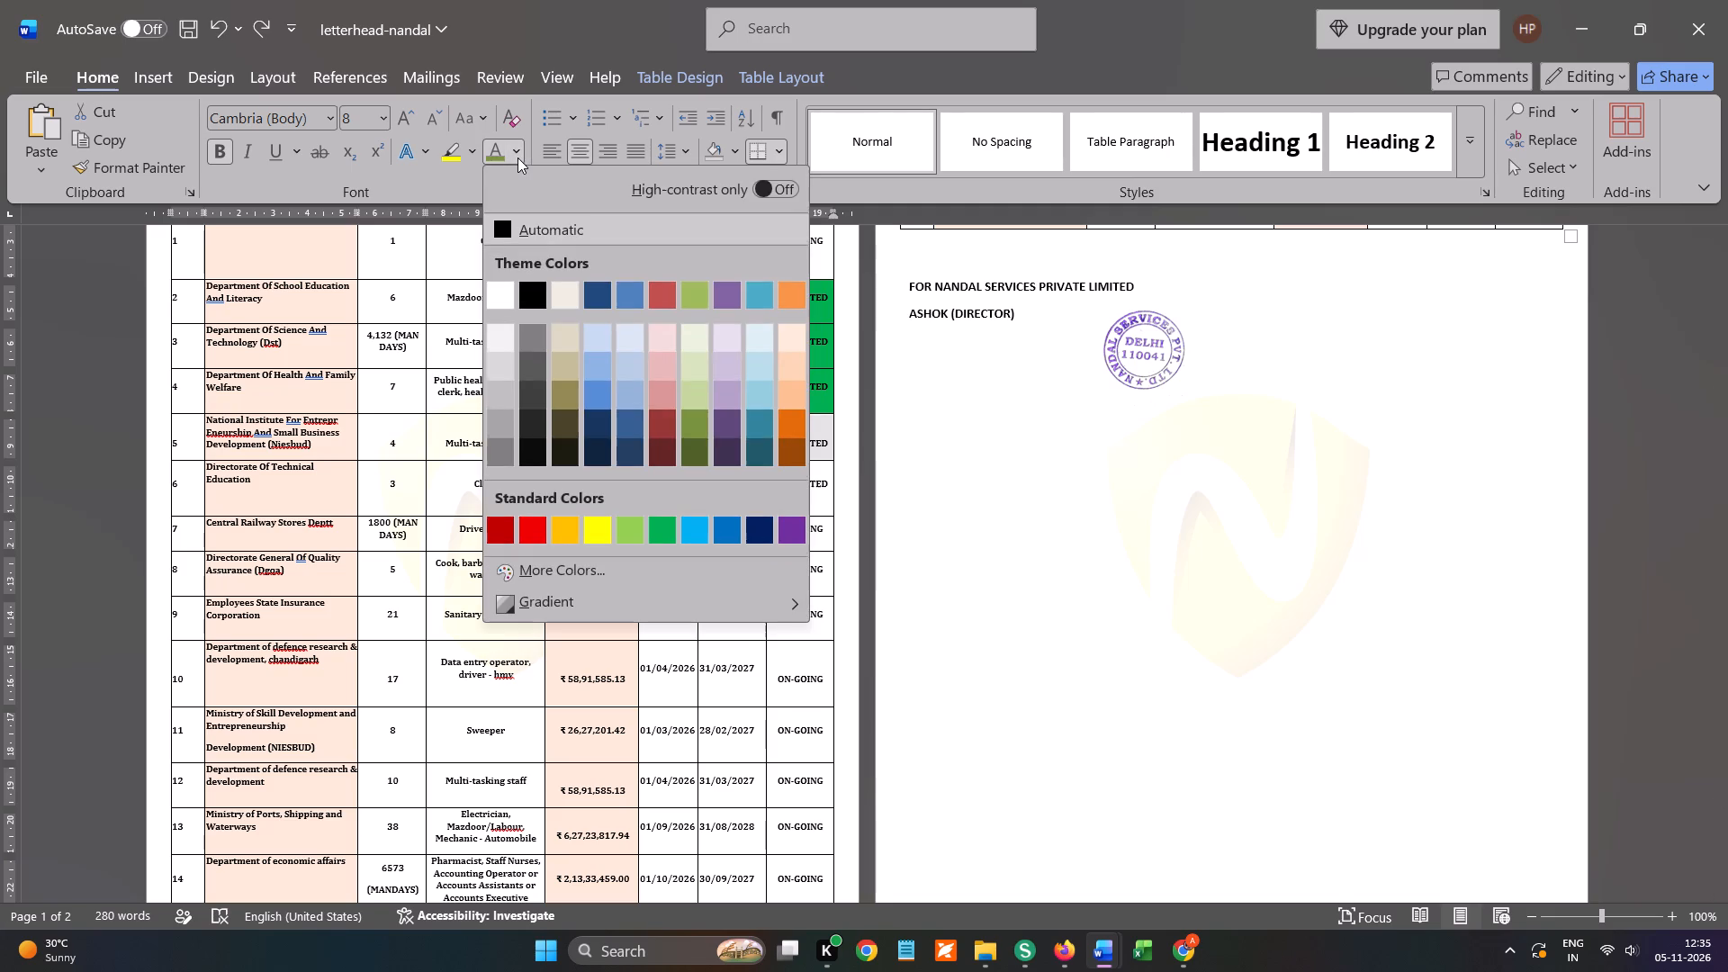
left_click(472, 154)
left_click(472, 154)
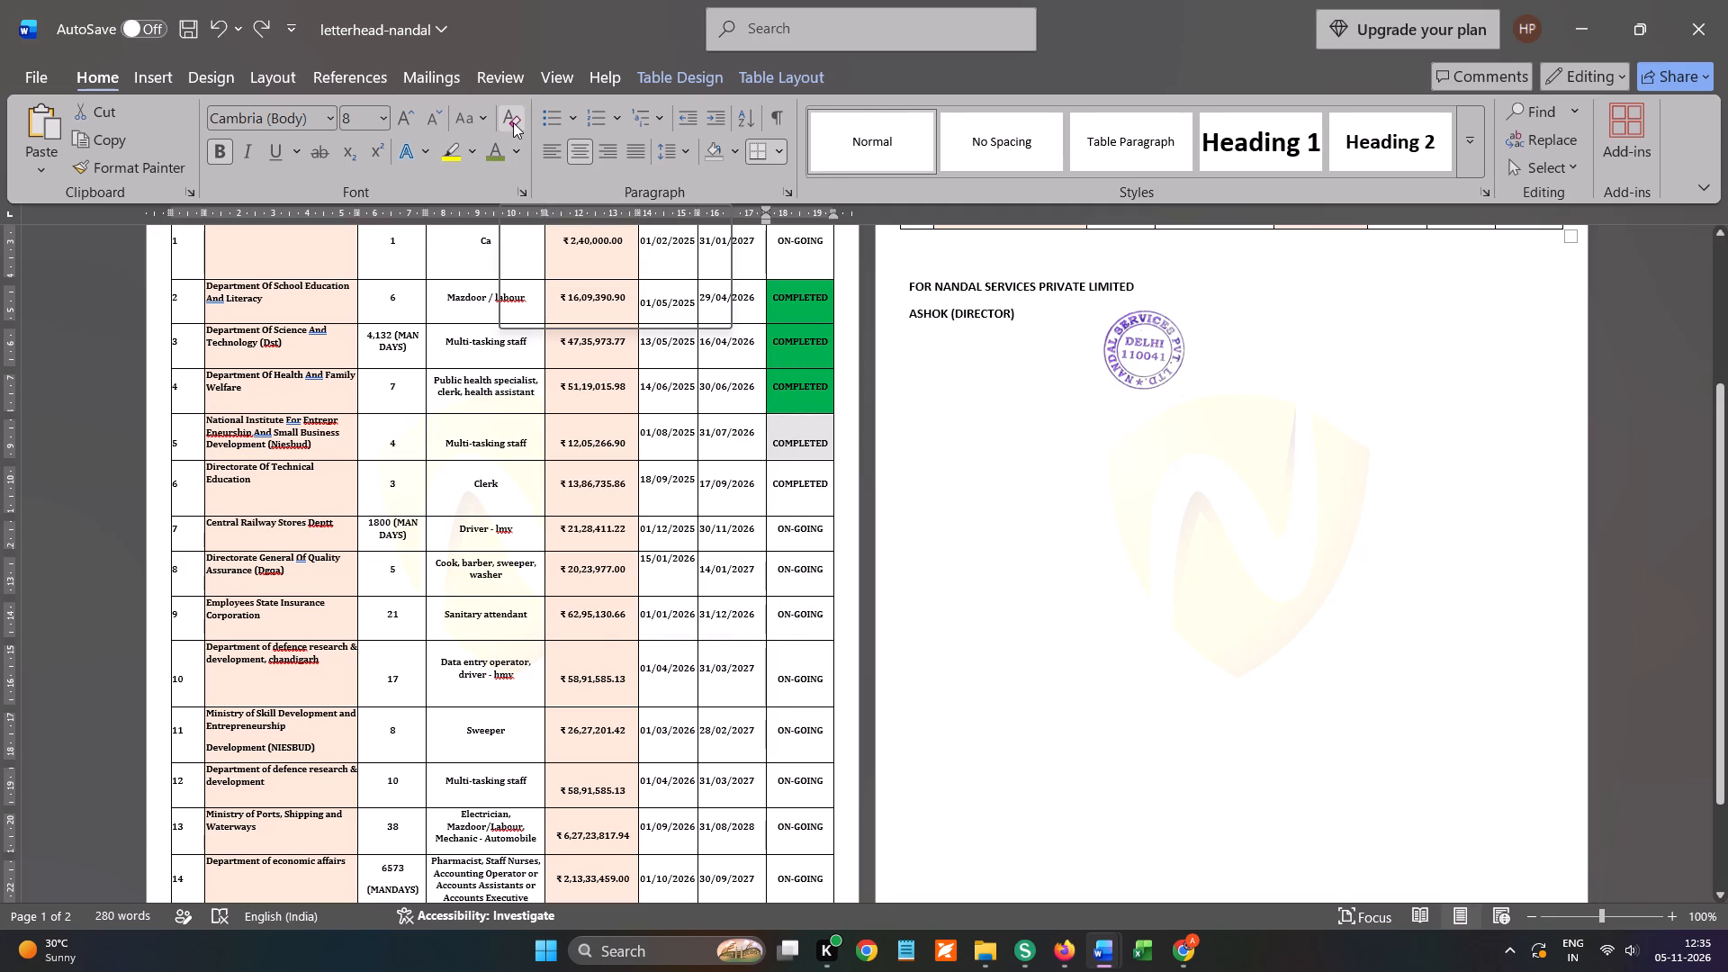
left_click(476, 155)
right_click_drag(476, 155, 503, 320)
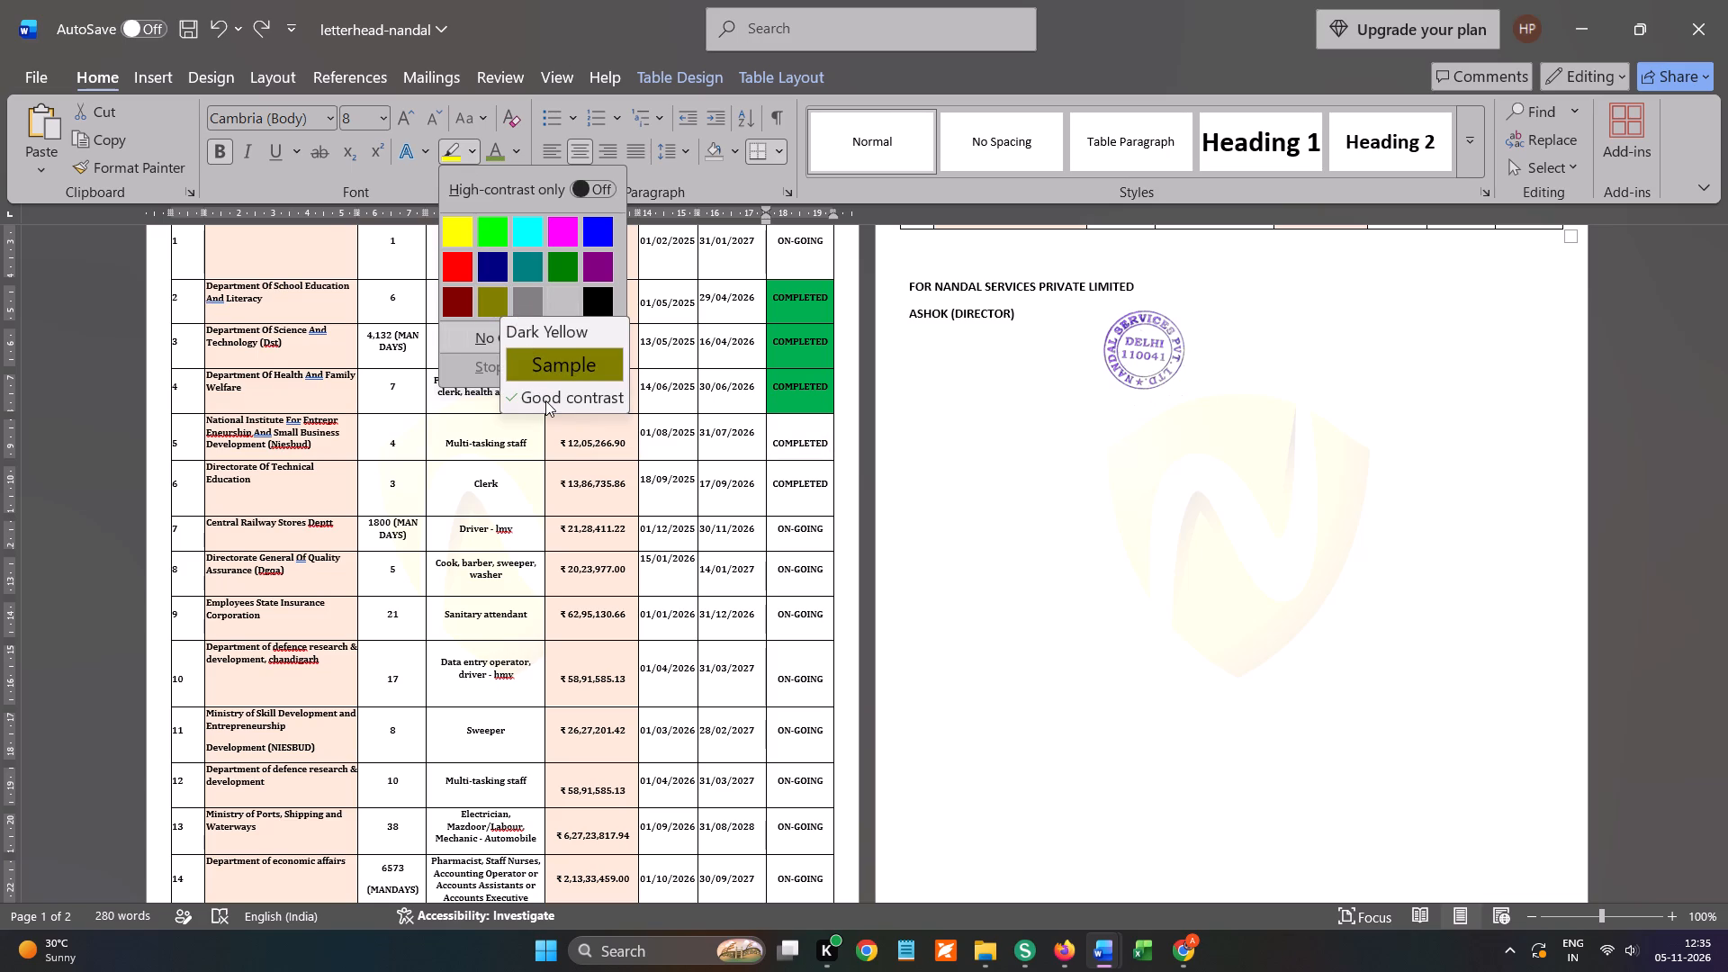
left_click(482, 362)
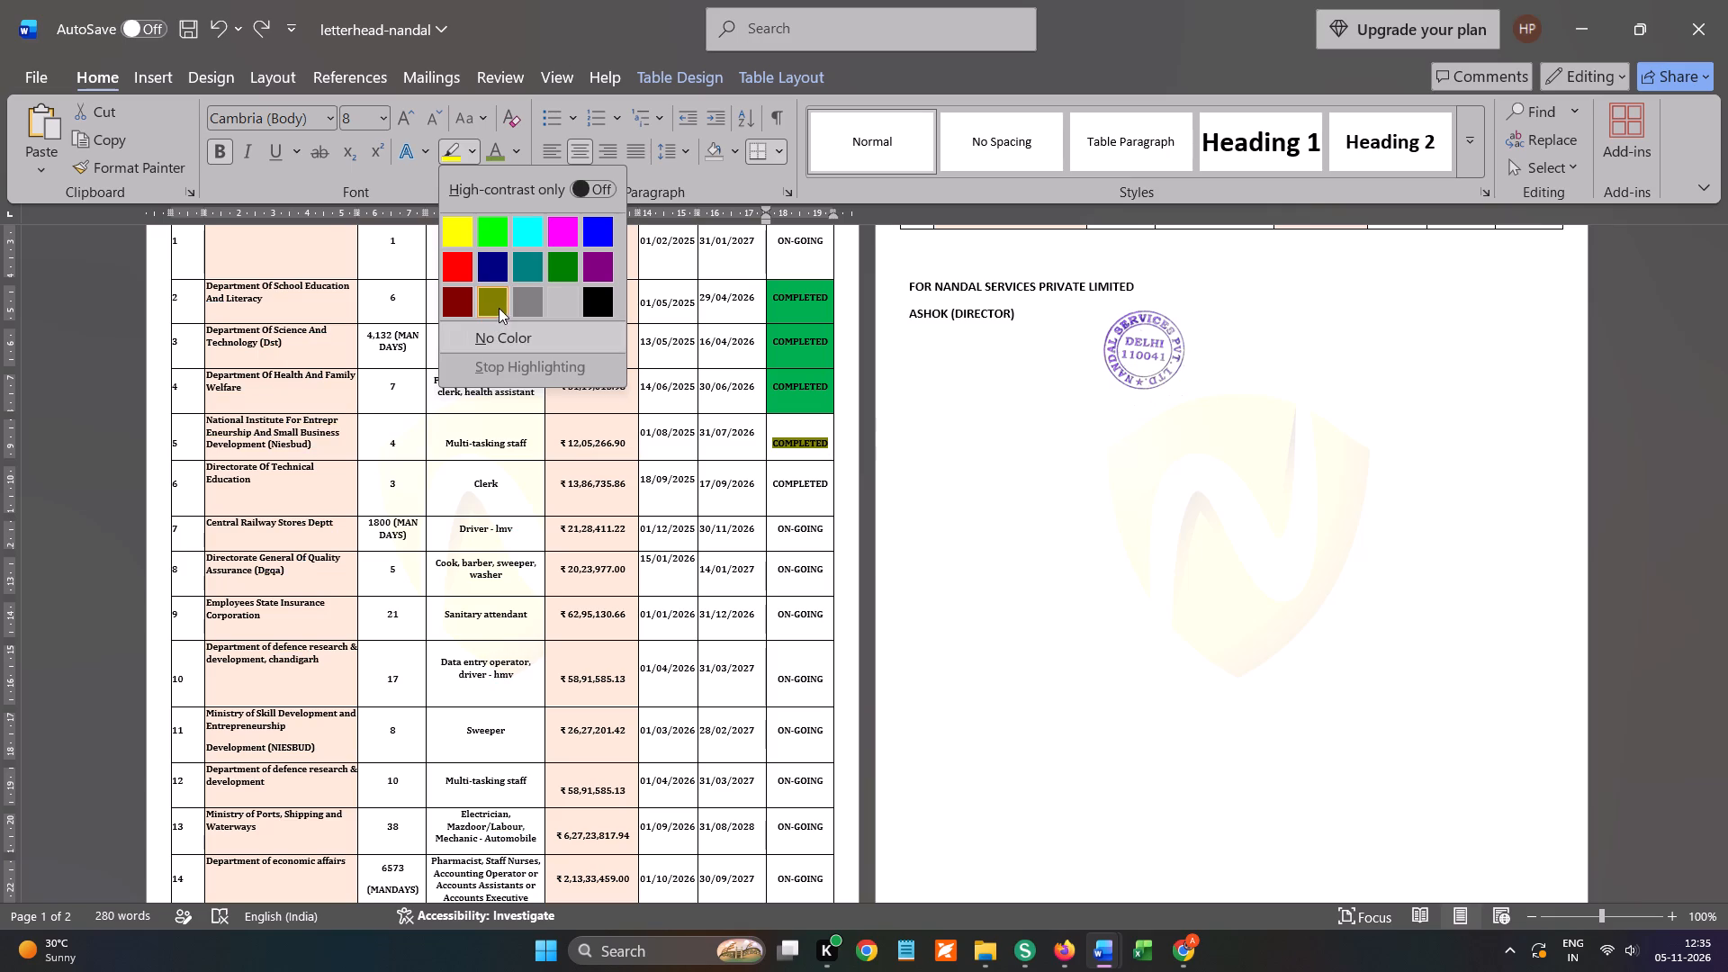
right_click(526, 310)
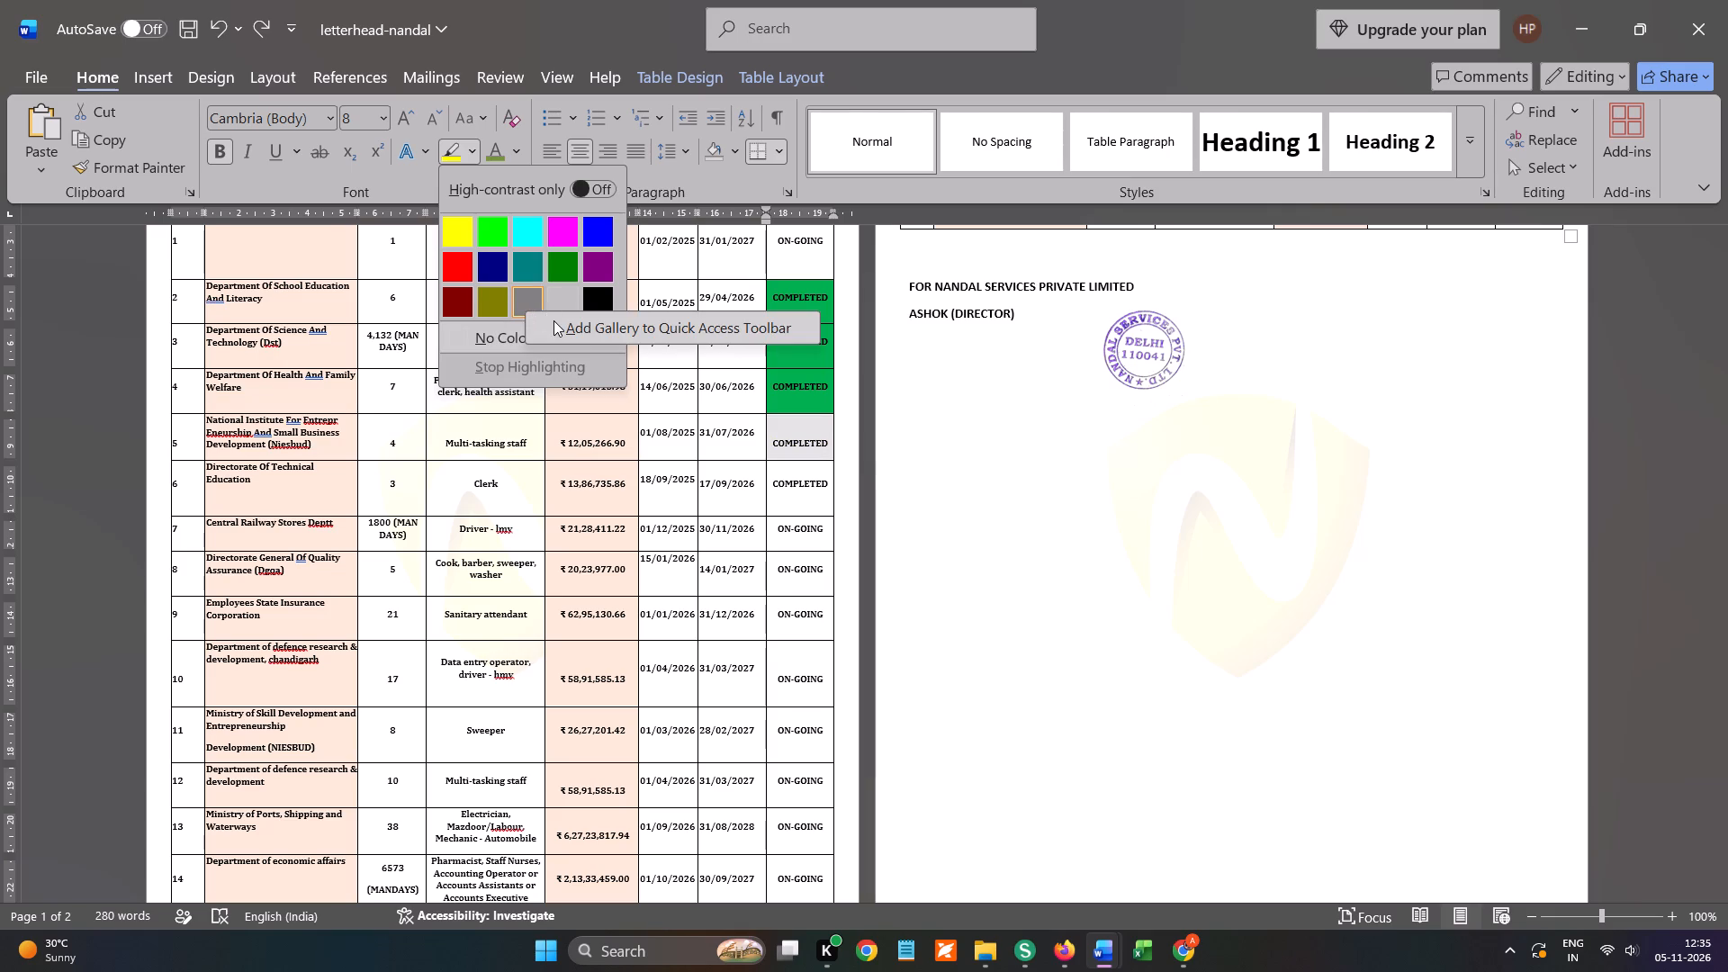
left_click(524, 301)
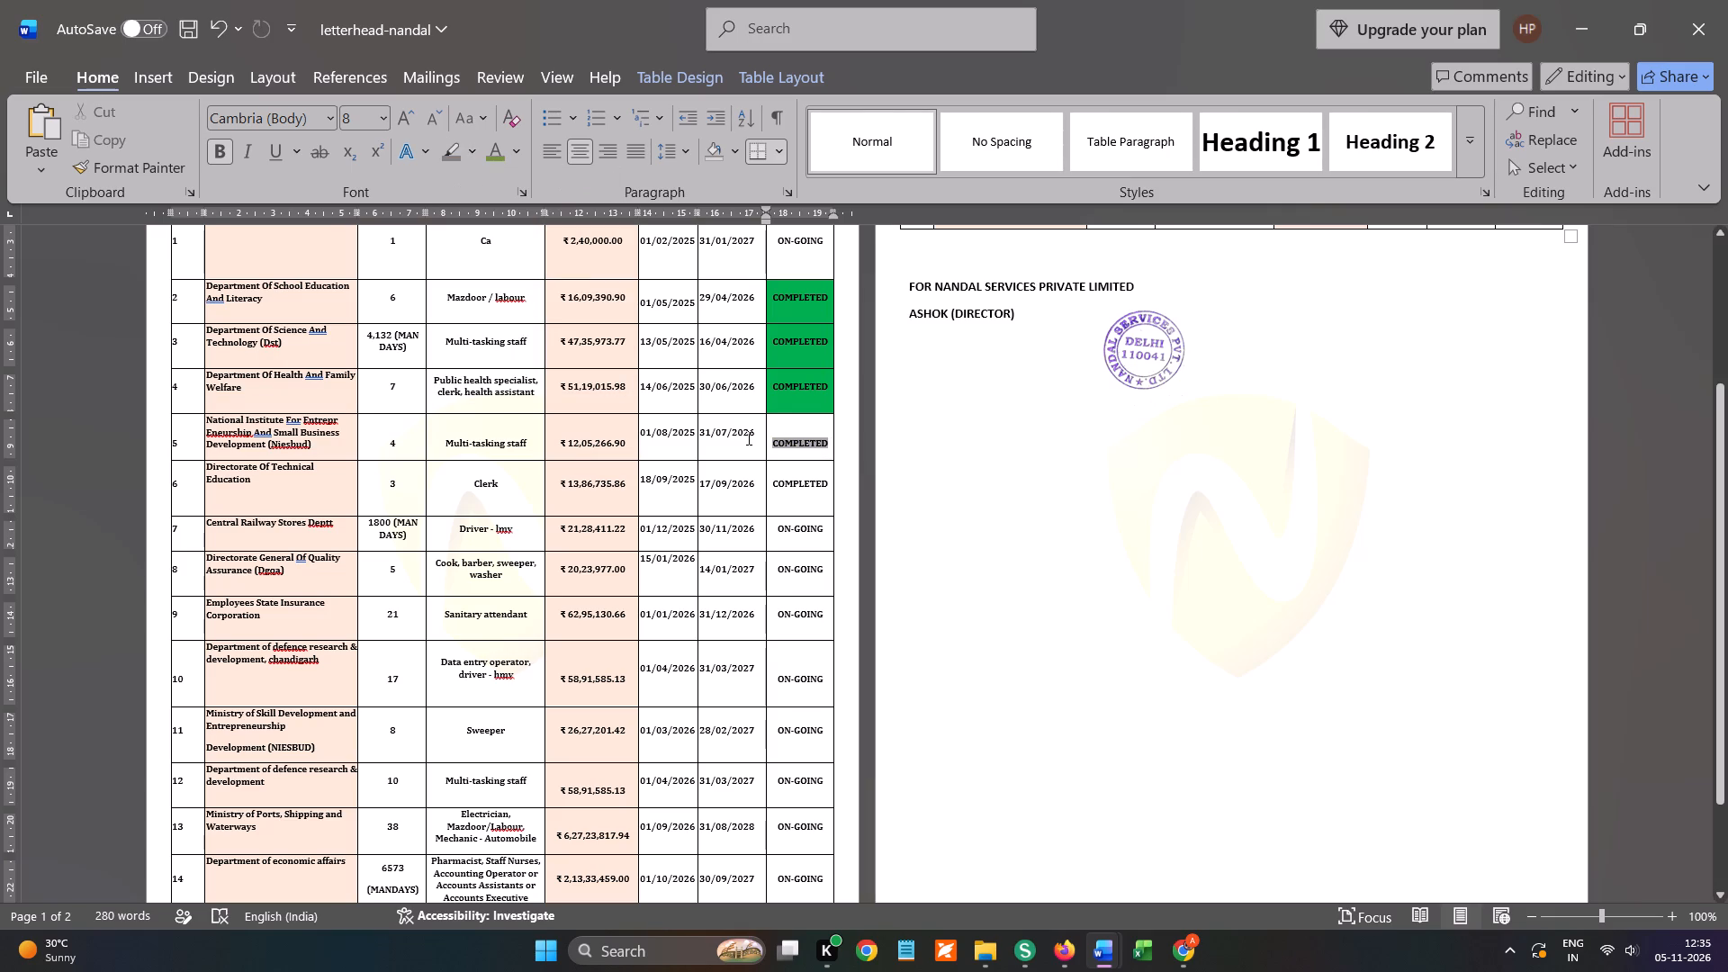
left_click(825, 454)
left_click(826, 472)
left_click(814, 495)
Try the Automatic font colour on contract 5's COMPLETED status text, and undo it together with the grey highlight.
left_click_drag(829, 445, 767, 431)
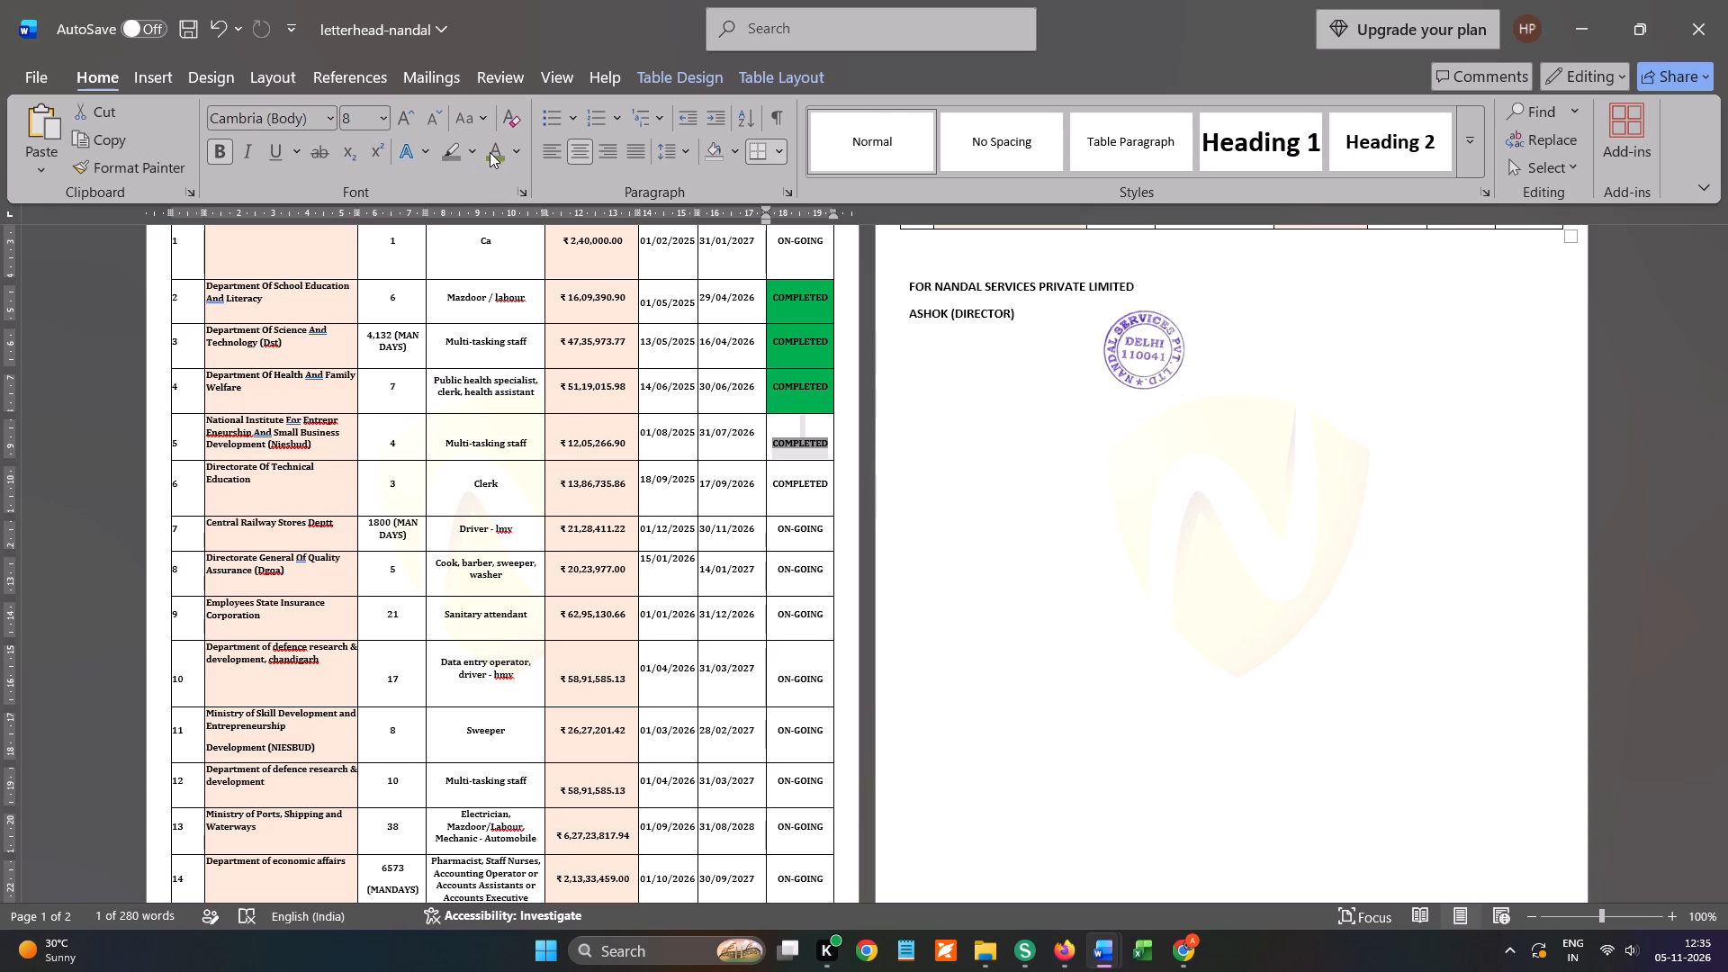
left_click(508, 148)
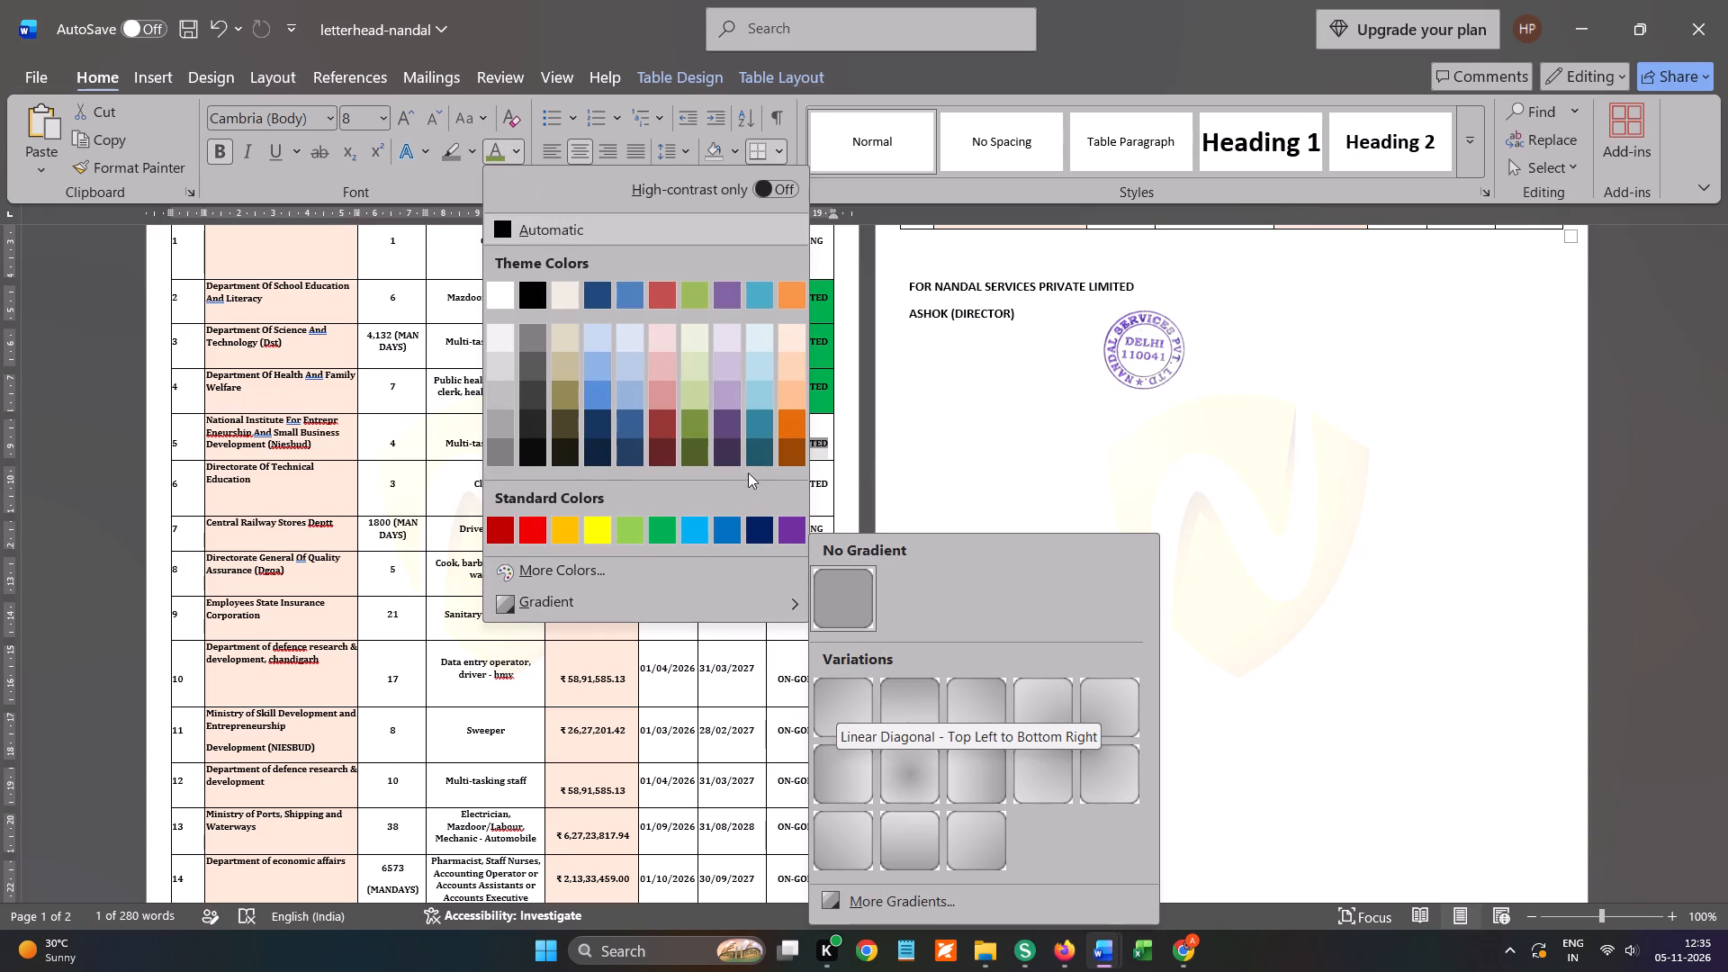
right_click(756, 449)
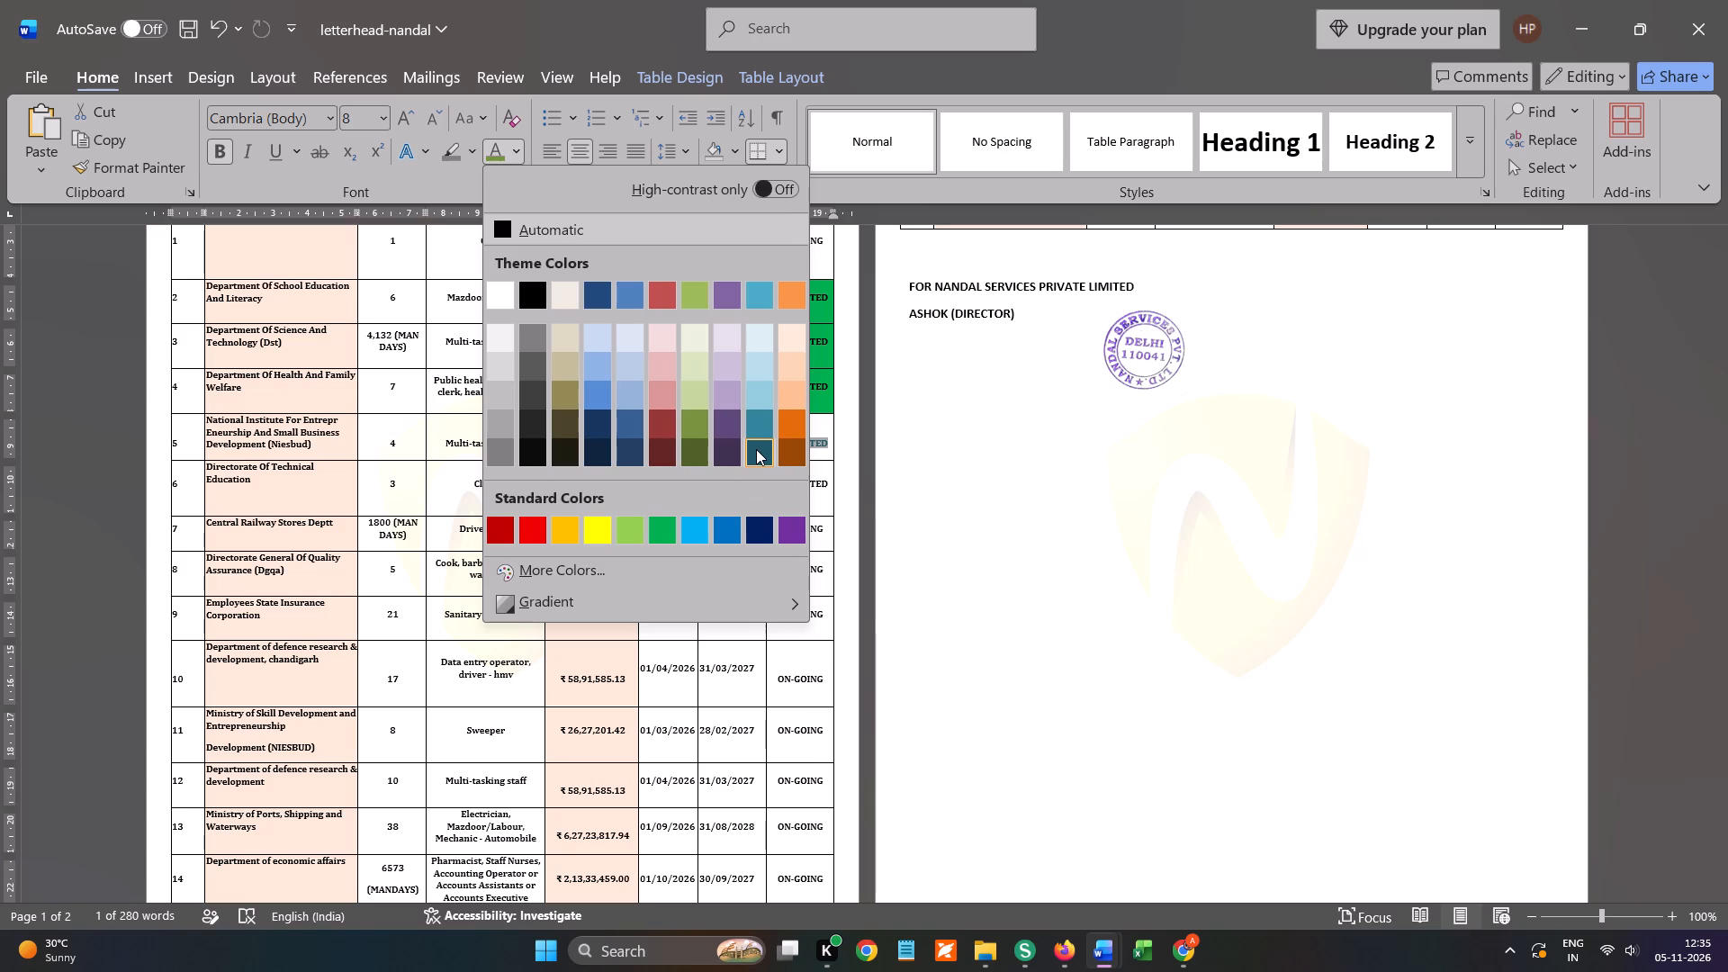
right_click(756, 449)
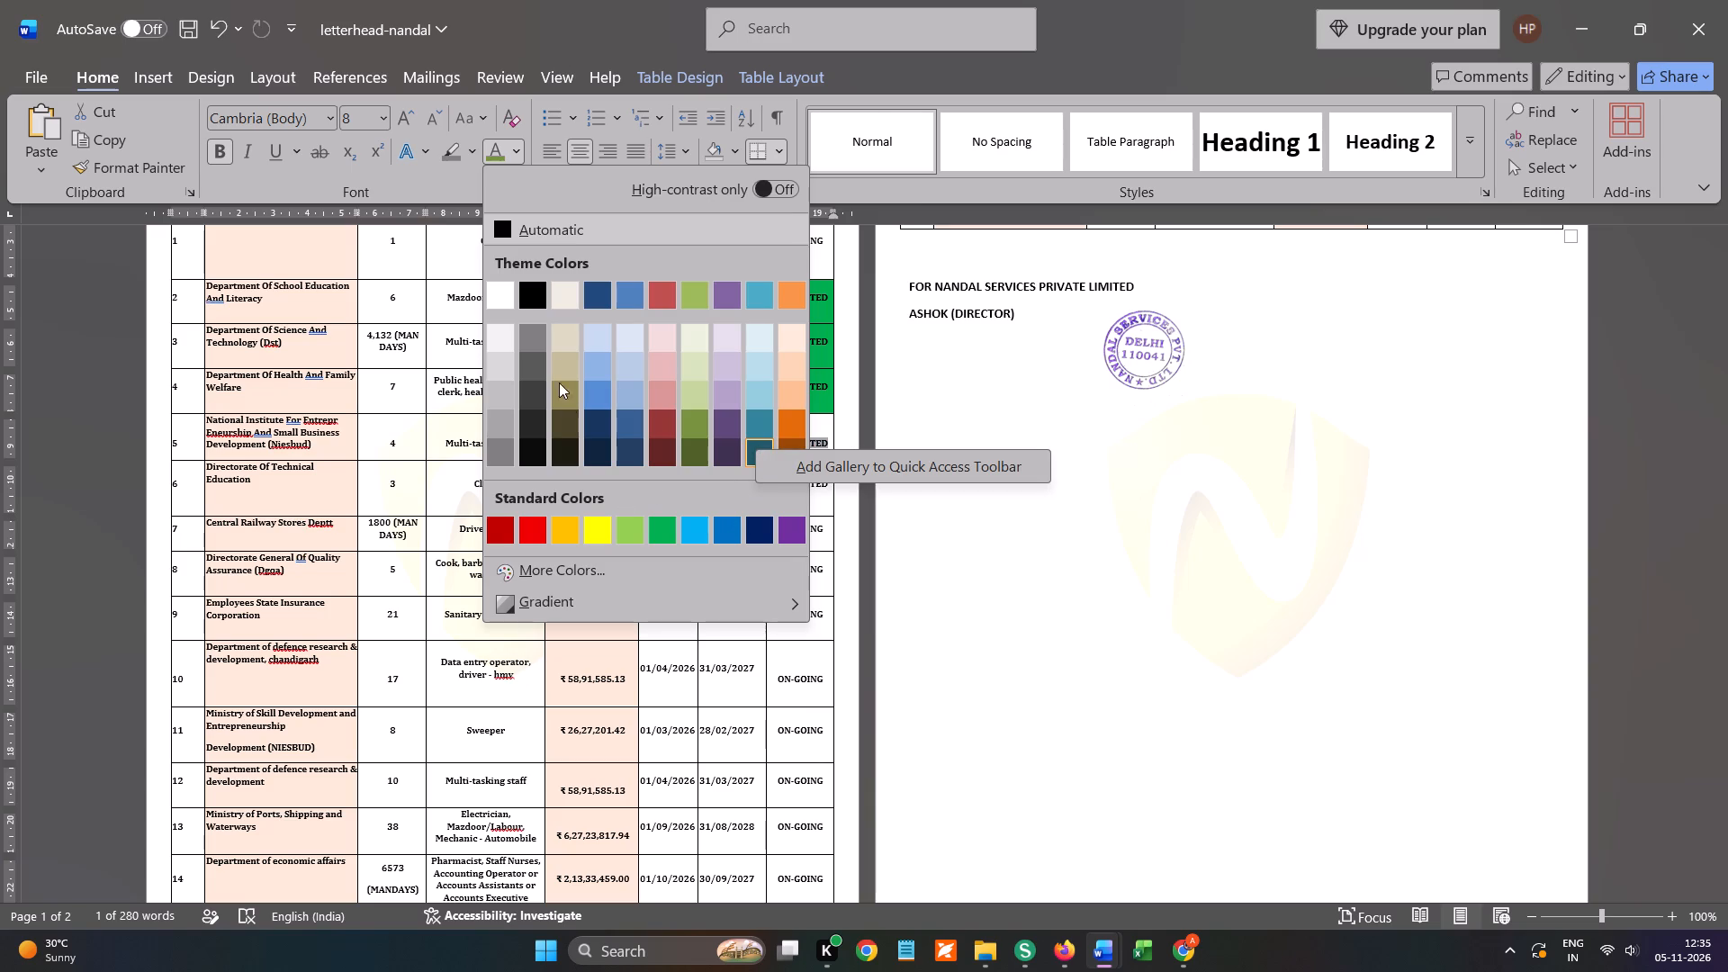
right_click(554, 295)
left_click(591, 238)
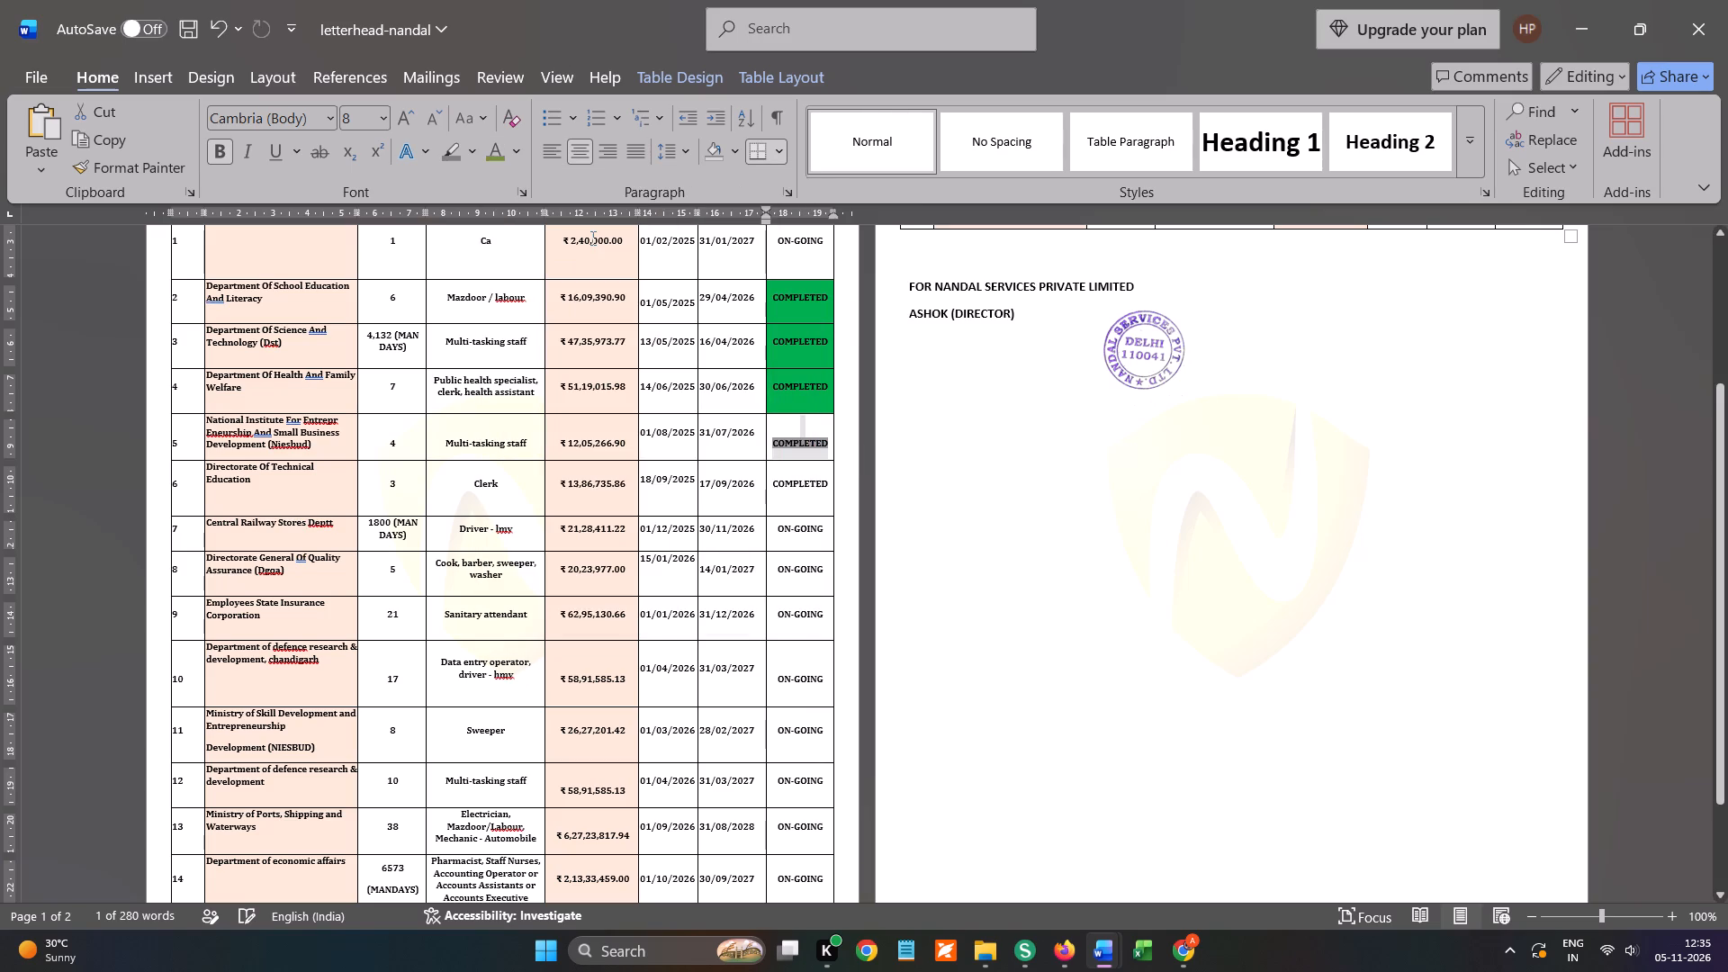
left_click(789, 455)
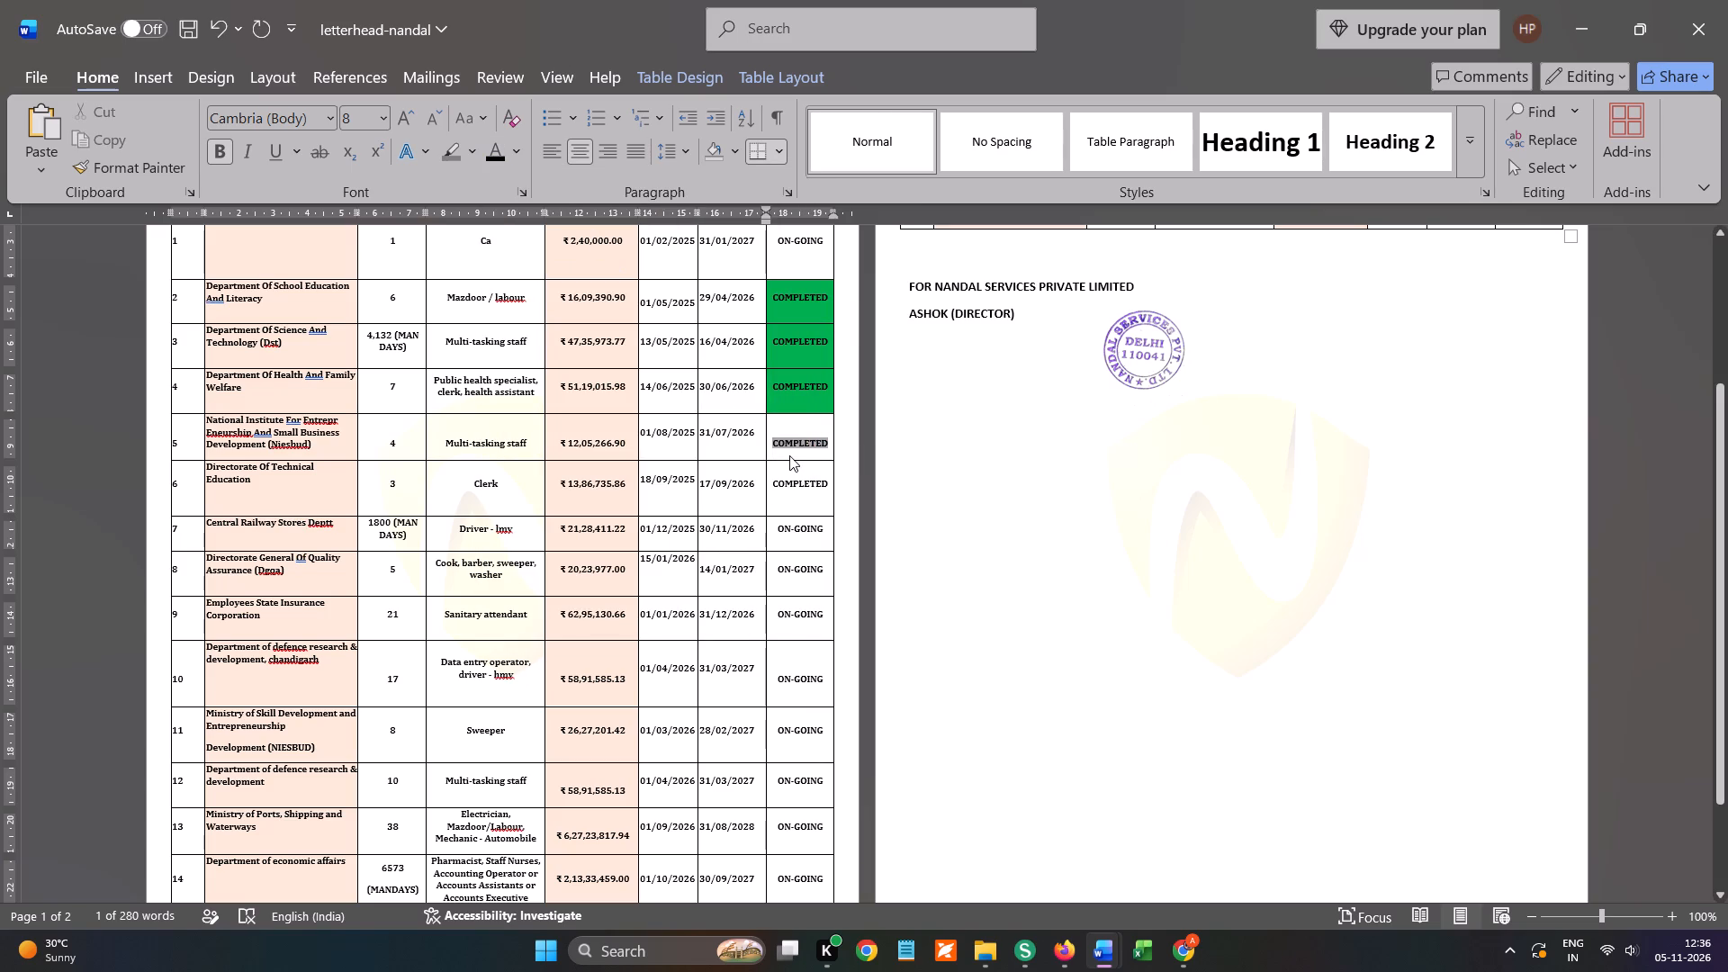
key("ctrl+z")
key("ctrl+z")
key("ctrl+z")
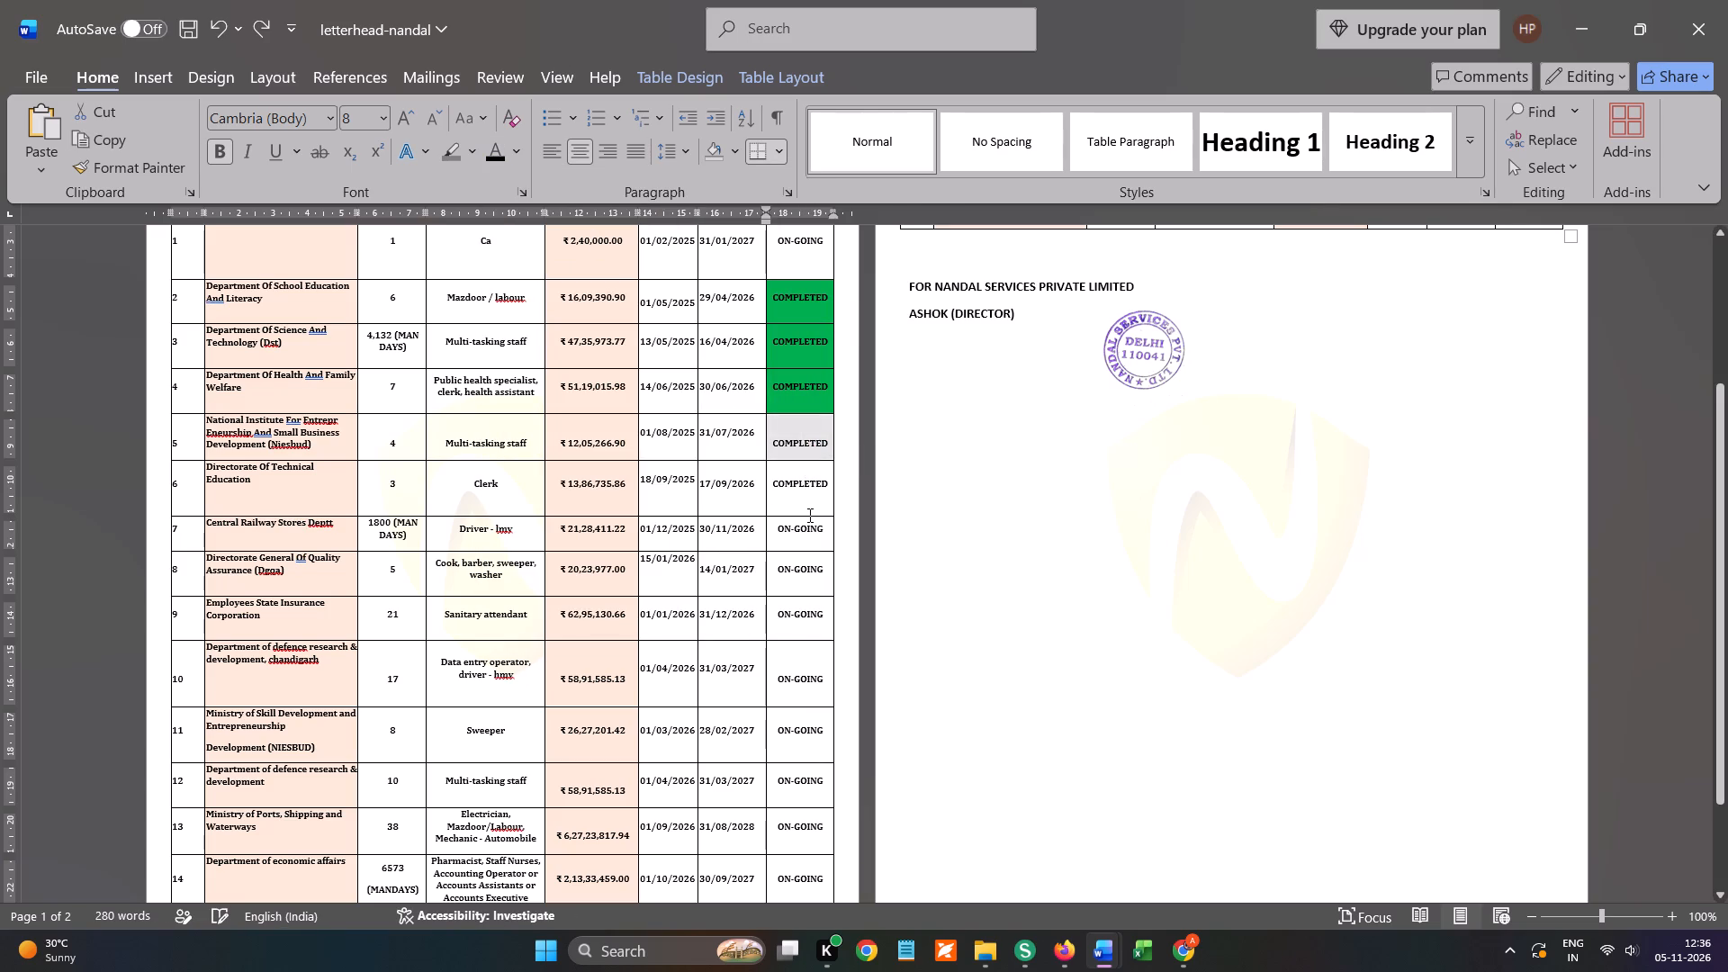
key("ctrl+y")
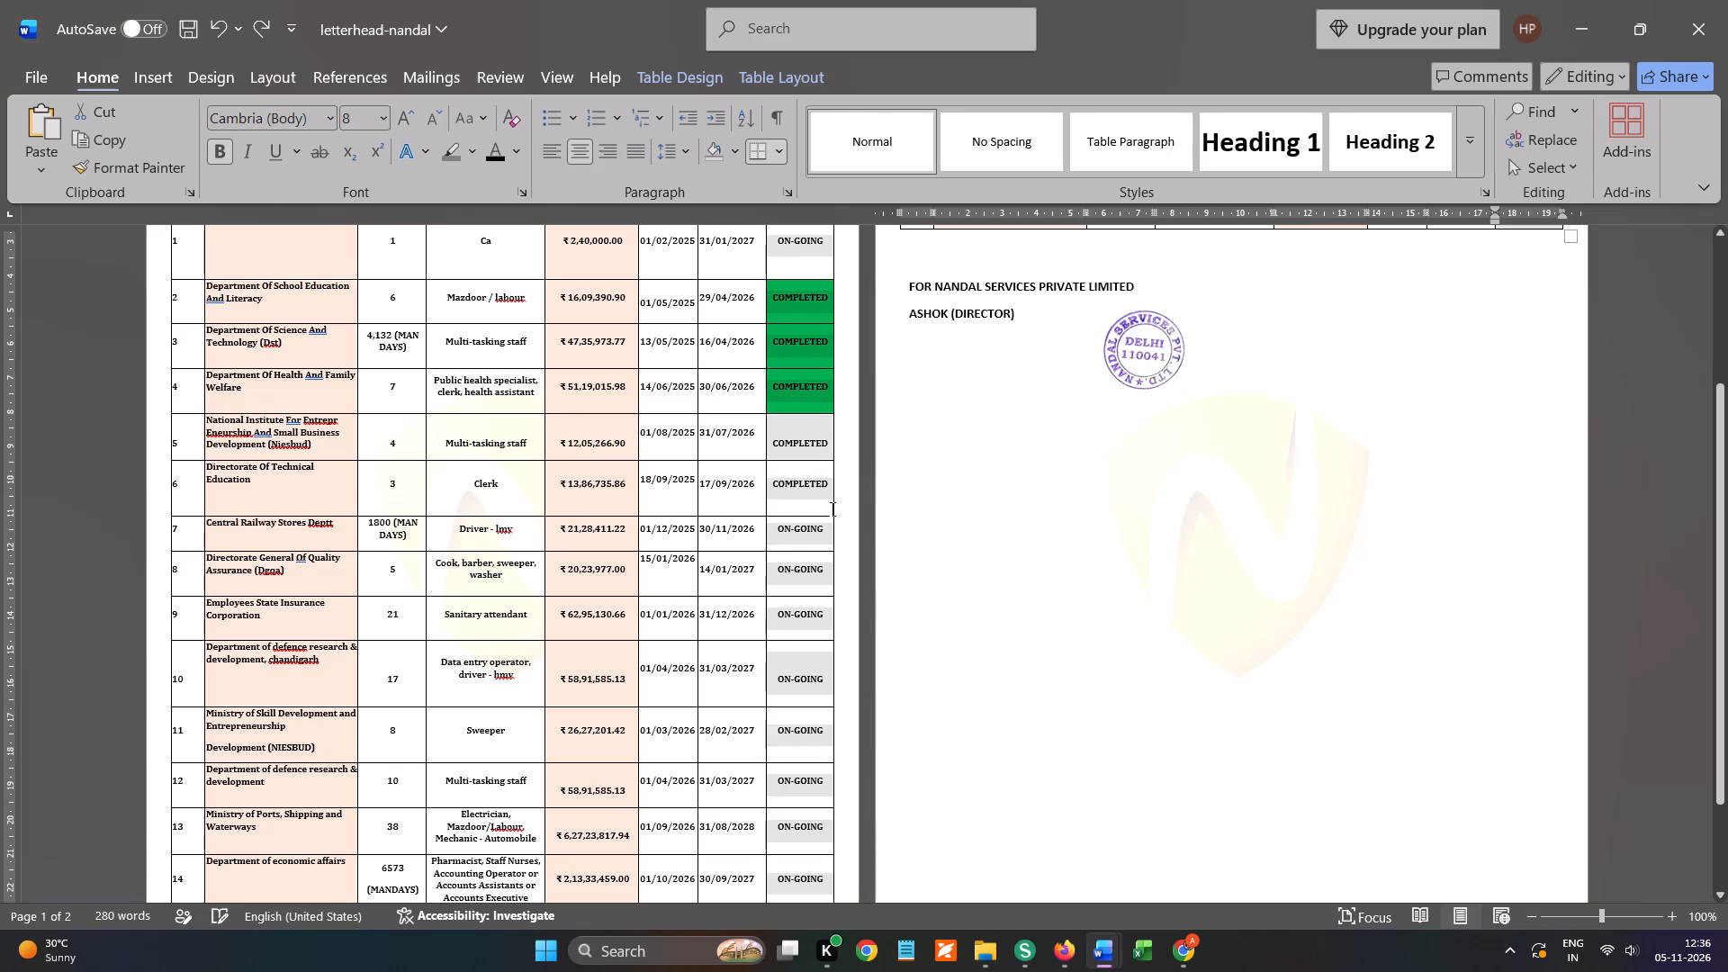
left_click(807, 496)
Copy the director's signature stamp image from the signature area of the experience-criteria-nandal document.
scroll(1200, 480, "down", 5)
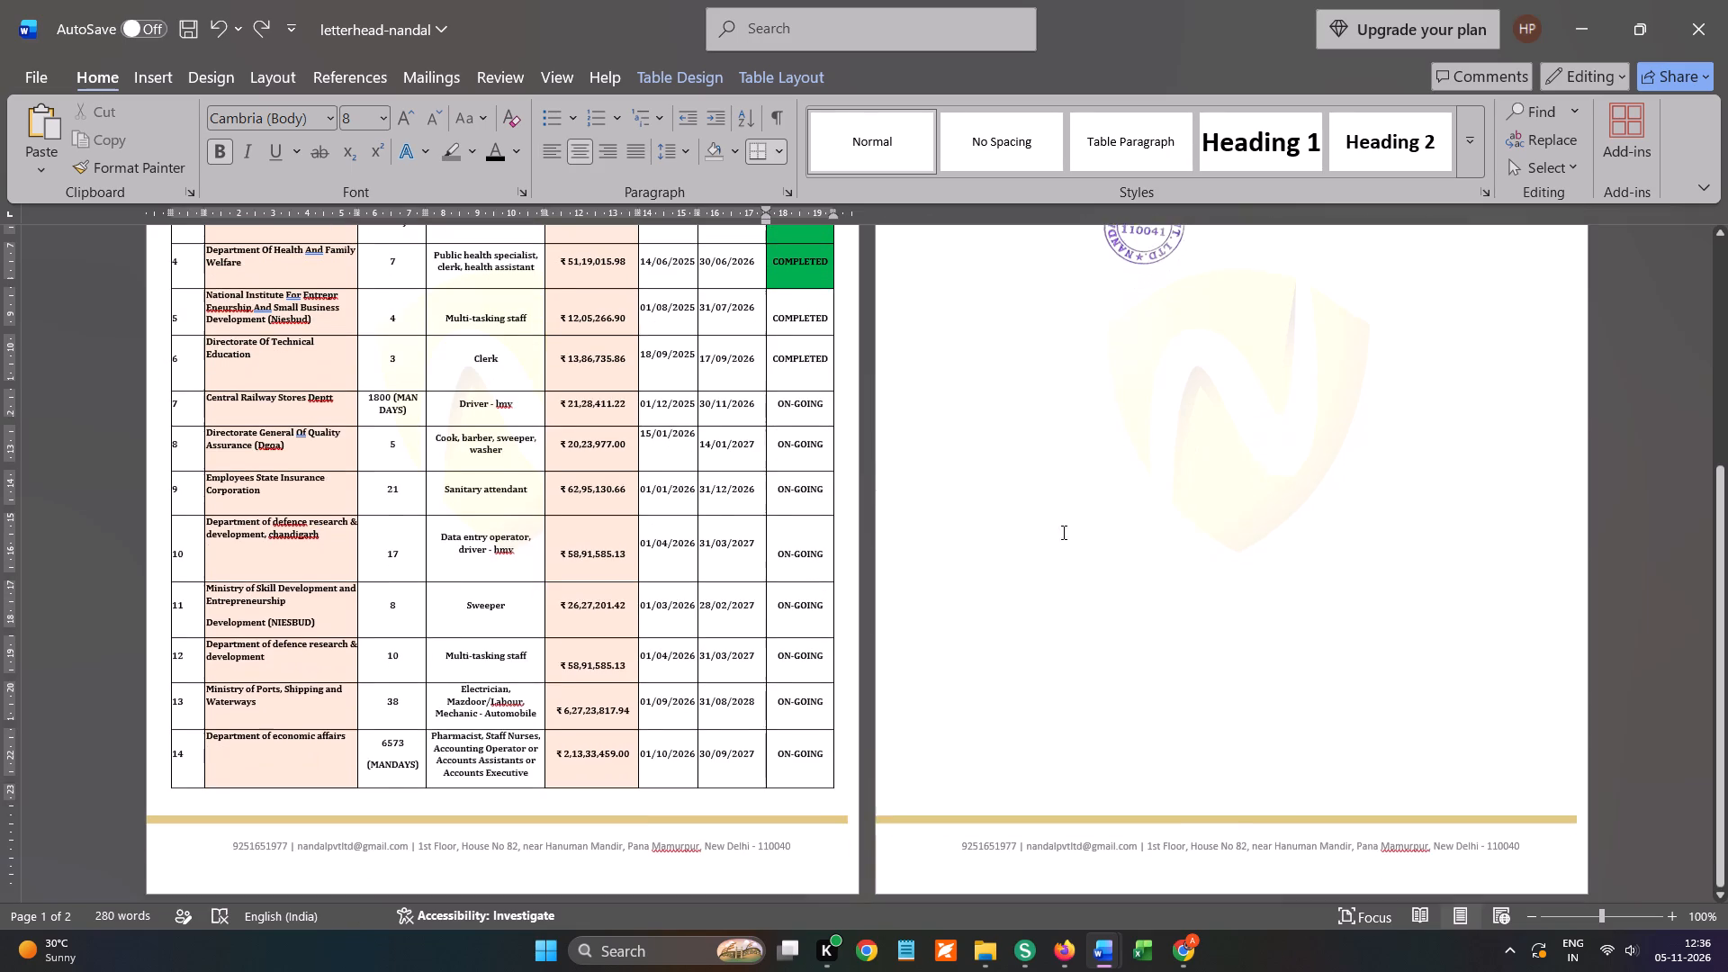
scroll(932, 690, "down", 8)
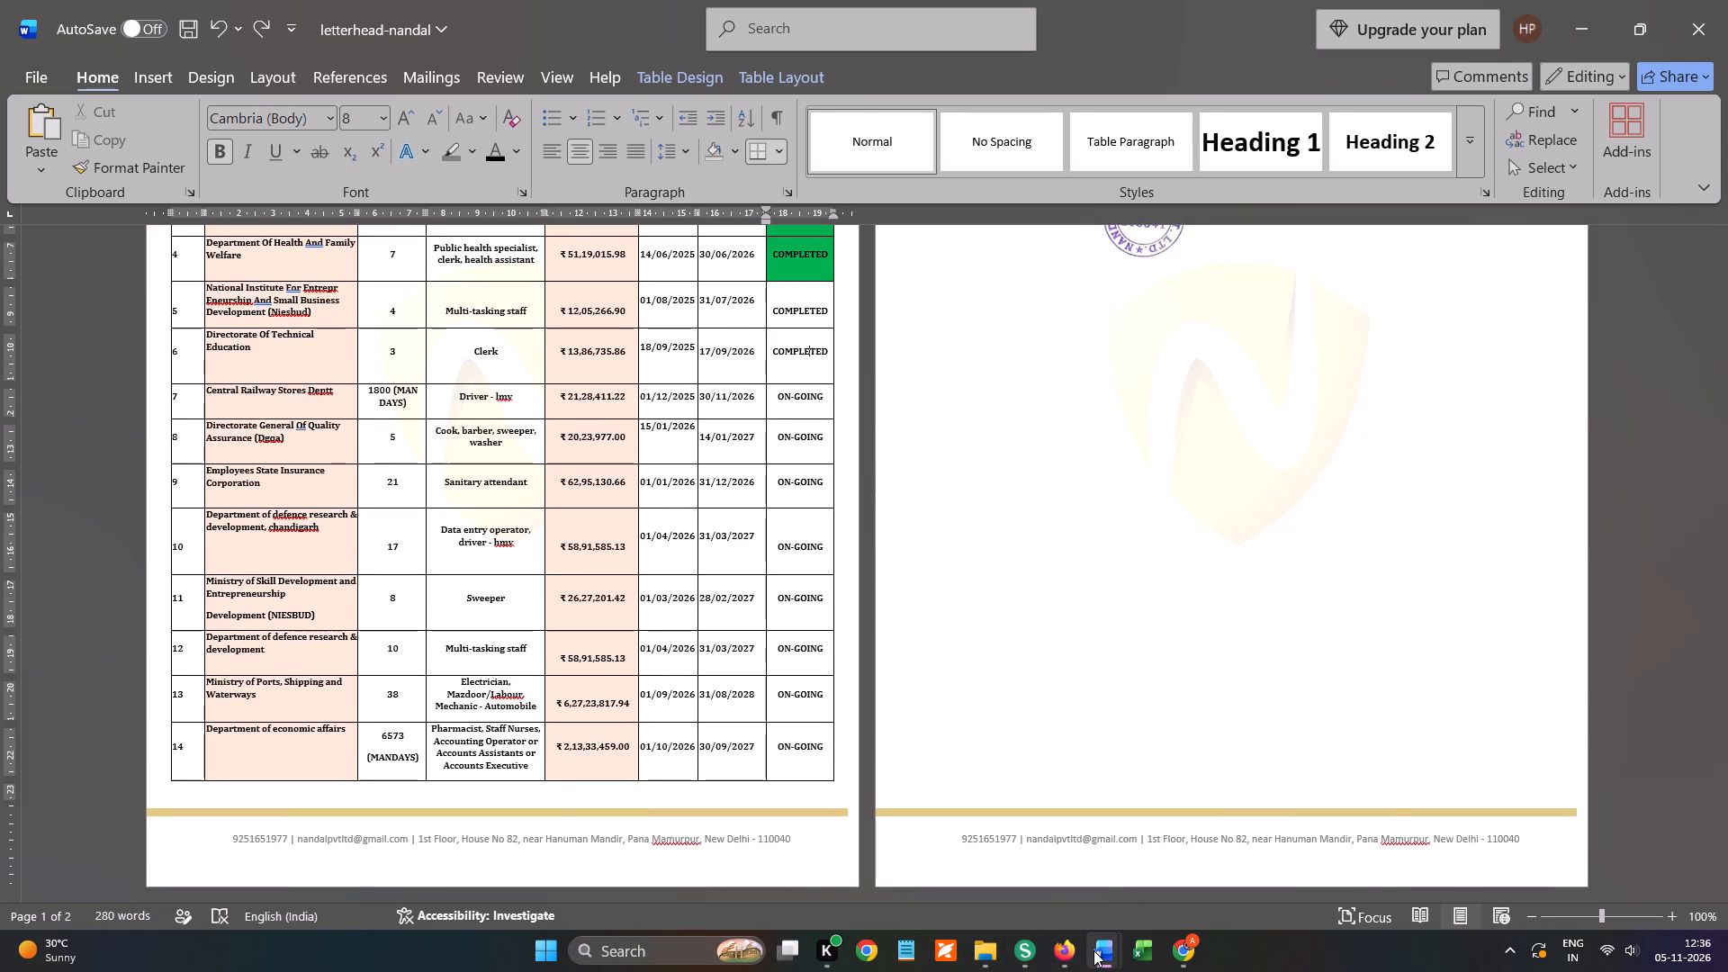
left_click(1100, 948)
left_click(1094, 873)
scroll(786, 698, "down", 8)
left_click(689, 730)
key("ctrl+c")
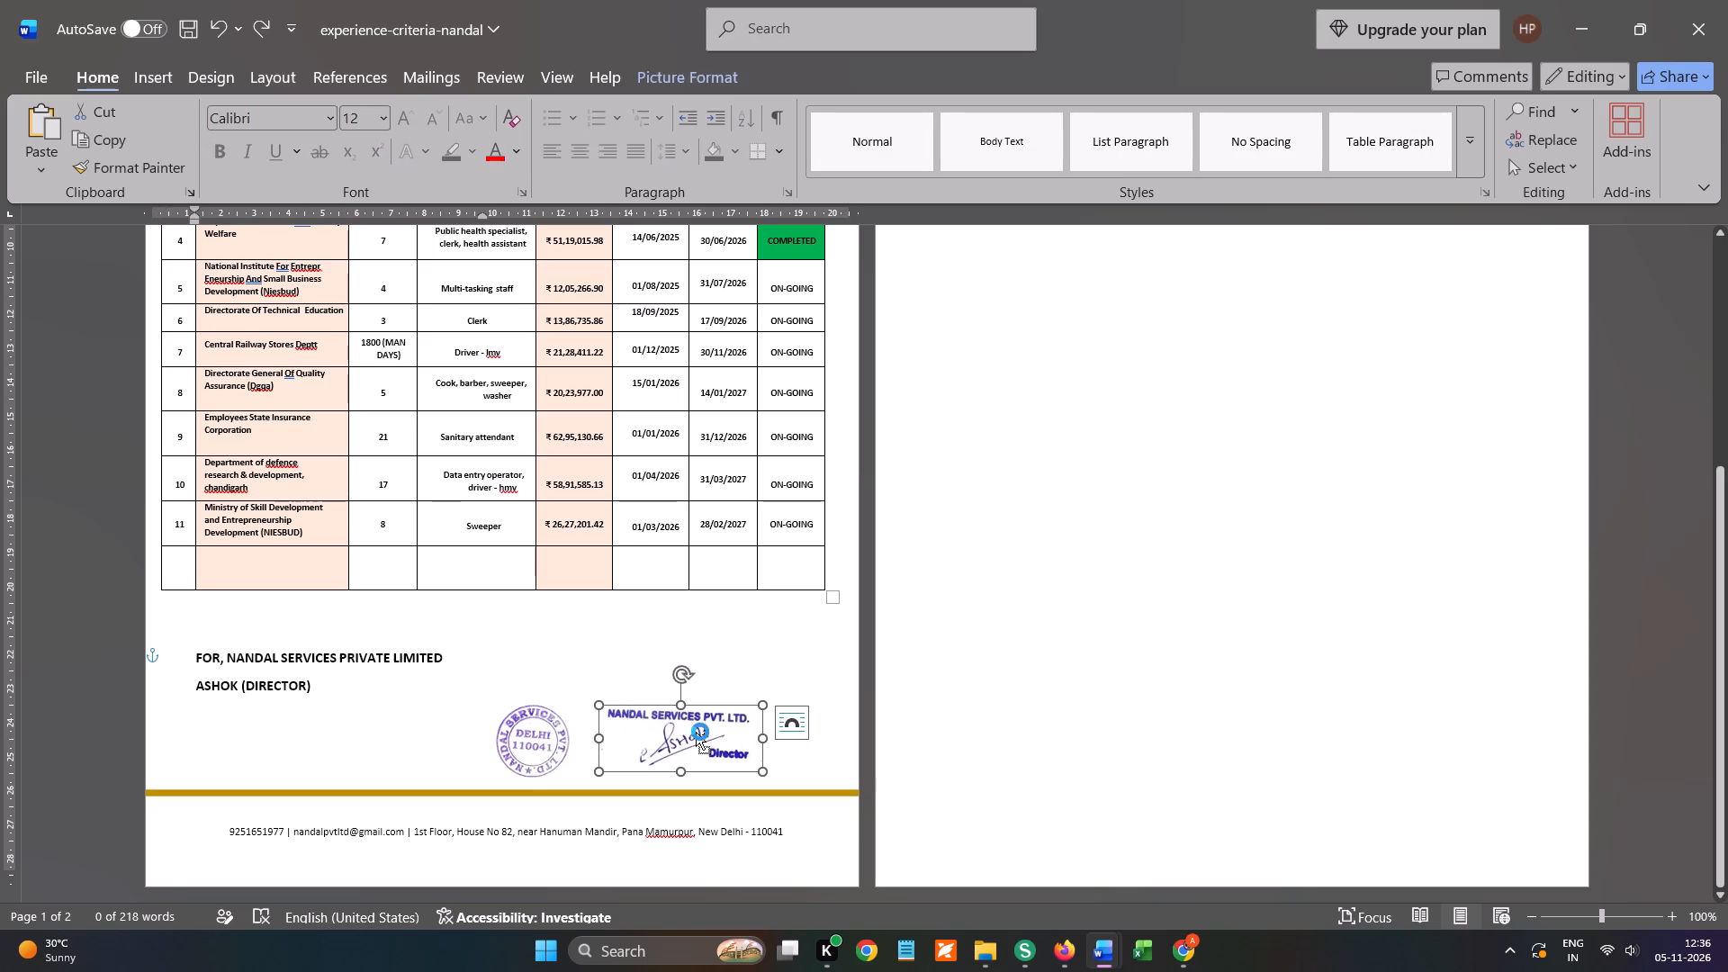
key("ctrl+c")
Paste the signature stamp on page 2 of letterhead-nandal and place it under the director line, beside the round Delhi stamp.
left_click(1111, 953)
left_click(1286, 869)
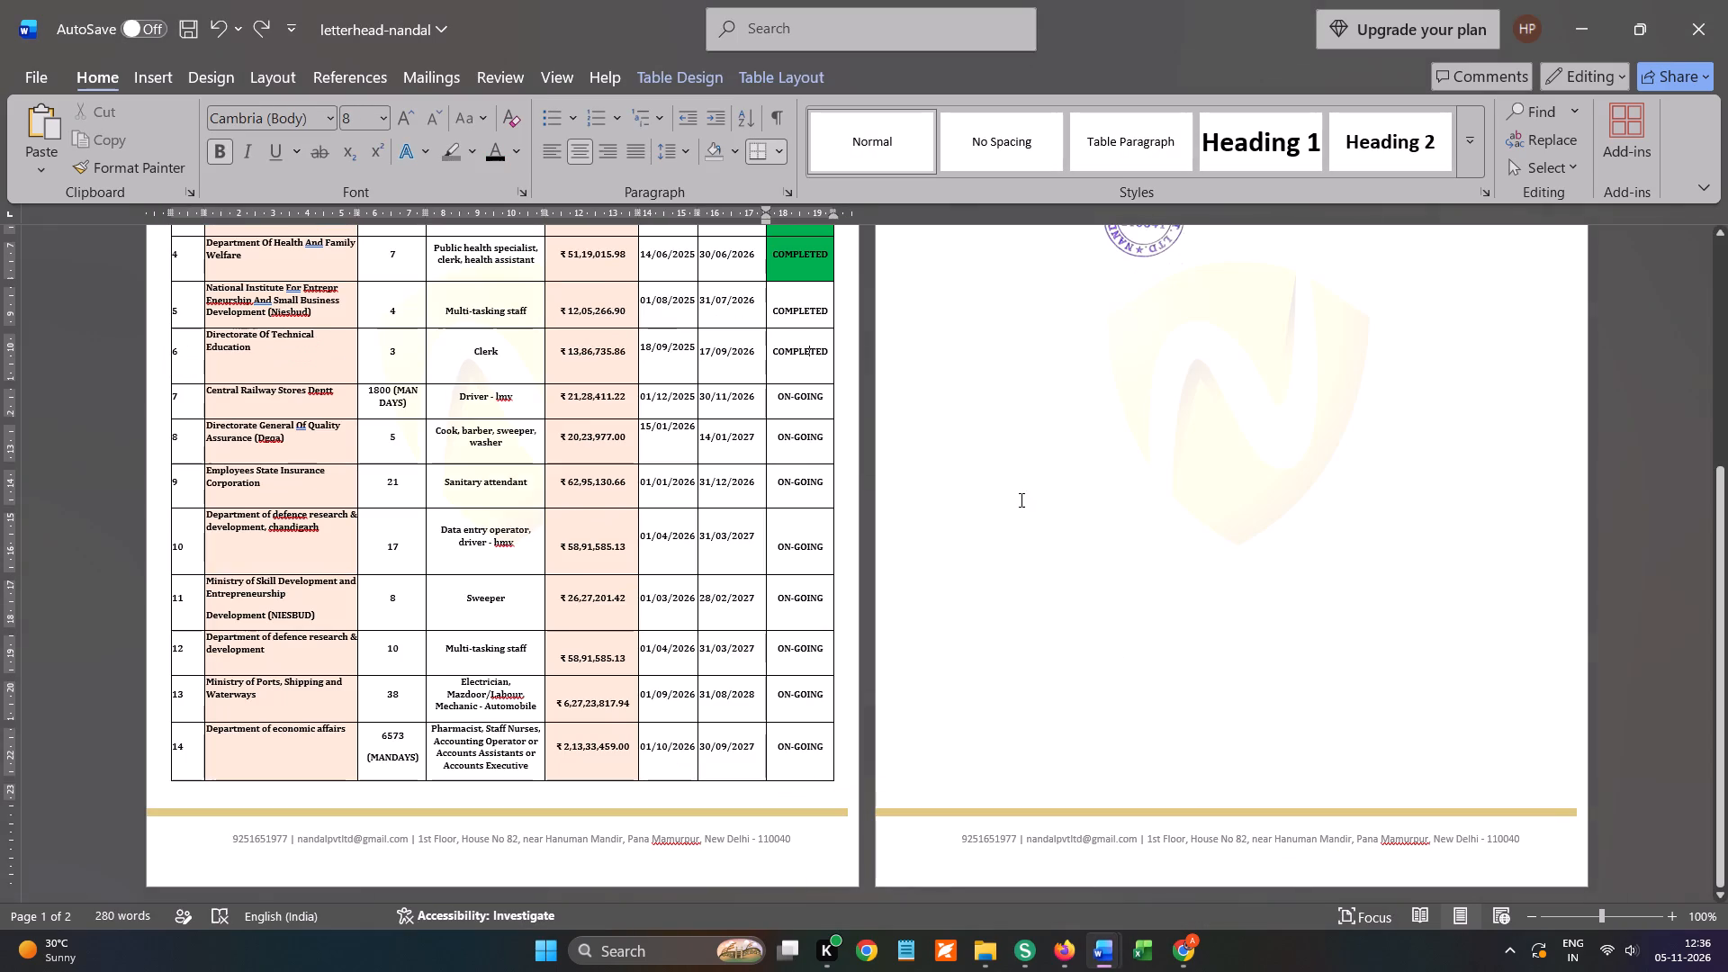
scroll(1177, 464, "up", 3)
left_click(1307, 553)
key("ctrl+v")
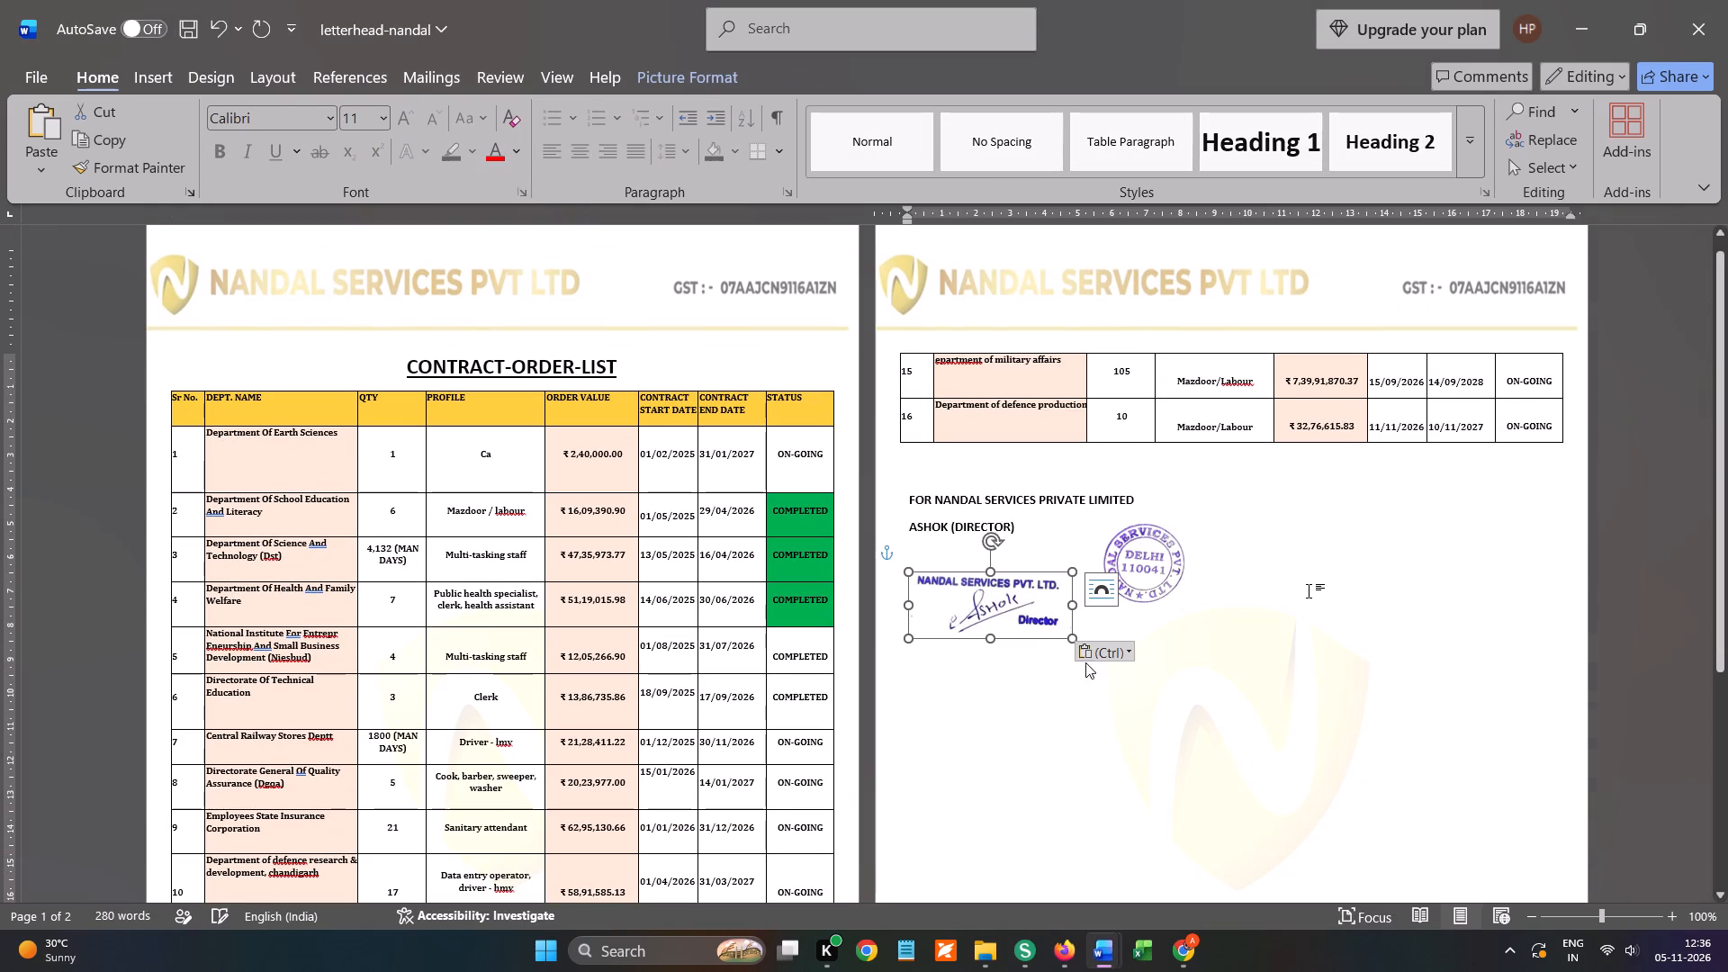
left_click_drag(1028, 638, 1352, 588)
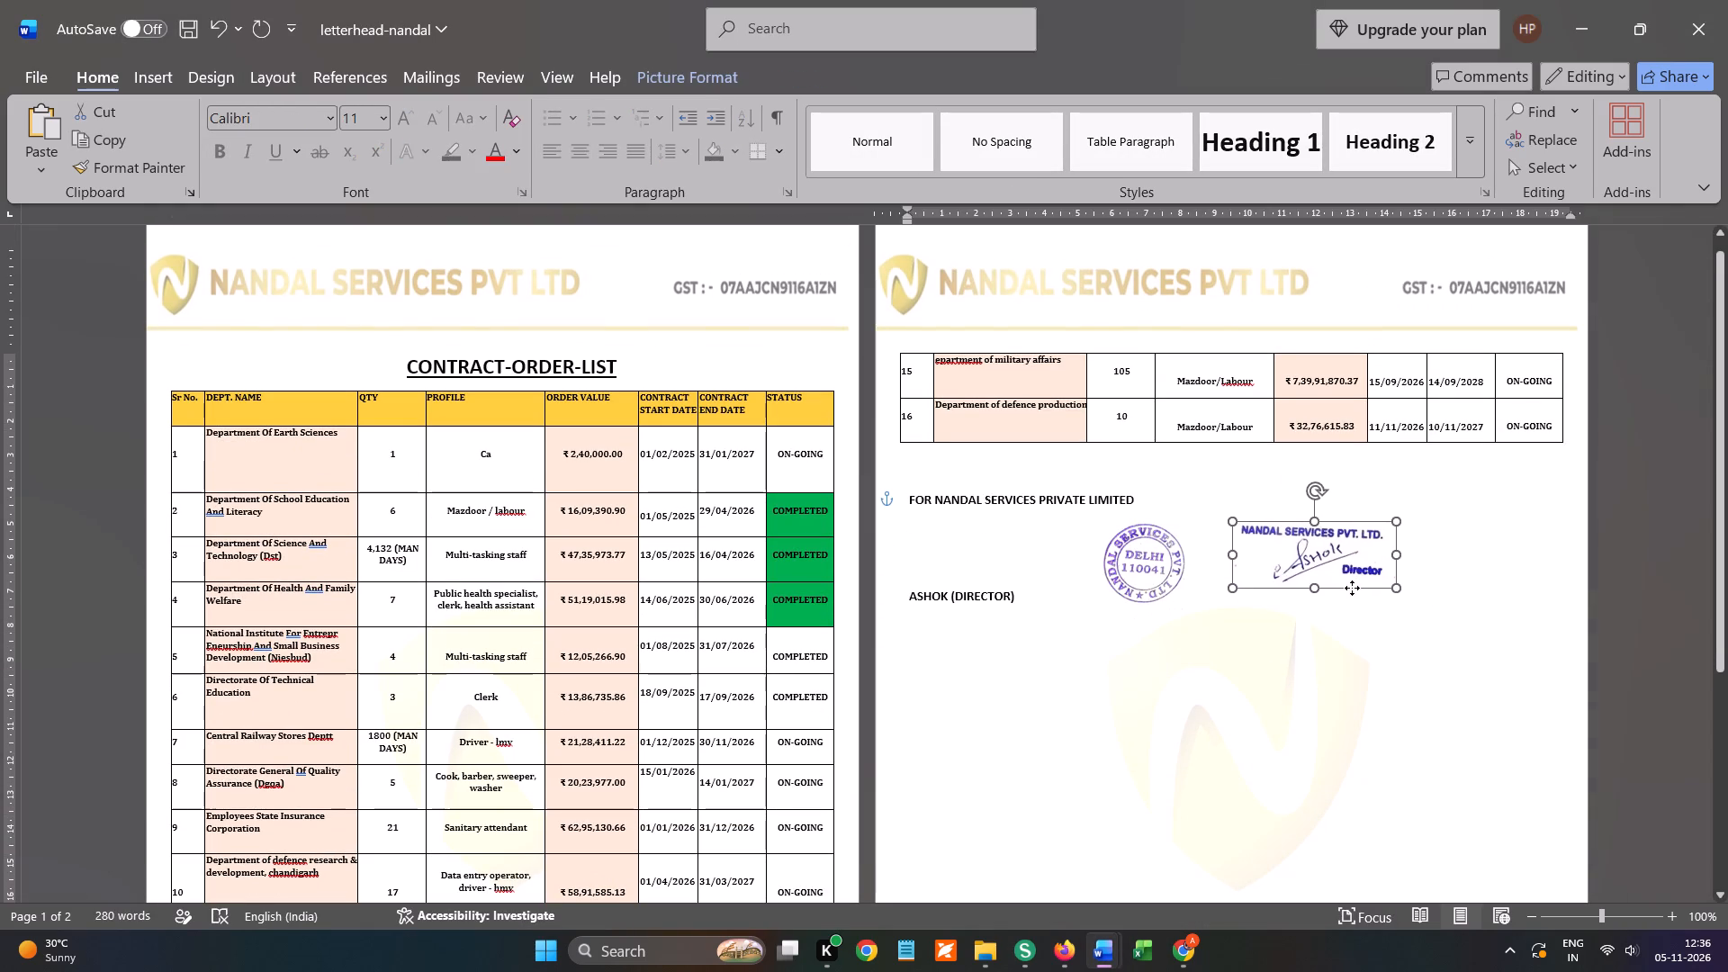
left_click_drag(1352, 588, 1031, 608)
left_click(1039, 654)
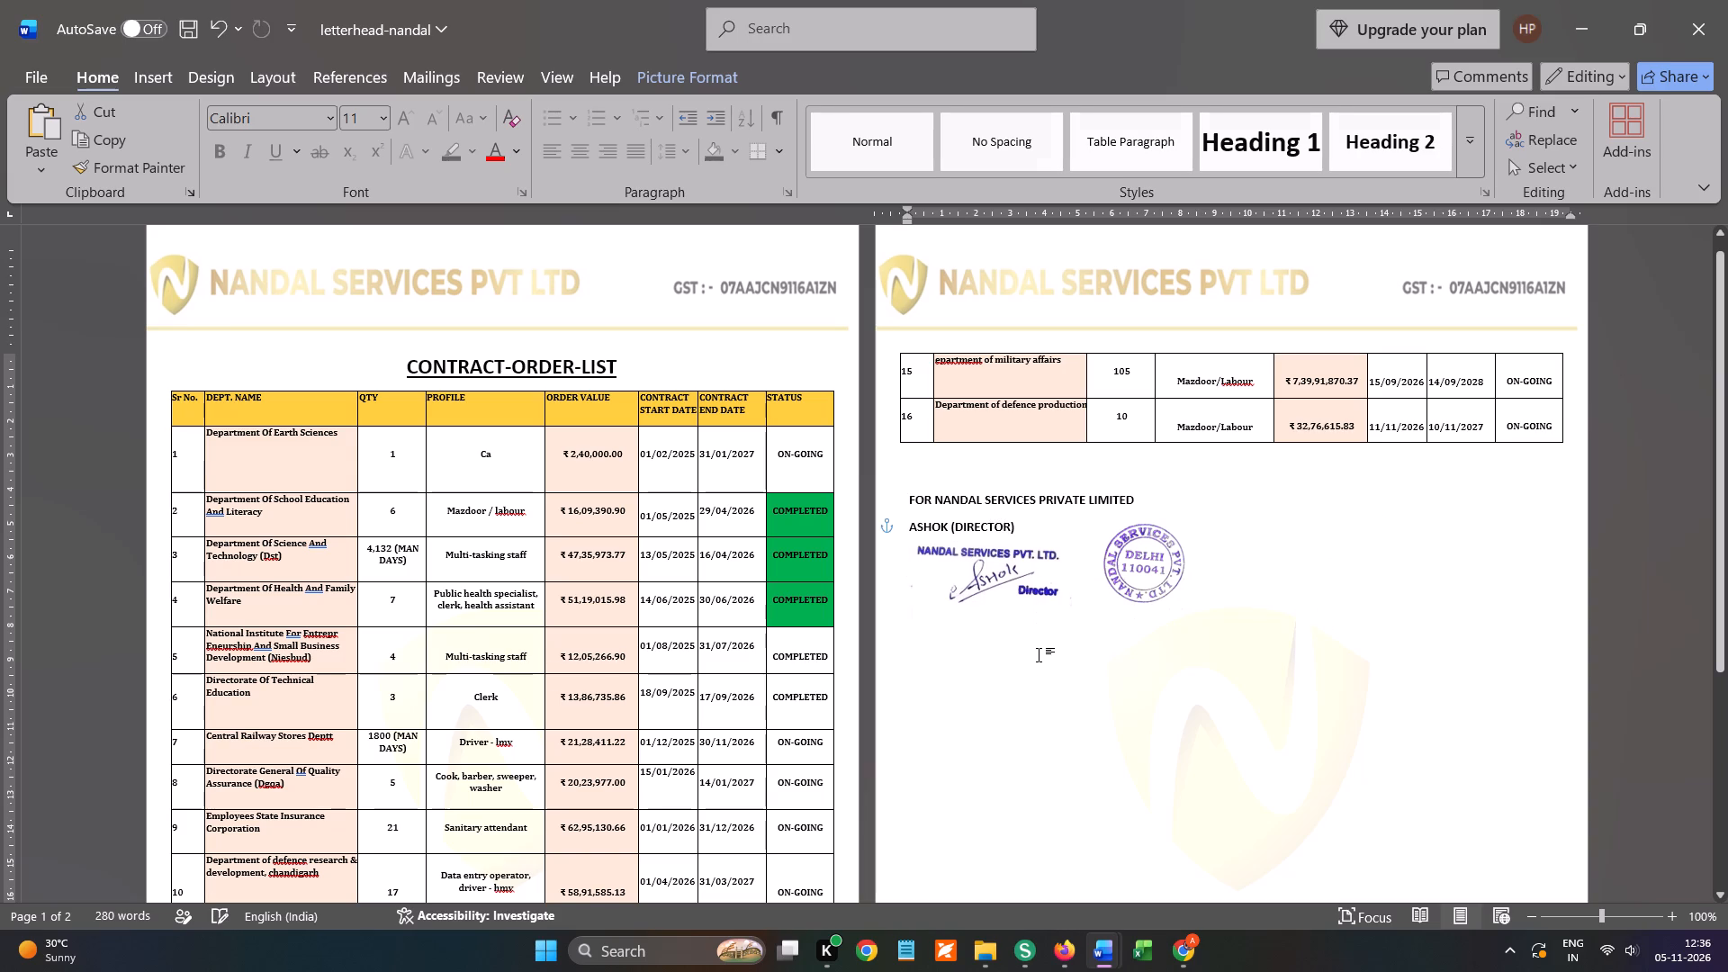
Review the contract order list and signature area across both pages of the letterhead.
scroll(1140, 598, "down", 13)
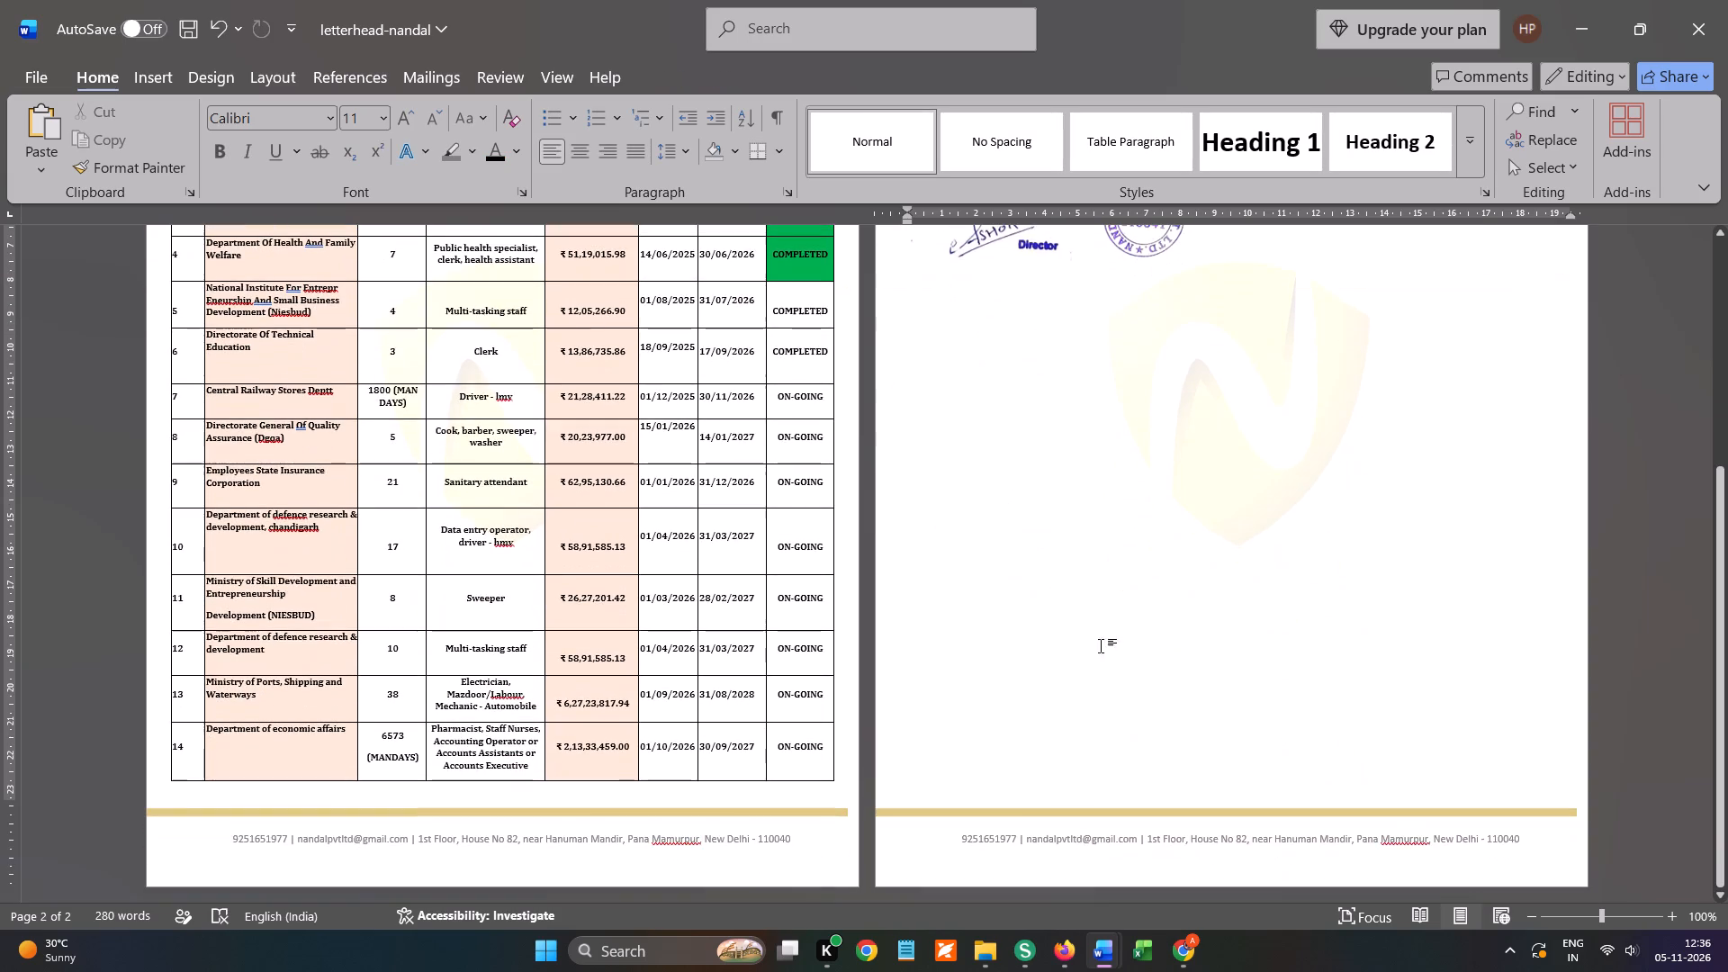
scroll(1096, 648, "down", 1)
scroll(910, 669, "up", 9)
scroll(616, 523, "down", 9)
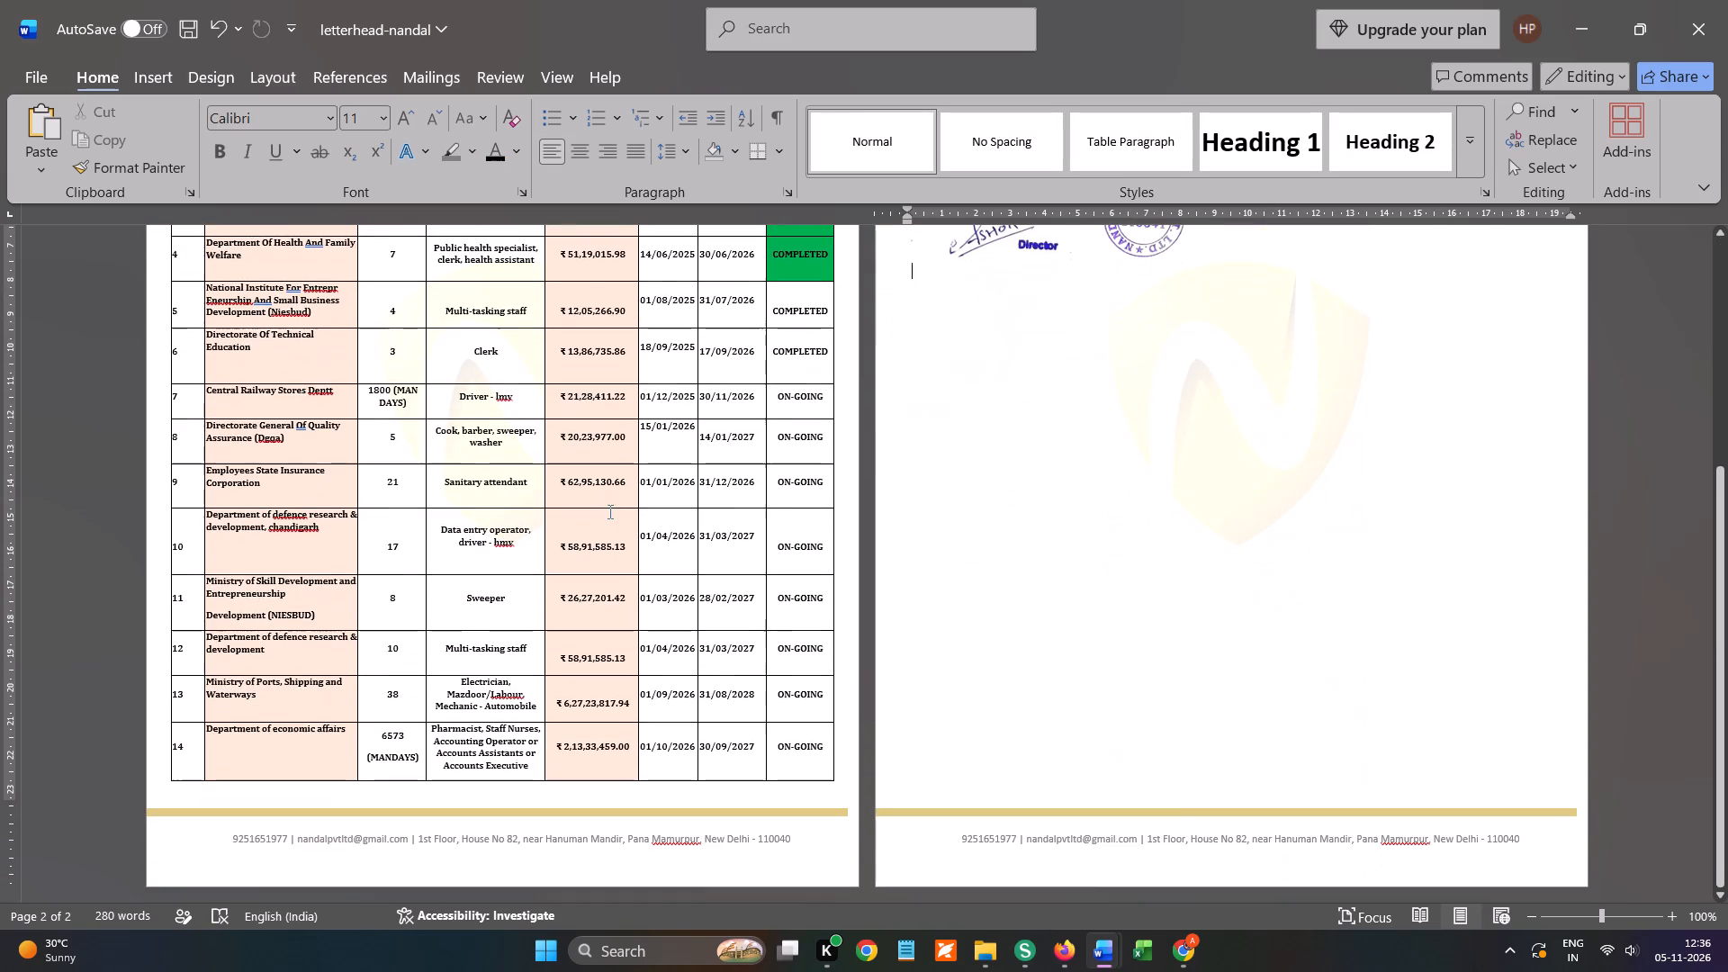
scroll(608, 511, "down", 3)
scroll(746, 579, "up", 3)
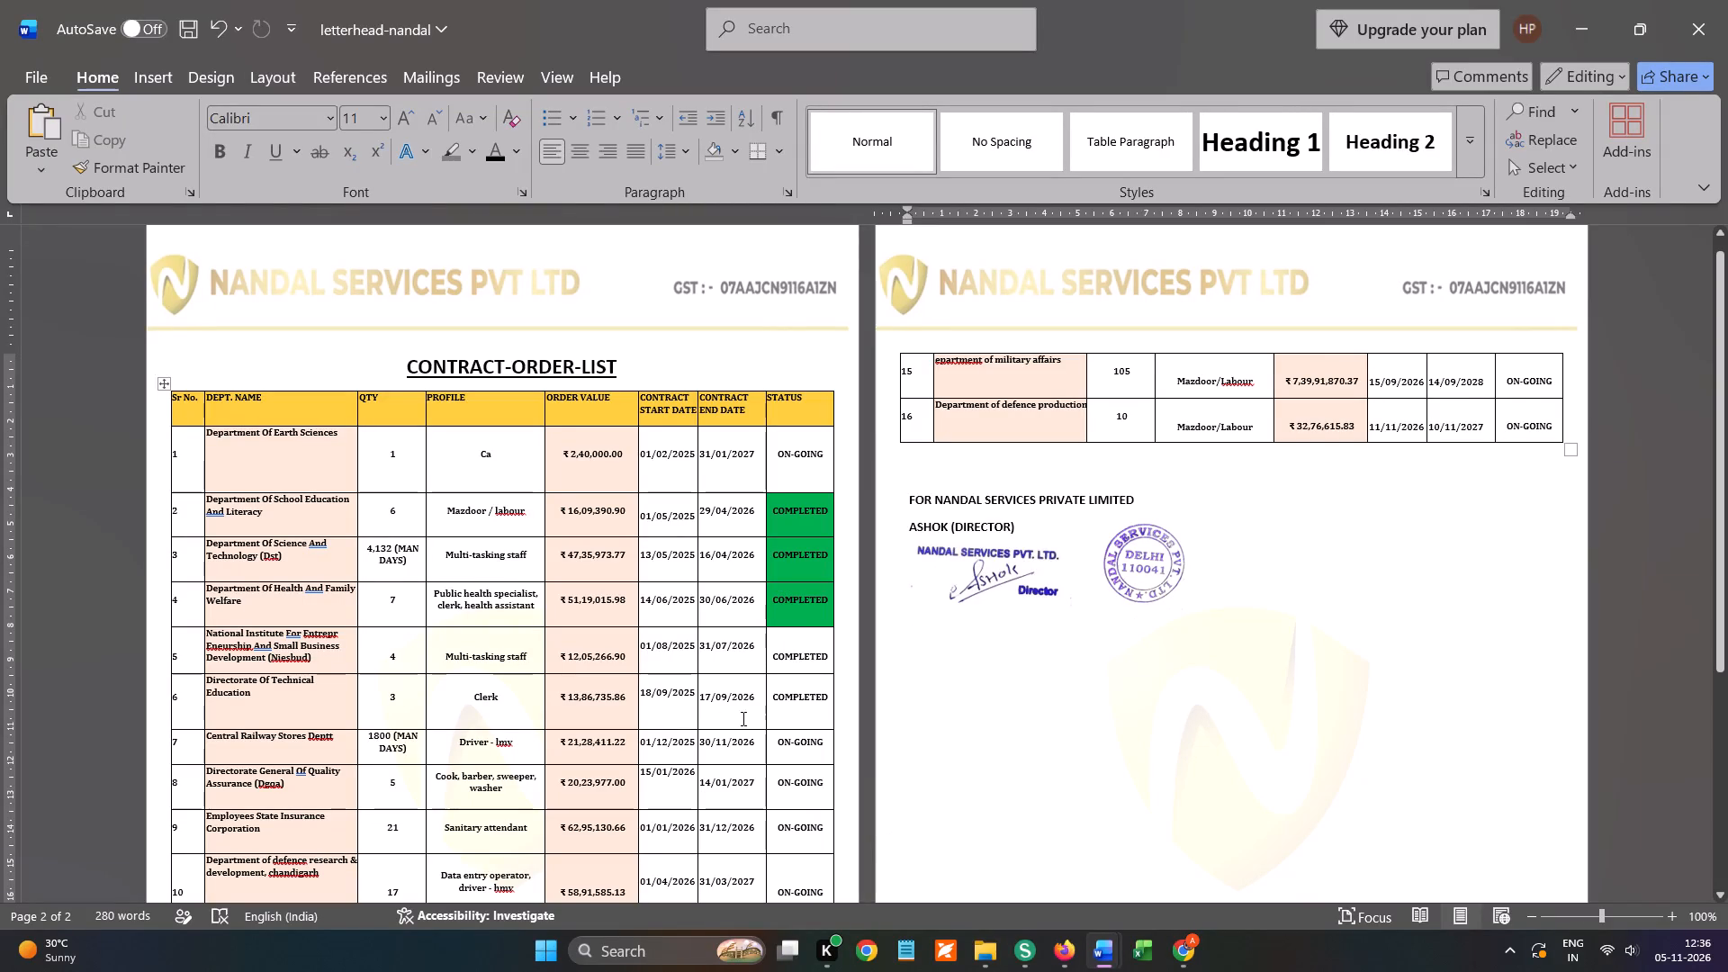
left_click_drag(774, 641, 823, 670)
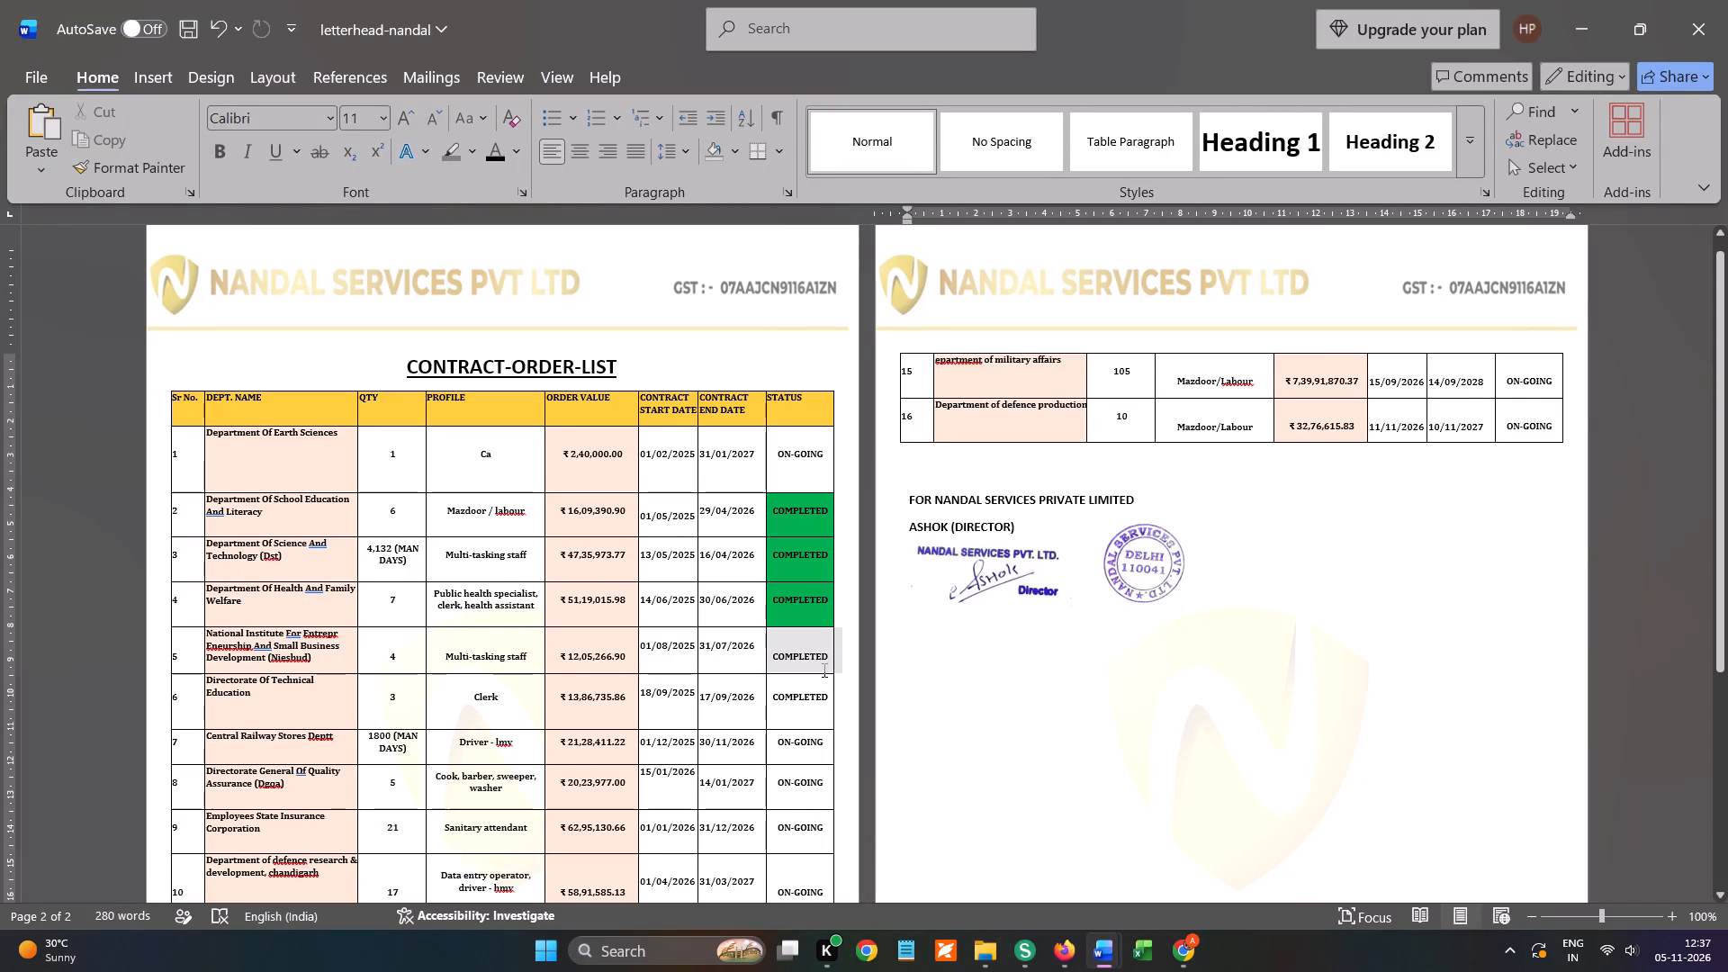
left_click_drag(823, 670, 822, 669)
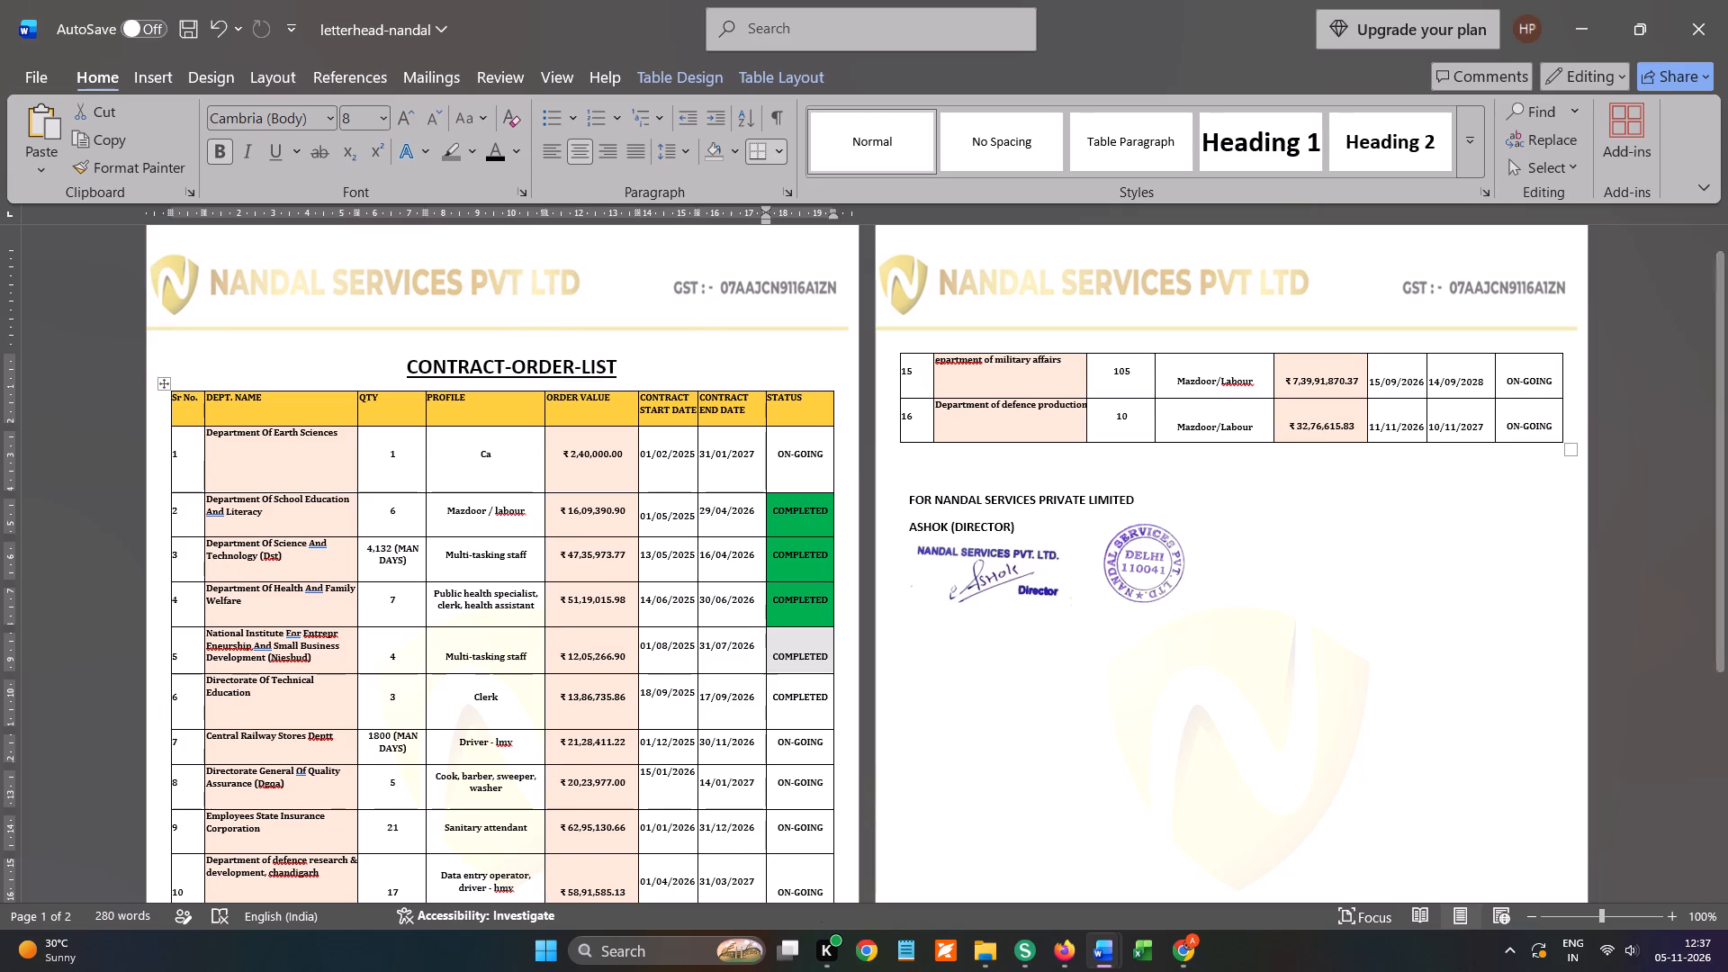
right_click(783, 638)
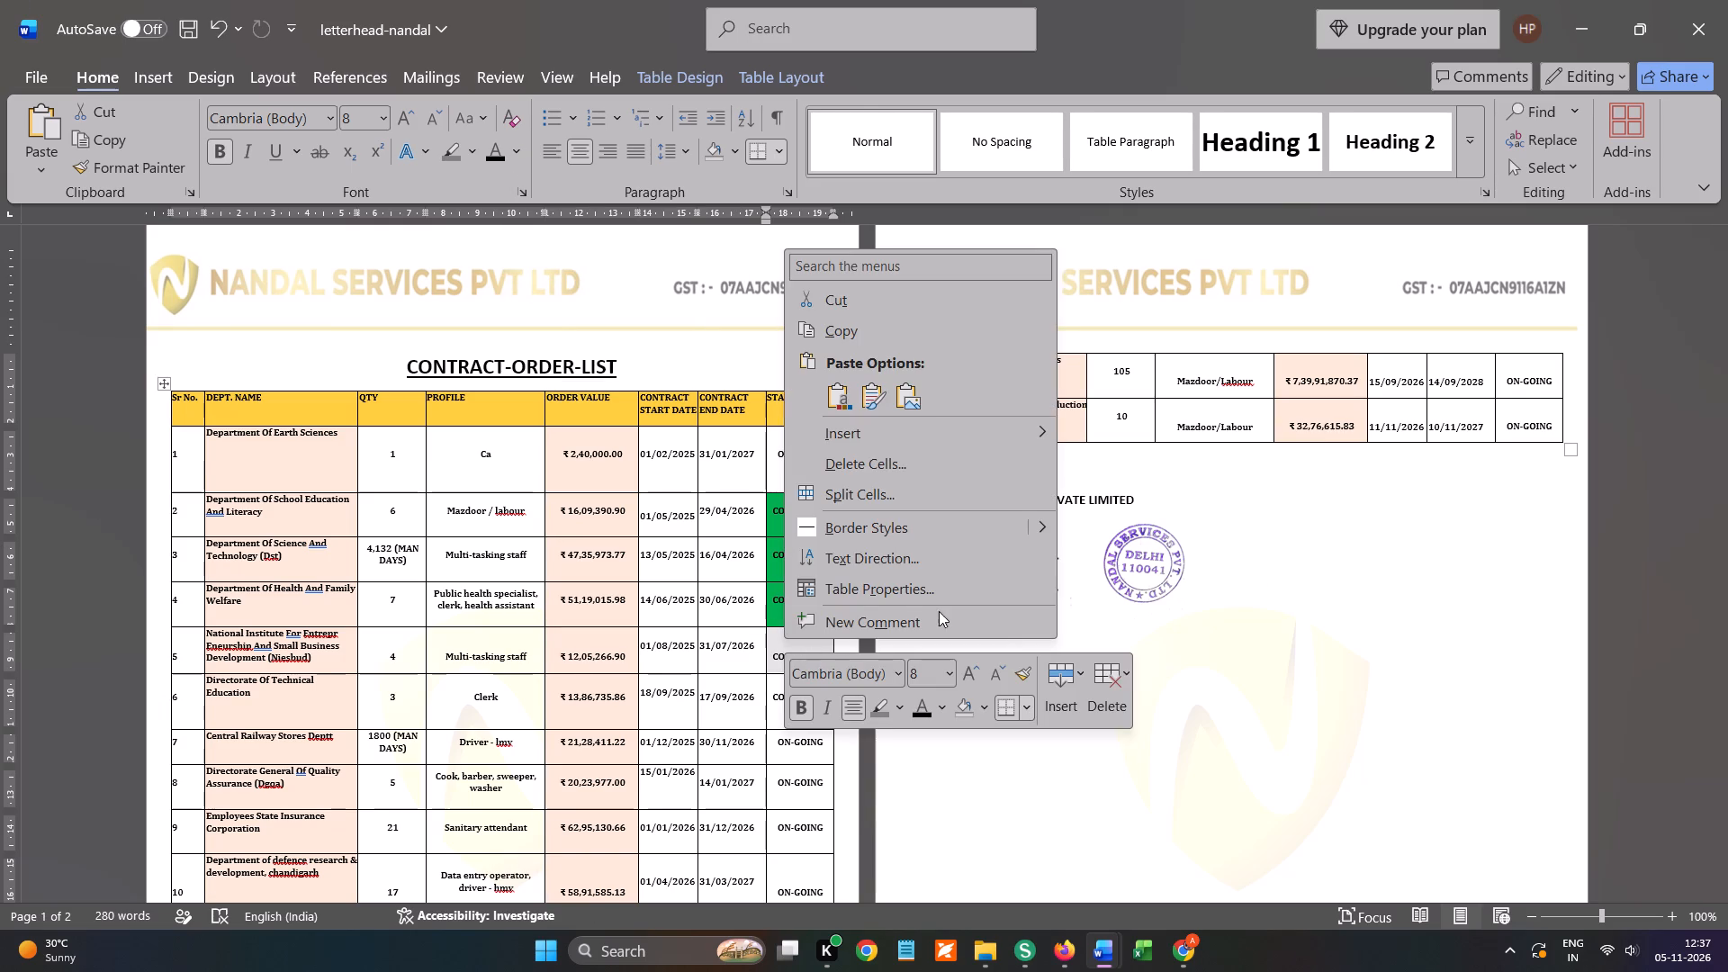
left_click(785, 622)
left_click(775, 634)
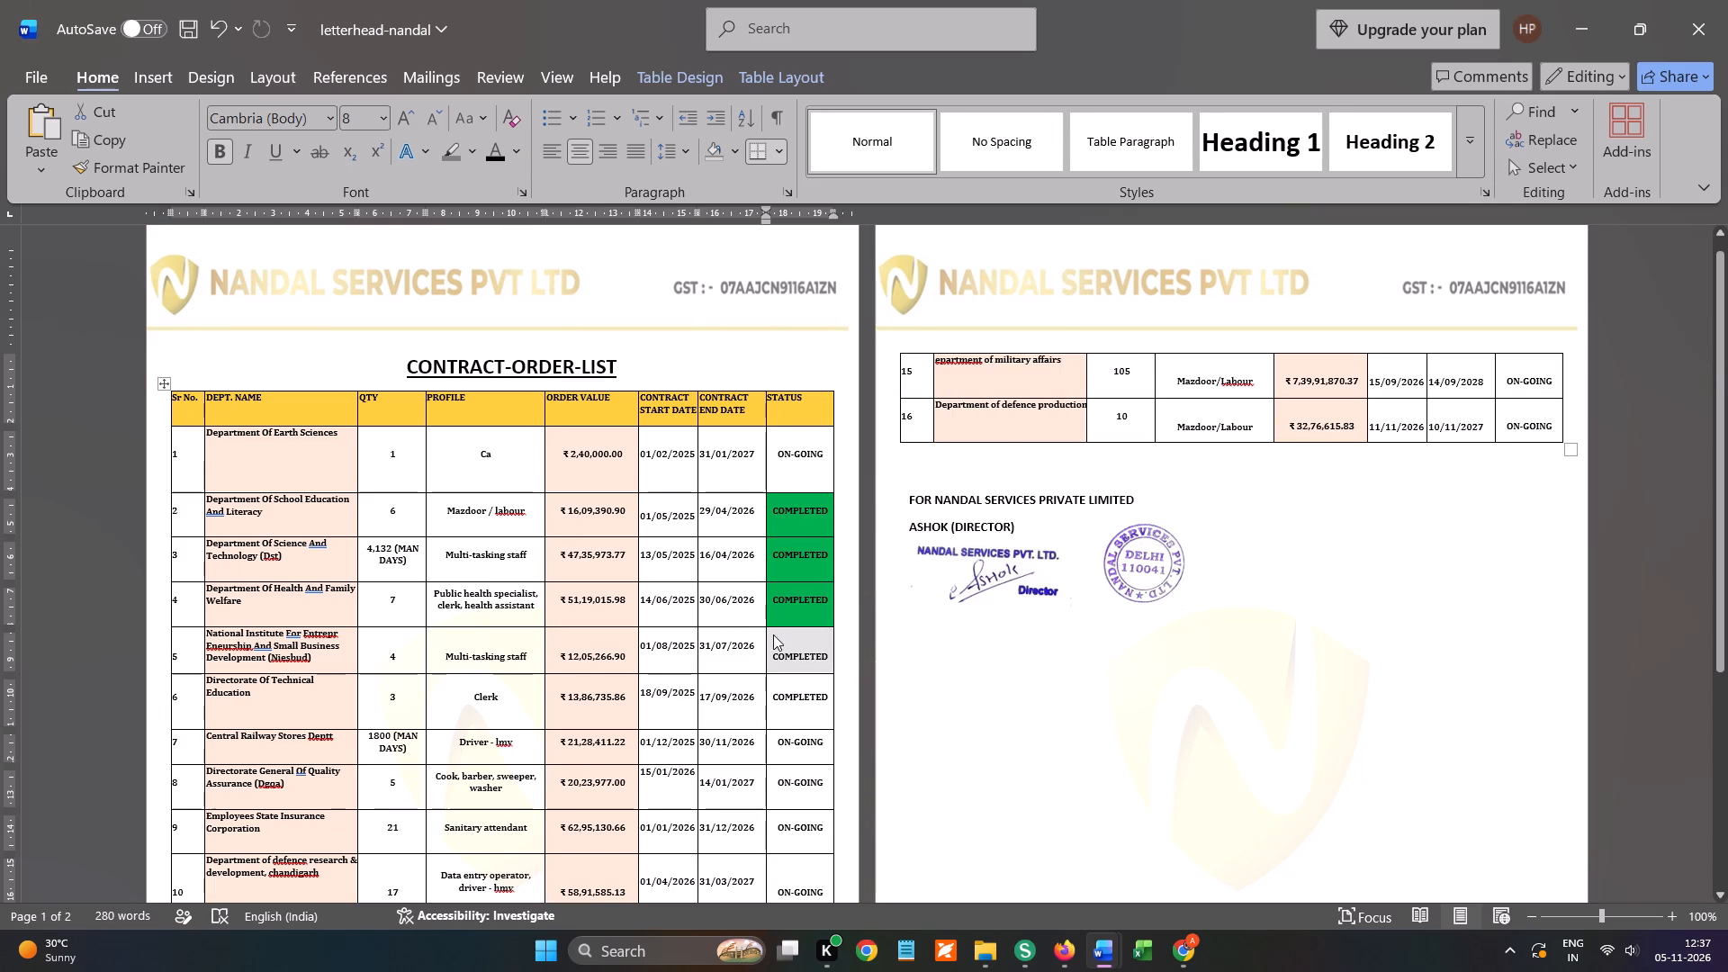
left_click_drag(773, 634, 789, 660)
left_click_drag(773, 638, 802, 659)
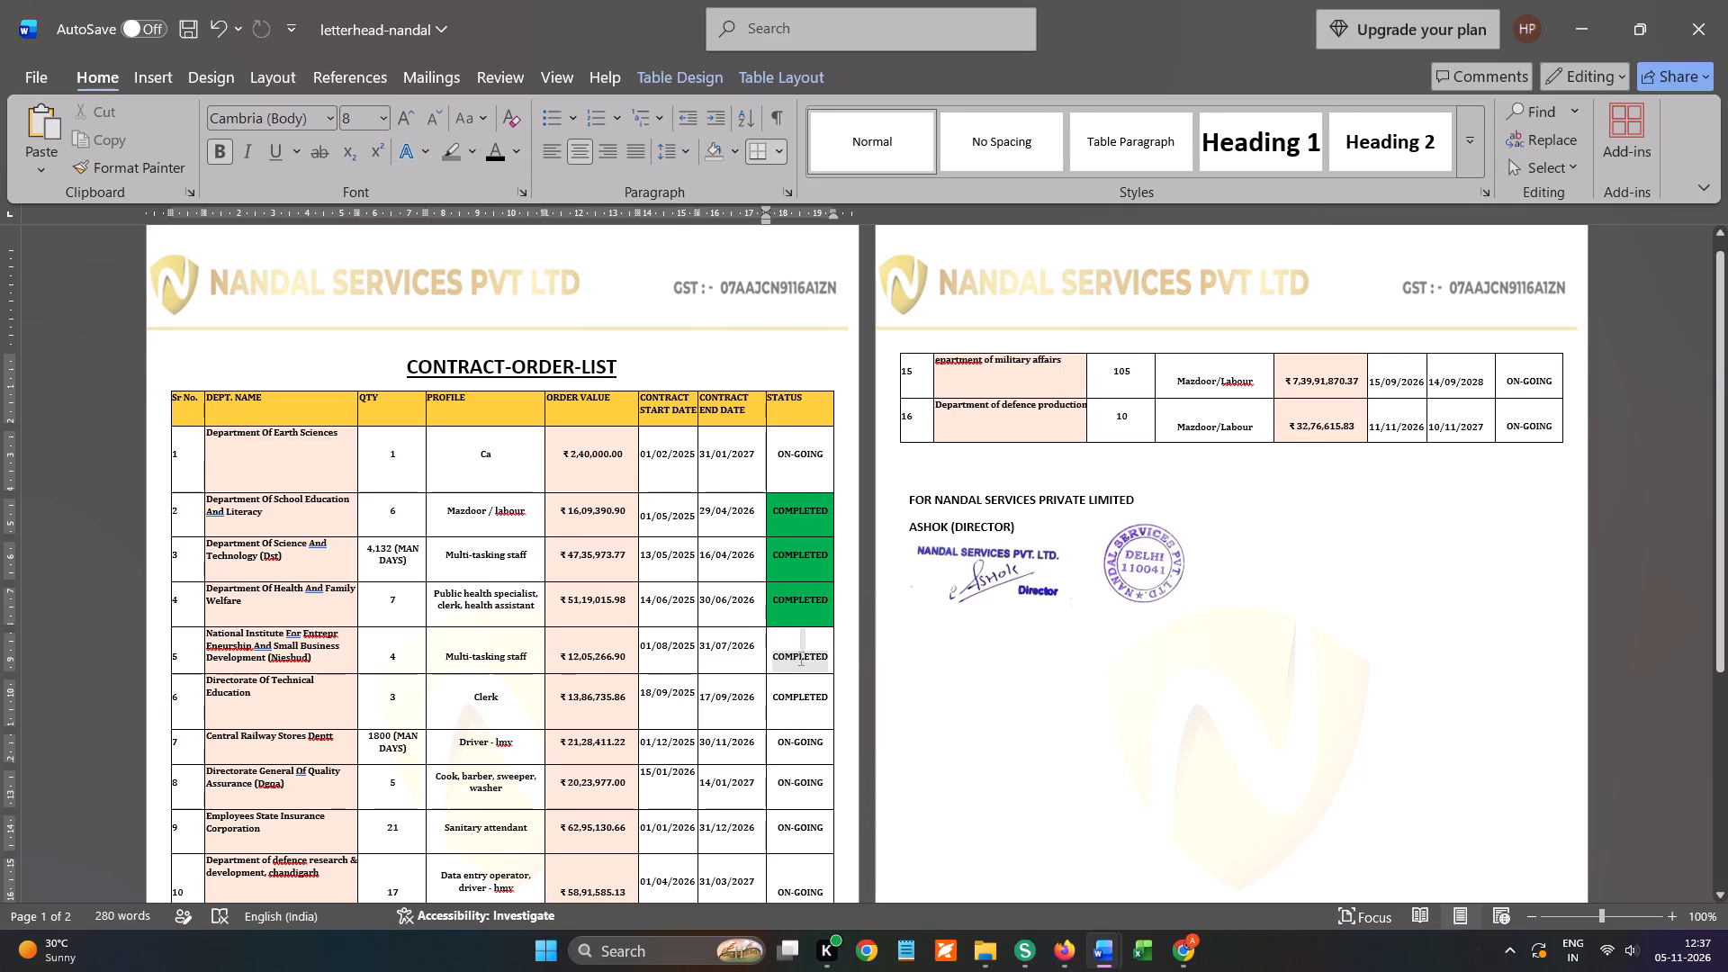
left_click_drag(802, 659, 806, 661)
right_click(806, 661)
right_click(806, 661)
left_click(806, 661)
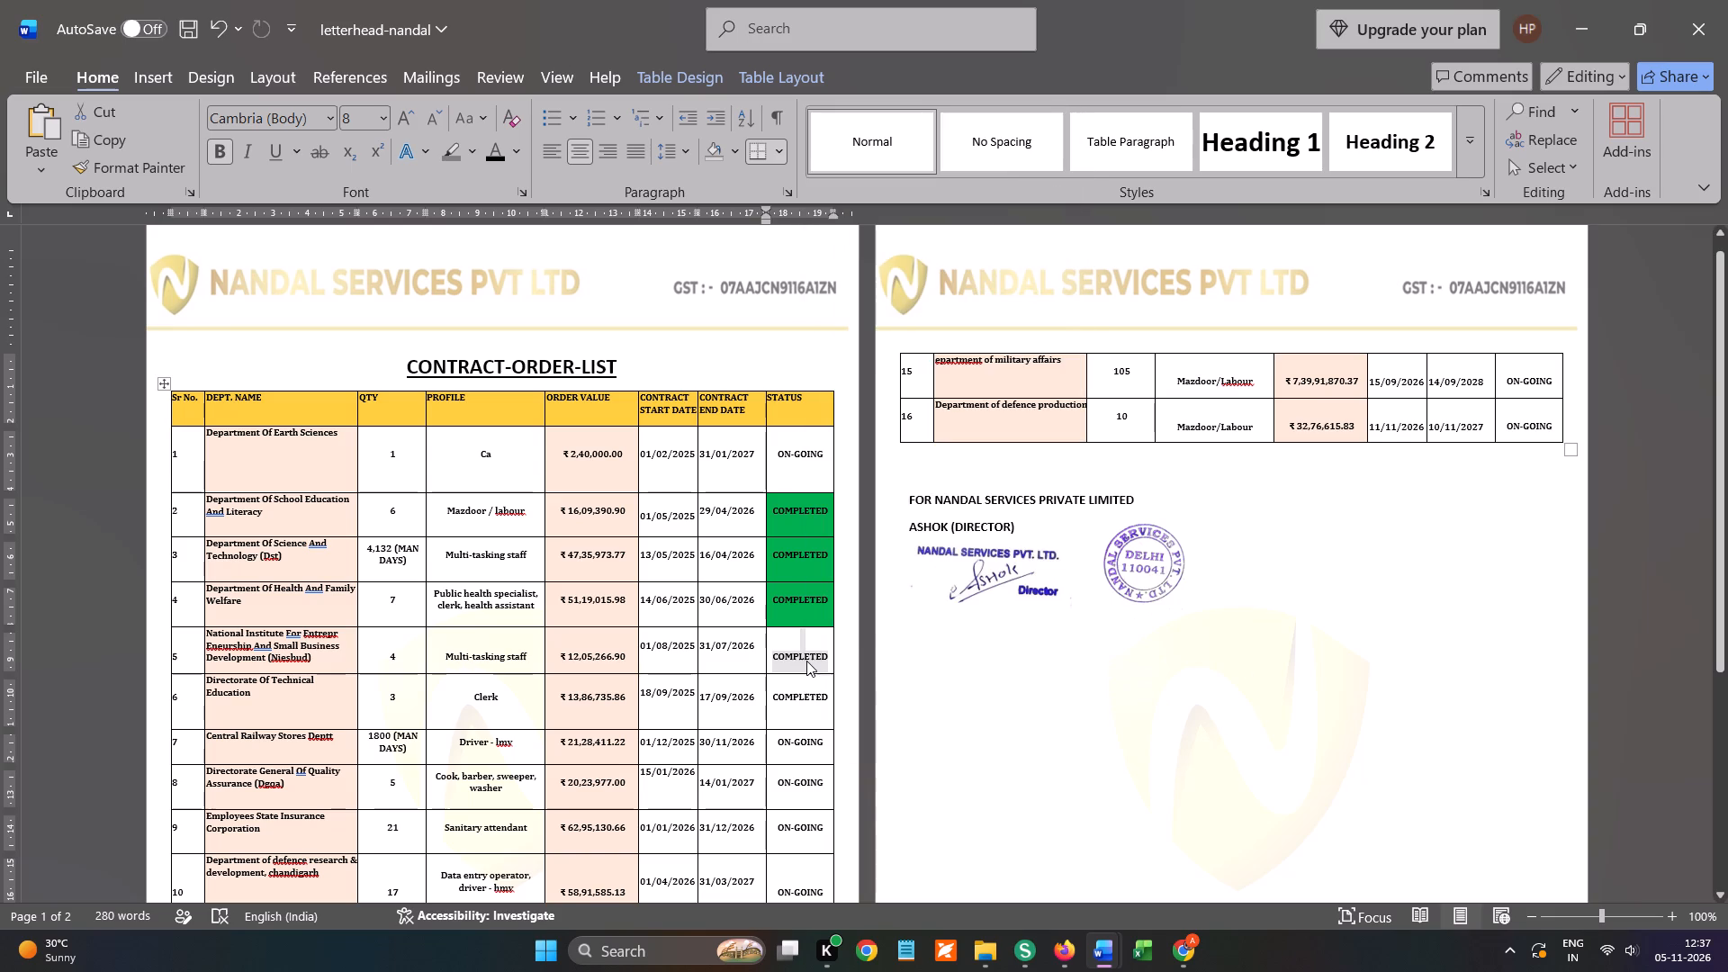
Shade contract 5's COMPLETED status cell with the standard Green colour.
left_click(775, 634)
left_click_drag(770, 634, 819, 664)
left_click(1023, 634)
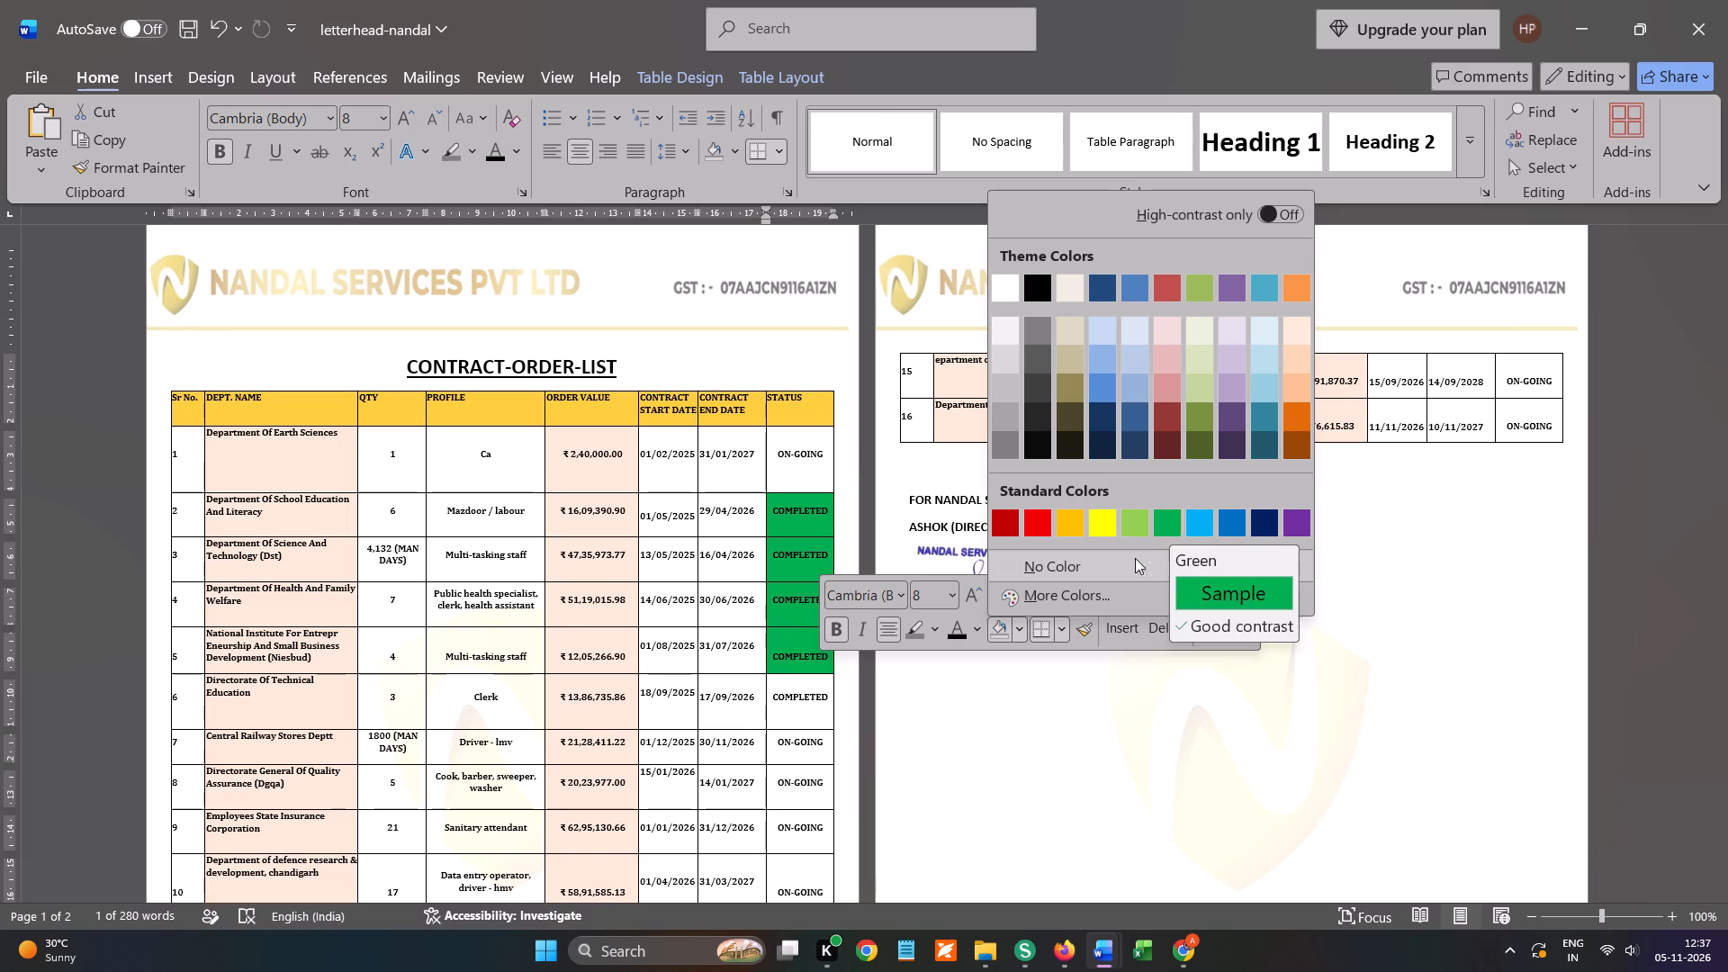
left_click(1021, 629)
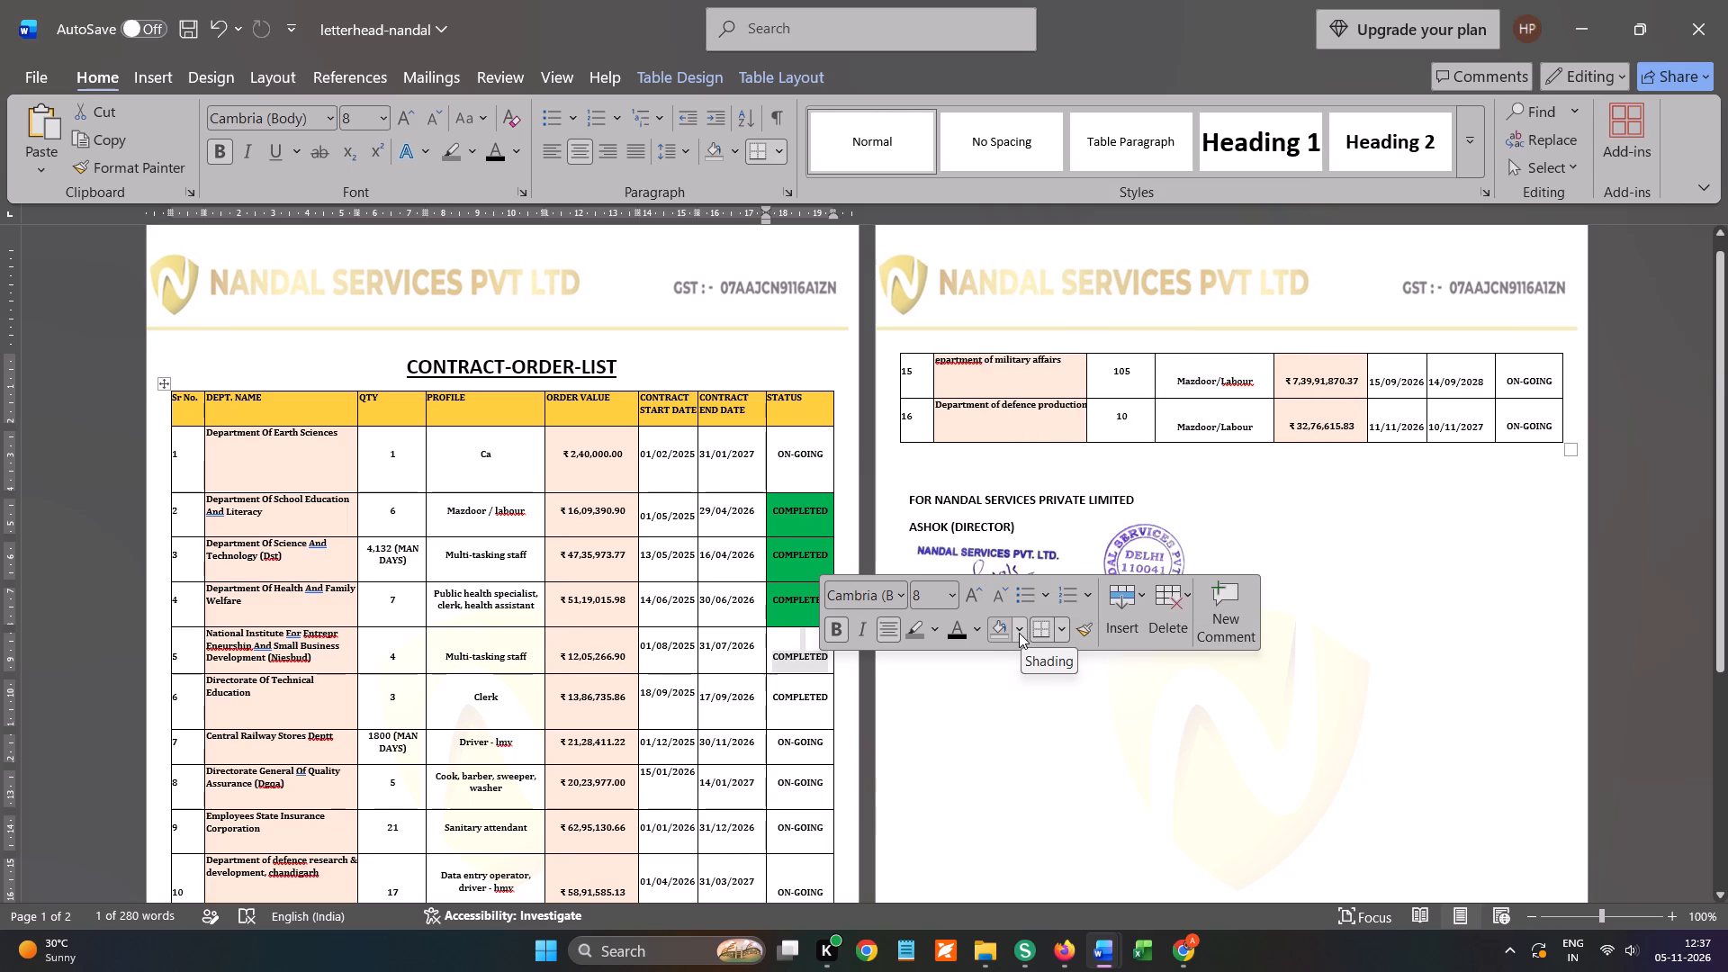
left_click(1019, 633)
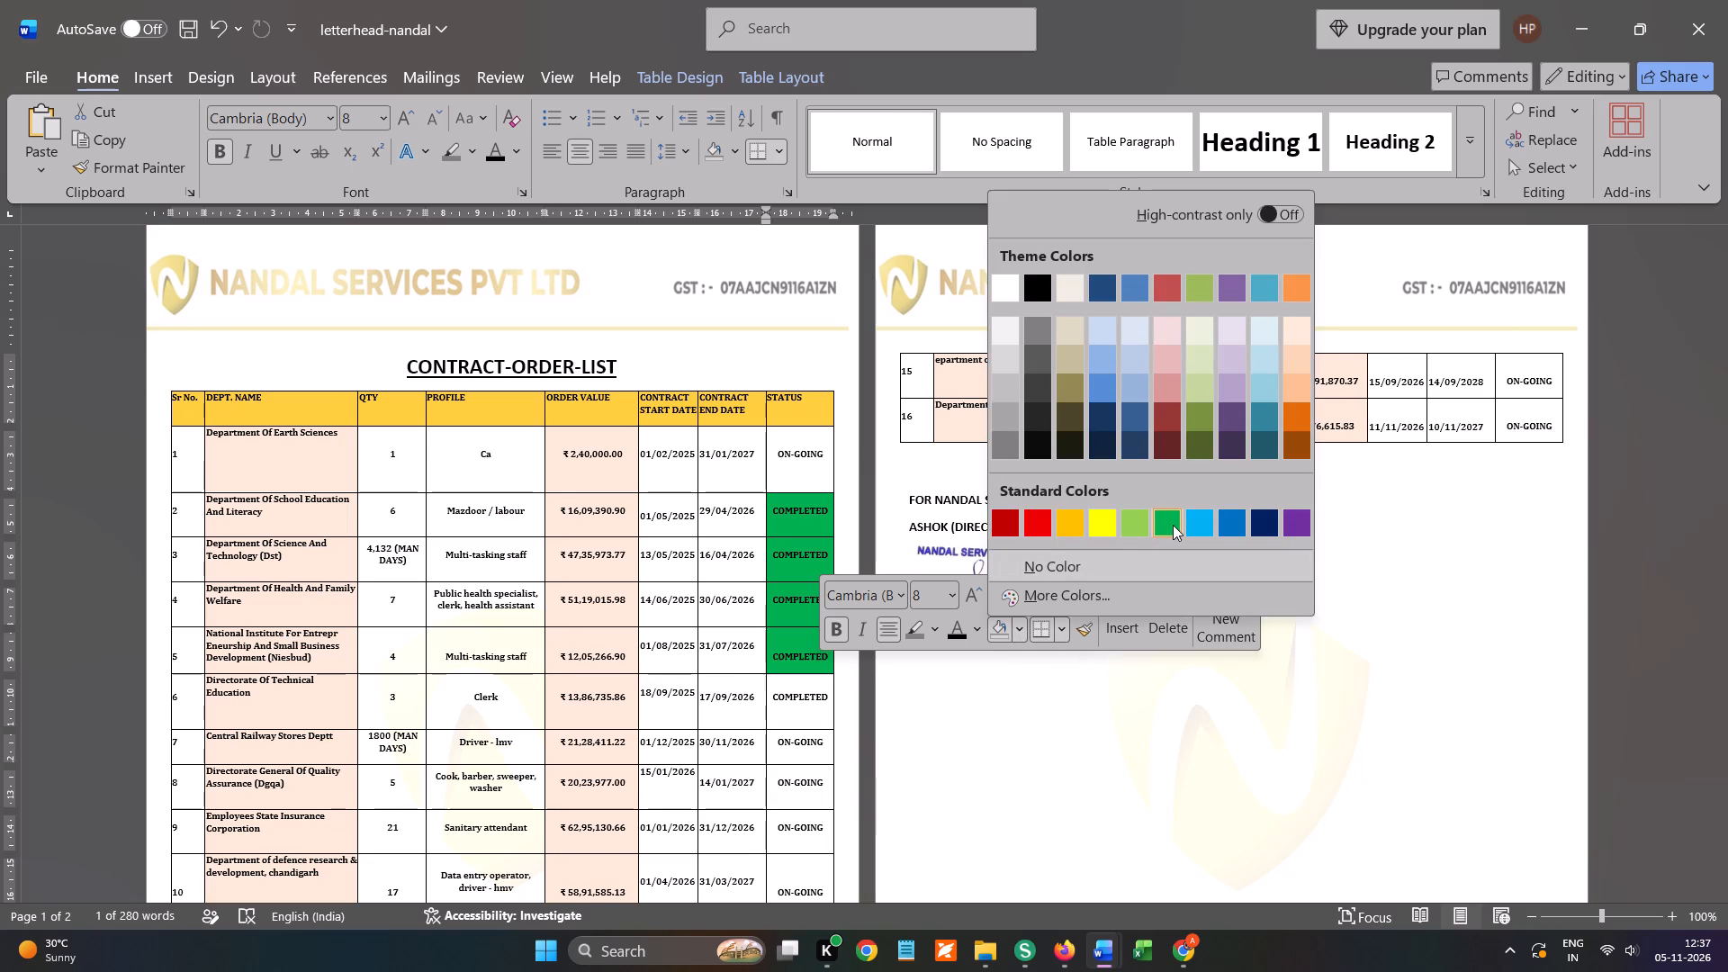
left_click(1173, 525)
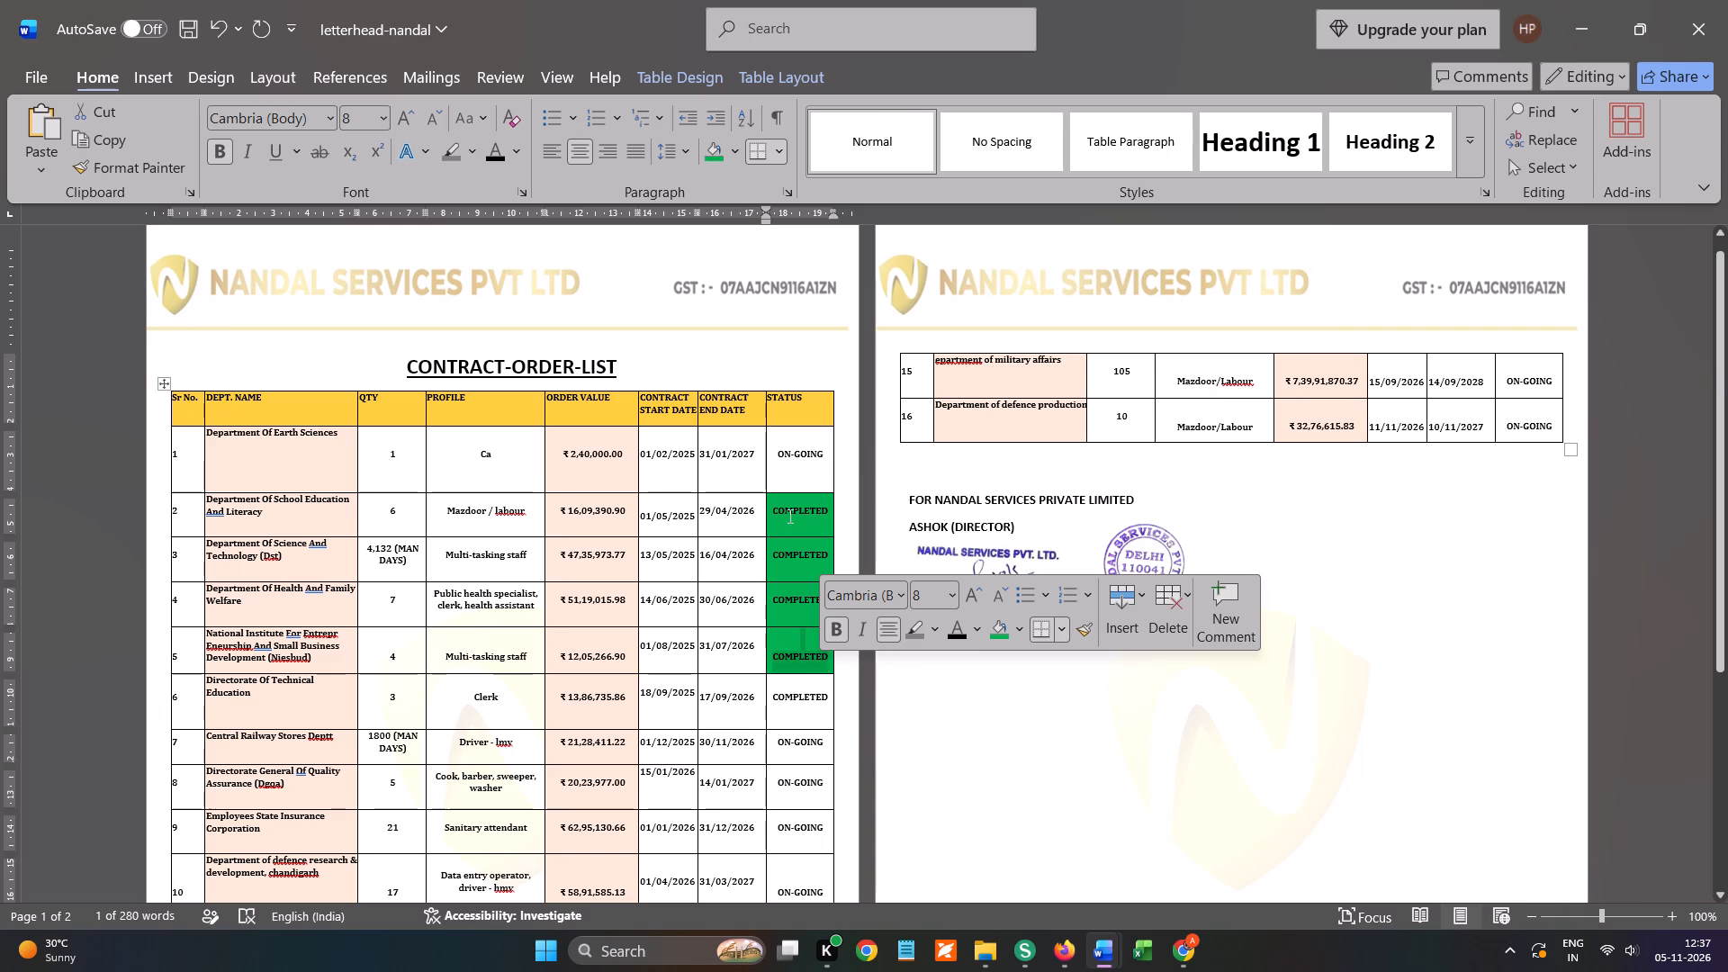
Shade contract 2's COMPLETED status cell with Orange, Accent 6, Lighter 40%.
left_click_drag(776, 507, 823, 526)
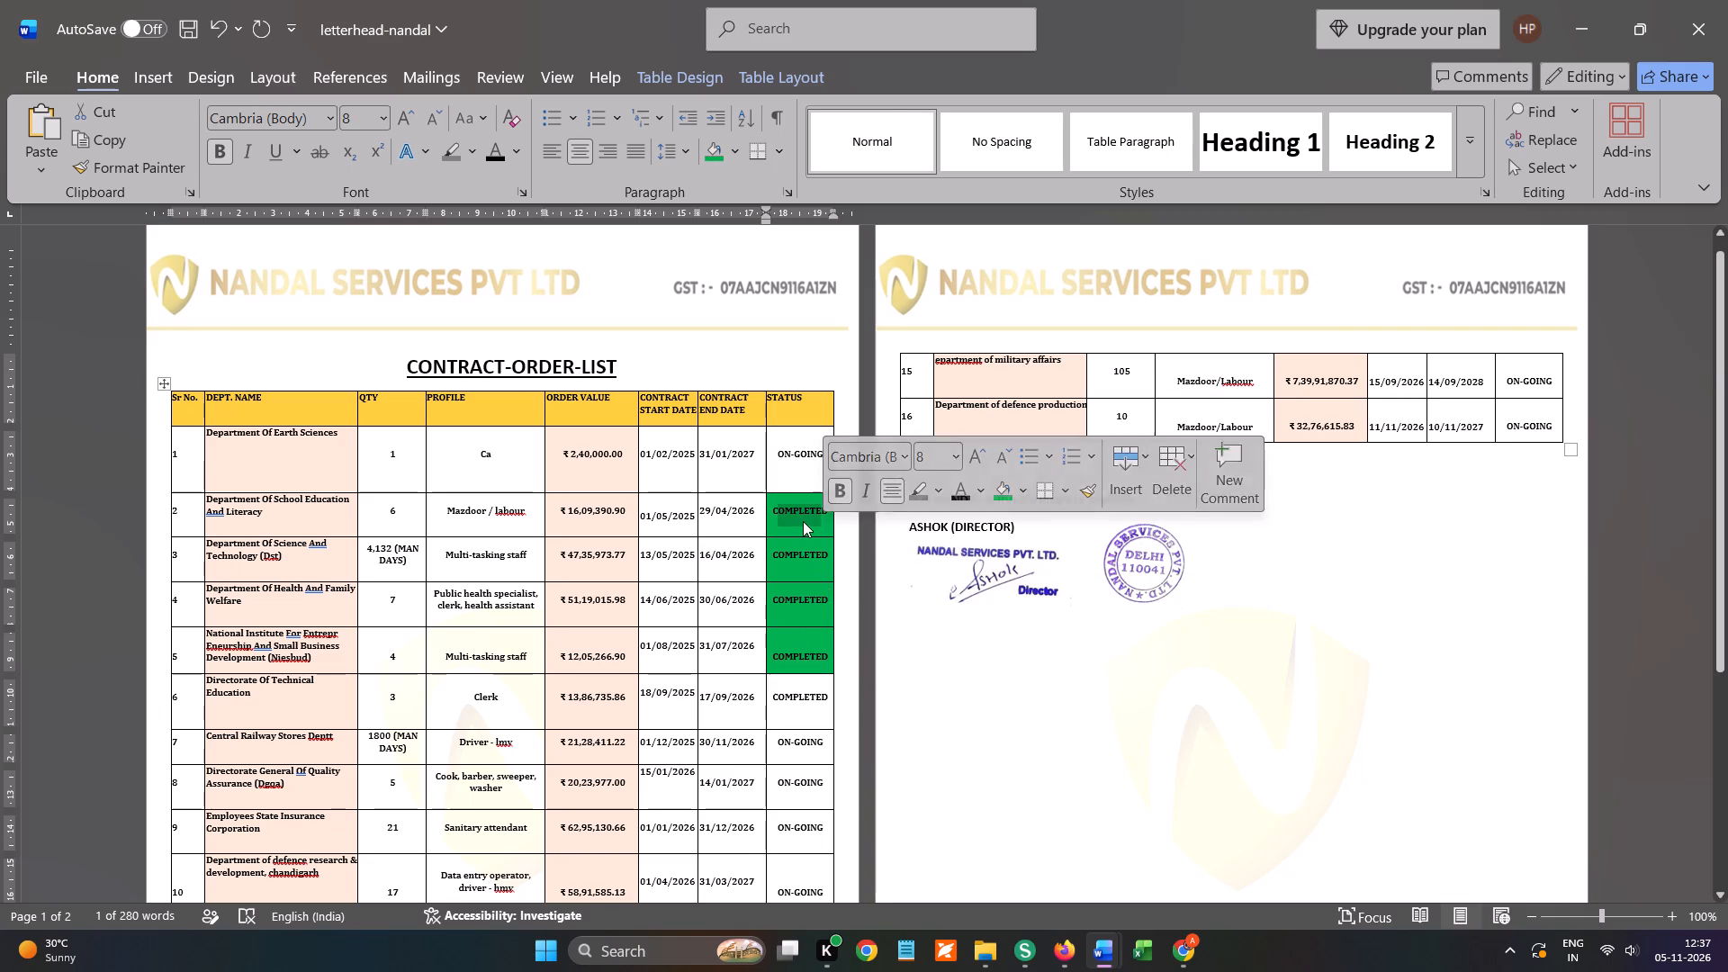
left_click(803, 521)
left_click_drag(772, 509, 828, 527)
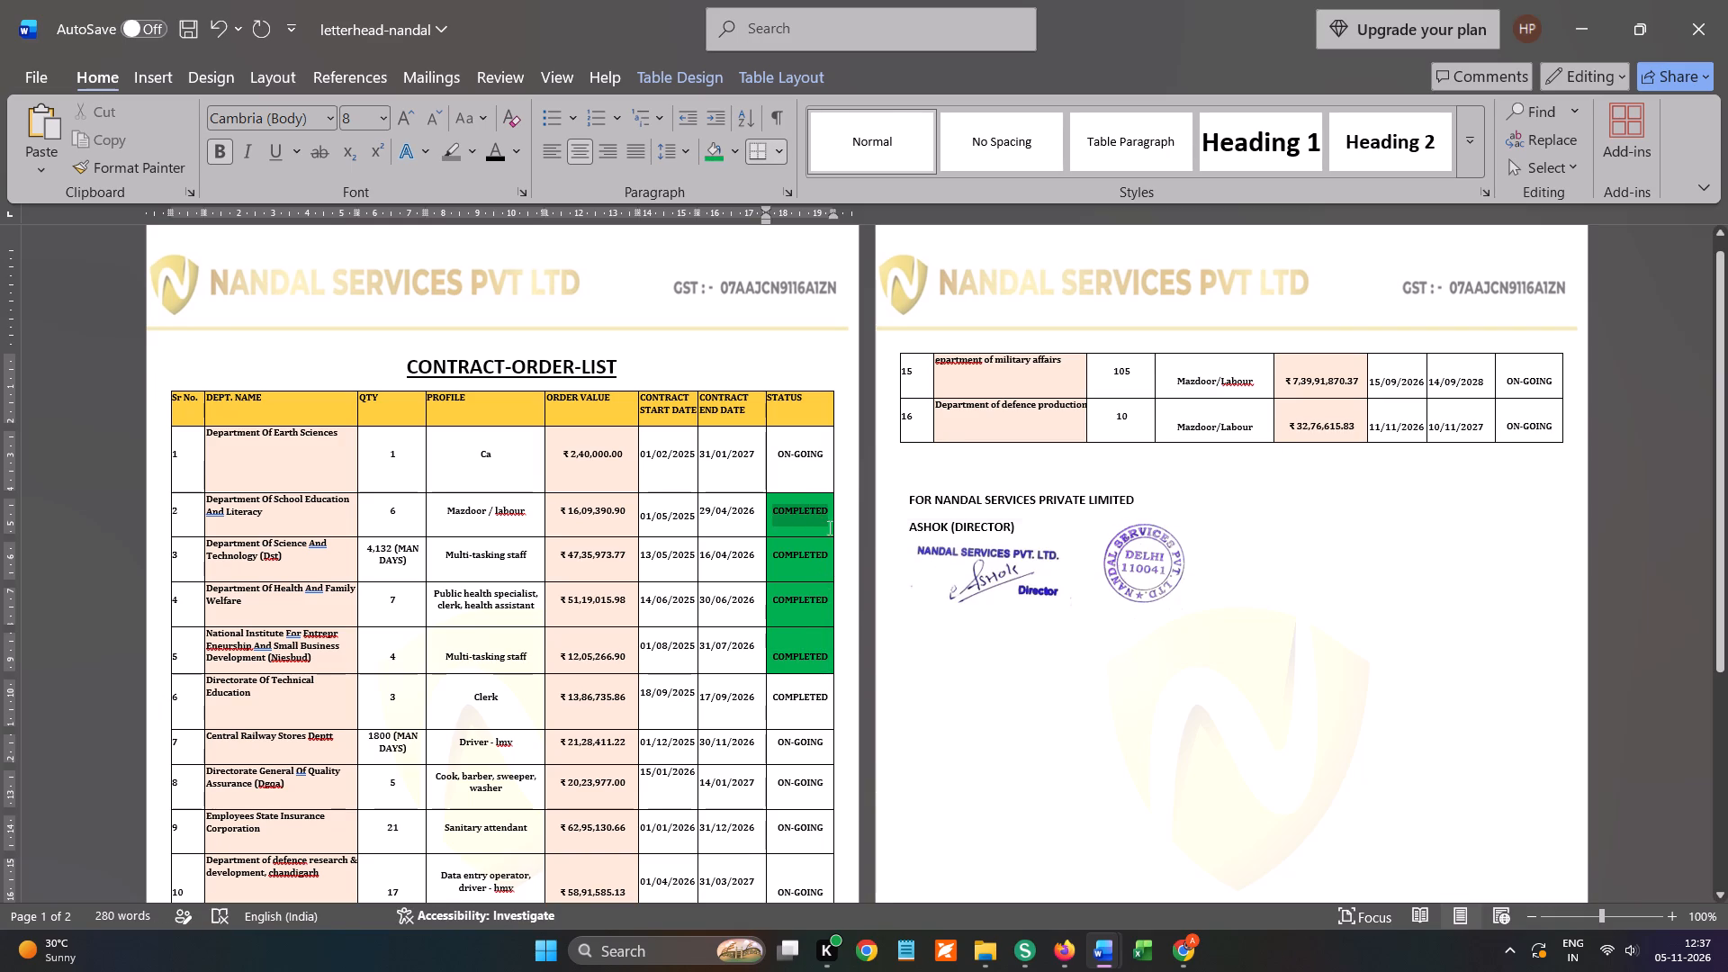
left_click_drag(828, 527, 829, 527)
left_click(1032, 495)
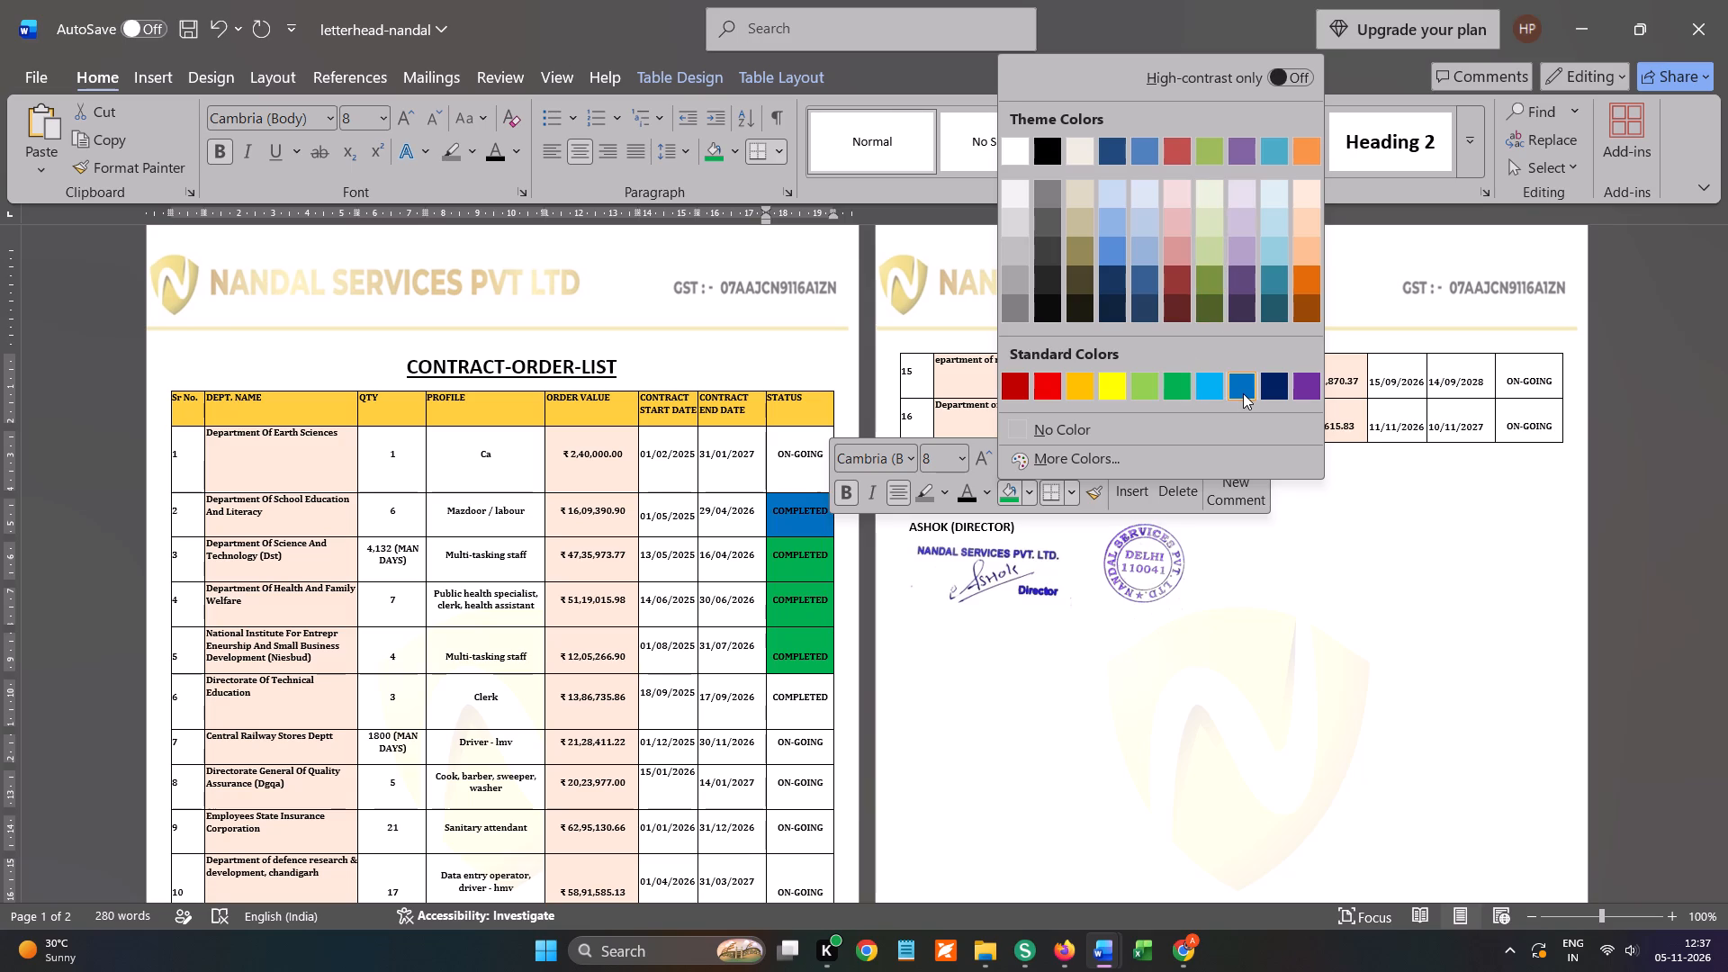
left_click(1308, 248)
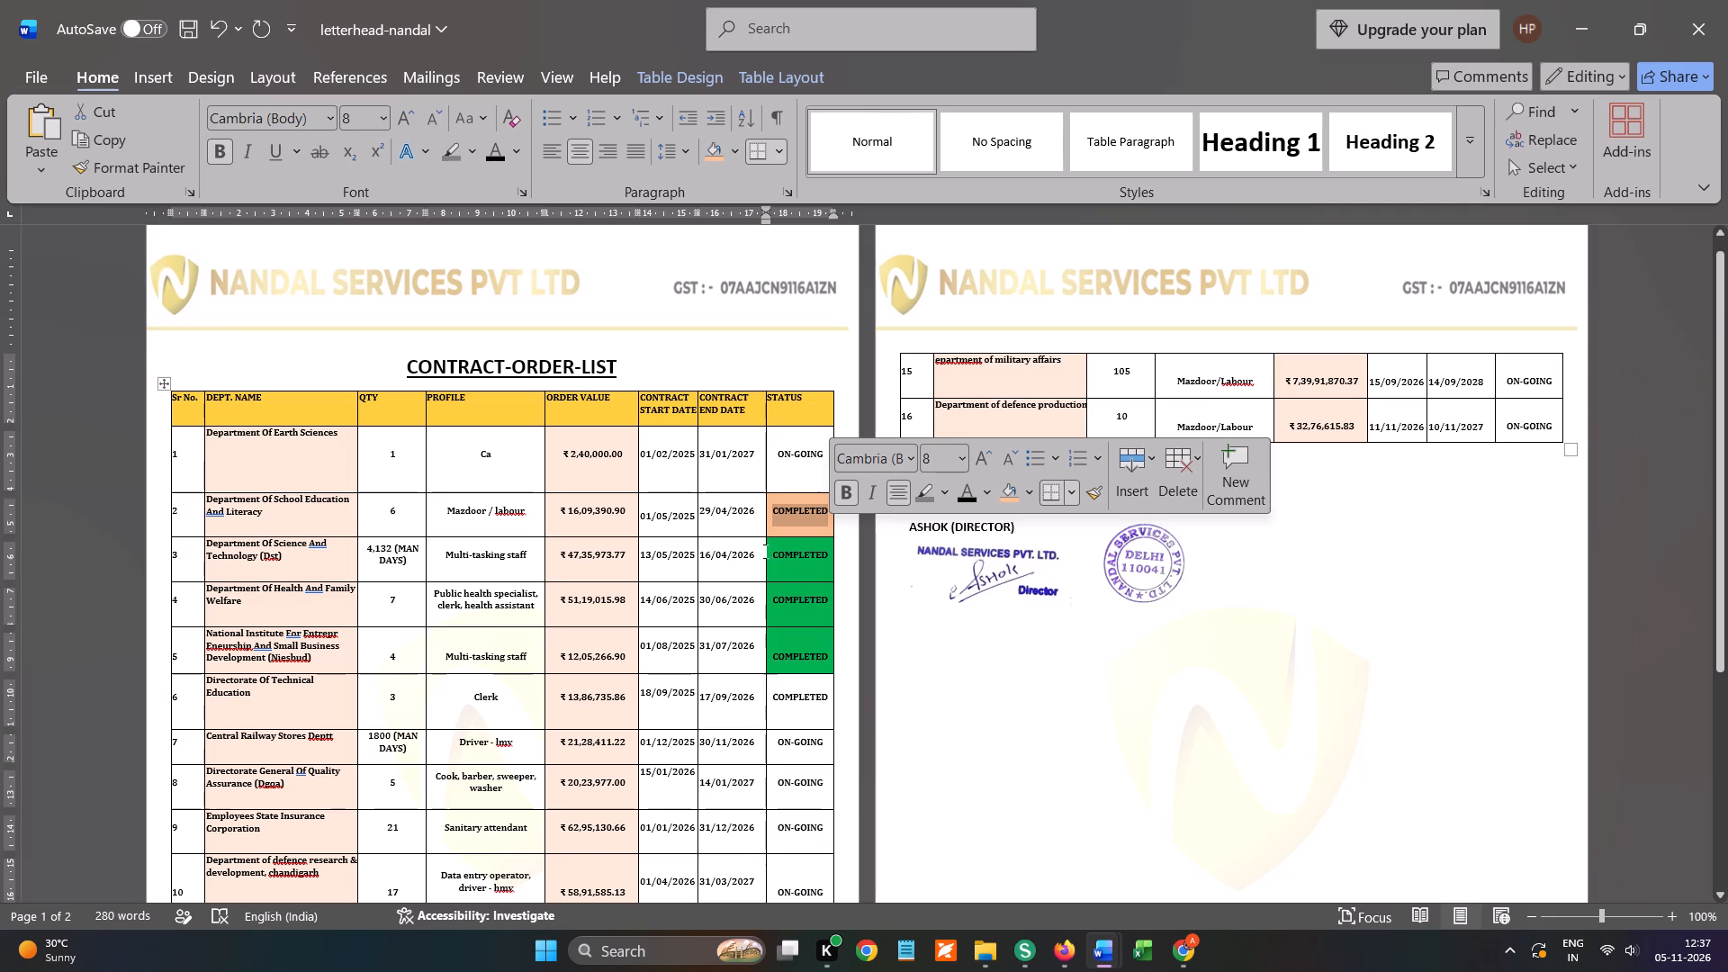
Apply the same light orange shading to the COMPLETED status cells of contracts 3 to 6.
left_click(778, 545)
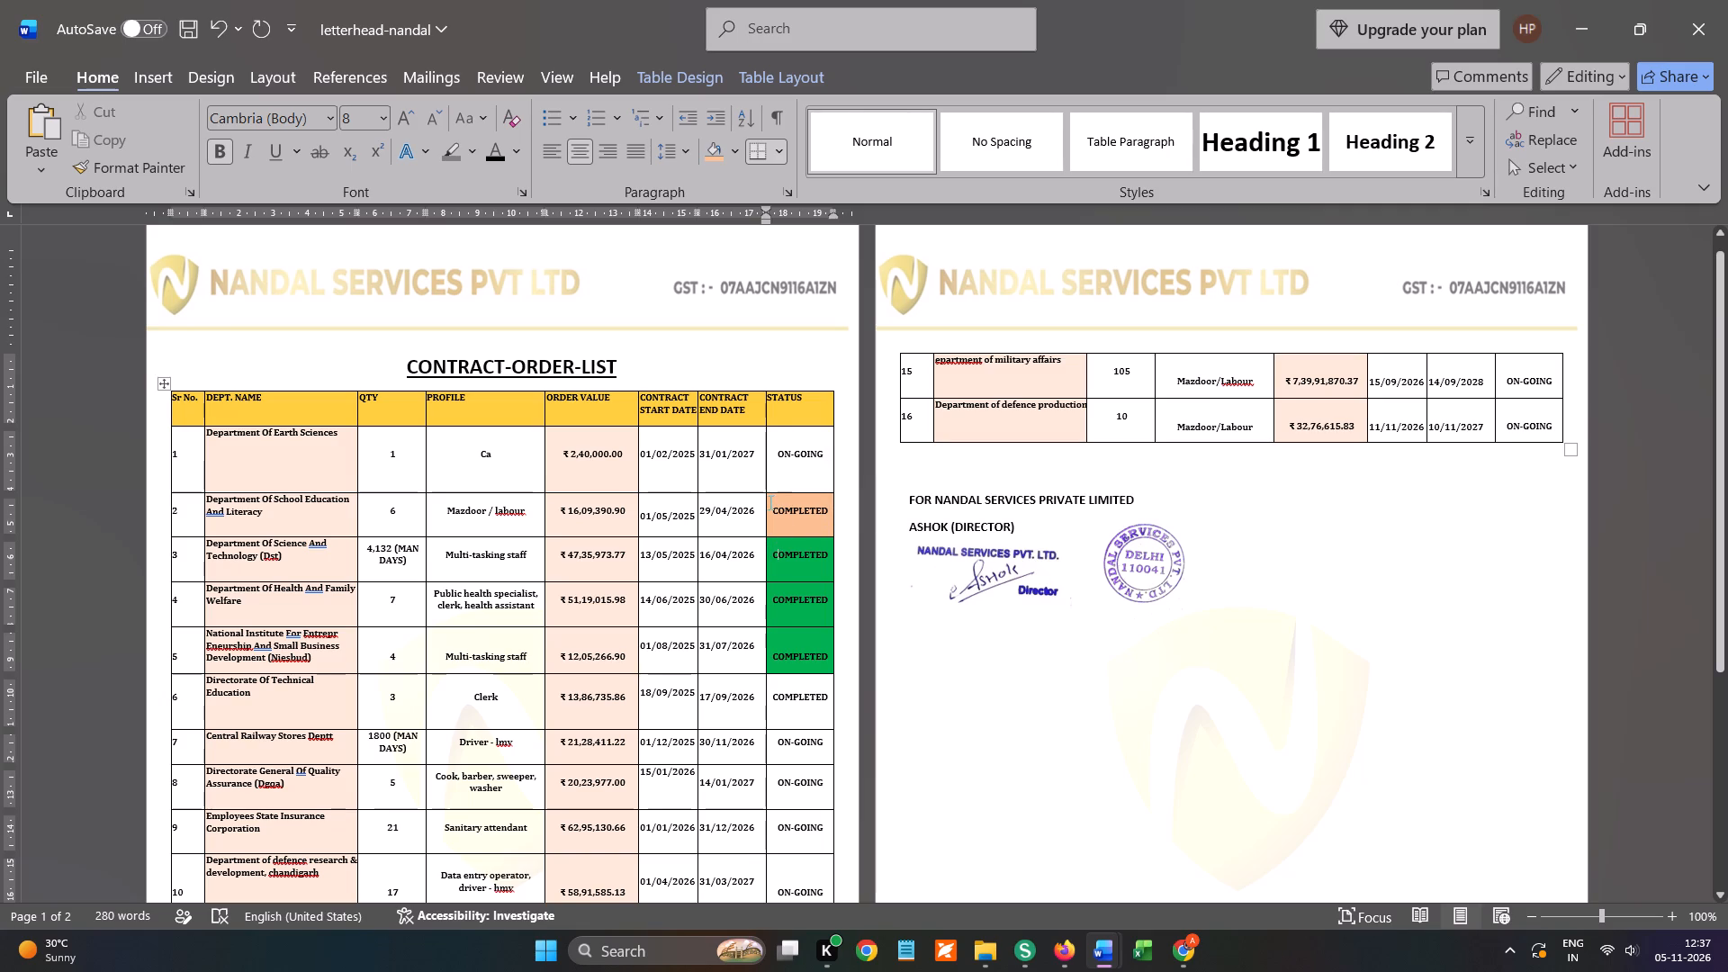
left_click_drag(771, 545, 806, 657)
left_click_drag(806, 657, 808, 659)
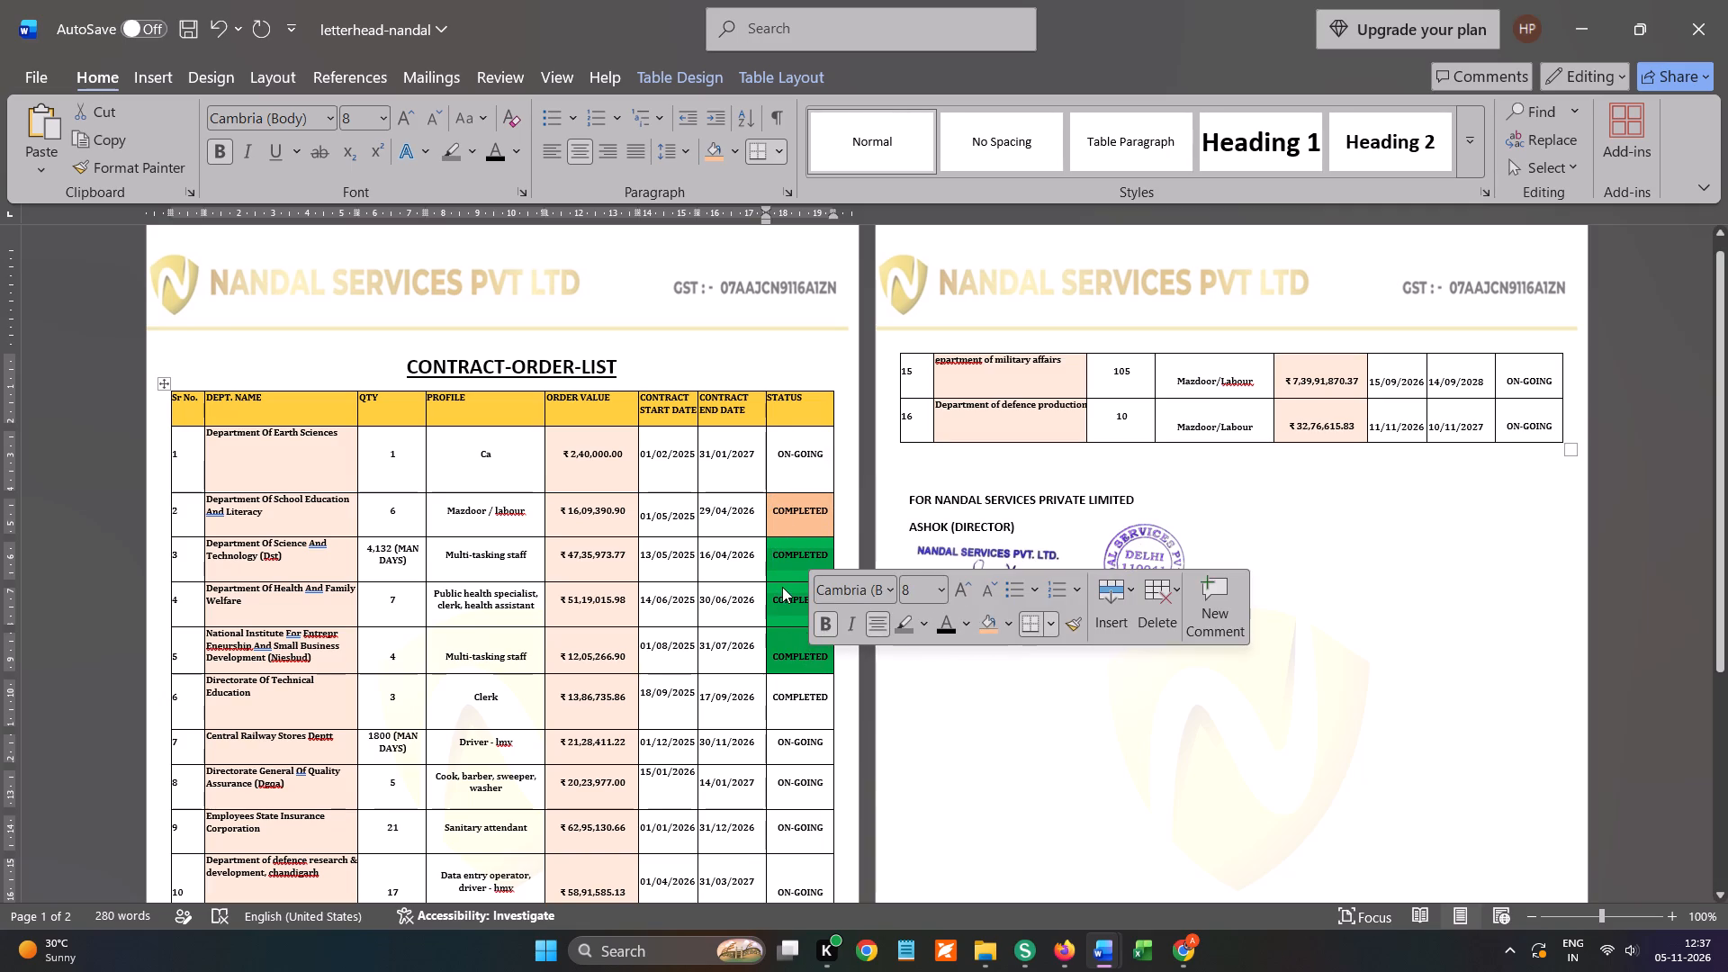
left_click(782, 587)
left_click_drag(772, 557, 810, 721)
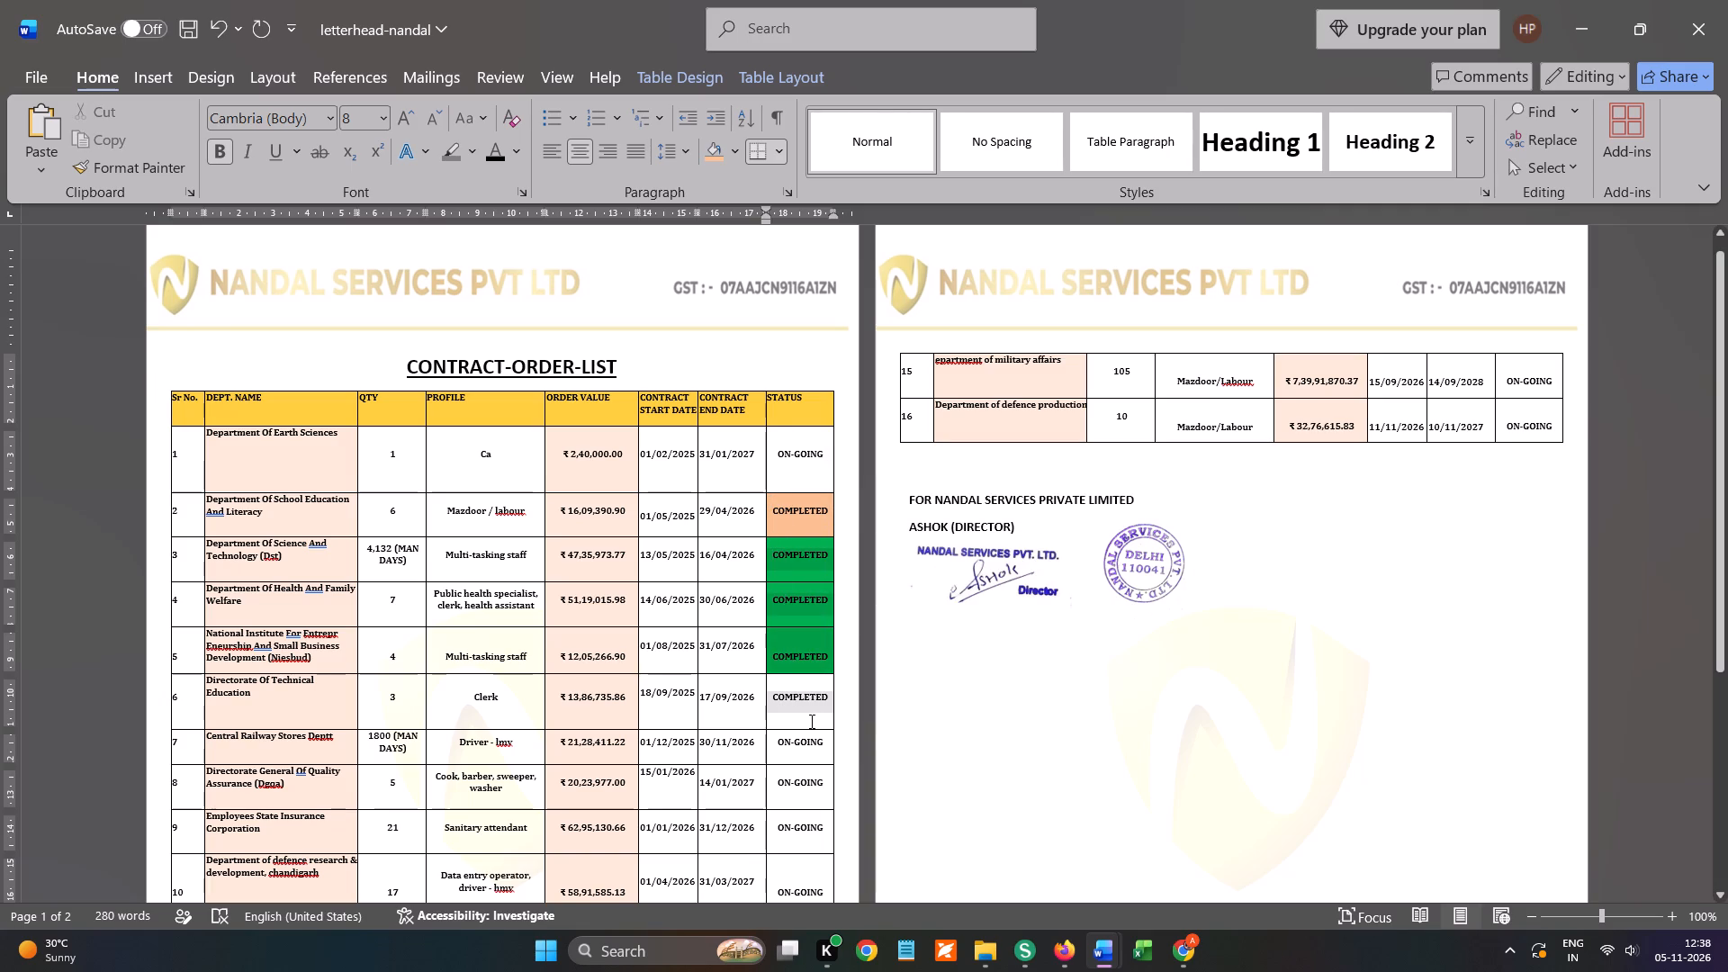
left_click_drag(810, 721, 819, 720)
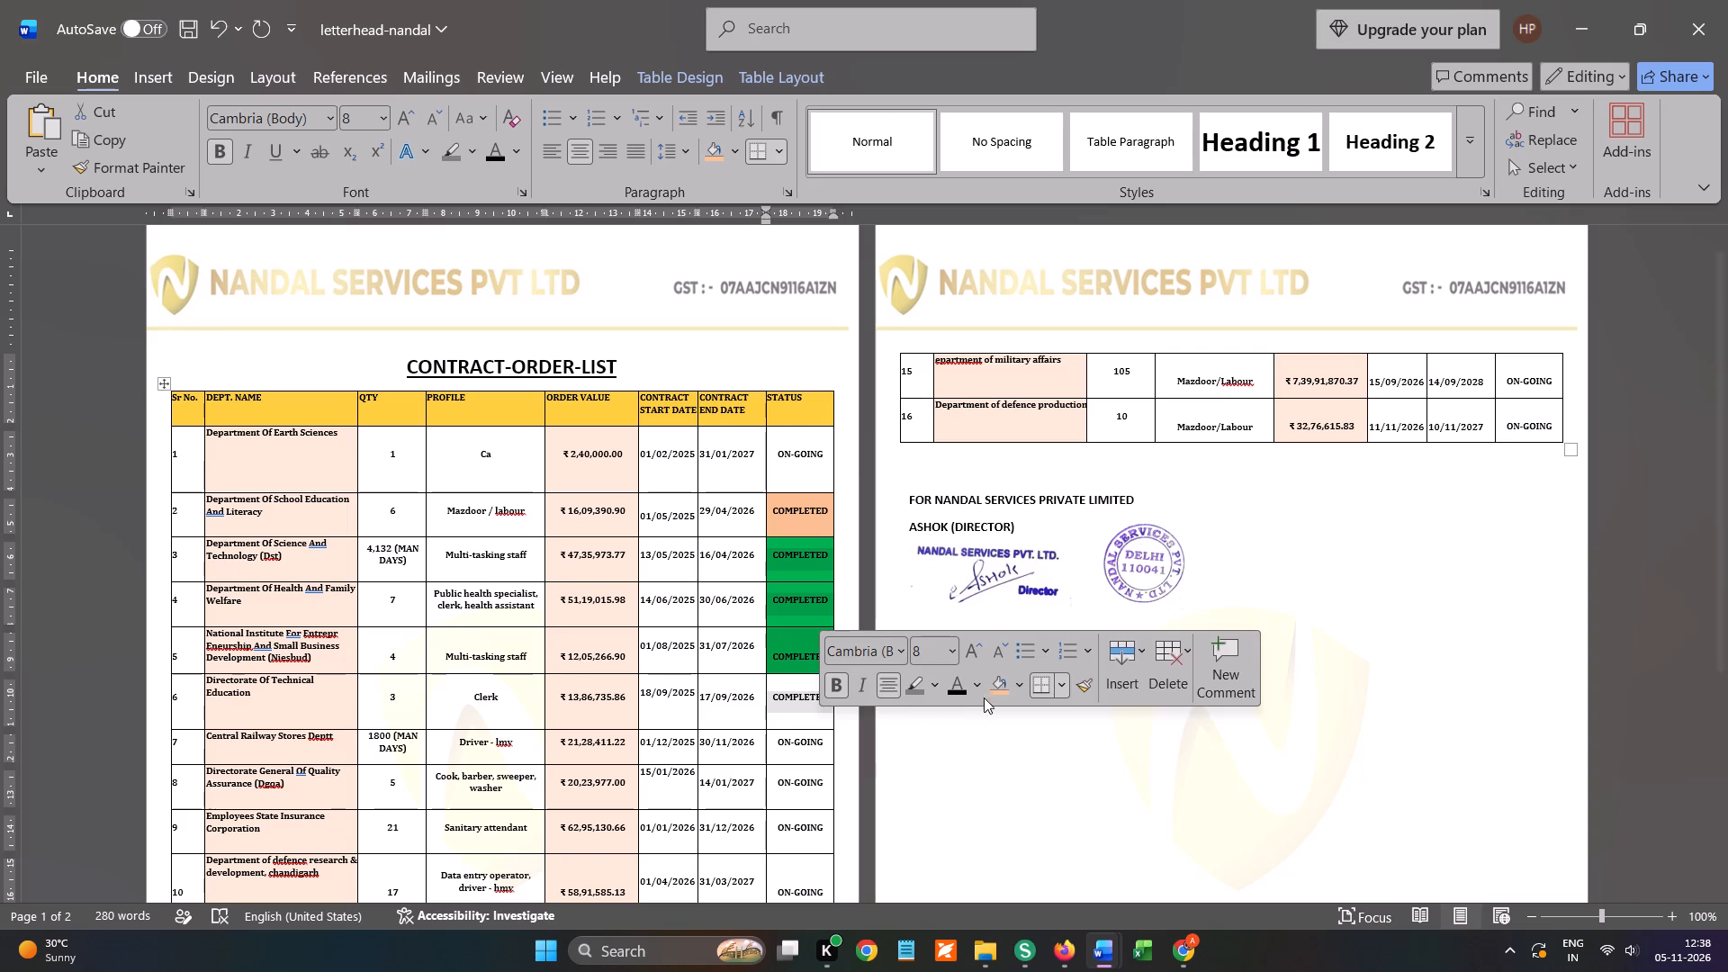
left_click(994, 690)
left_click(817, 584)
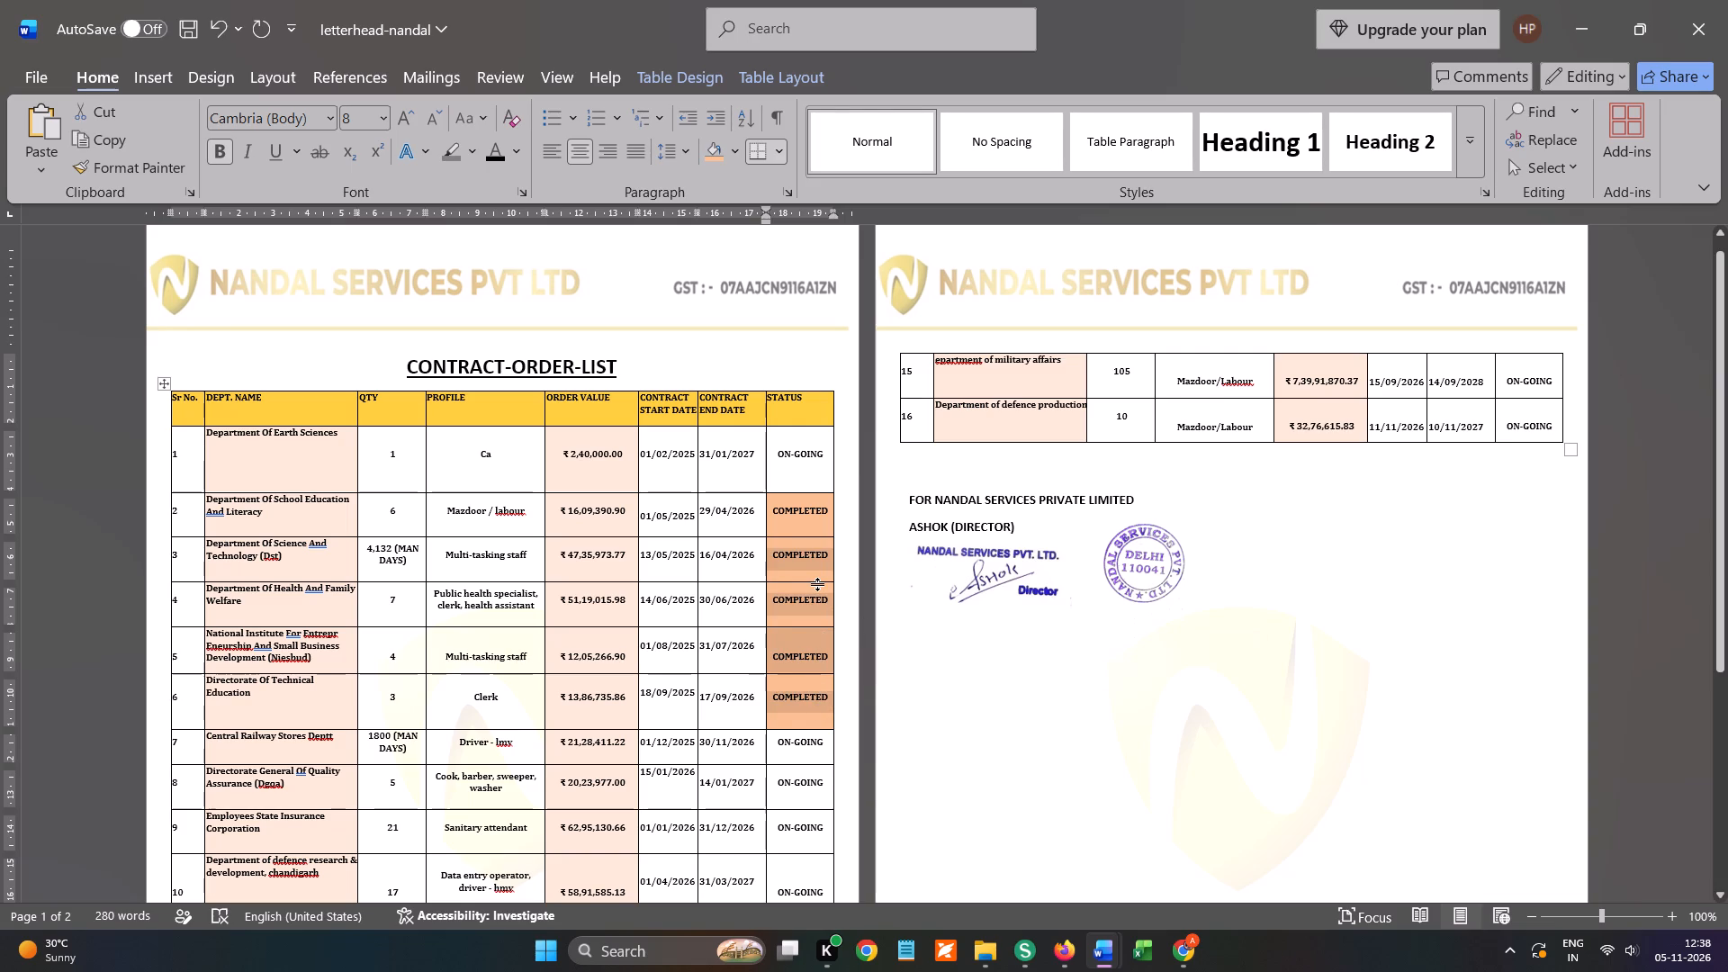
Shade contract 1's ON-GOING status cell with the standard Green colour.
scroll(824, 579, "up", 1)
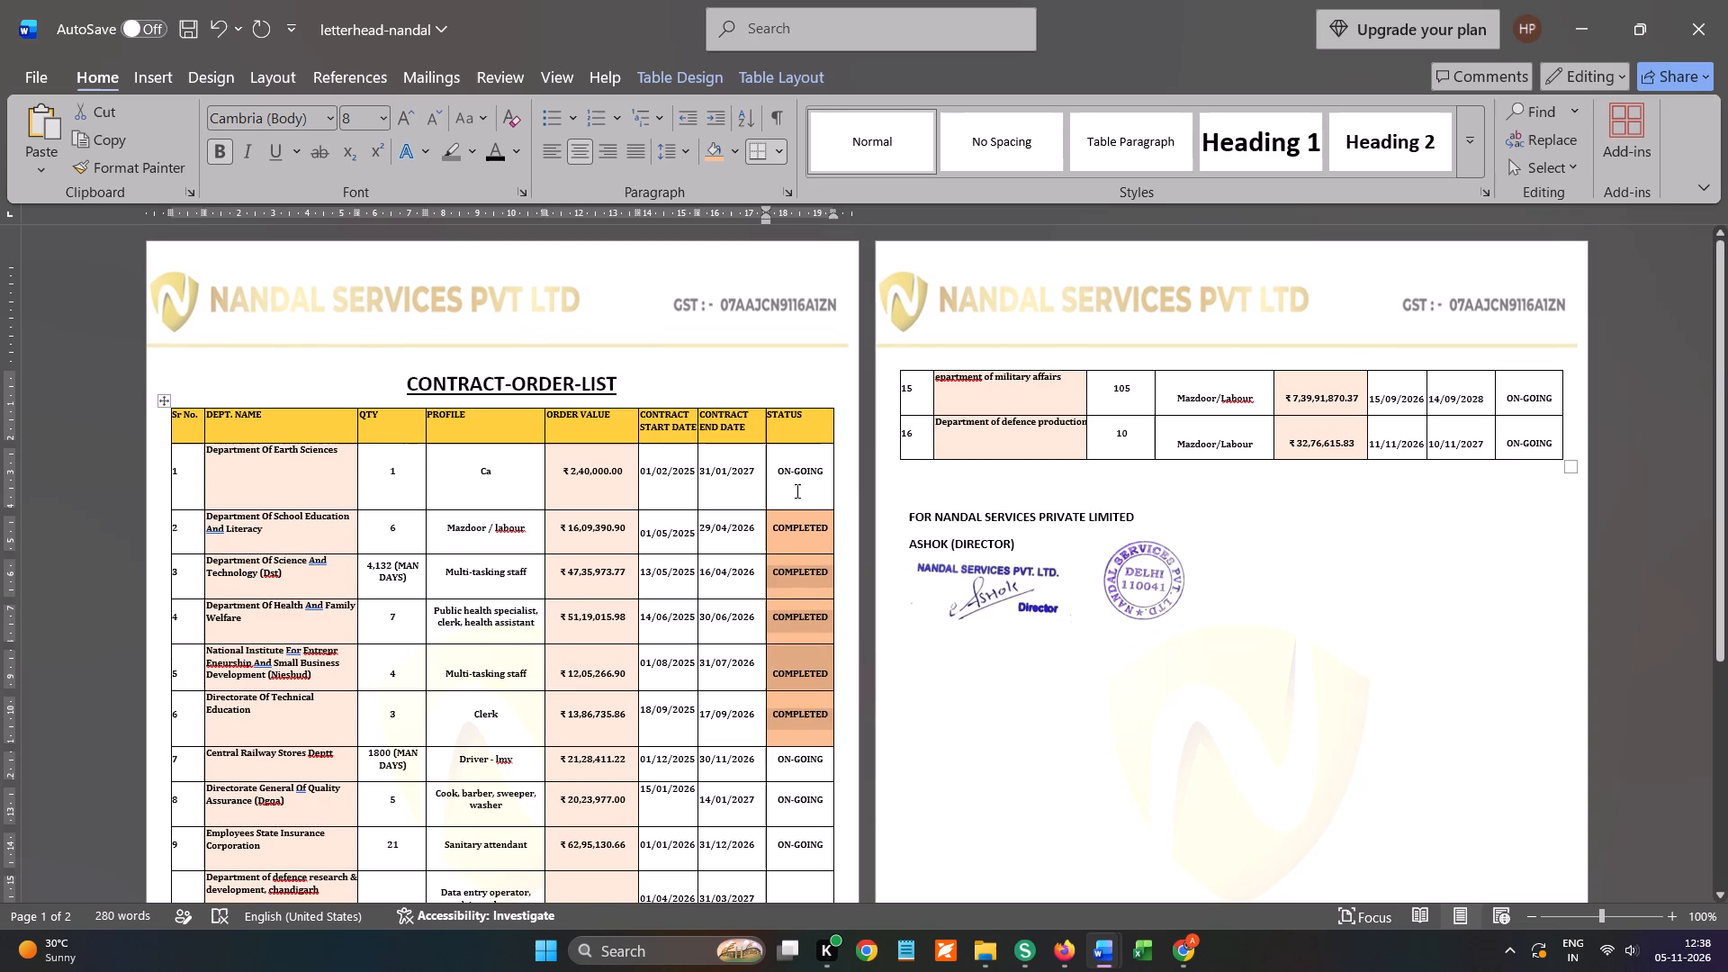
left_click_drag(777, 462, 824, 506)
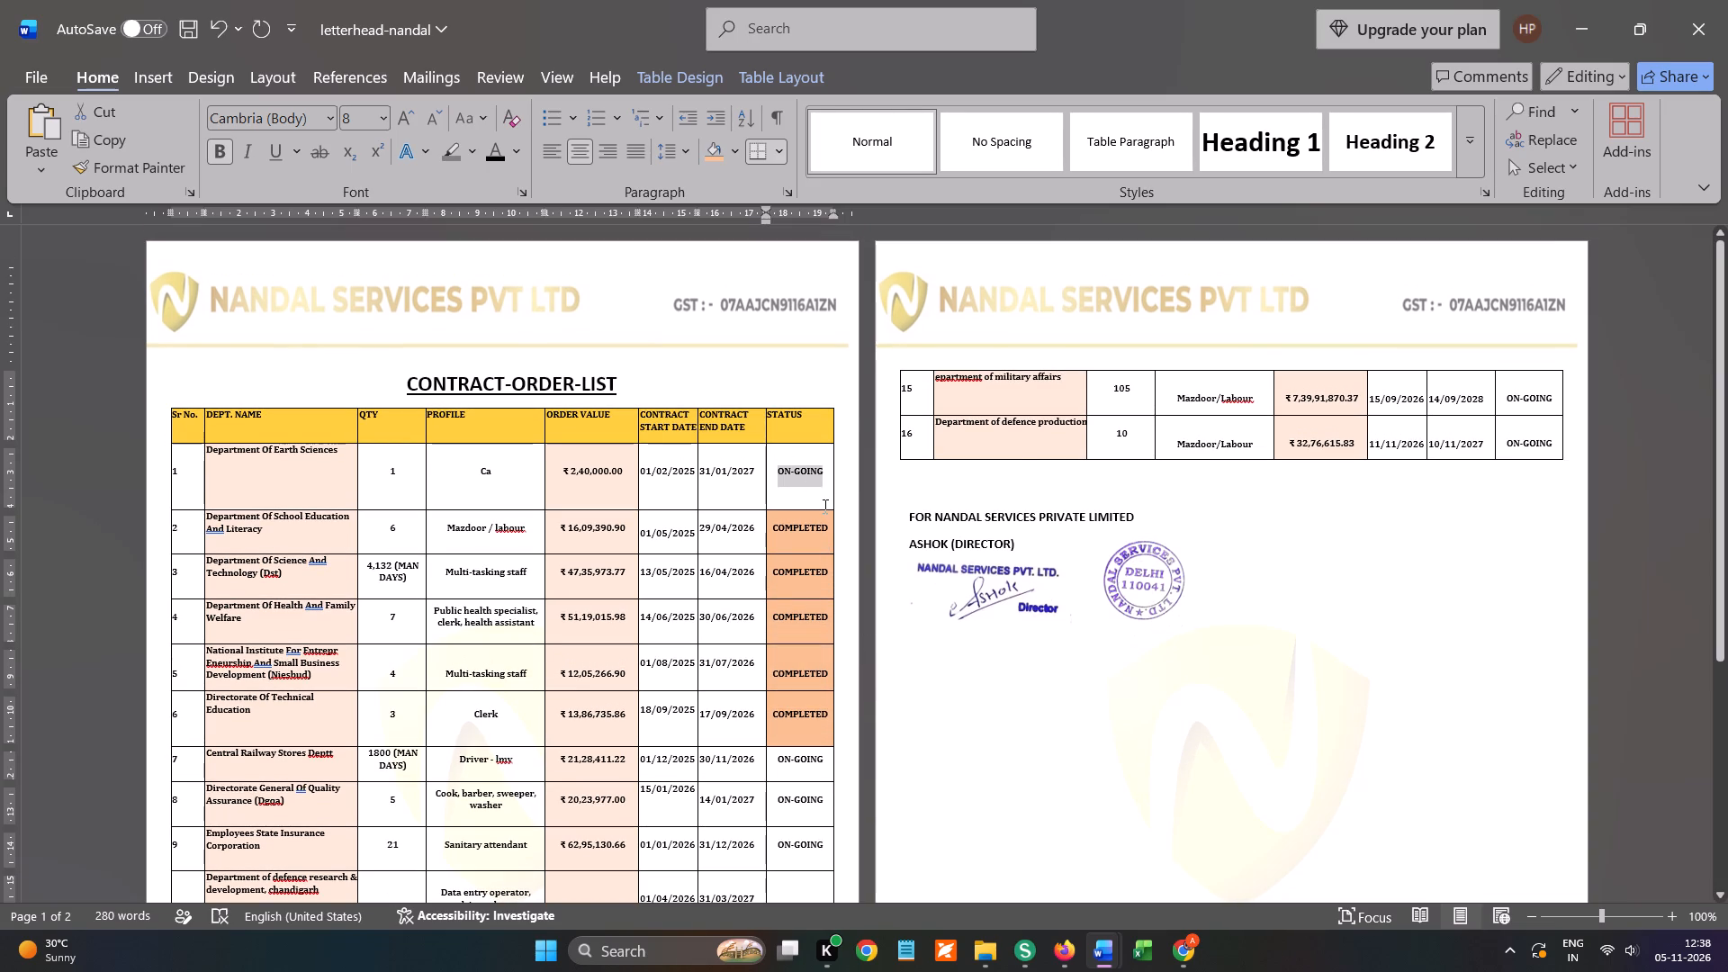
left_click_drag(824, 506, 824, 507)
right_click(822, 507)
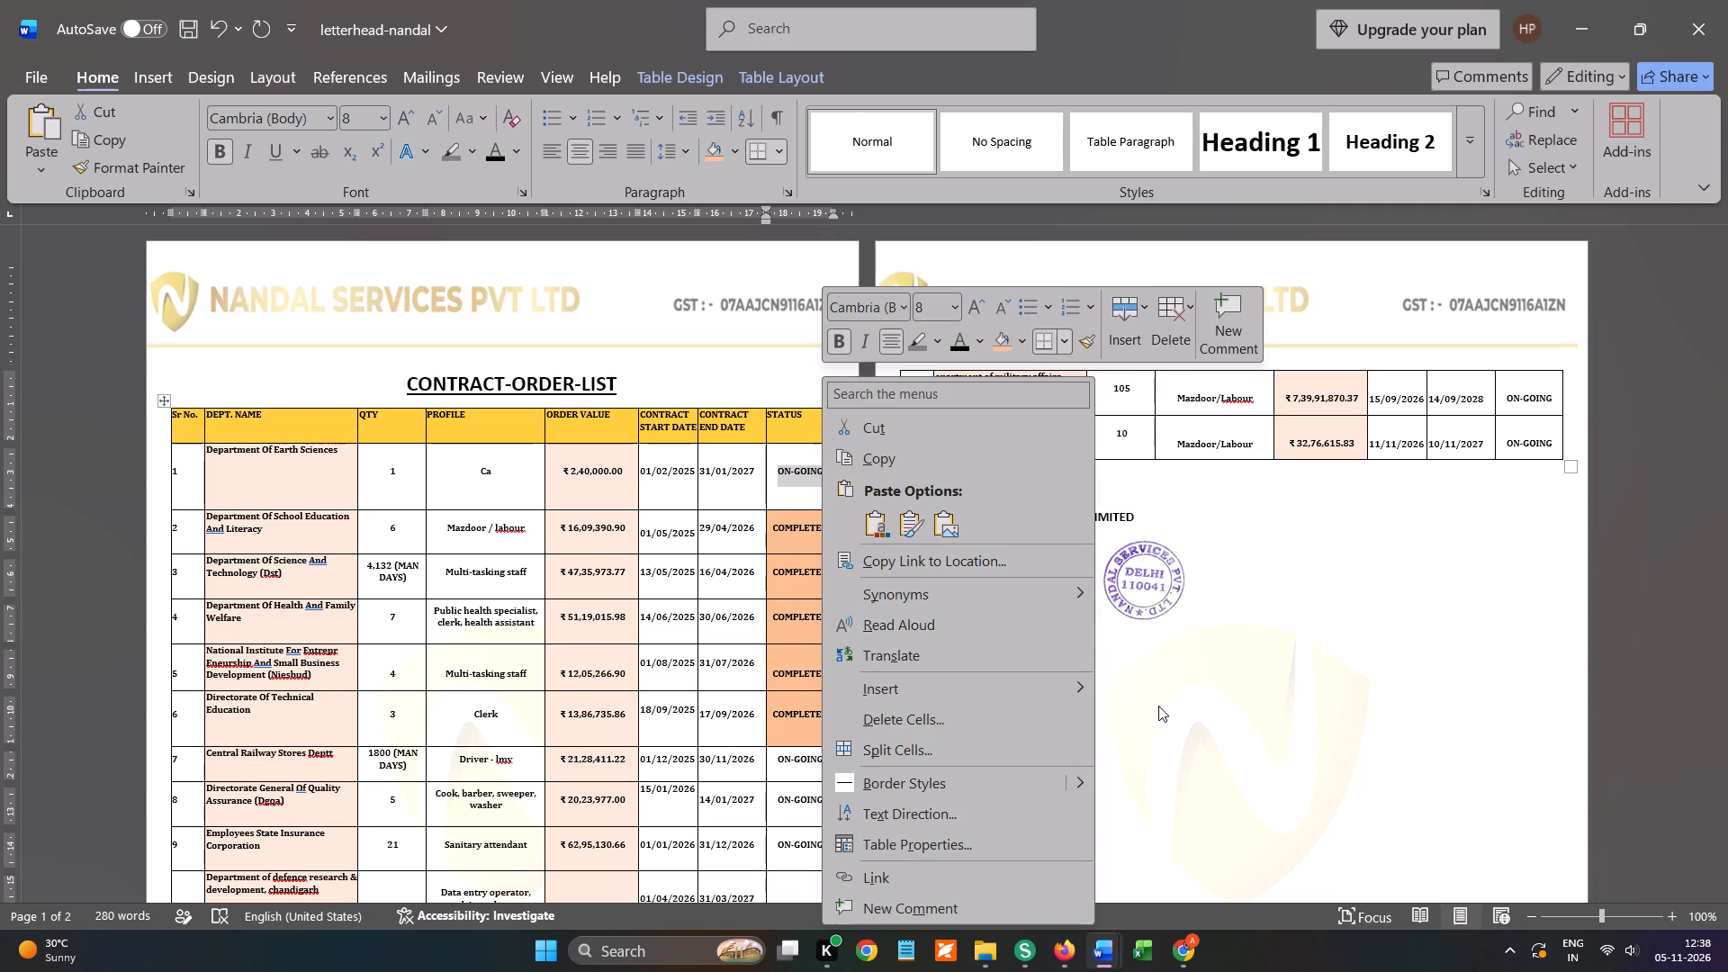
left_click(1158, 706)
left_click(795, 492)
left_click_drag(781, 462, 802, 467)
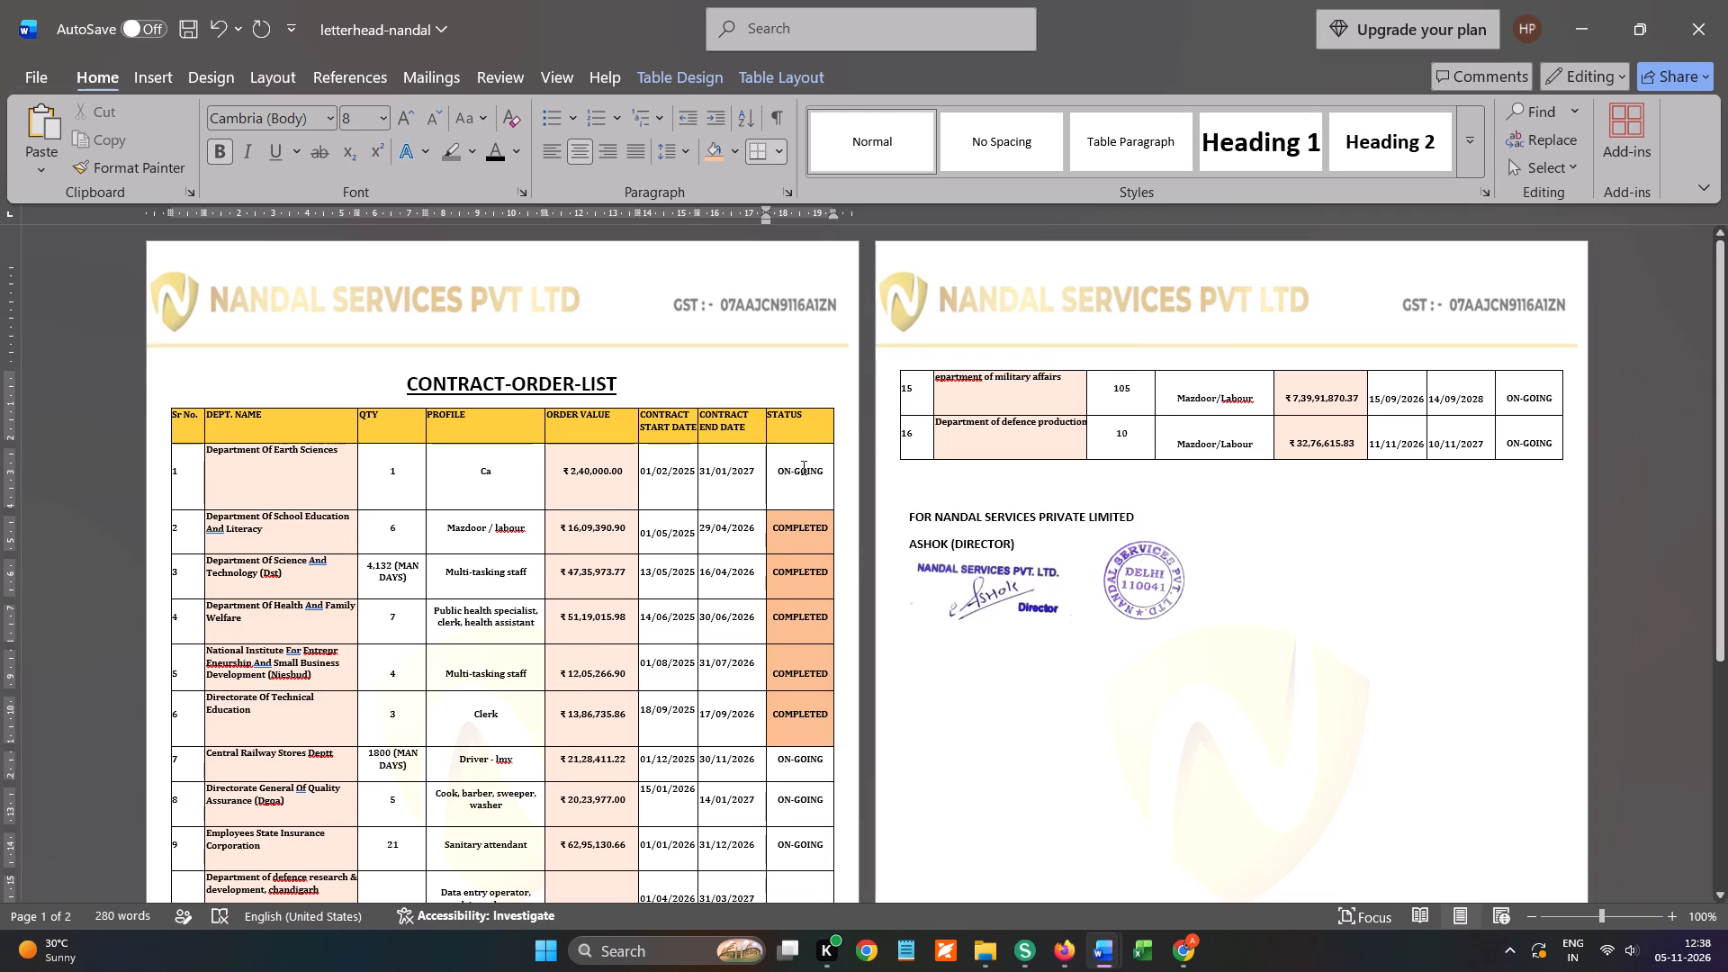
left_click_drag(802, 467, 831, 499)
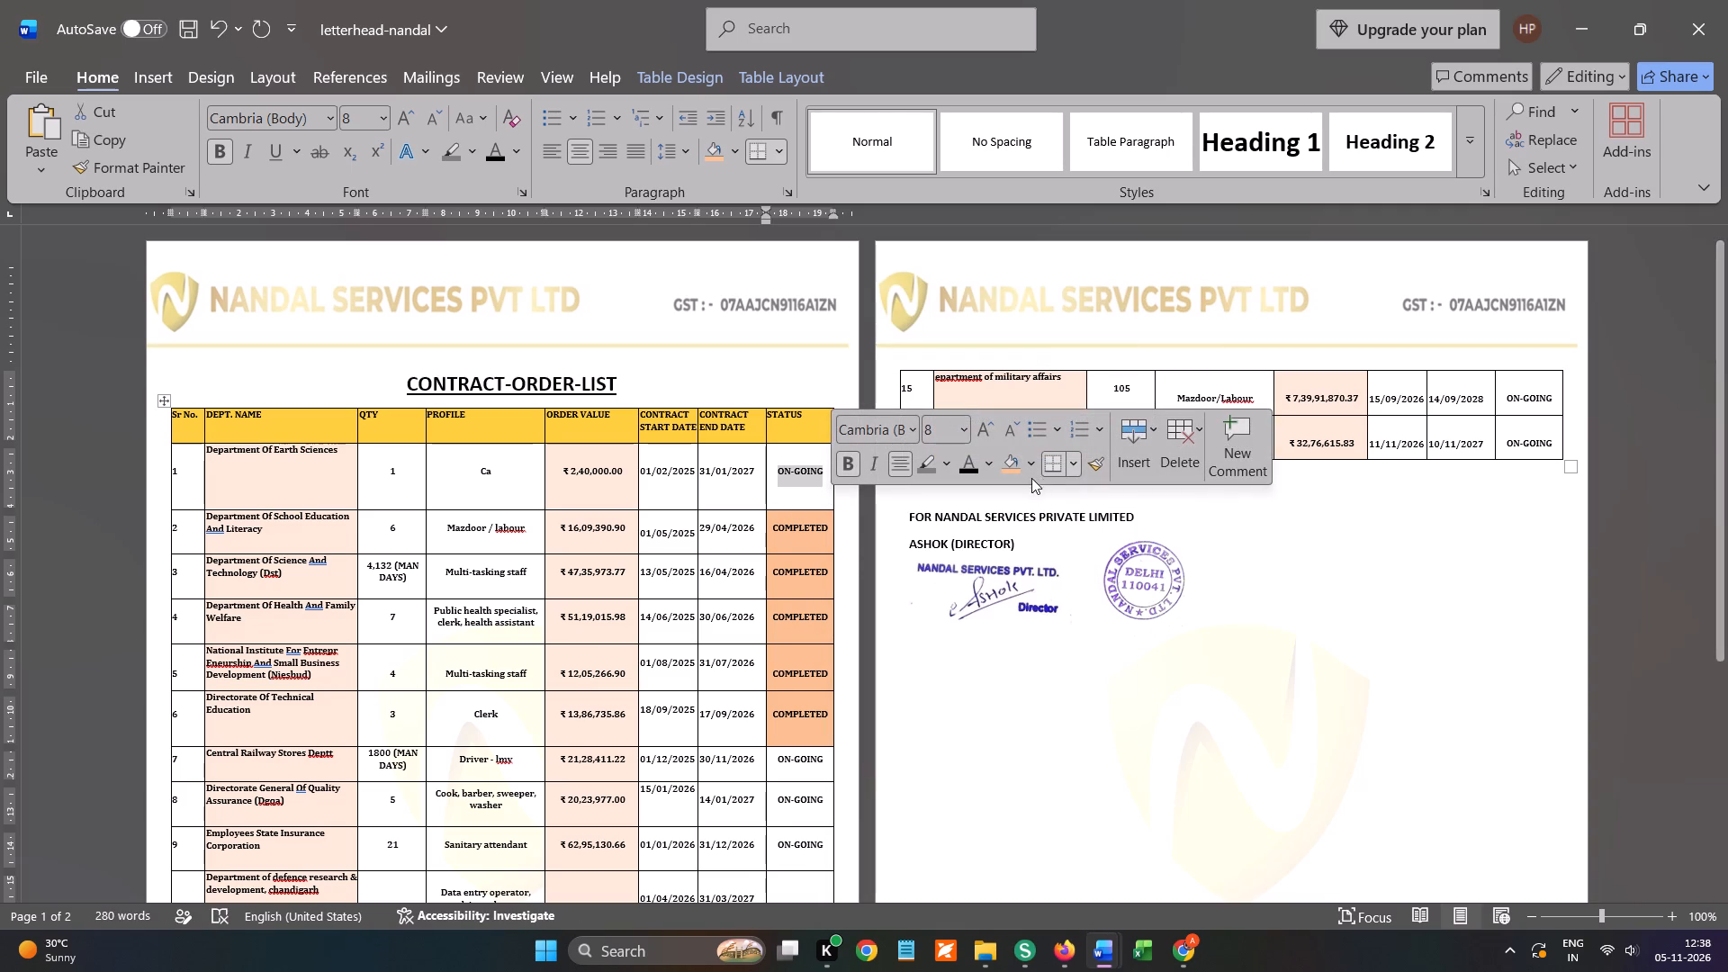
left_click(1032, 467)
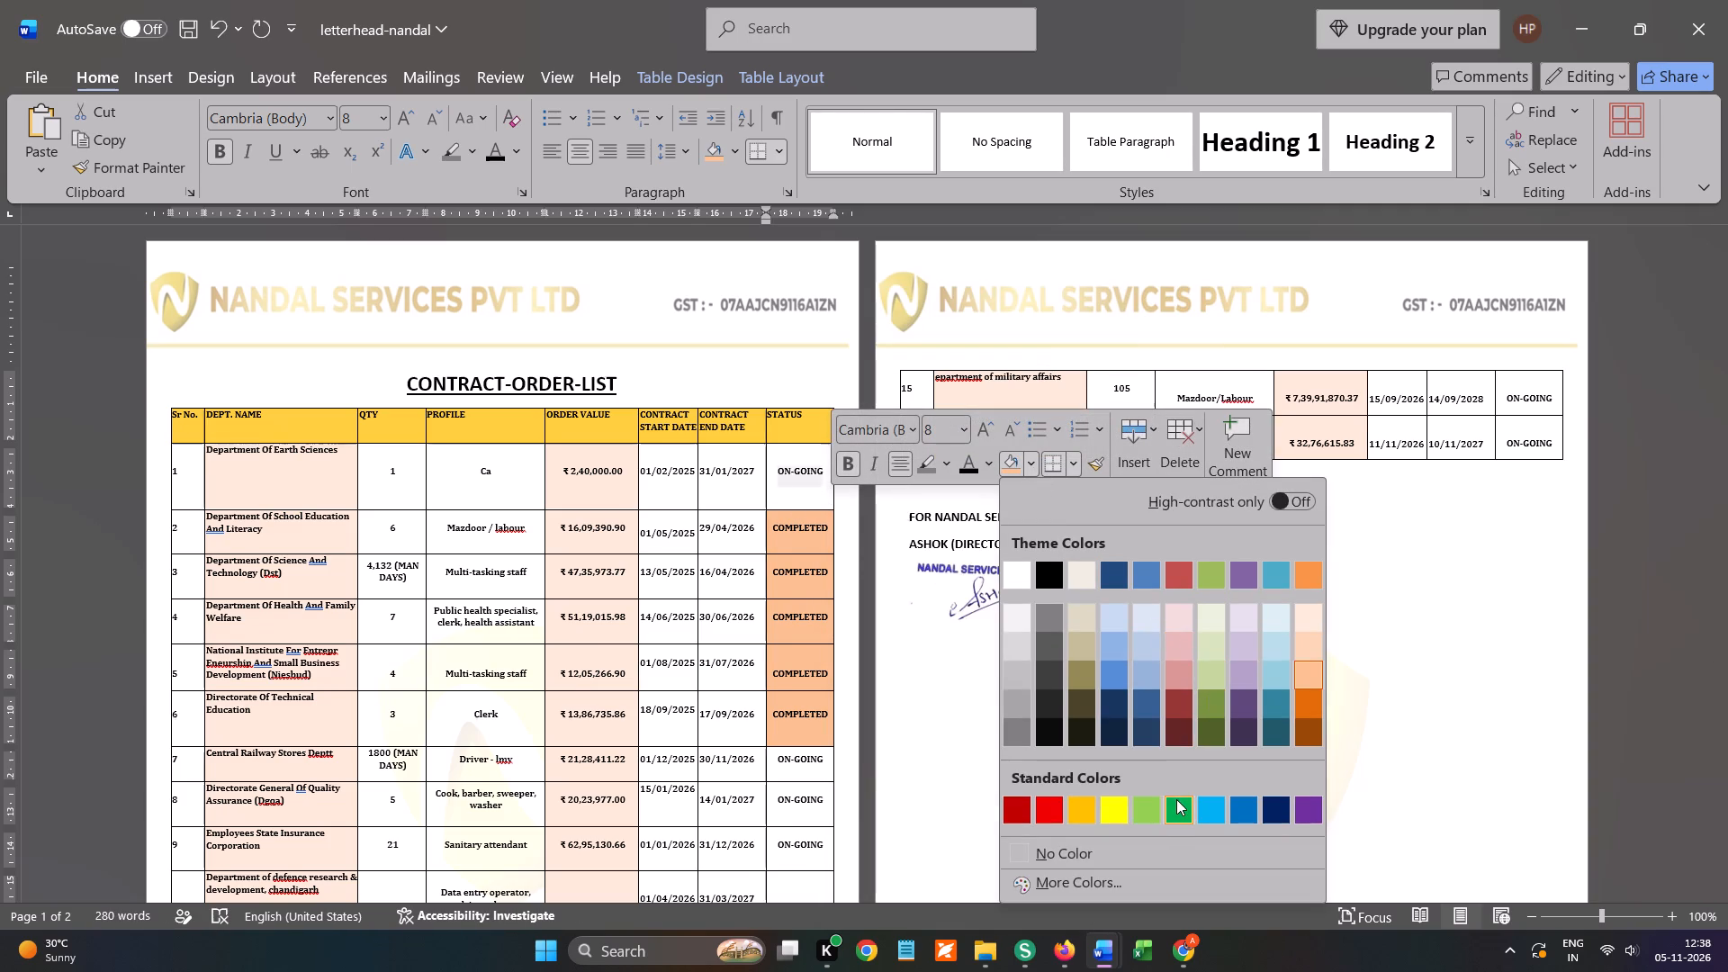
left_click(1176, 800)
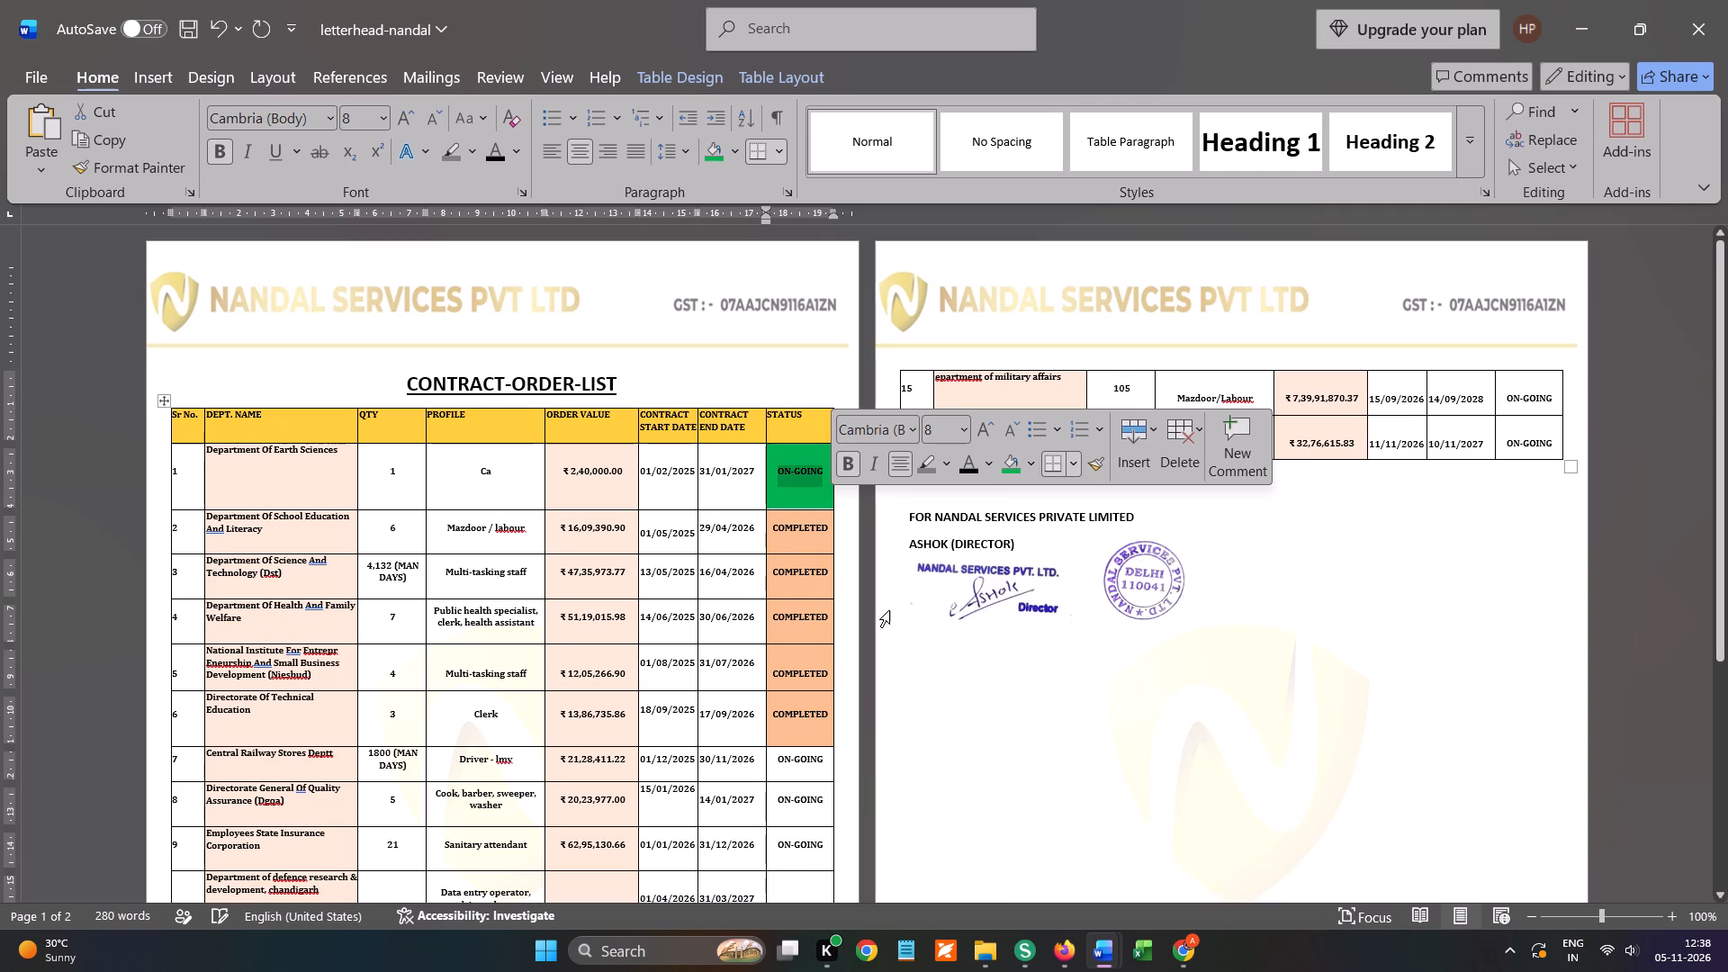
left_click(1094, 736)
Shade the ON-GOING status cells of contracts 7 to 16, across both pages, with the standard Green colour.
scroll(958, 652, "down", 1)
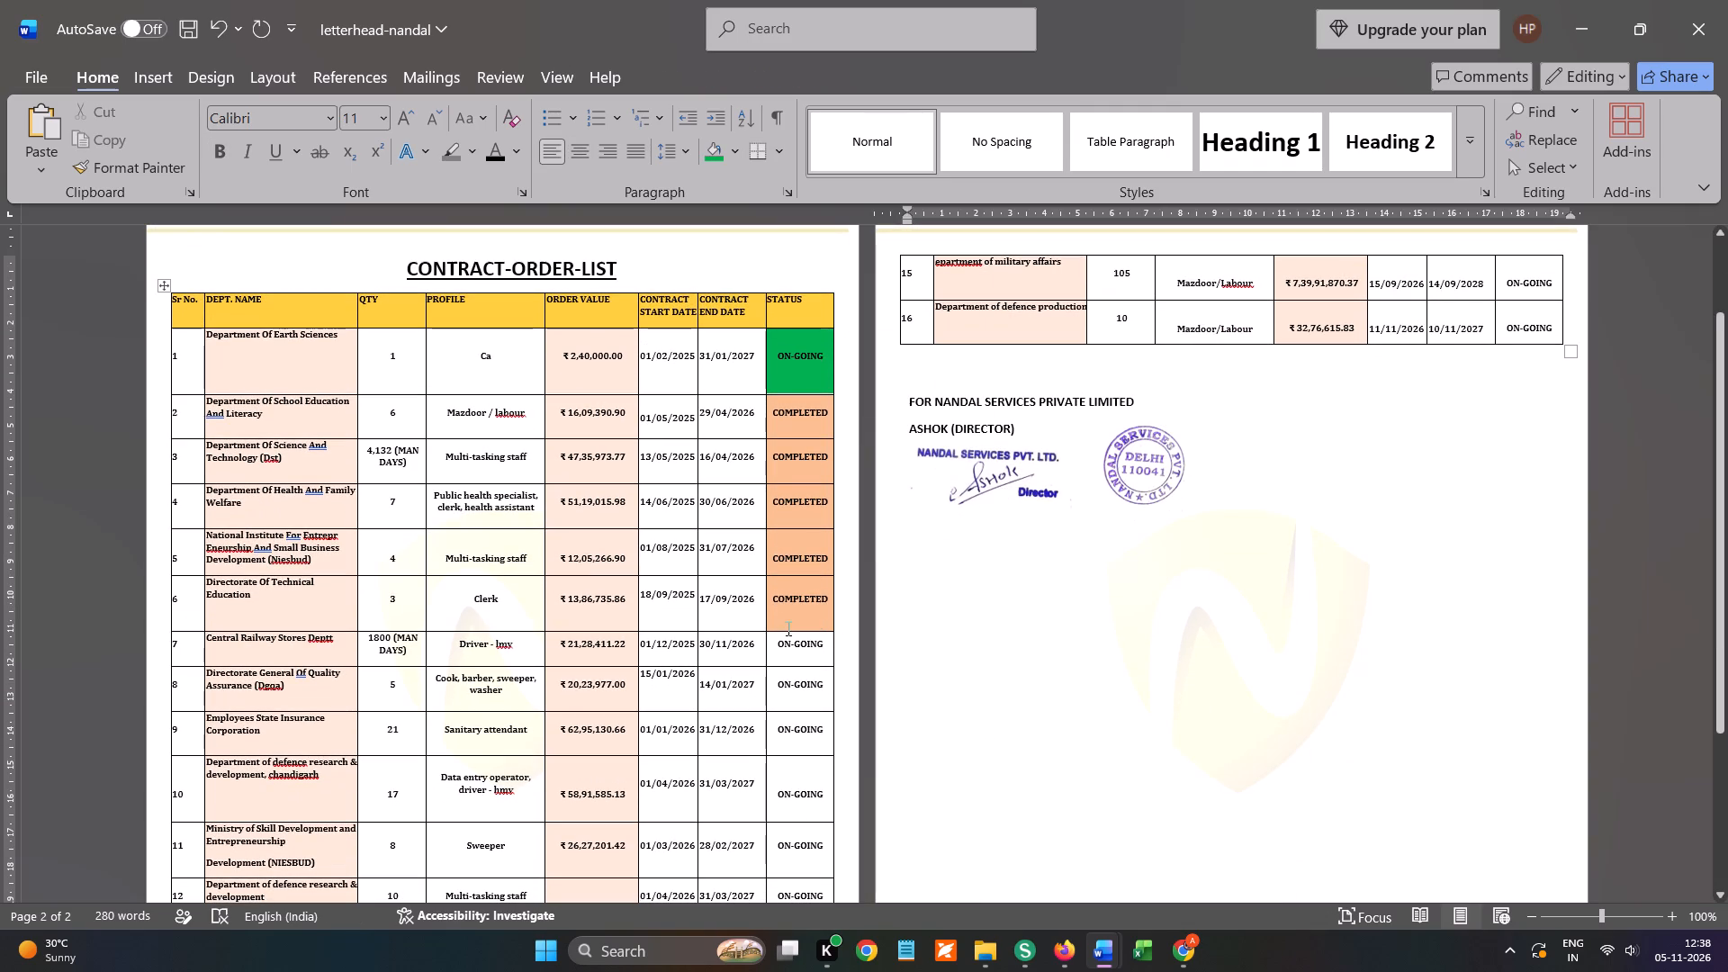
left_click_drag(778, 643, 1541, 311)
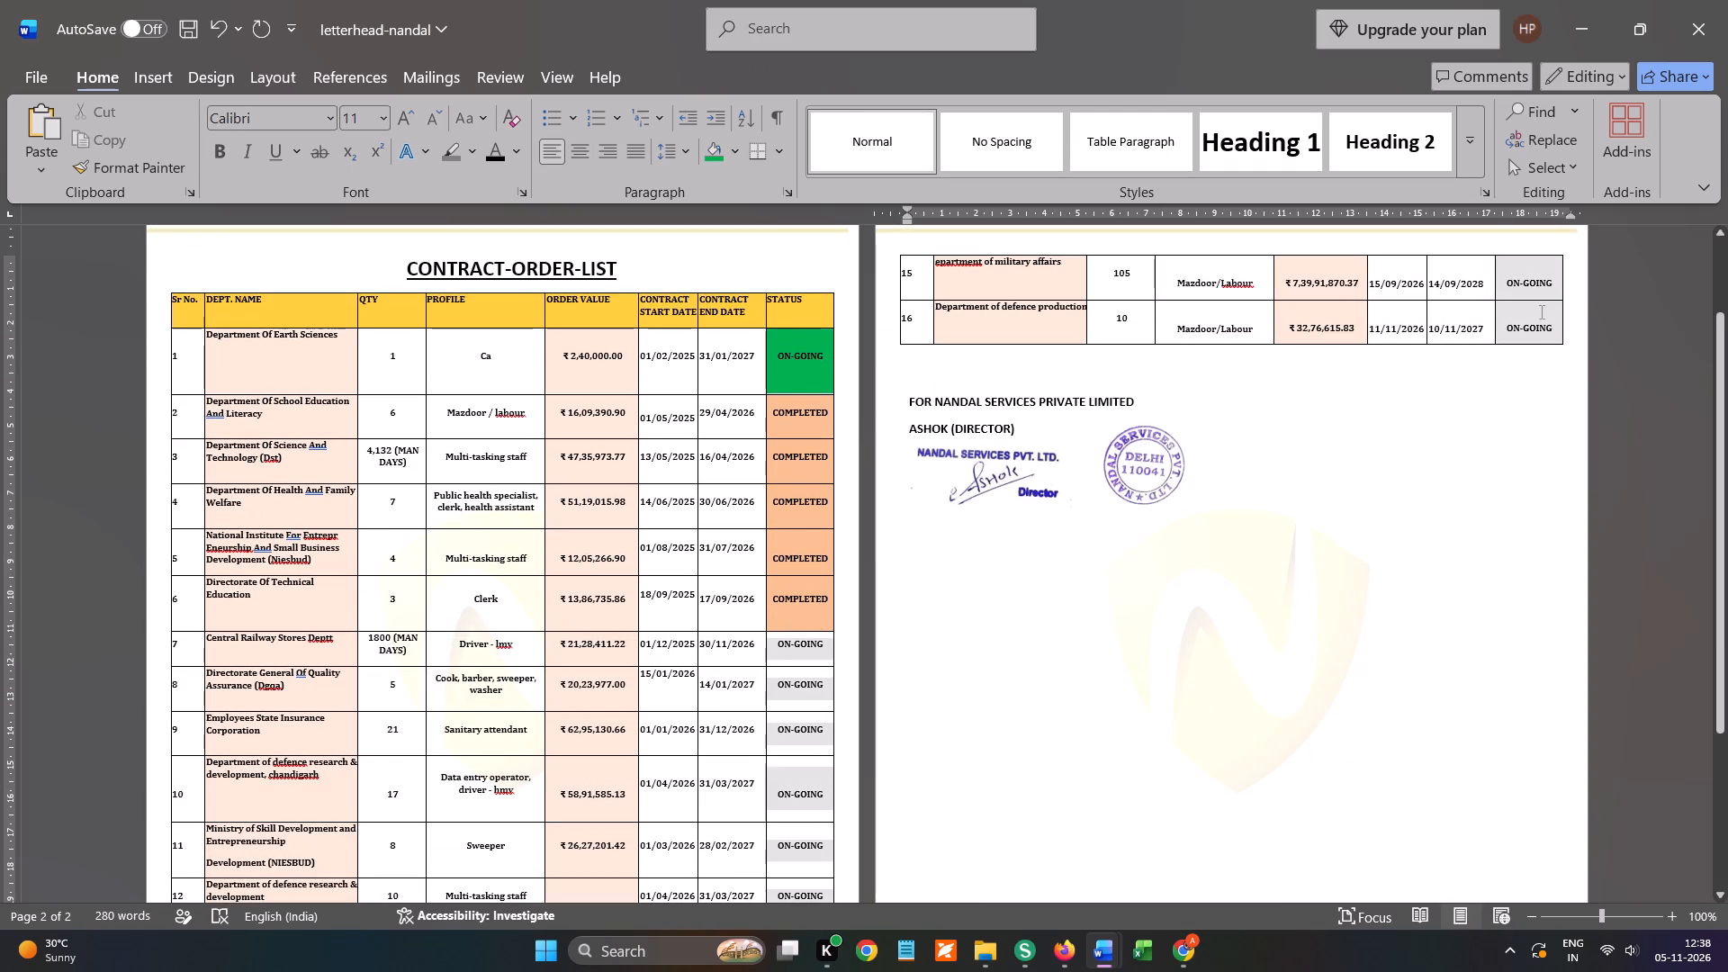
left_click_drag(1541, 311, 1541, 317)
left_click(1485, 280)
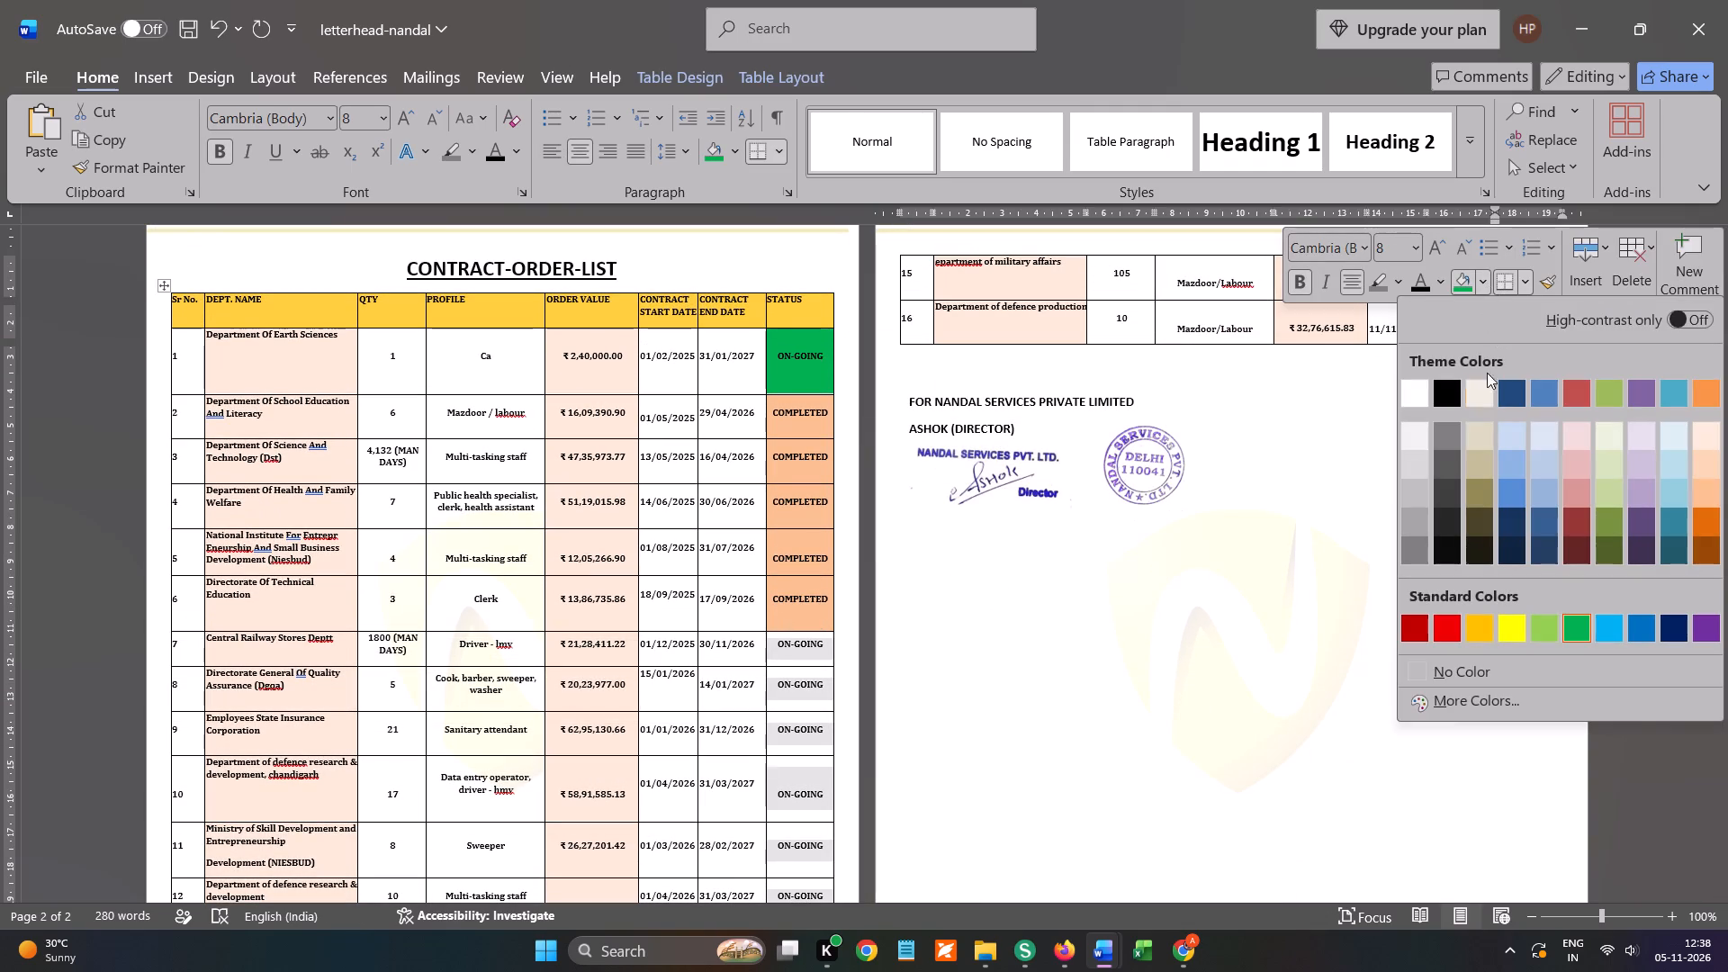
left_click(1578, 625)
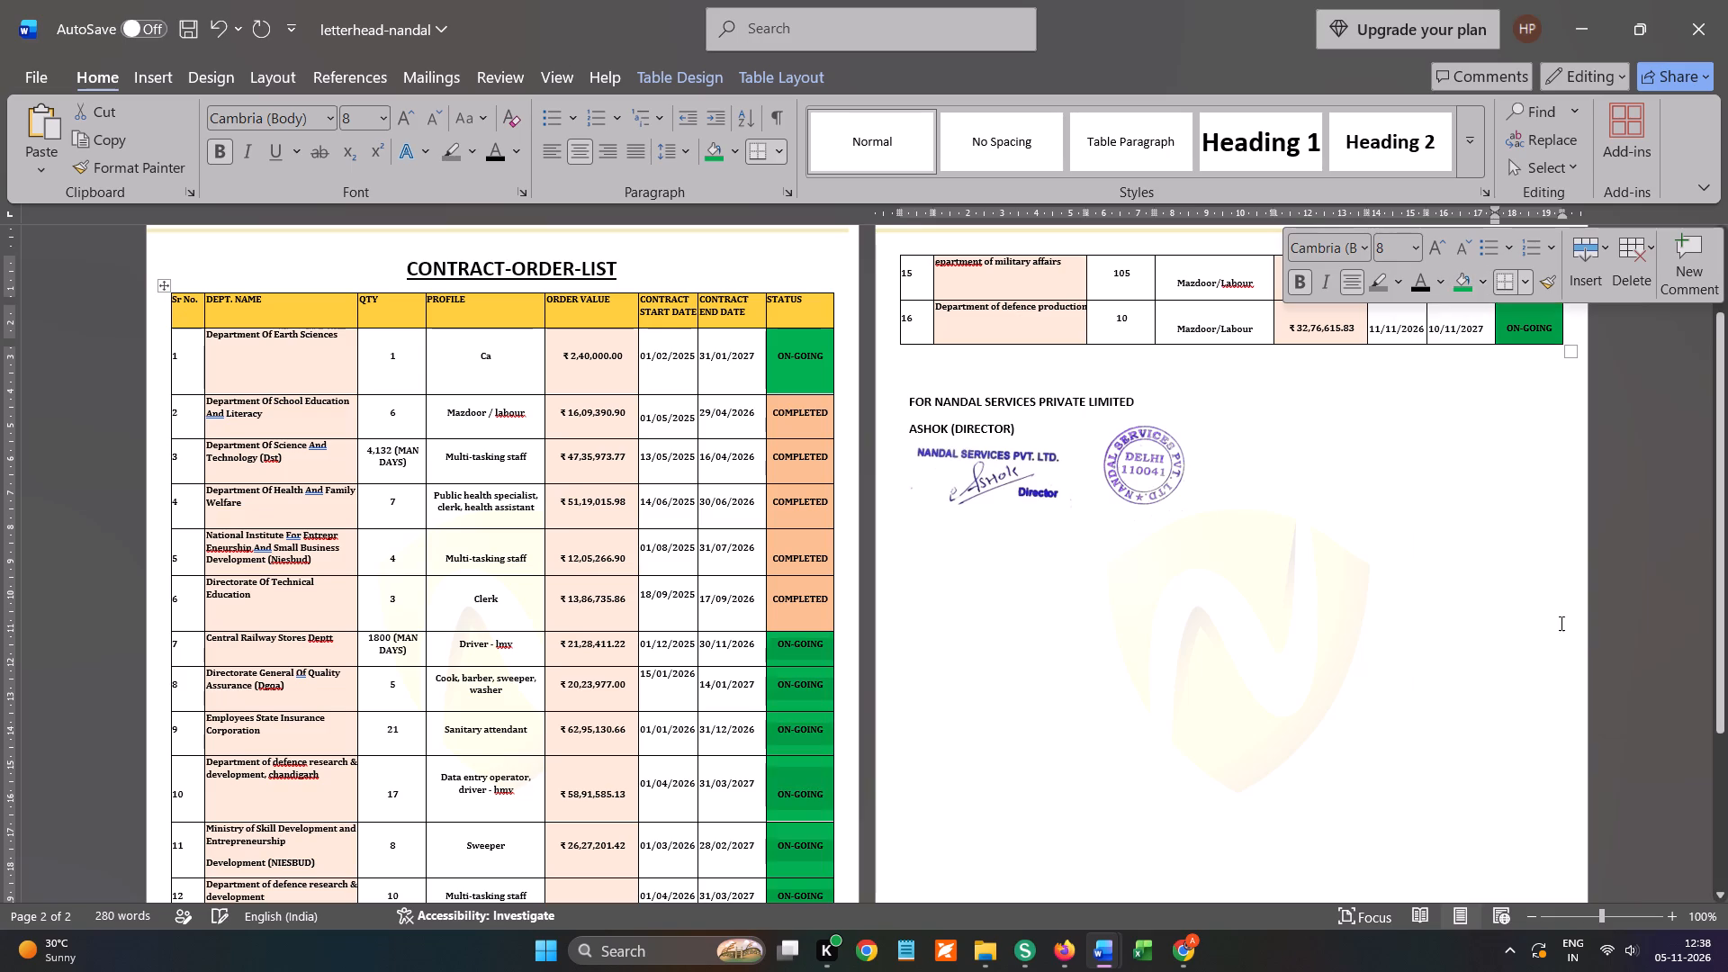
left_click(1332, 607)
Shade the COMPLETED status cells of contracts 2 to 6 with Red, Accent 2, Lighter 40%.
scroll(964, 542, "down", 10)
scroll(922, 643, "up", 1)
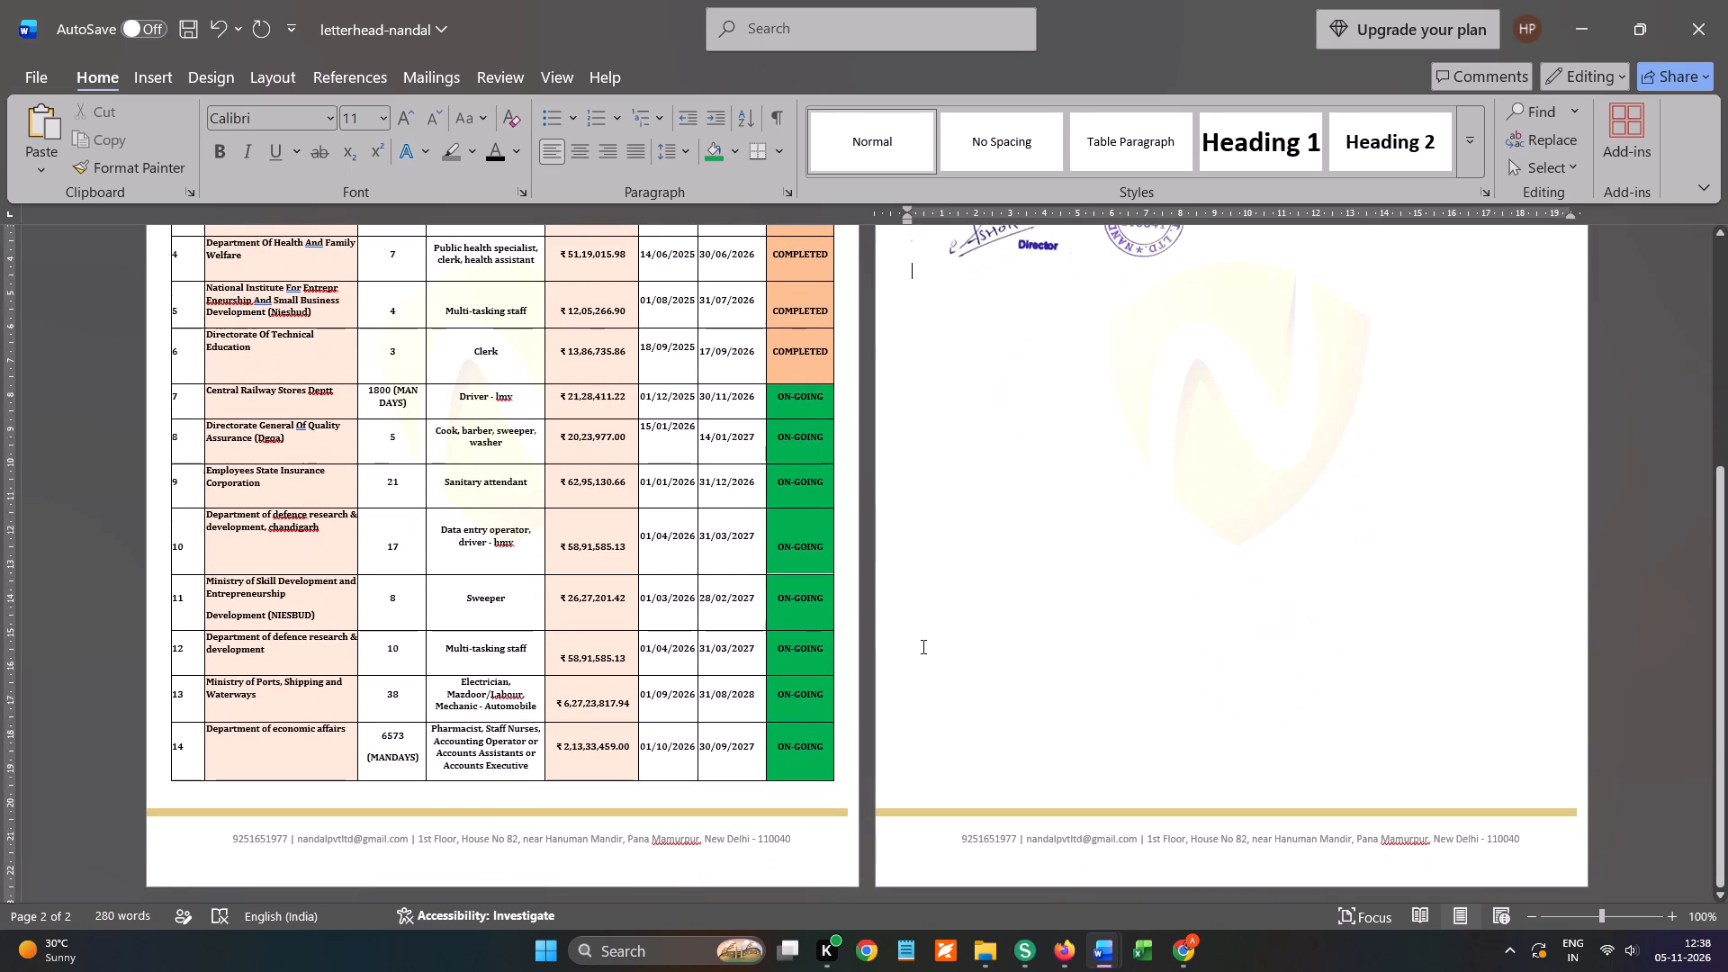
scroll(922, 646, "up", 1)
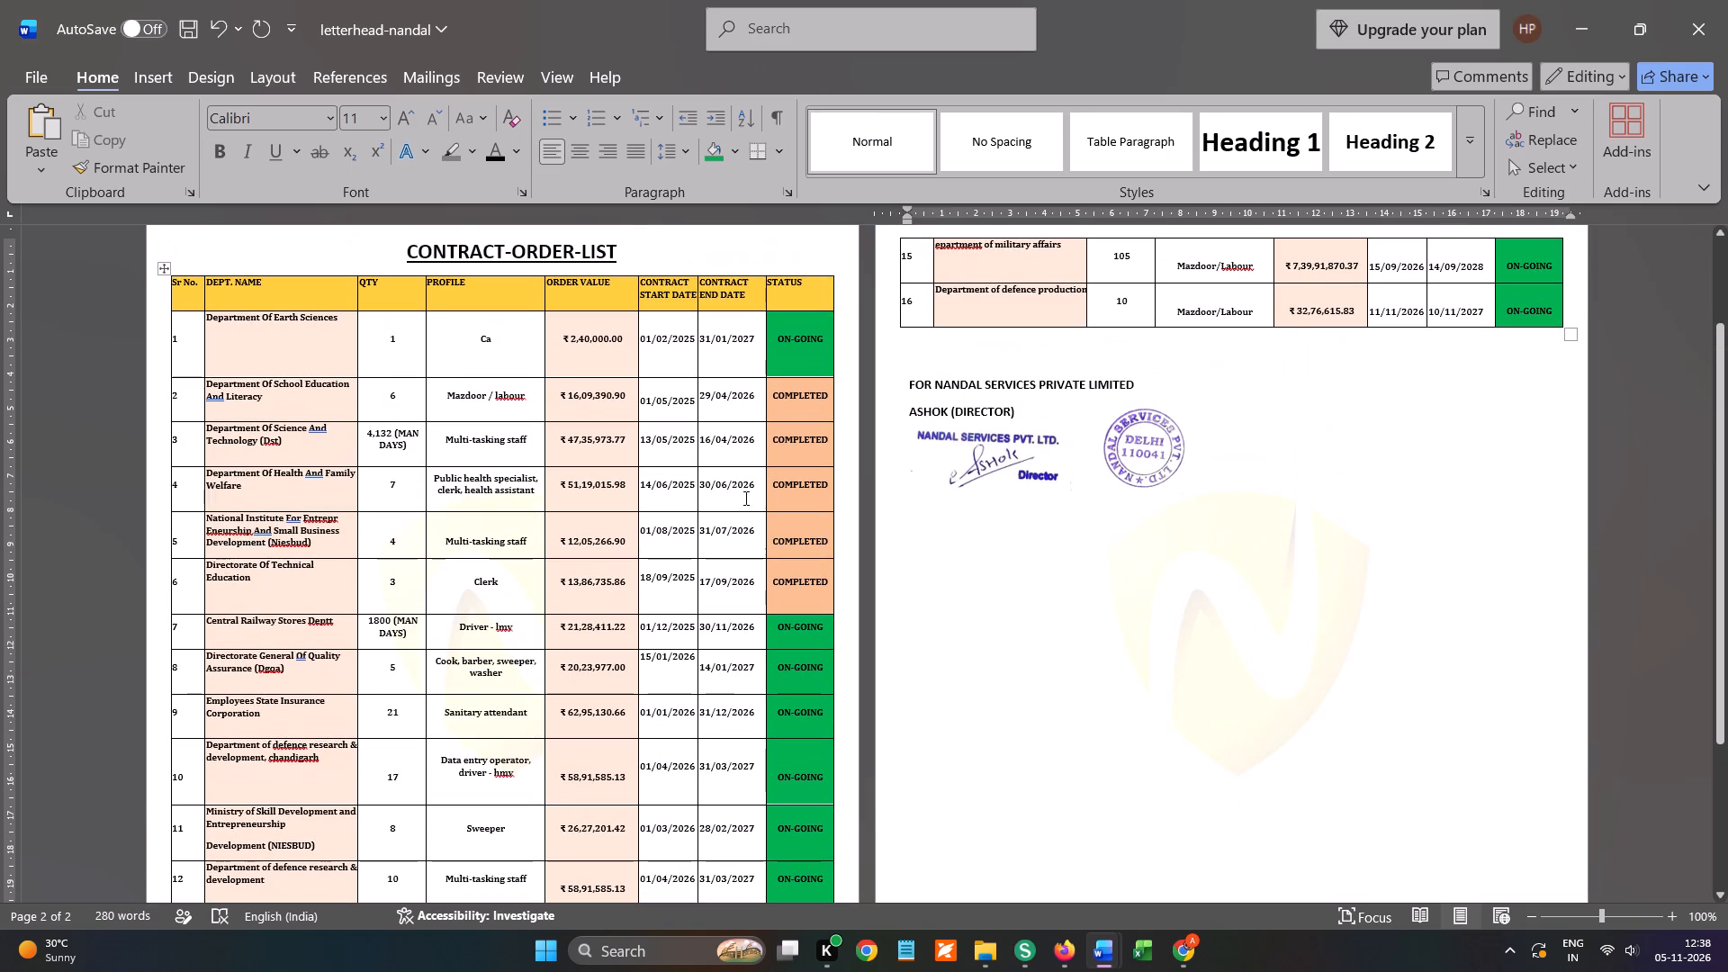
left_click_drag(769, 391, 822, 575)
left_click(1022, 544)
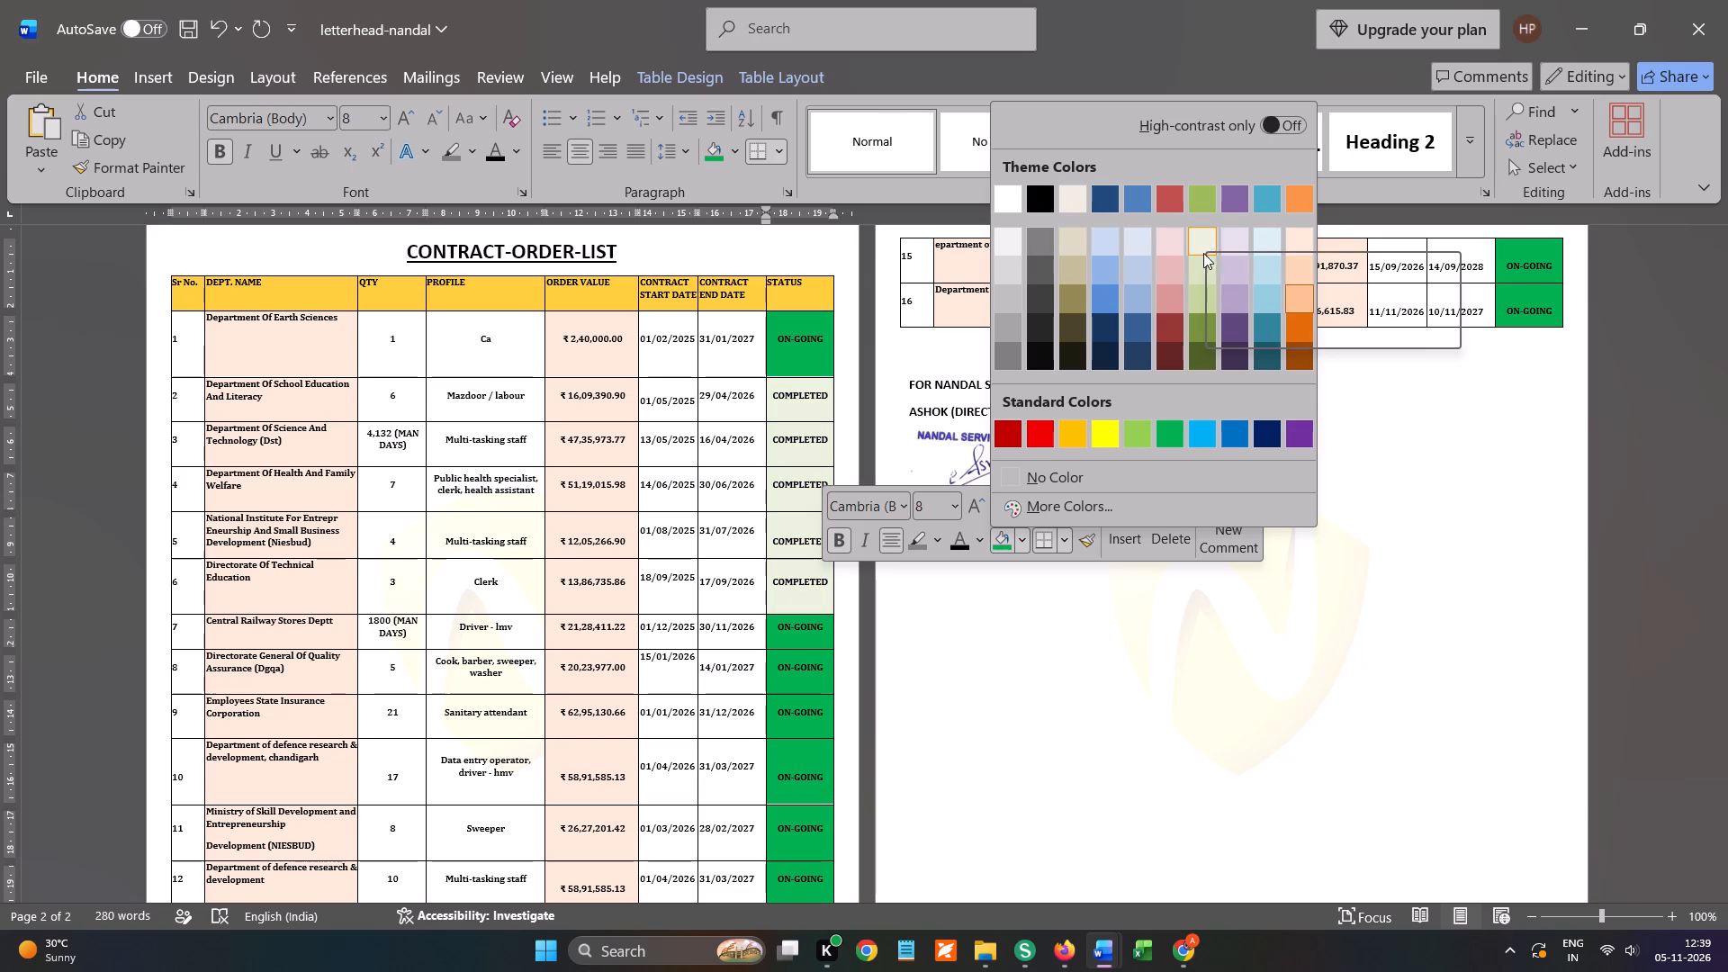
left_click(1179, 293)
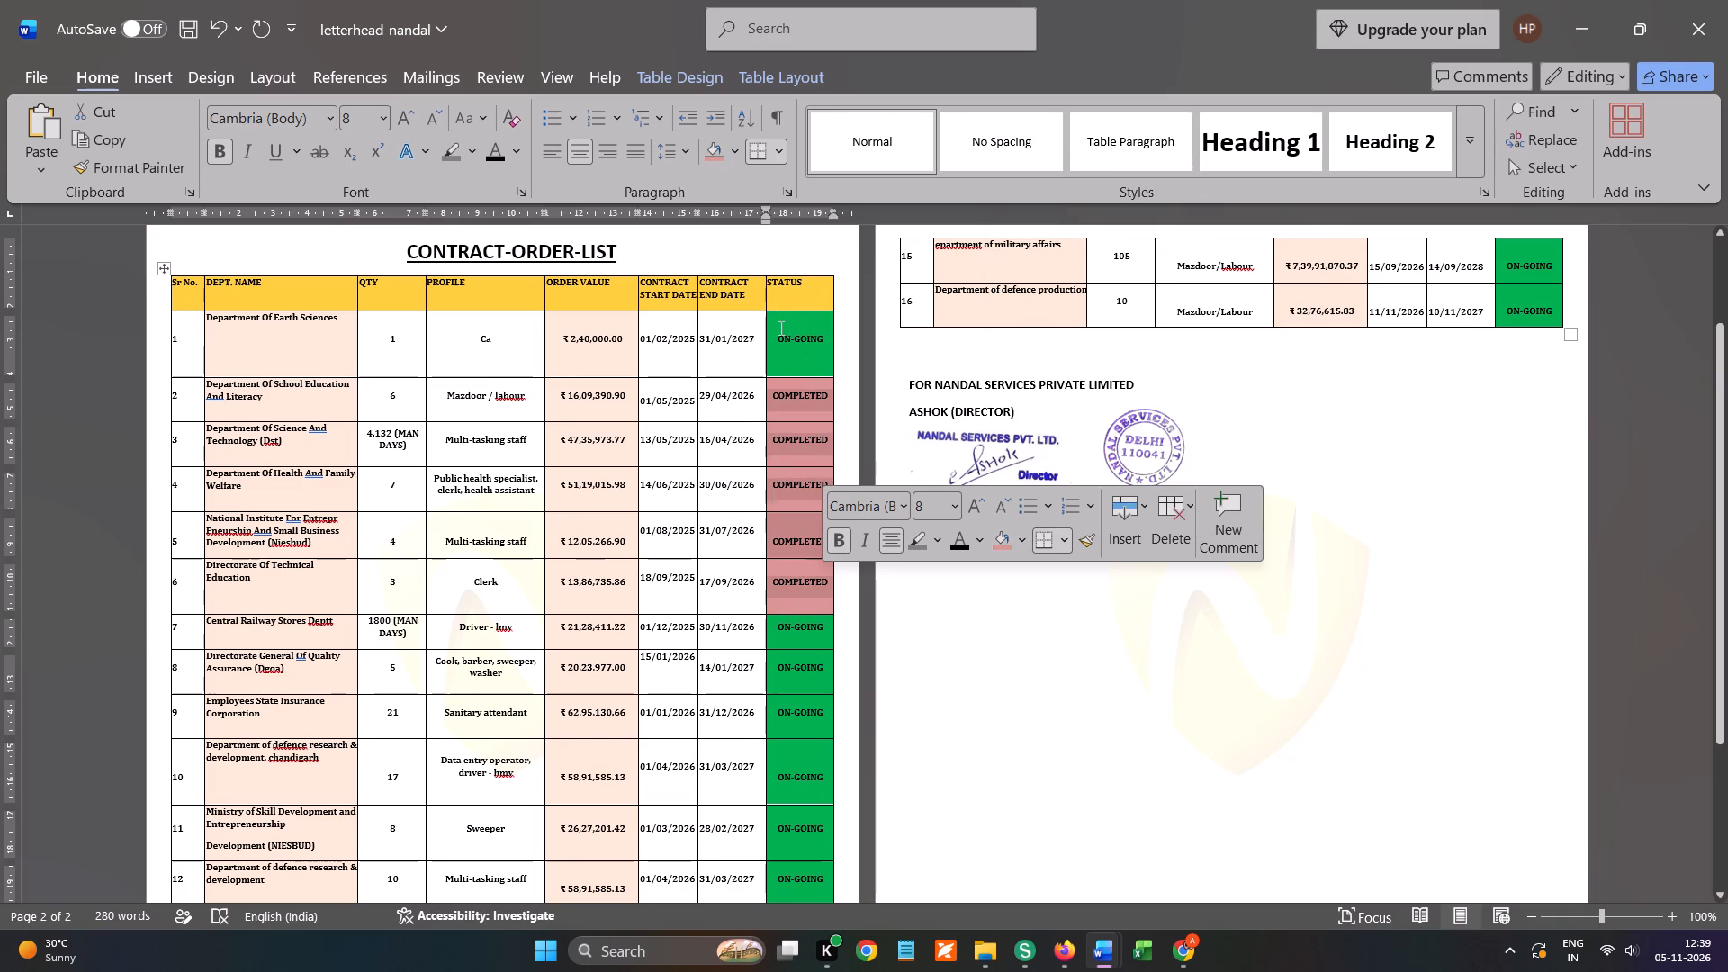
Shade contract 1's ON-GOING status cell with the second-lightest olive-green theme tint.
left_click_drag(798, 335, 823, 371)
left_click_drag(778, 322, 819, 373)
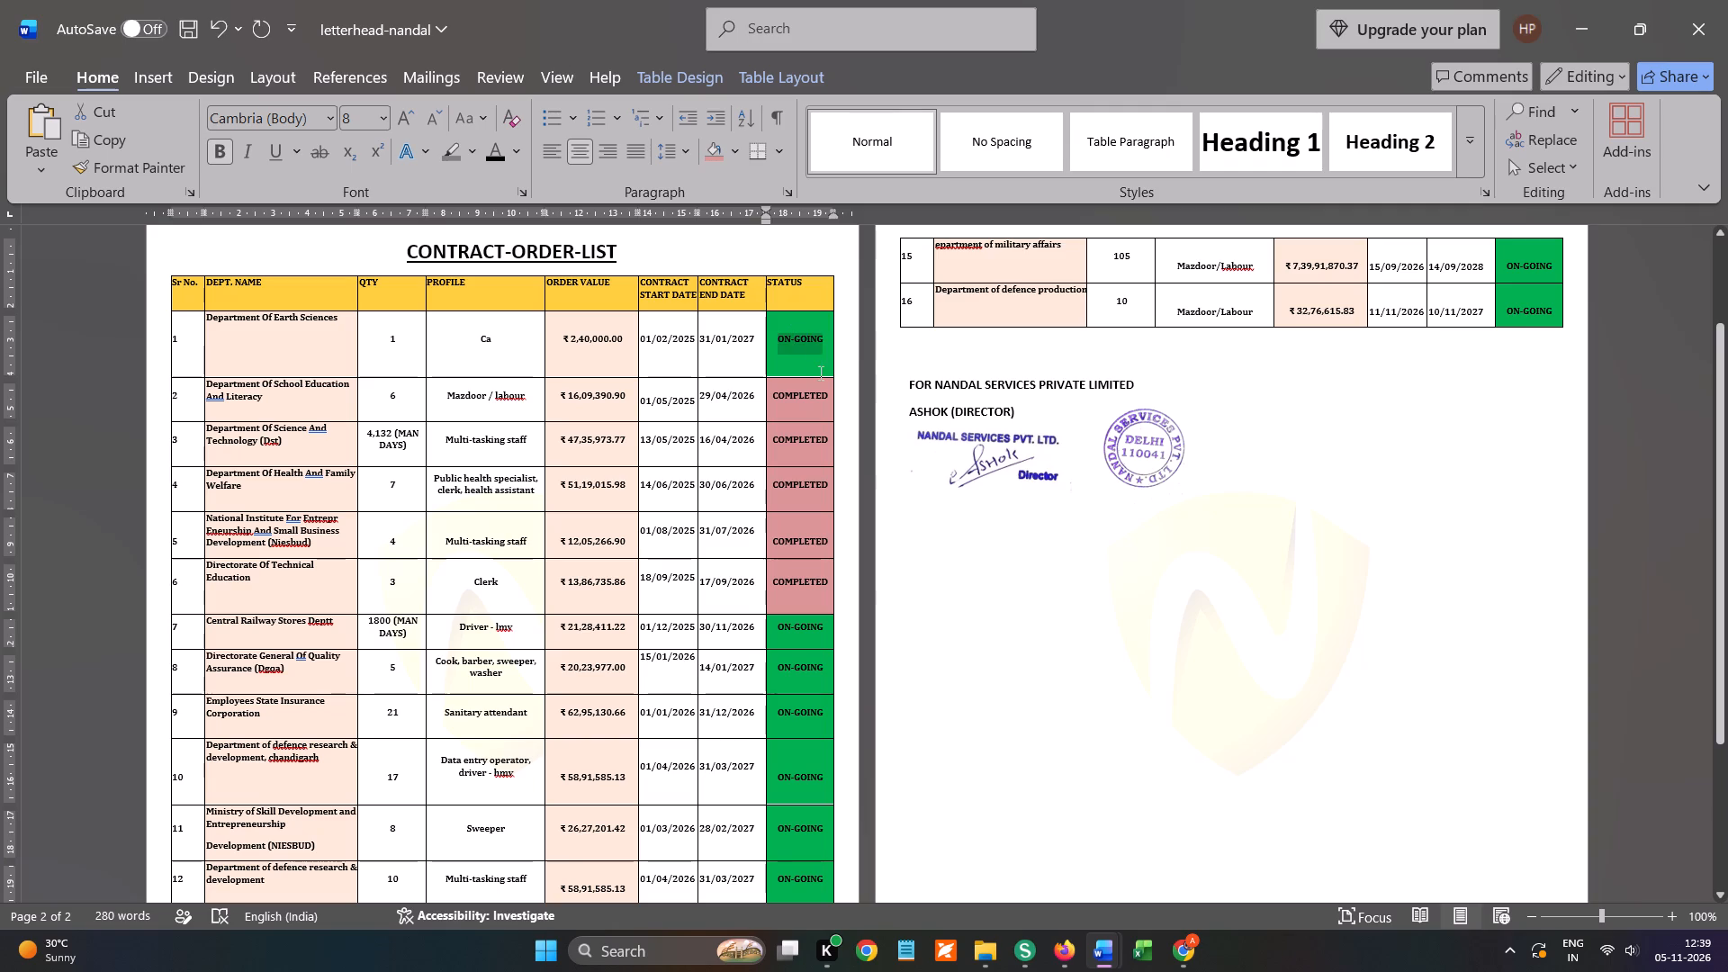
left_click_drag(819, 373, 819, 373)
left_click(1018, 337)
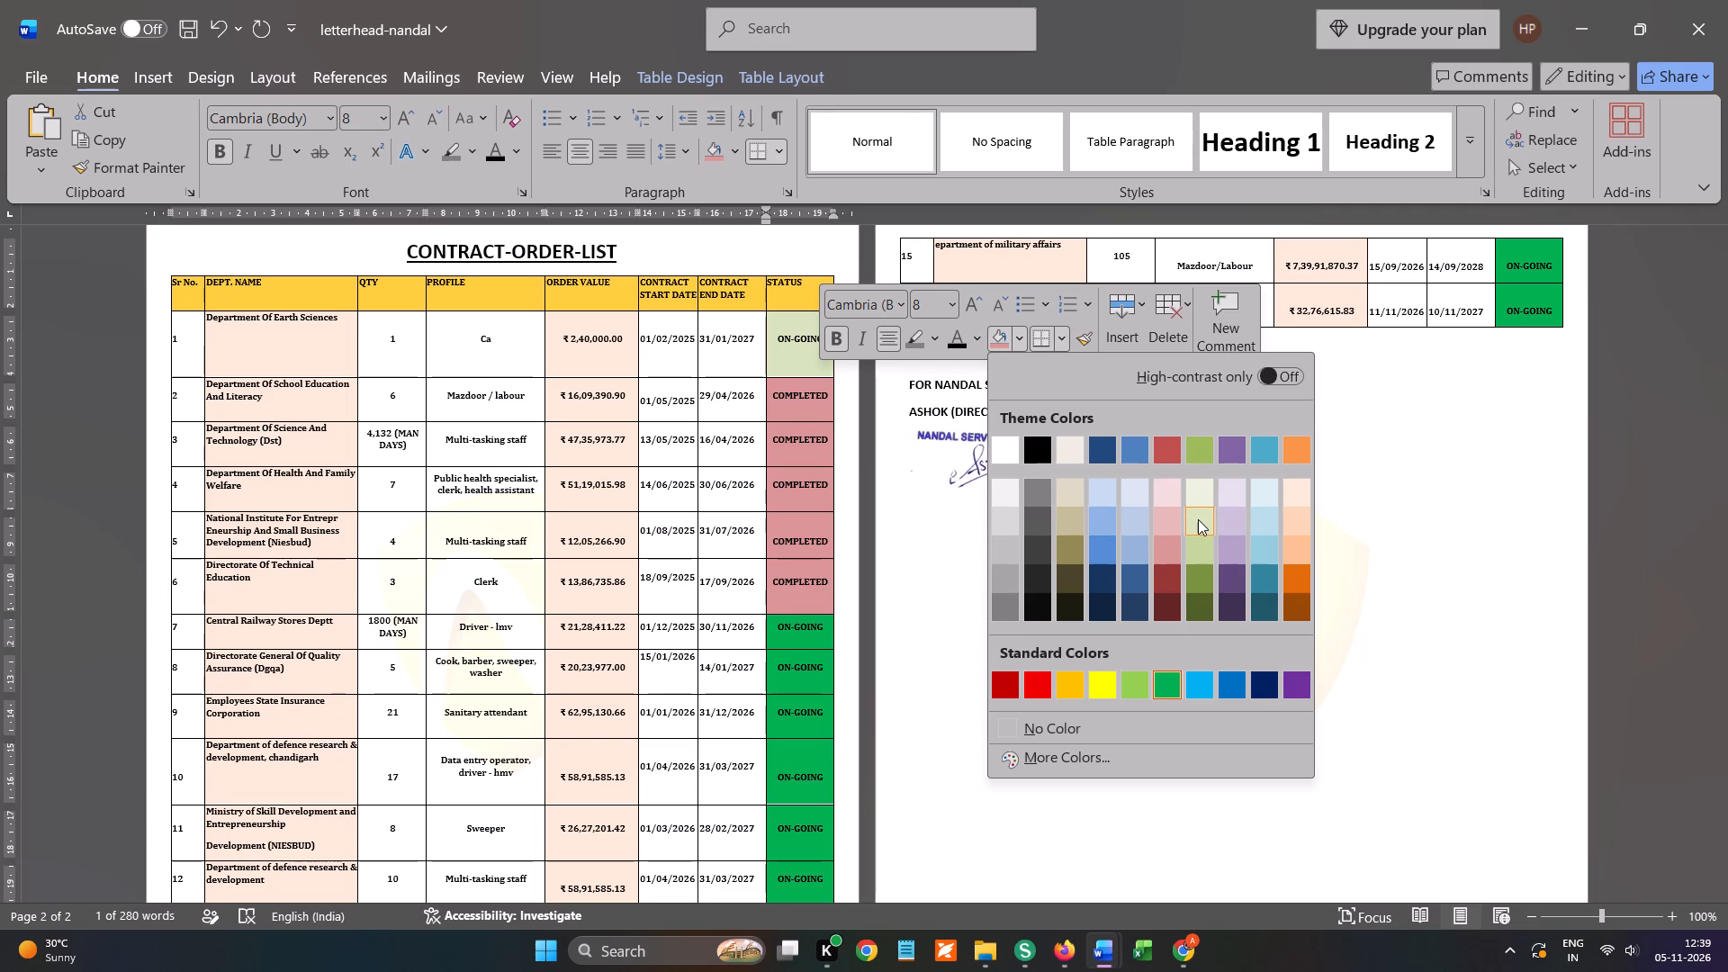
left_click(1198, 519)
left_click(1195, 602)
Shade the ON-GOING status cells of contracts 7 to 16, across both pages, with the second-lightest olive-green theme tint.
scroll(849, 643, "down", 1)
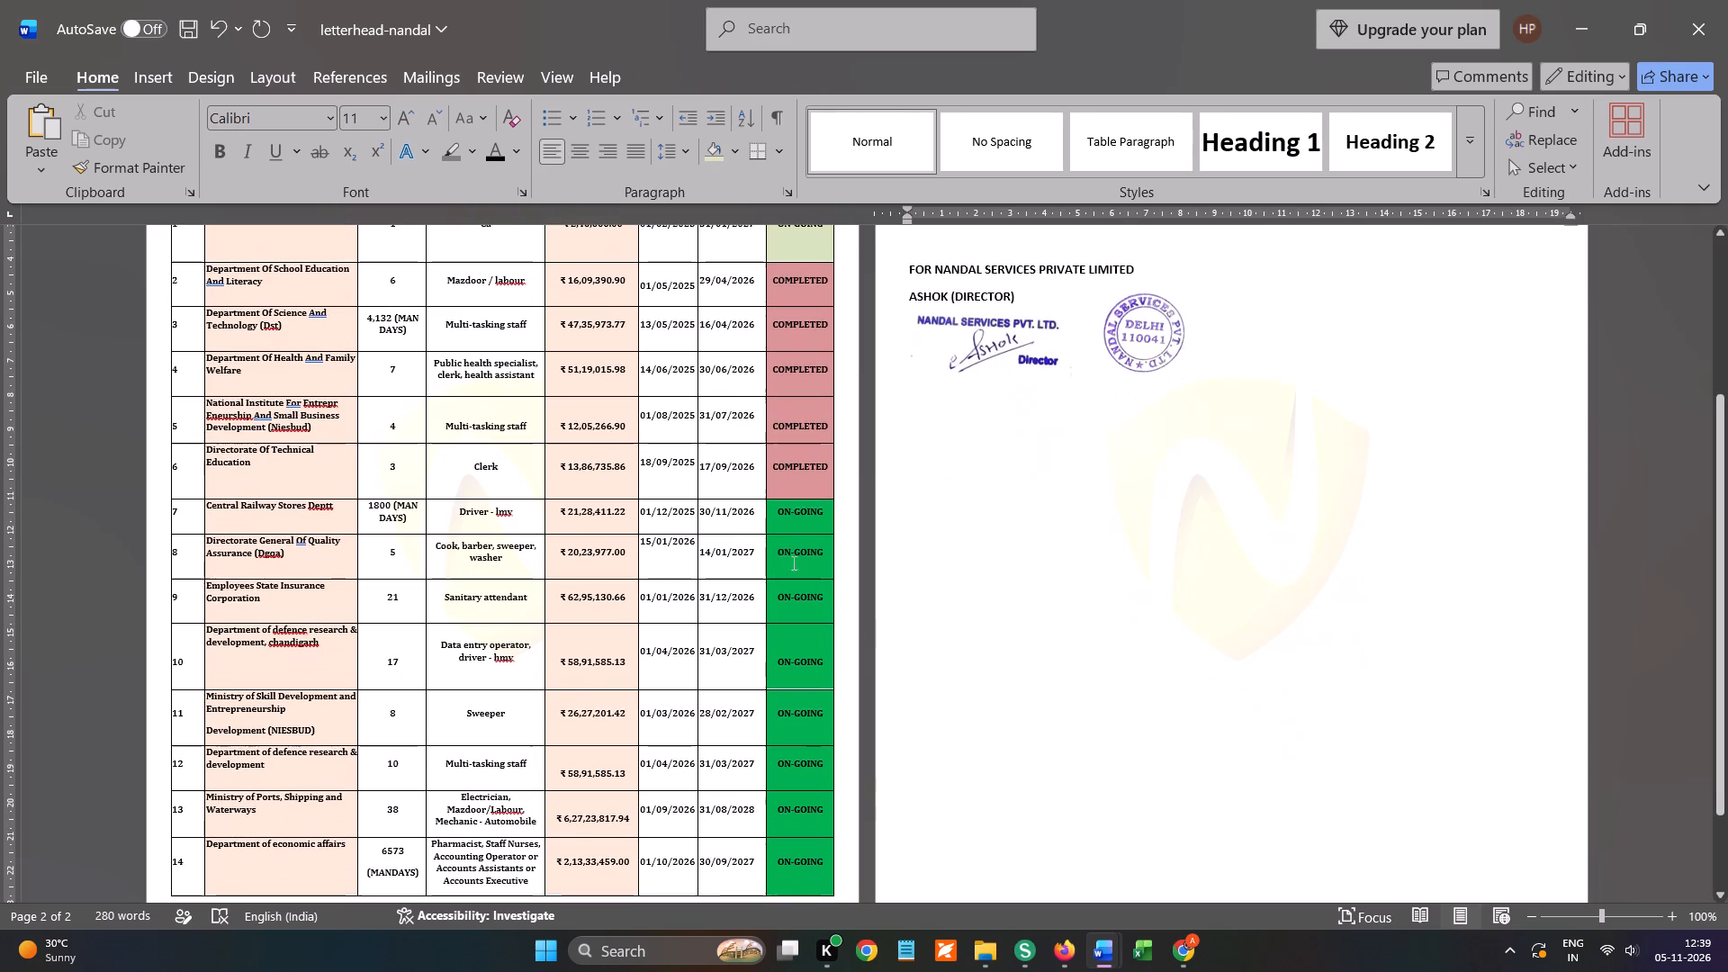
left_click_drag(777, 518, 1478, 556)
scroll(1475, 562, "up", 2)
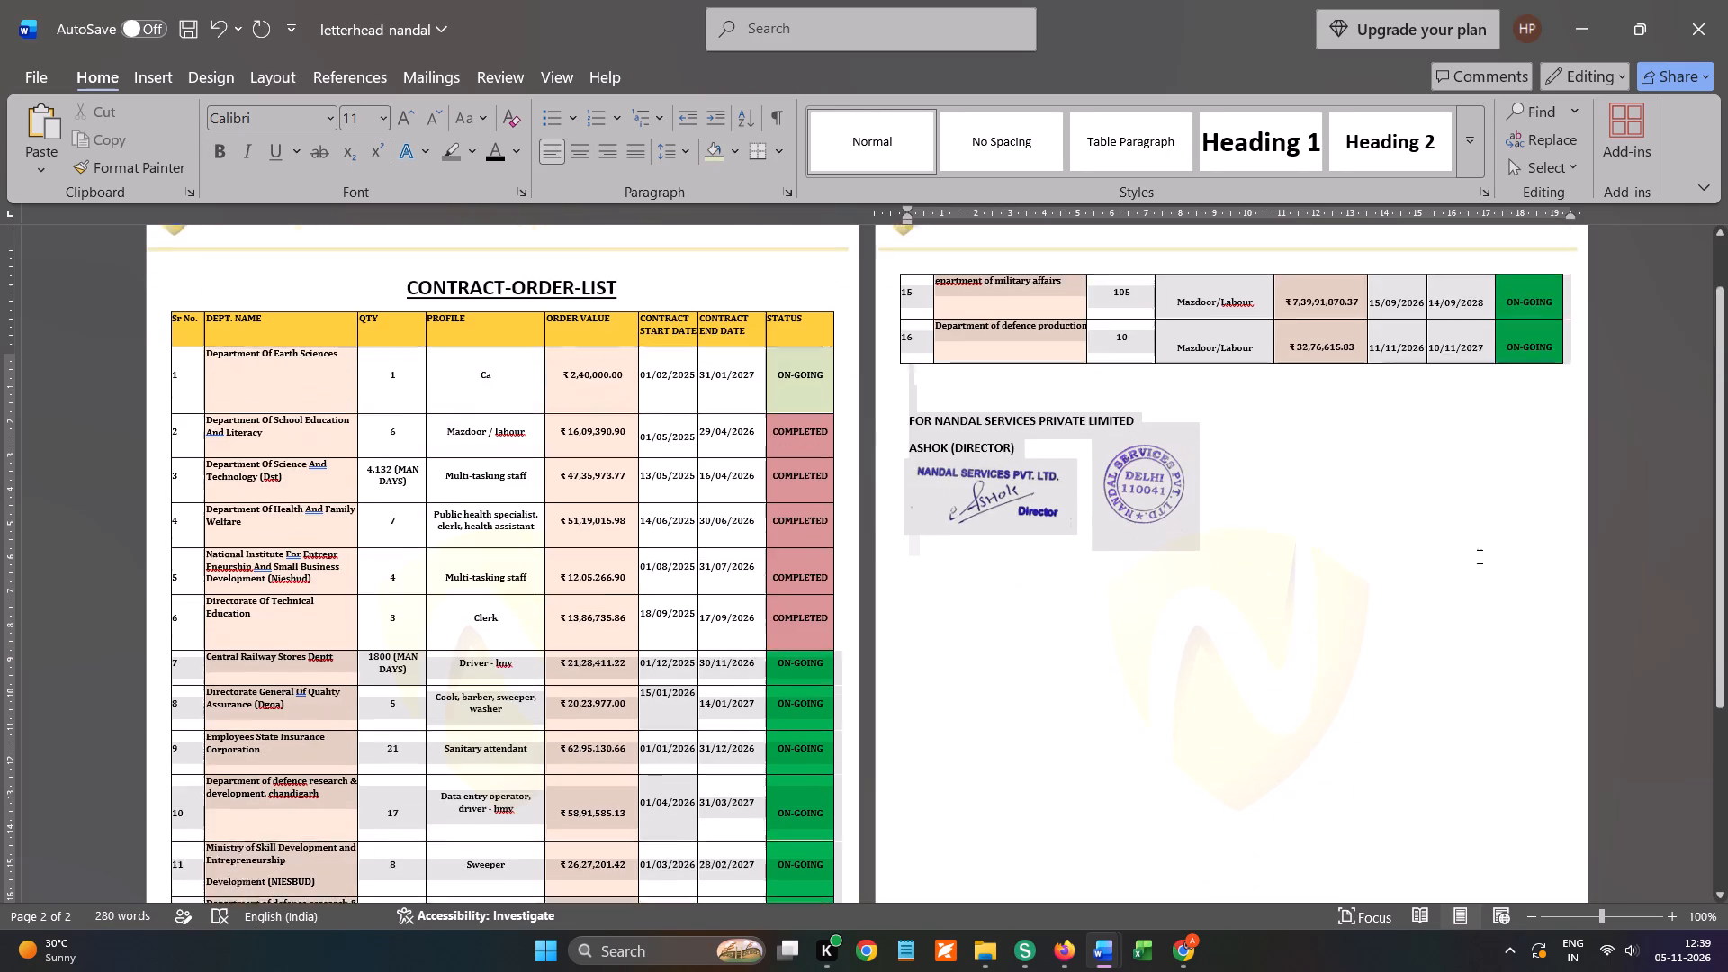
left_click_drag(1478, 556, 1515, 425)
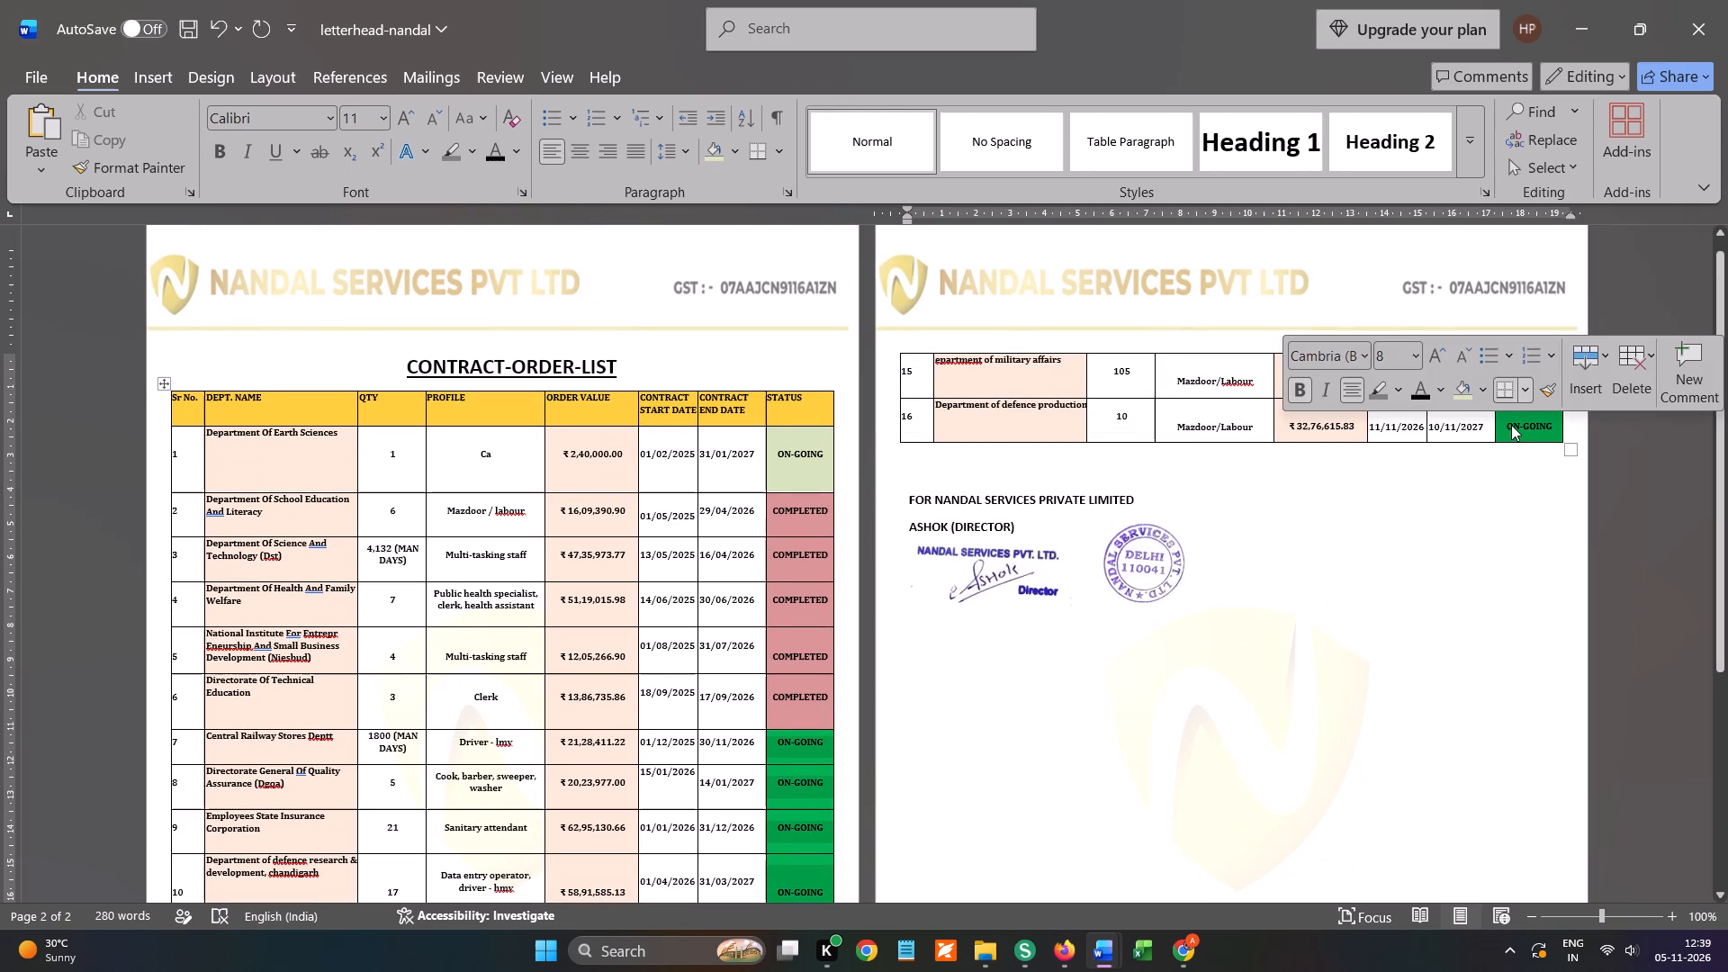
left_click(1480, 391)
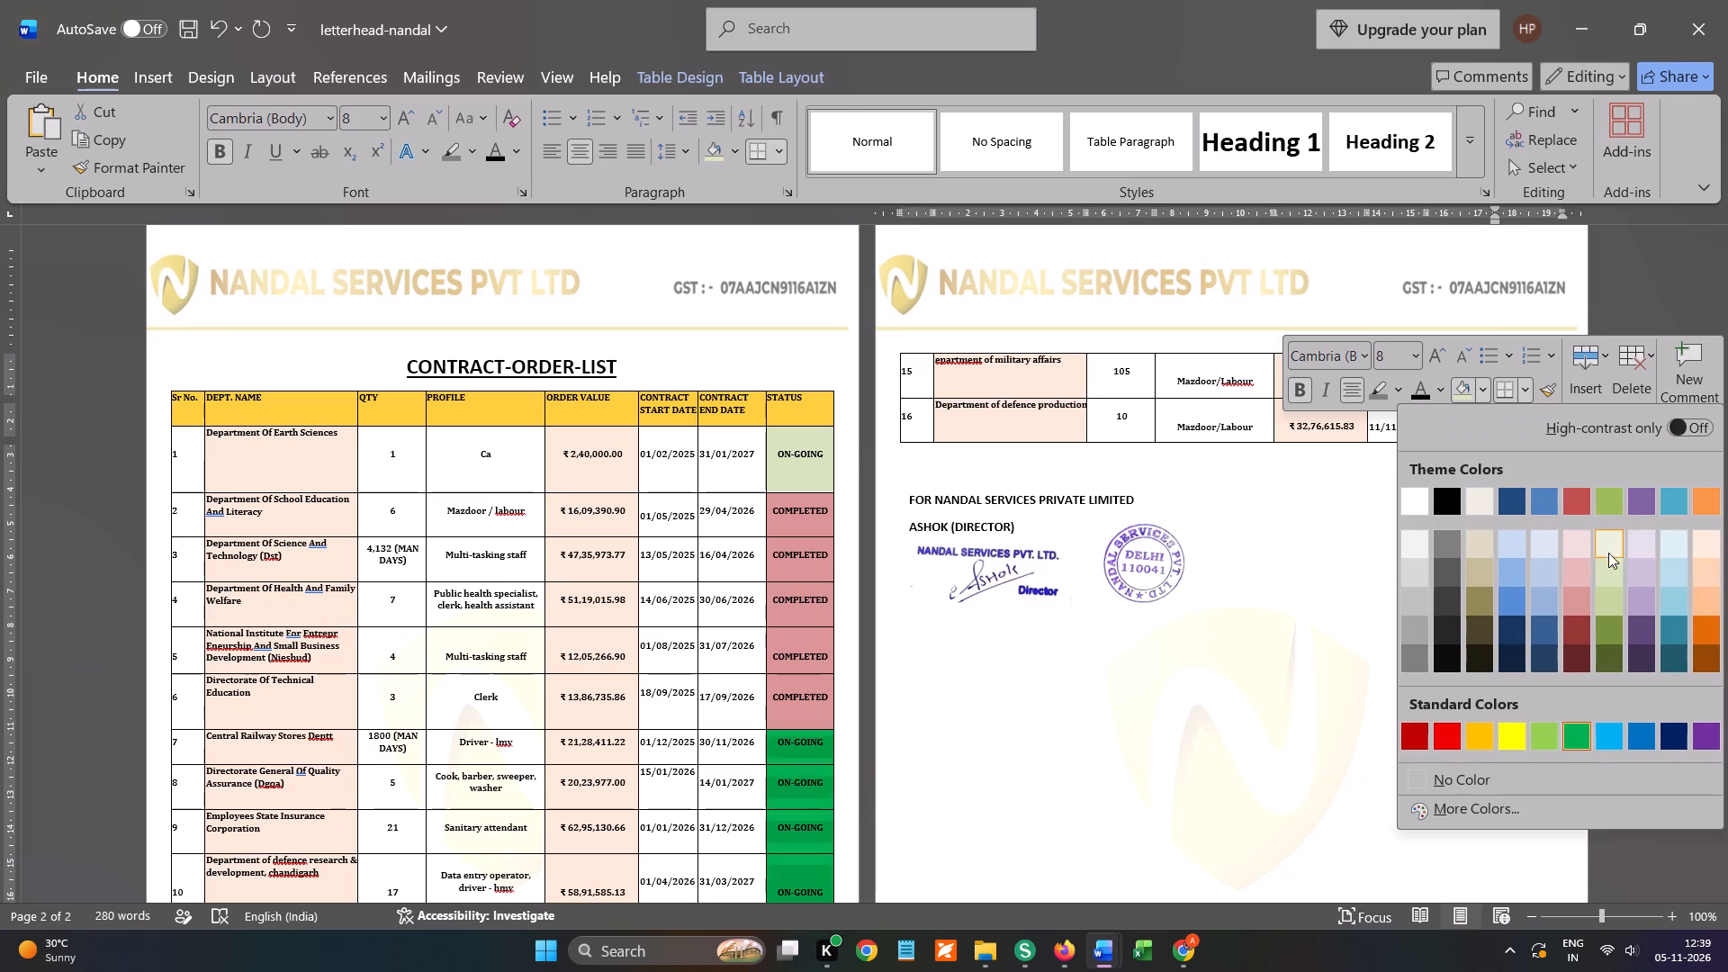
left_click(1607, 571)
left_click(1358, 645)
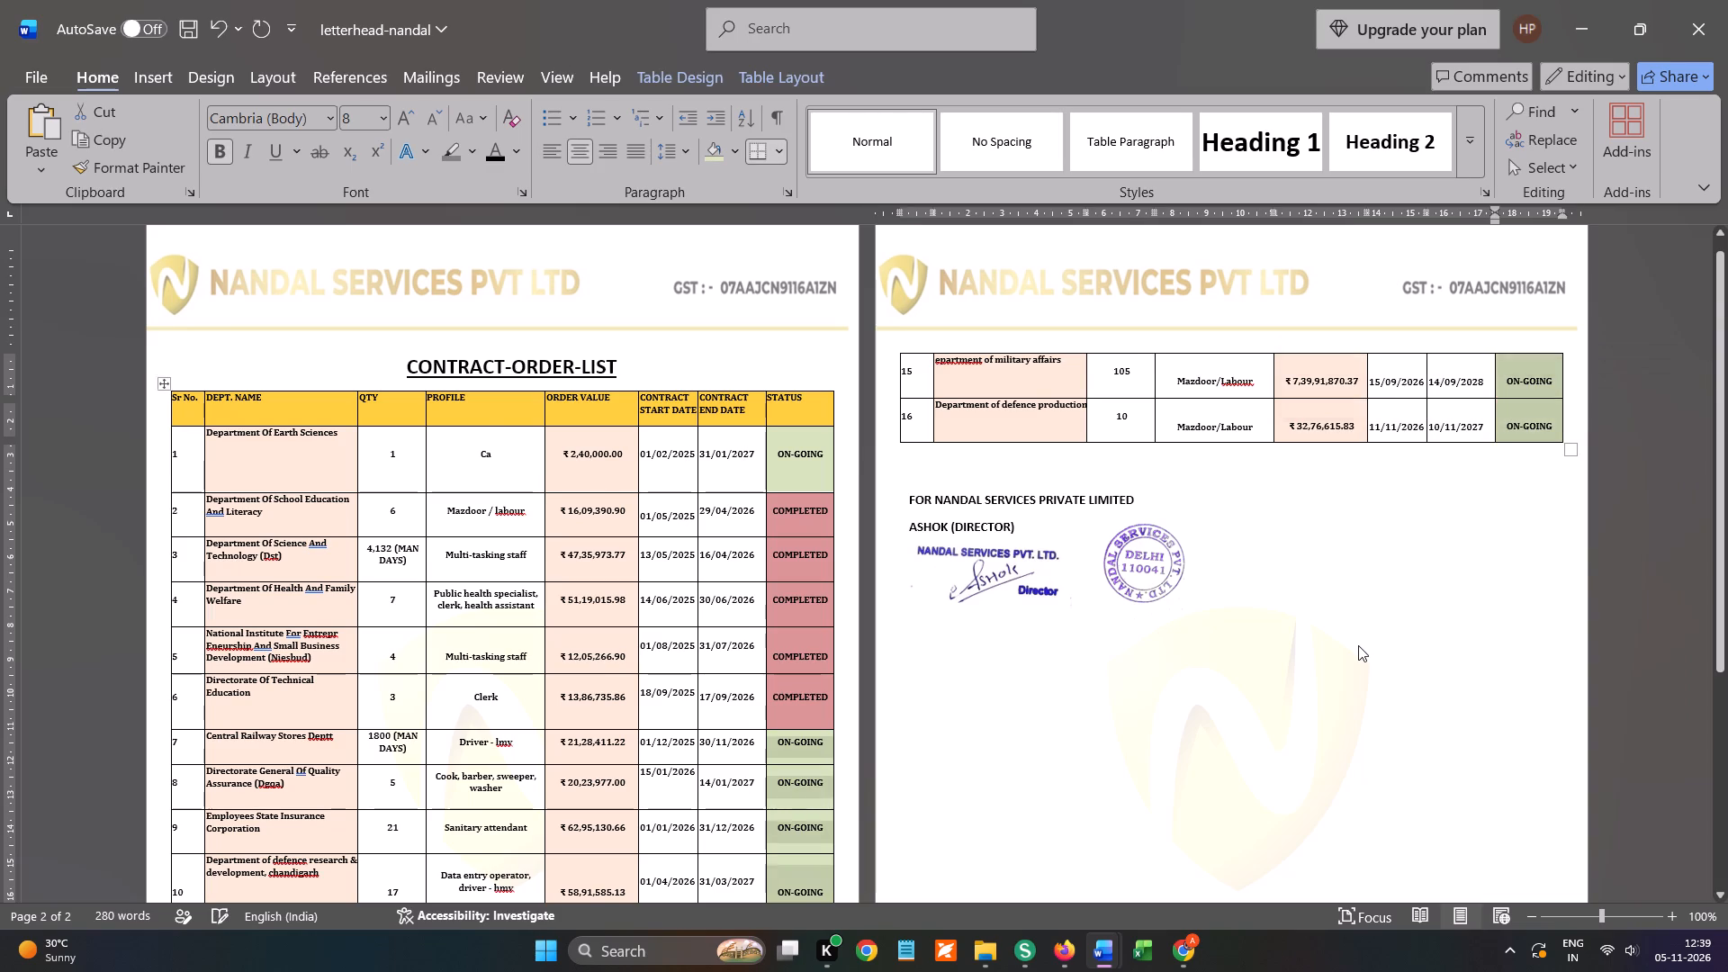
Review the status cell shading and the layout of the contract list across both pages.
scroll(1358, 643, "down", 2)
scroll(913, 556, "down", 9)
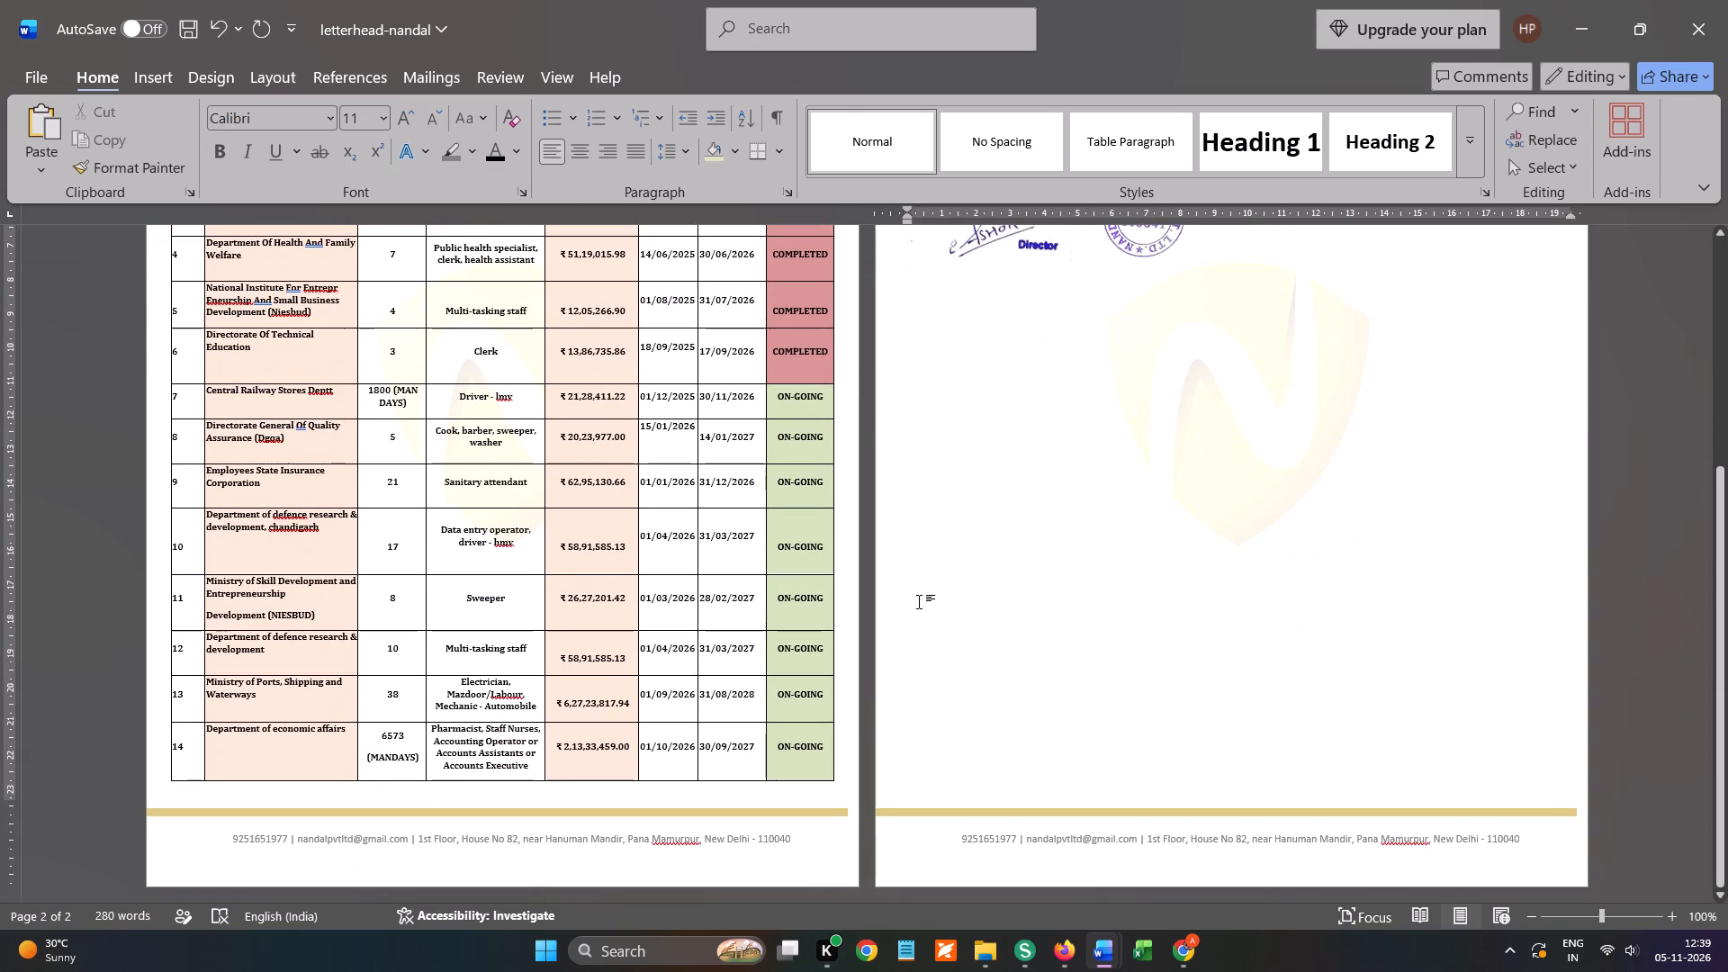
scroll(918, 603, "up", 6)
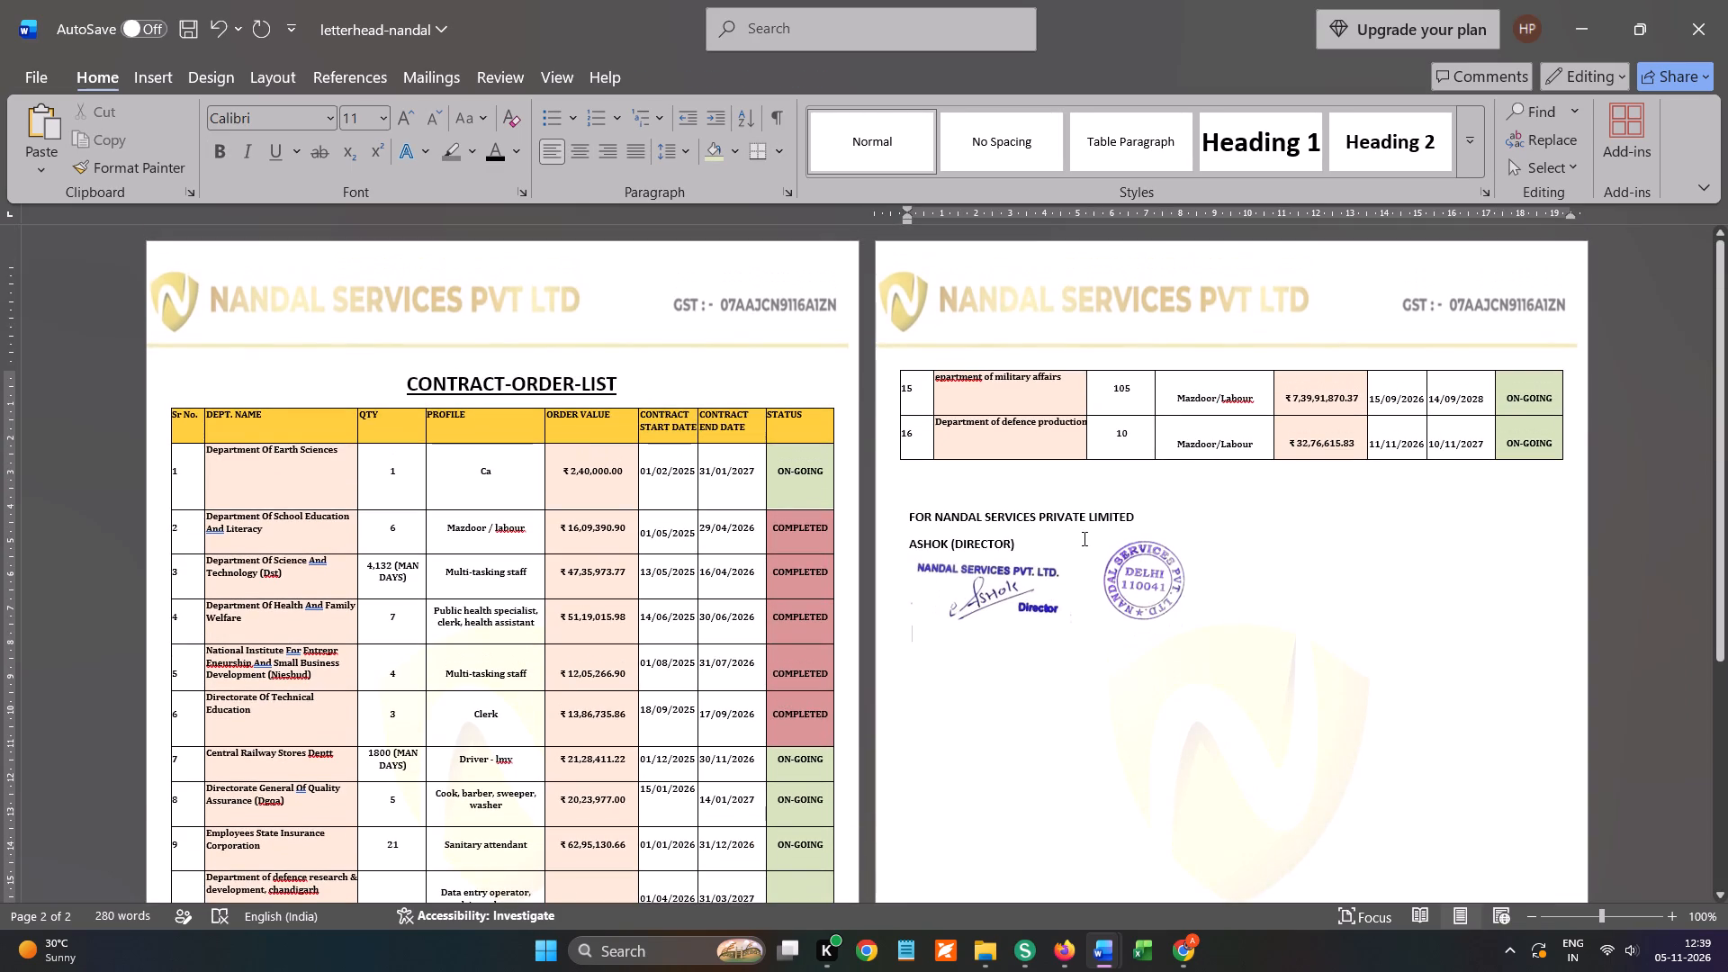
scroll(1136, 583, "down", 12)
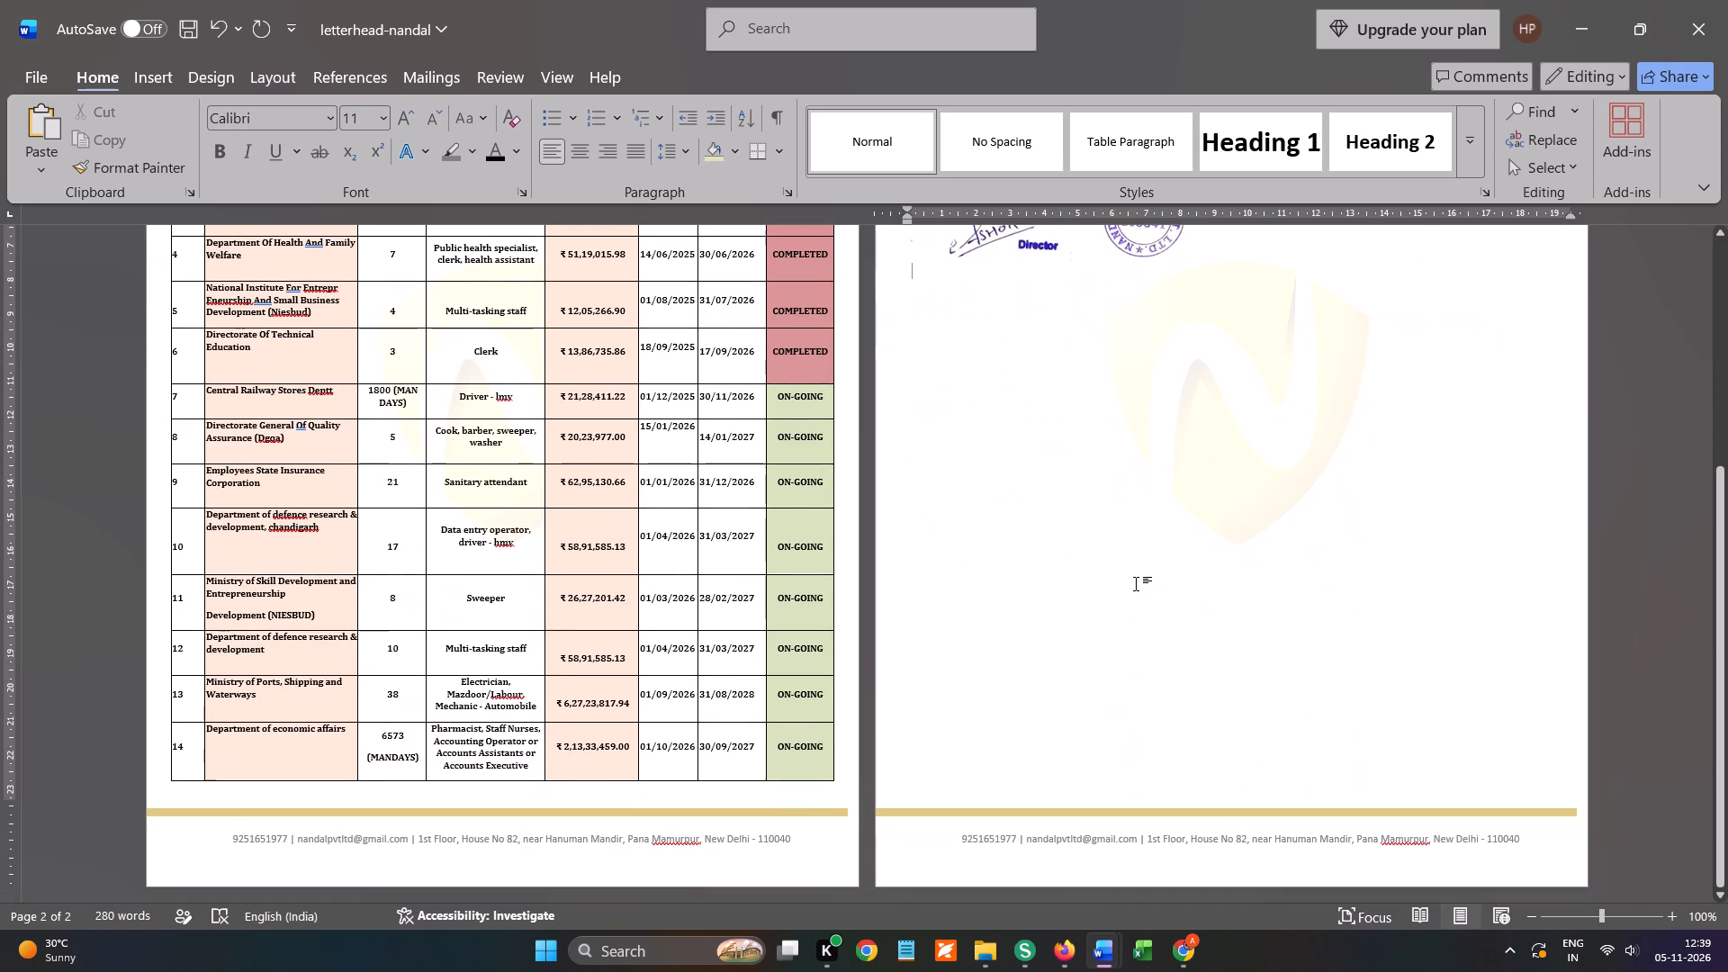
scroll(1175, 738, "down", 7)
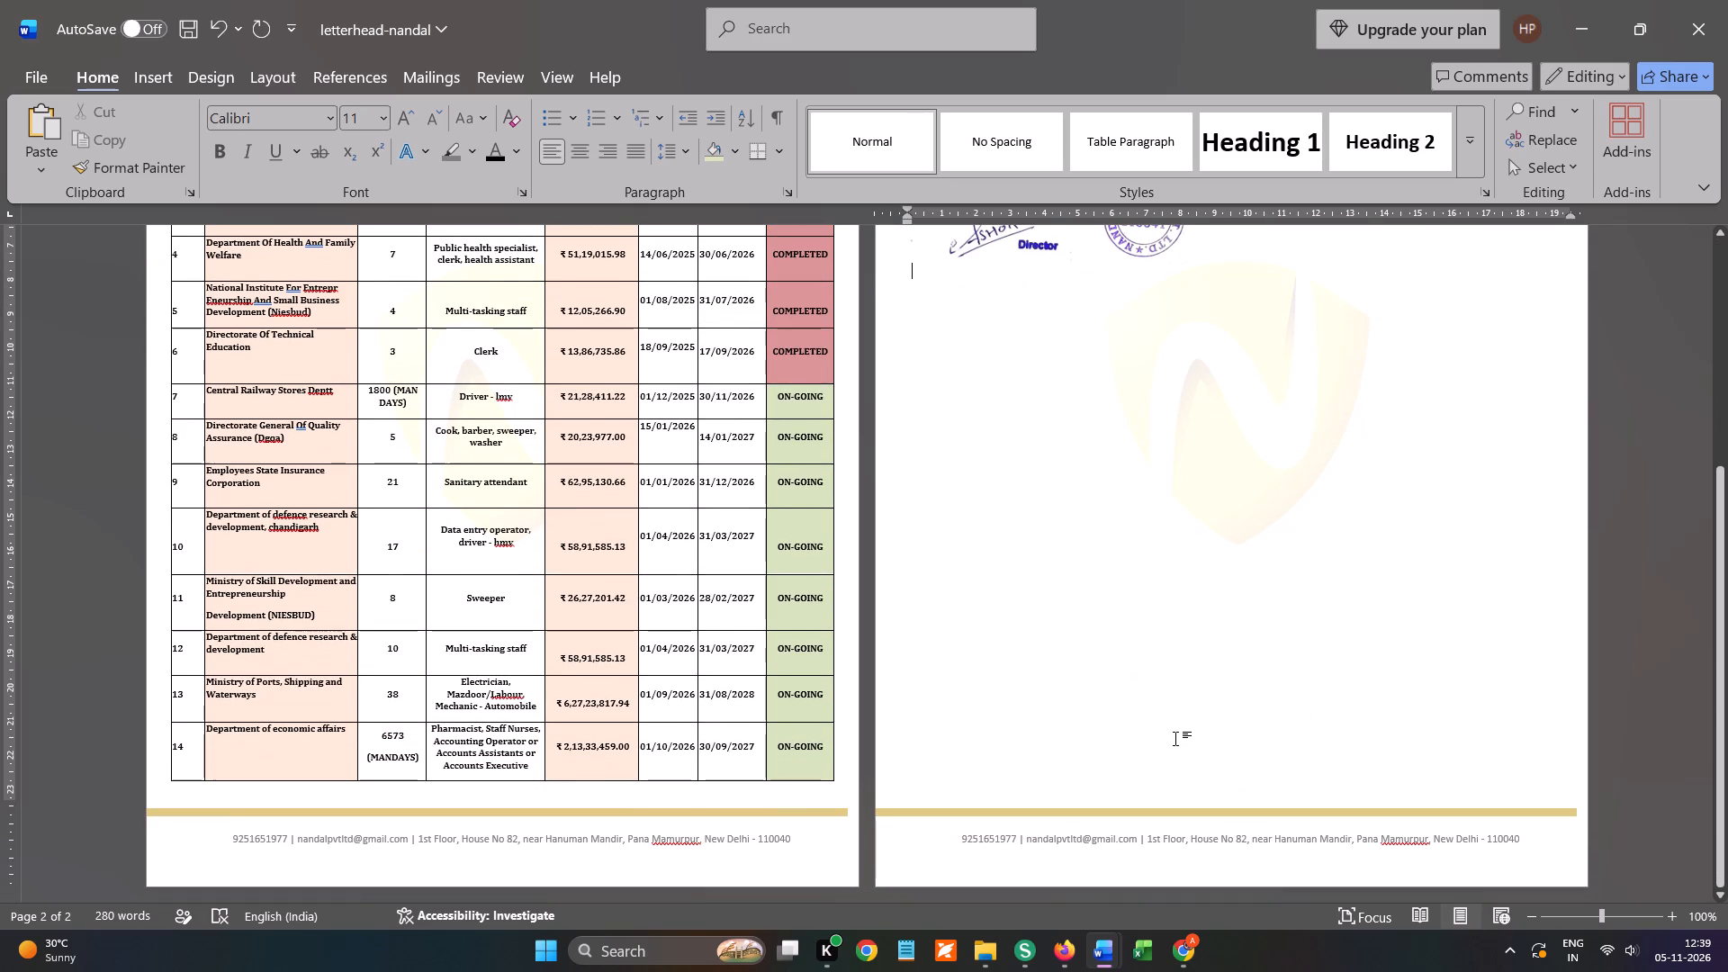
scroll(1175, 735, "up", 5)
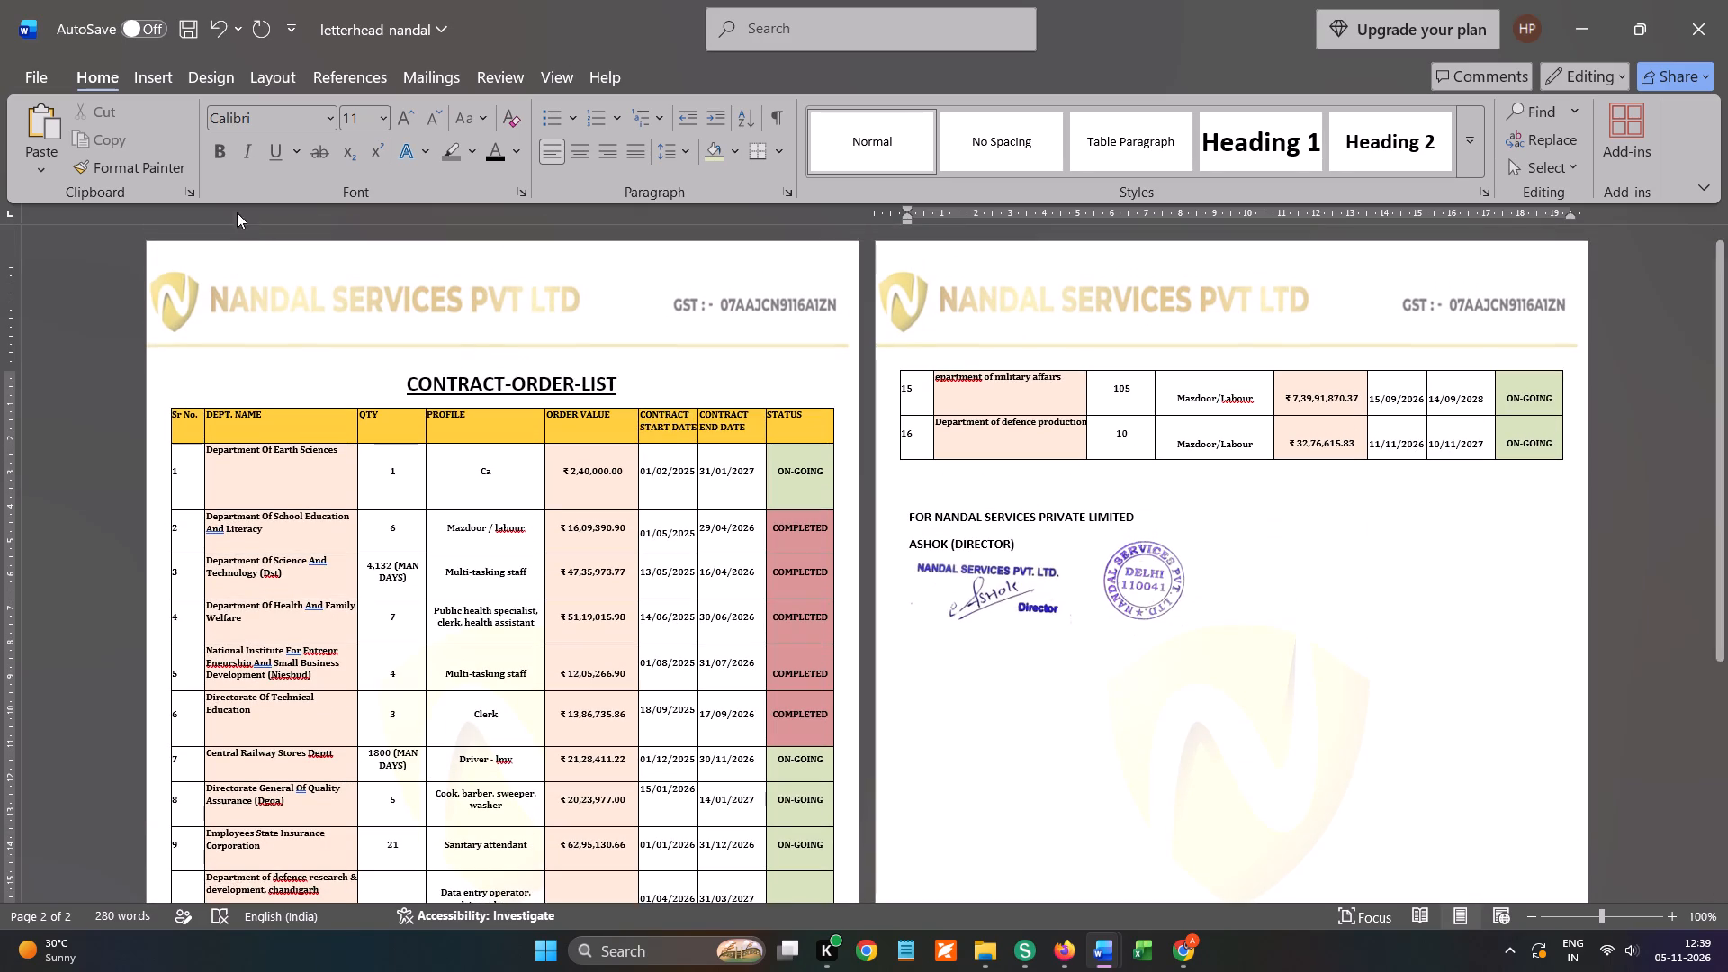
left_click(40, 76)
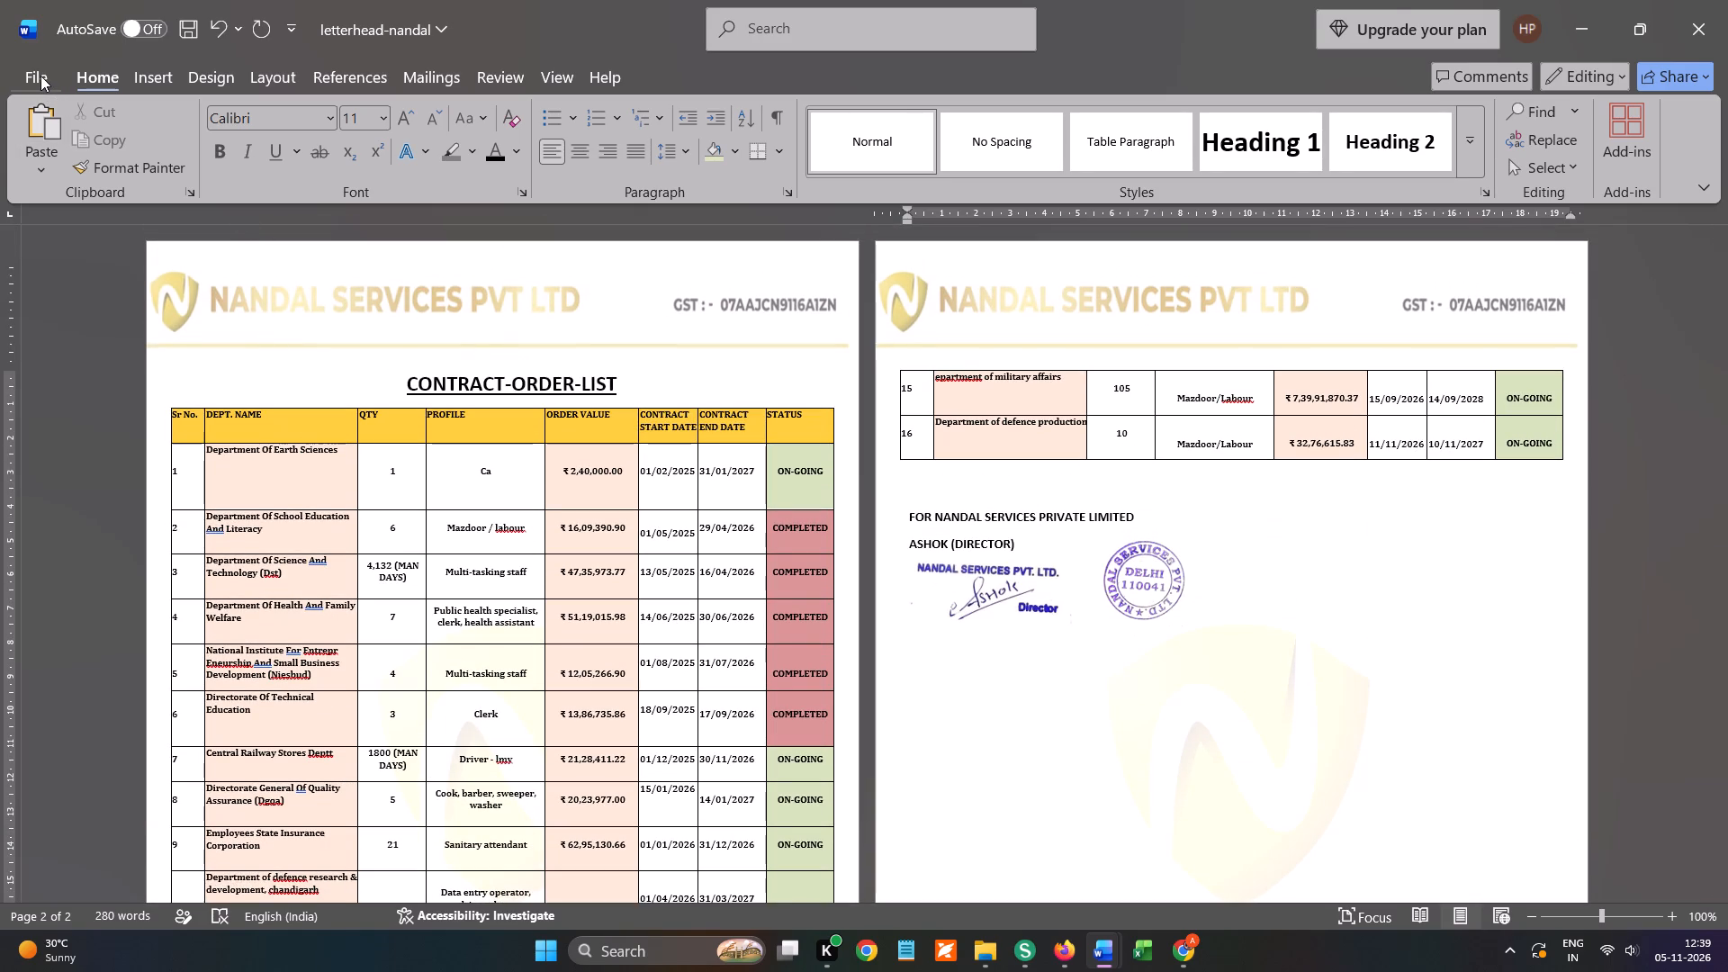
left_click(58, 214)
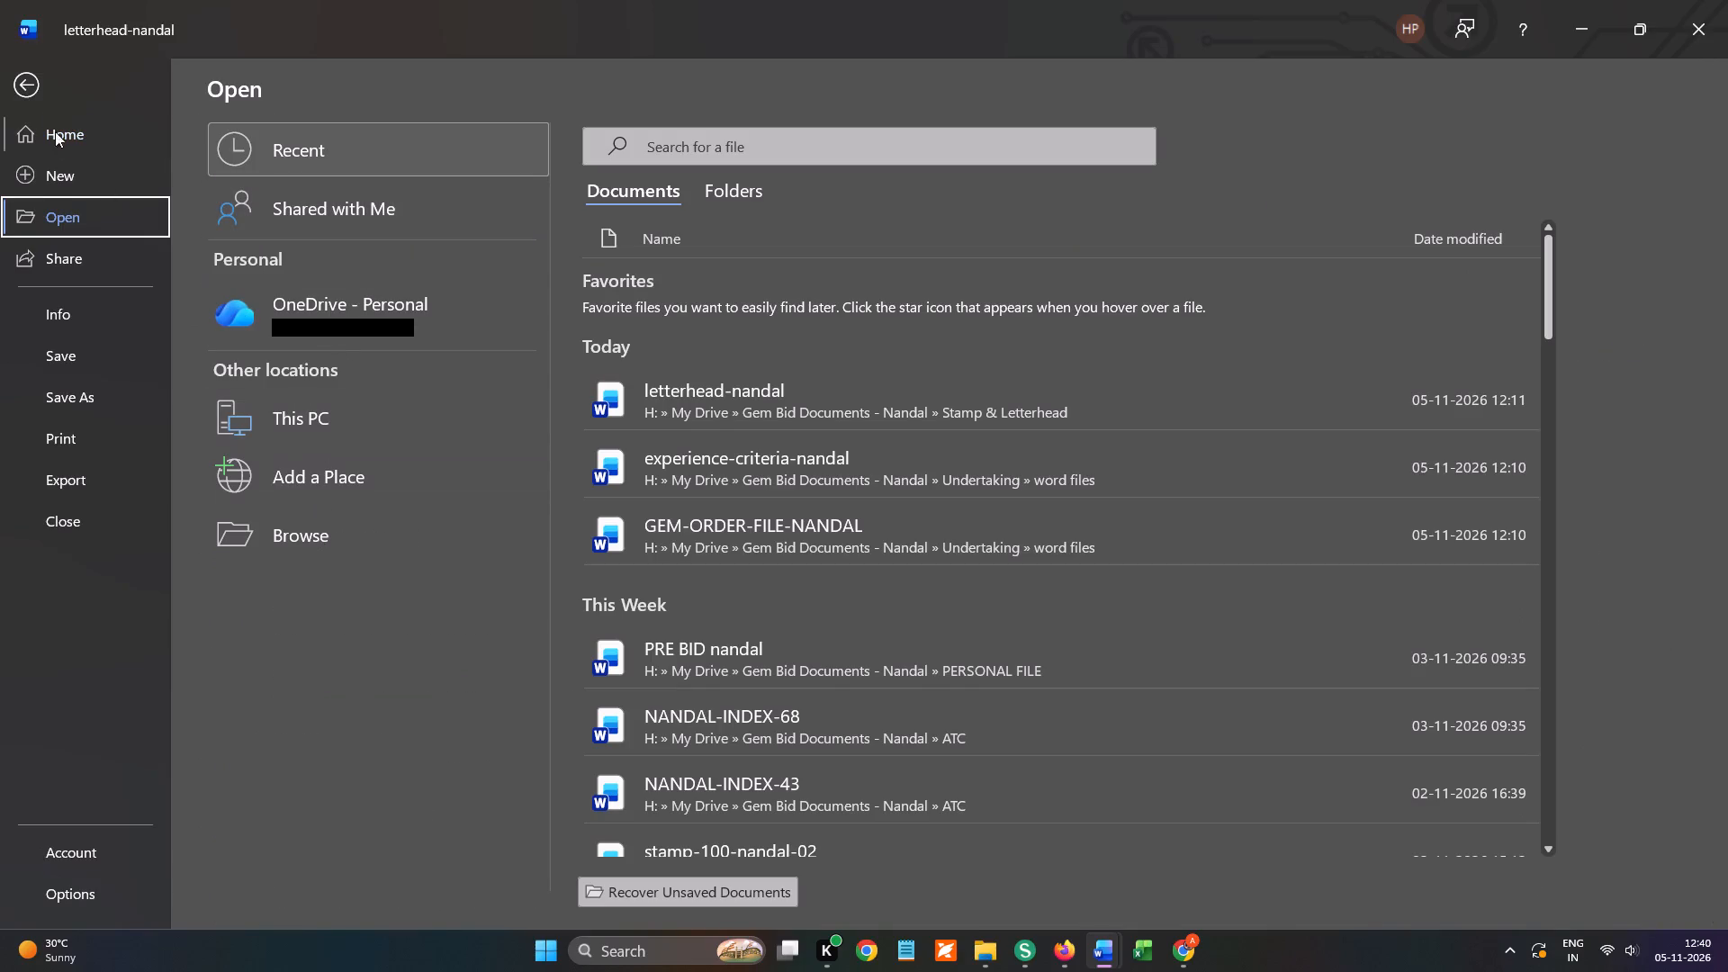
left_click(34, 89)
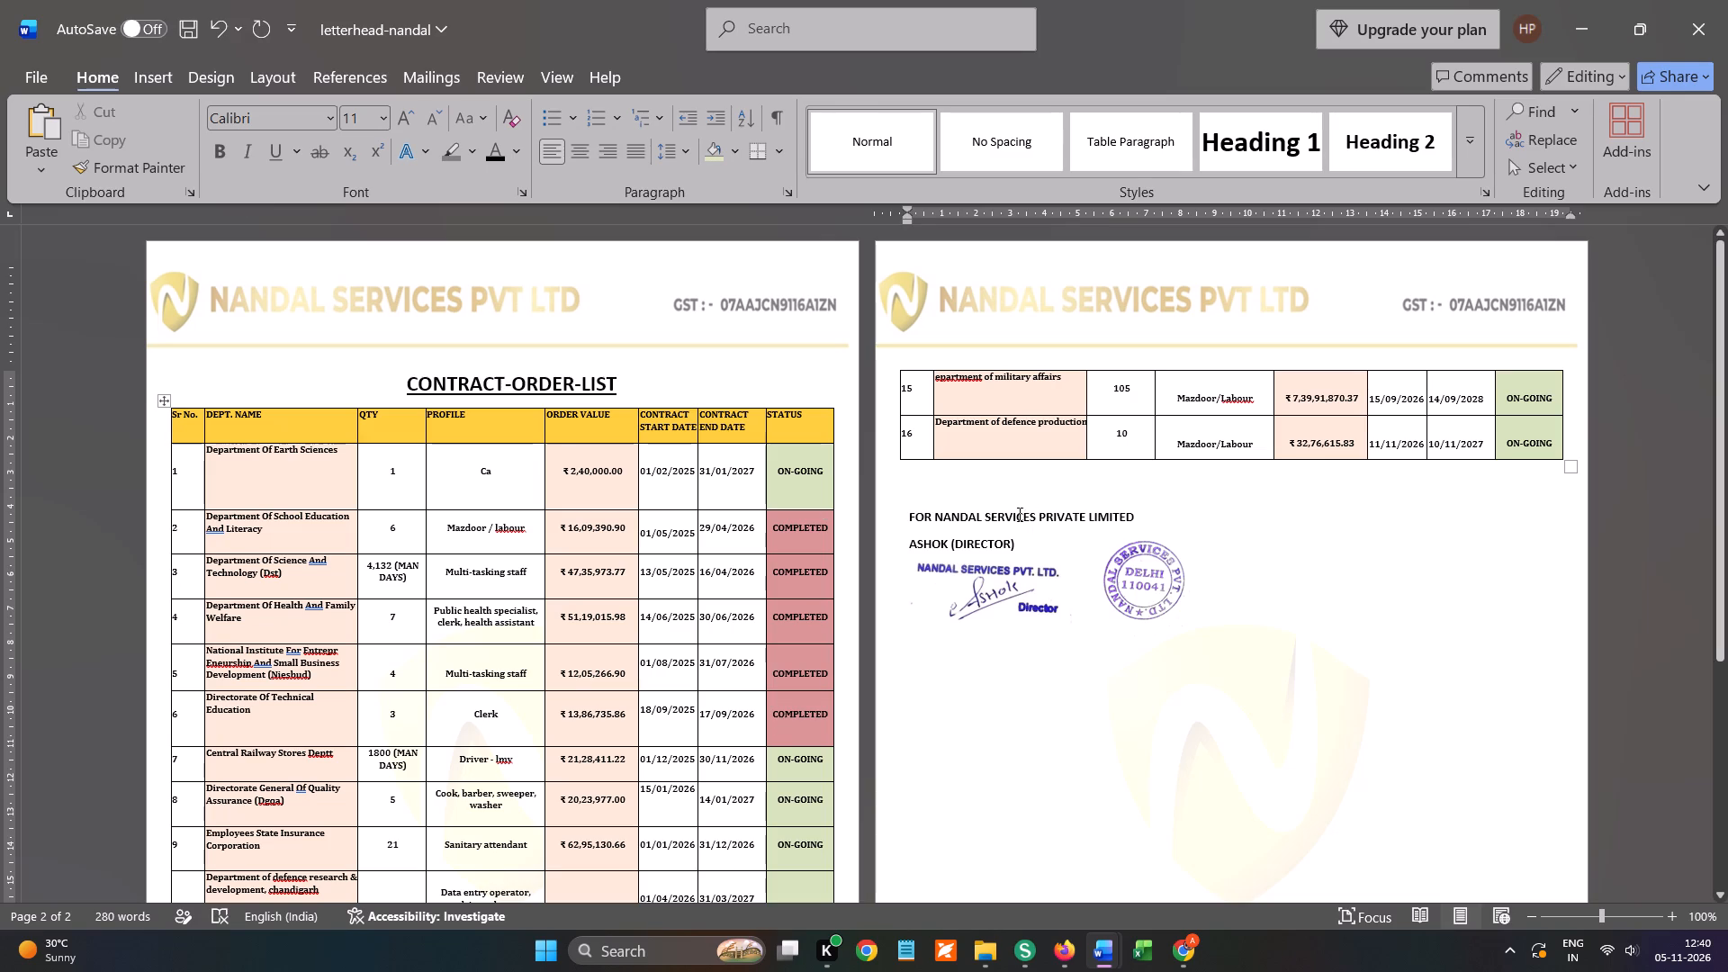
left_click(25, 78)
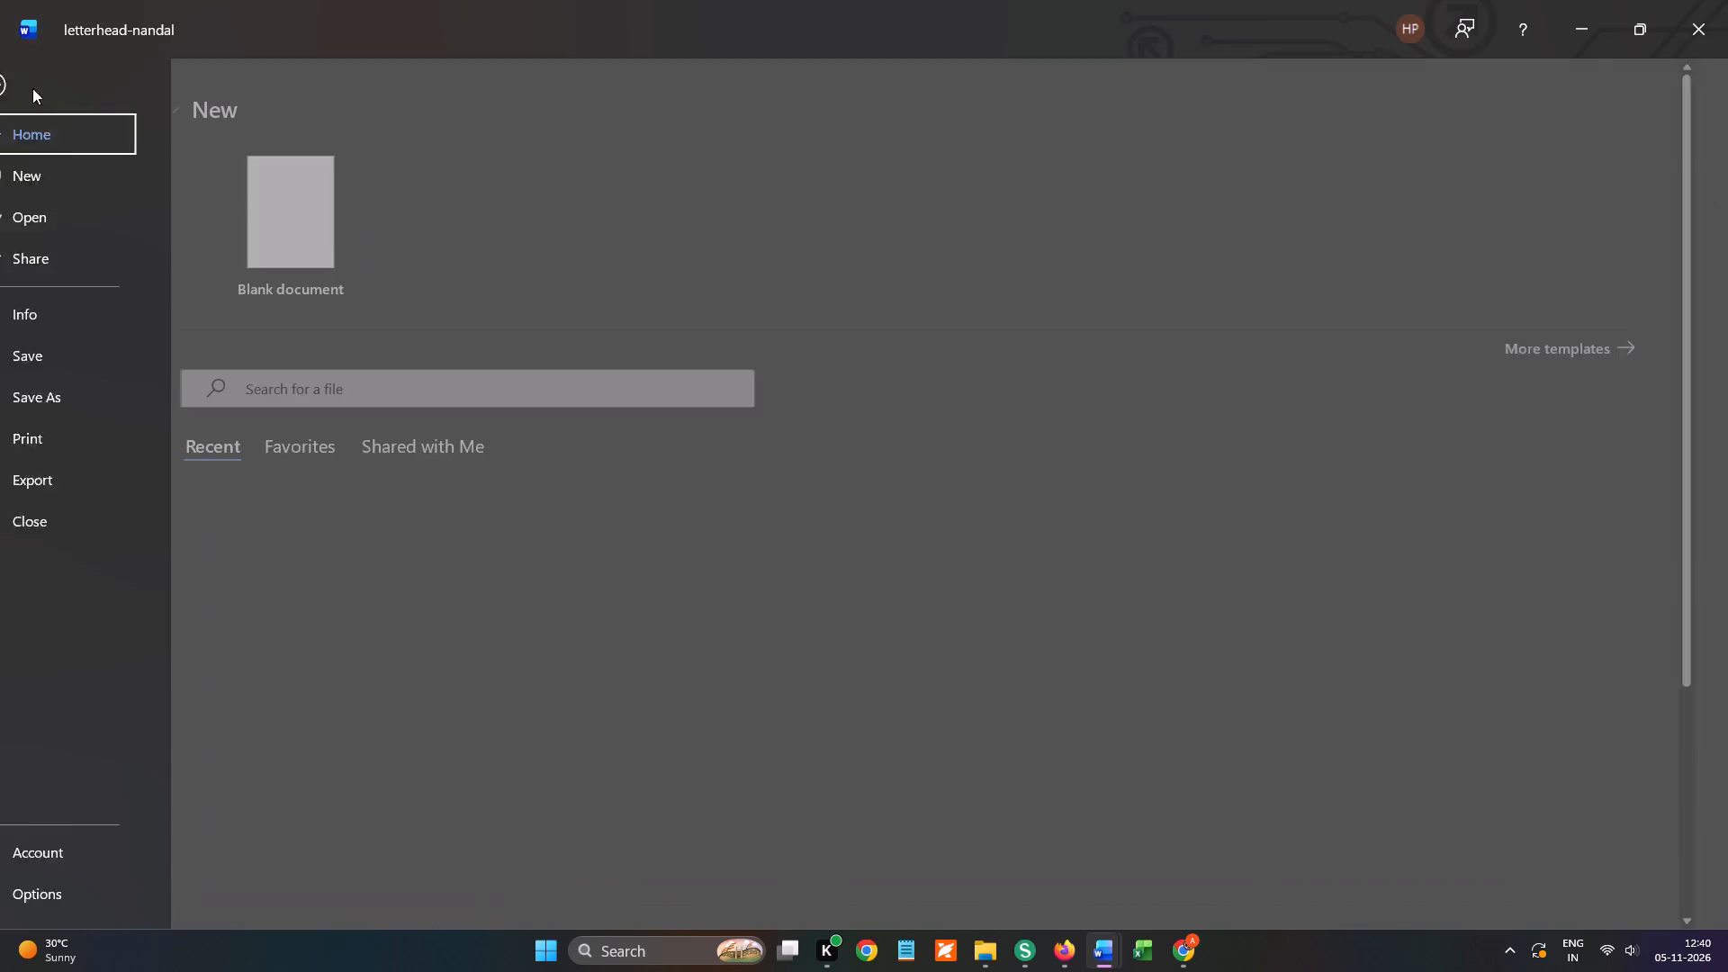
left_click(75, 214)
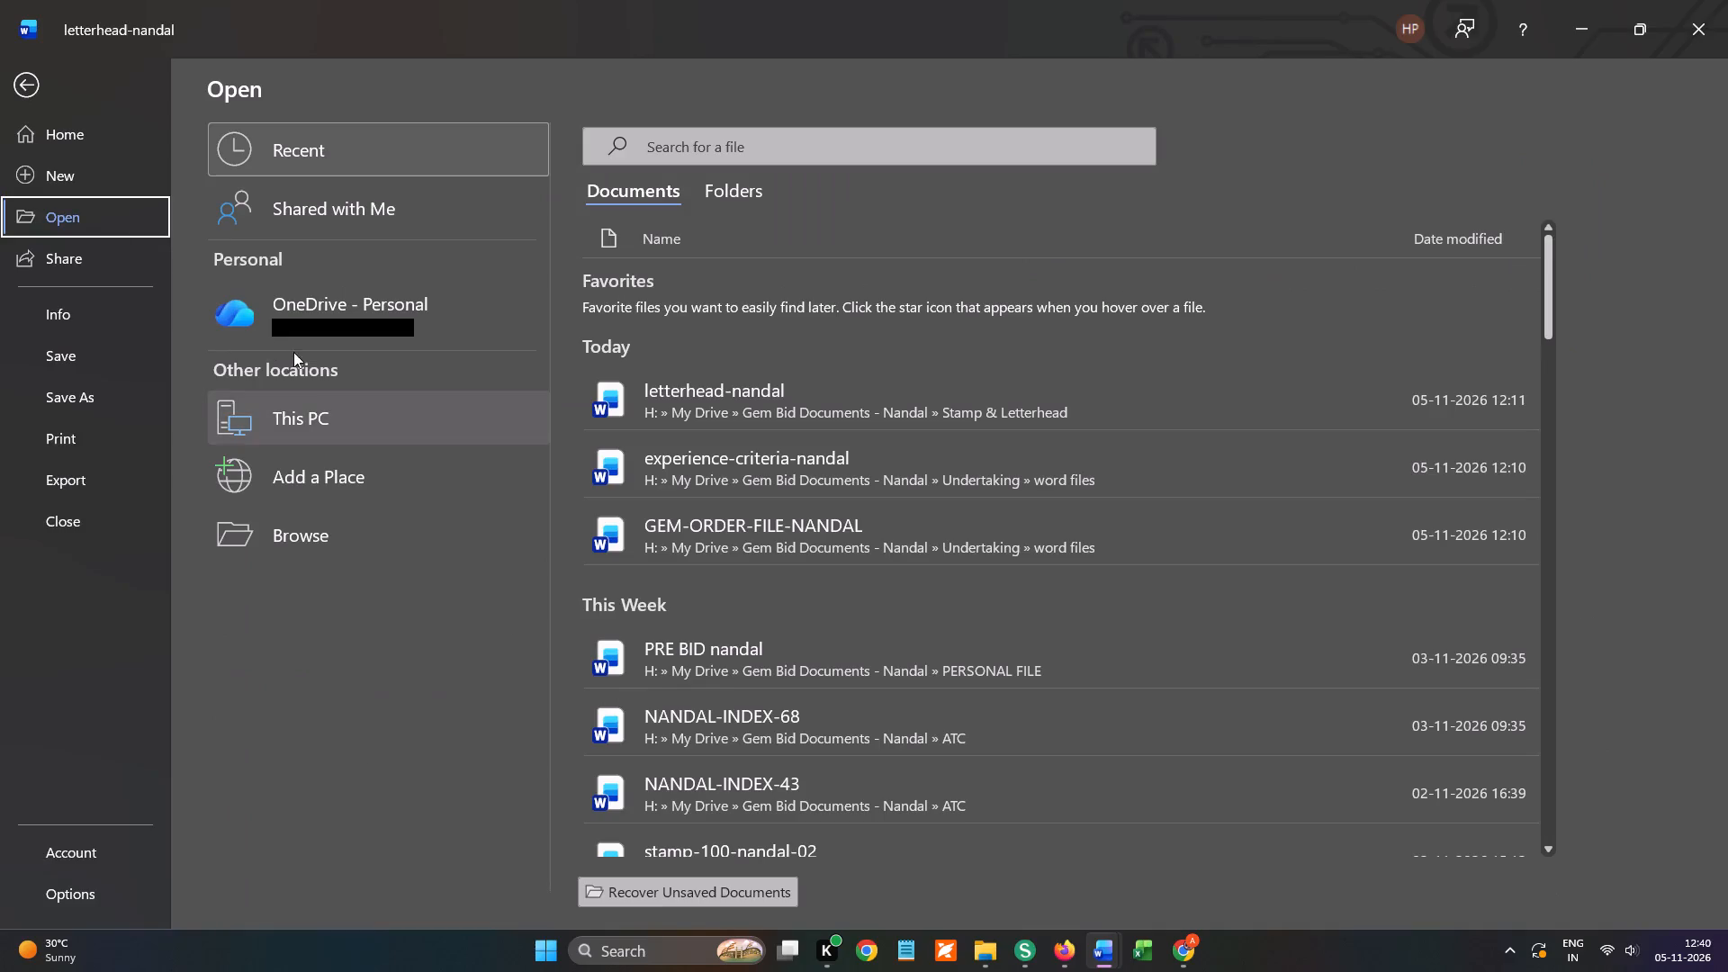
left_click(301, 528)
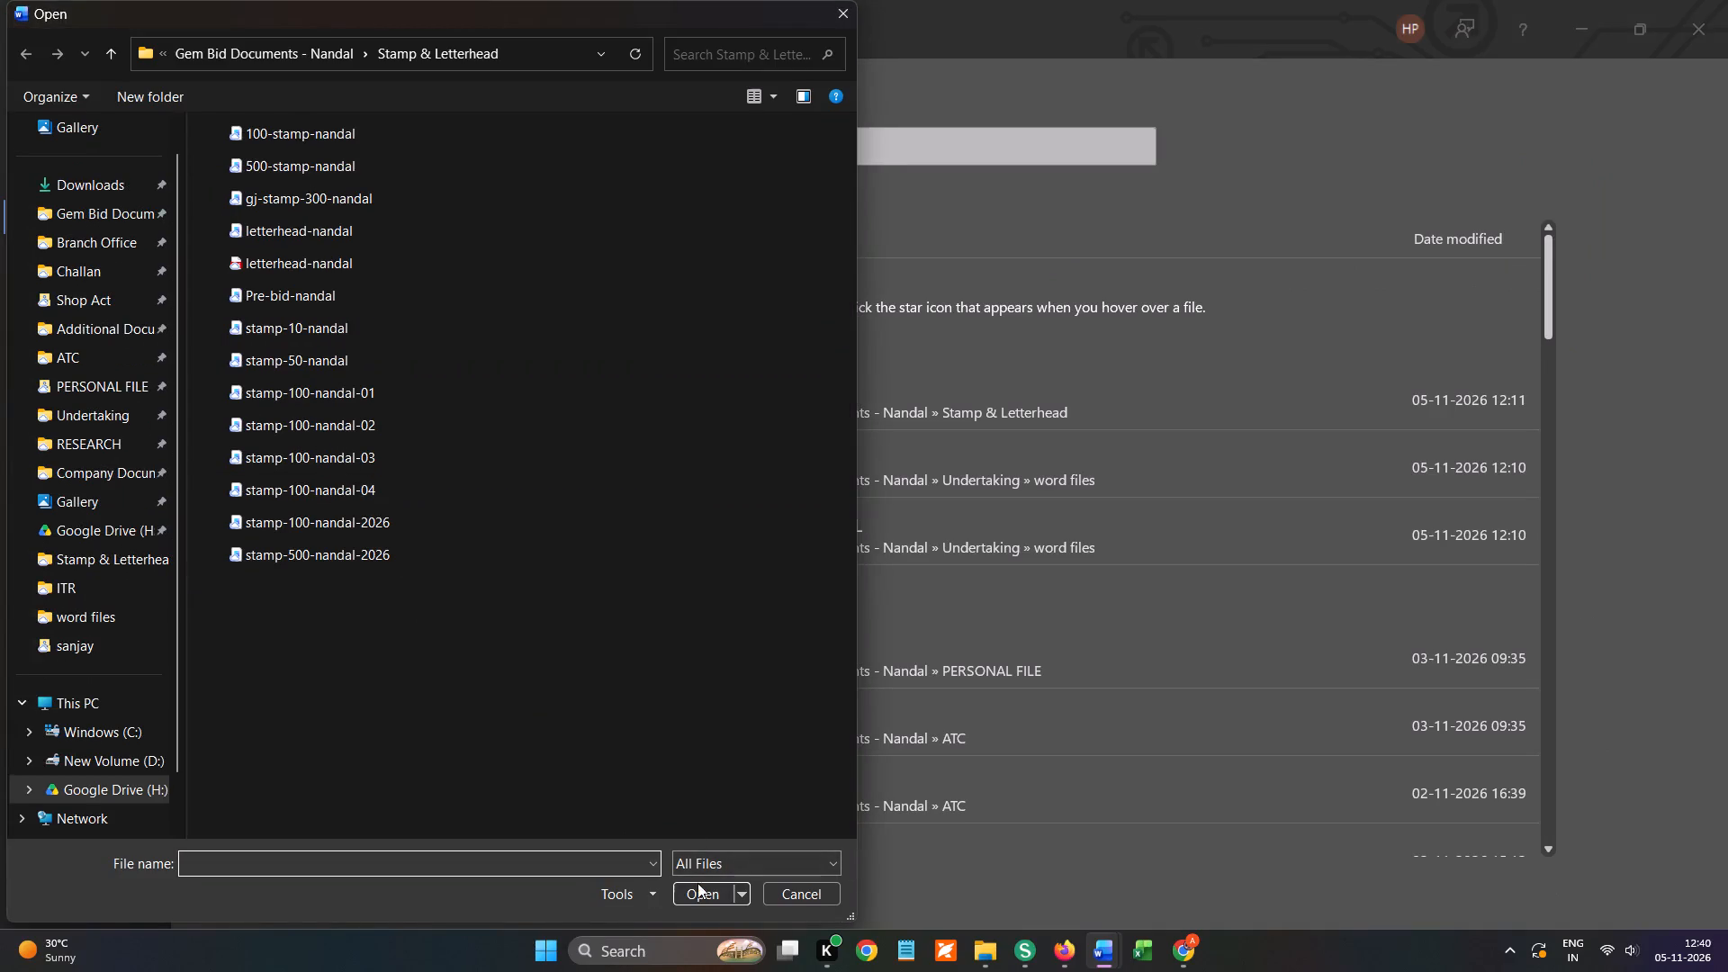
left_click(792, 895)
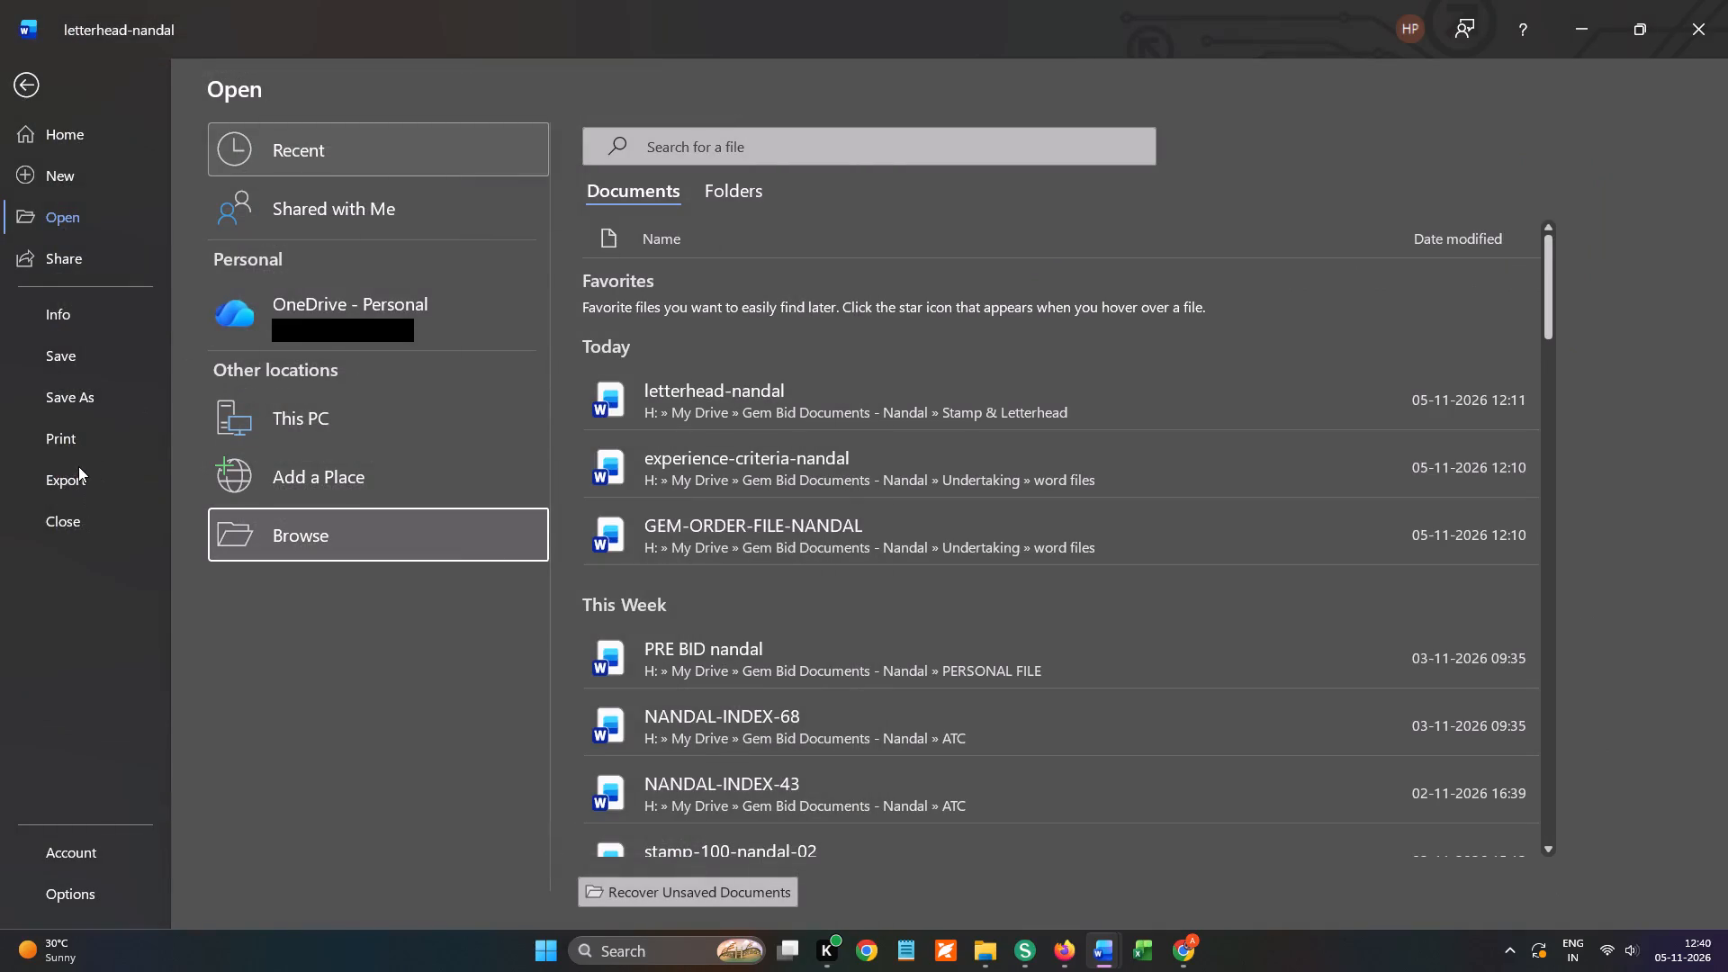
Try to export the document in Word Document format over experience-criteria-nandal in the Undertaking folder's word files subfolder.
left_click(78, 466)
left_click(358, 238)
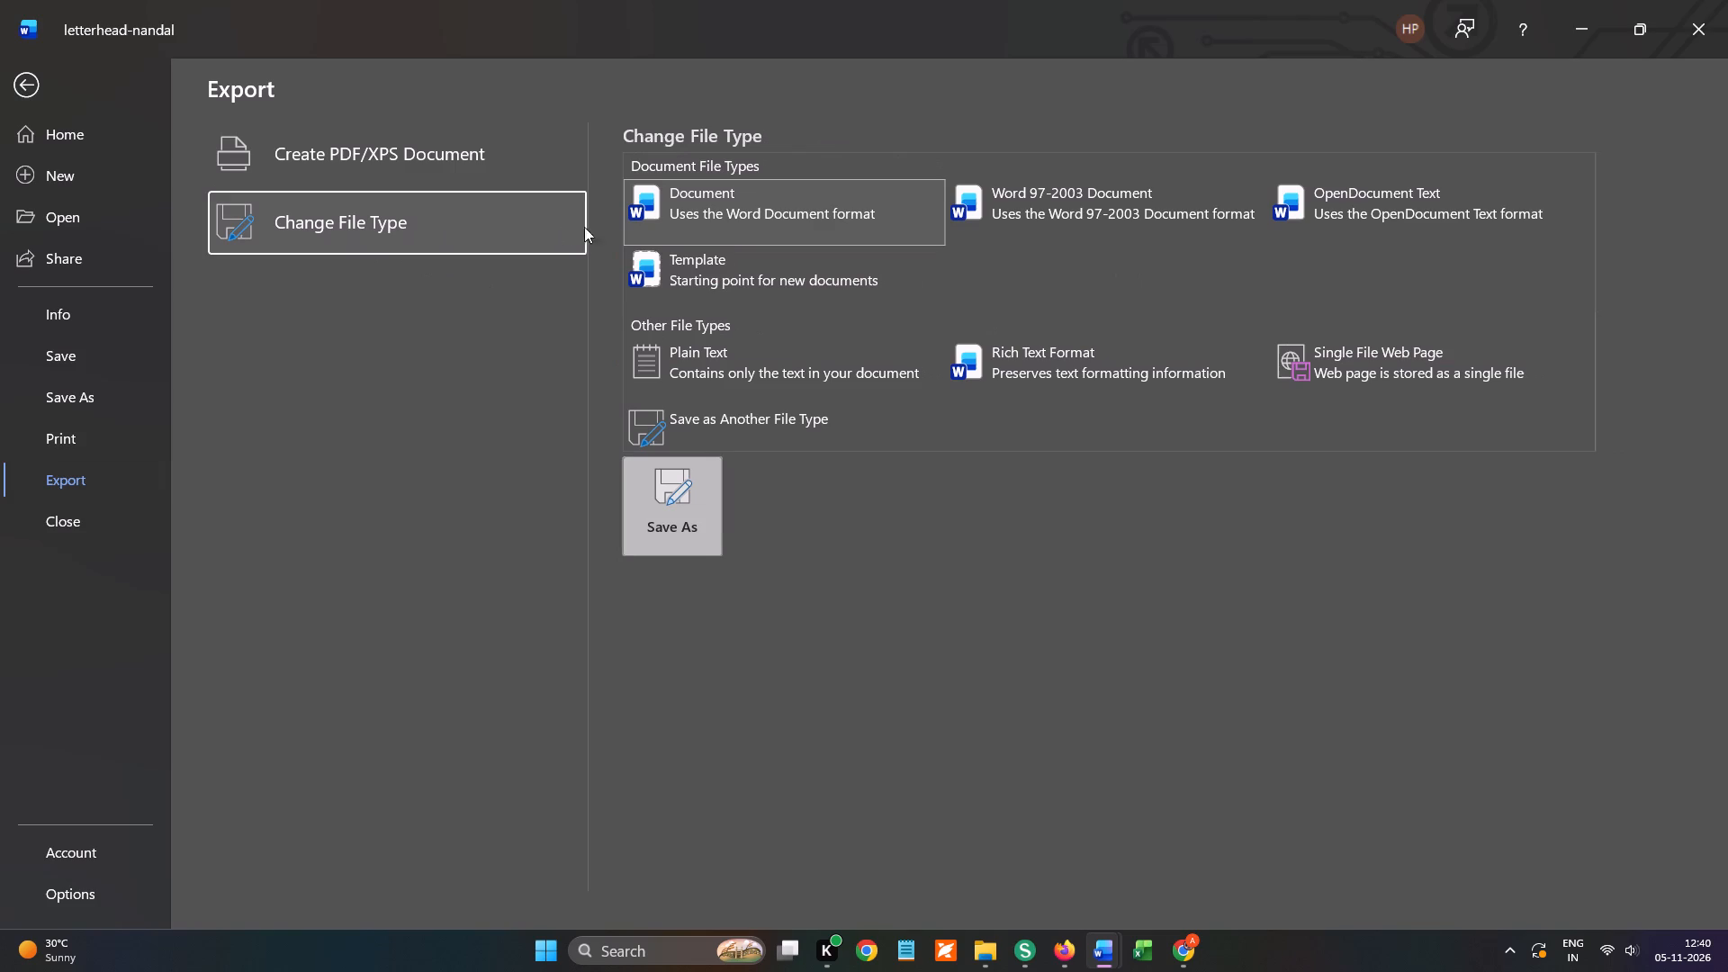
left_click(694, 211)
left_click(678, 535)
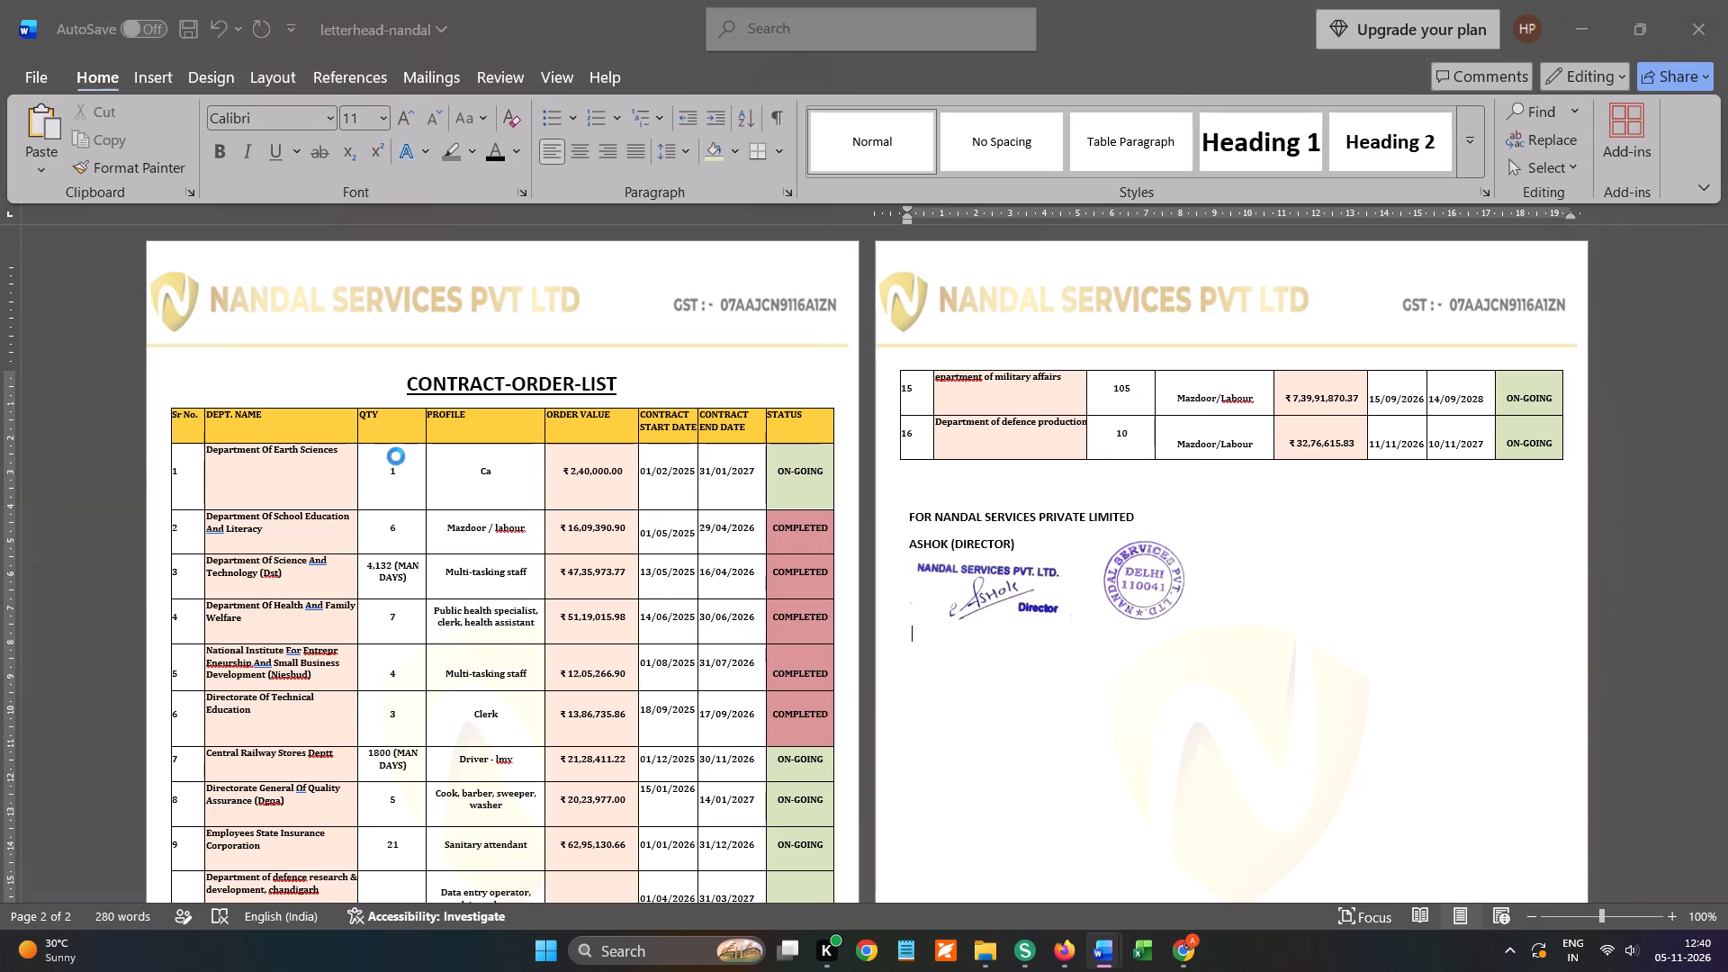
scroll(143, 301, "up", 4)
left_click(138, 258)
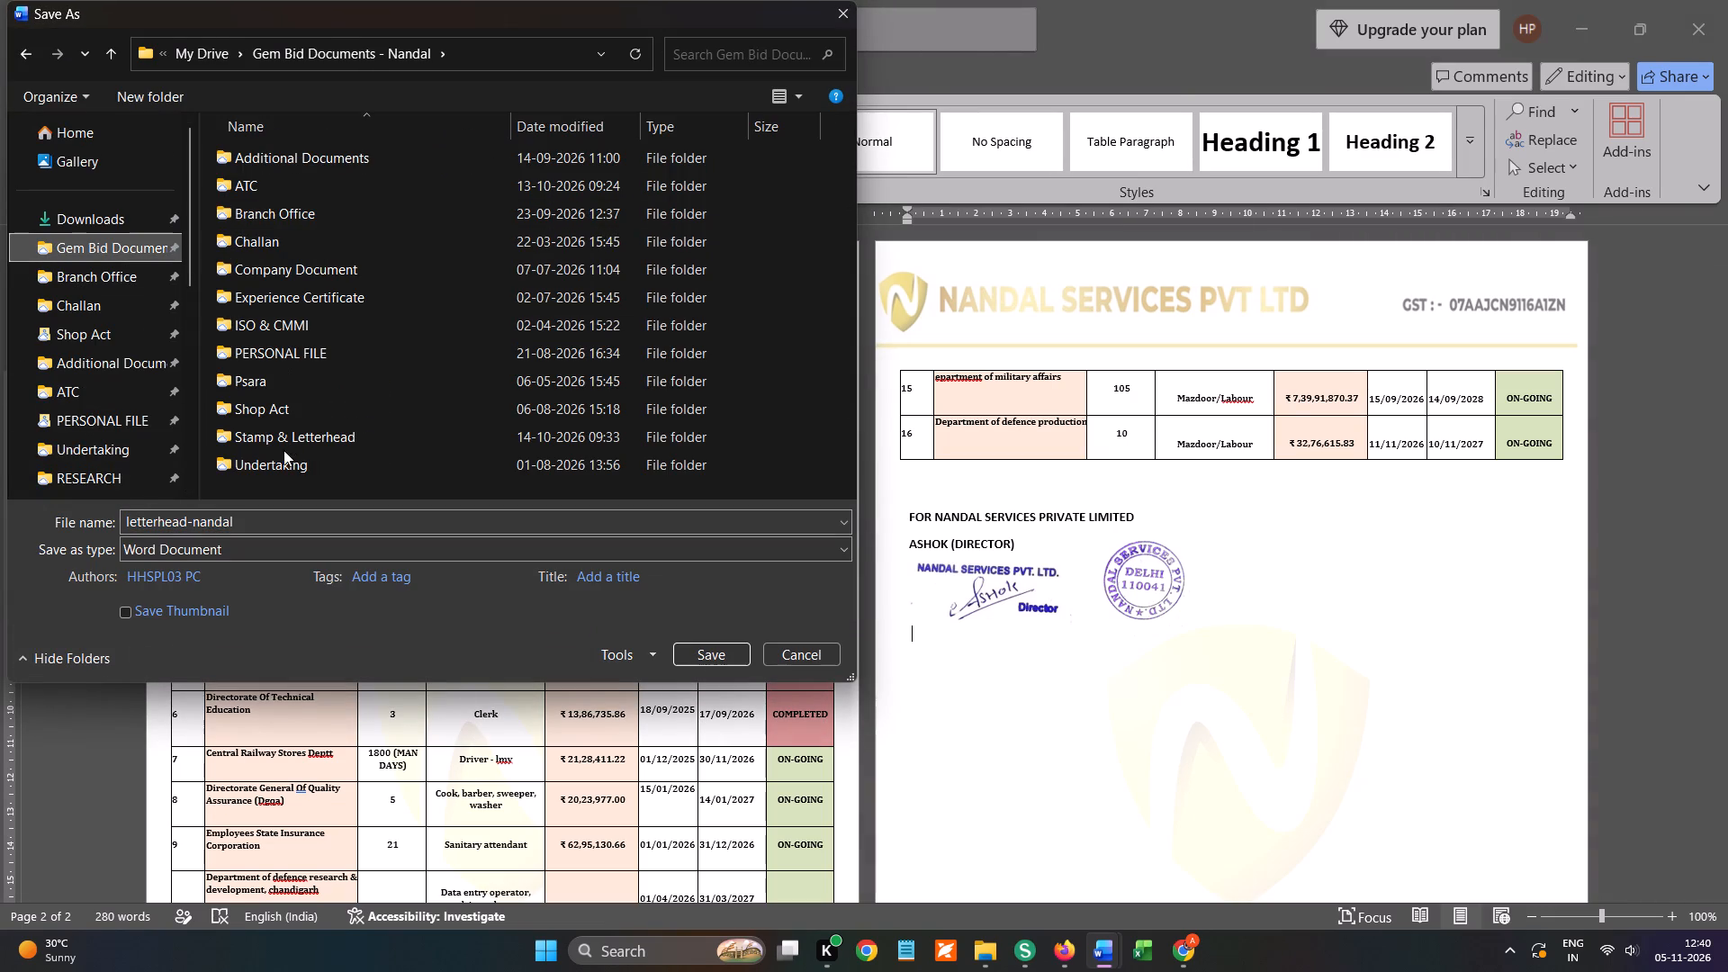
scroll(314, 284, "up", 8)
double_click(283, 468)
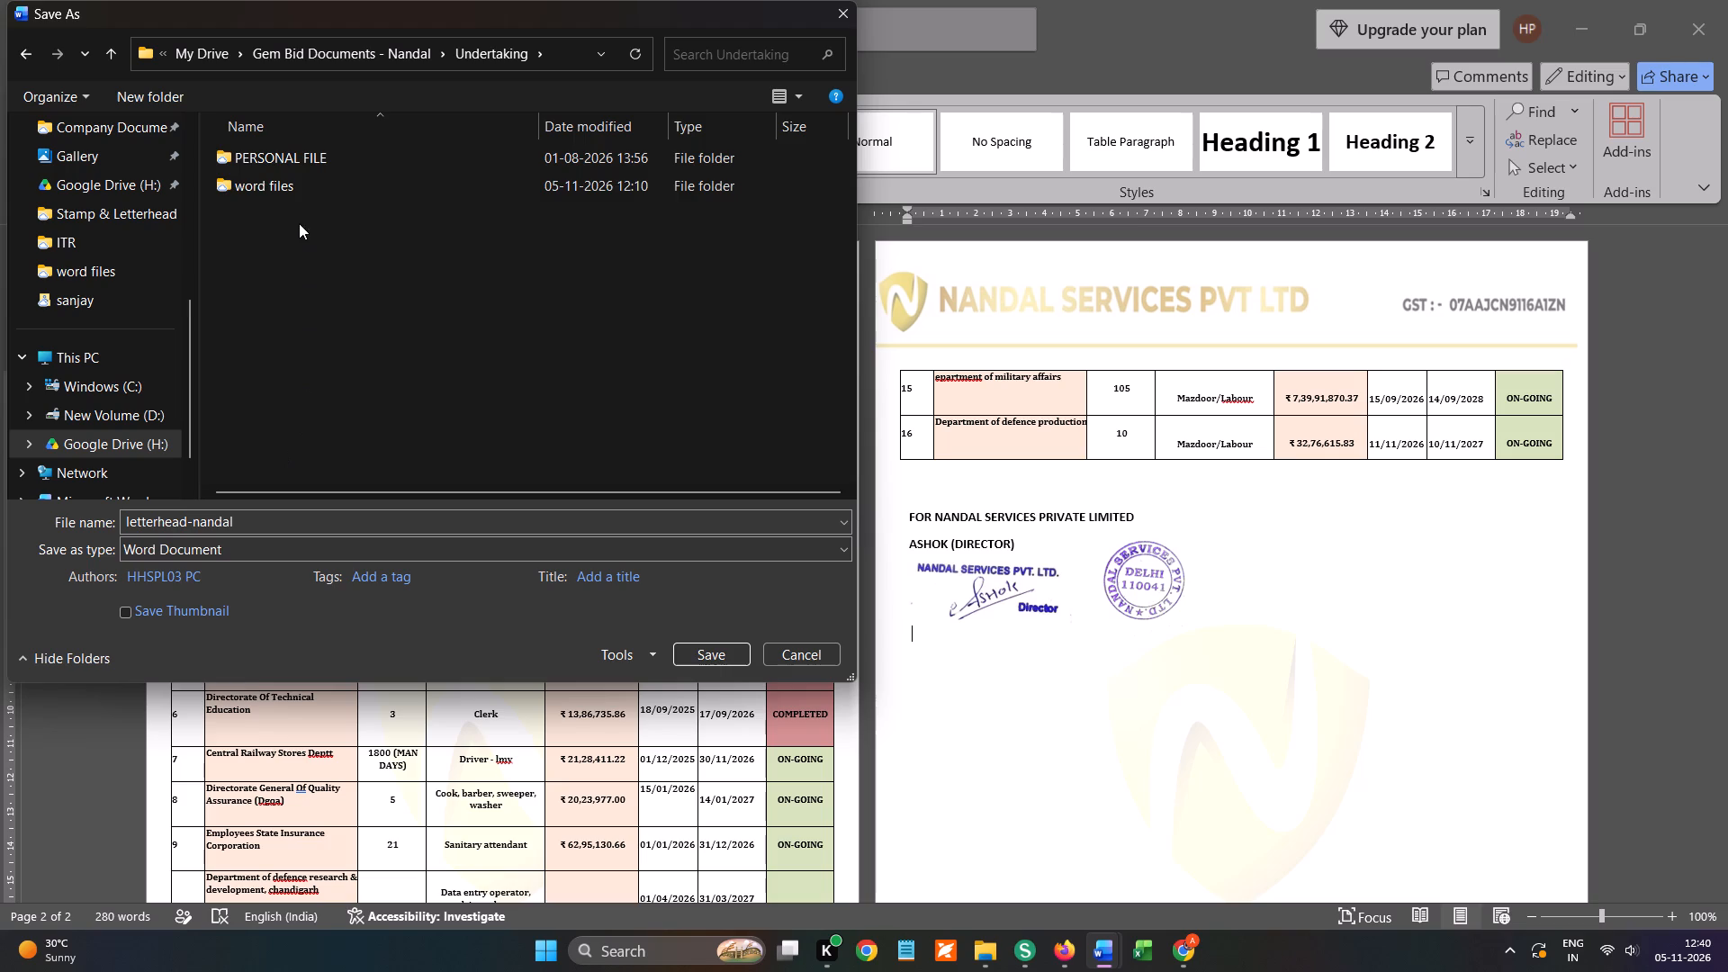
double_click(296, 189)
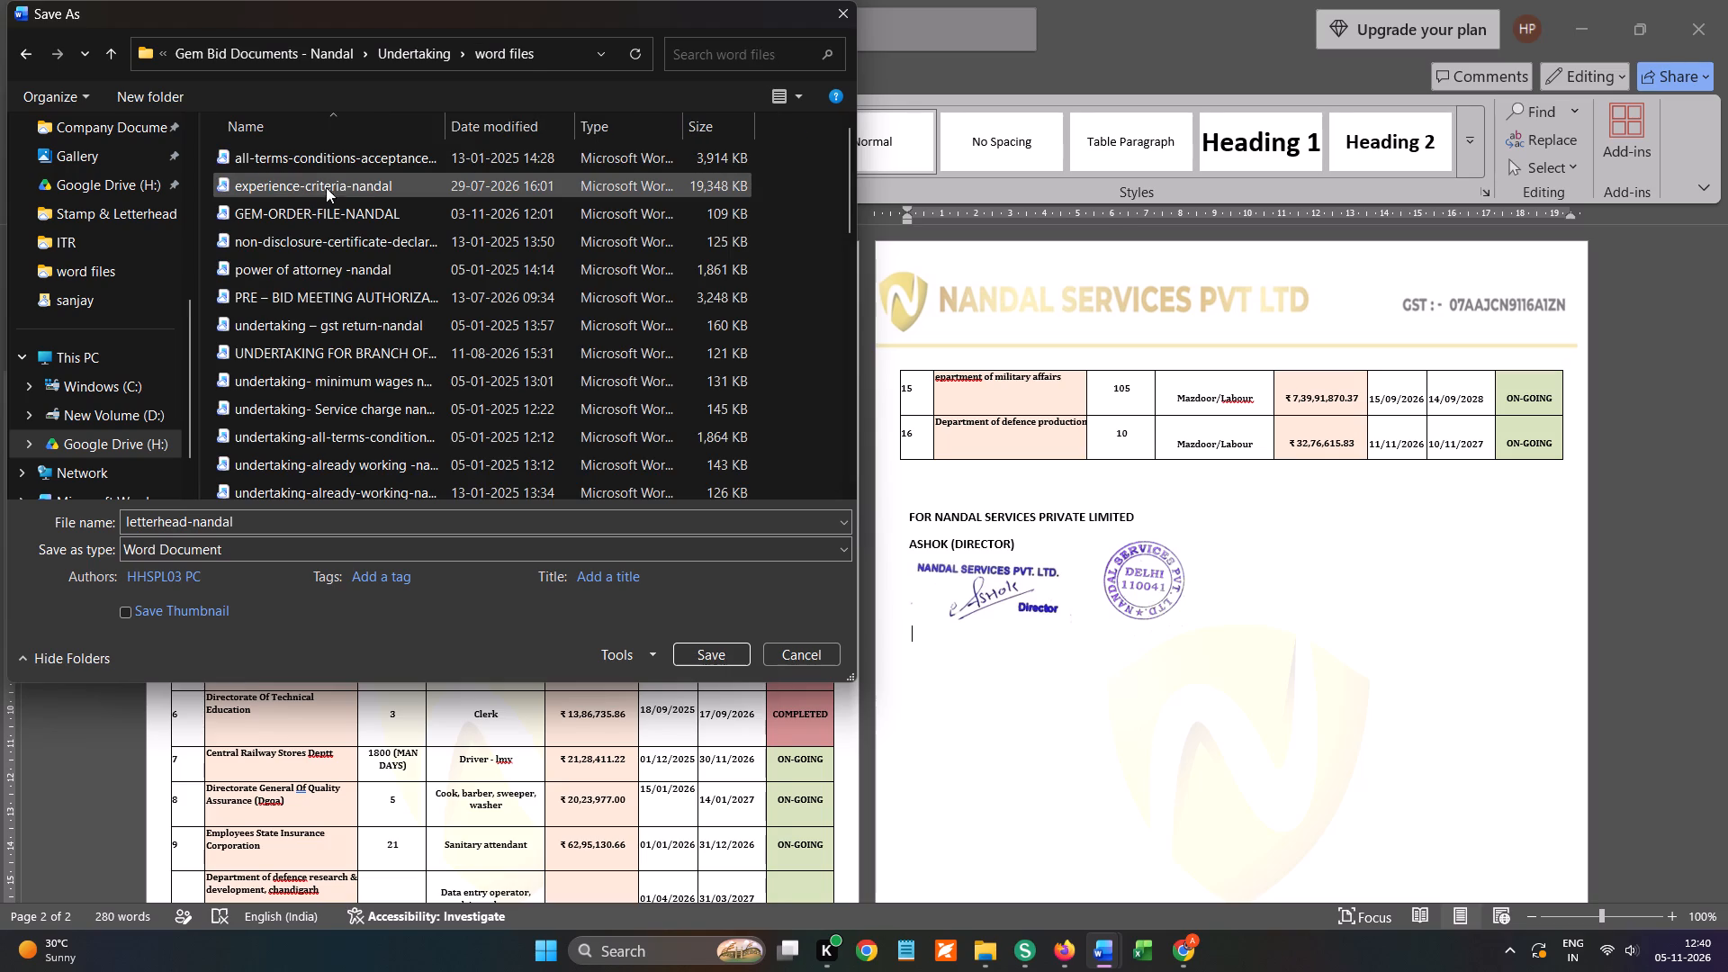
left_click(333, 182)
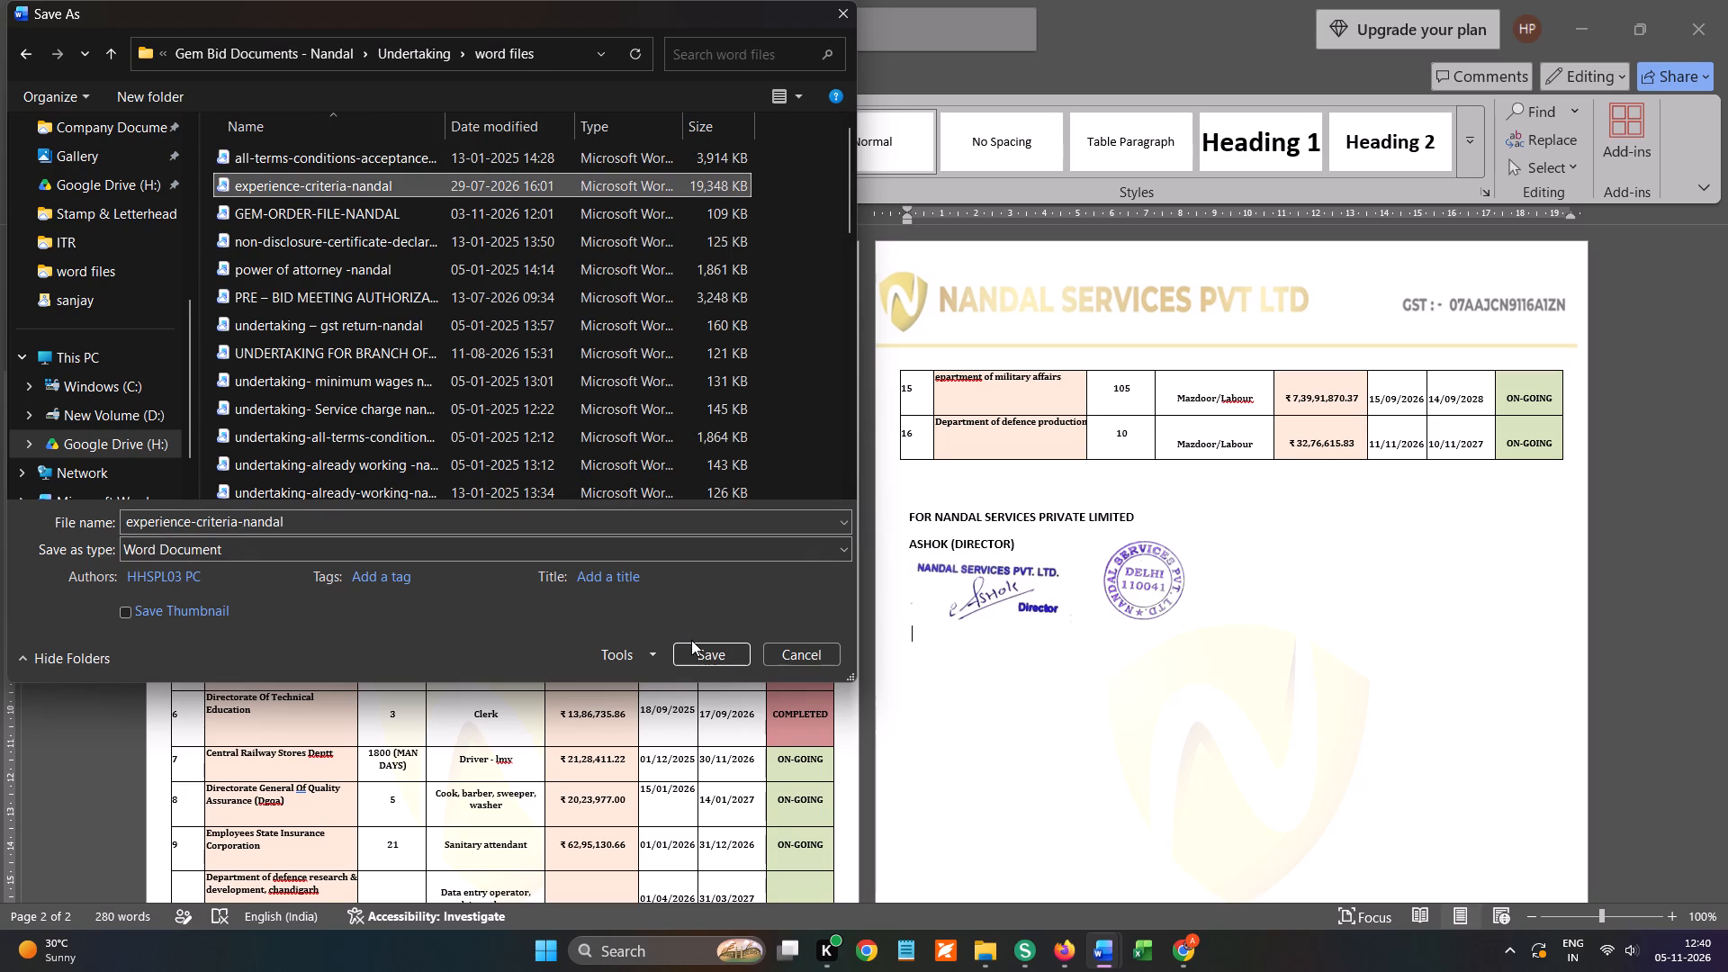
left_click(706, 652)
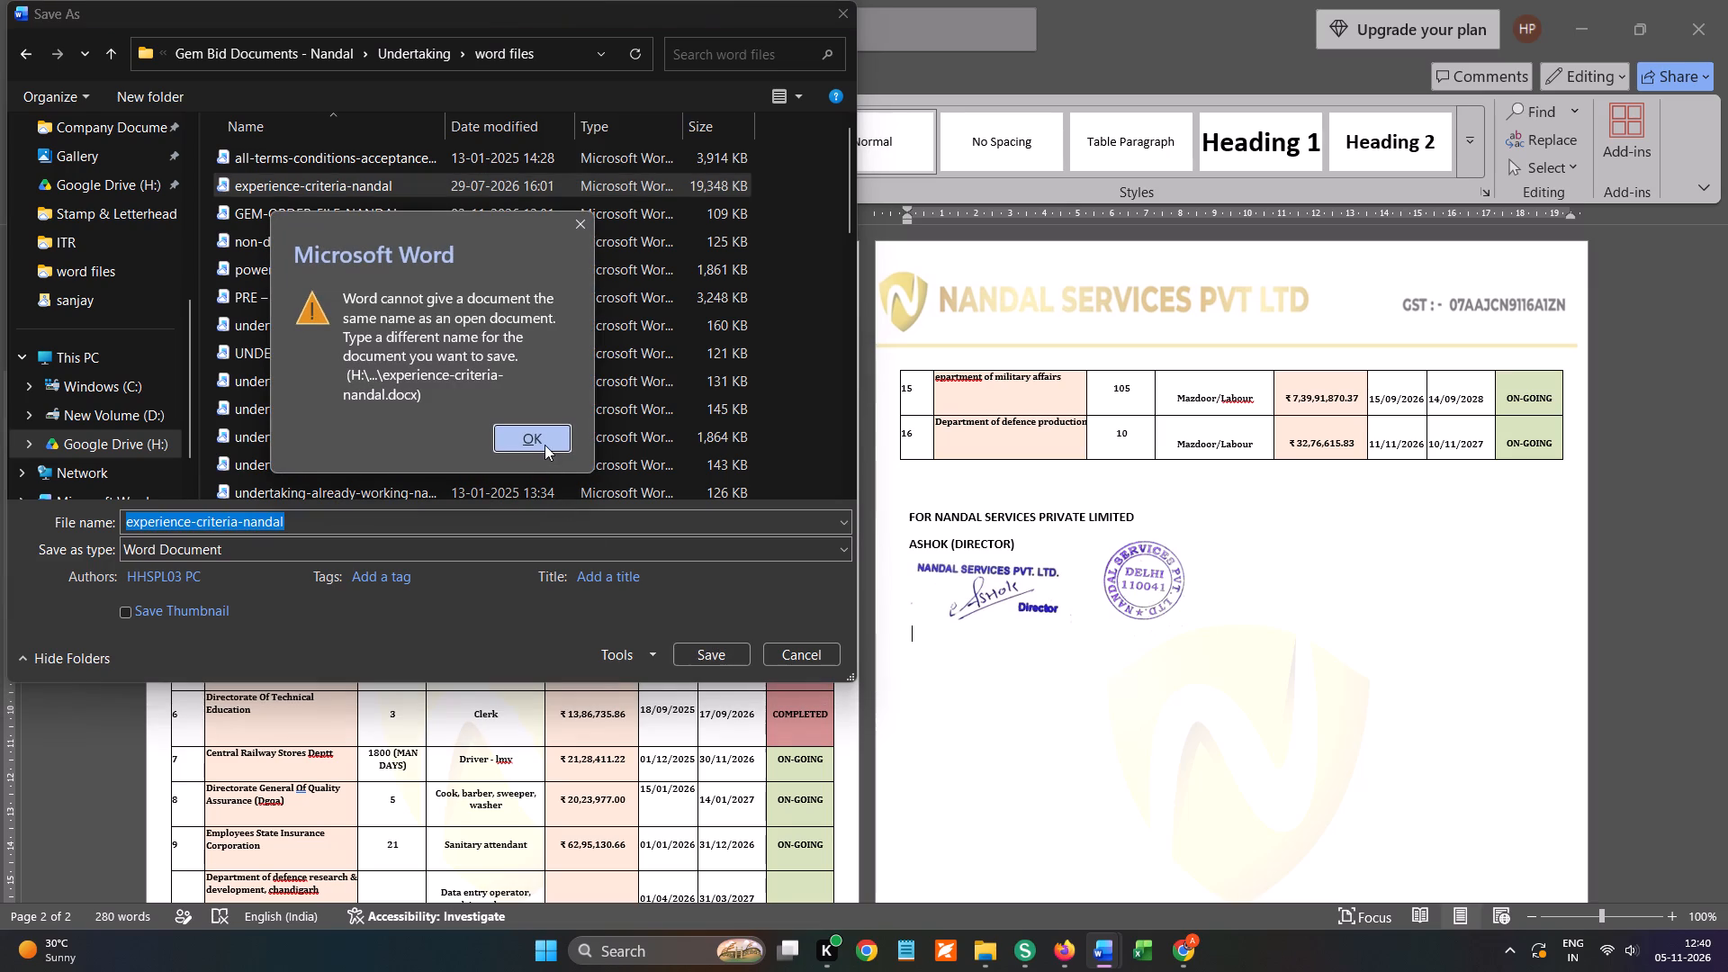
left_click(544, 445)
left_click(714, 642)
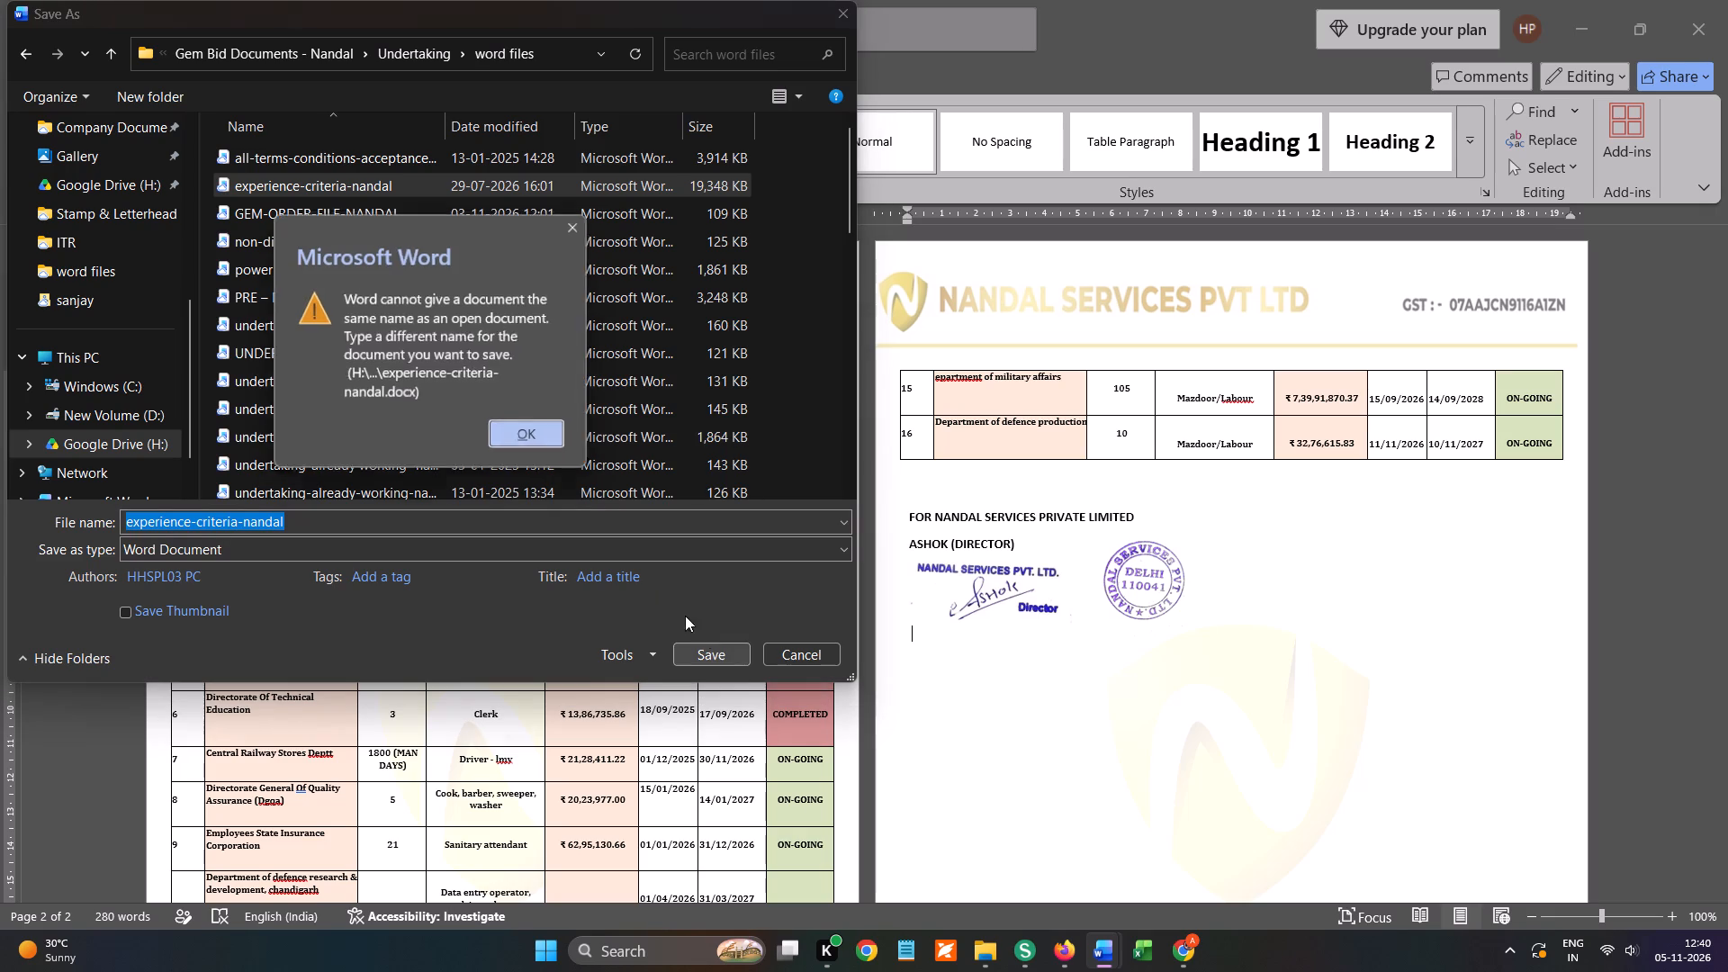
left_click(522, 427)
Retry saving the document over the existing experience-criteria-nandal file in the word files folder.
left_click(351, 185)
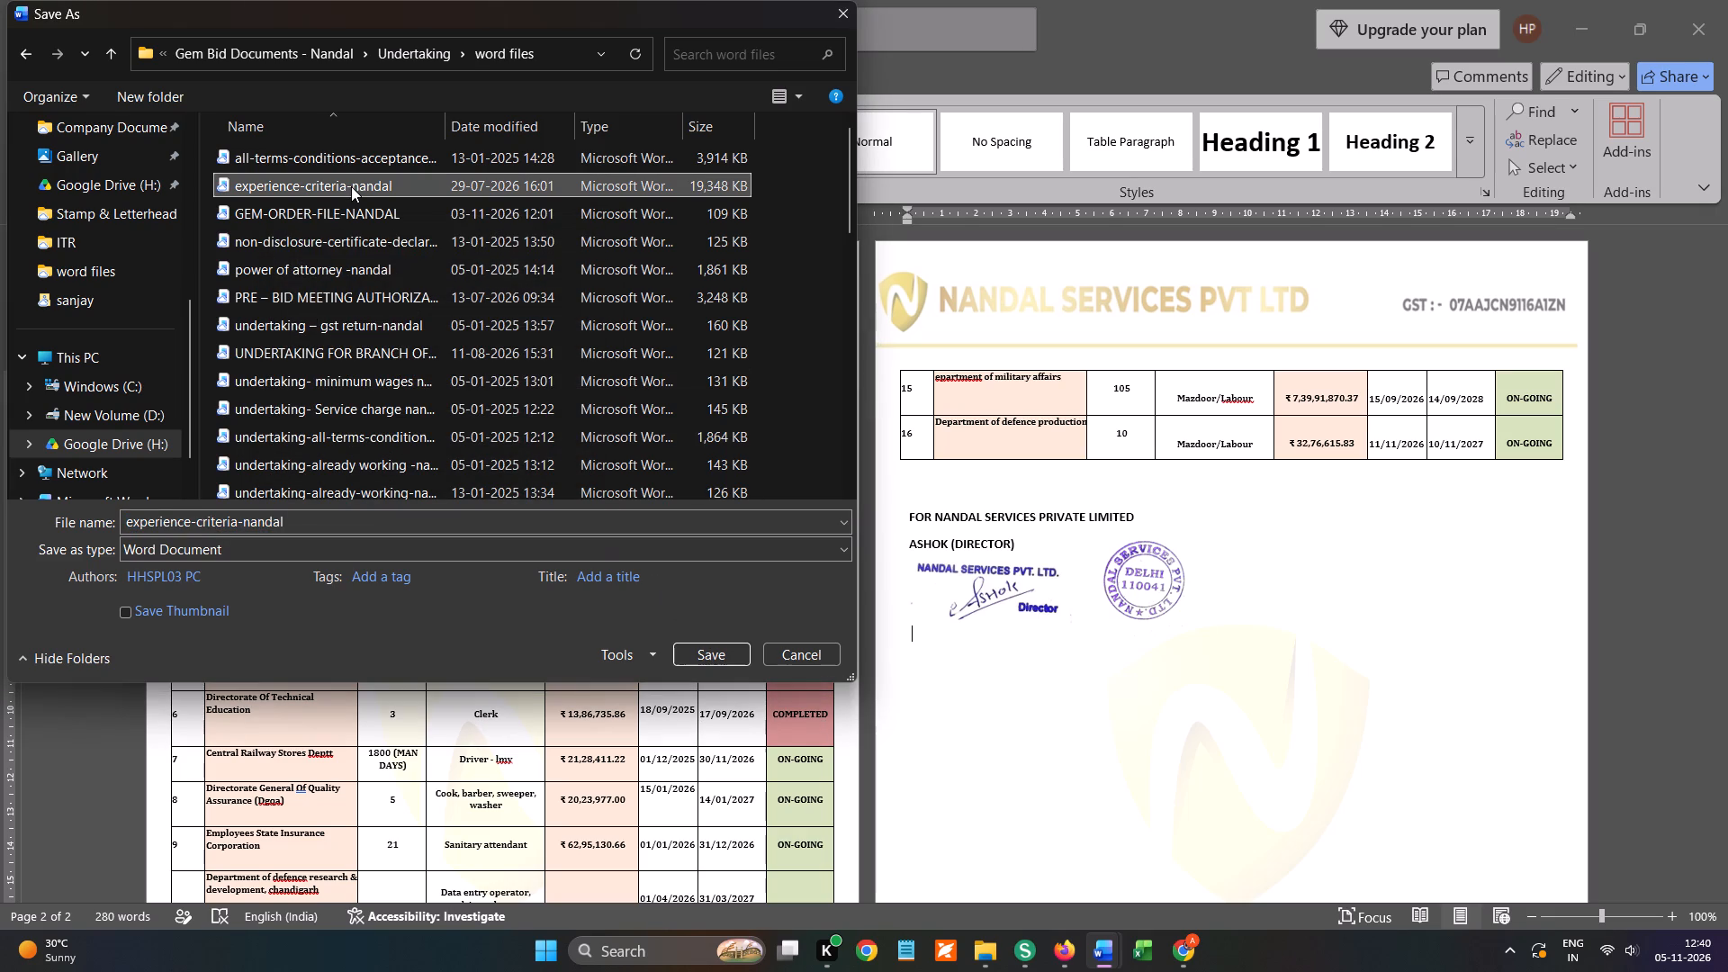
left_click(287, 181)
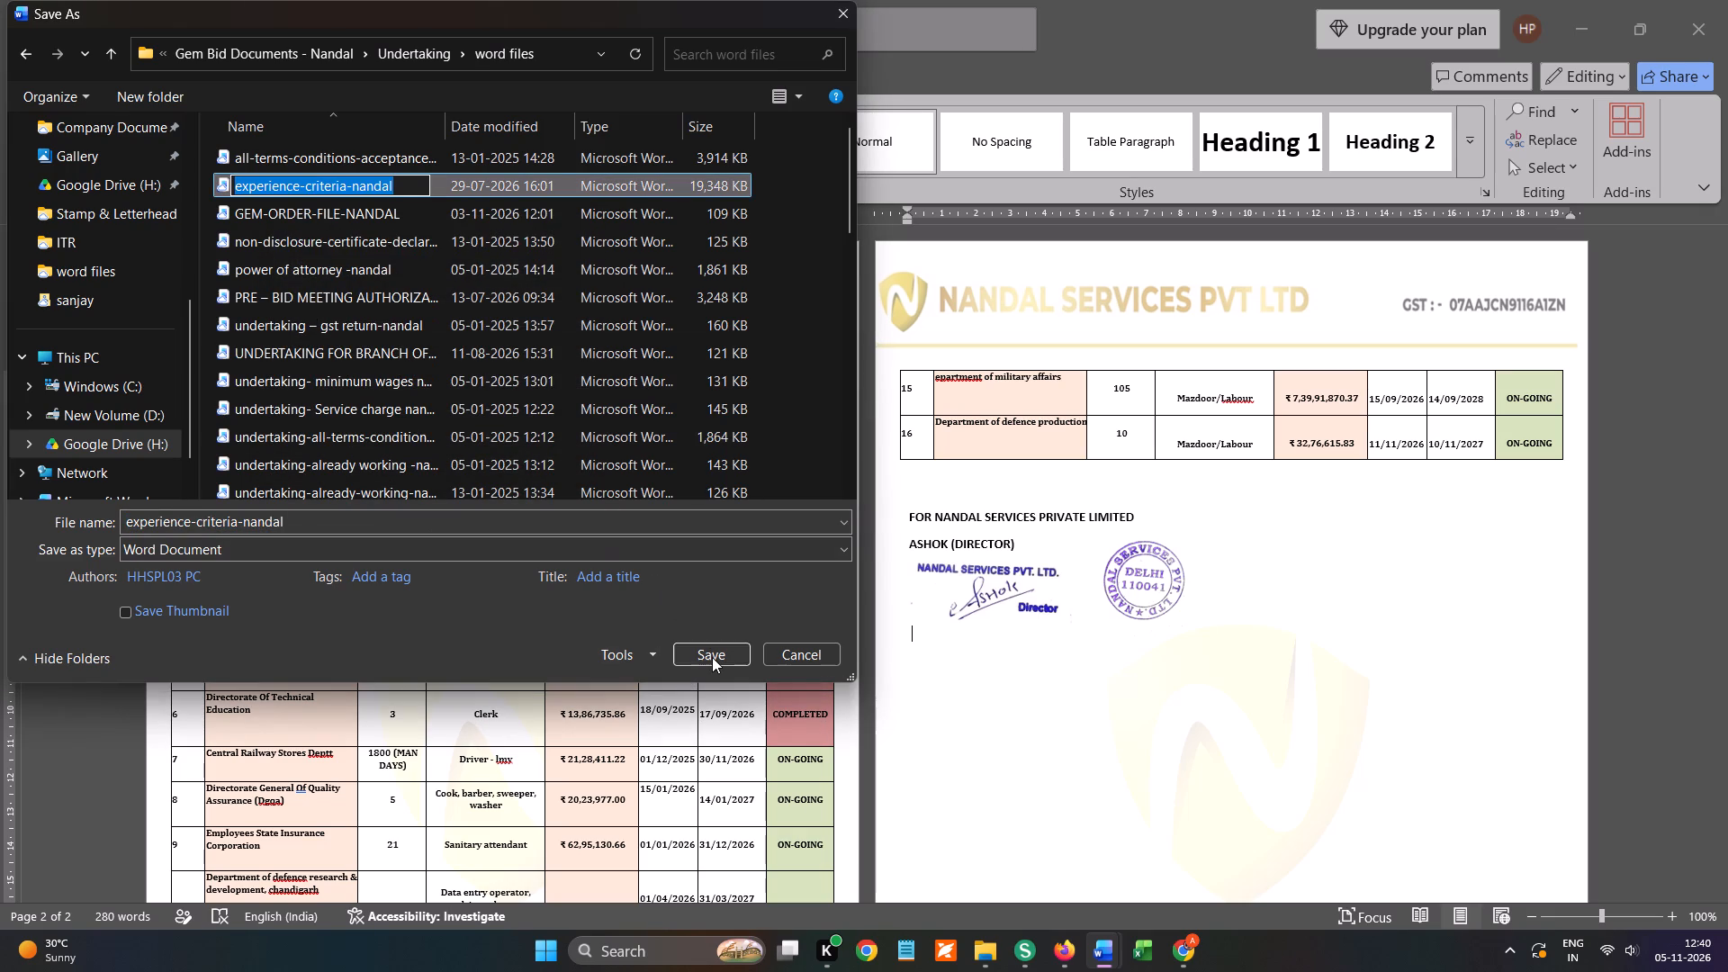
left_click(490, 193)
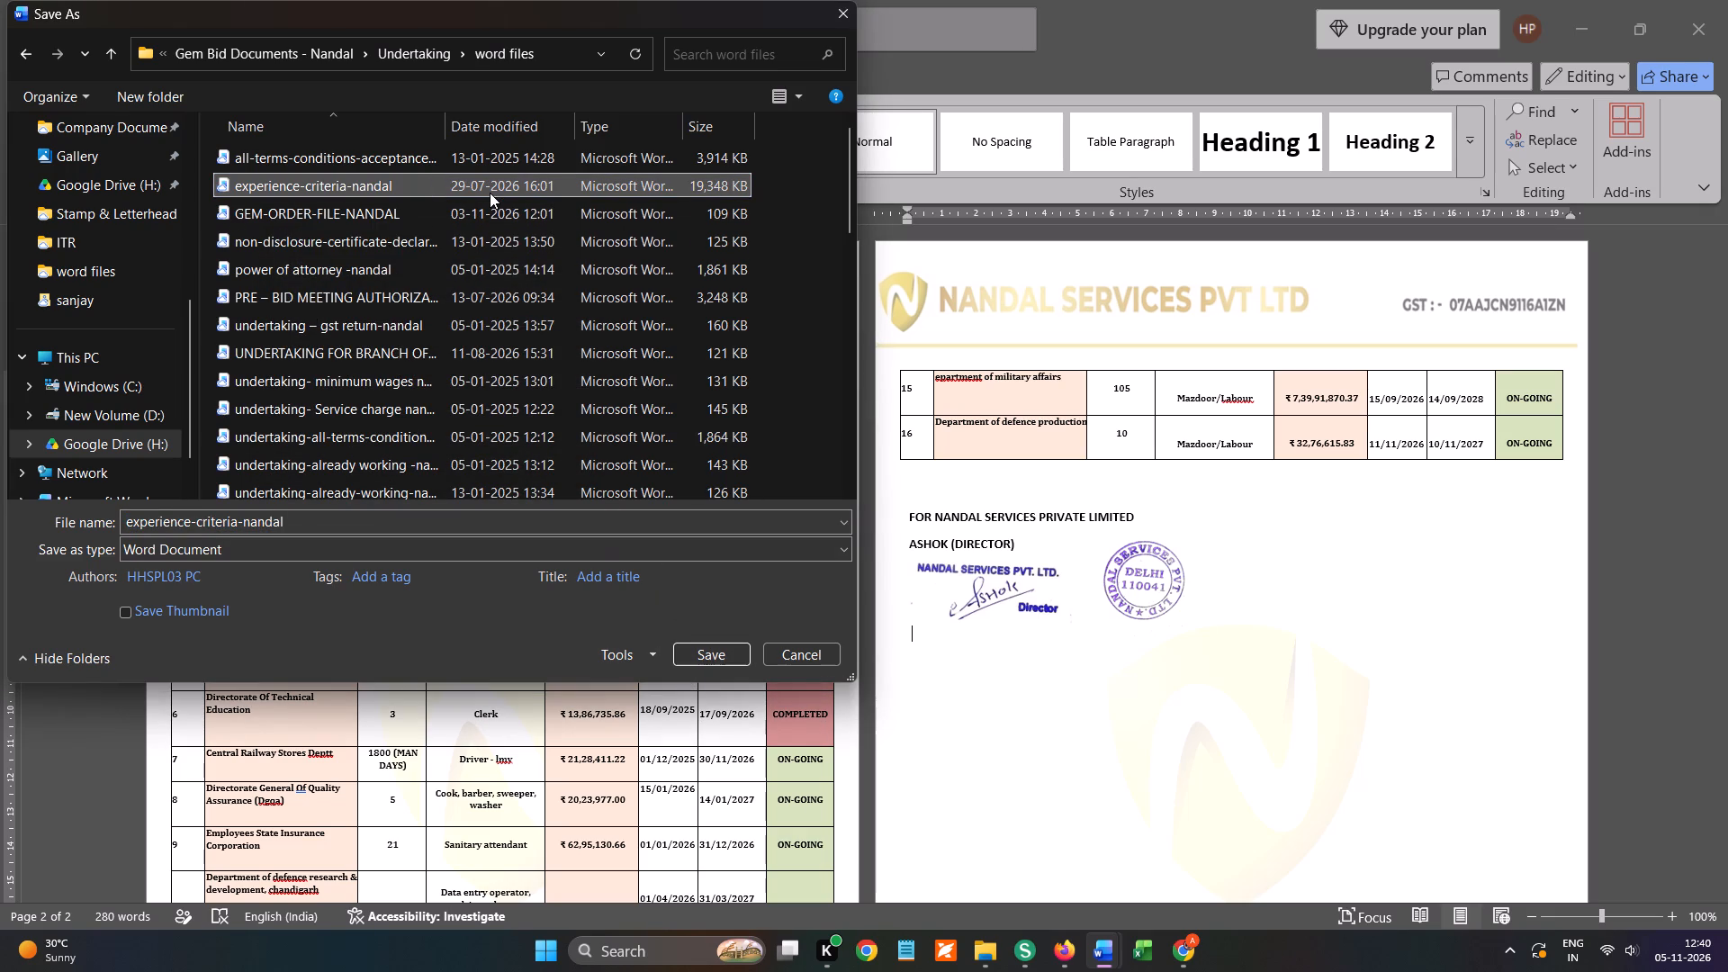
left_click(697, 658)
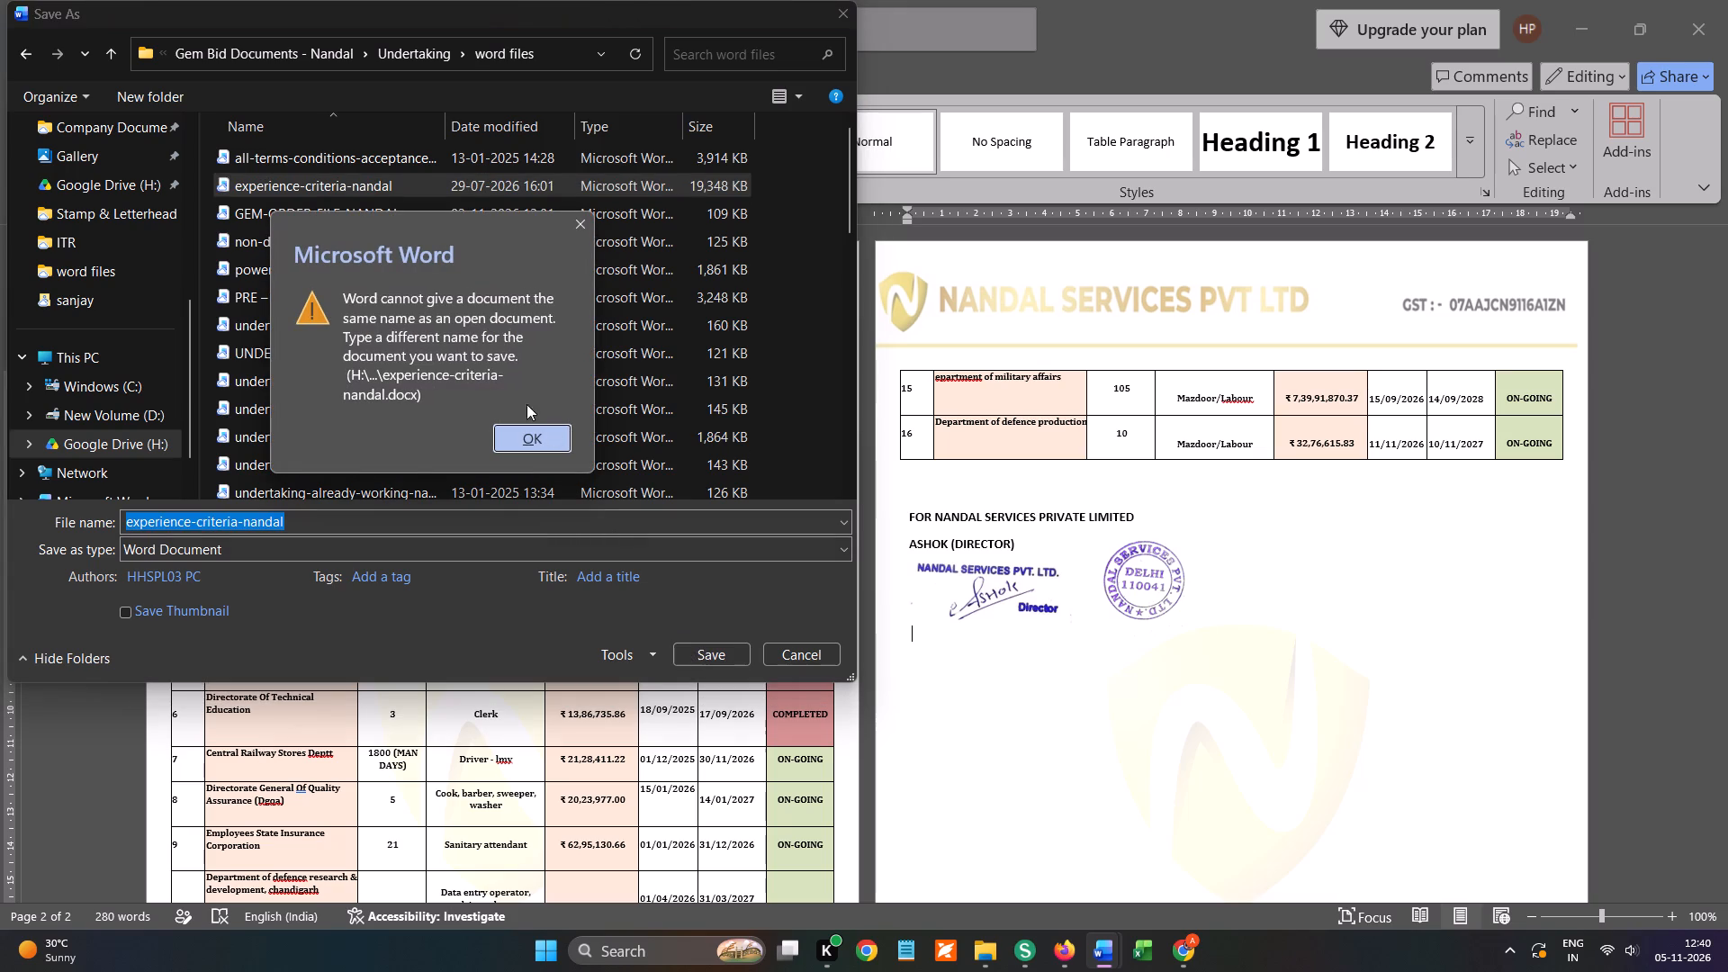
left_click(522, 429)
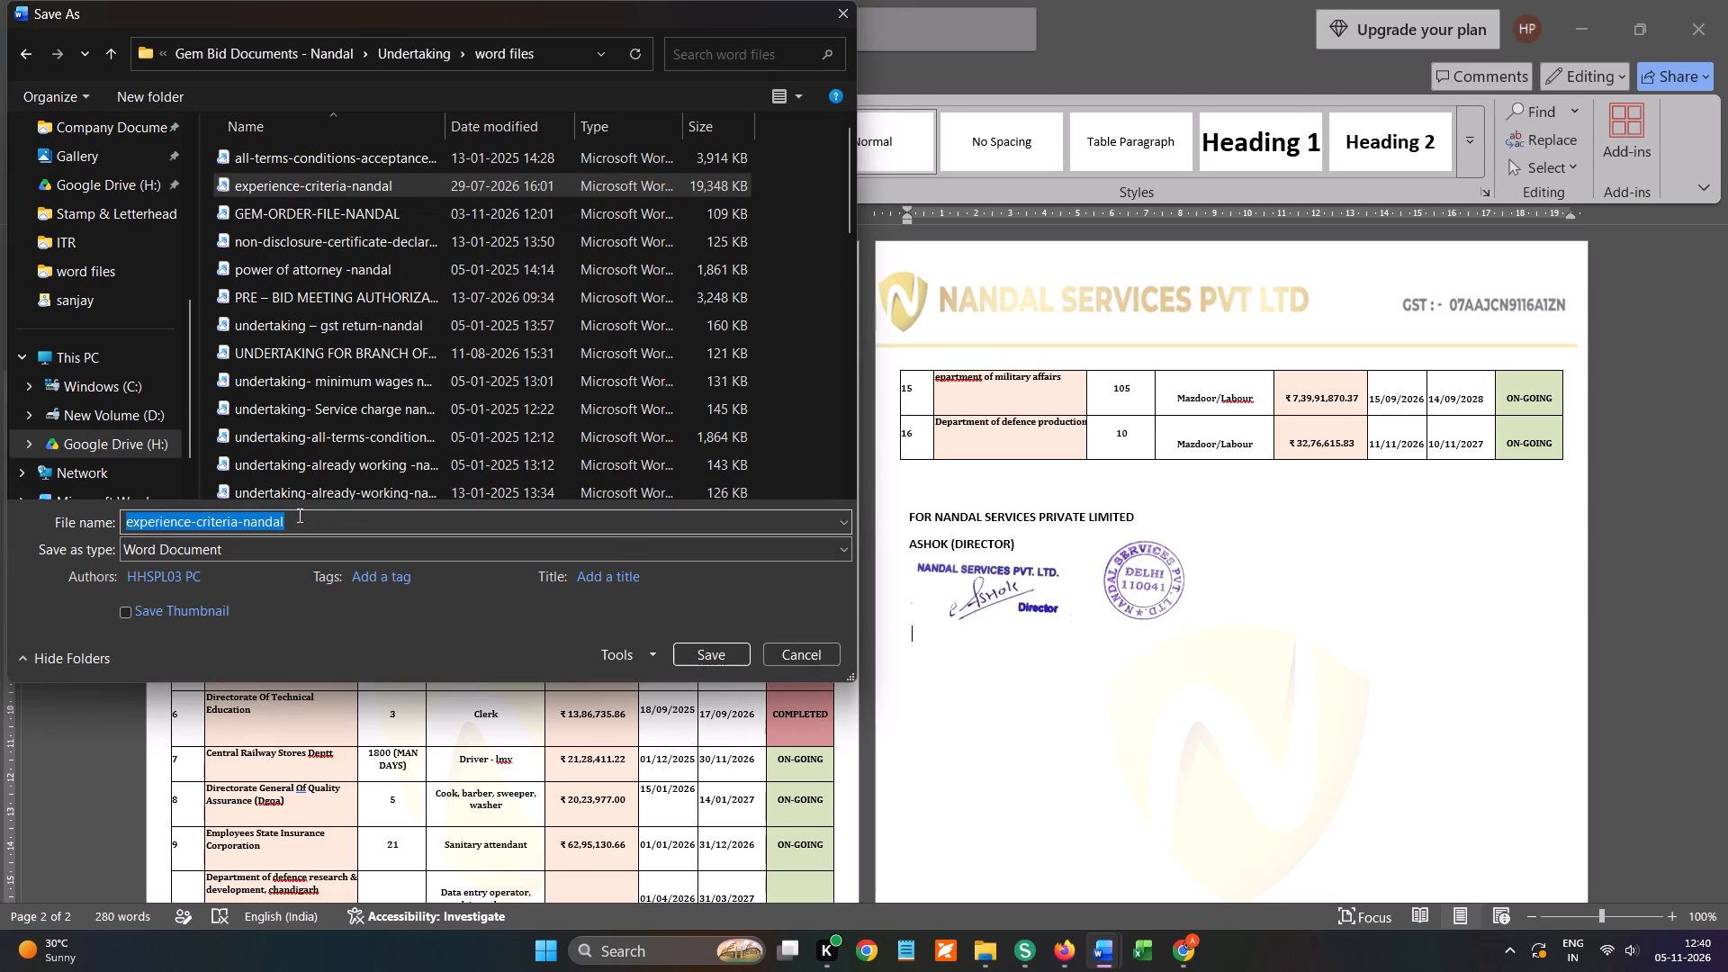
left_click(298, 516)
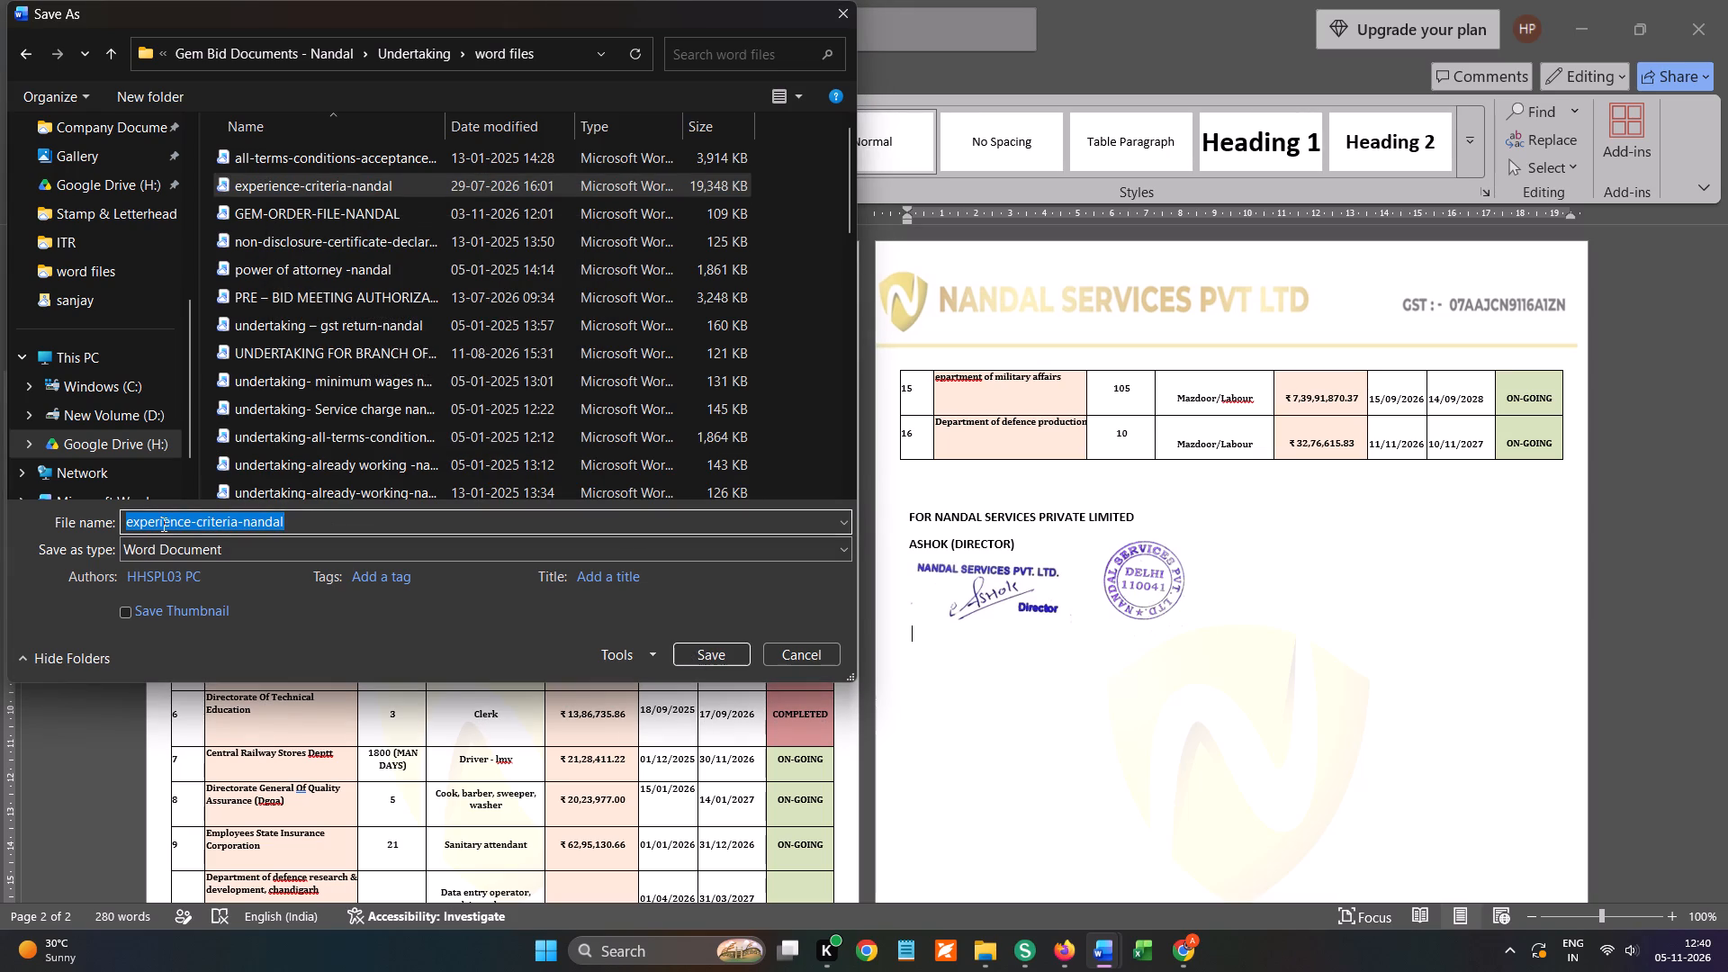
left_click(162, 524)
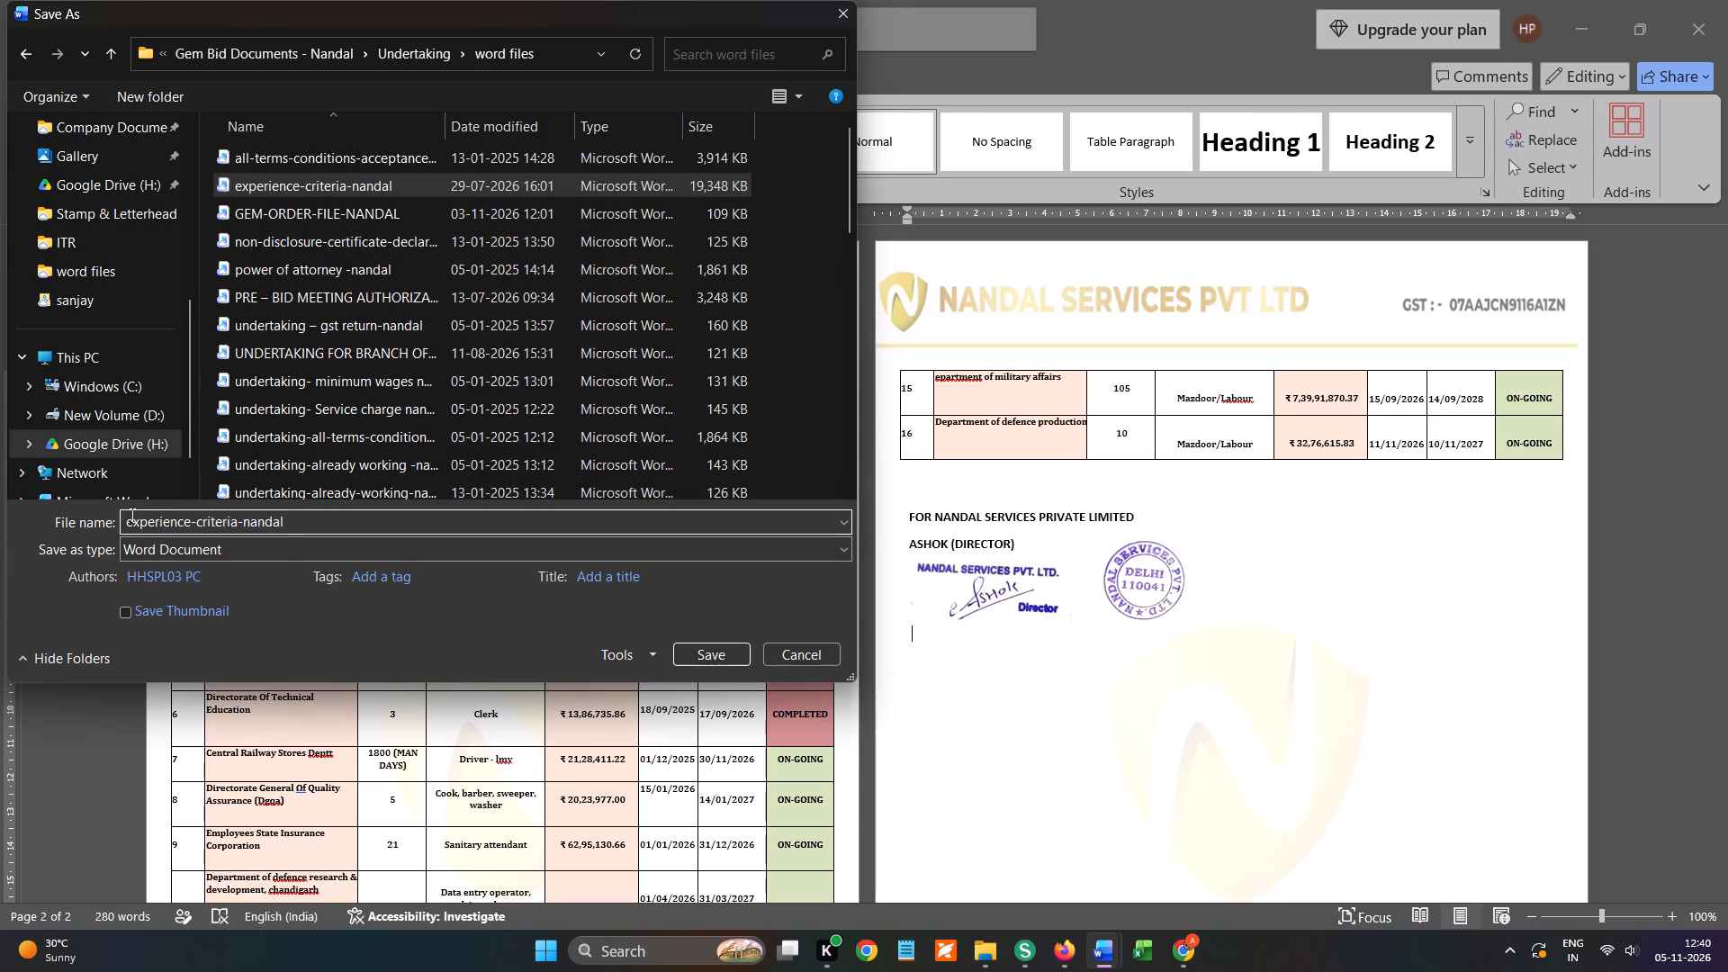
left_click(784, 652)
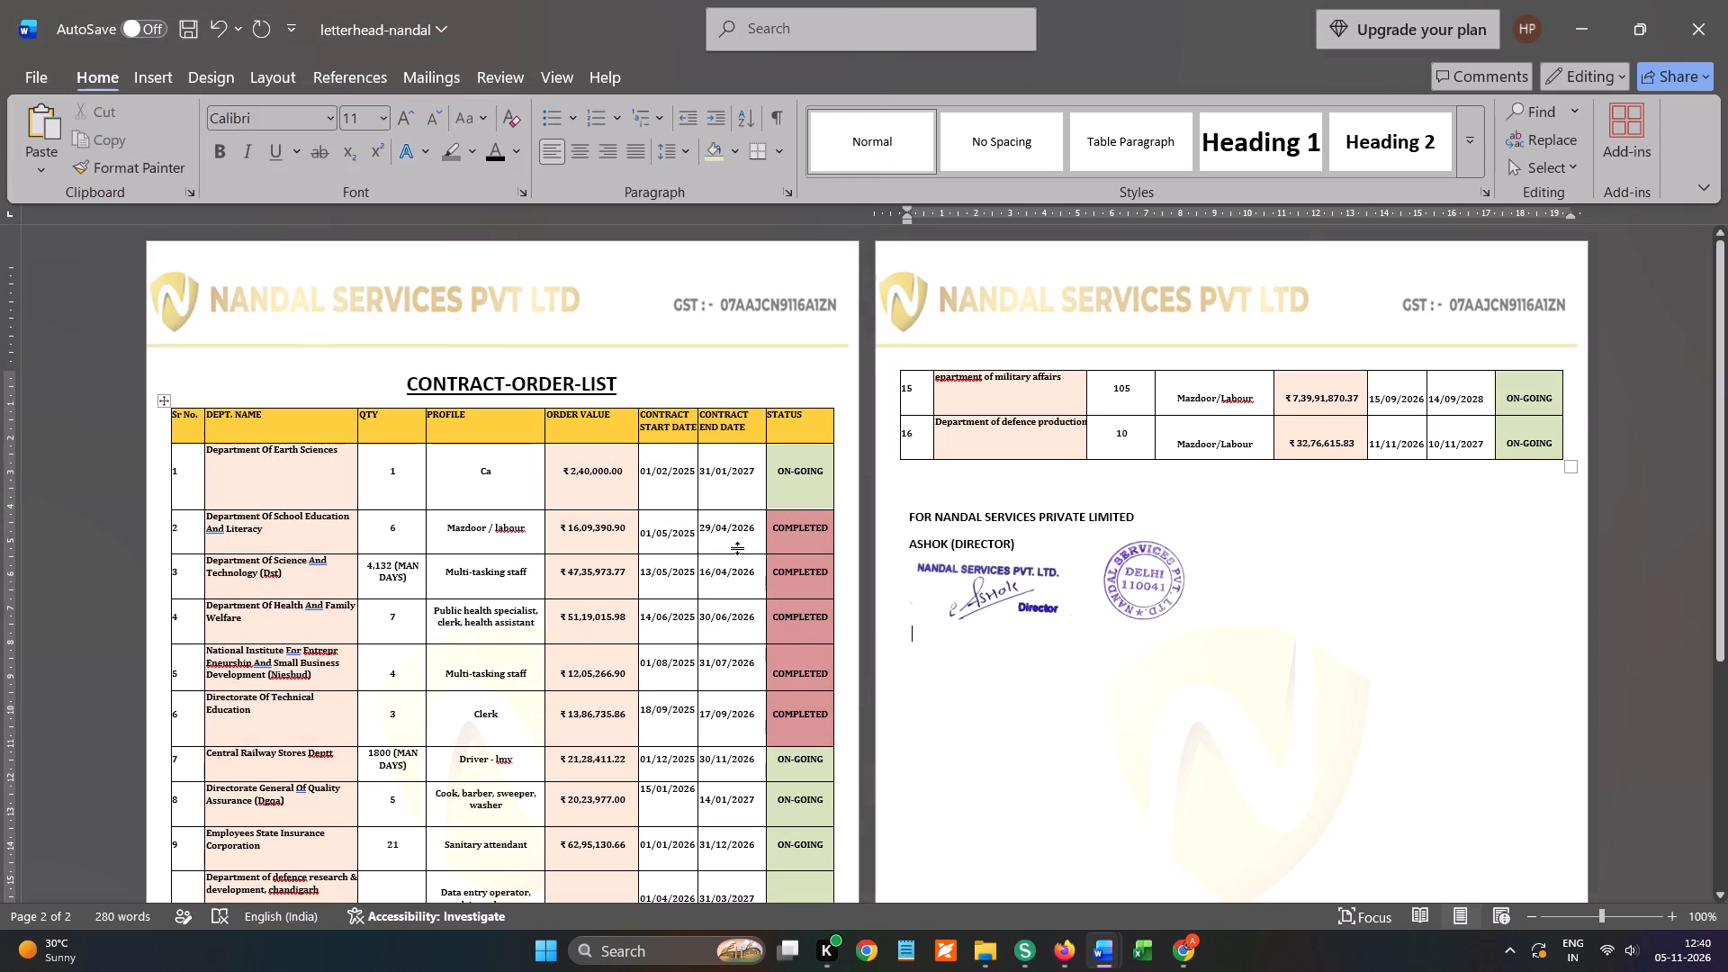
Set up a Word Document export to the Undertaking folder's word files subfolder, basing its file name on experience-criteria-nandal.
left_click(43, 76)
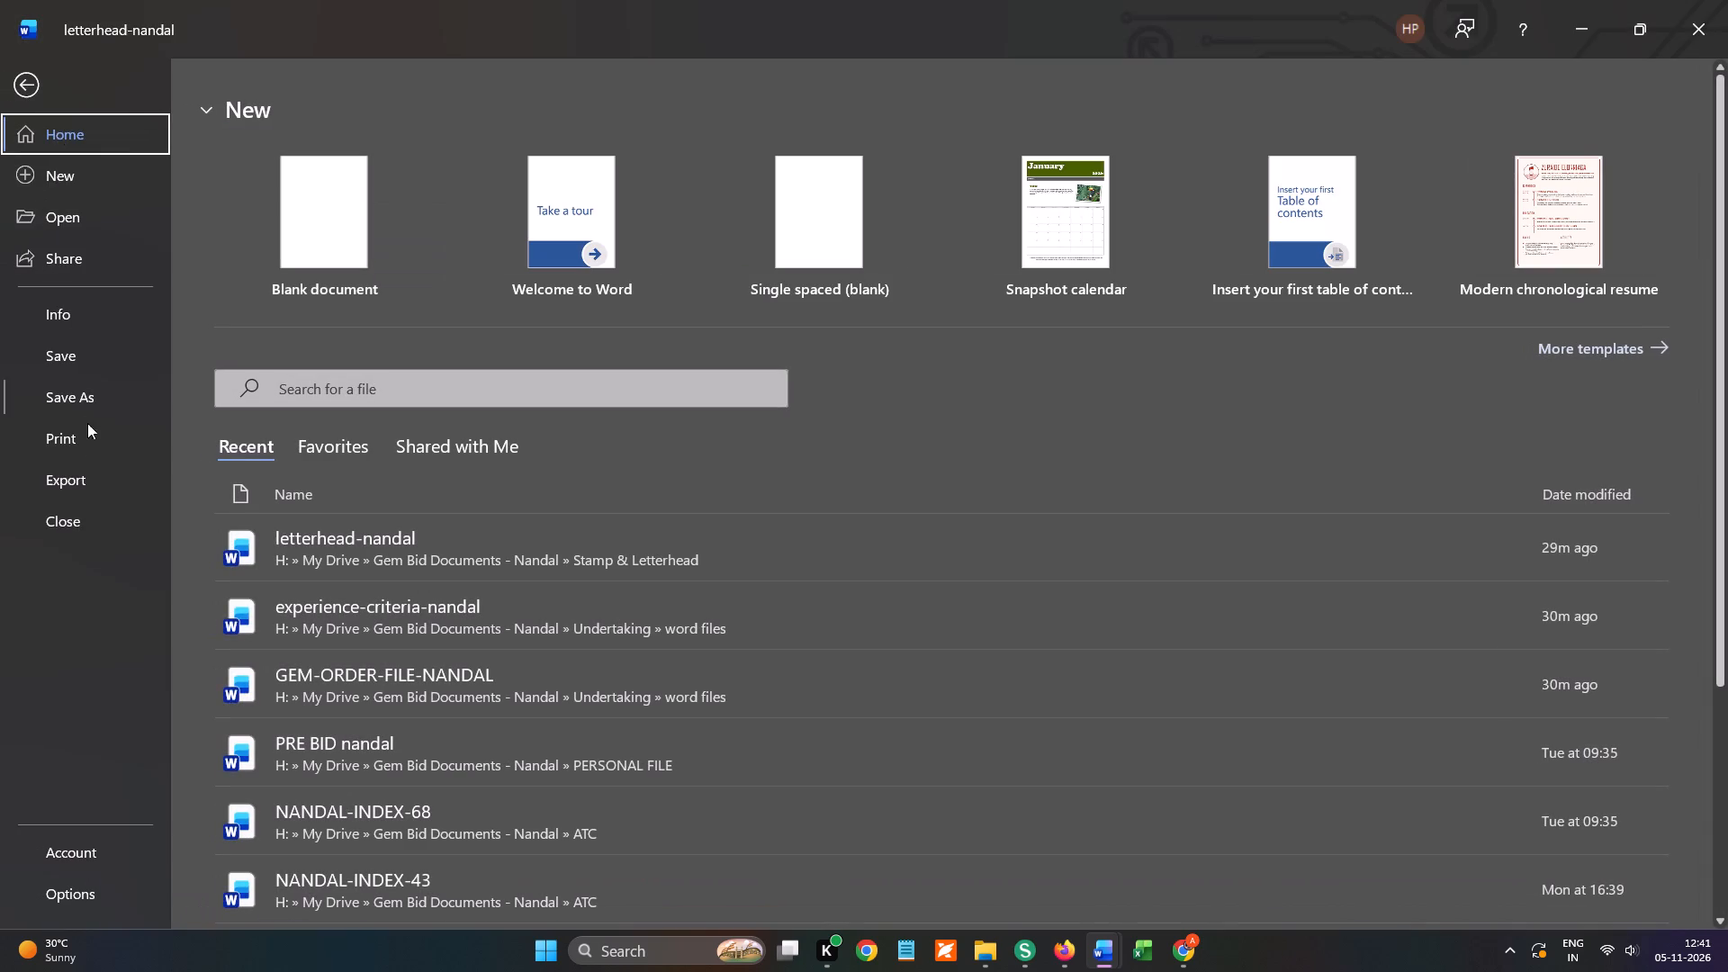
left_click(76, 485)
left_click(350, 232)
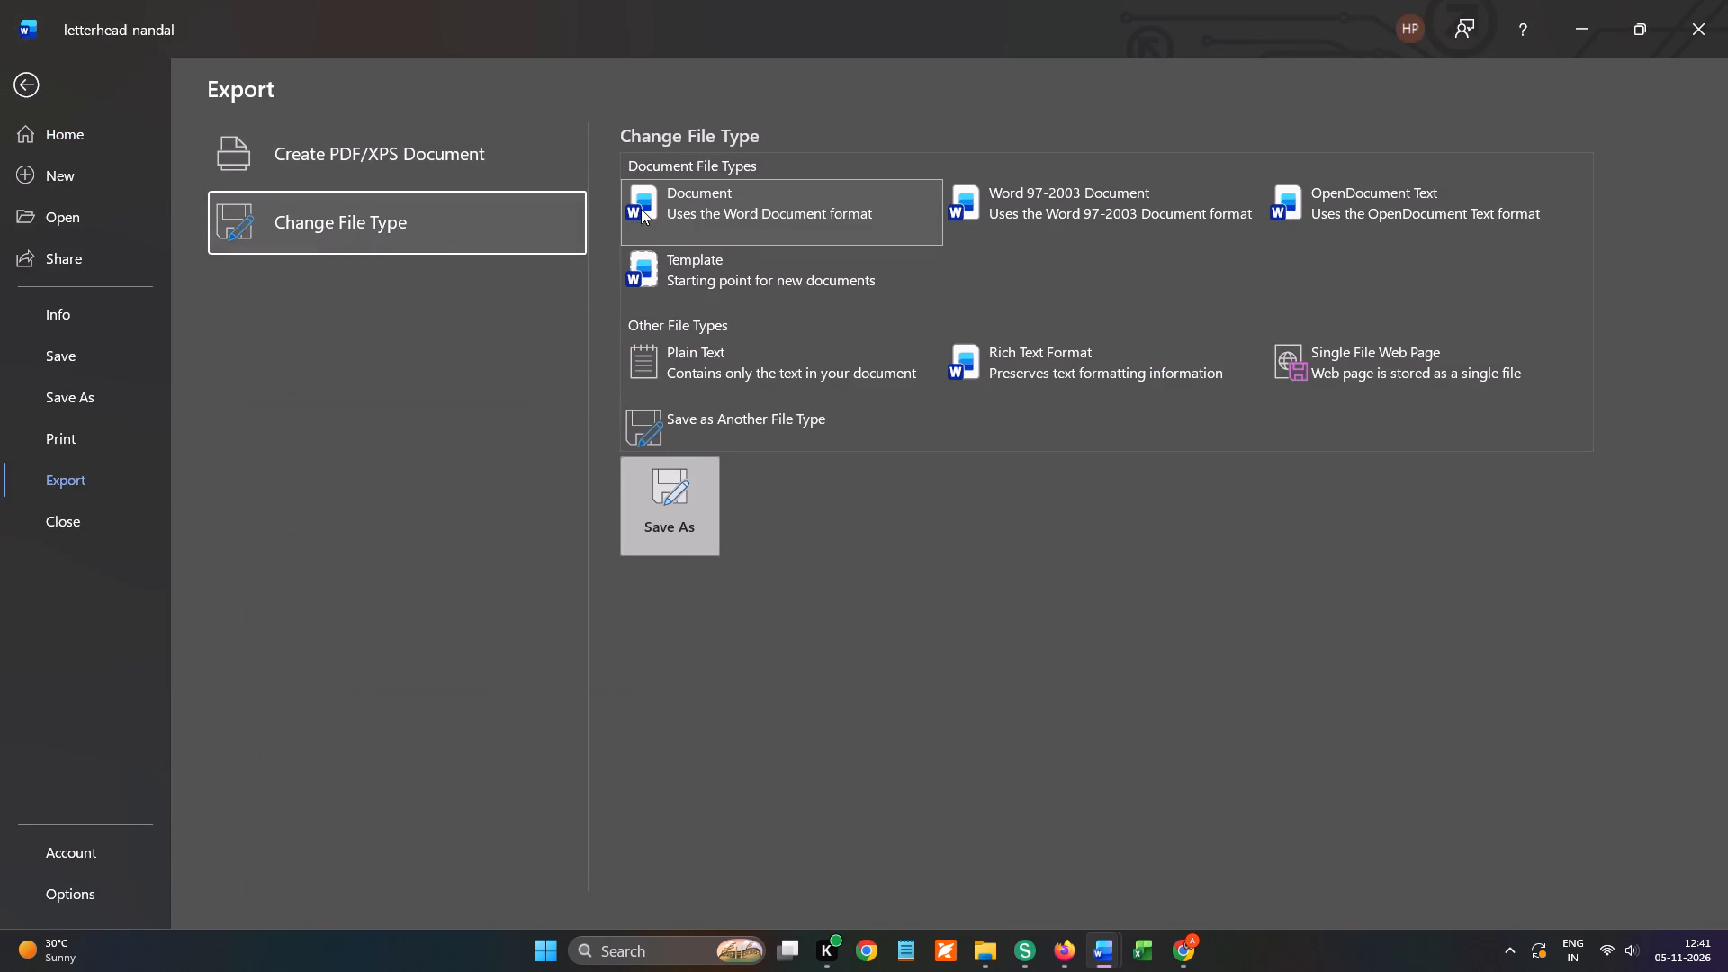
left_click(696, 209)
left_click(673, 514)
scroll(257, 325, "up", 5)
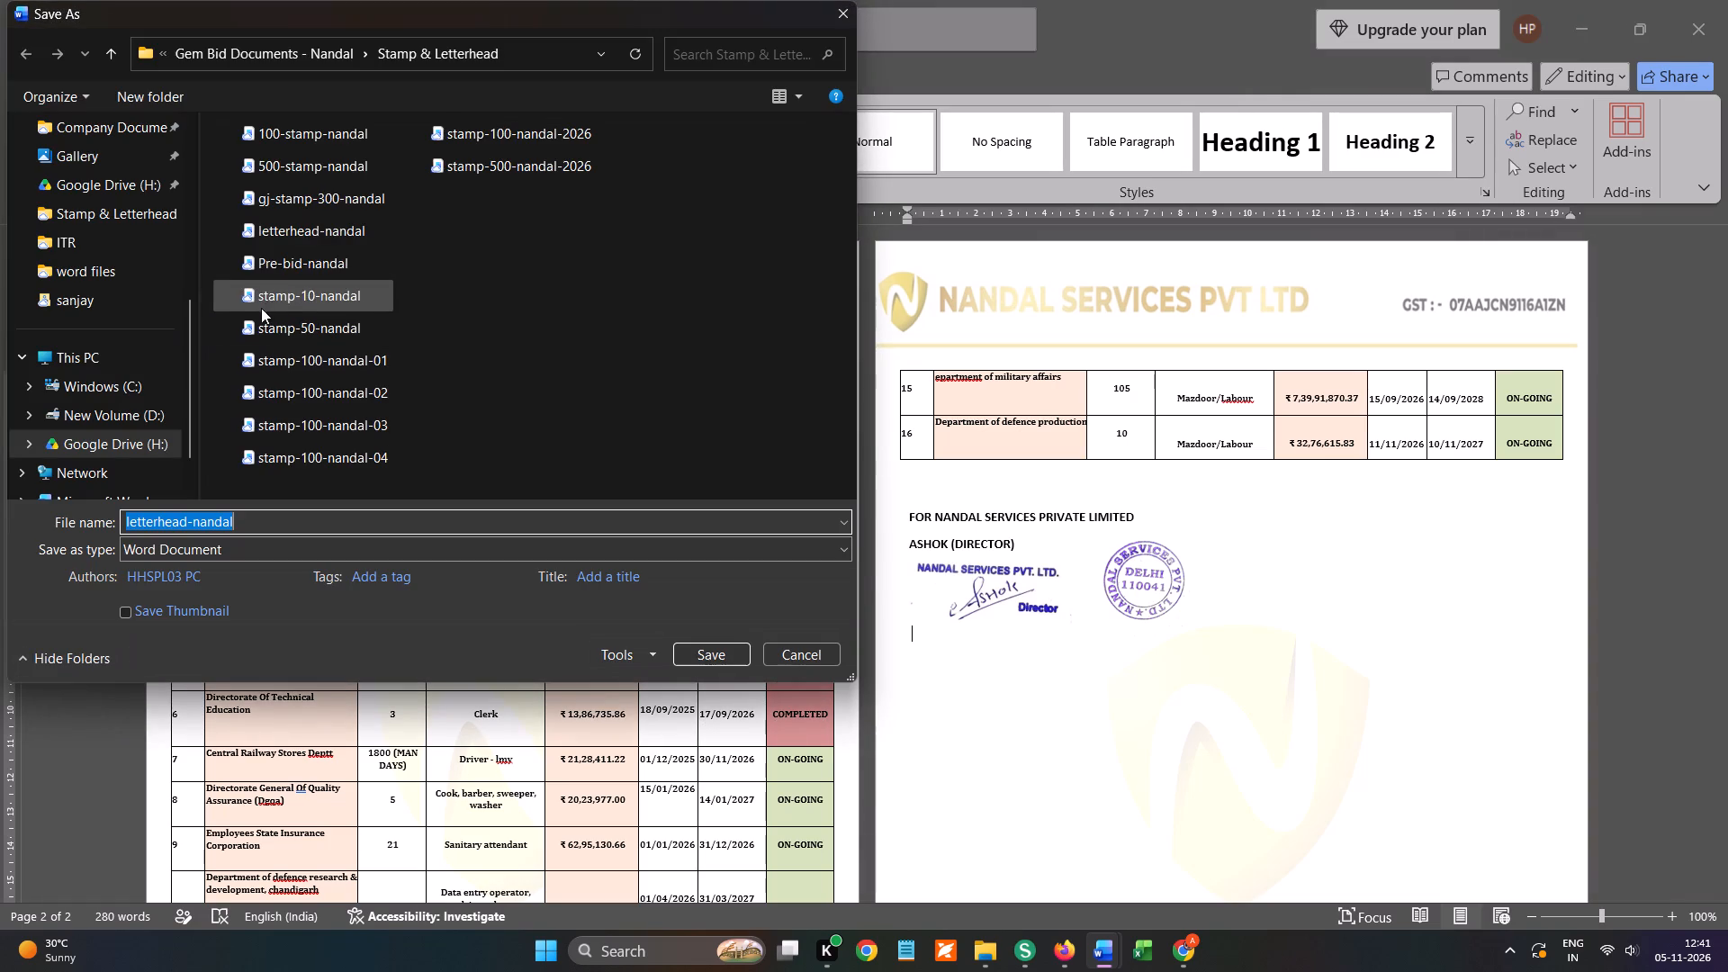
scroll(119, 248, "up", 4)
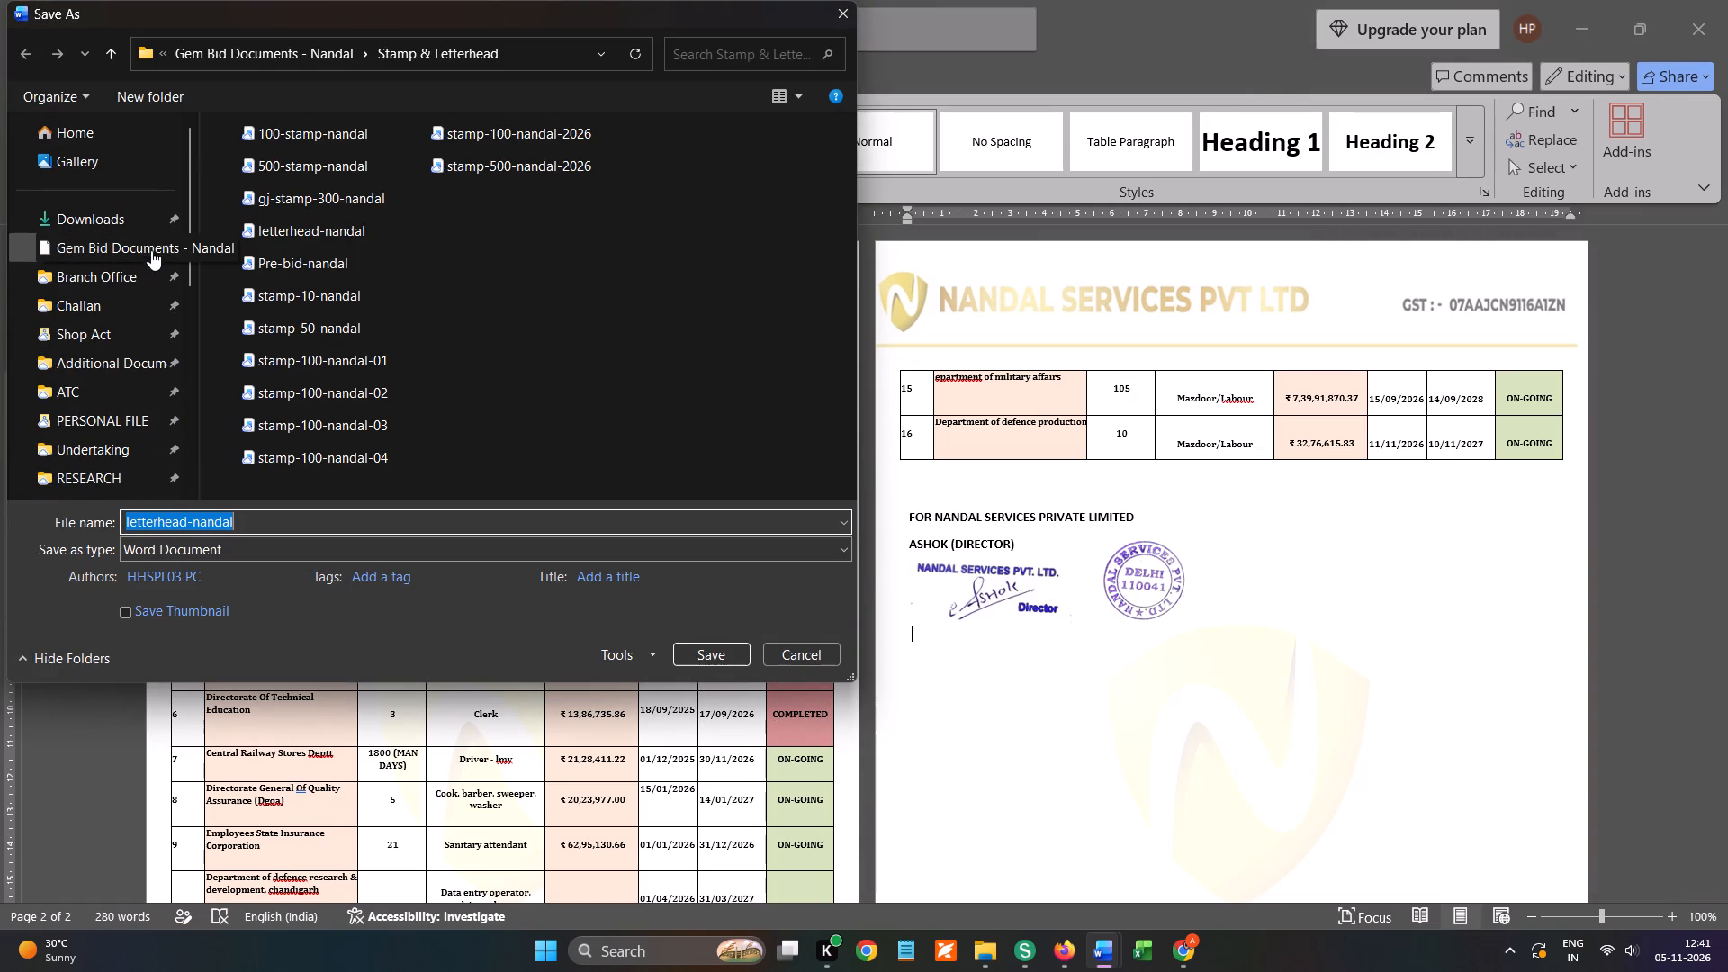
left_click(152, 243)
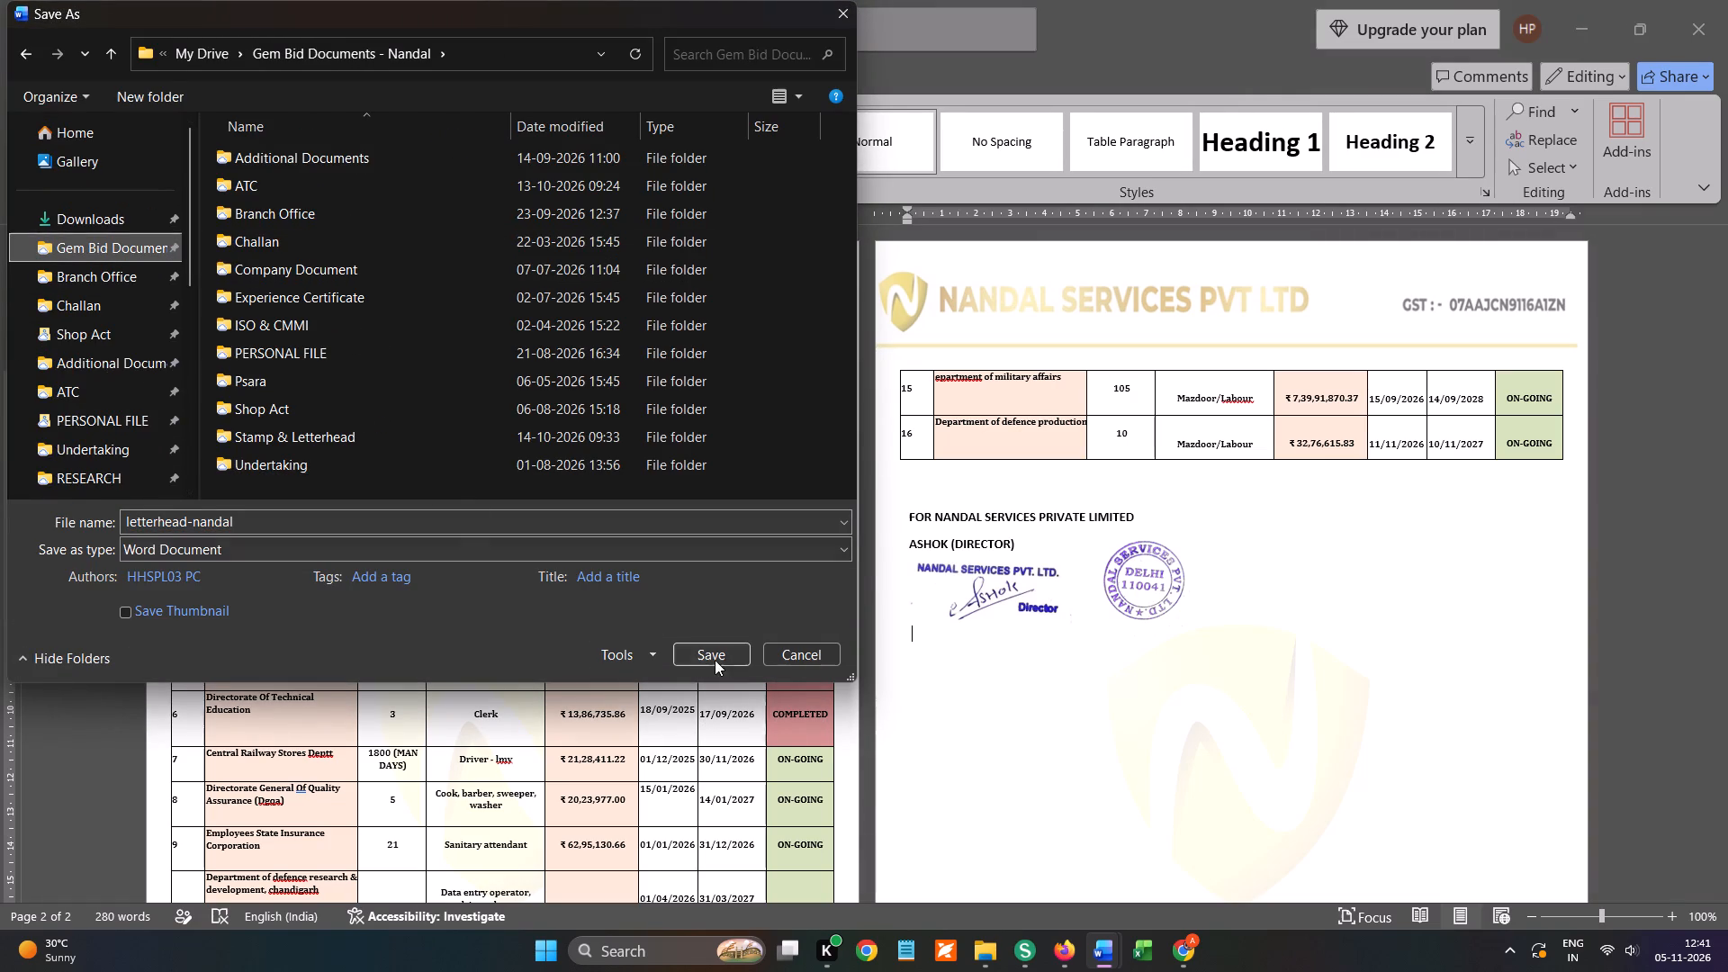
scroll(94, 283, "up", 5)
left_click(113, 222)
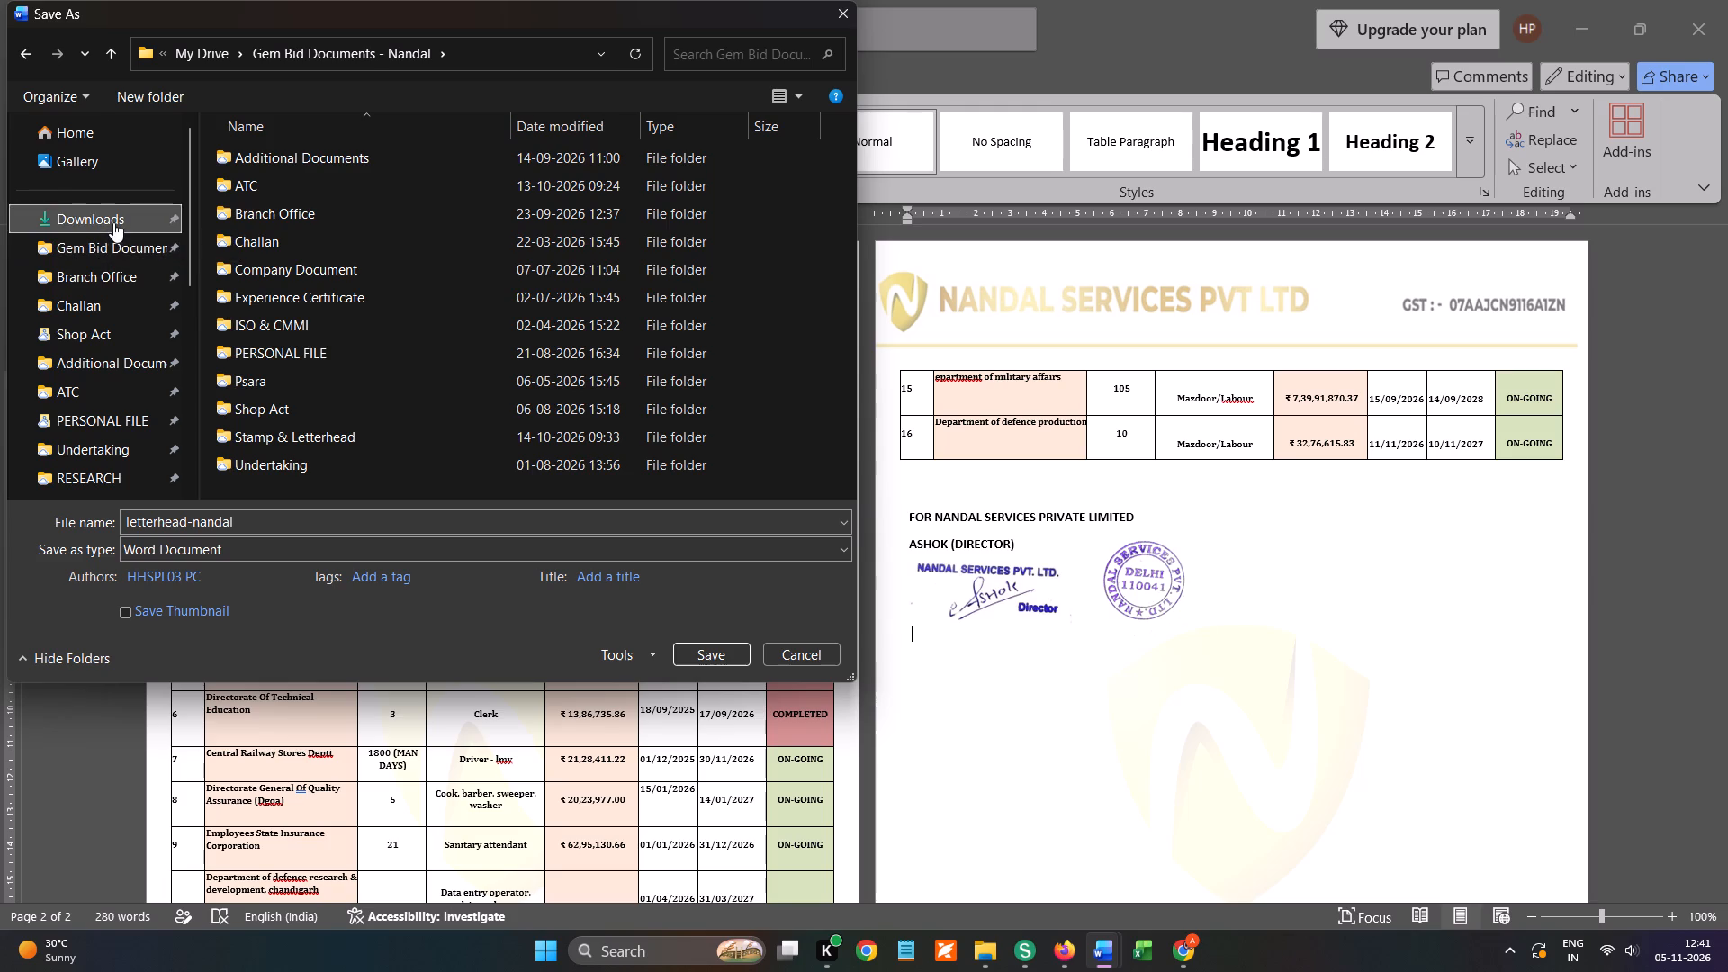
left_click(128, 257)
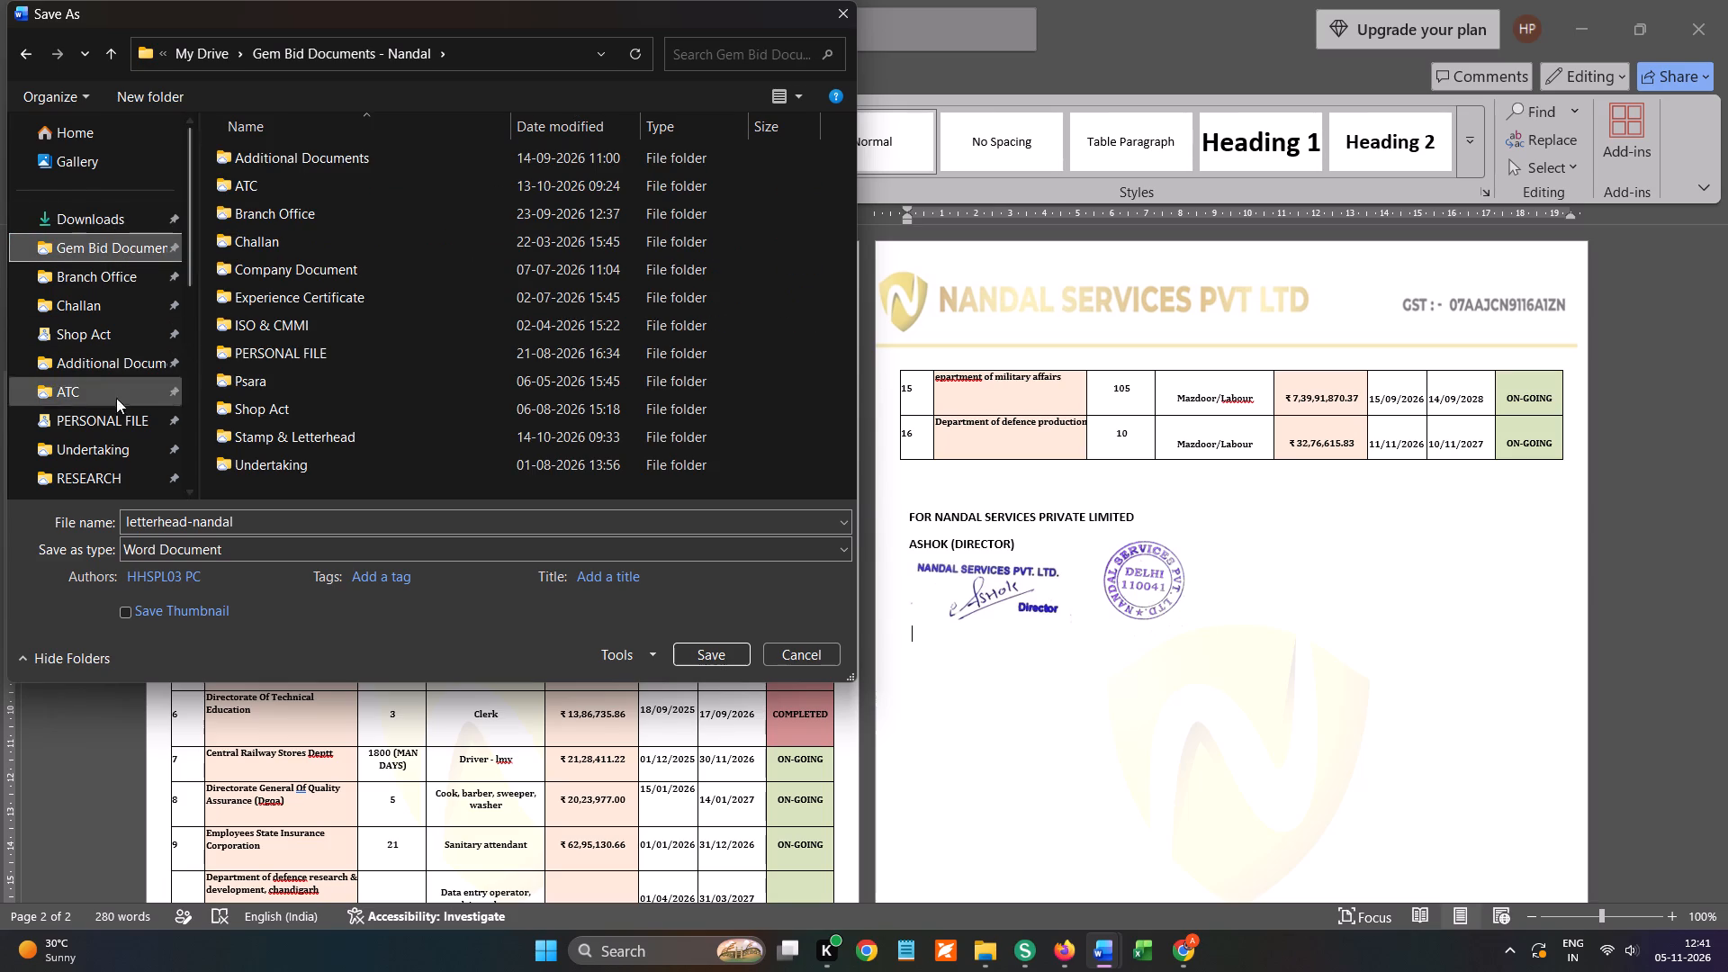
left_click(121, 450)
double_click(287, 179)
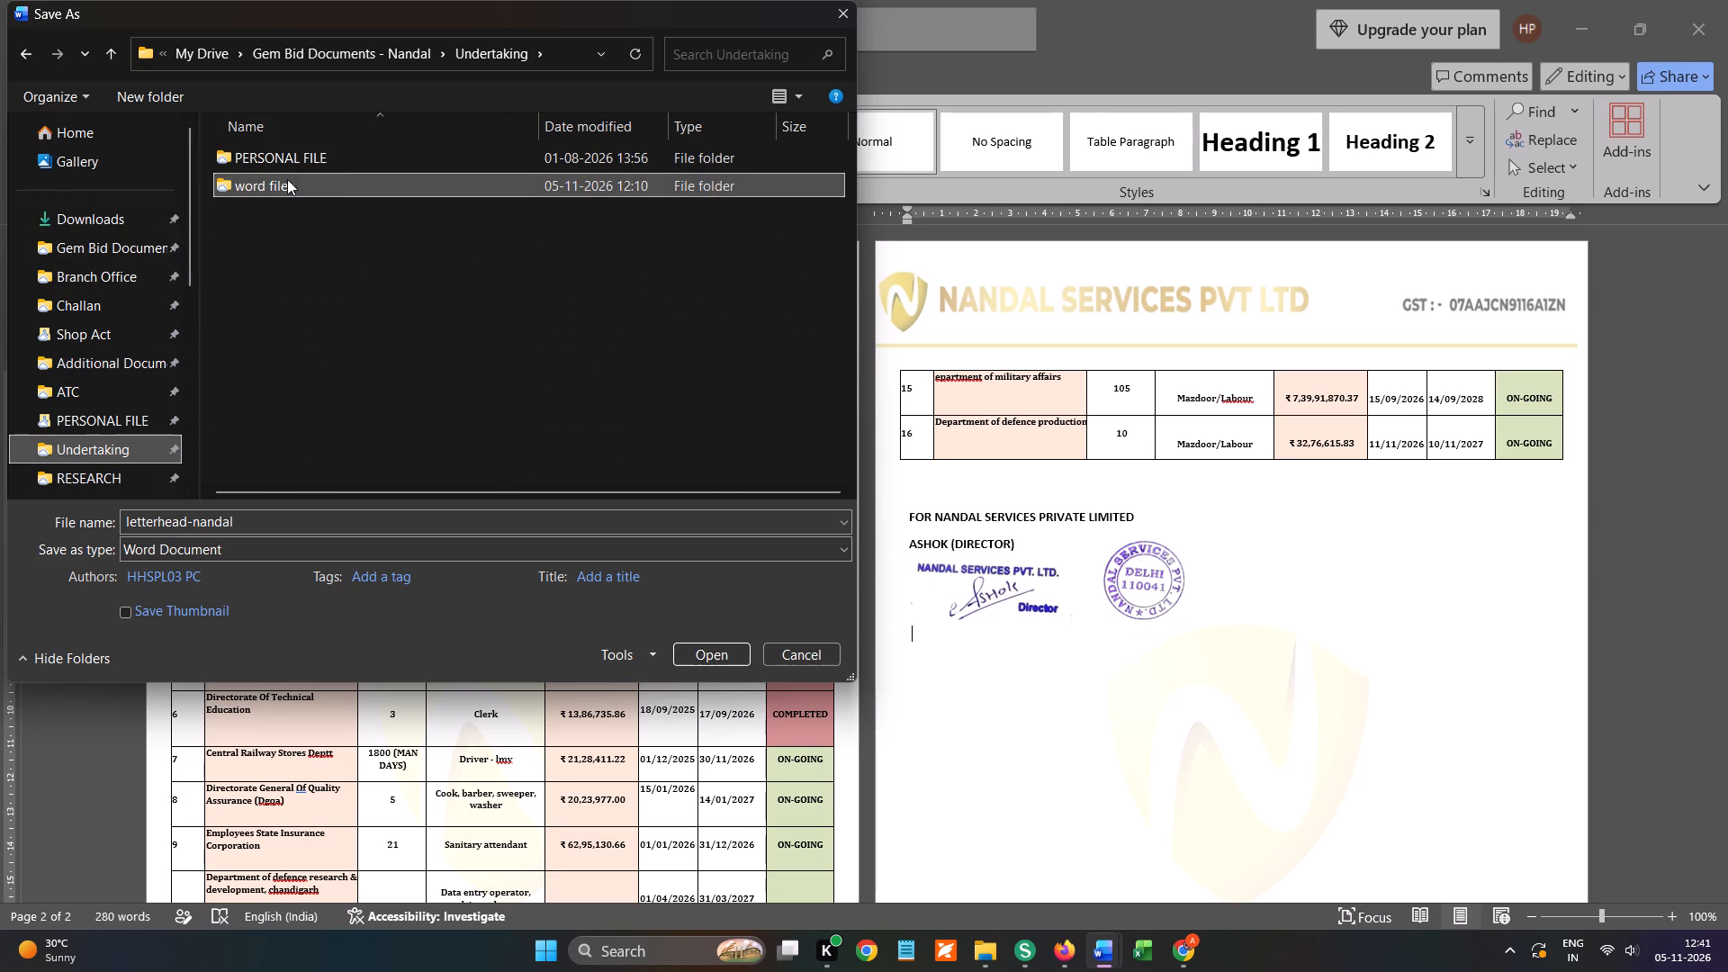
left_click(288, 185)
left_click(696, 648)
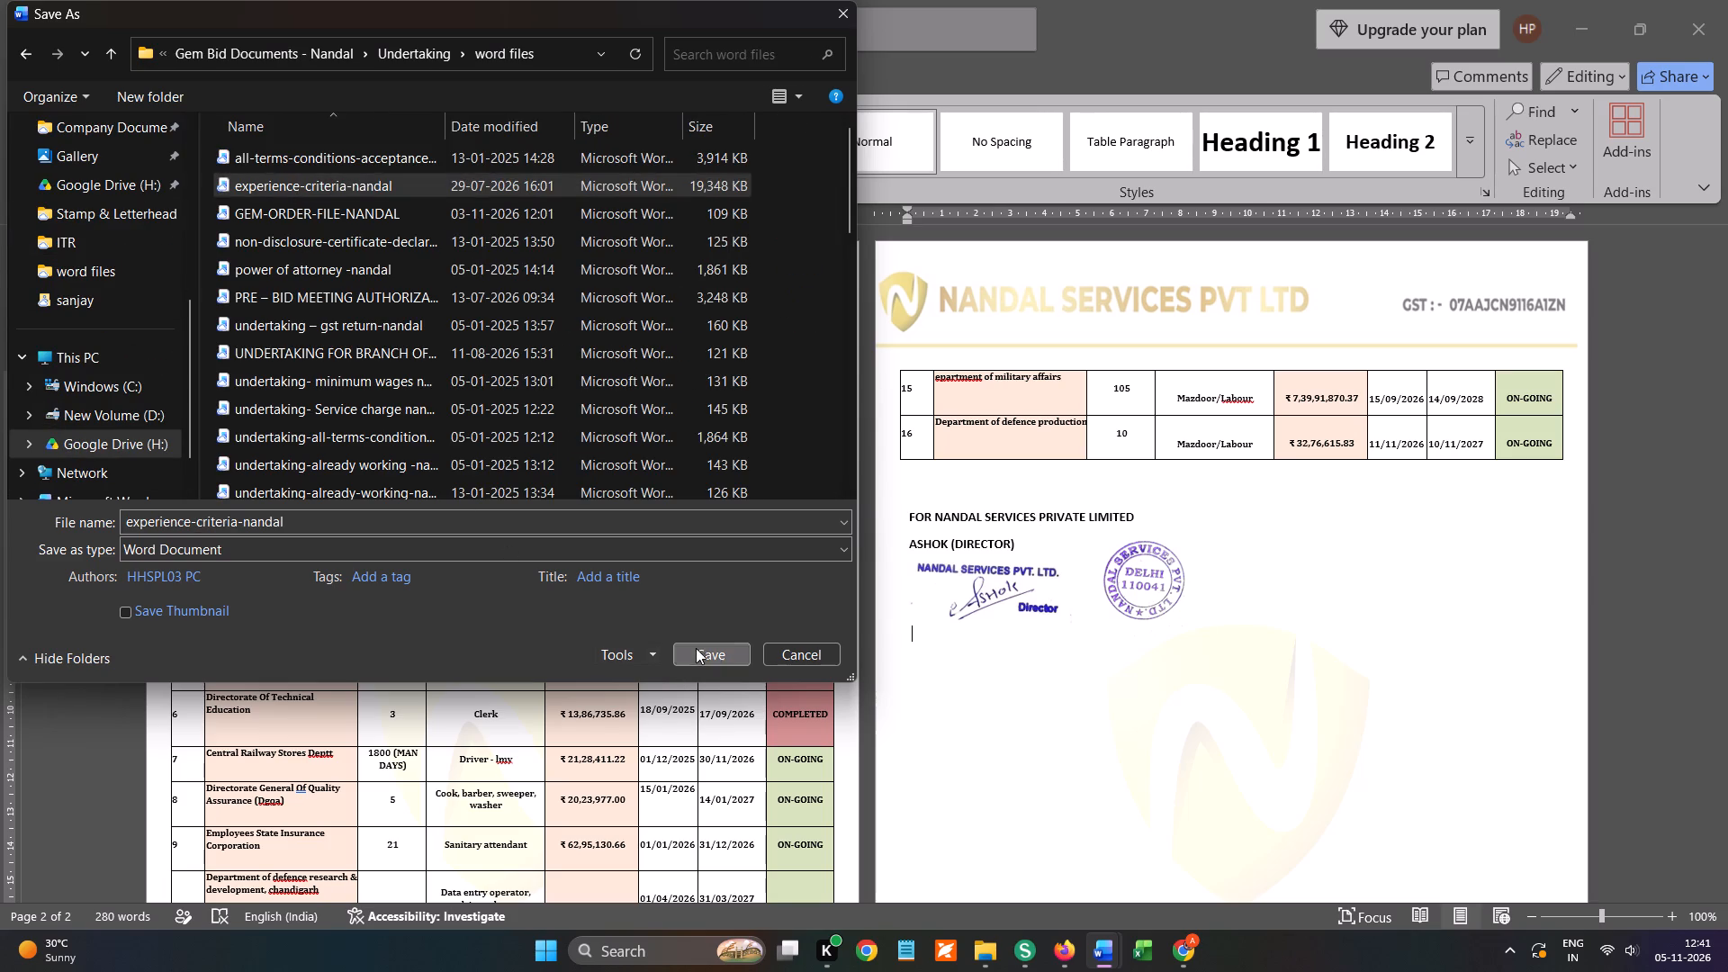
left_click(520, 436)
Name the exported document experience-criteria-nandal2 and save it in the Undertaking folder's word files subfolder.
left_click(283, 519)
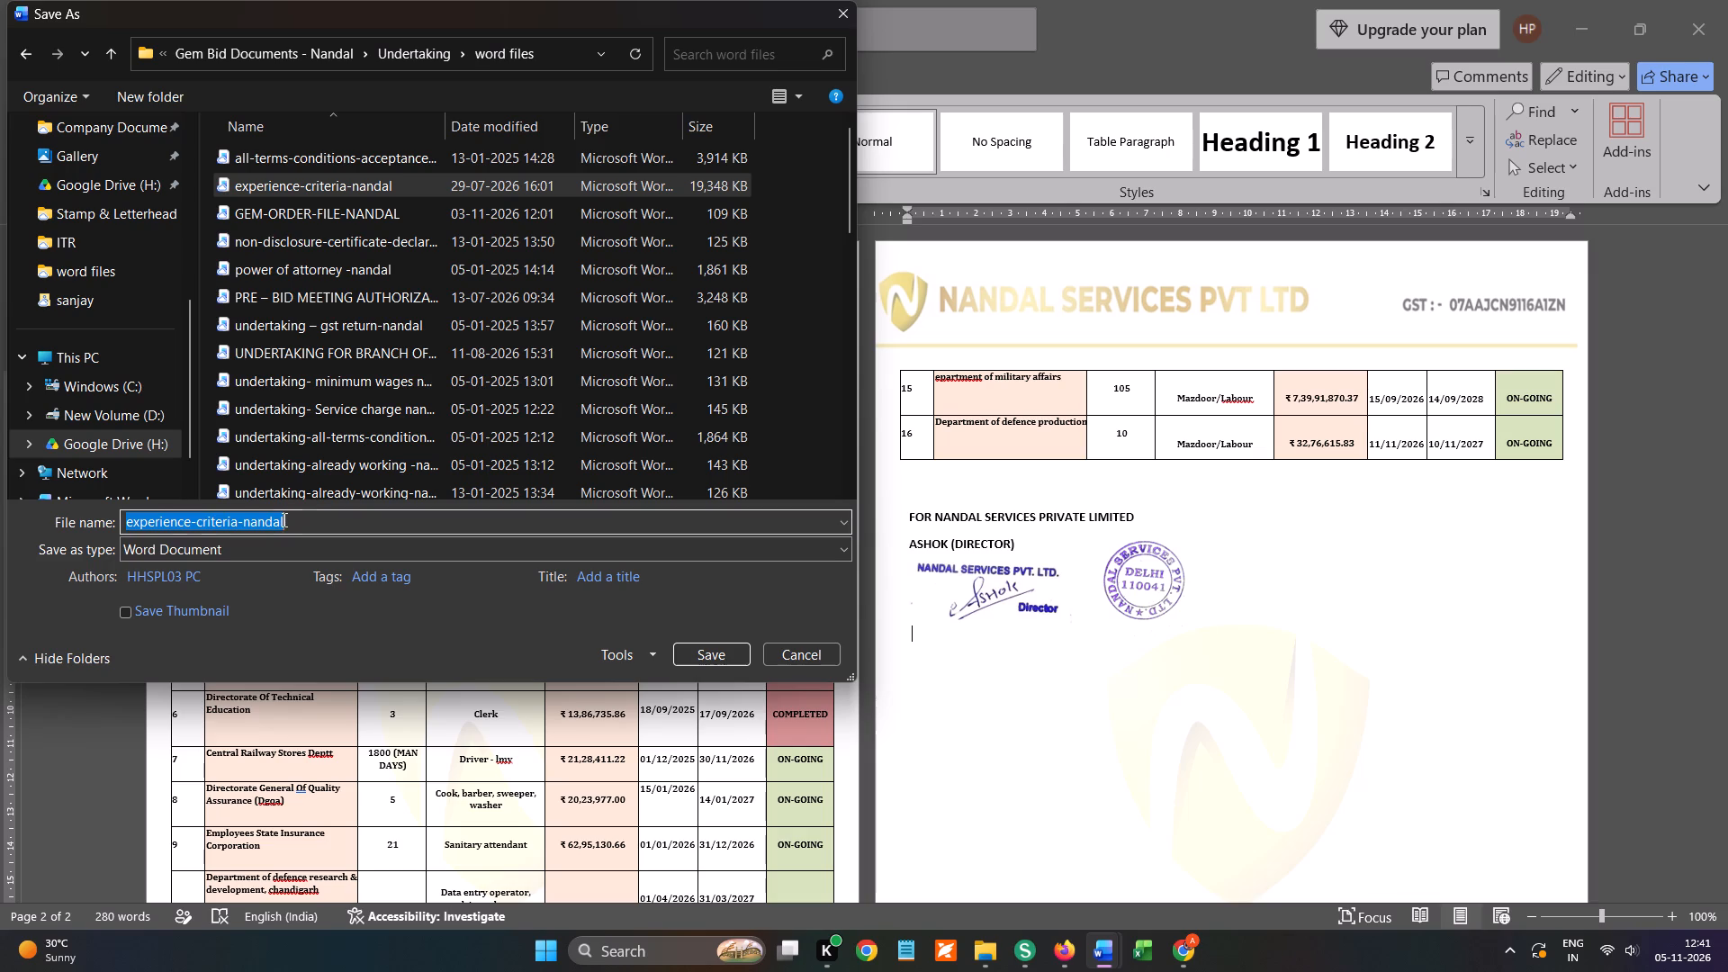
left_click(291, 519)
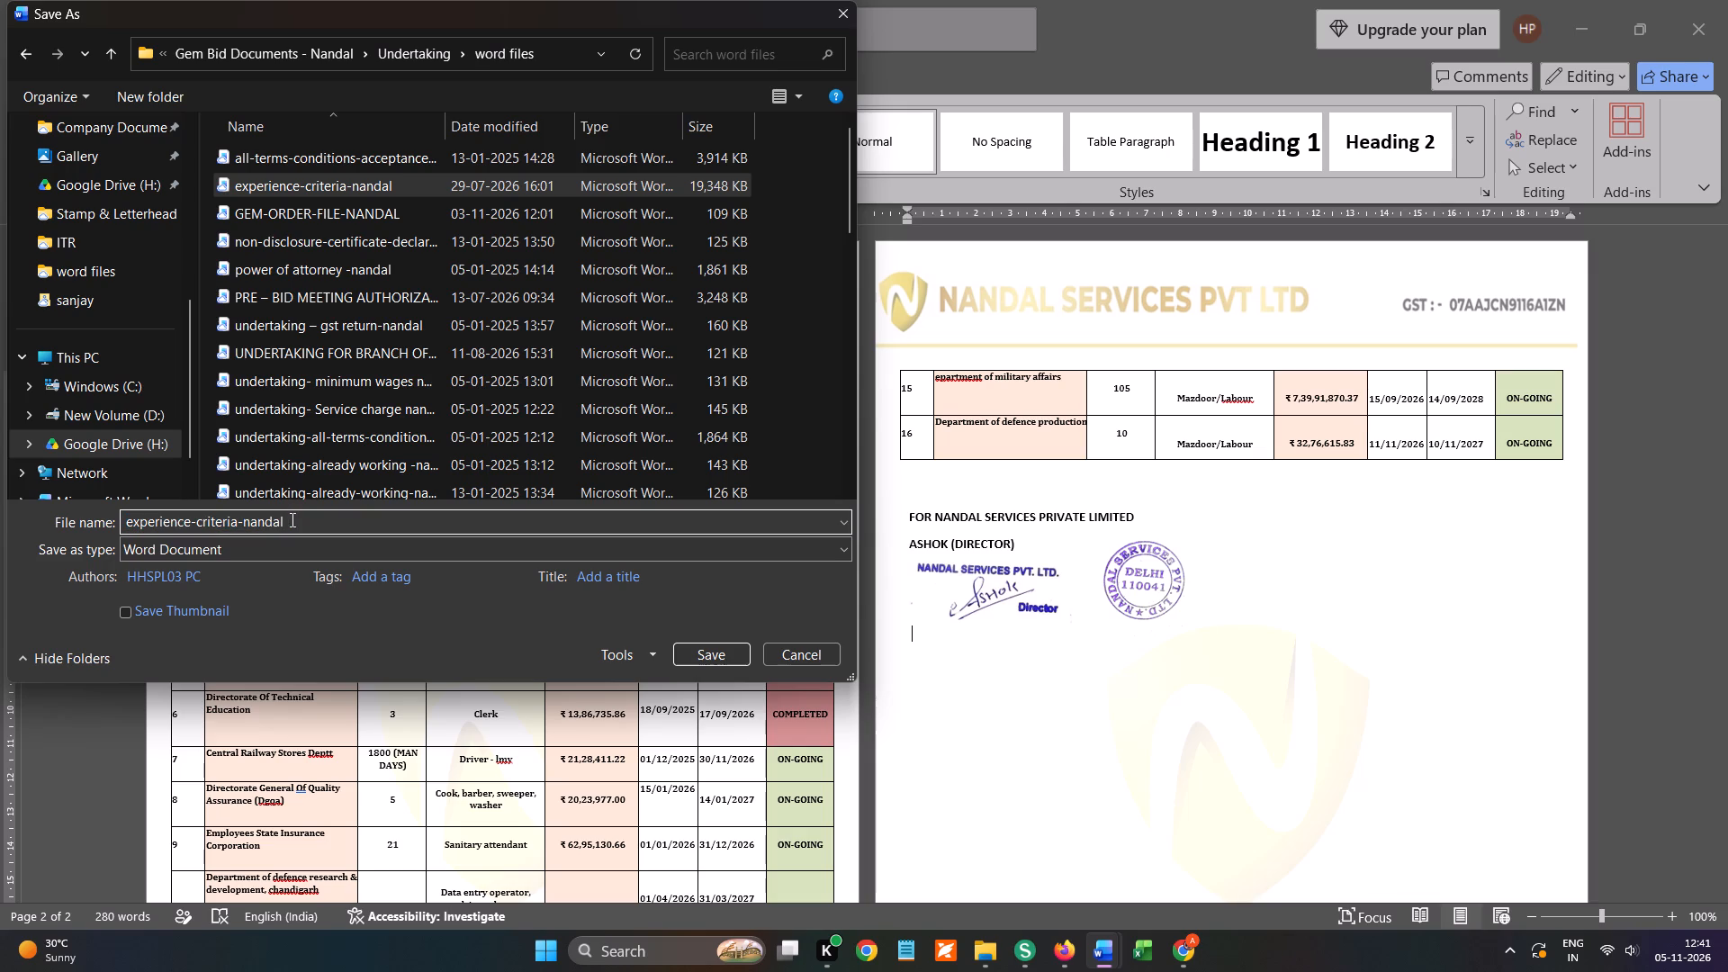
key("2")
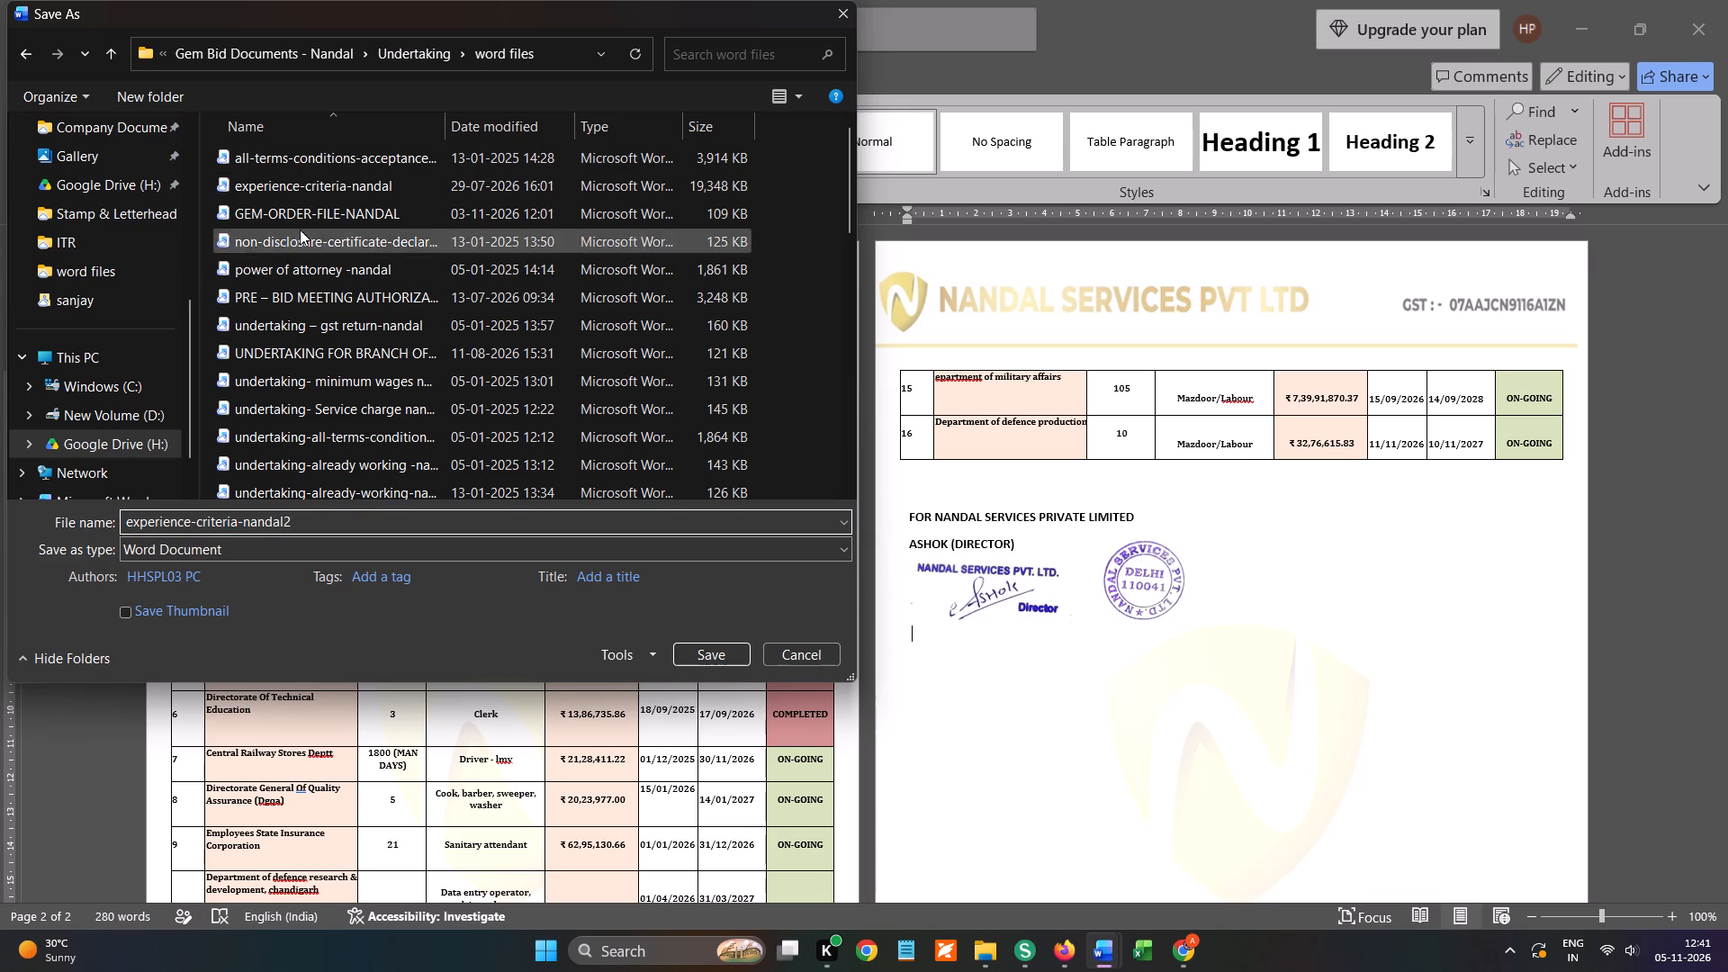
left_click(327, 184)
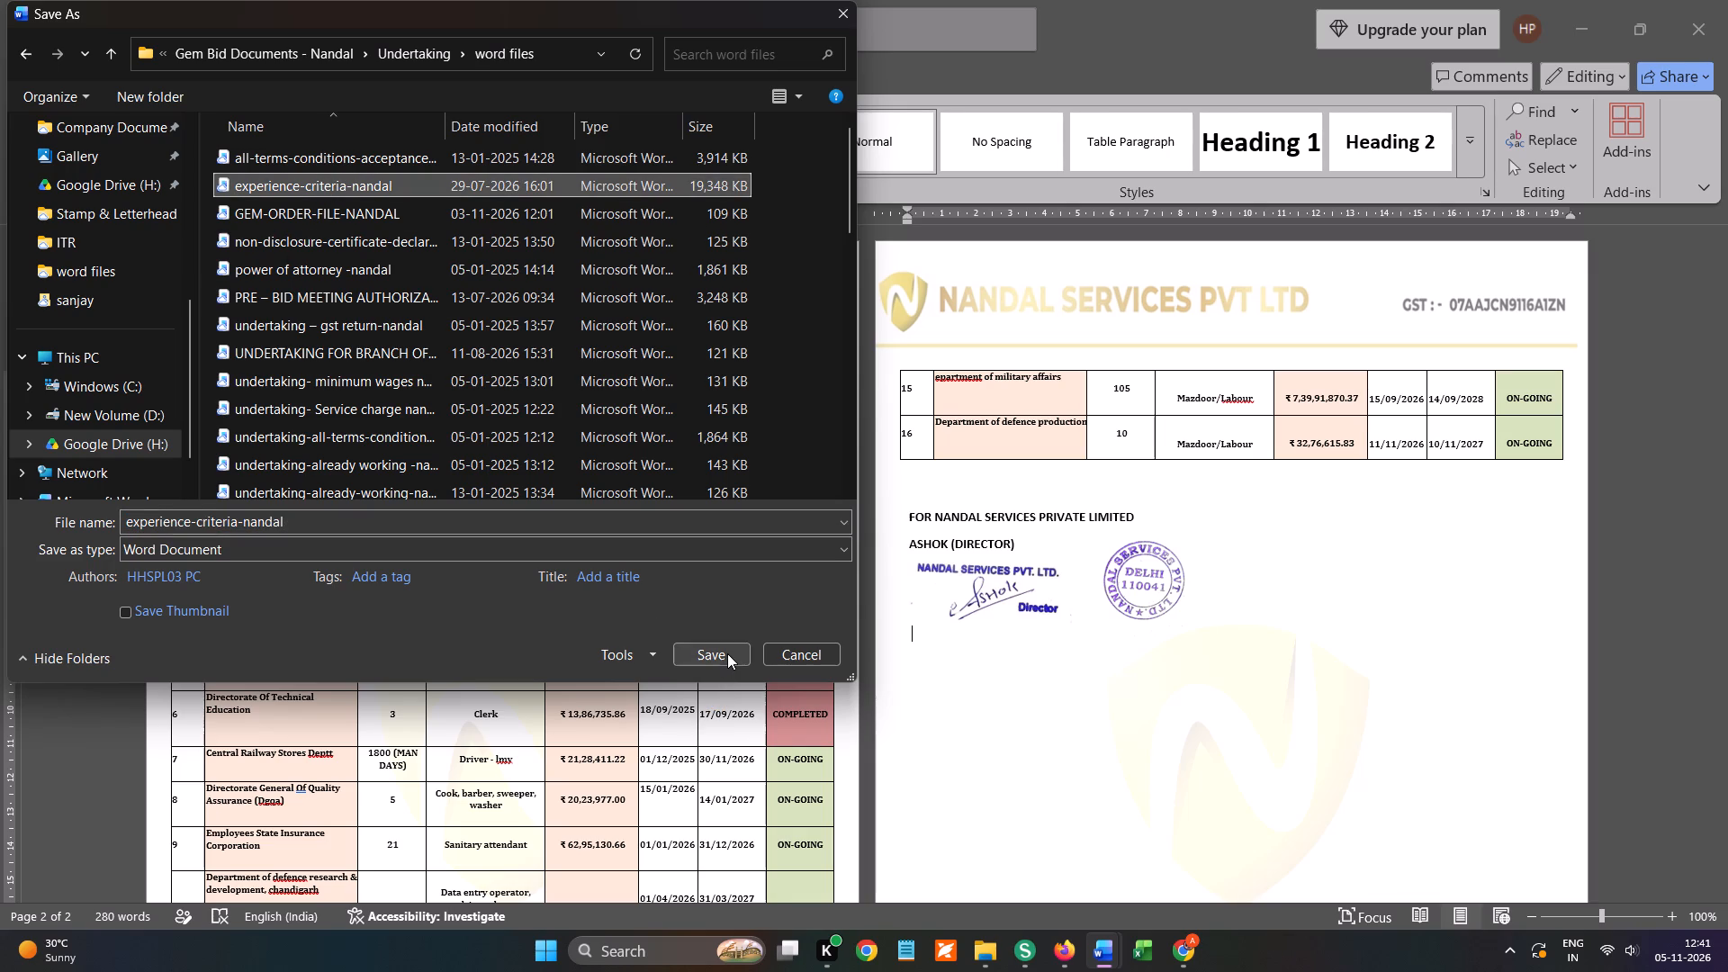
double_click(310, 516)
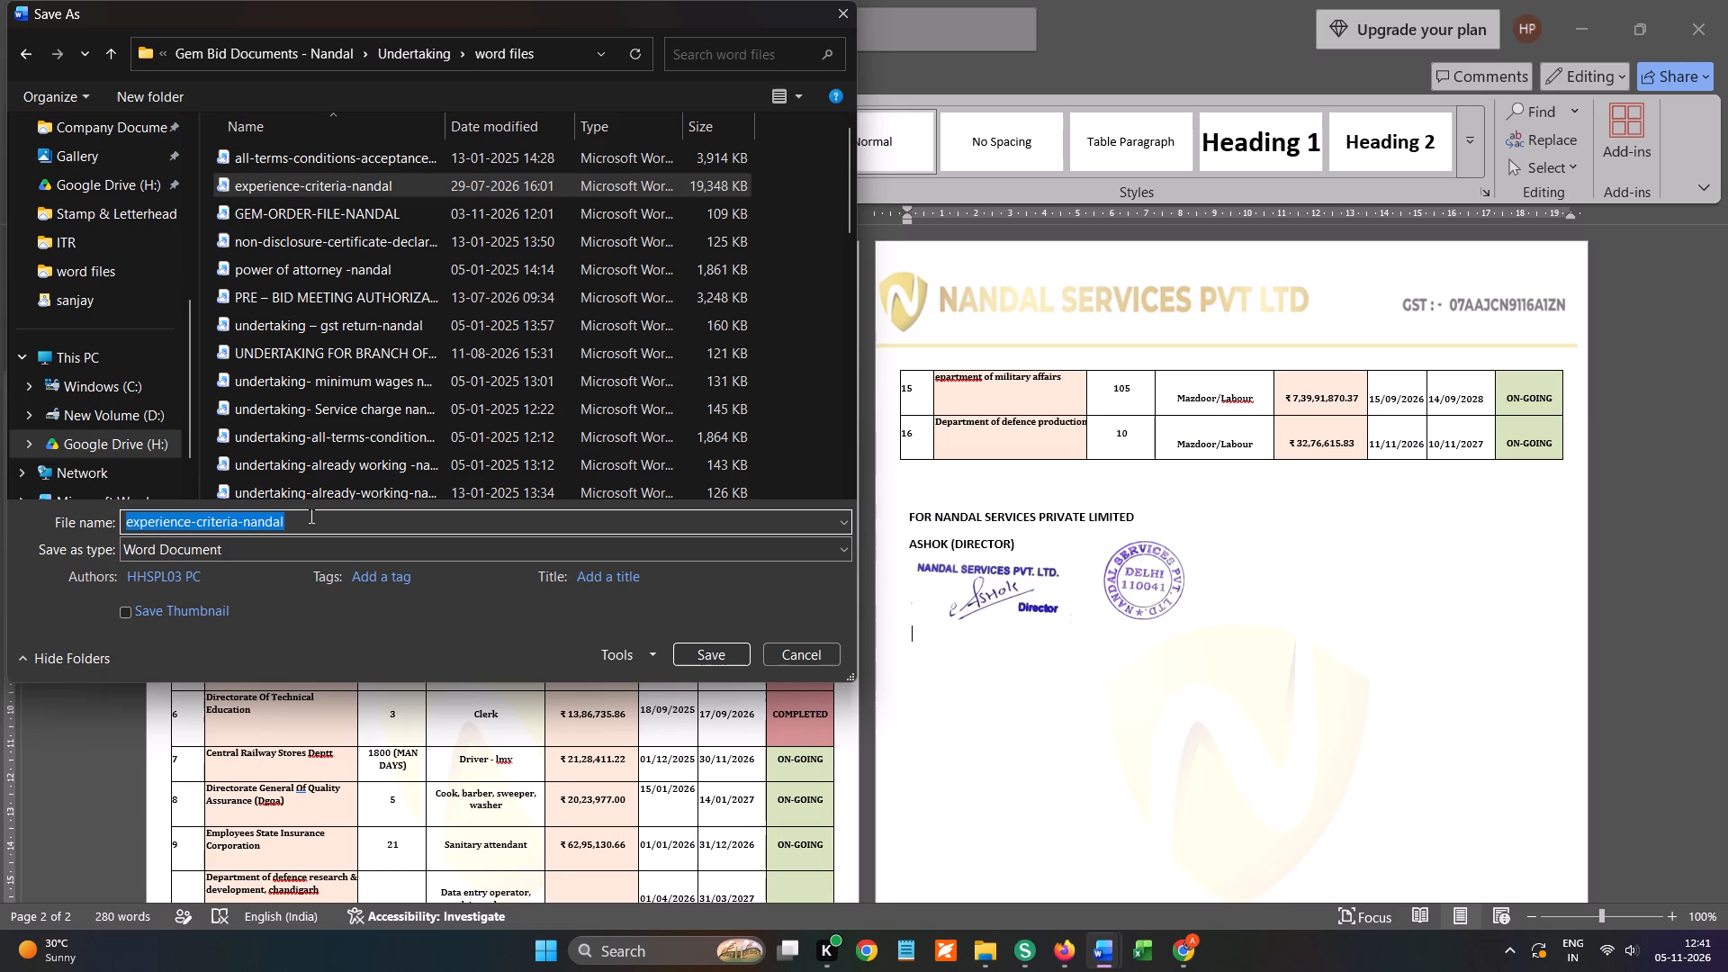
key("2")
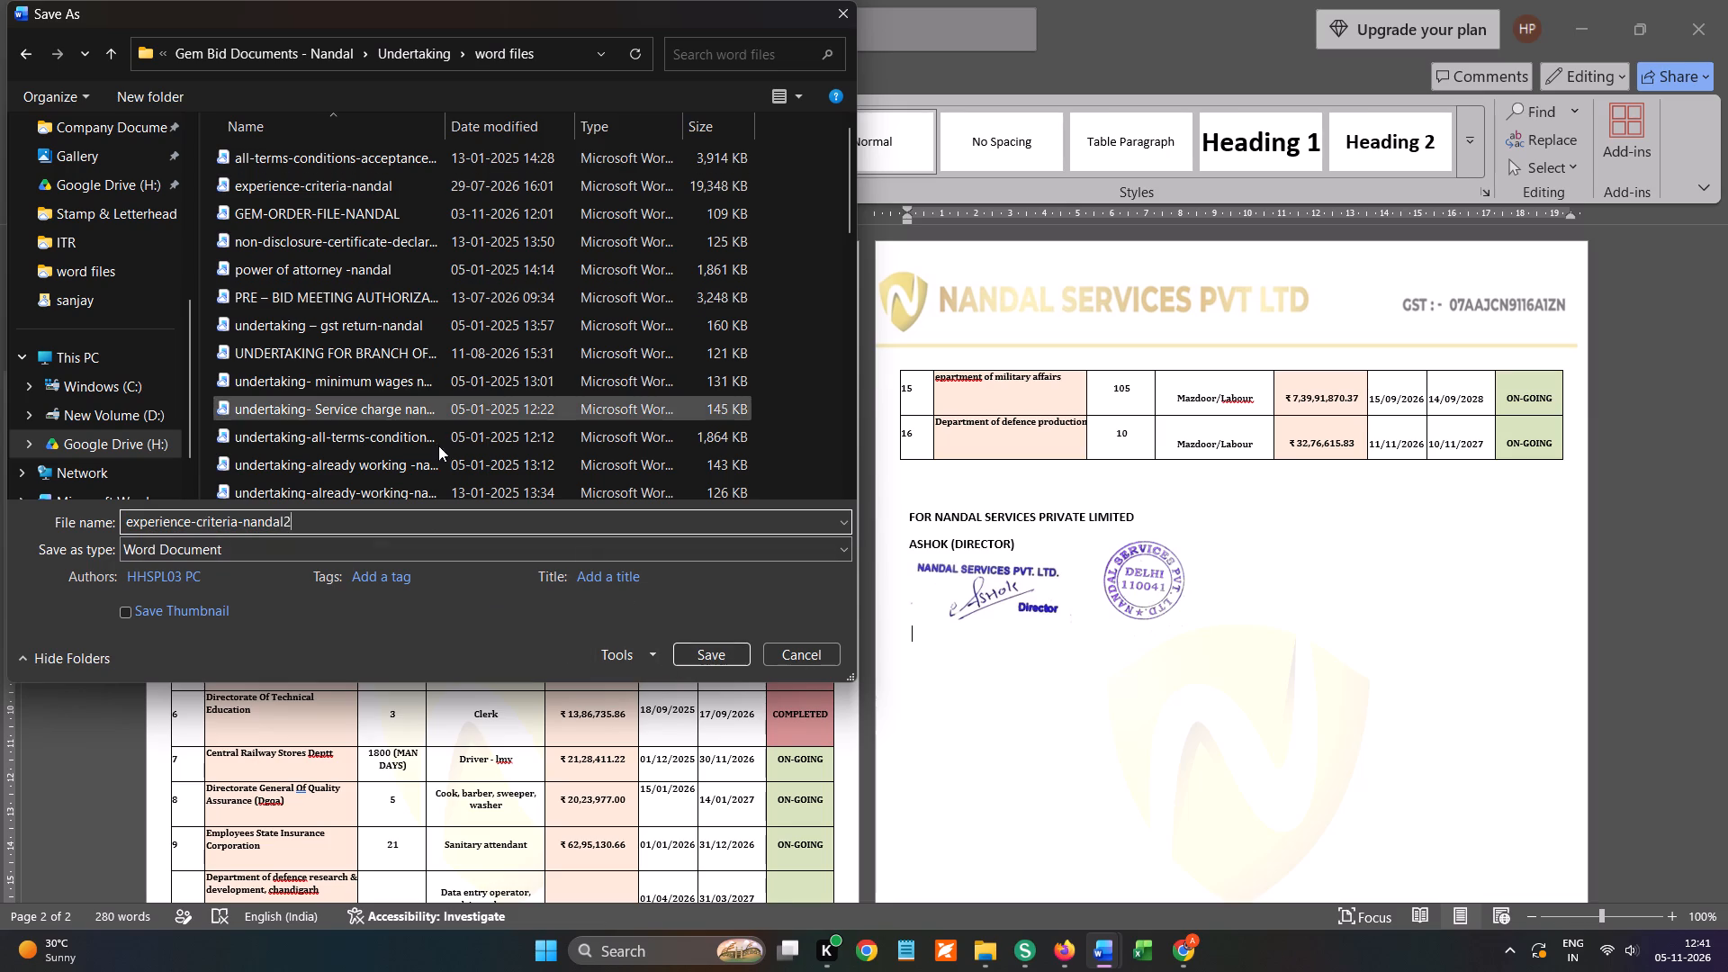
scroll(85, 350, "up", 5)
scroll(125, 397, "down", 1)
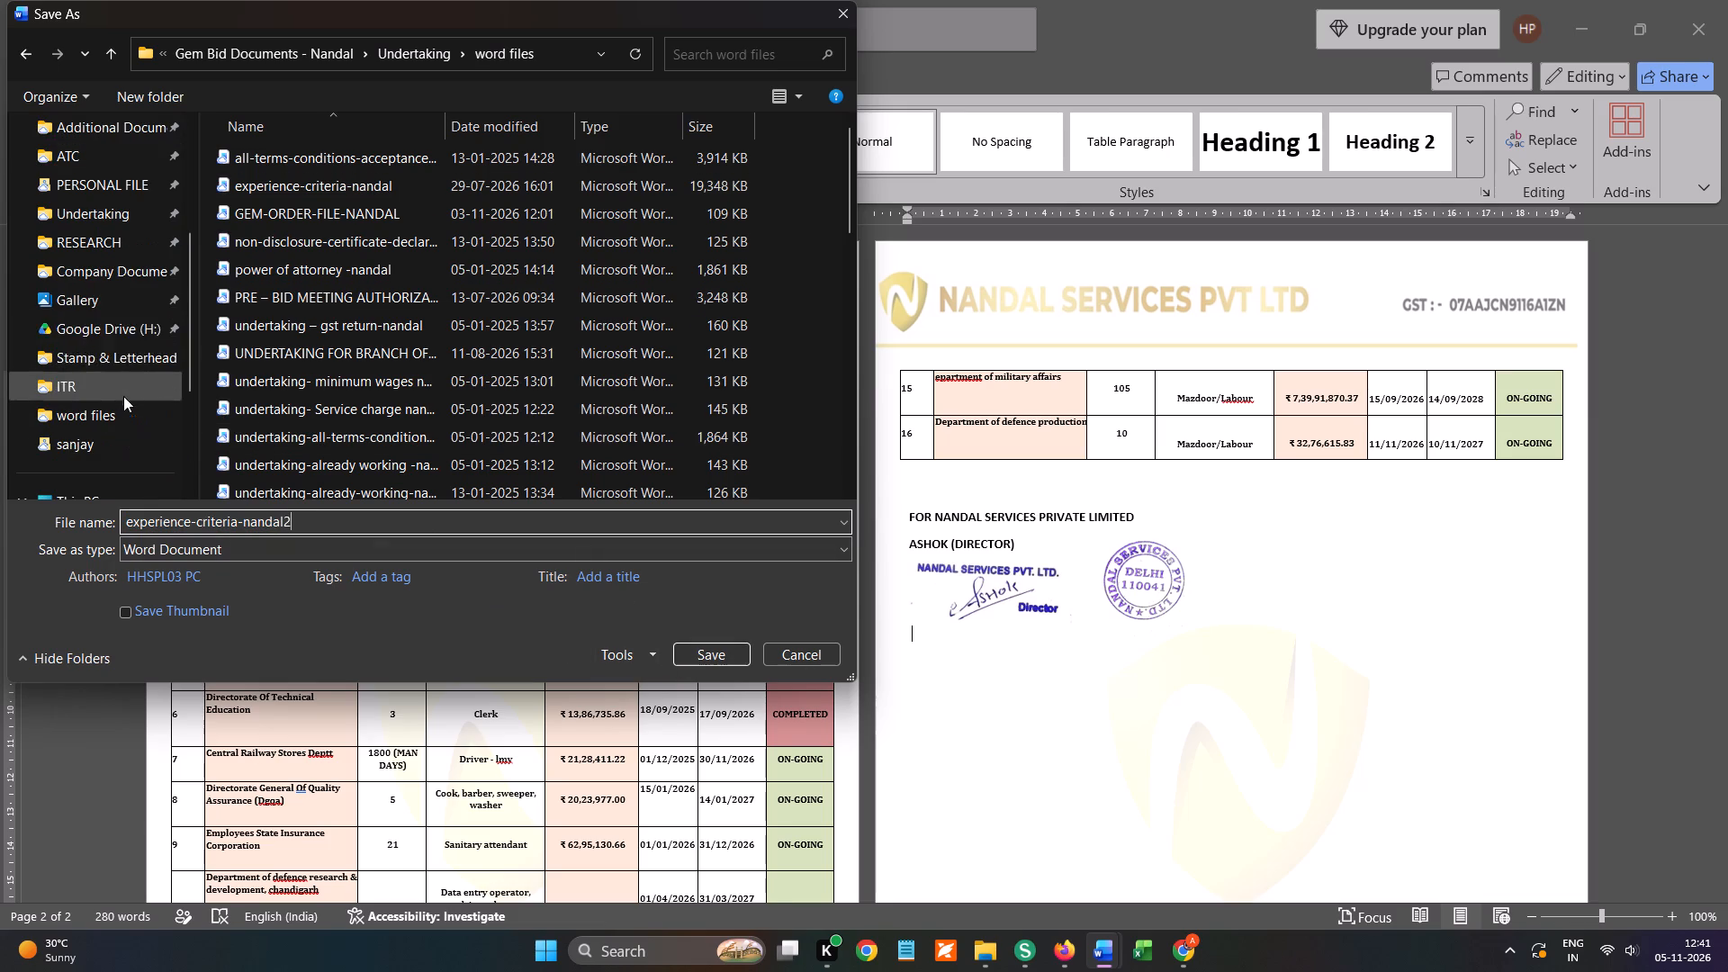
scroll(125, 312, "up", 2)
left_click(112, 447)
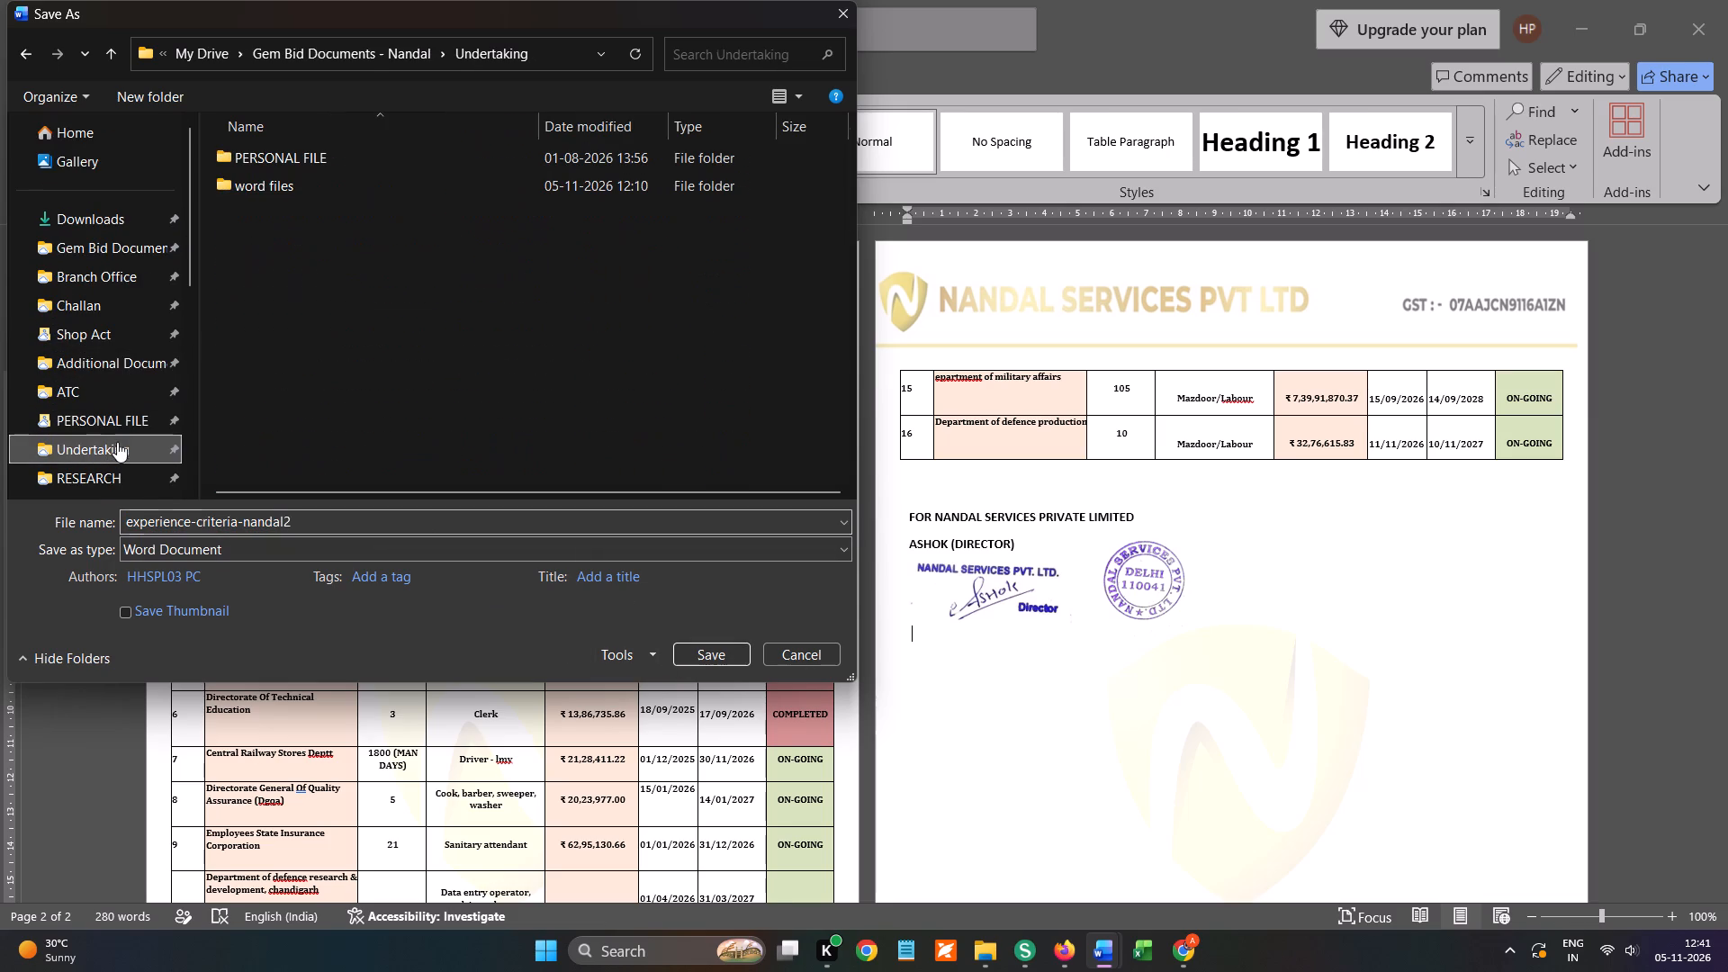
double_click(321, 185)
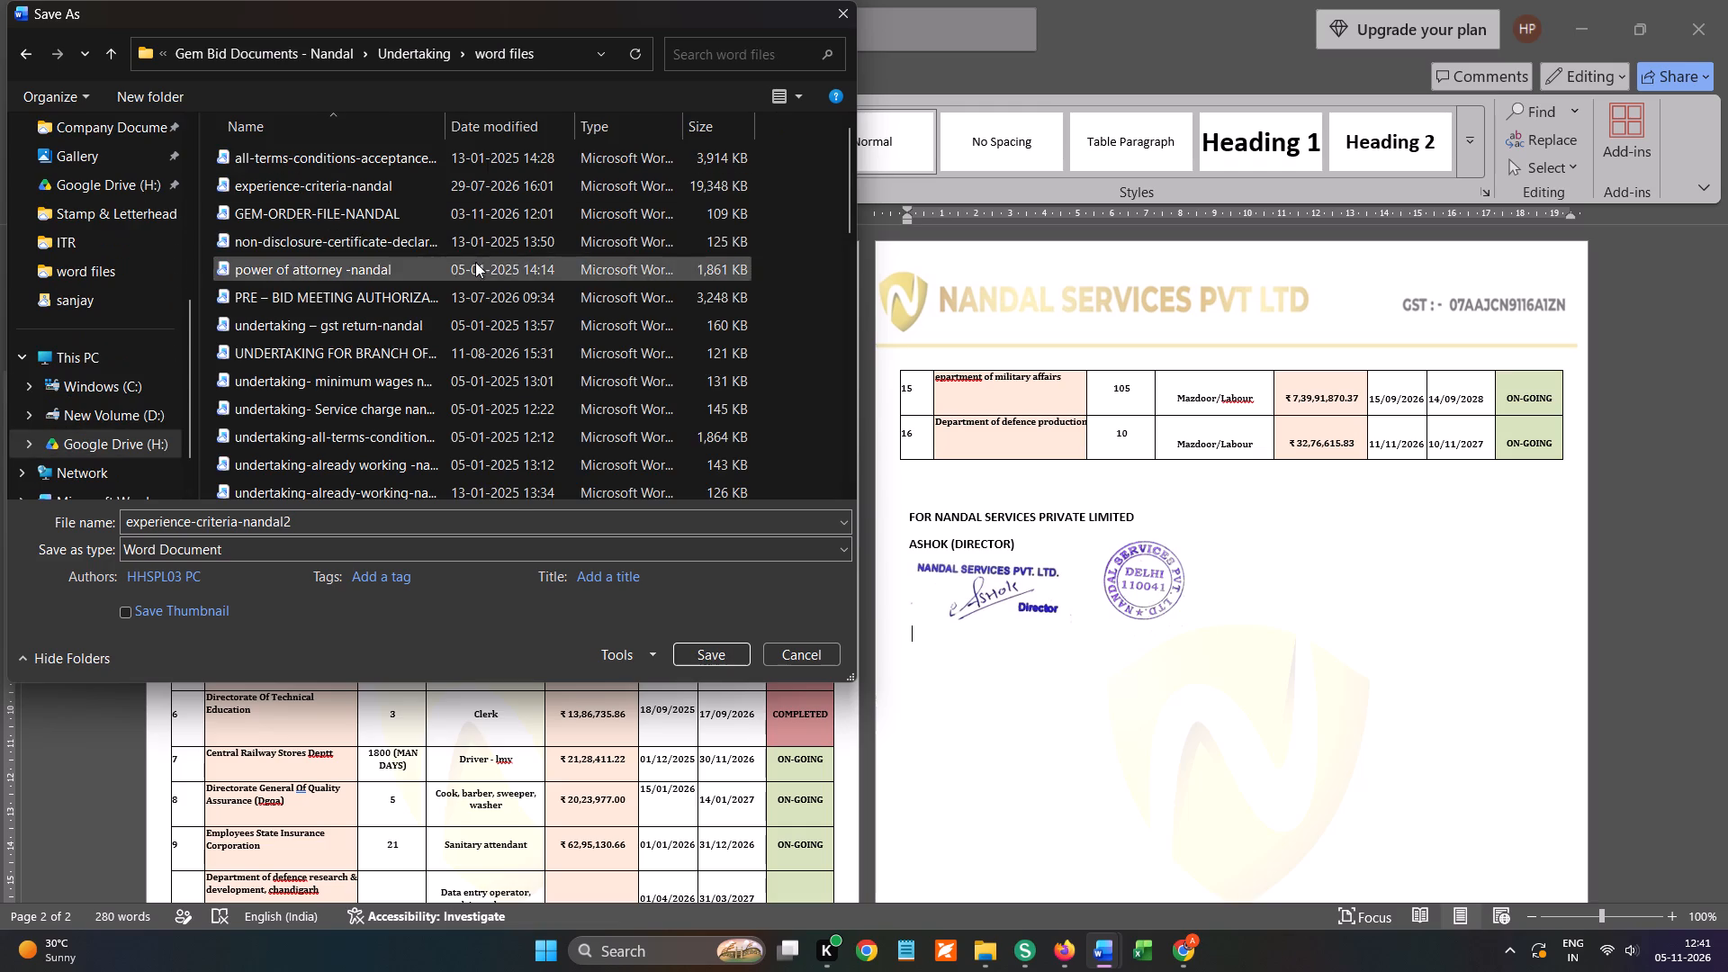
left_click(707, 661)
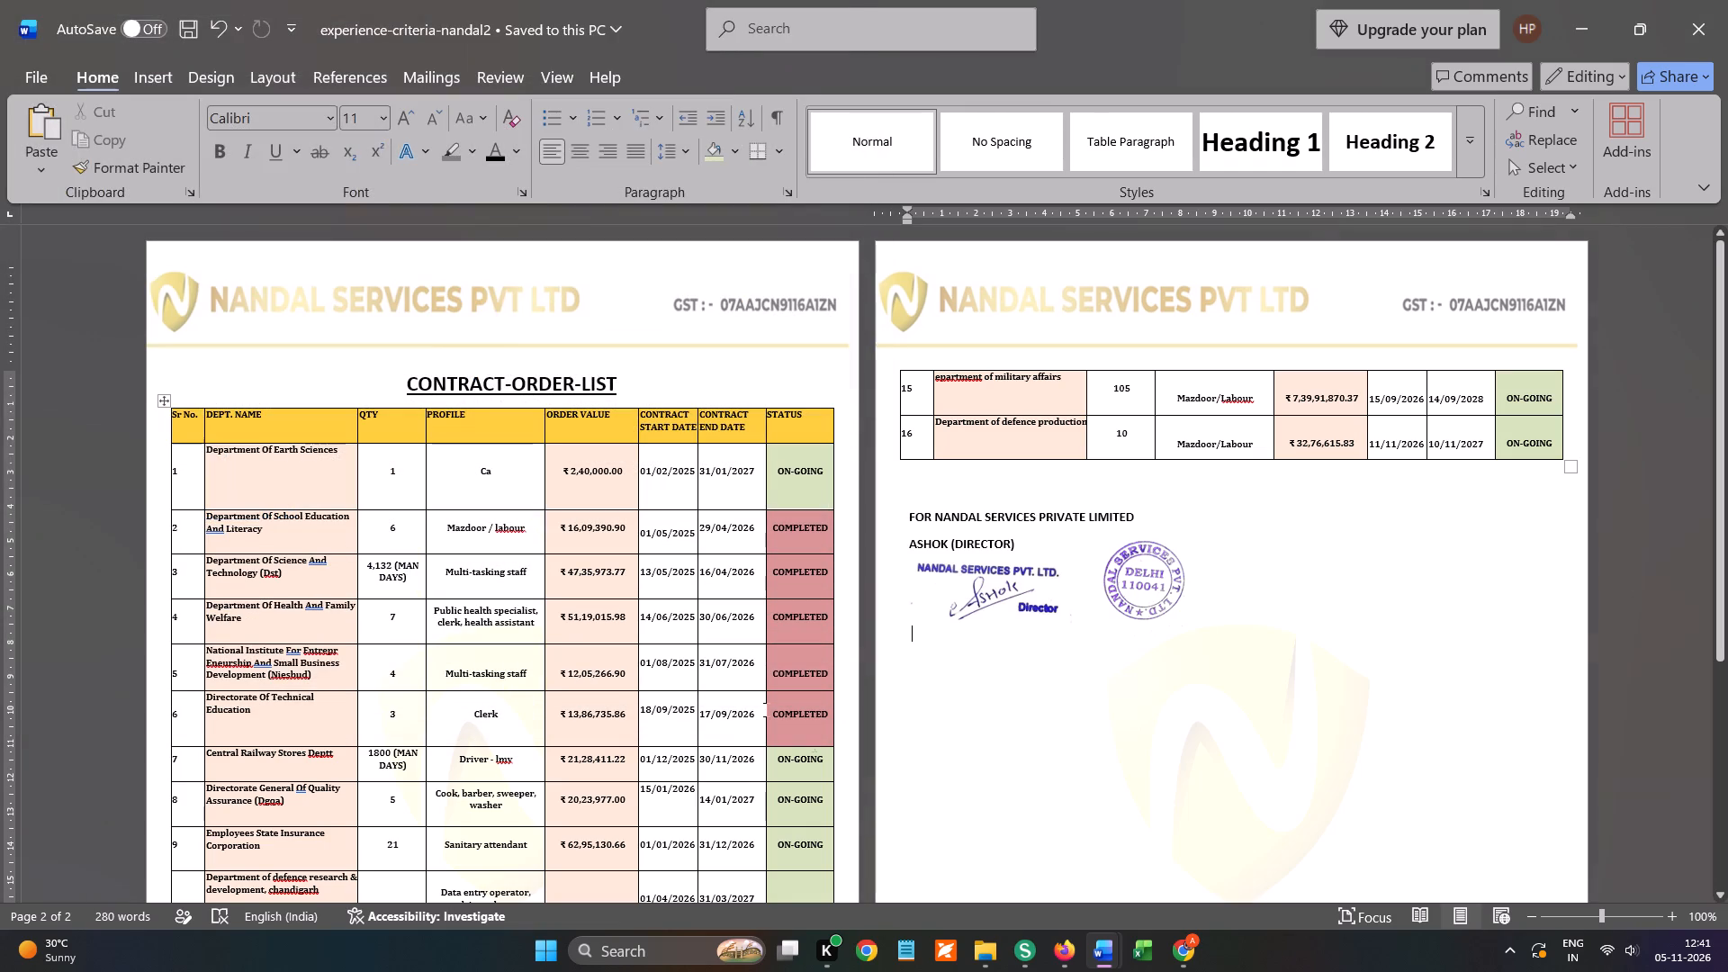
Open experience-criteria-nandal2 from the Undertaking word files folder in File Explorer and check its contract list pages.
left_click(994, 941)
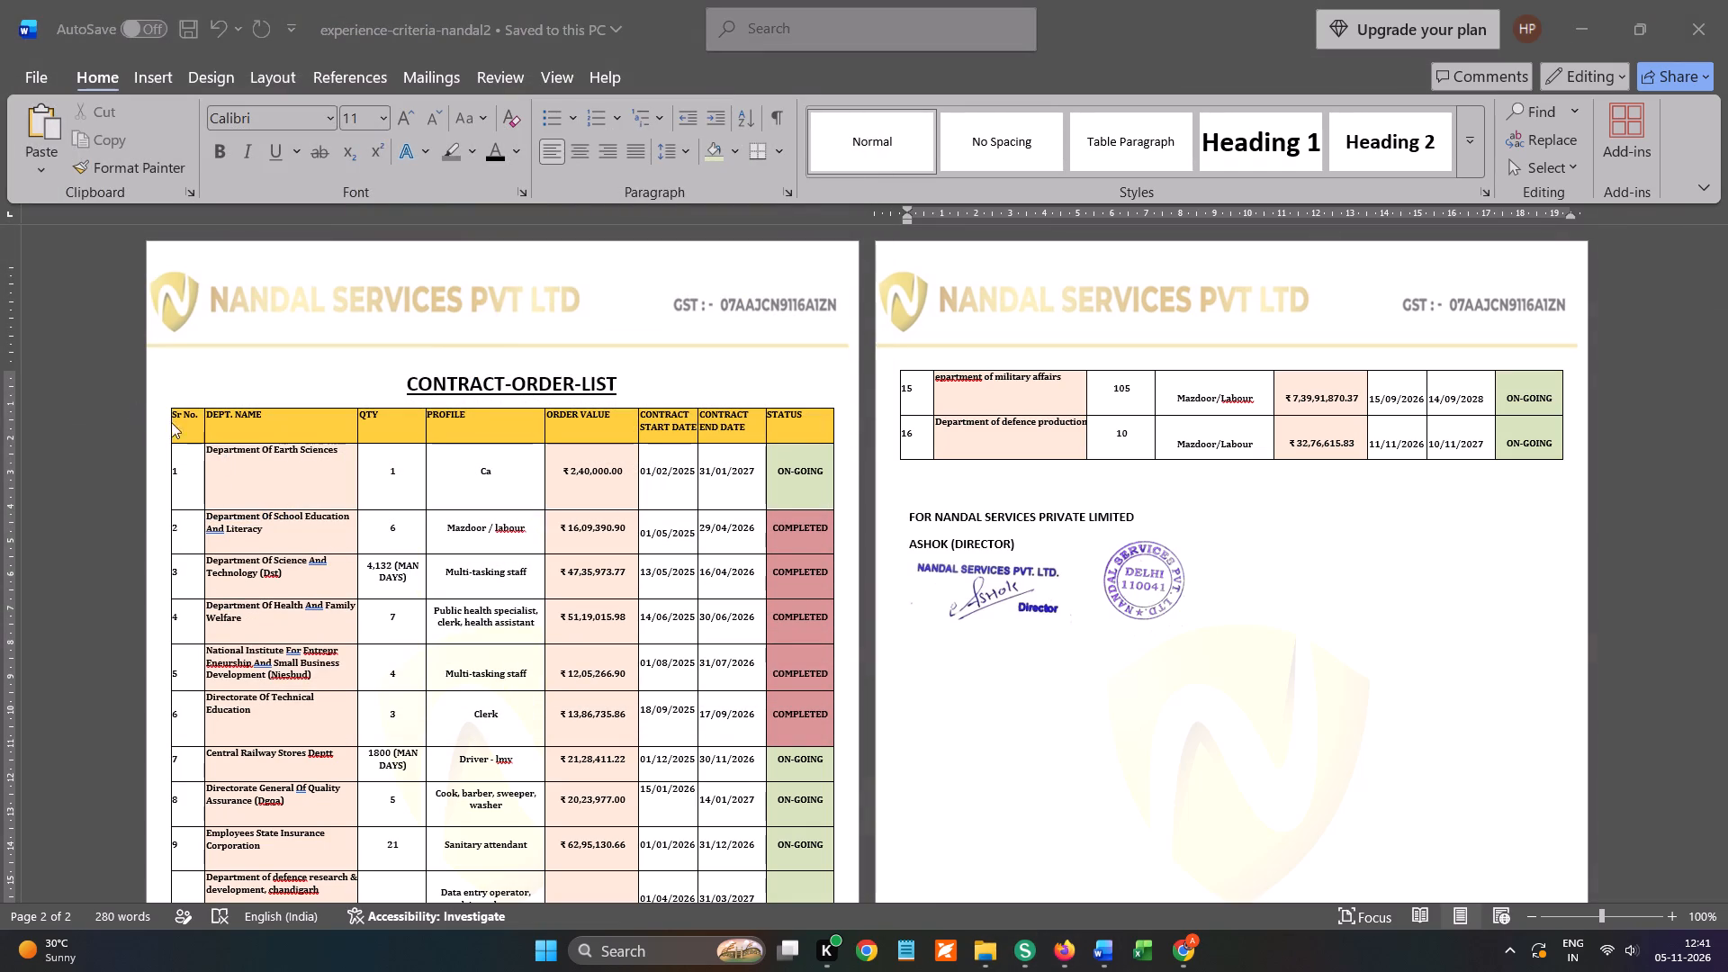
left_click(985, 956)
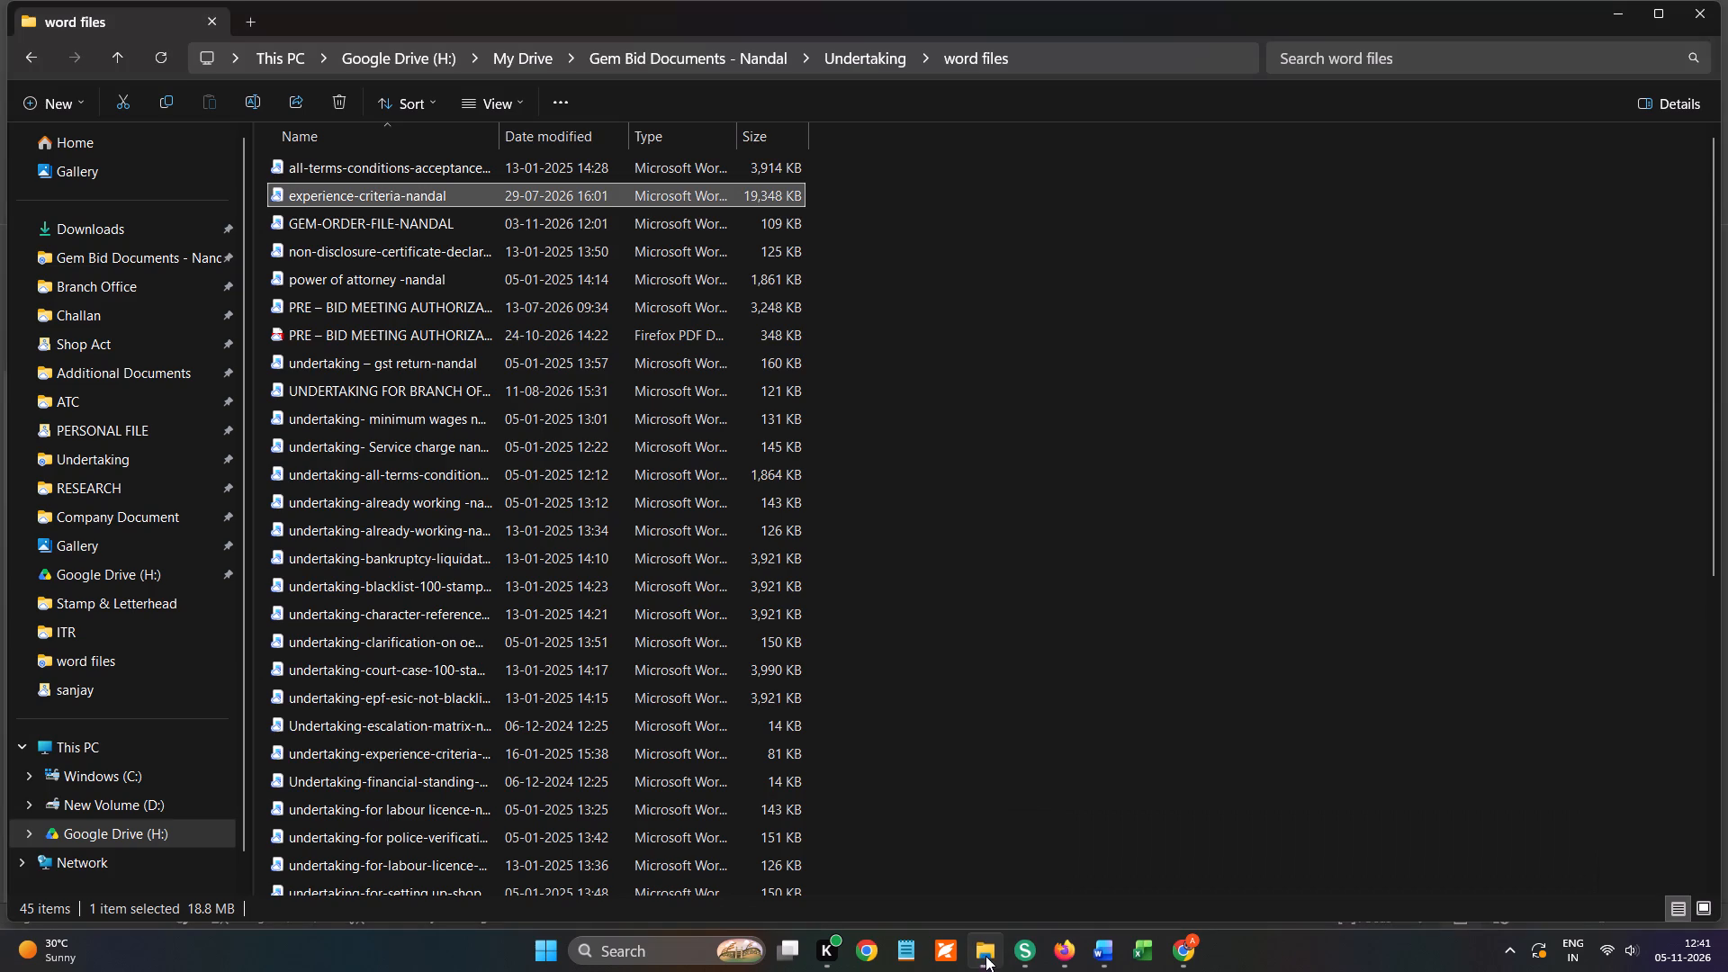
left_click(113, 229)
left_click(118, 264)
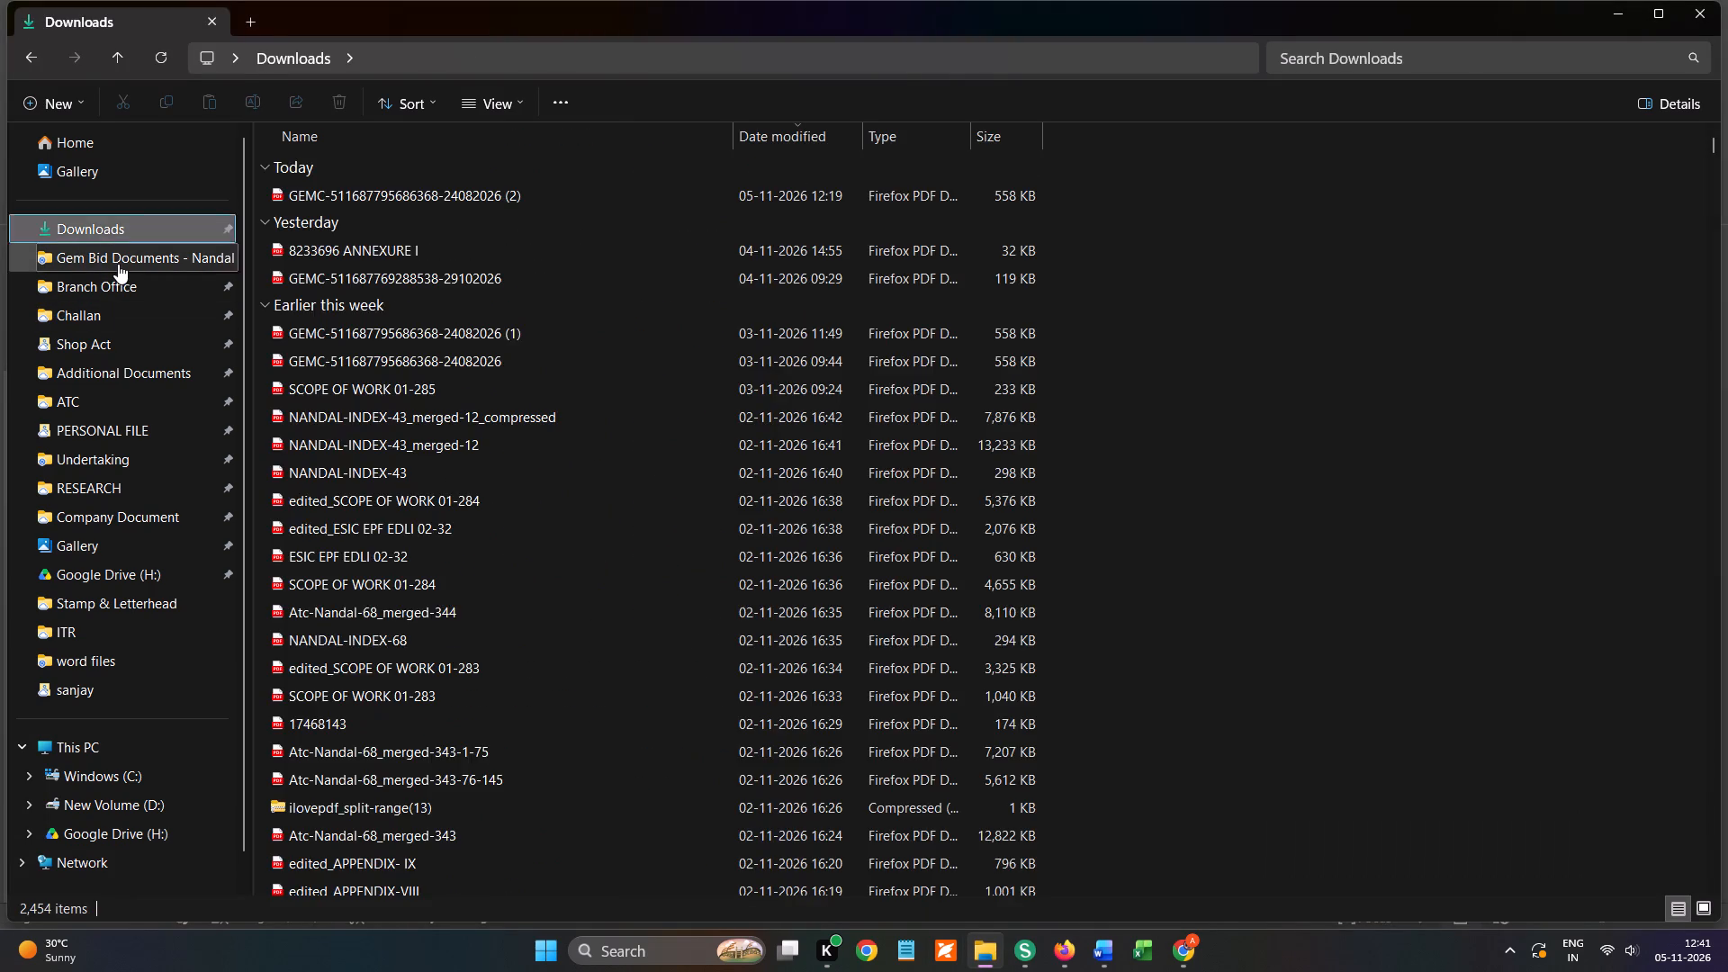
left_click(103, 461)
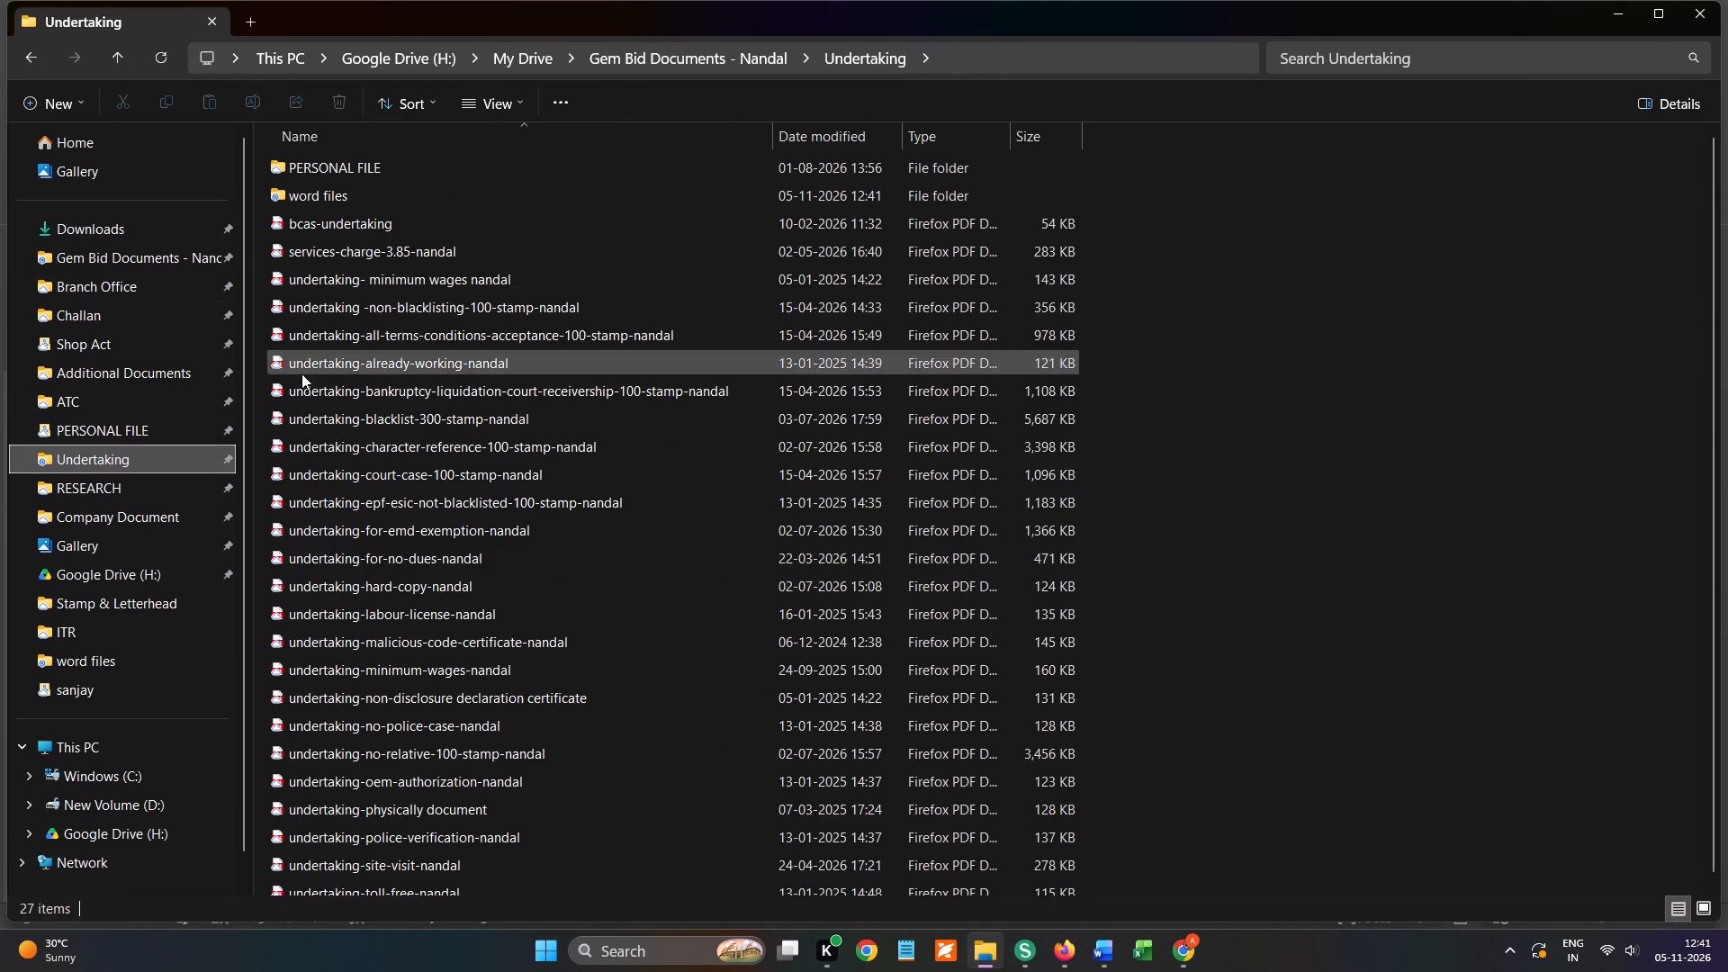
double_click(337, 194)
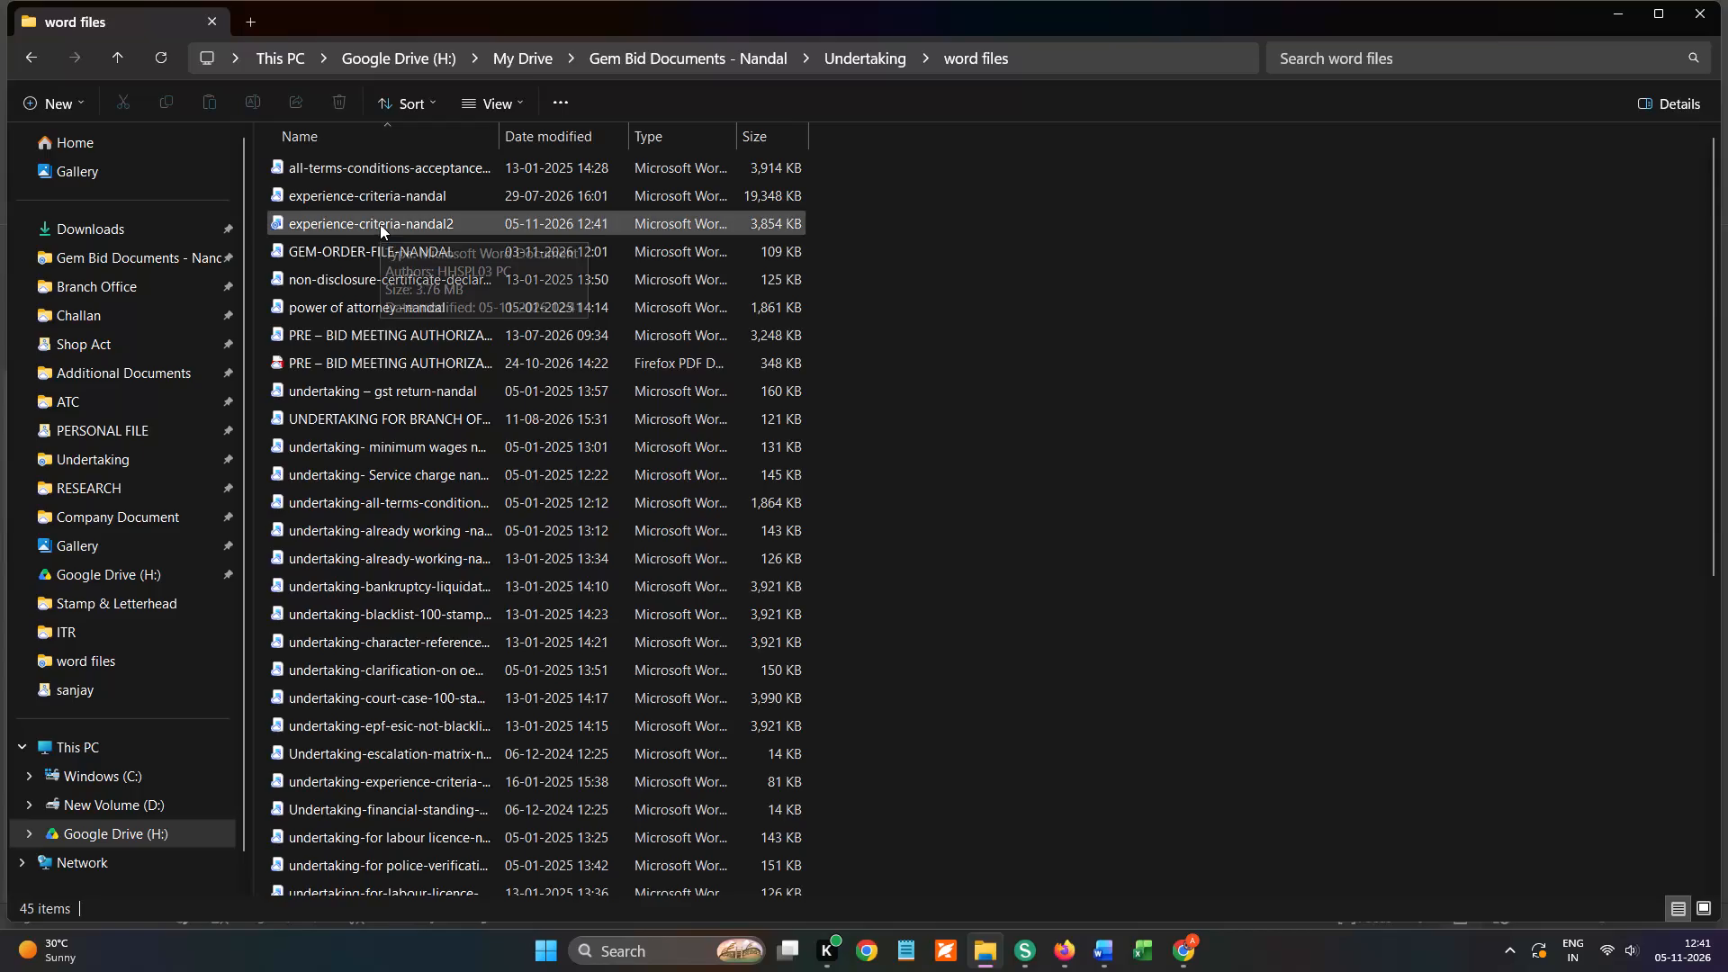
left_click(382, 199)
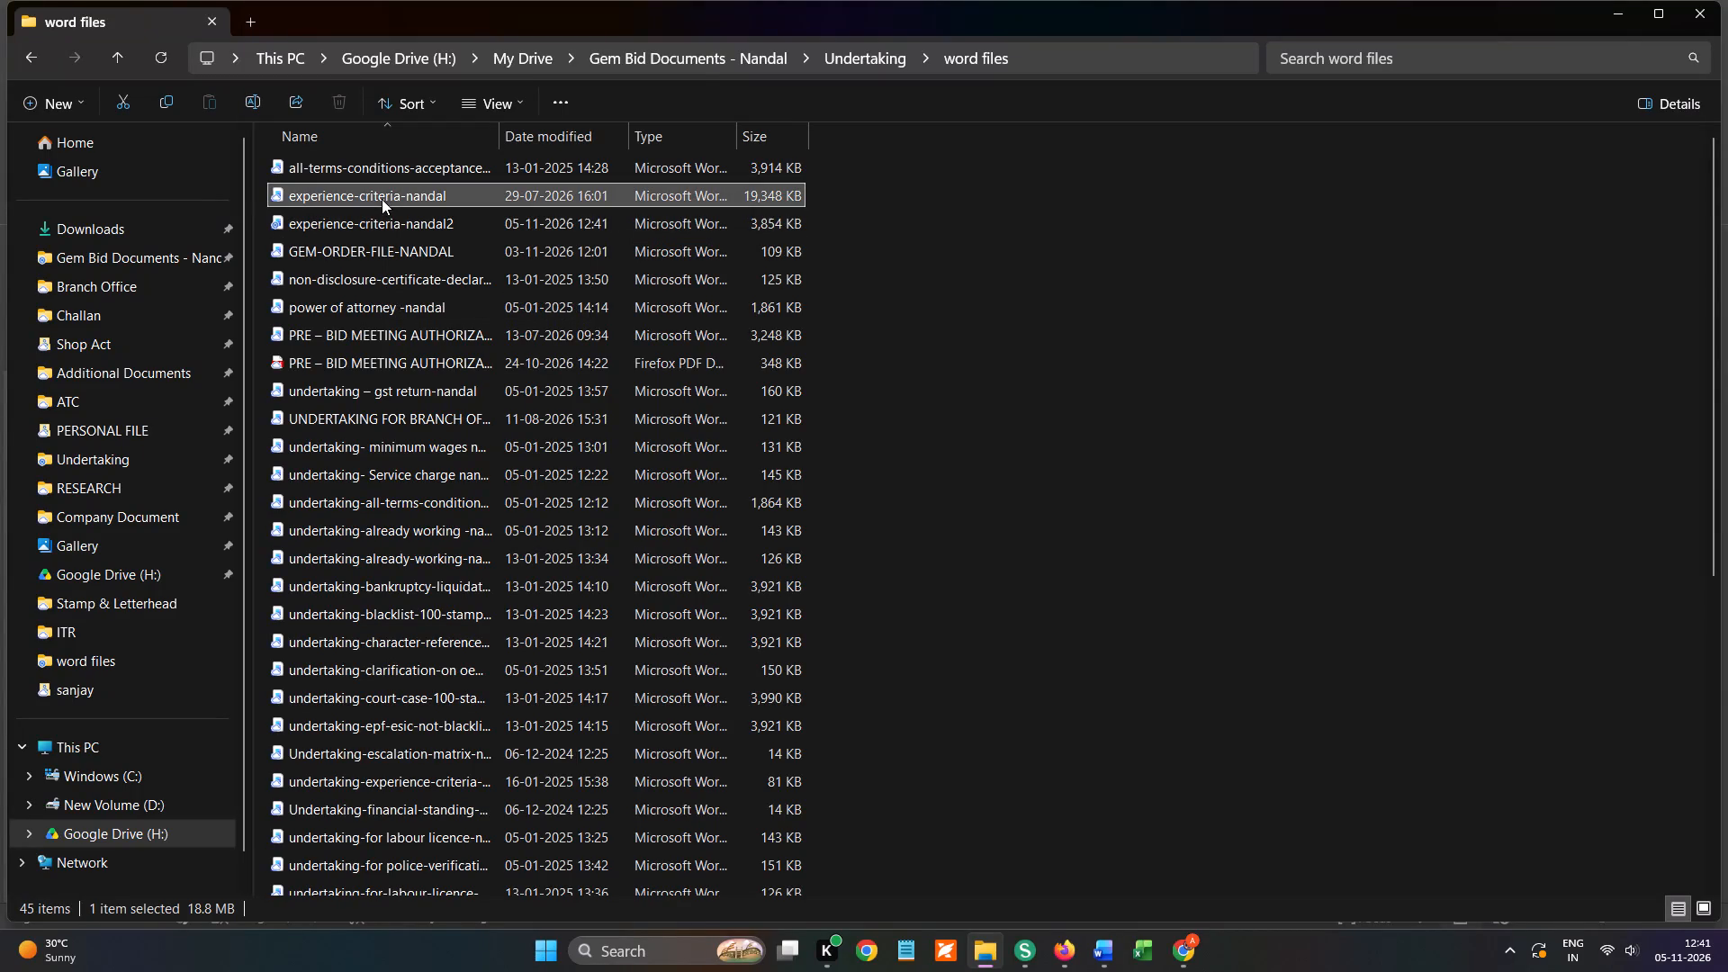
left_click(369, 223)
triple_click(369, 222)
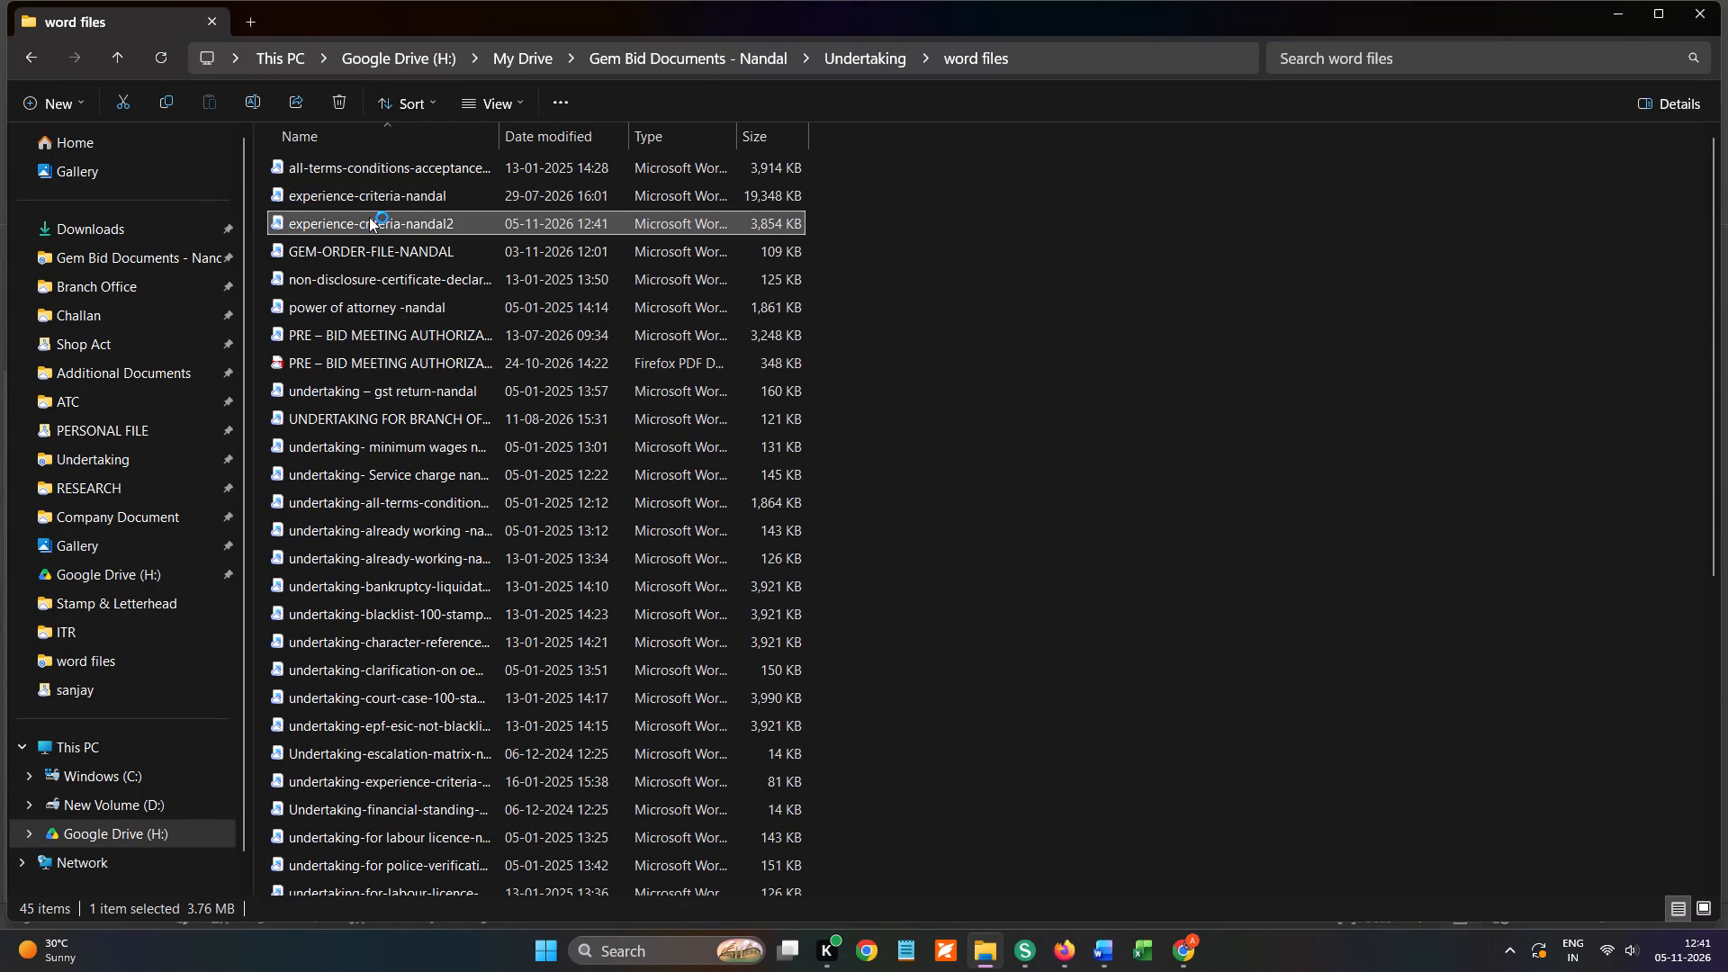
scroll(960, 553, "down", 8)
scroll(1011, 558, "up", 2)
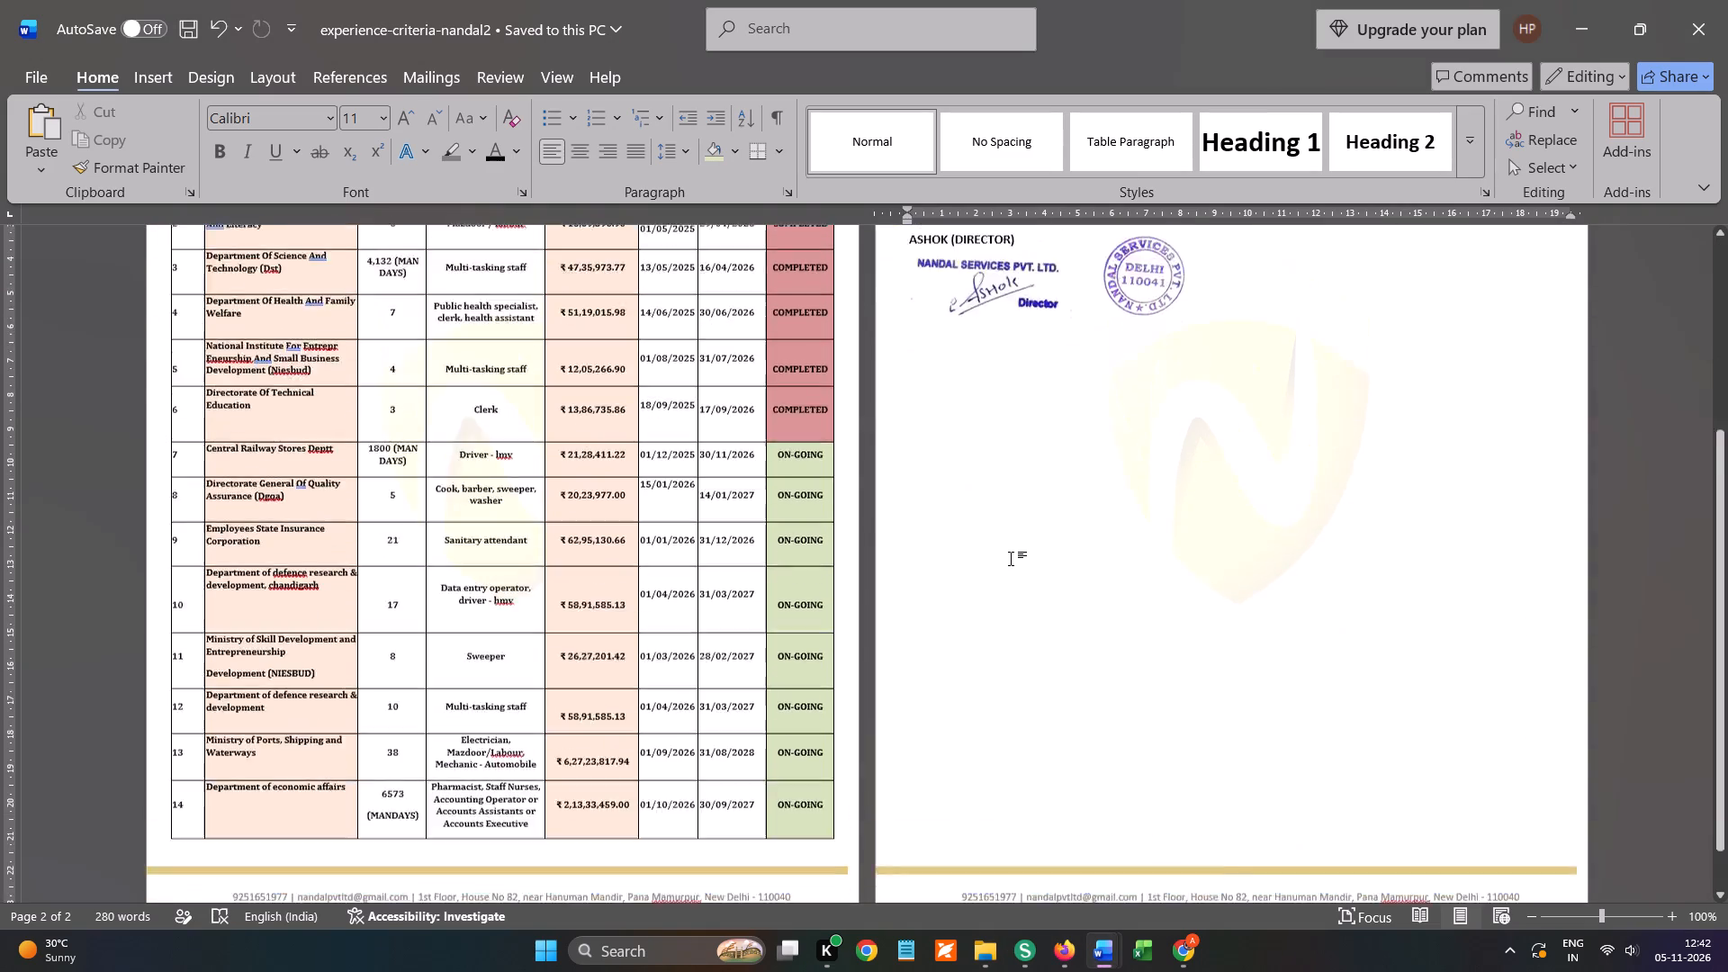
scroll(1011, 558, "up", 4)
Open the older experience-criteria-nandal file from the word files folder and examine its contract list.
left_click(996, 953)
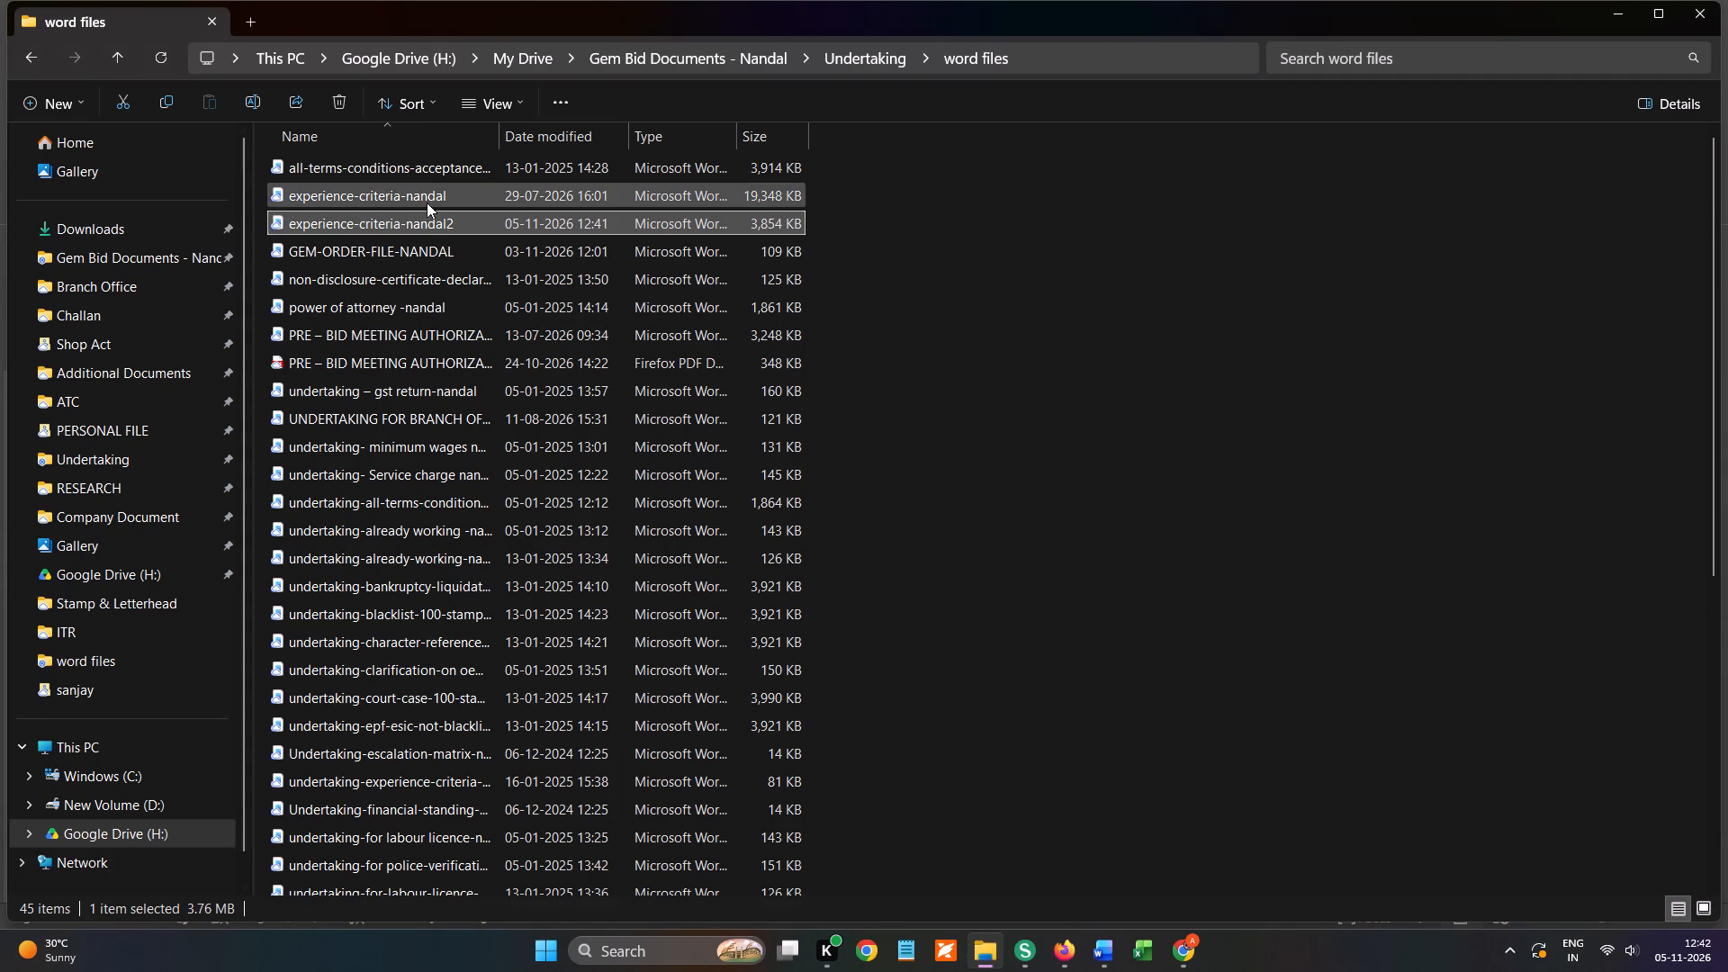
left_click(429, 195)
double_click(429, 195)
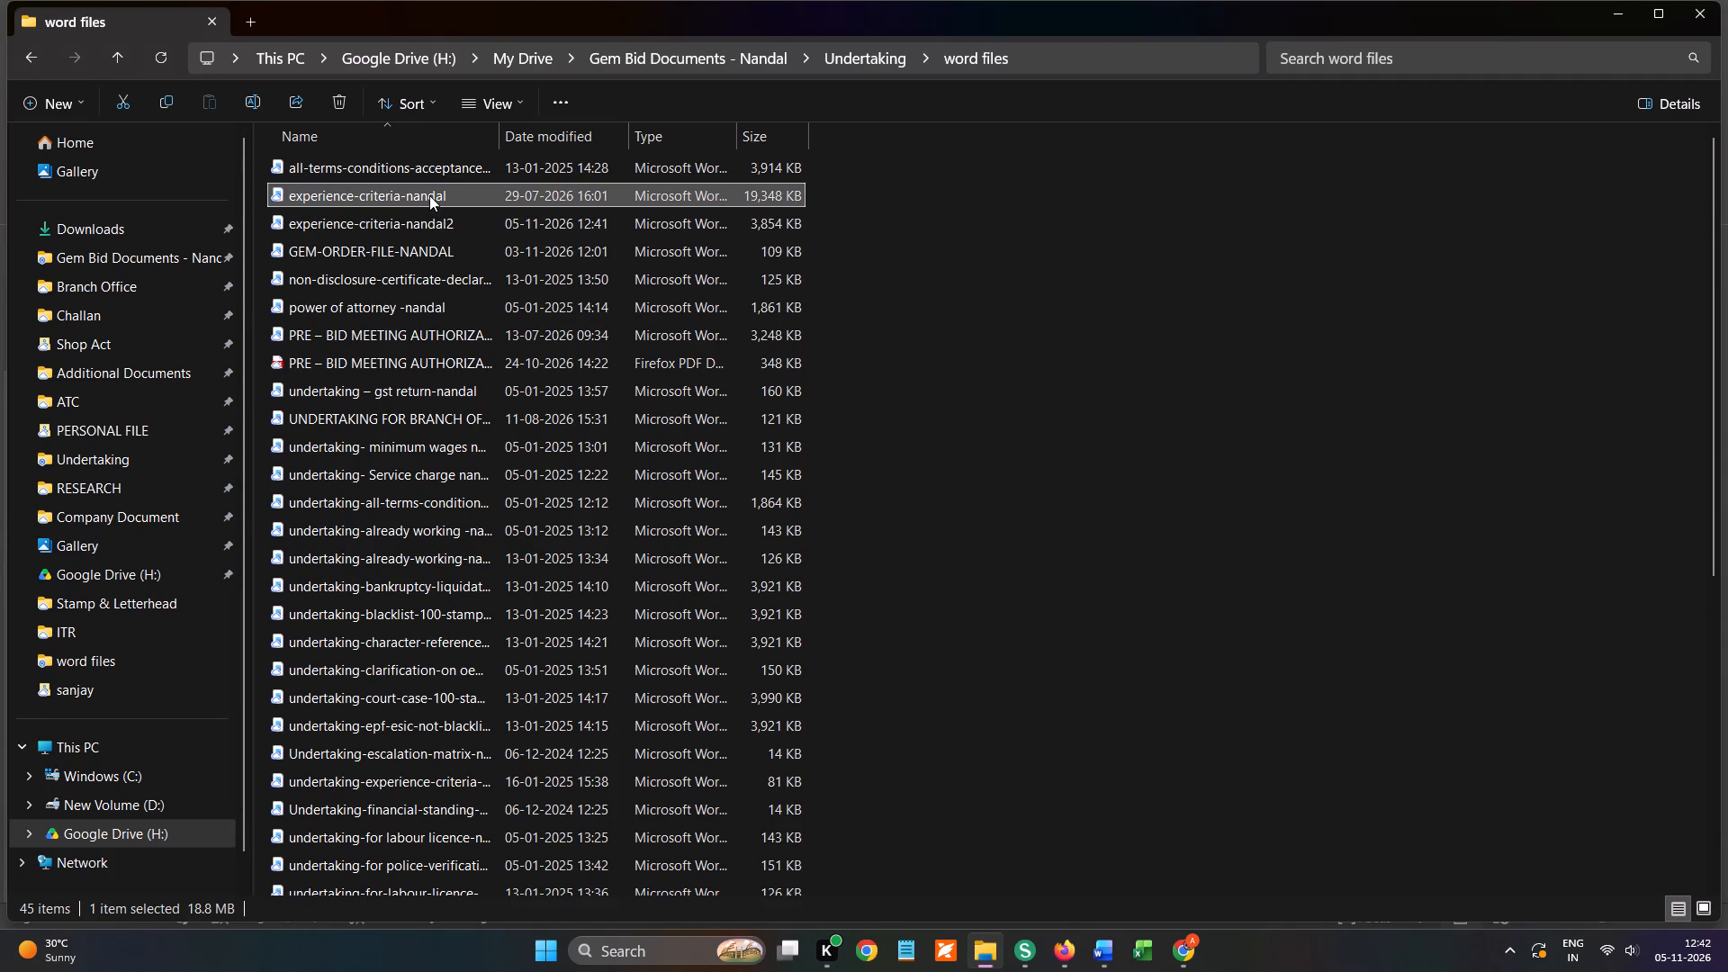
scroll(742, 494, "up", 7)
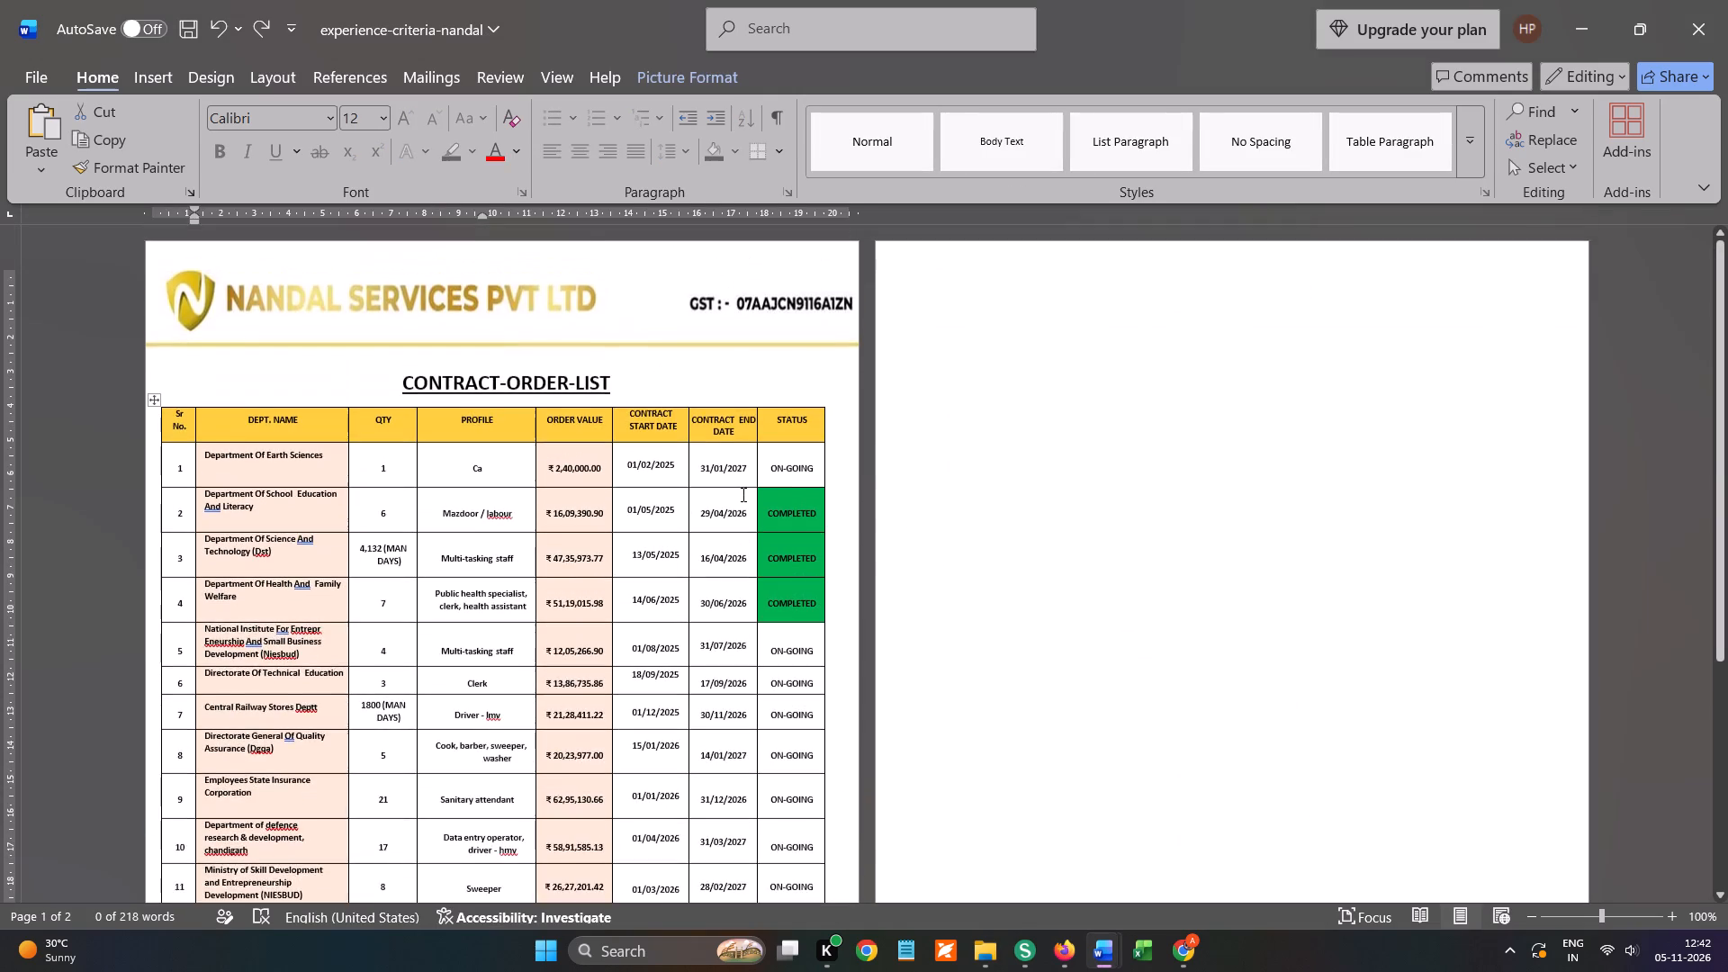
scroll(742, 494, "down", 8)
scroll(1050, 548, "up", 8)
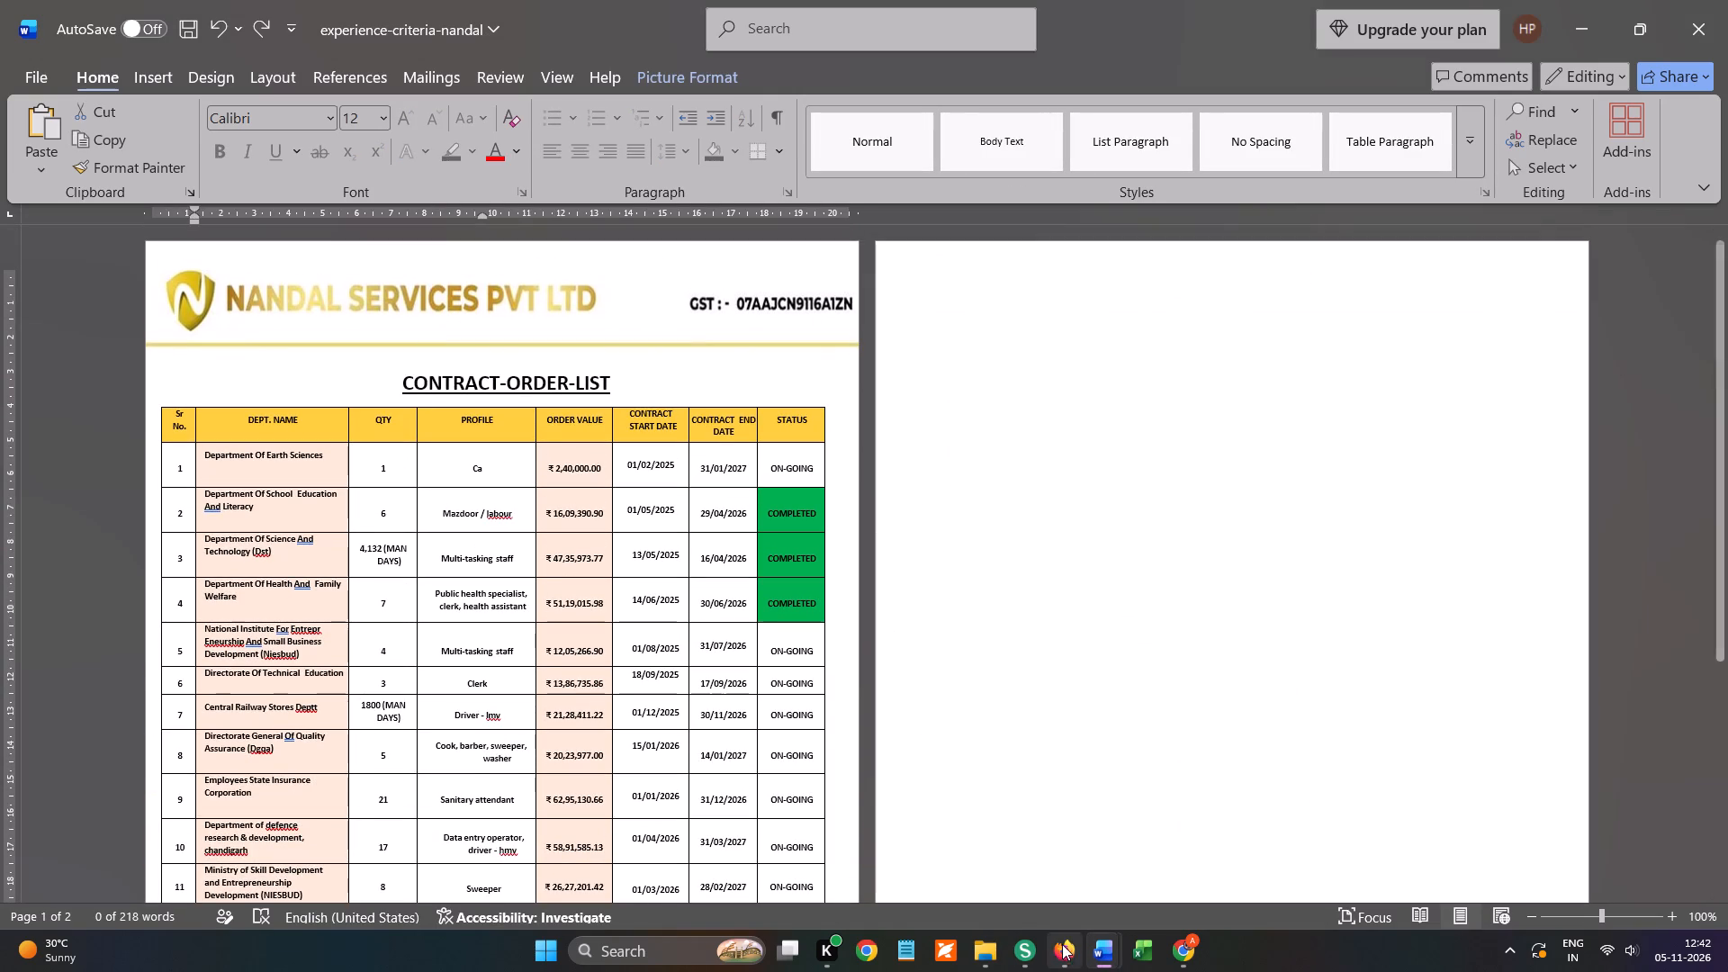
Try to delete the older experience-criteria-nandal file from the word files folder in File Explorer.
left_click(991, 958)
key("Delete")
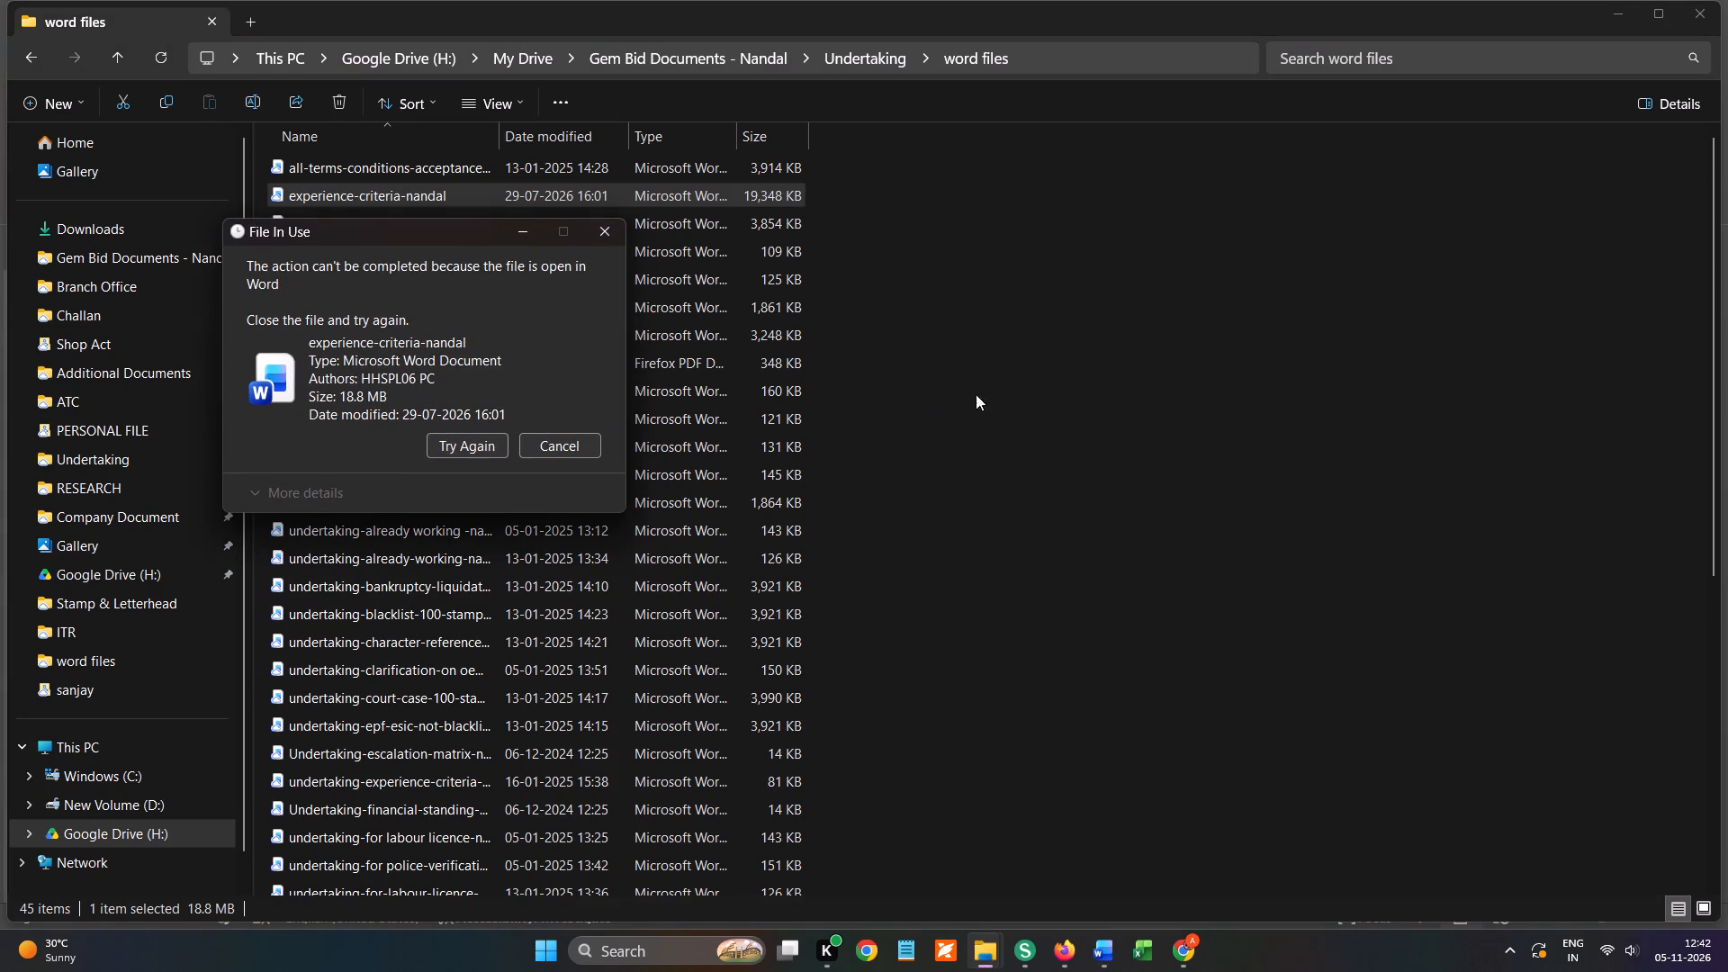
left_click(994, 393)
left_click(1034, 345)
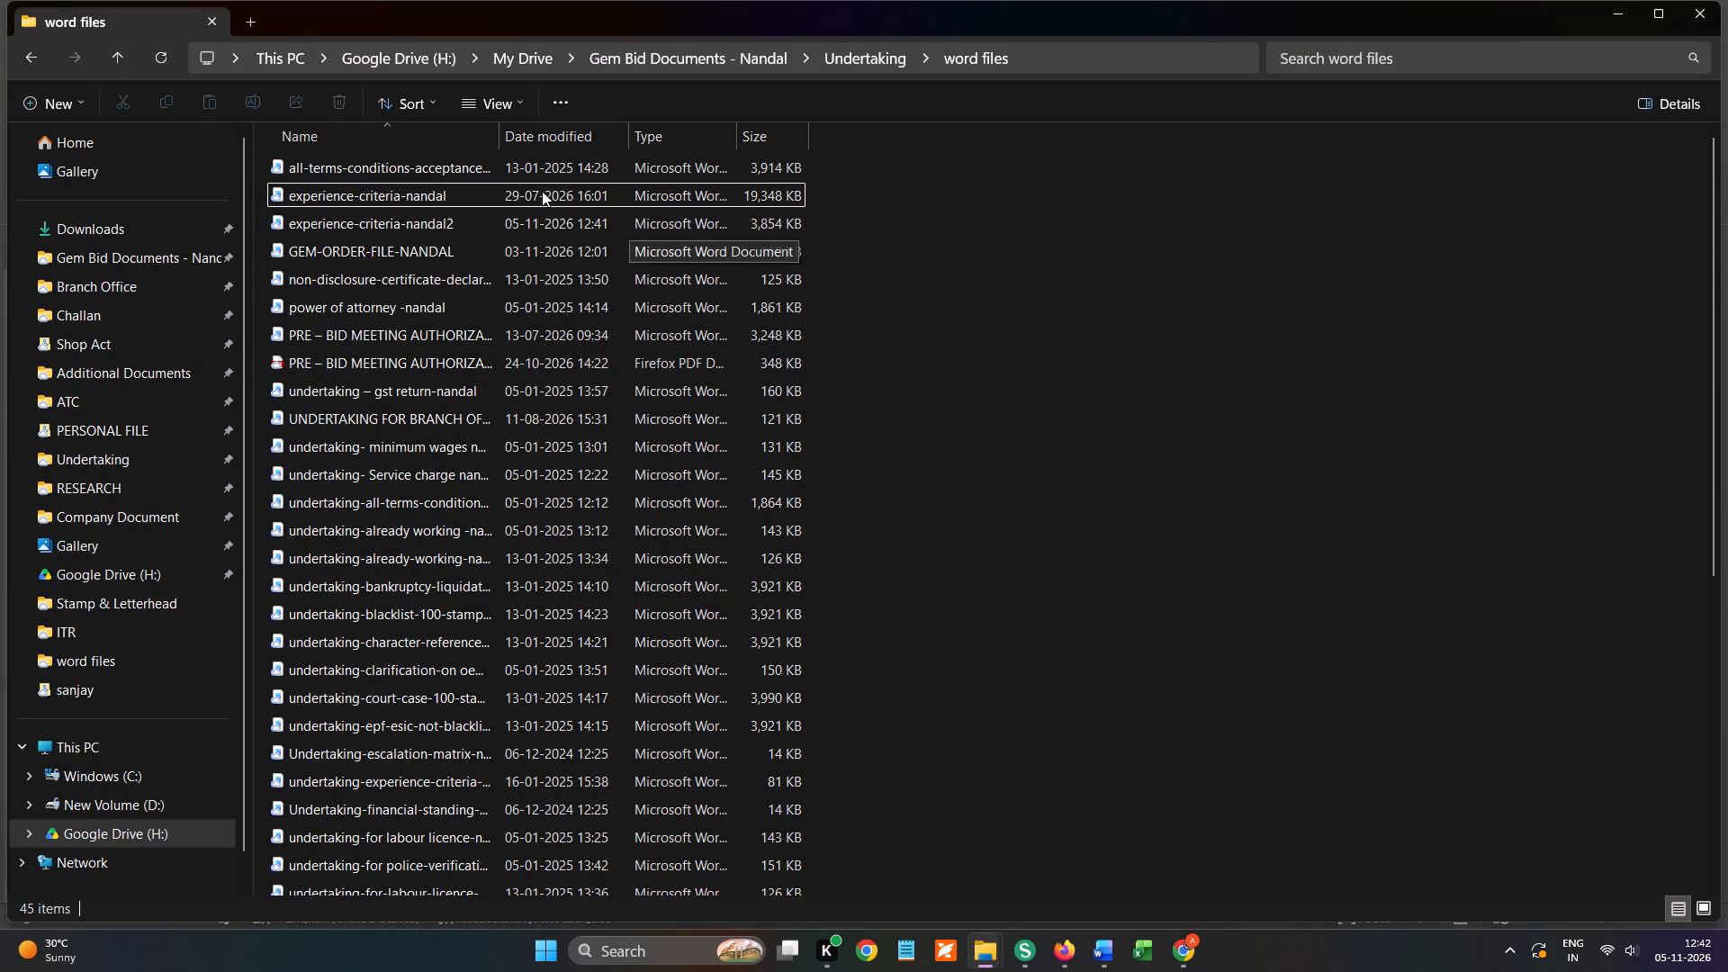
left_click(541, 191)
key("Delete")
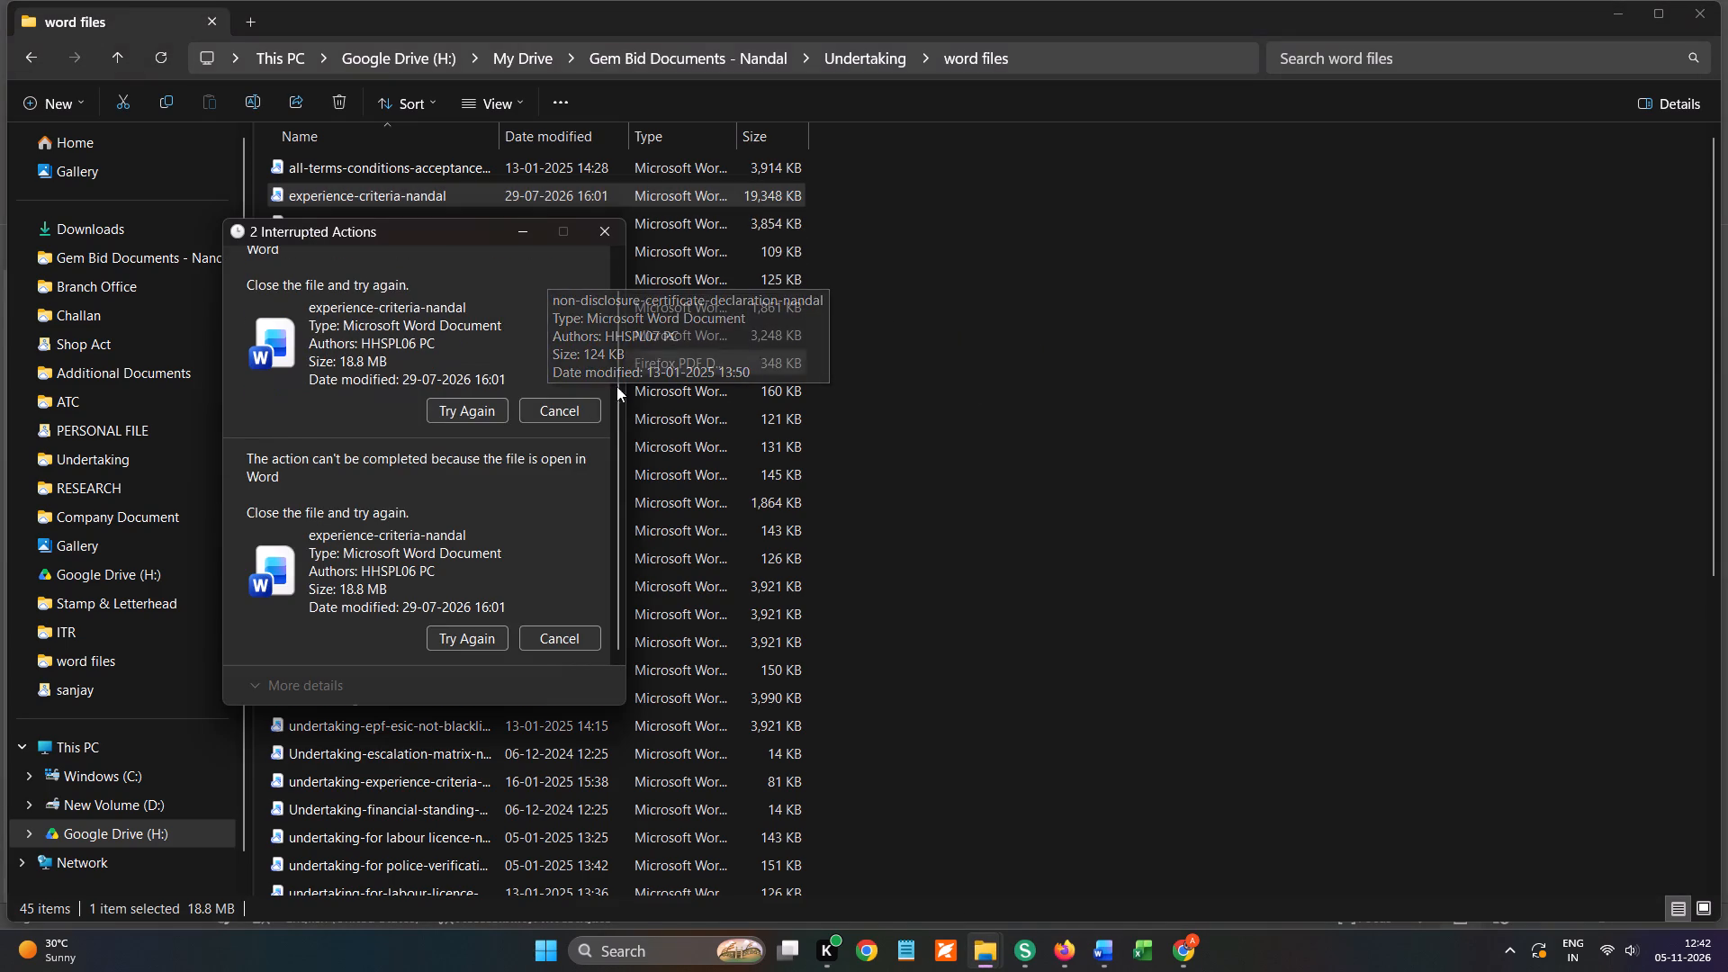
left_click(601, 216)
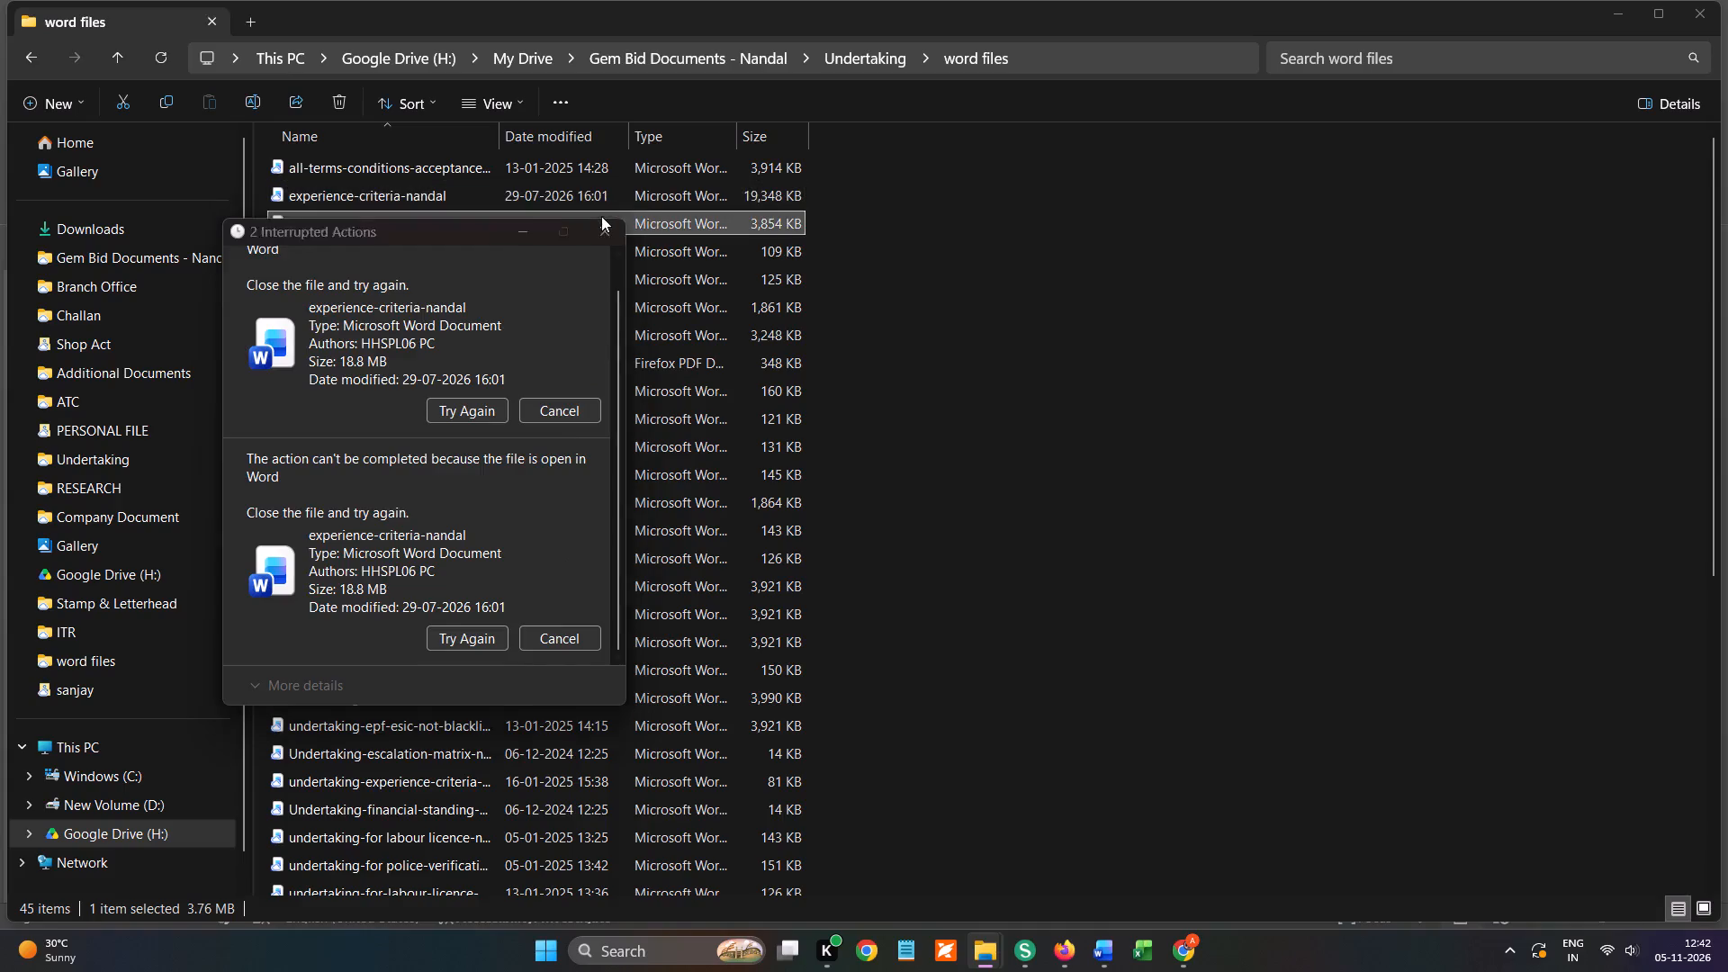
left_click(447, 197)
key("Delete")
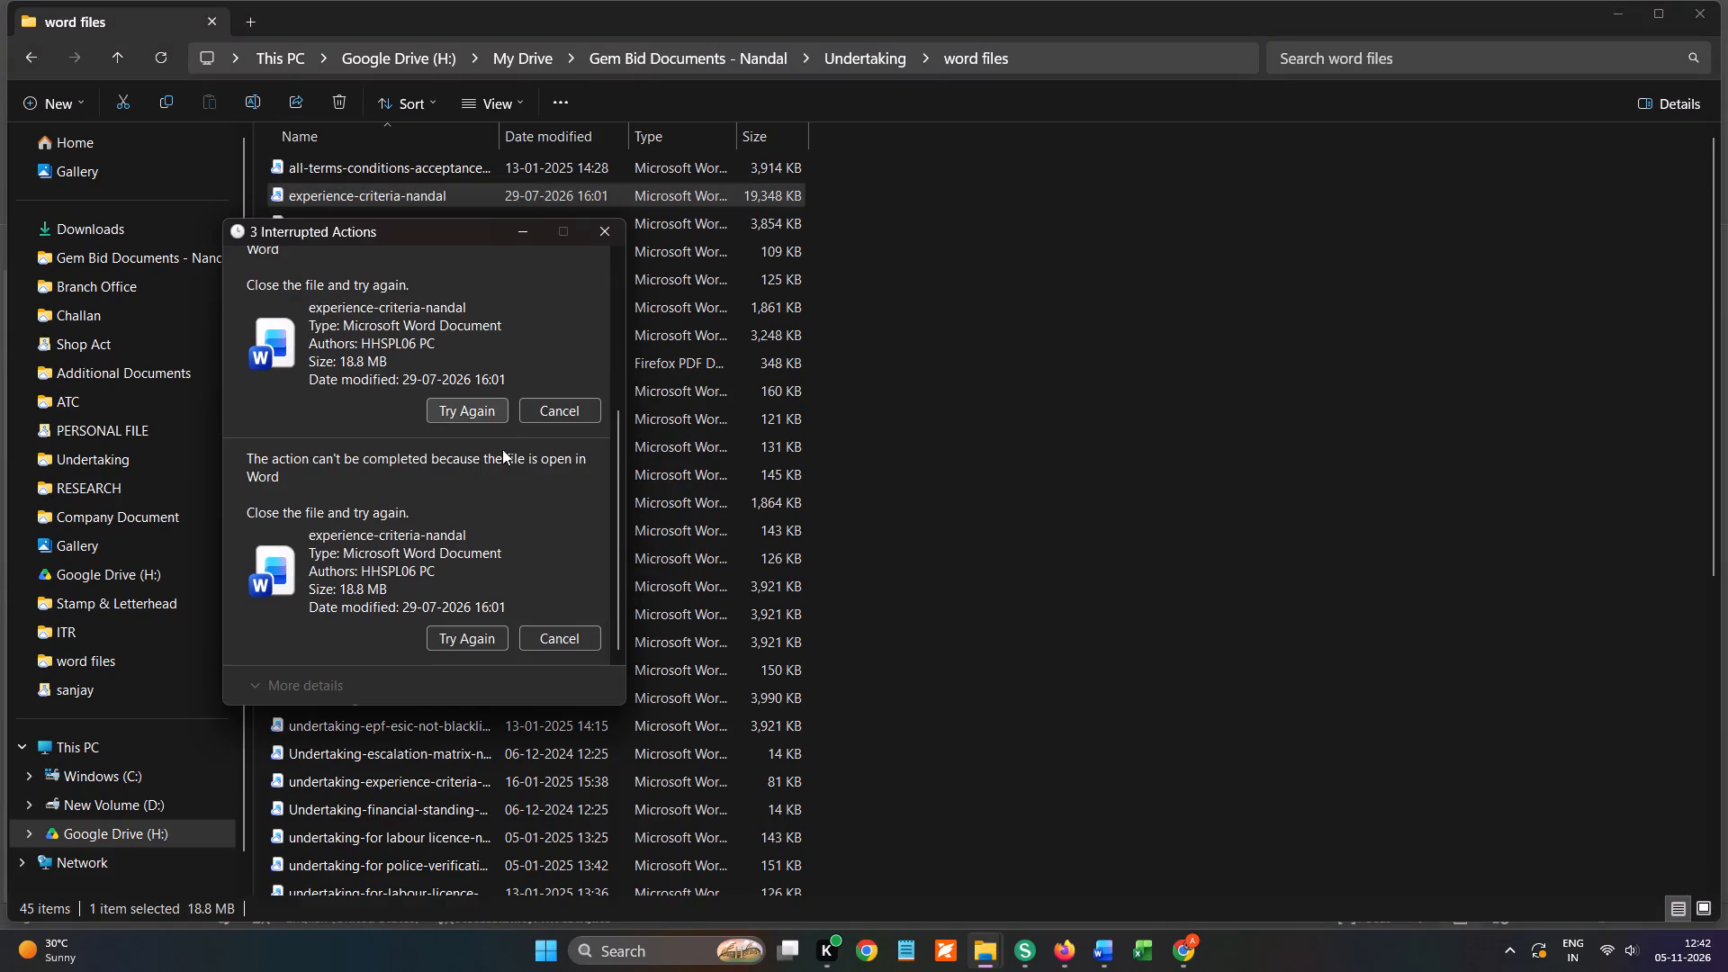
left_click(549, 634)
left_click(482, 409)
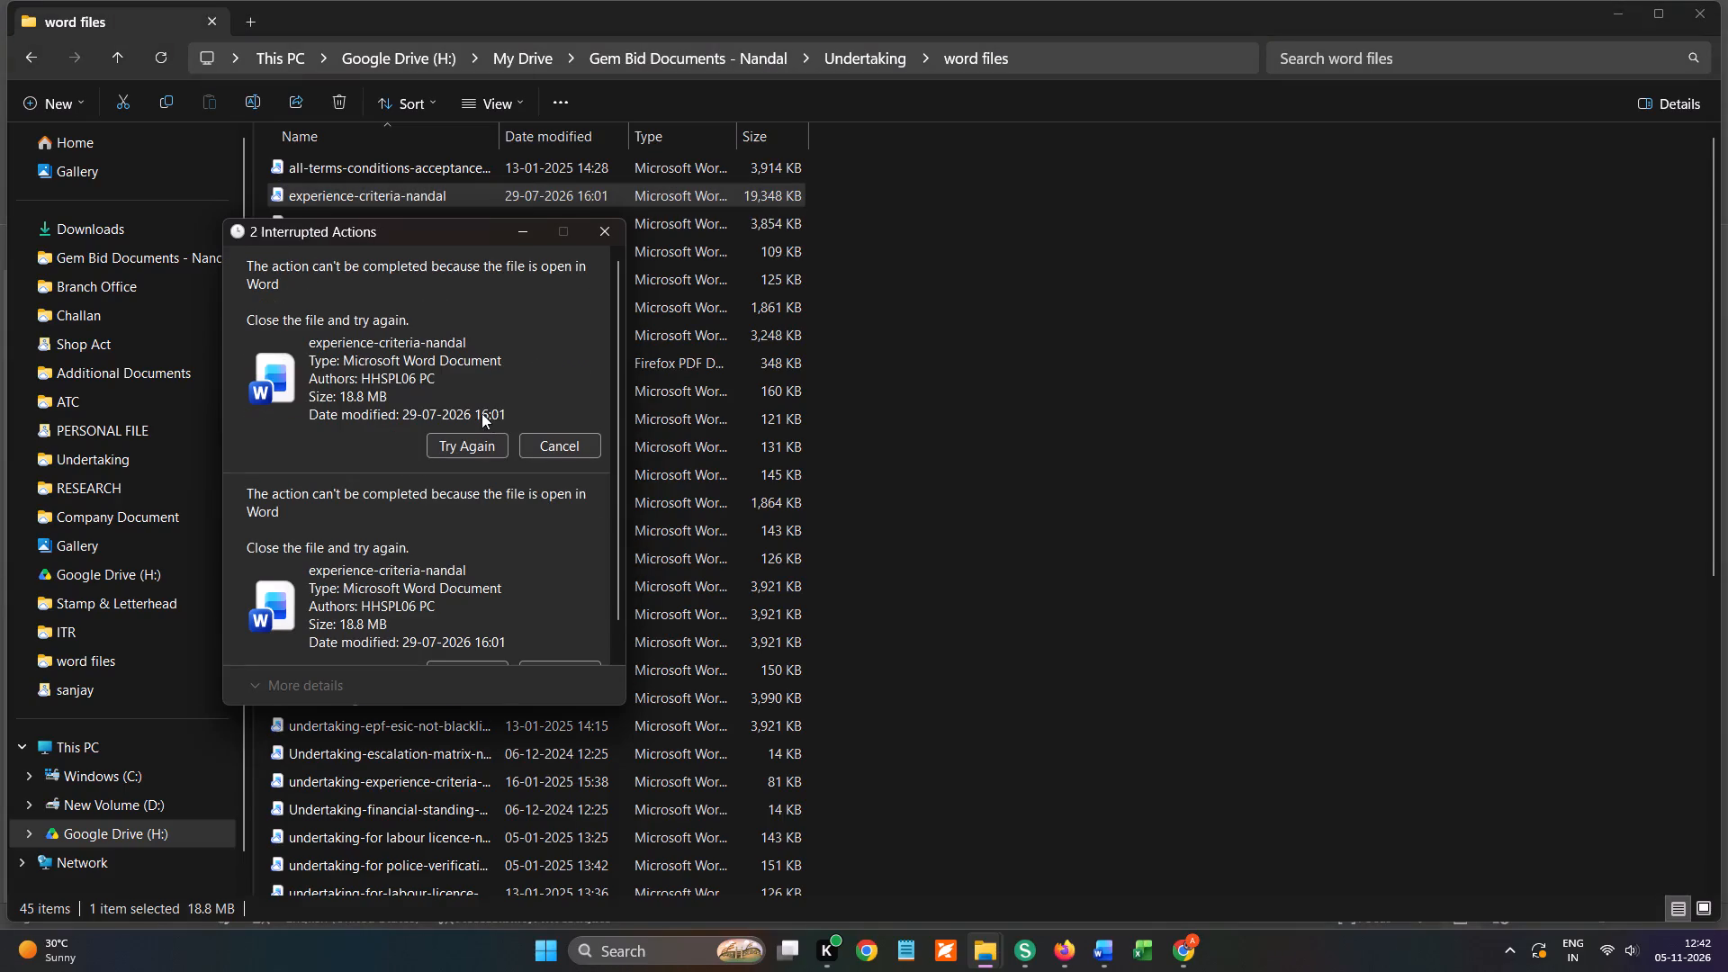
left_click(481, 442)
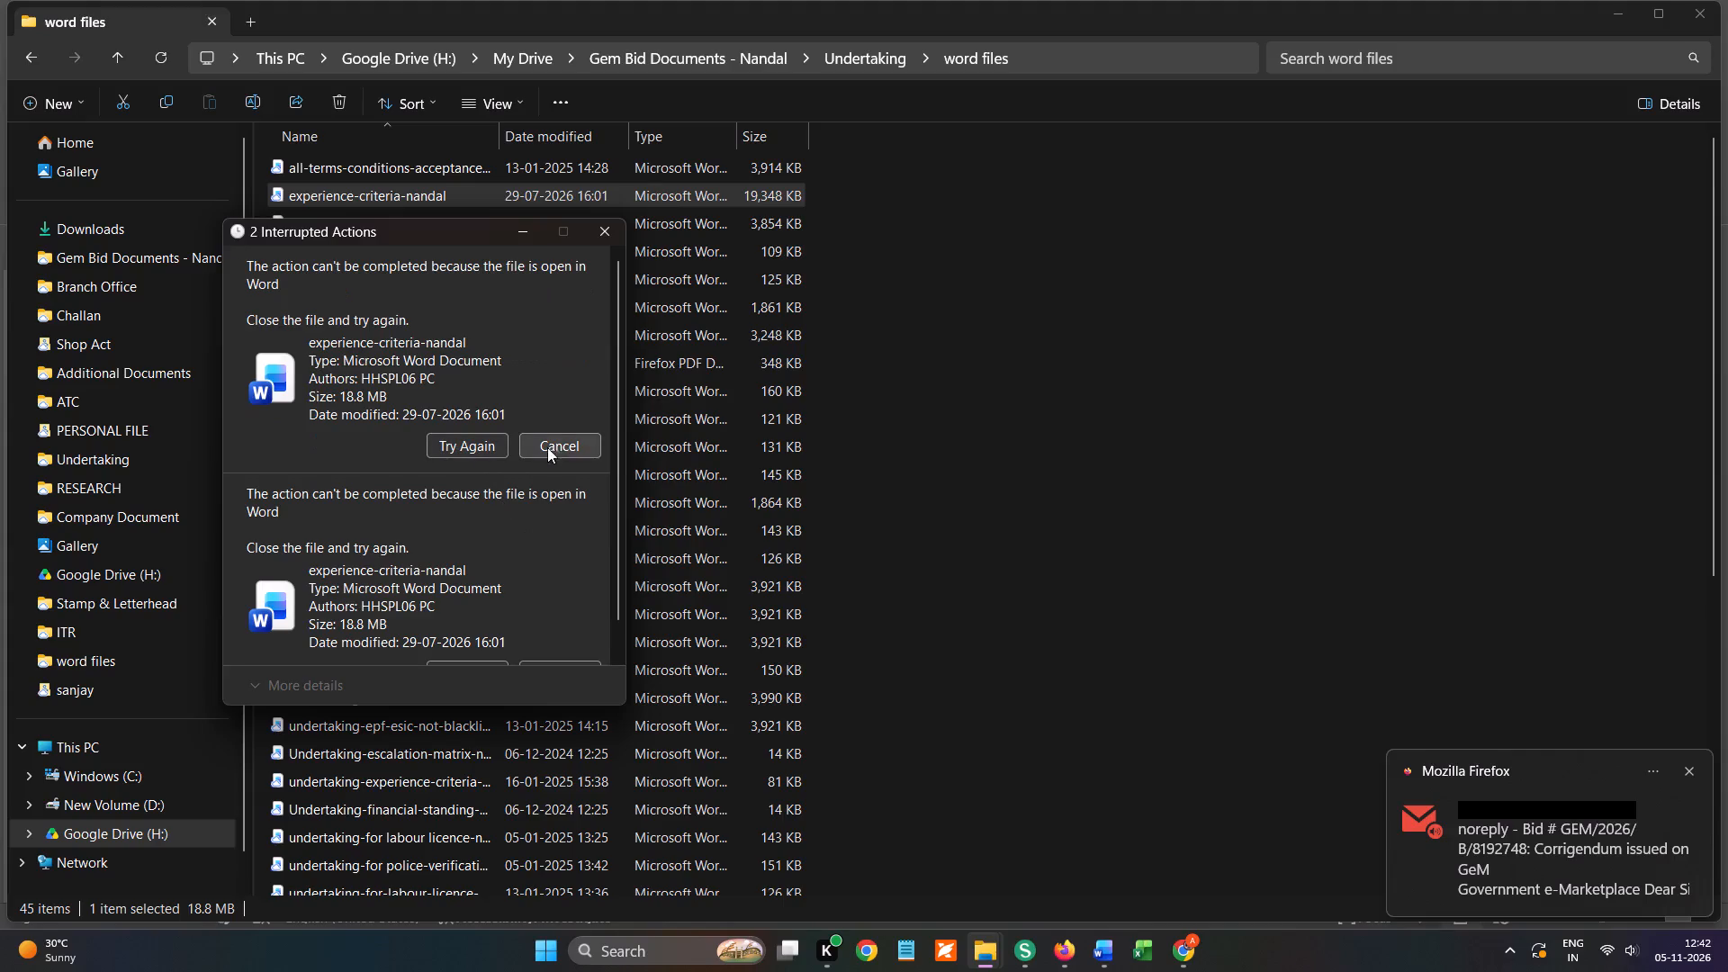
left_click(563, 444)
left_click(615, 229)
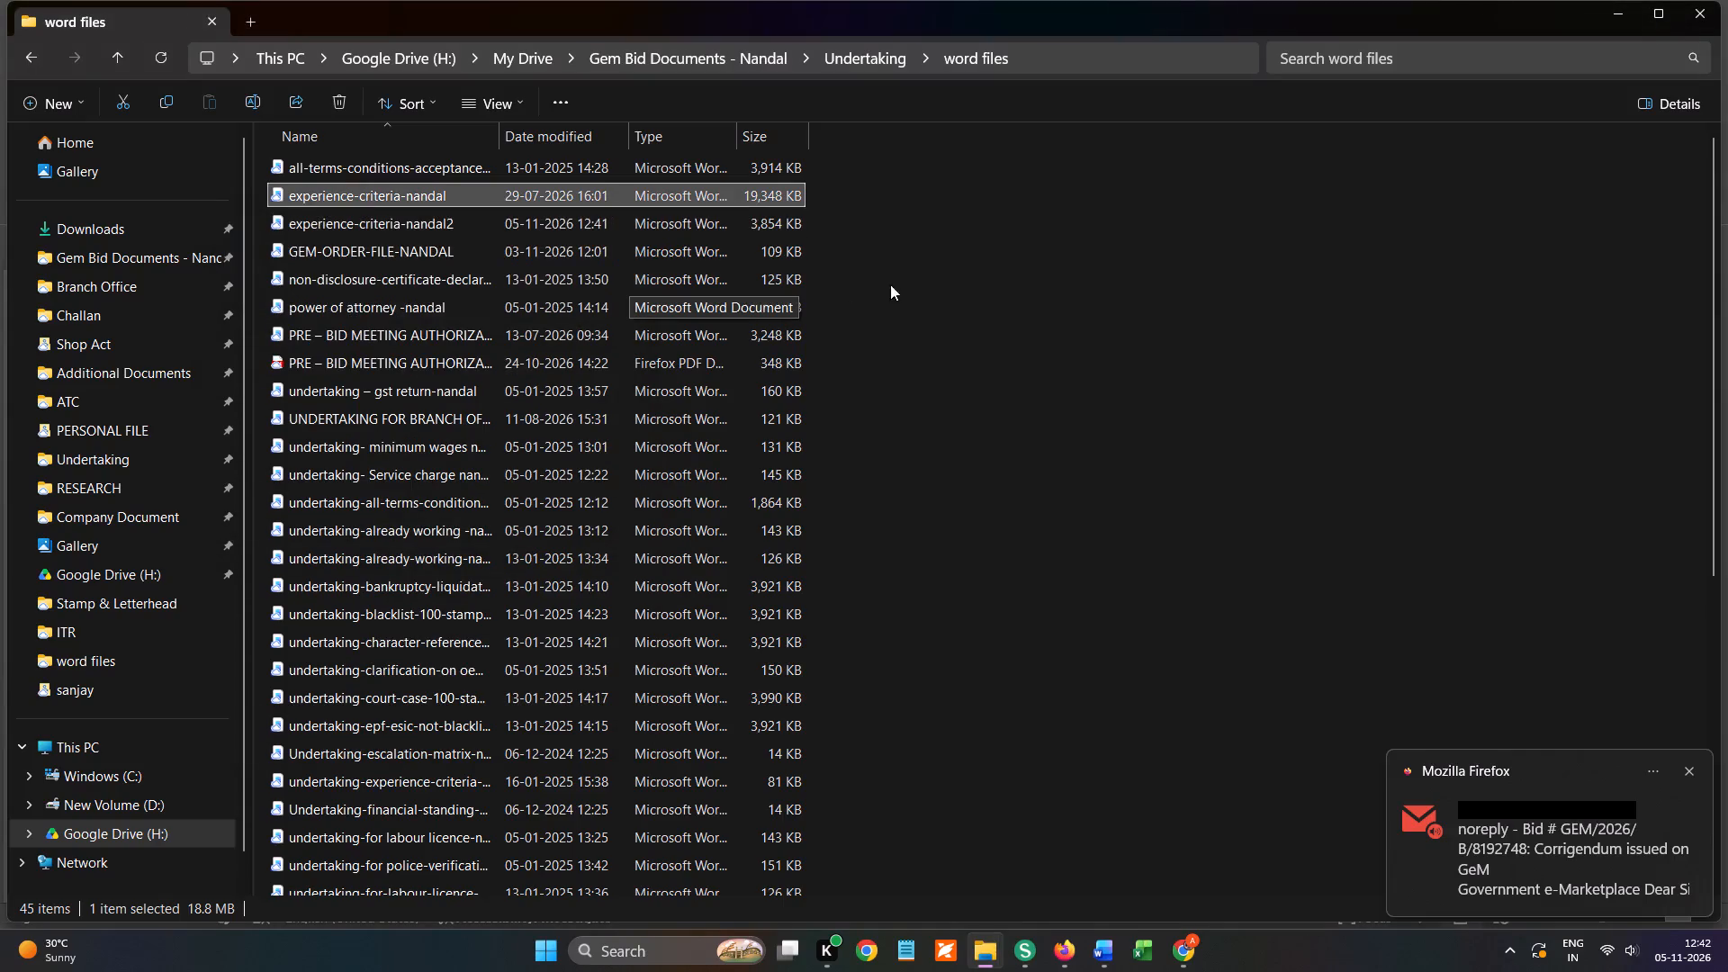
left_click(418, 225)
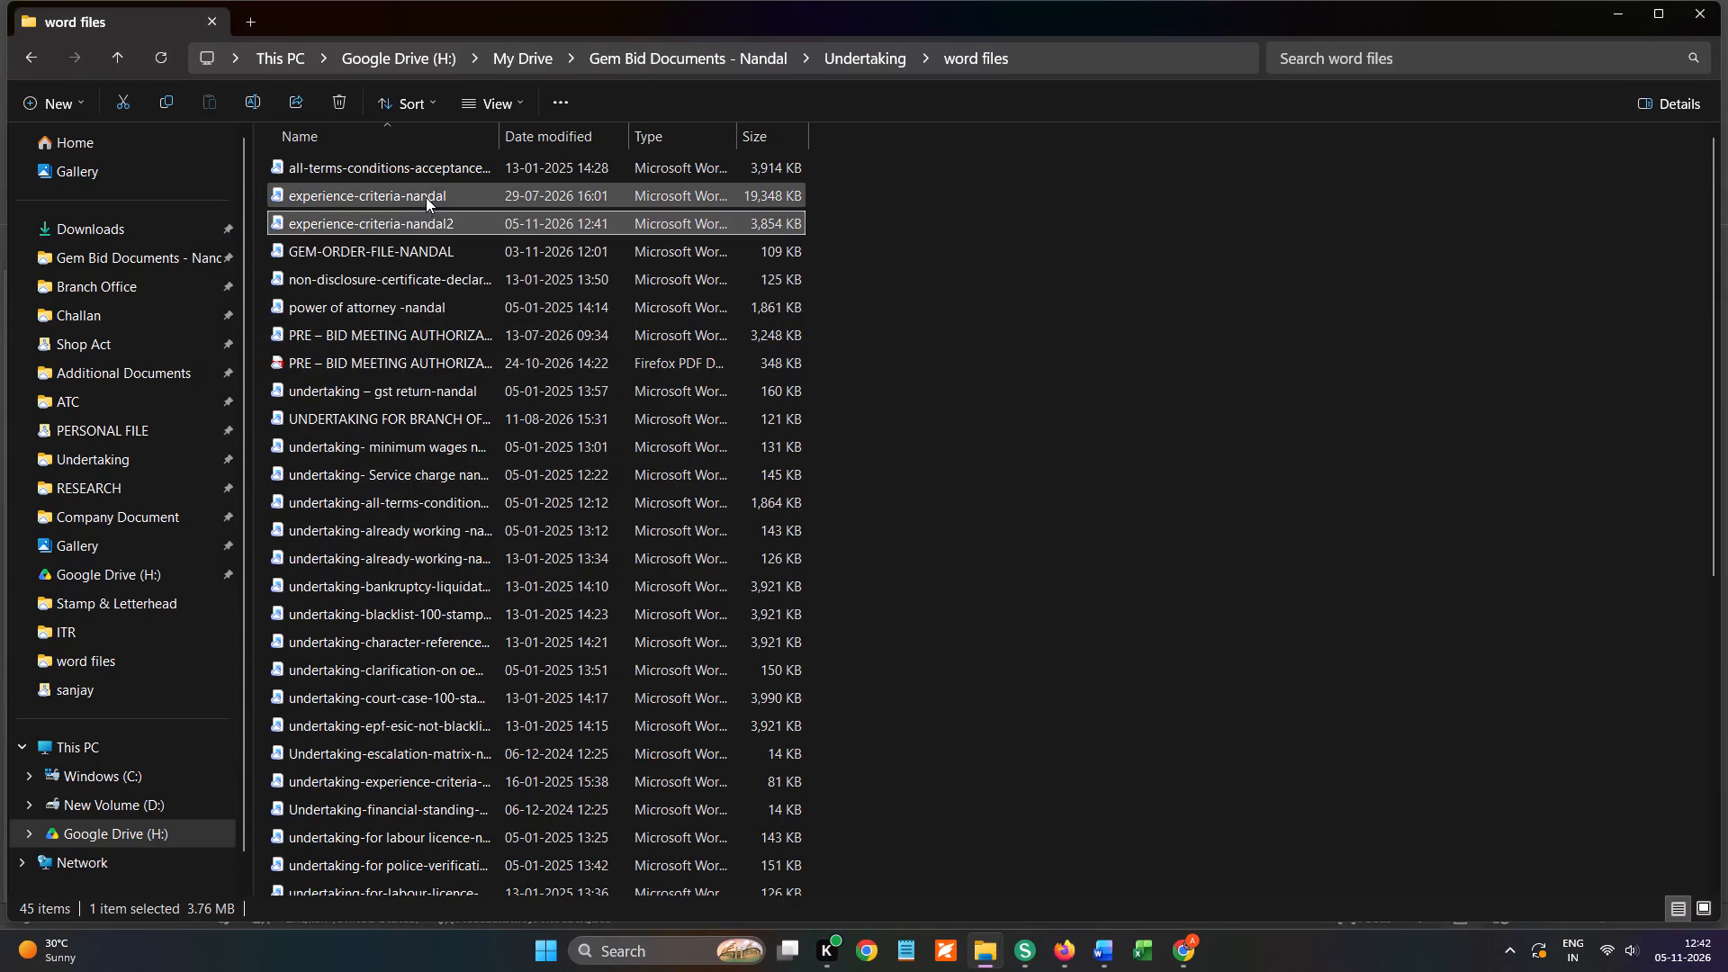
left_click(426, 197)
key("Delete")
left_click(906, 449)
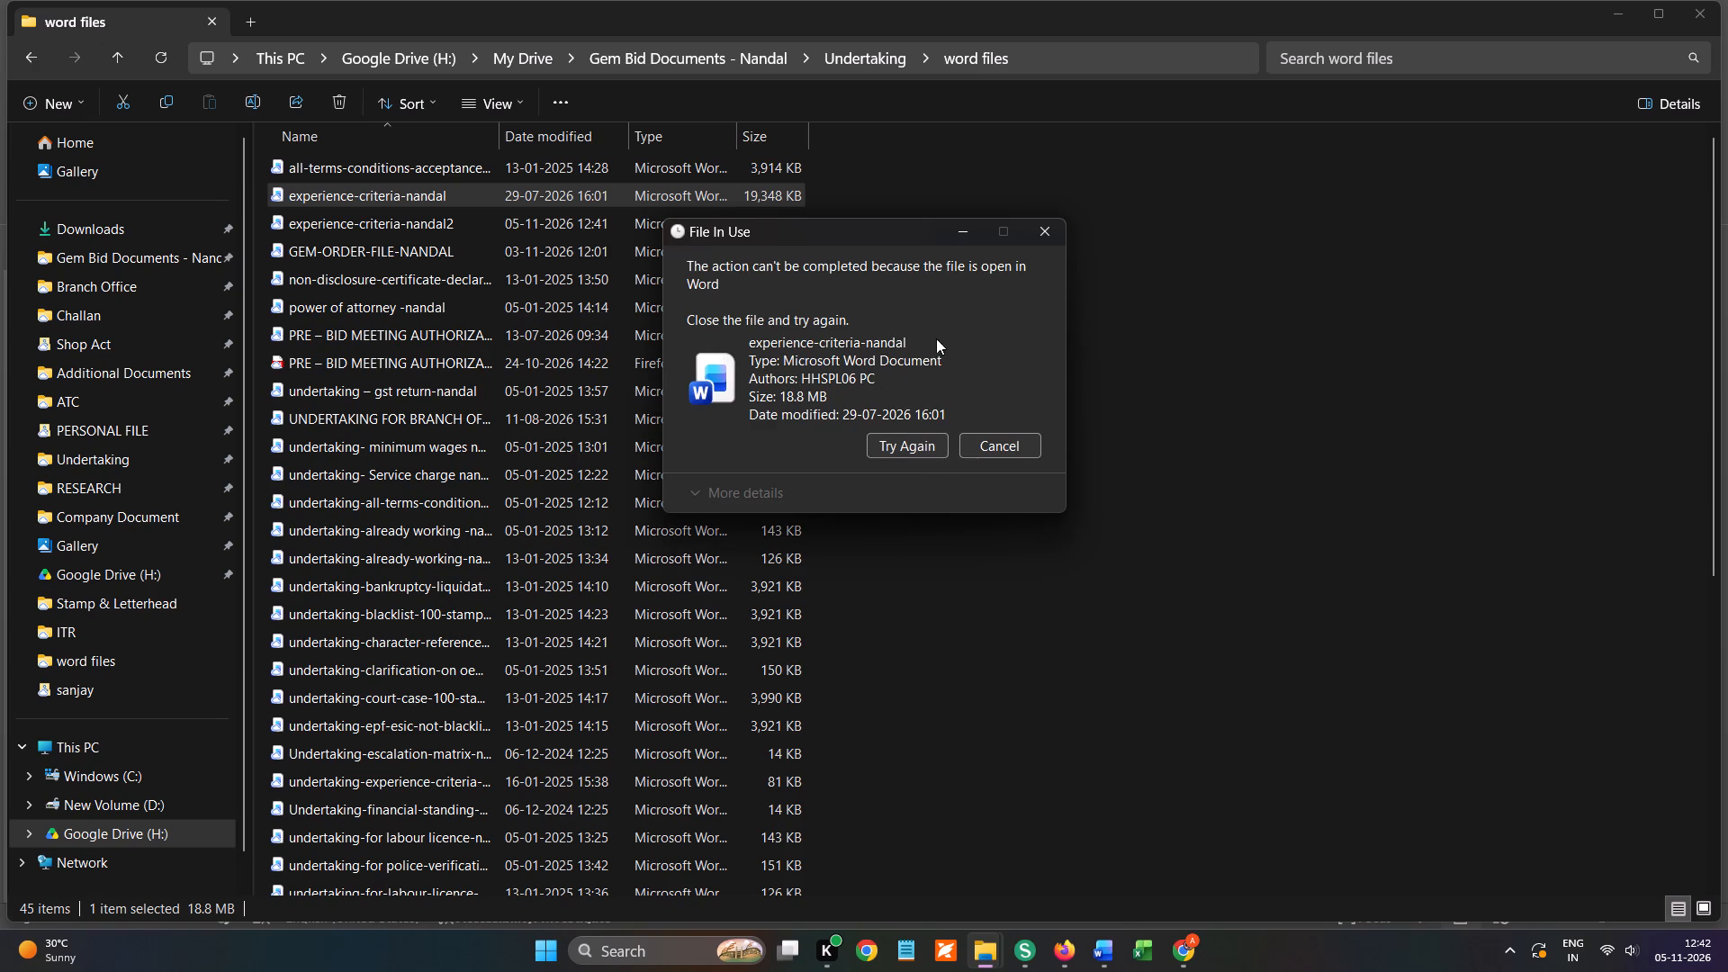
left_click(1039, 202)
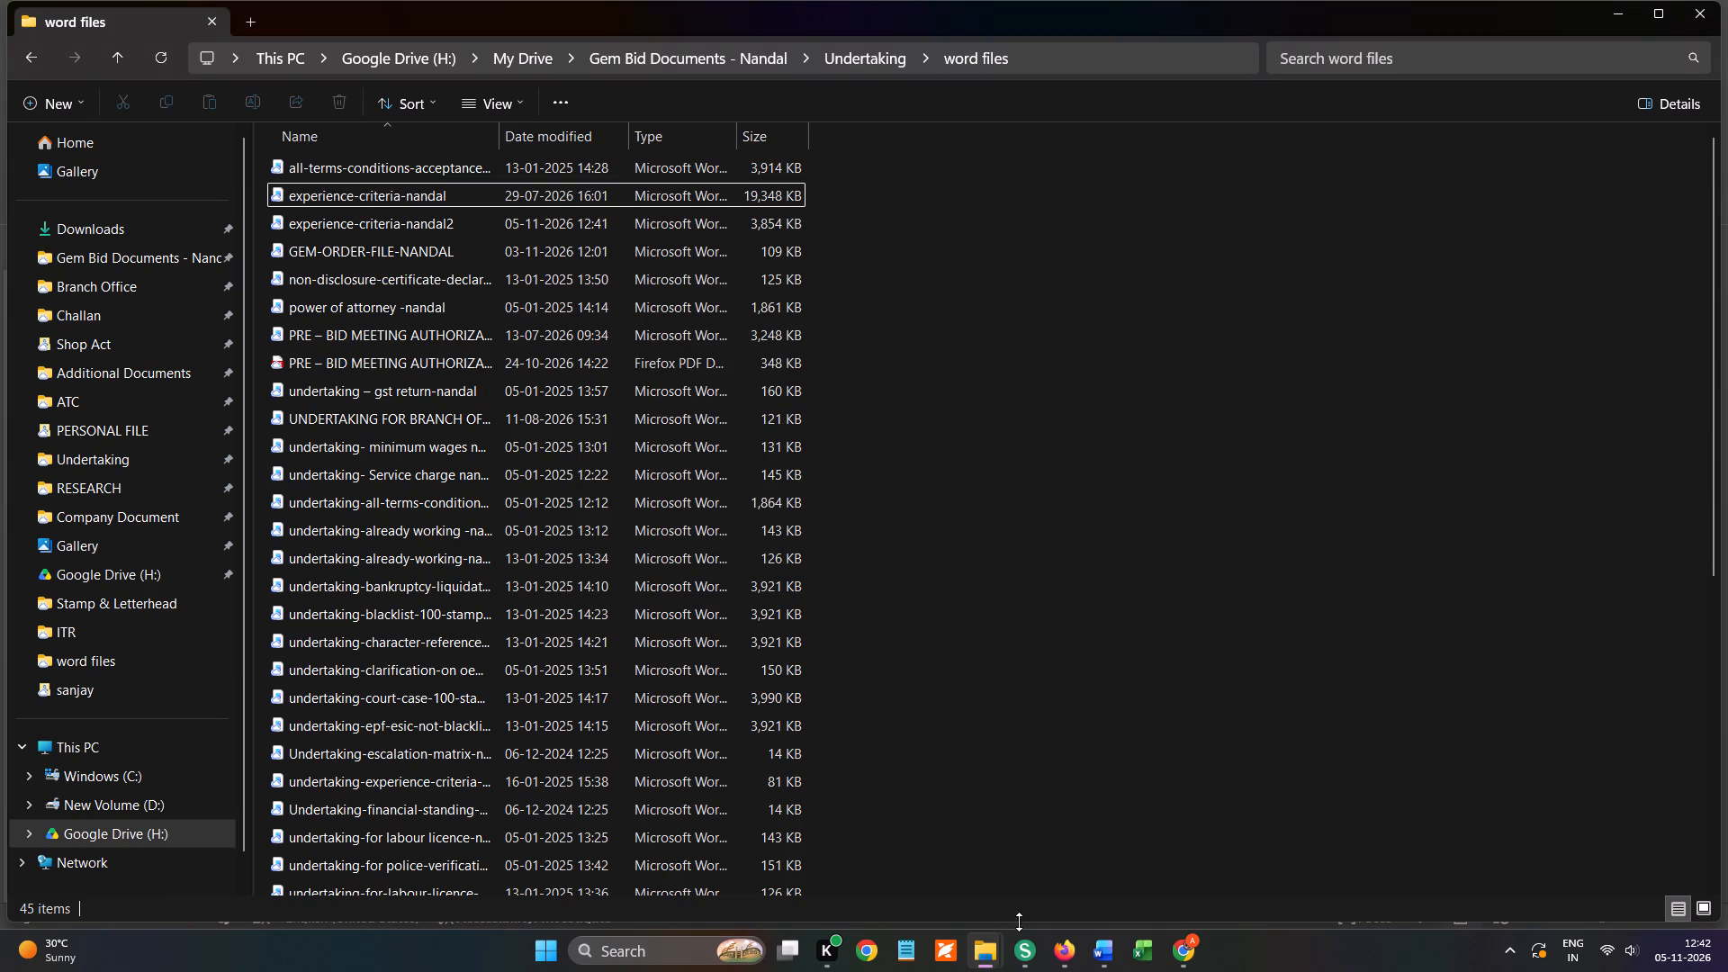
Close the older experience-criteria-nandal document in Word and delete its file from the word files folder.
left_click(1102, 941)
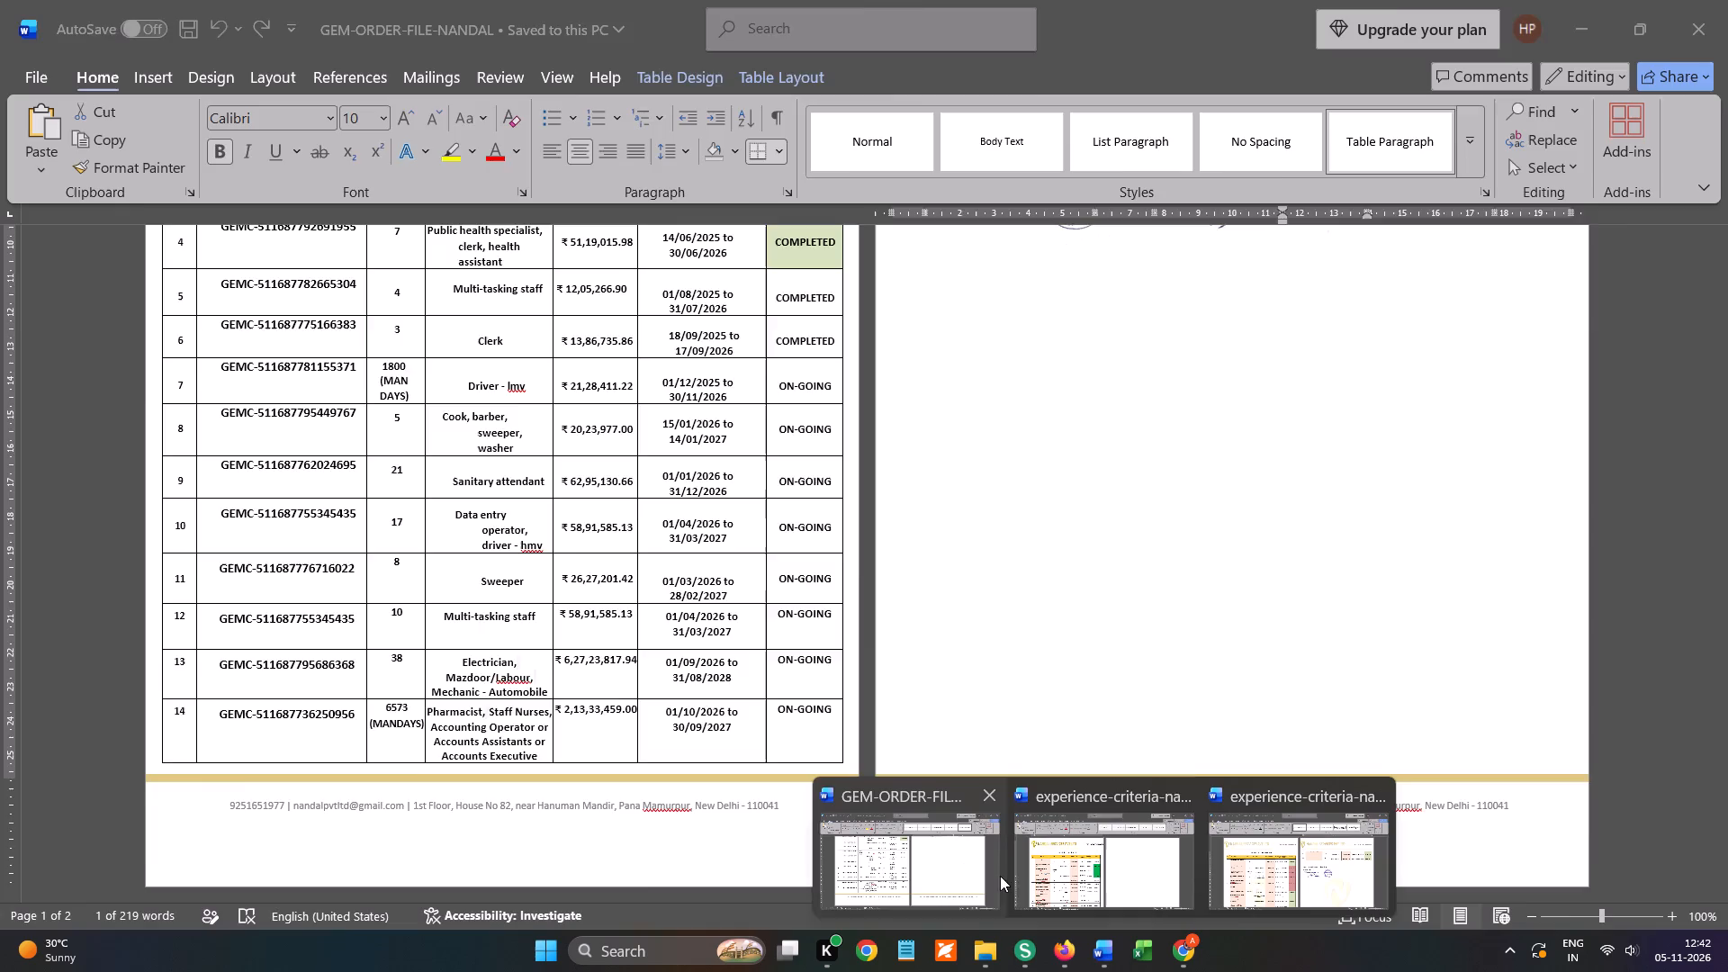
left_click(1060, 861)
left_click(1701, 22)
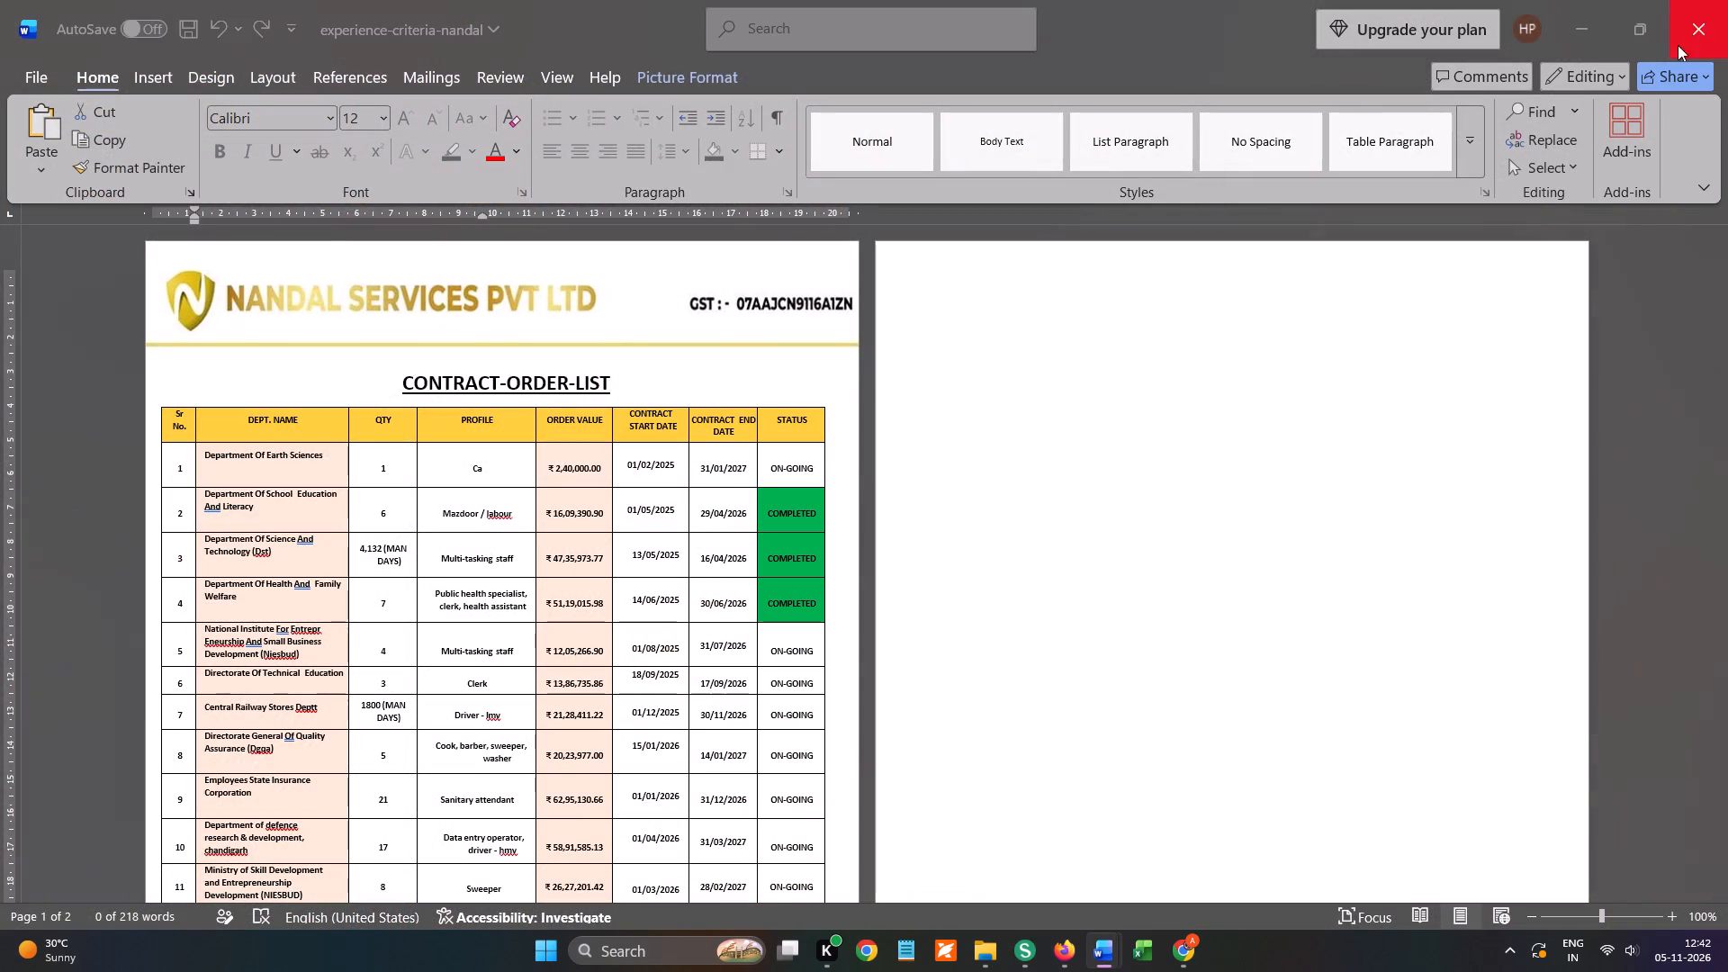
left_click(970, 655)
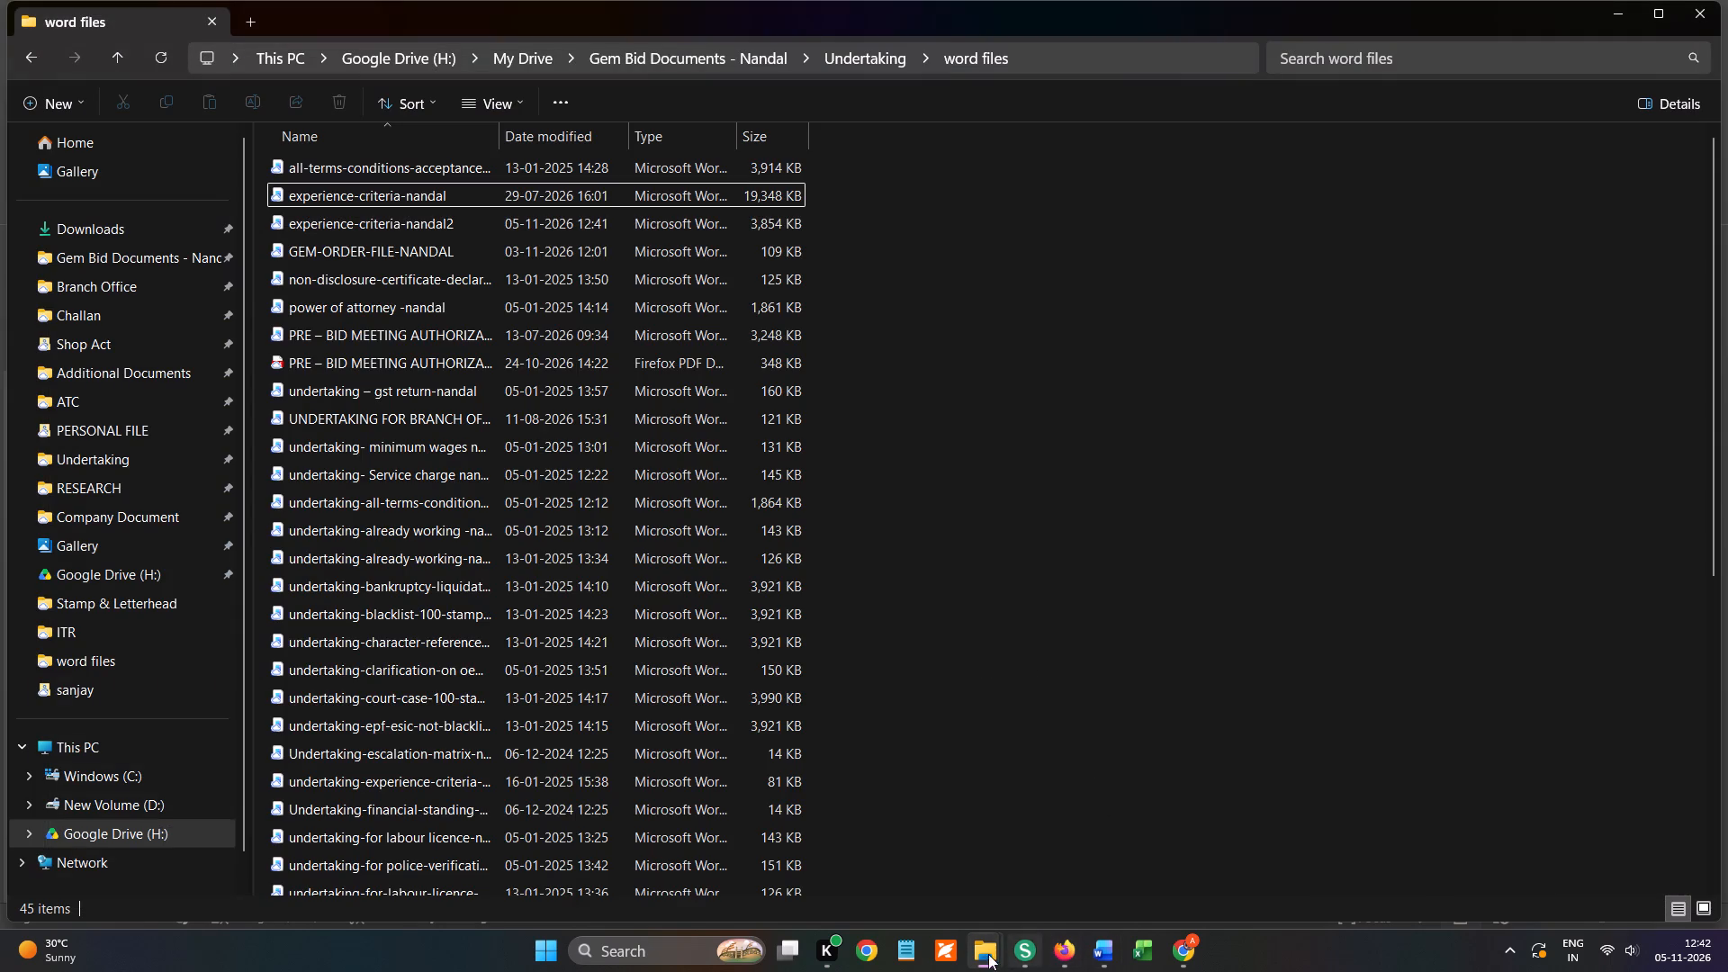
left_click(391, 253)
left_click(407, 192)
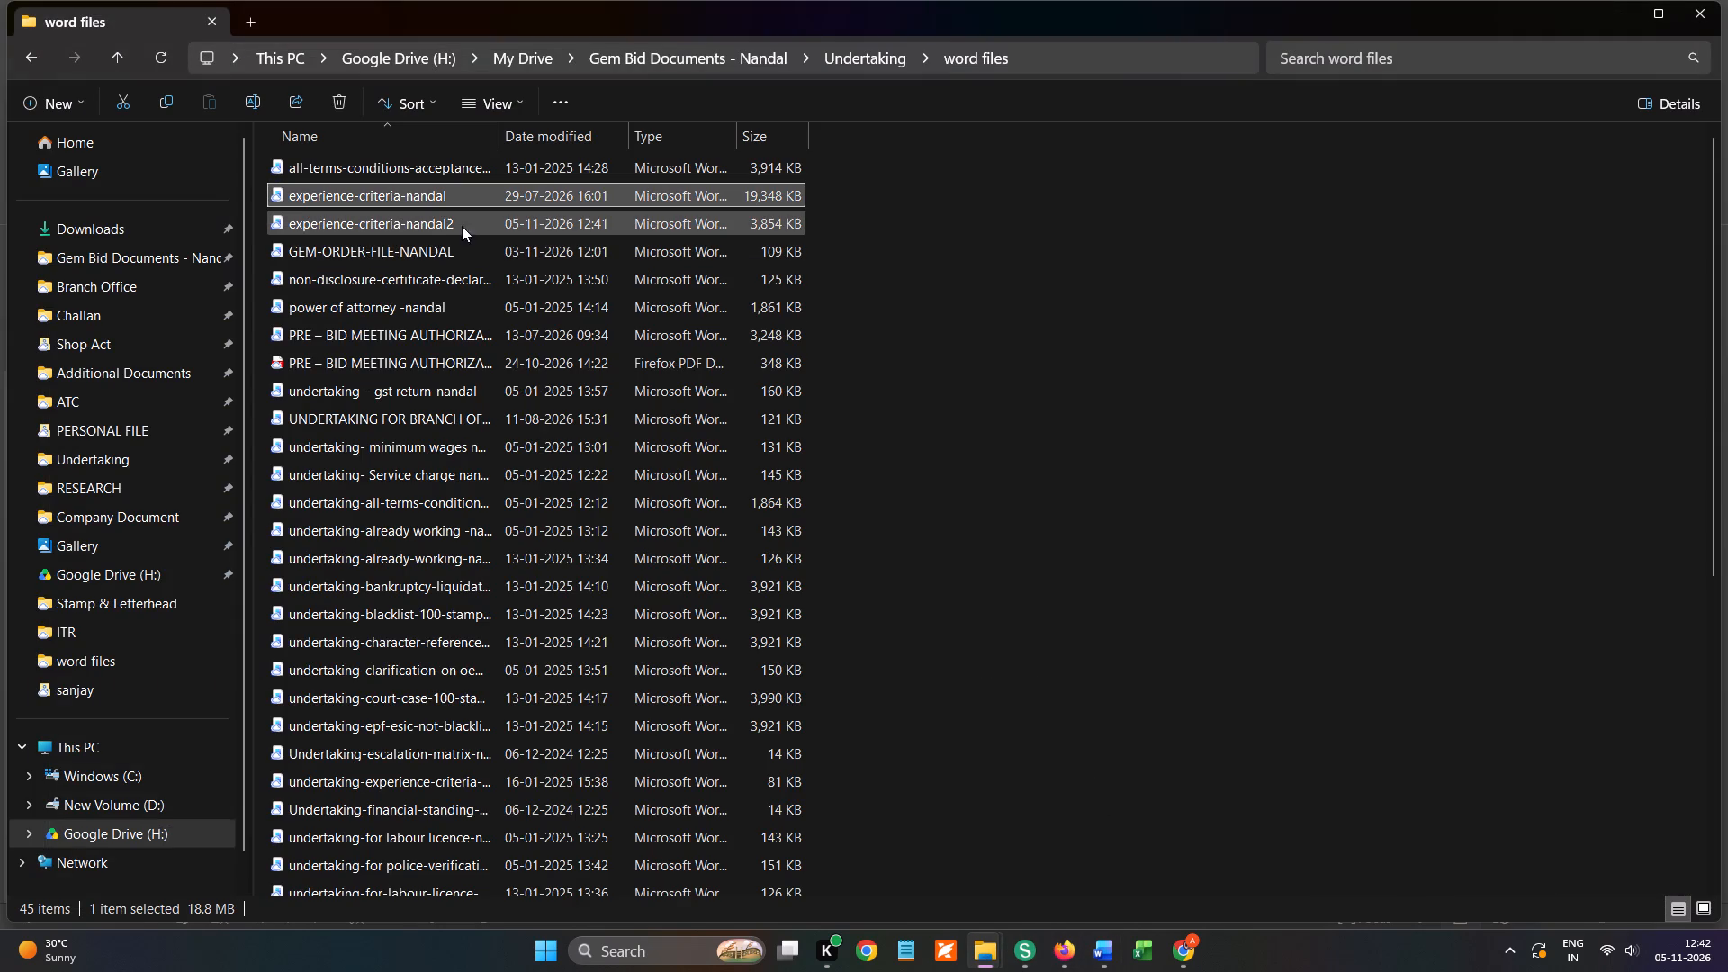
key("Delete")
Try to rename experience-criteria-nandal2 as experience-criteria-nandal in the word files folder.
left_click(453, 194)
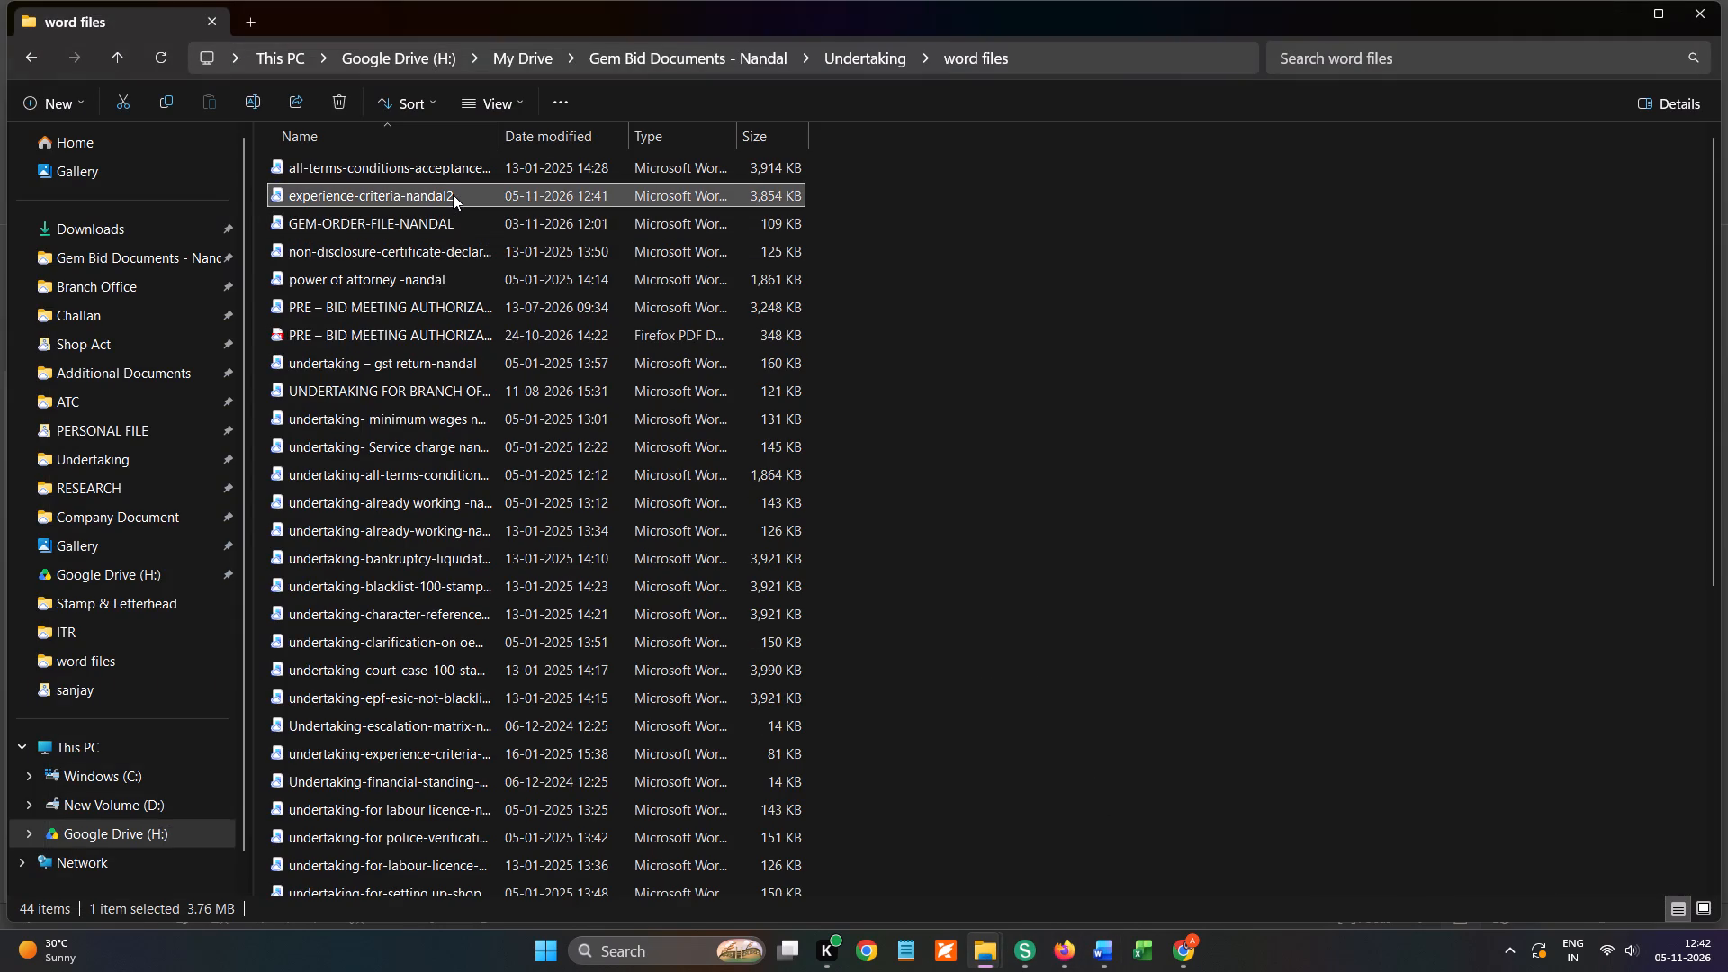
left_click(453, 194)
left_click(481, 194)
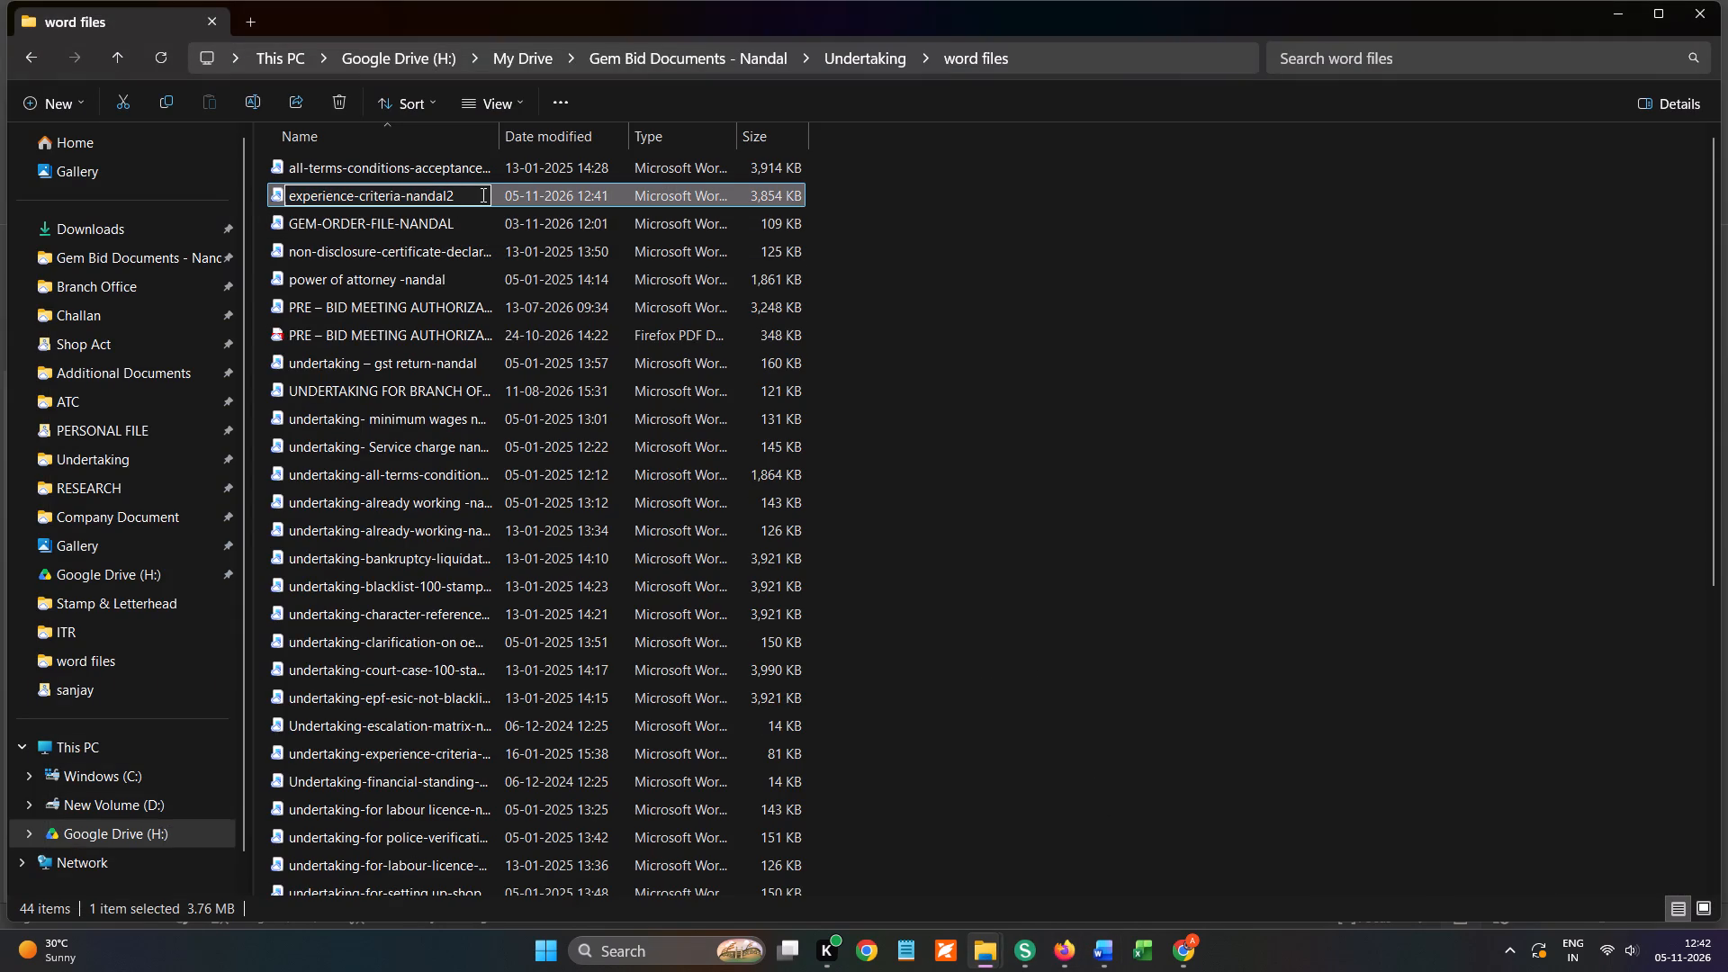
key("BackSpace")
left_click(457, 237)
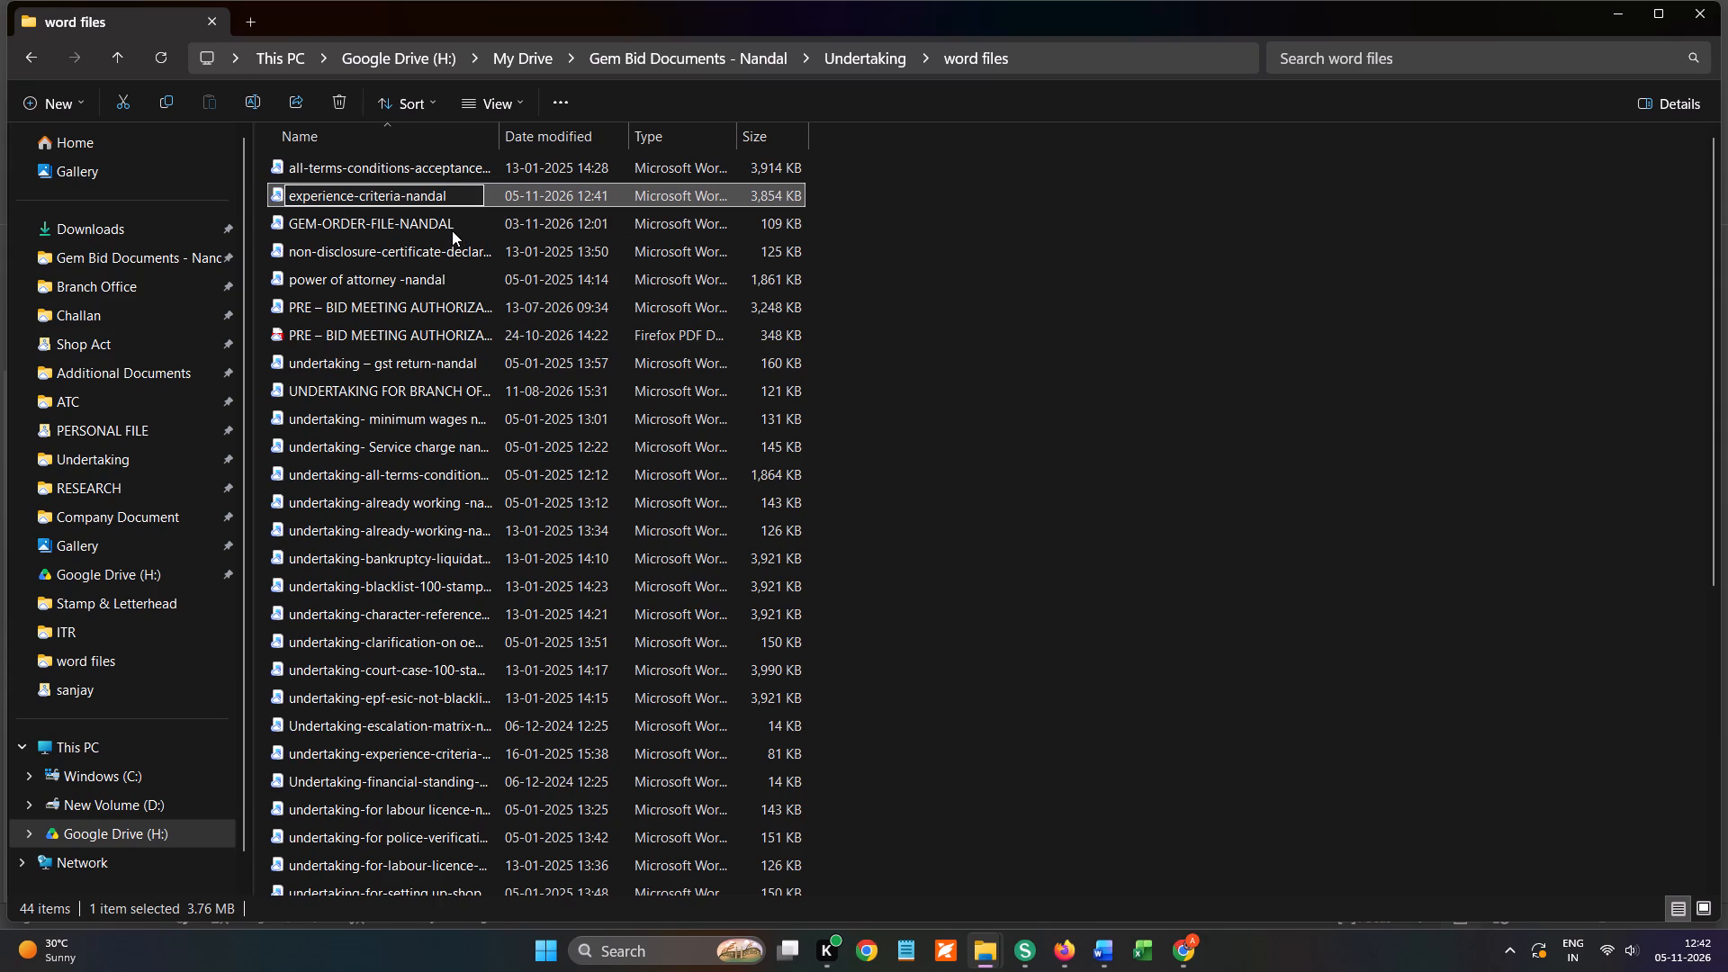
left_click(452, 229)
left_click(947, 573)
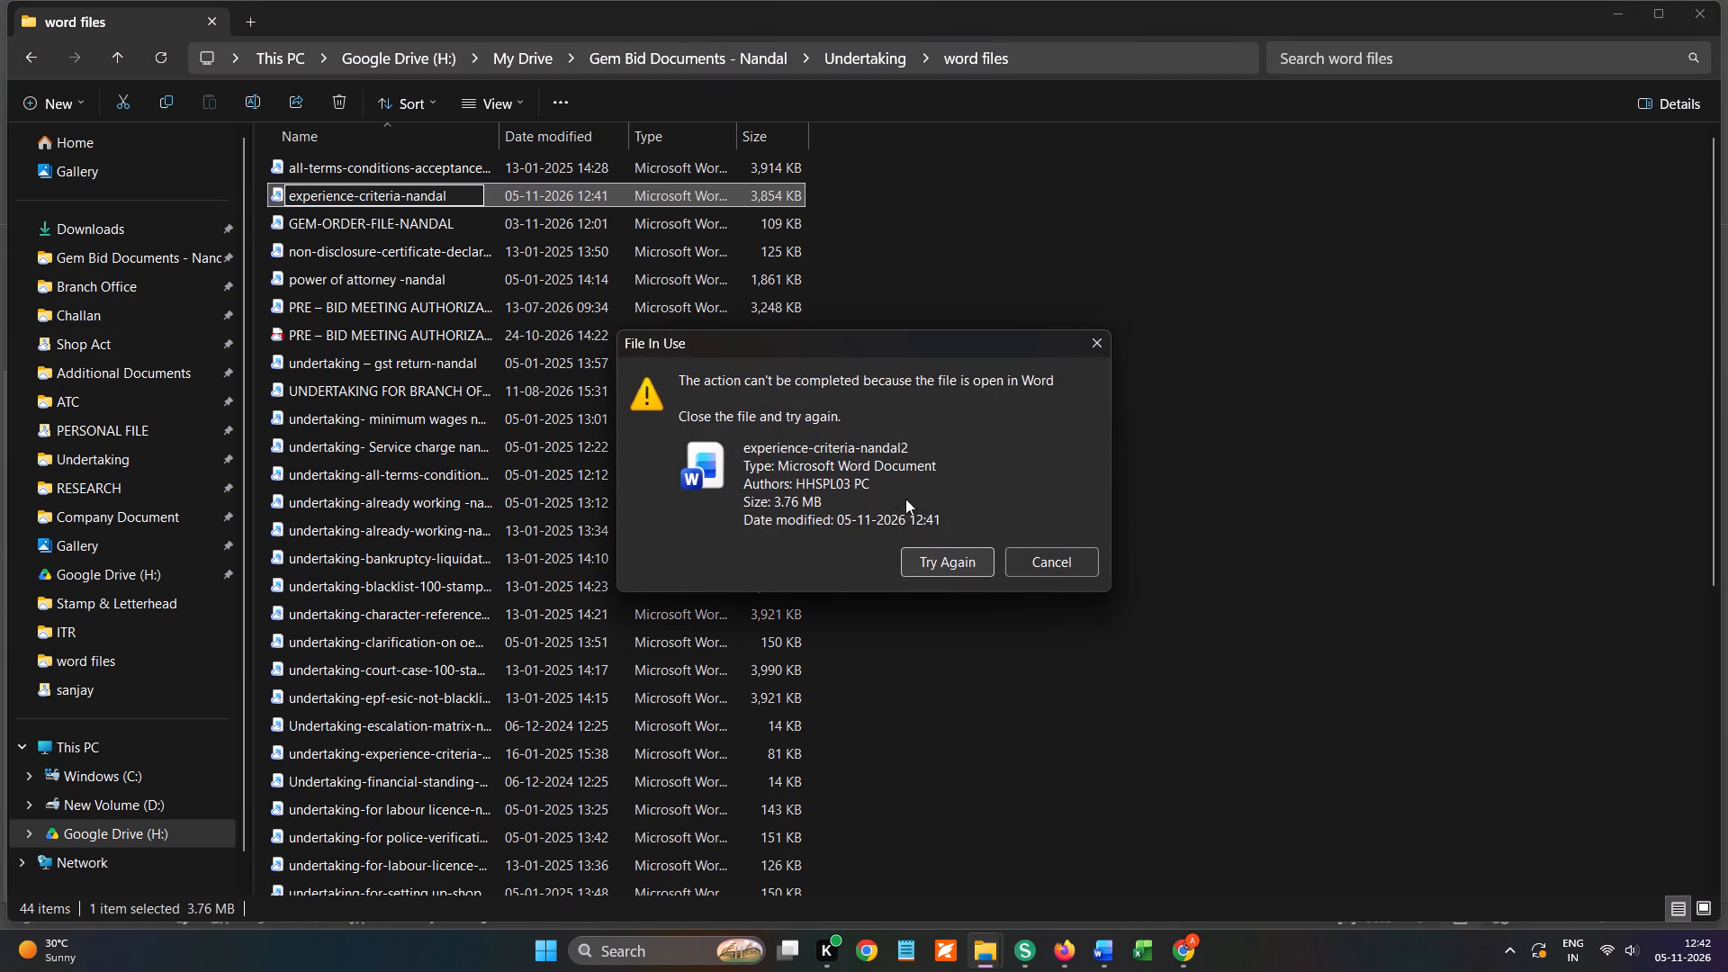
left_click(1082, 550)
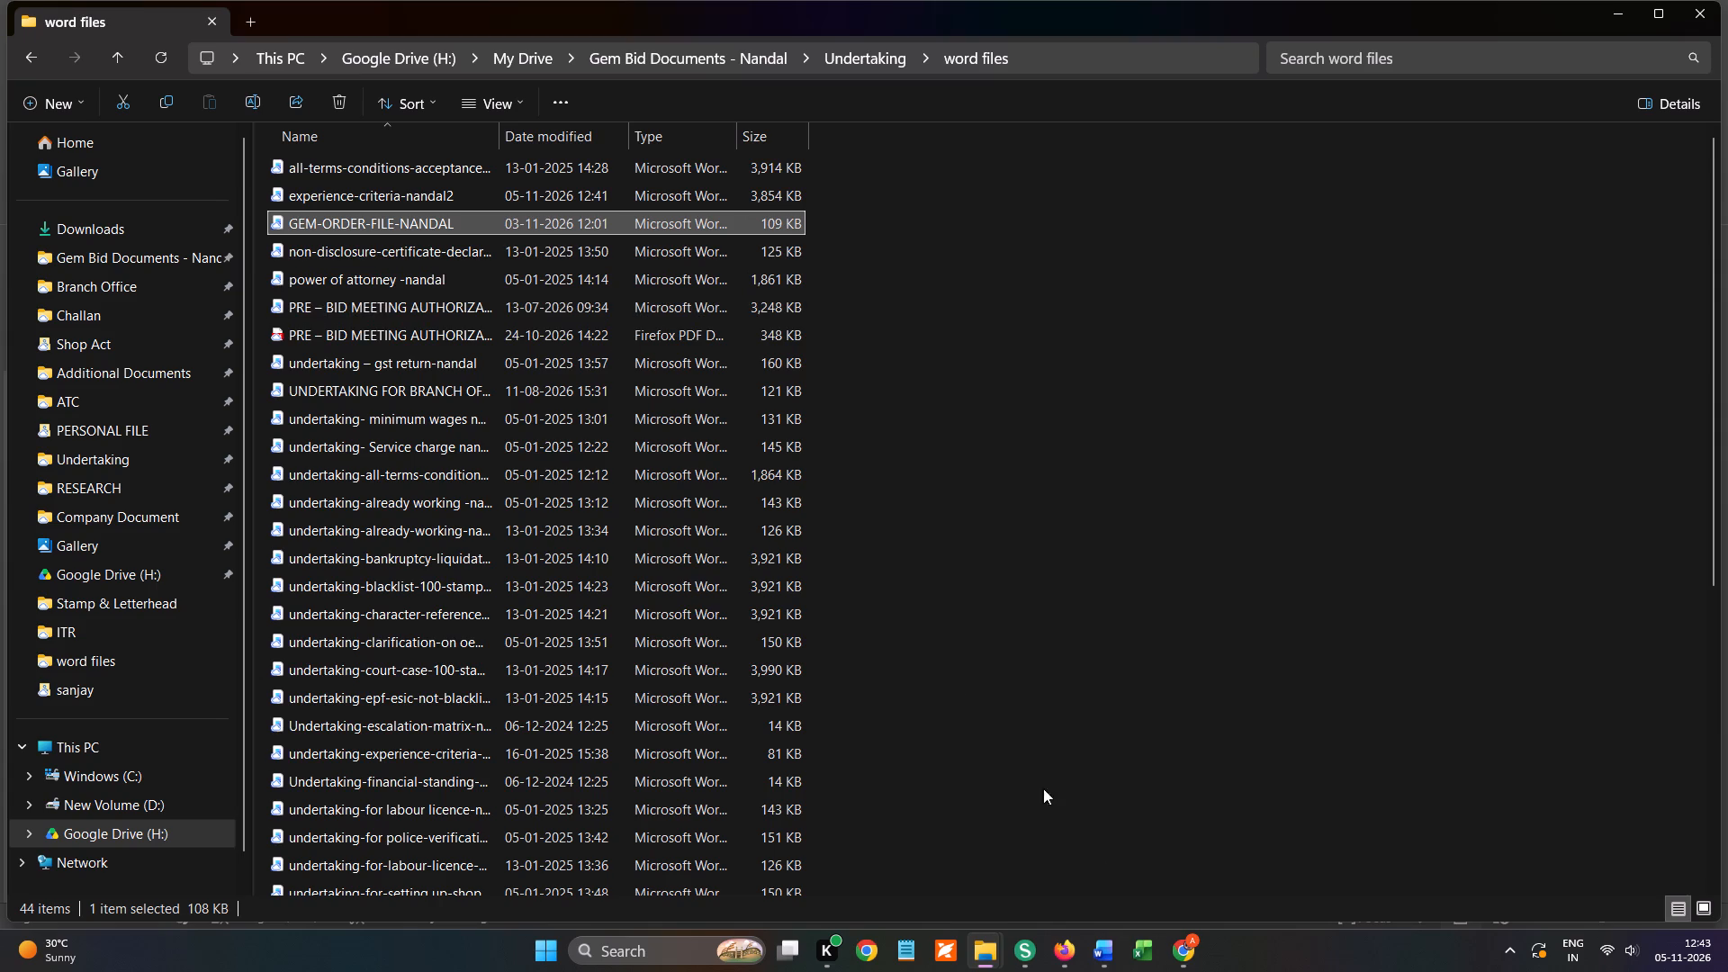
Close the experience-criteria-nandal2 document in Word and rename its file as experience-criteria-nandal in the word files folder.
left_click(1106, 956)
left_click(1222, 848)
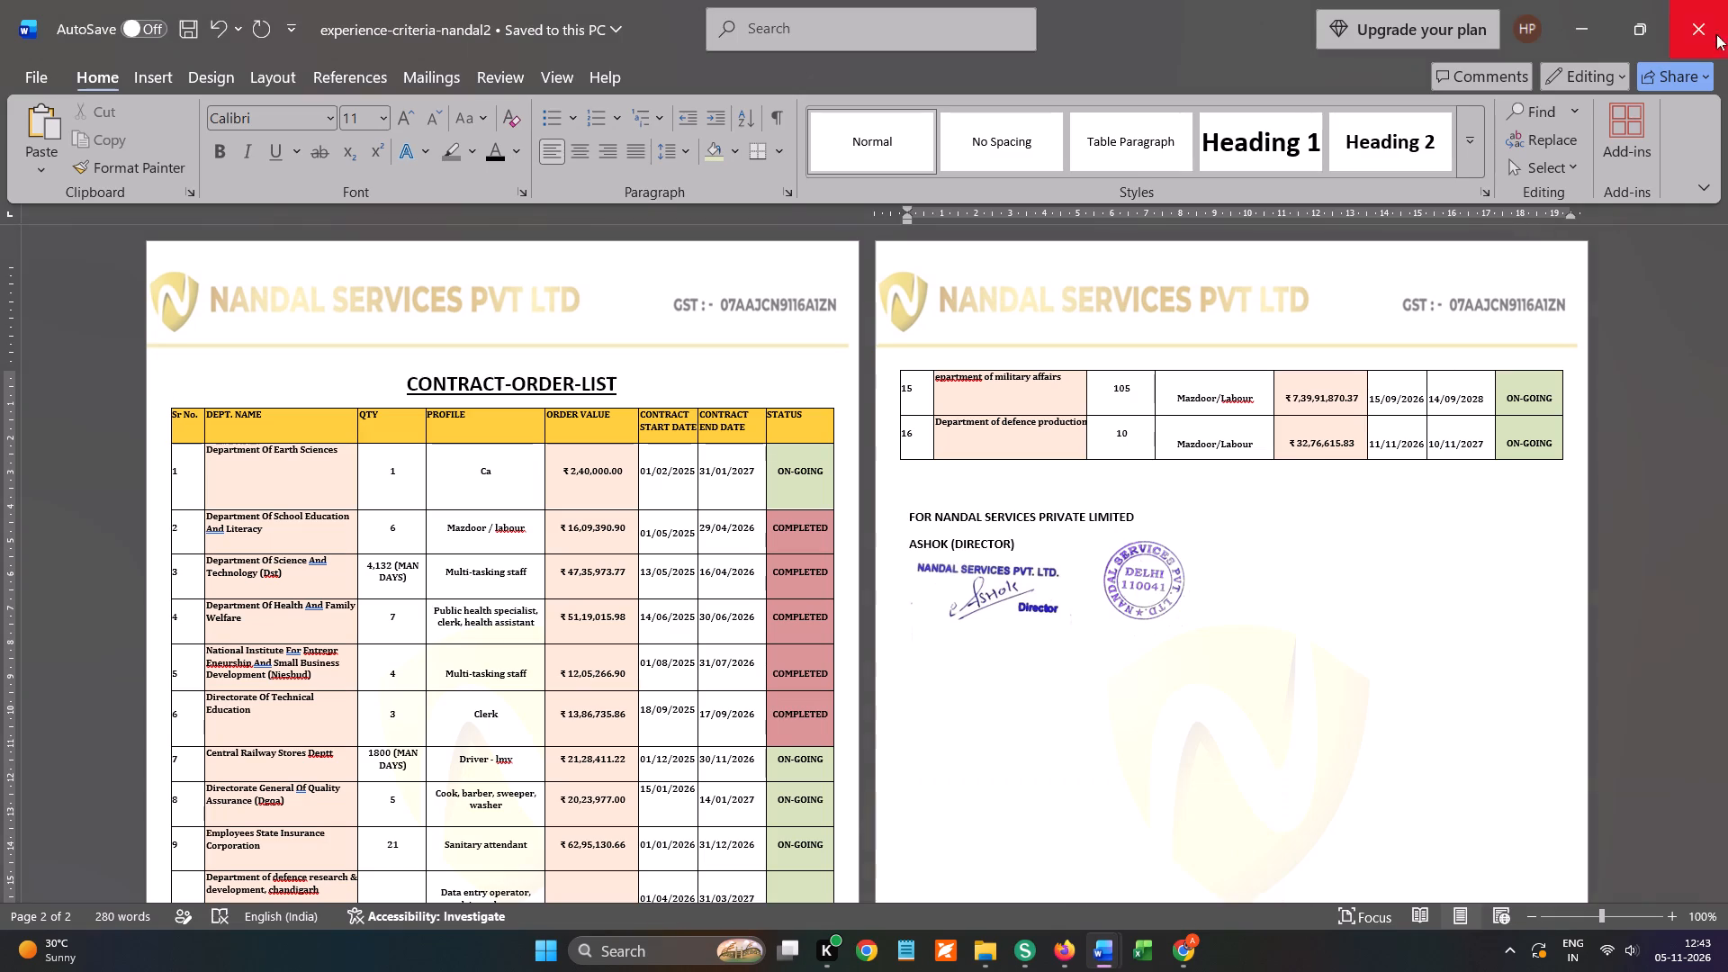
left_click(1727, 3)
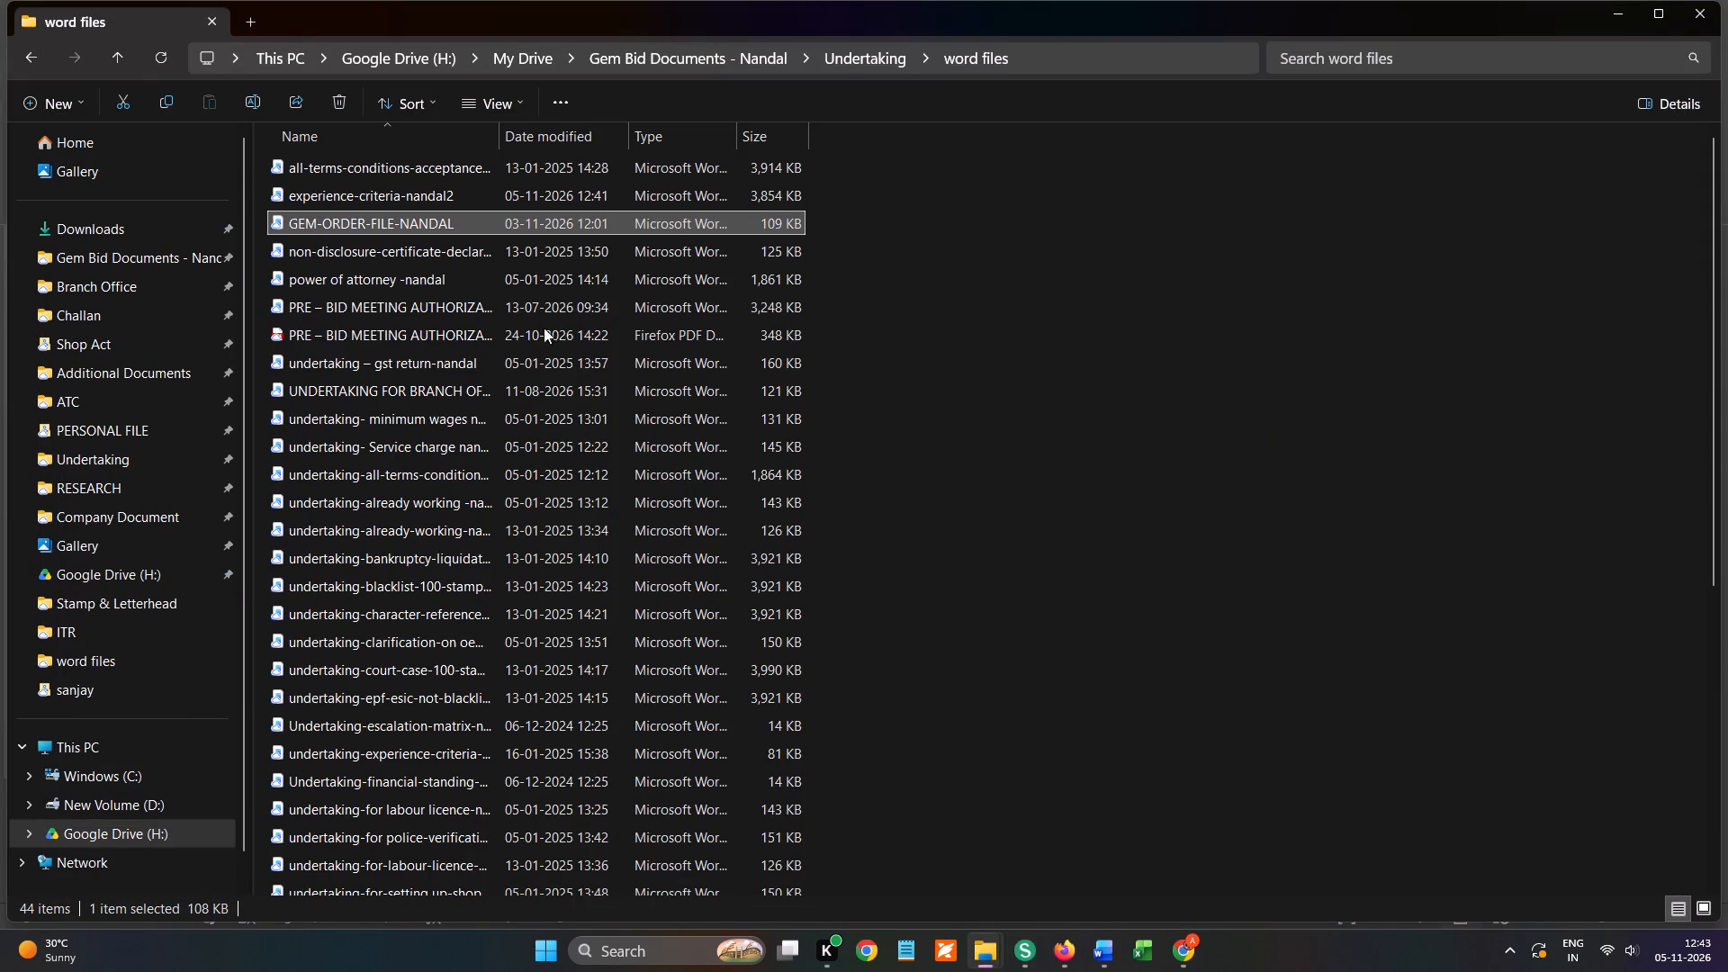
left_click(461, 189)
left_click(461, 189)
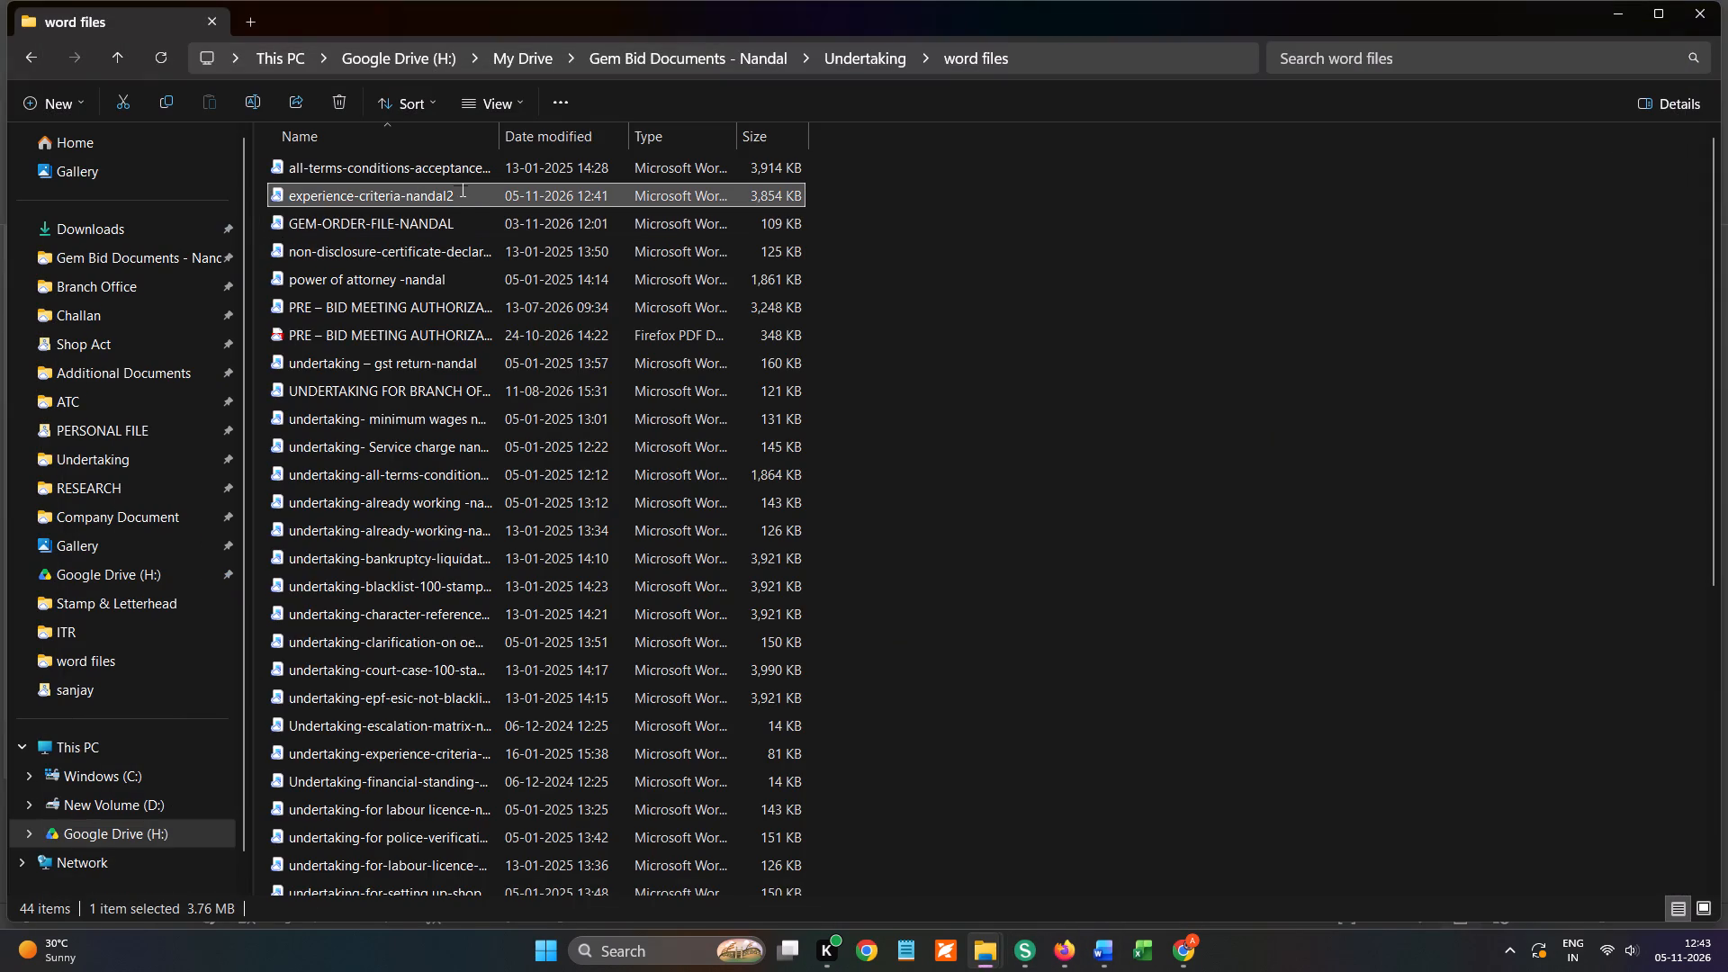
left_click(461, 189)
key("BackSpace")
left_click(469, 270)
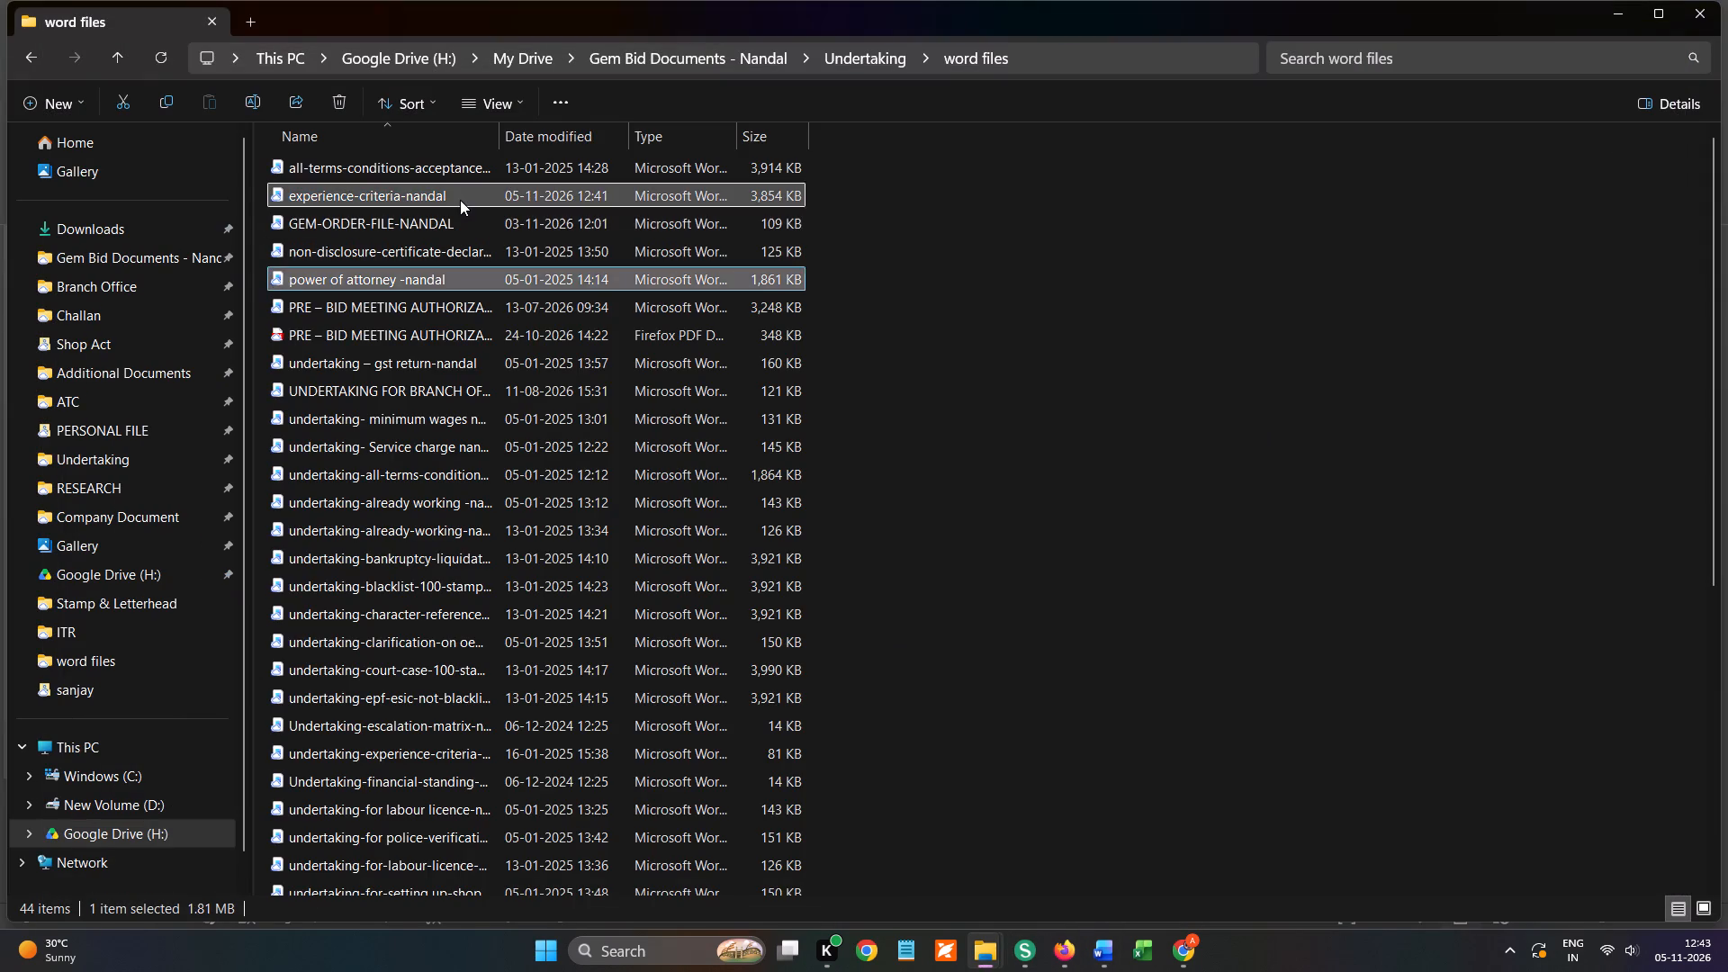
left_click(460, 200)
left_click(1070, 373)
Open the renamed experience-criteria-nandal file, check both pages of its contract order list, and close it.
double_click(654, 204)
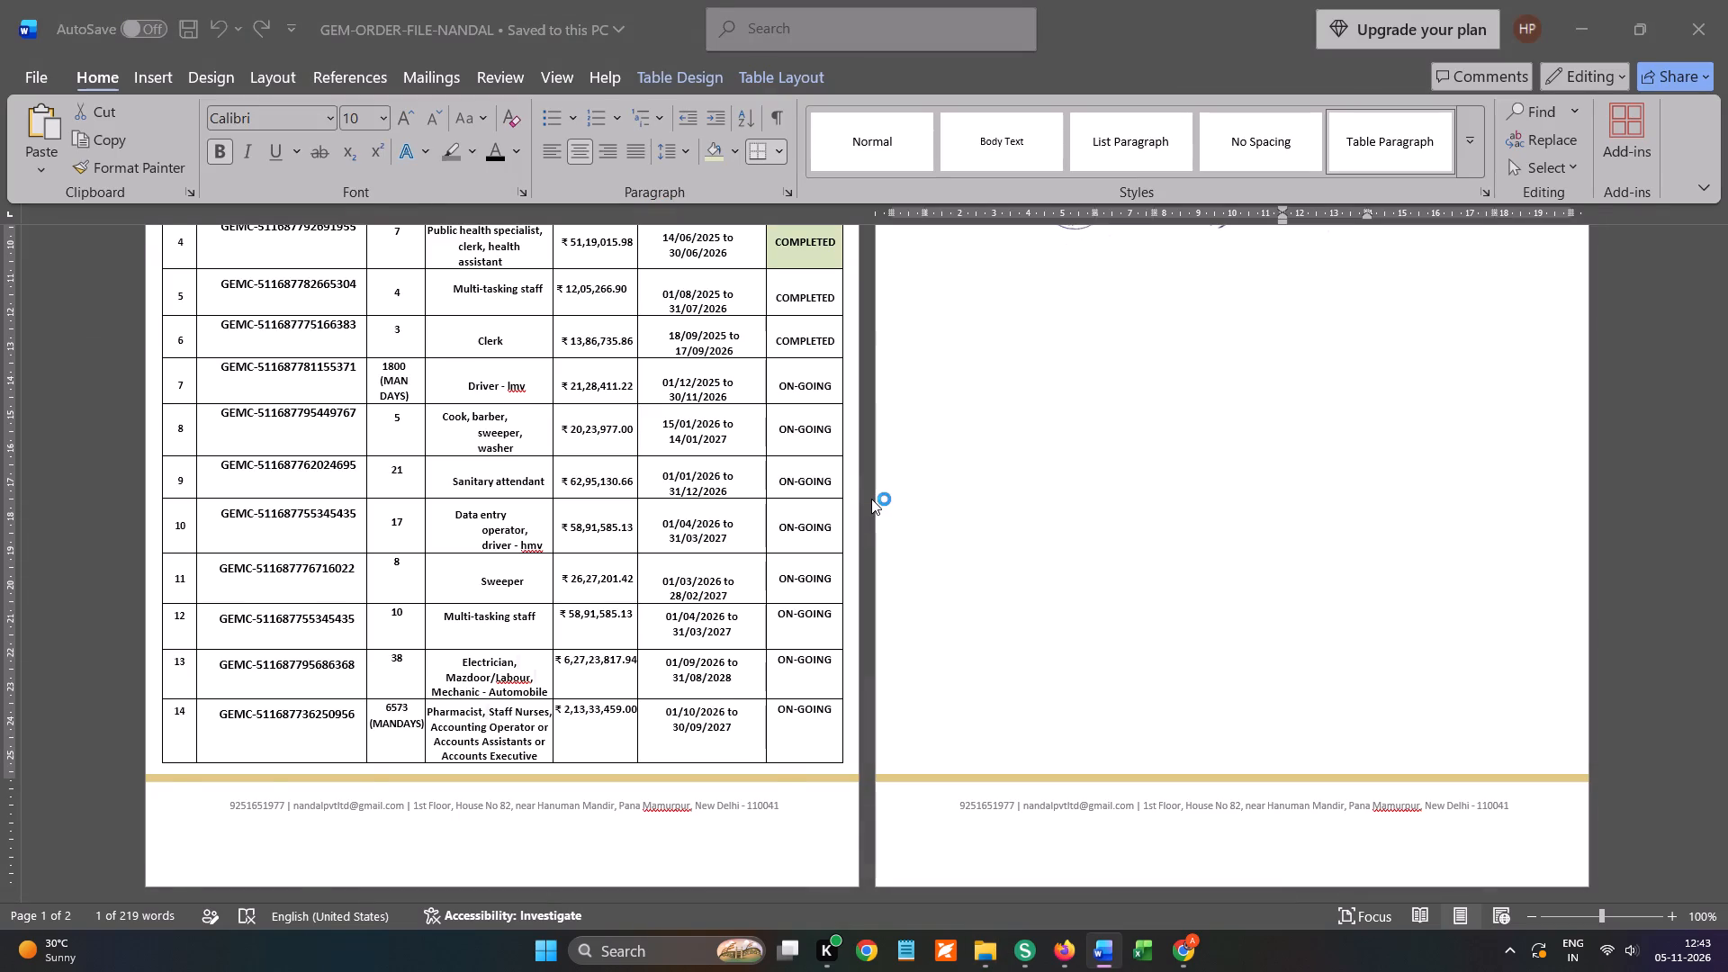
scroll(878, 485, "down", 9)
scroll(872, 497, "up", 1)
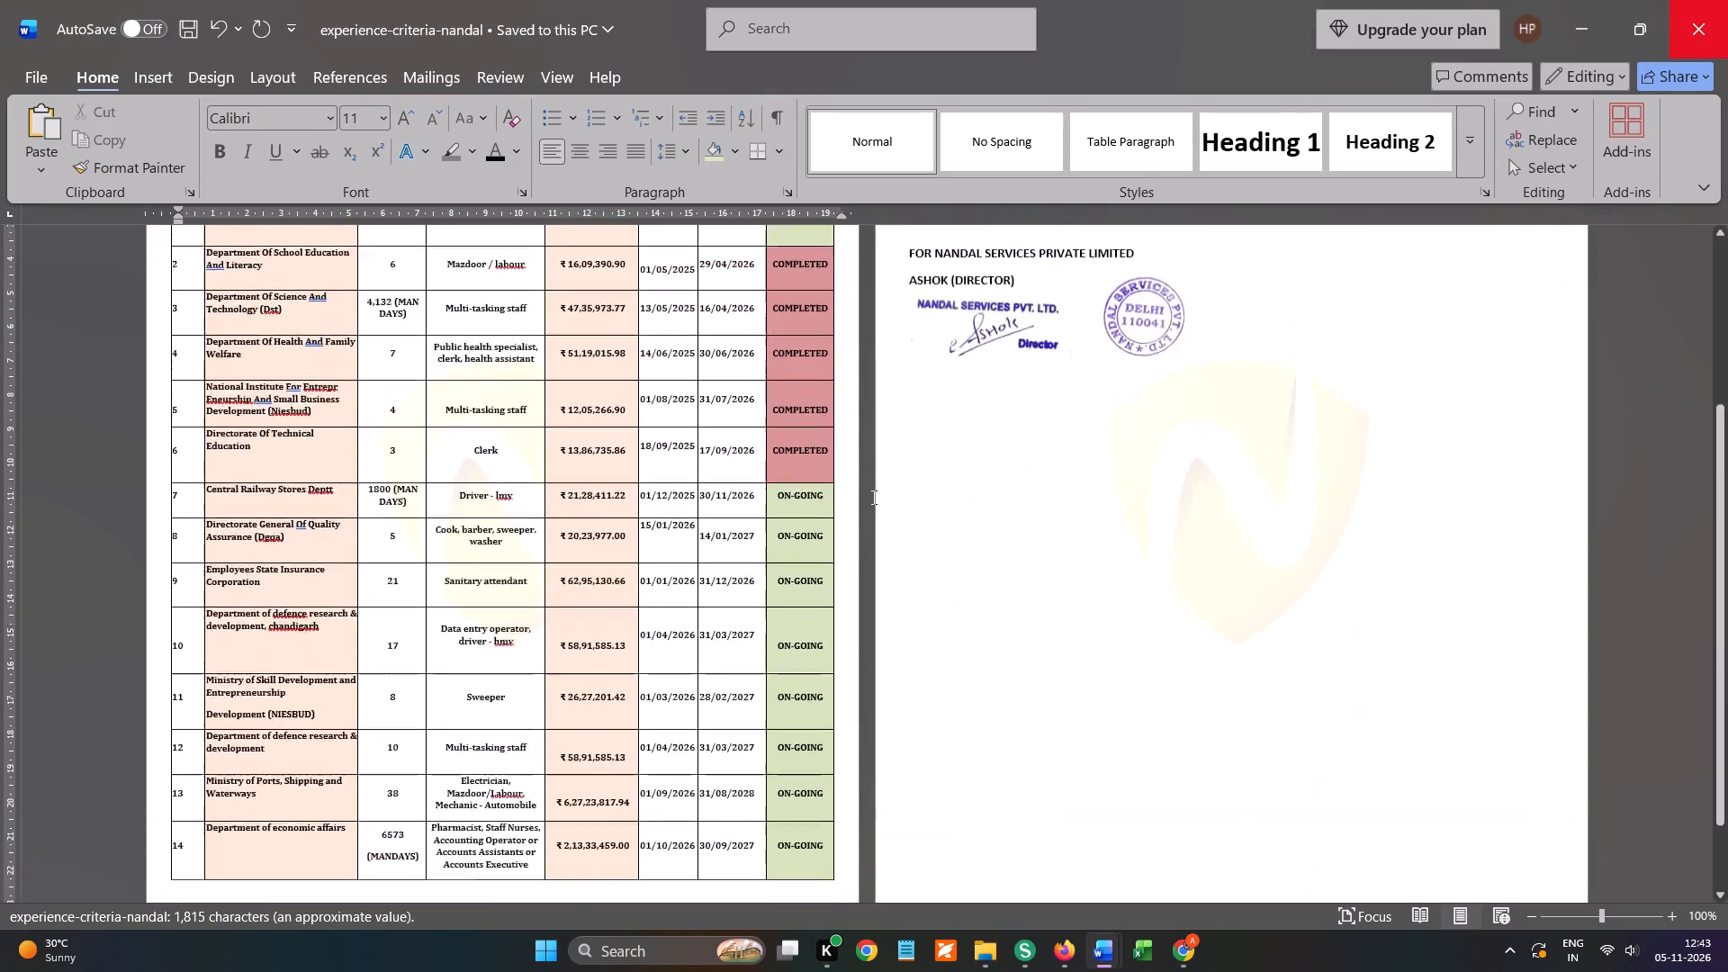
scroll(872, 497, "up", 2)
scroll(764, 381, "down", 2)
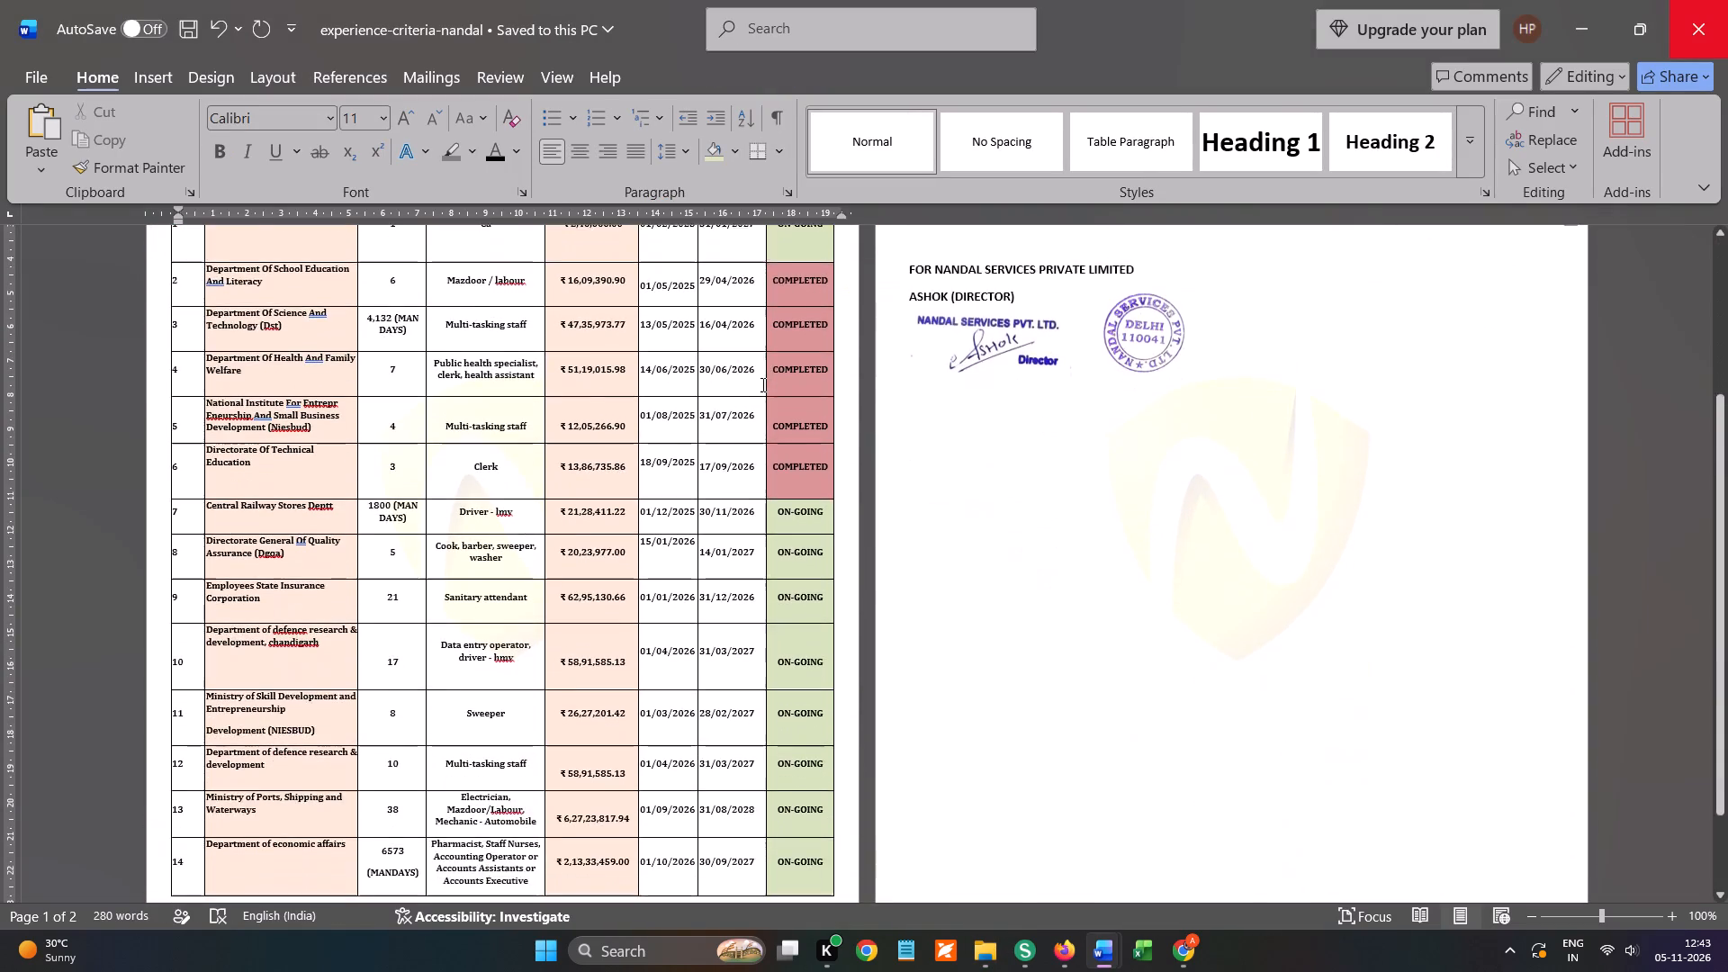
scroll(761, 384, "down", 2)
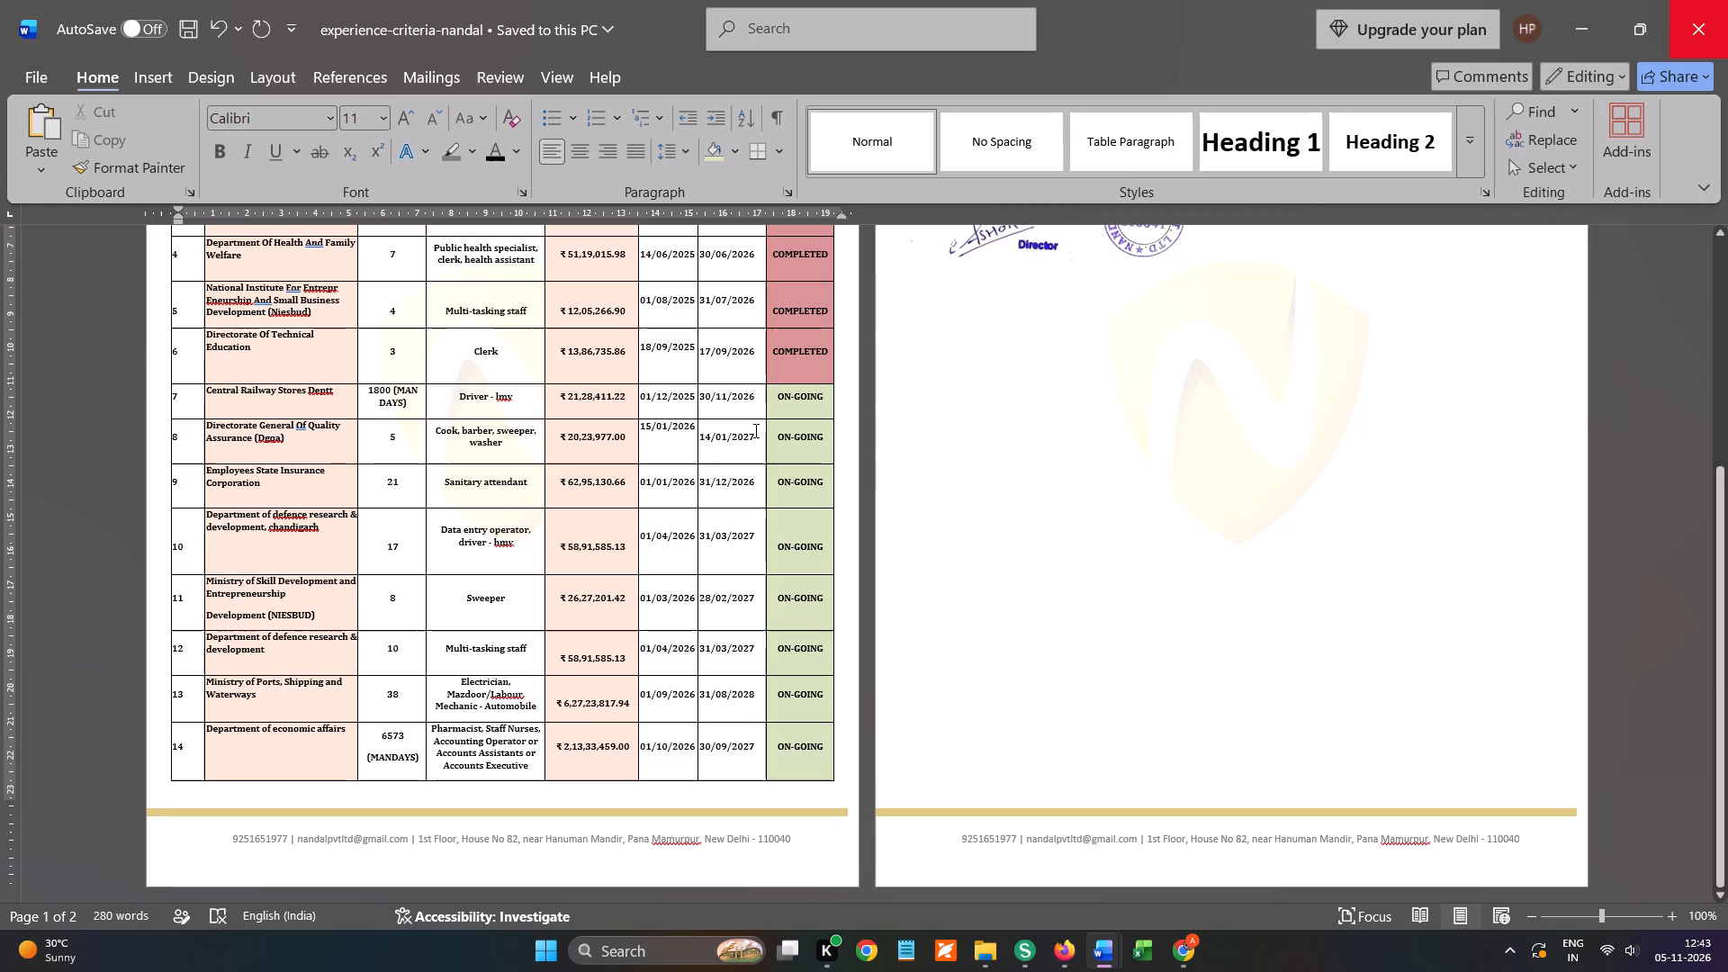
scroll(754, 430, "up", 3)
scroll(948, 451, "up", 2)
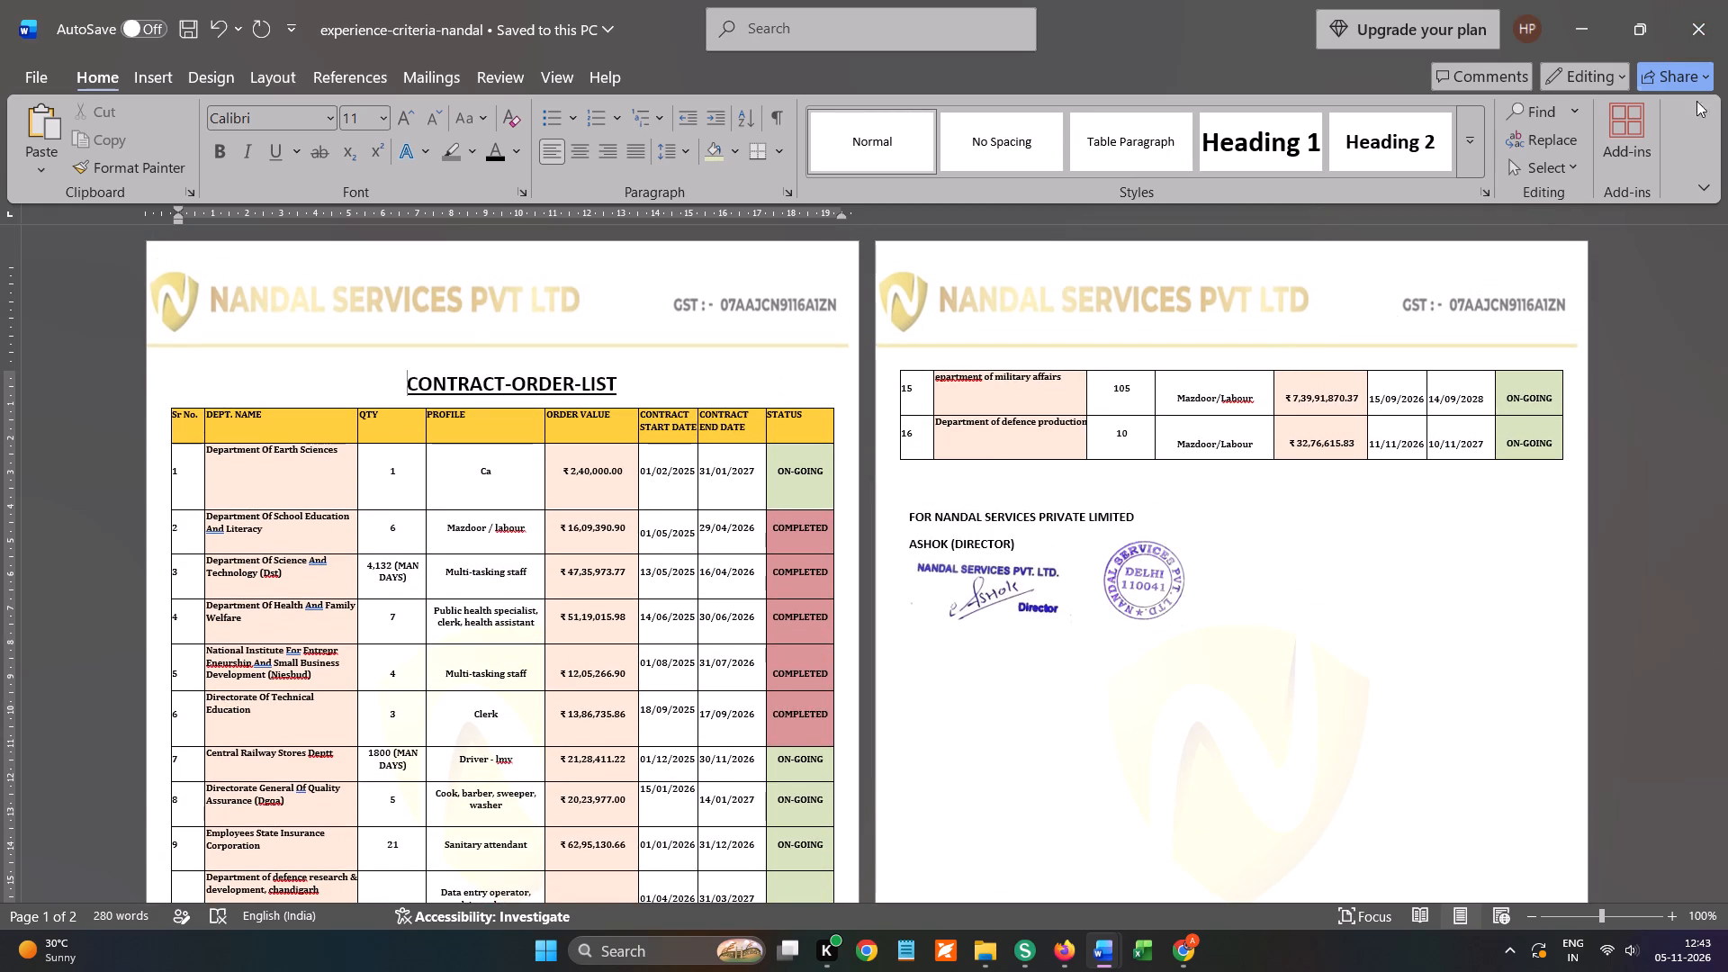
left_click(1714, 19)
Examine the contract order list and signature page in the open GEM-ORDER-FILE-NANDAL document.
scroll(651, 569, "up", 4)
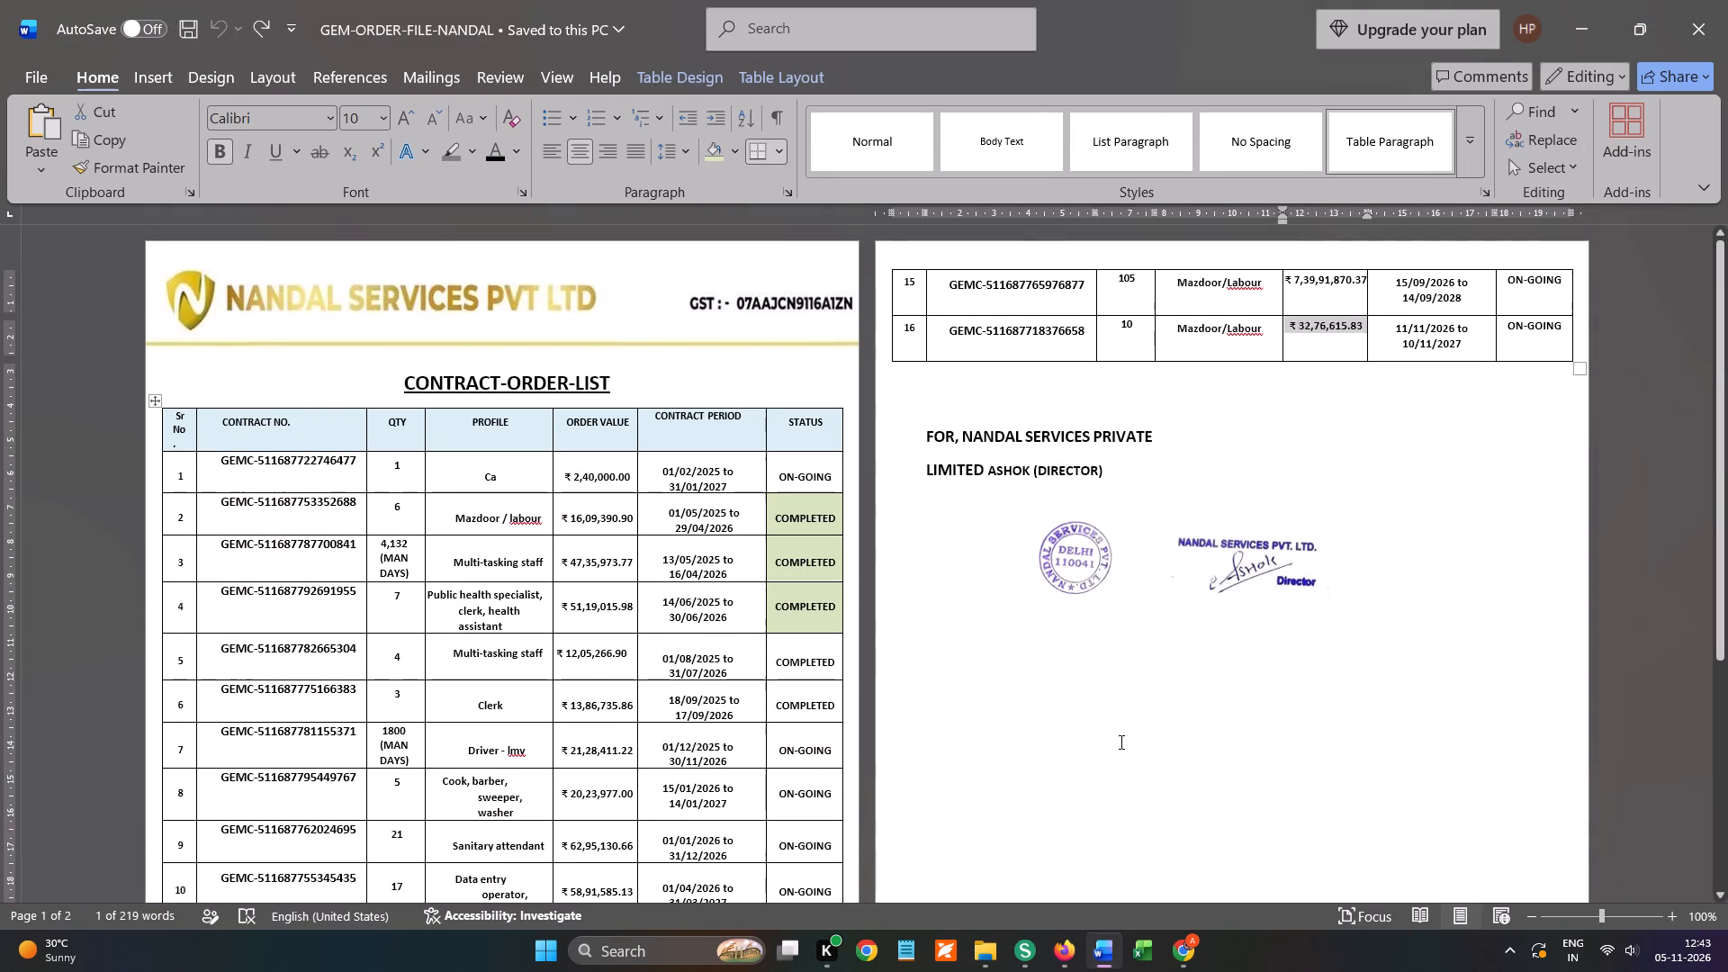
left_click(852, 391)
scroll(1016, 473, "down", 7)
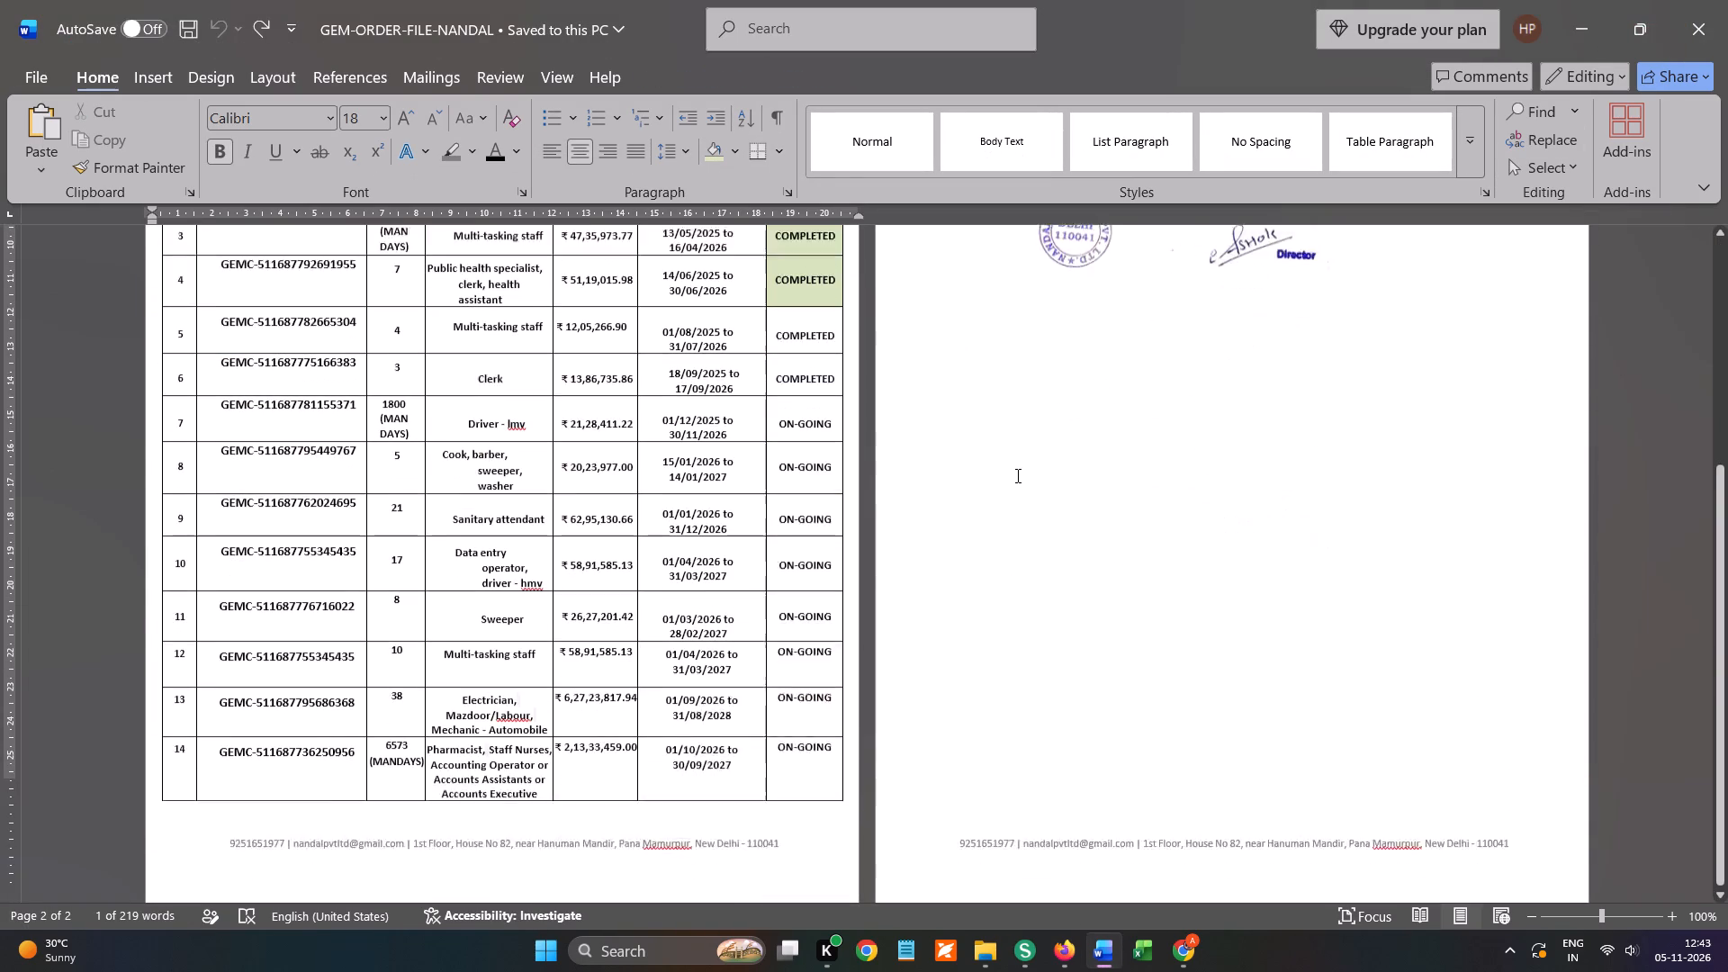
scroll(769, 508, "up", 5)
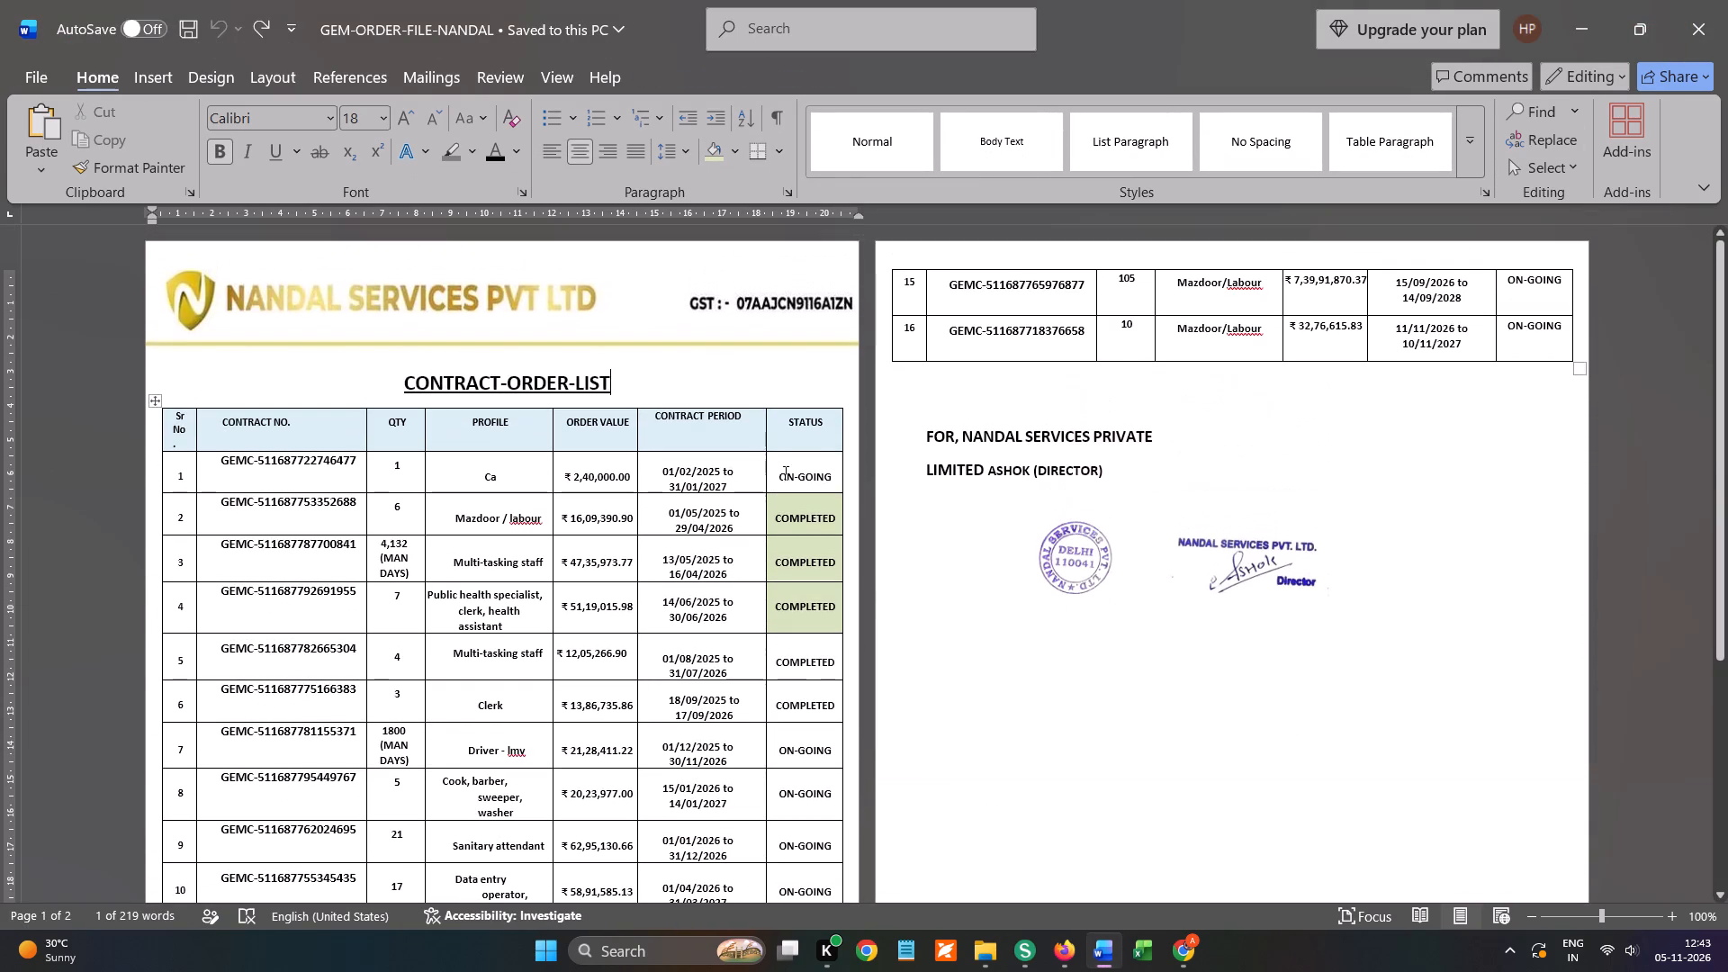
scroll(847, 502, "down", 5)
scroll(848, 508, "up", 6)
Examine the letterhead, contract table edges and footers across both pages of the order file.
scroll(1044, 395, "down", 5)
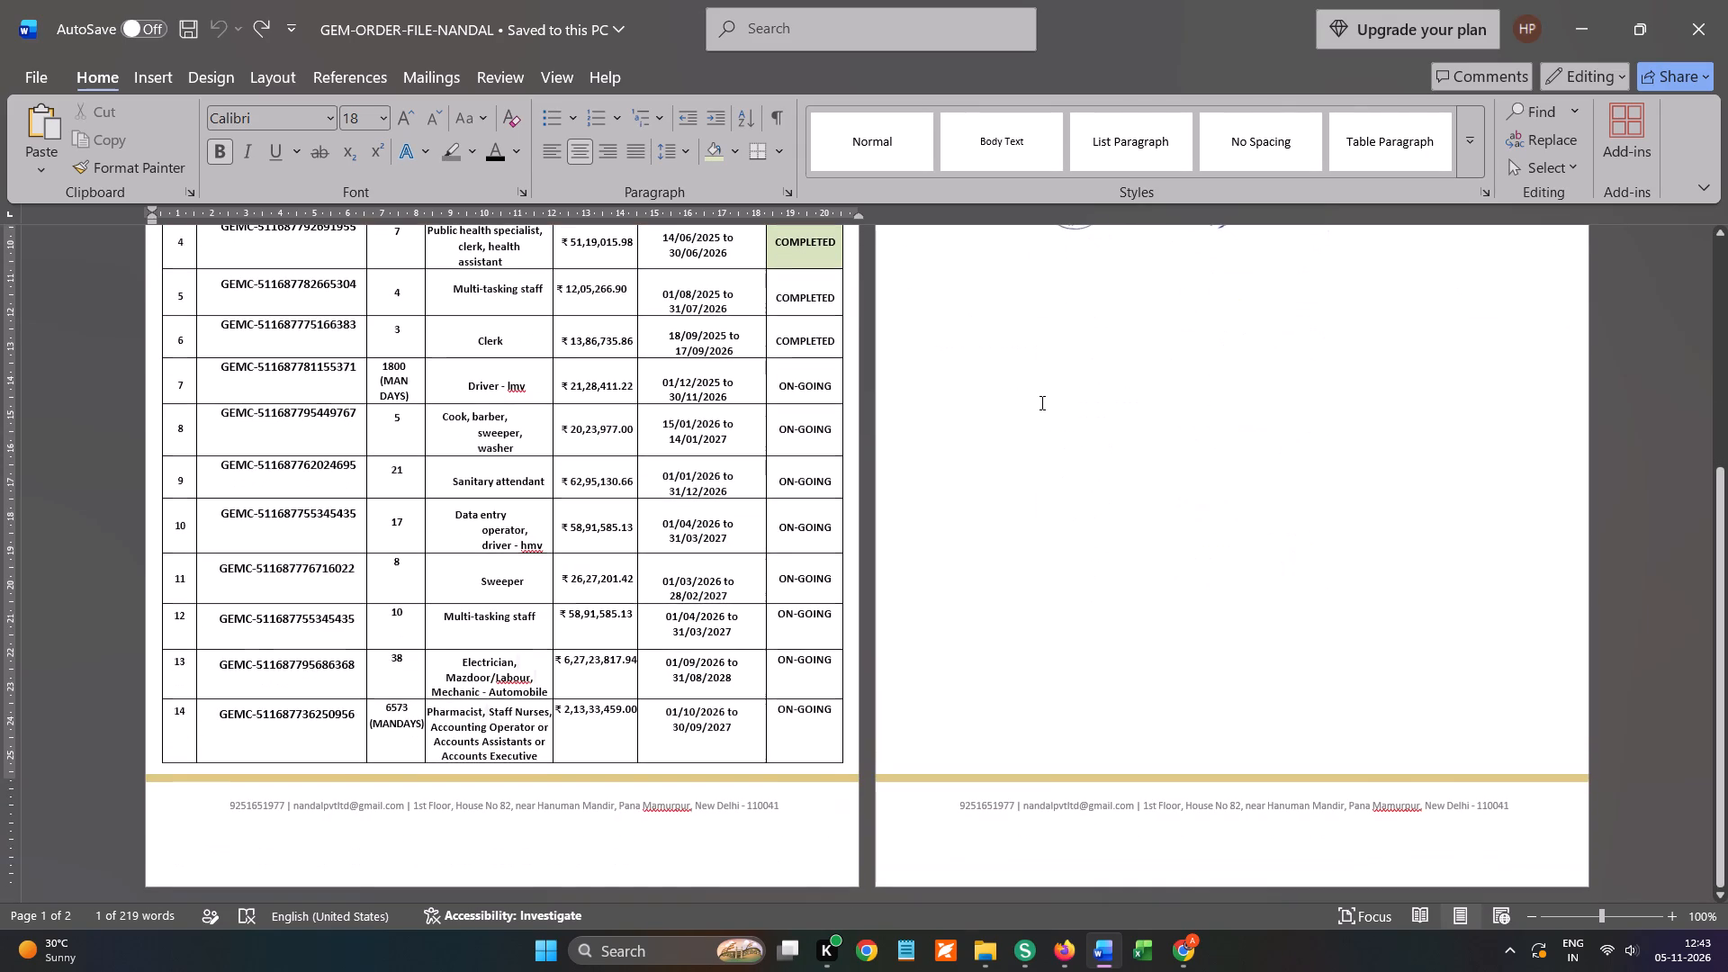
scroll(955, 677, "up", 6)
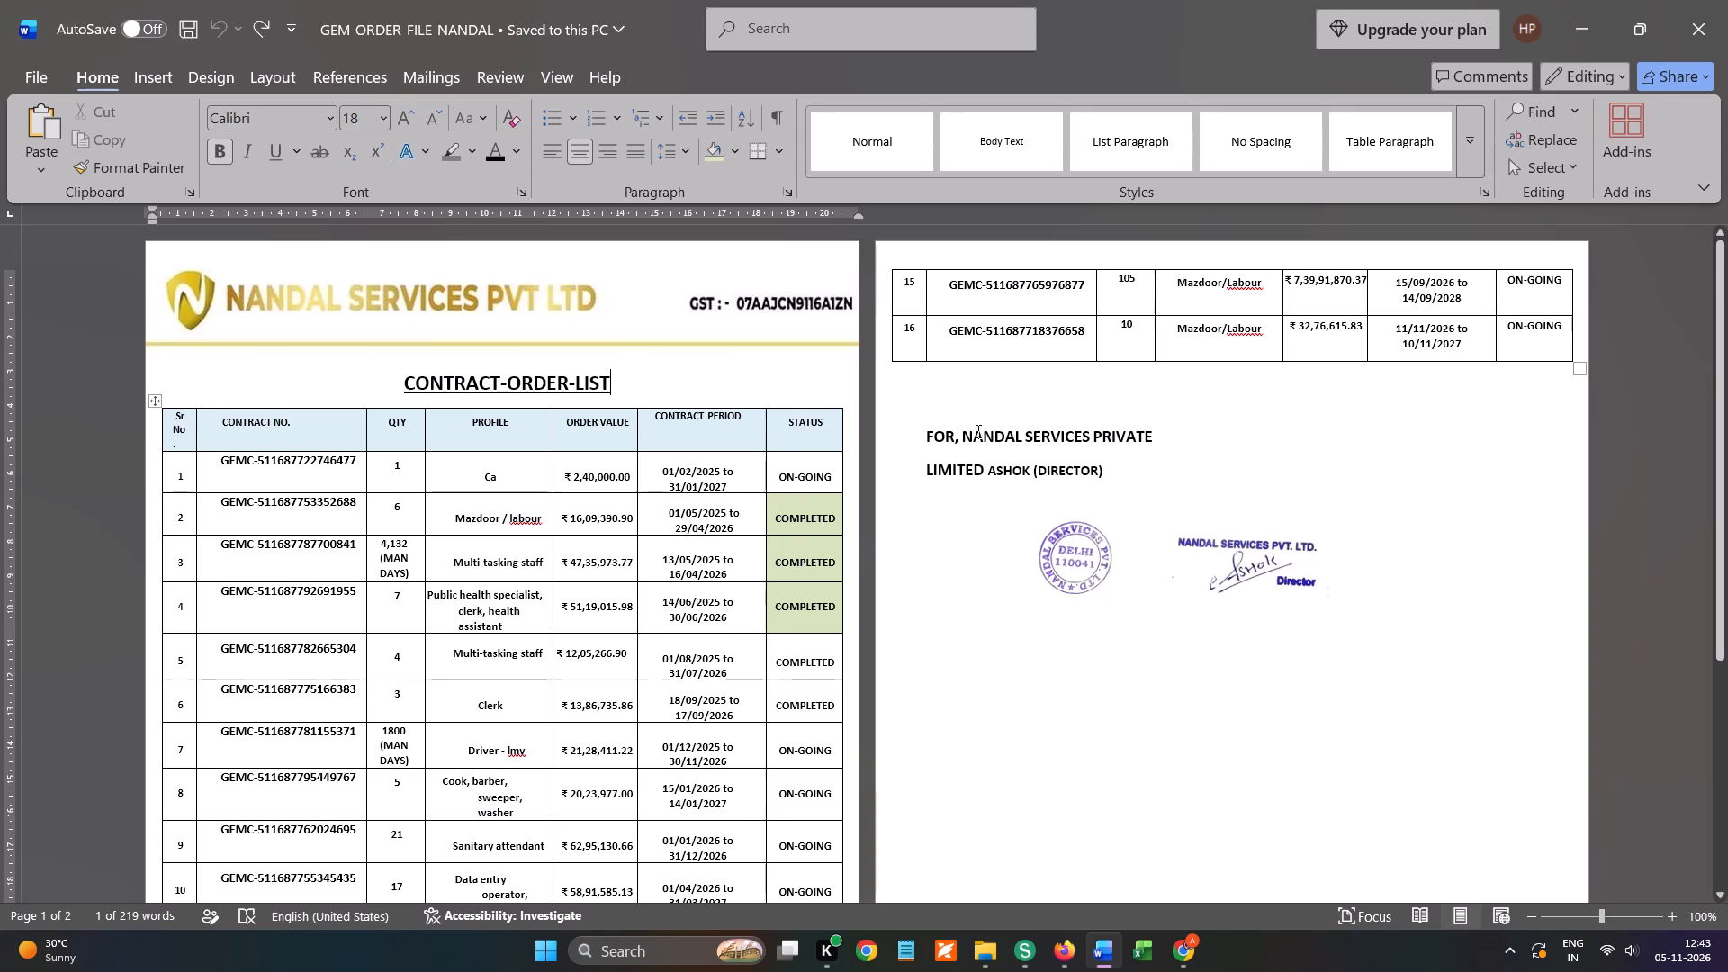
scroll(908, 475, "down", 1)
scroll(913, 470, "up", 3)
left_click_drag(160, 256, 200, 268)
left_click_drag(200, 268, 857, 338)
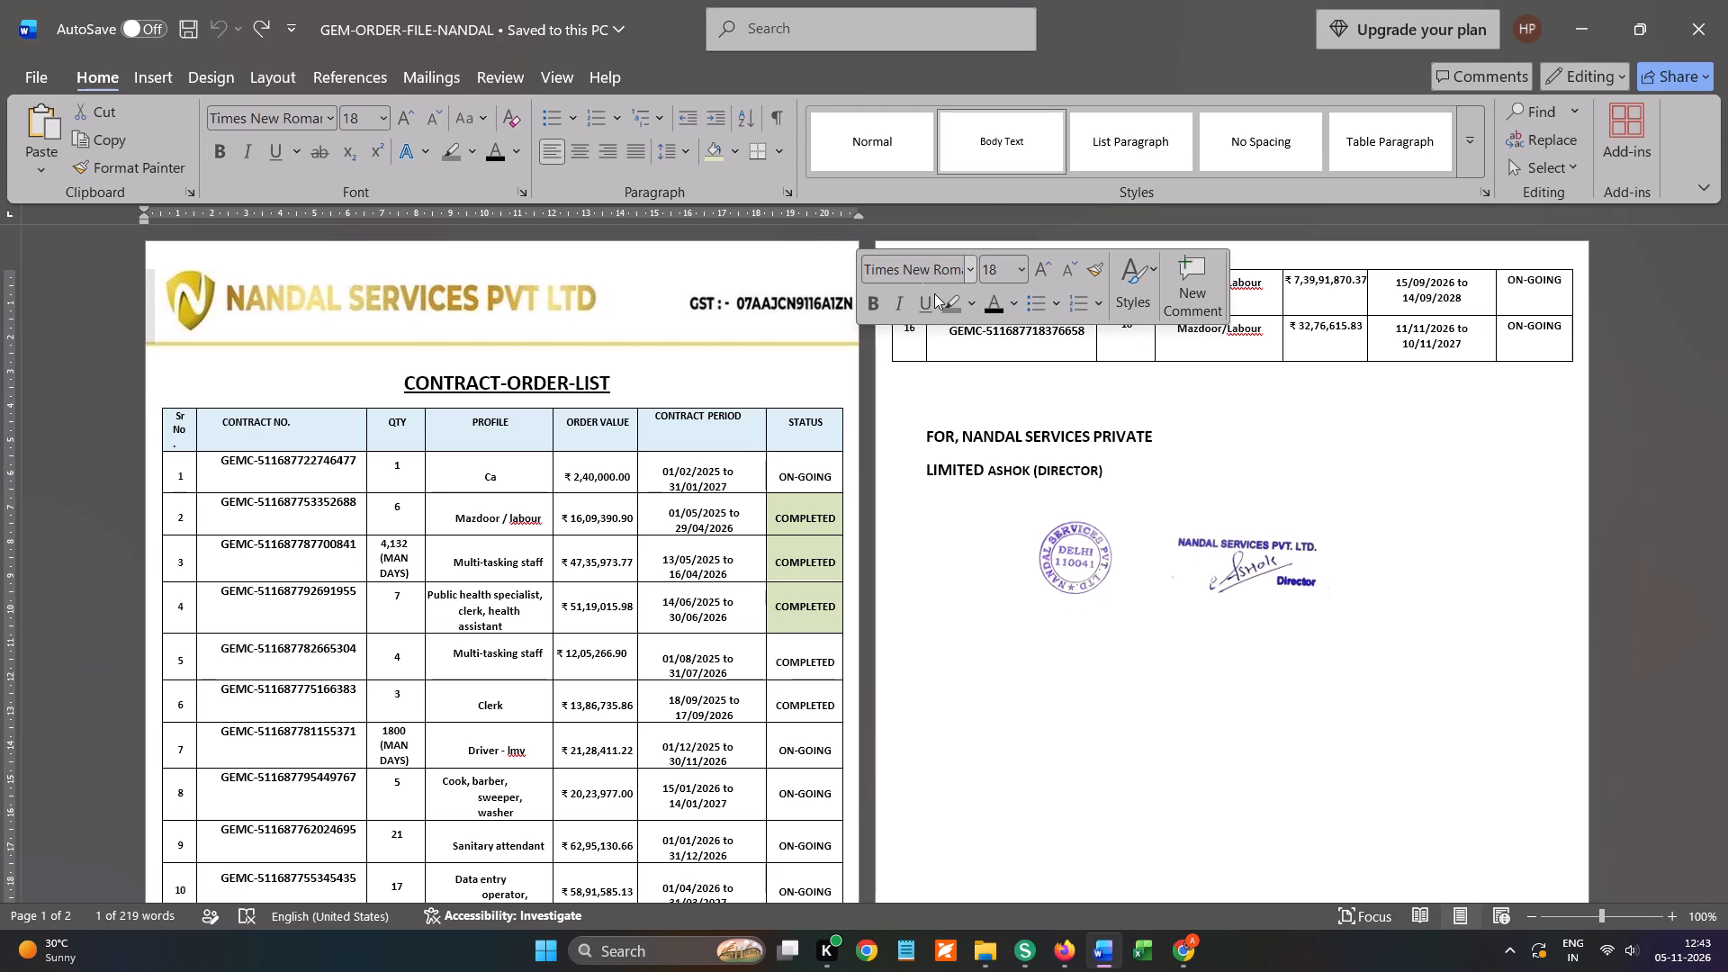
left_click(1021, 439)
left_click(912, 262)
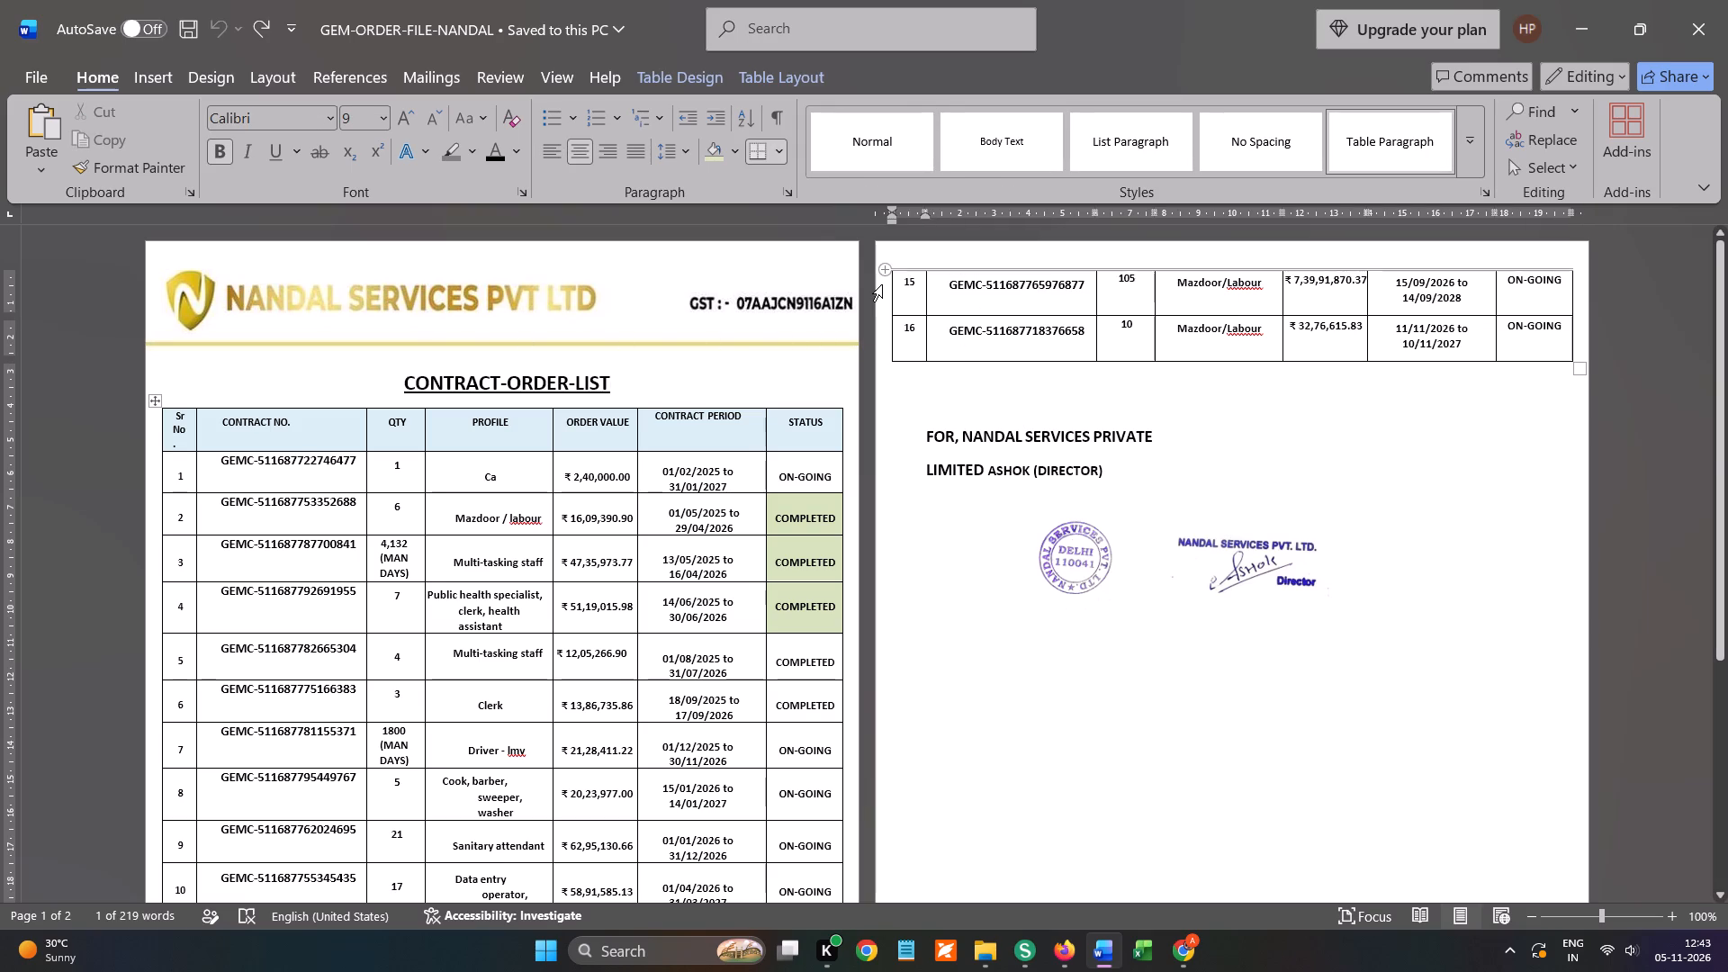
scroll(786, 629, "down", 4)
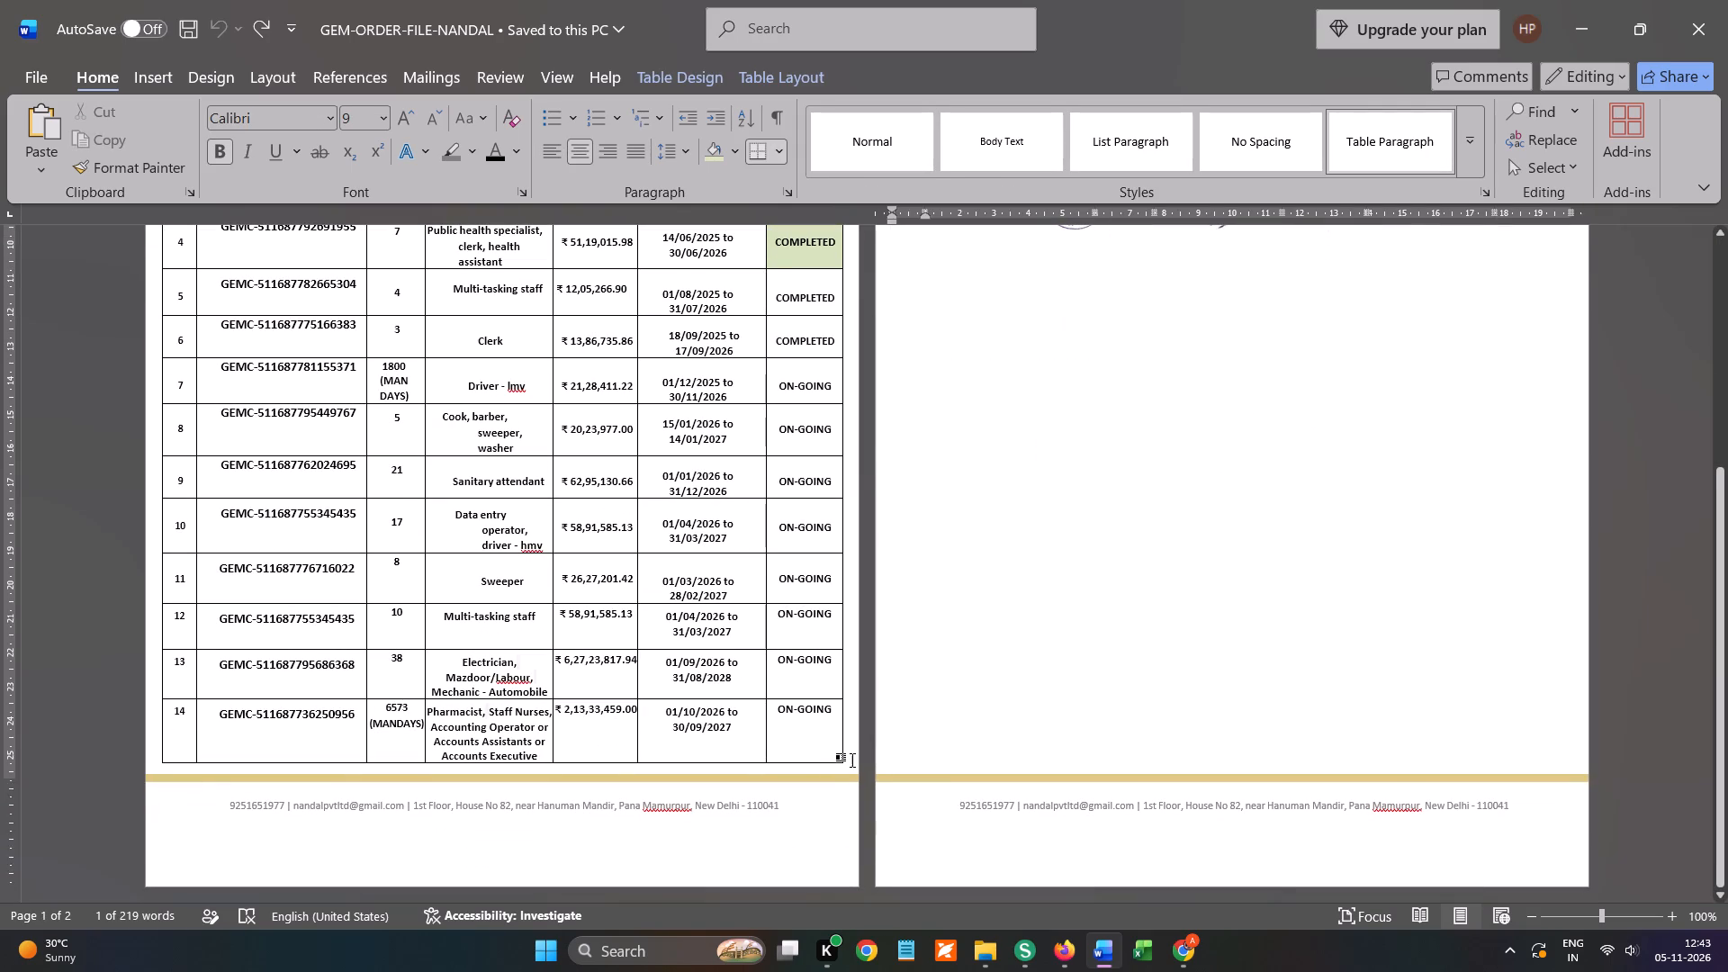
left_click(852, 760)
scroll(913, 622, "up", 4)
scroll(934, 477, "up", 4)
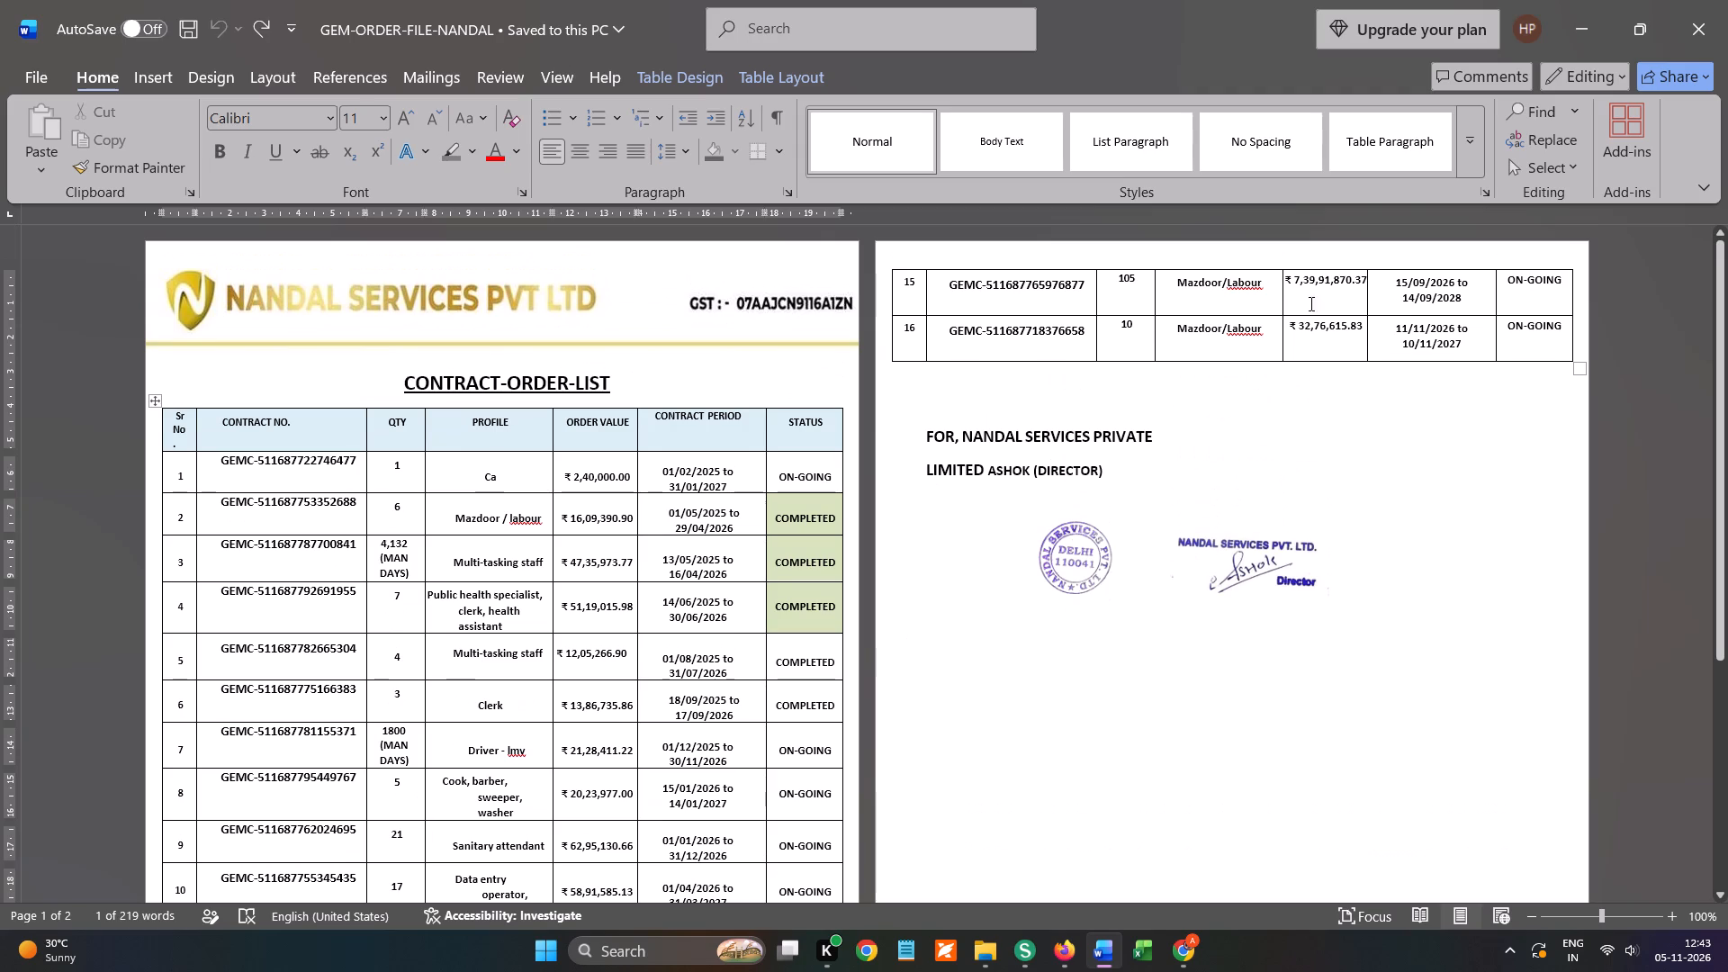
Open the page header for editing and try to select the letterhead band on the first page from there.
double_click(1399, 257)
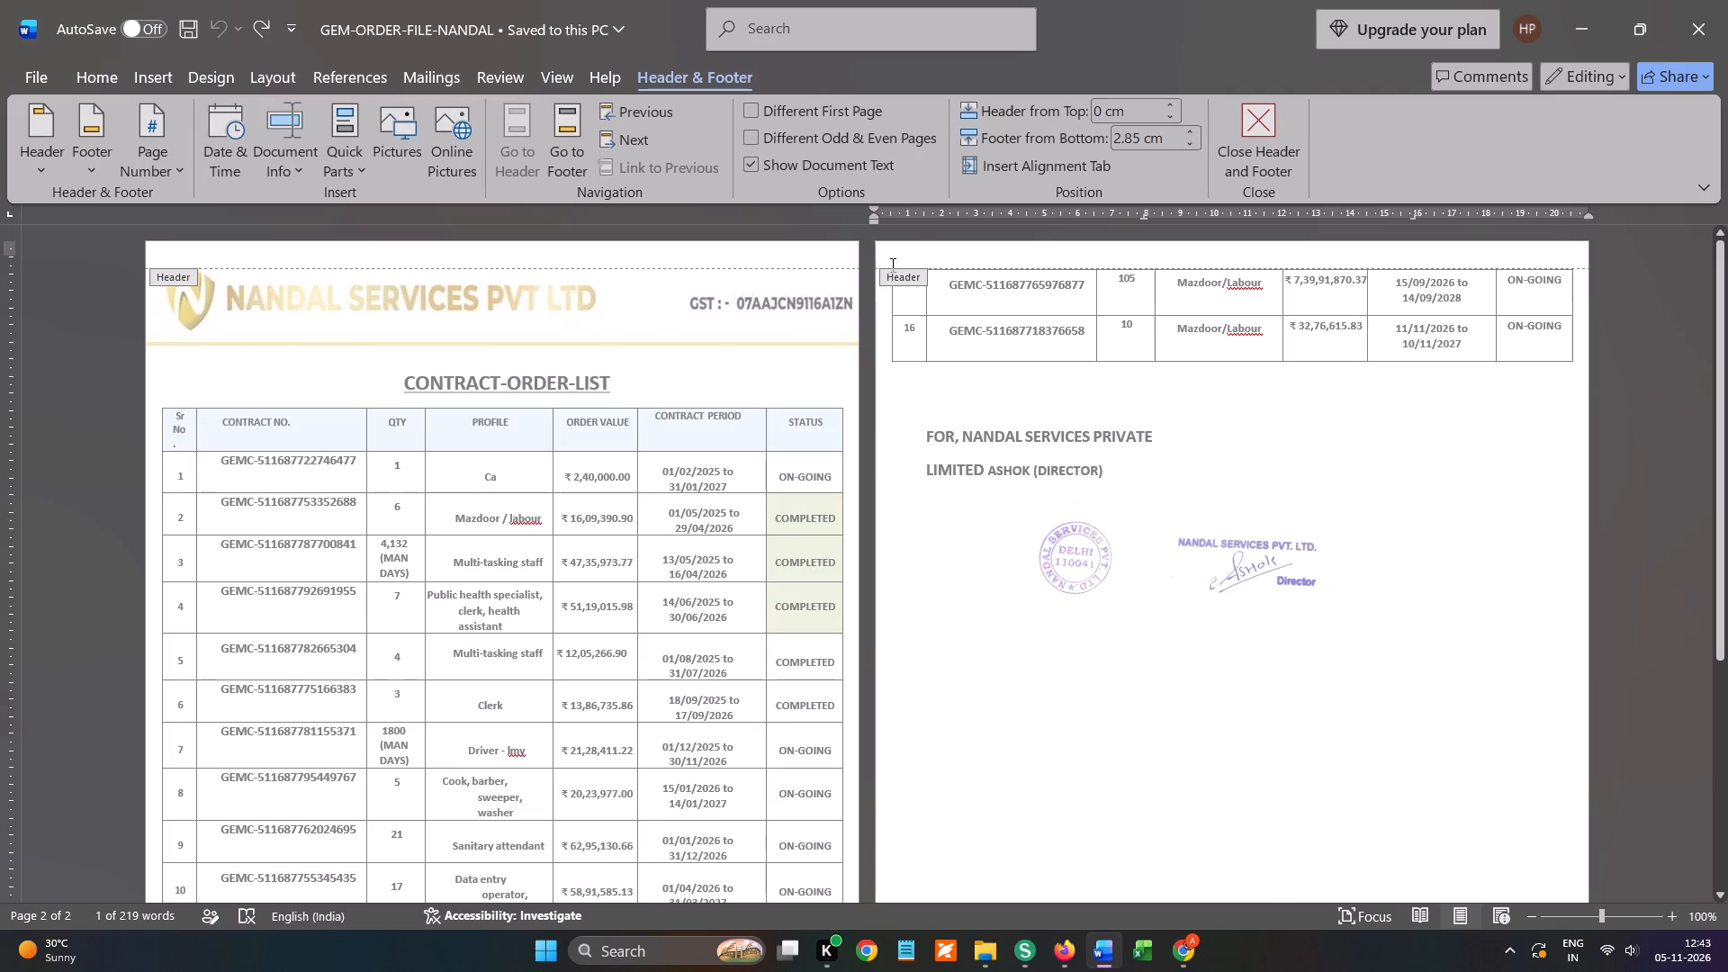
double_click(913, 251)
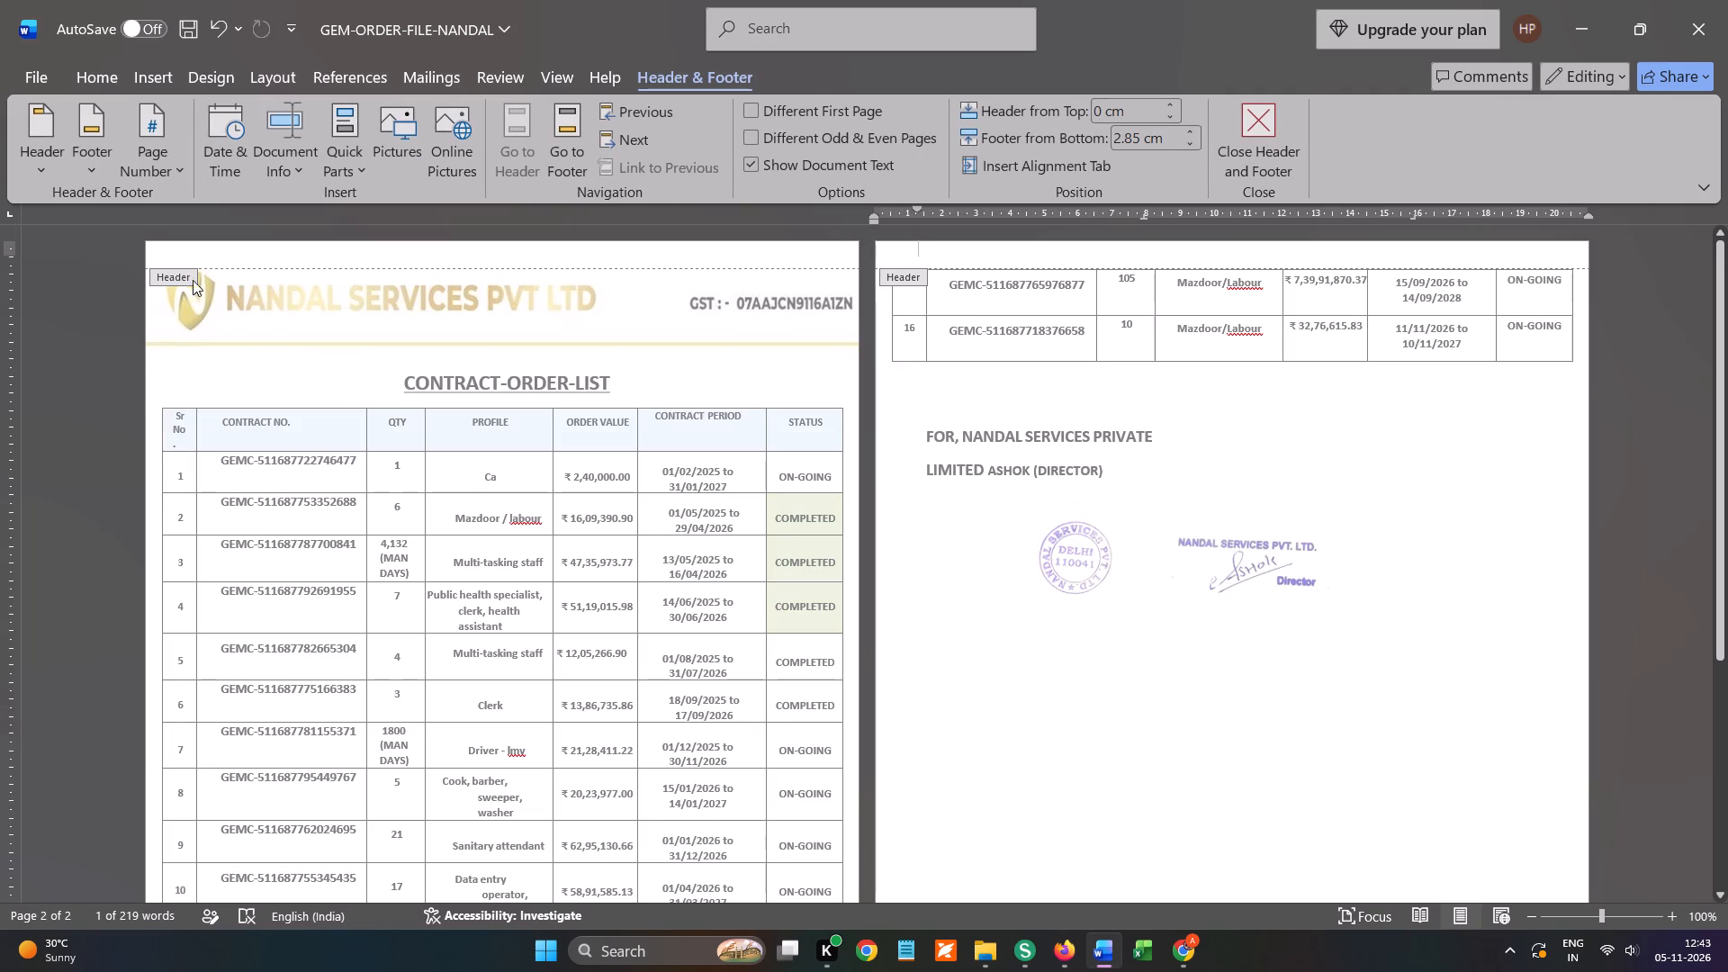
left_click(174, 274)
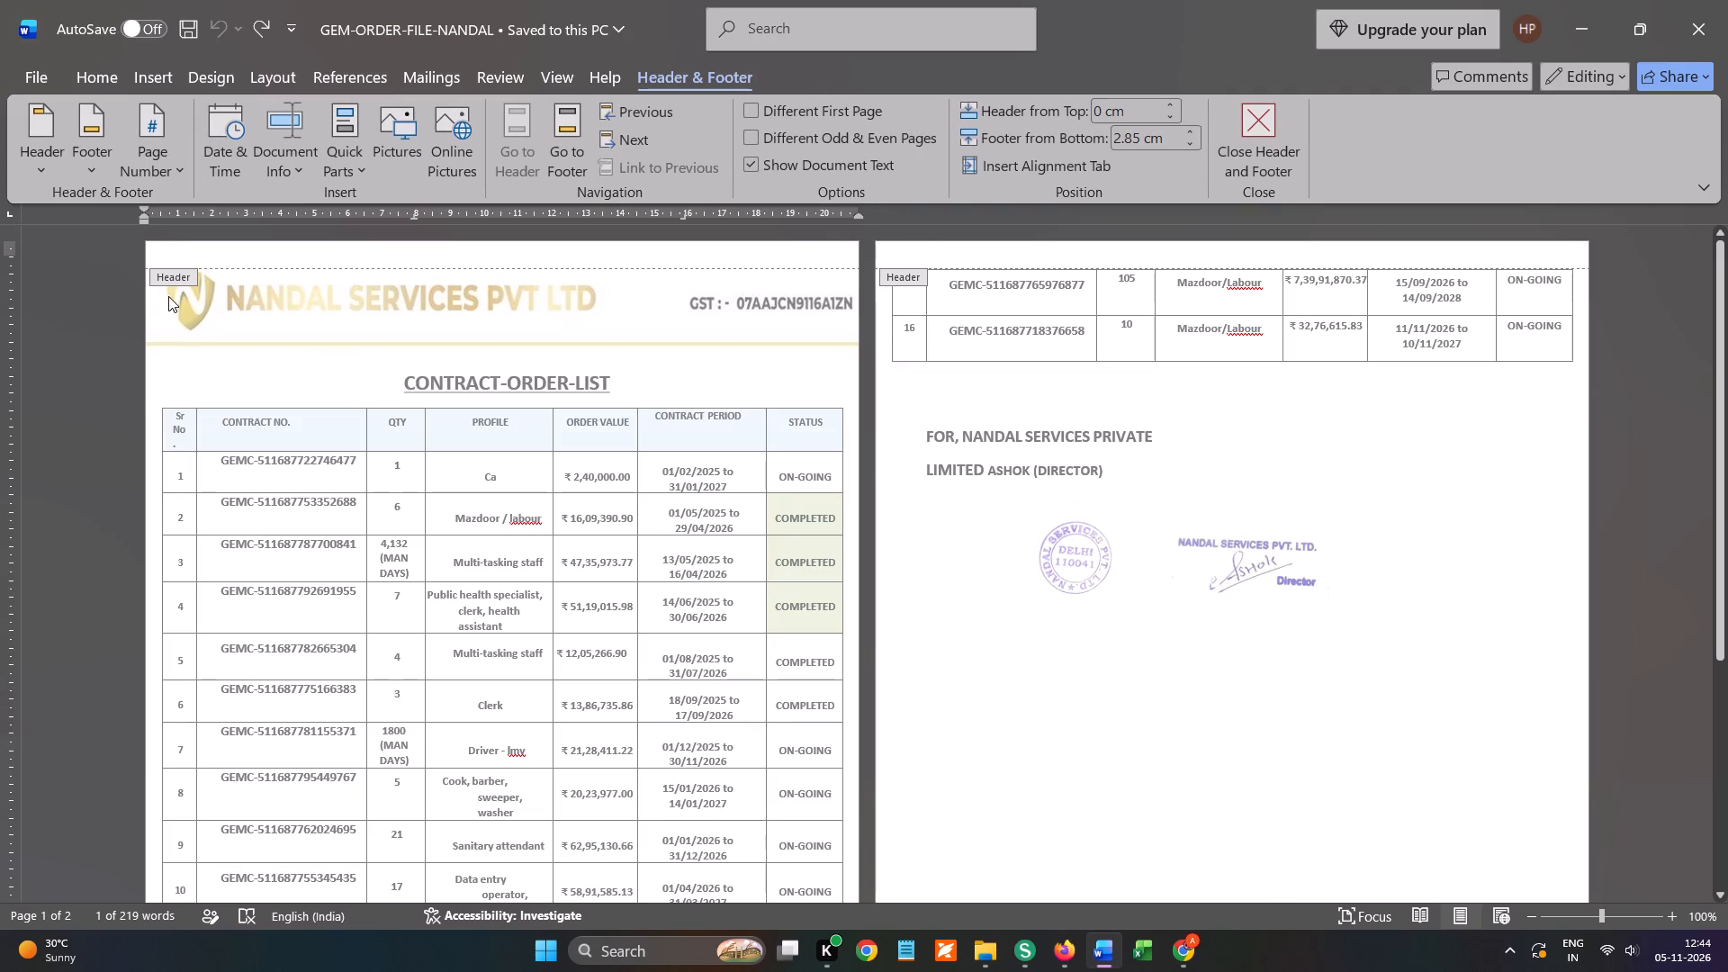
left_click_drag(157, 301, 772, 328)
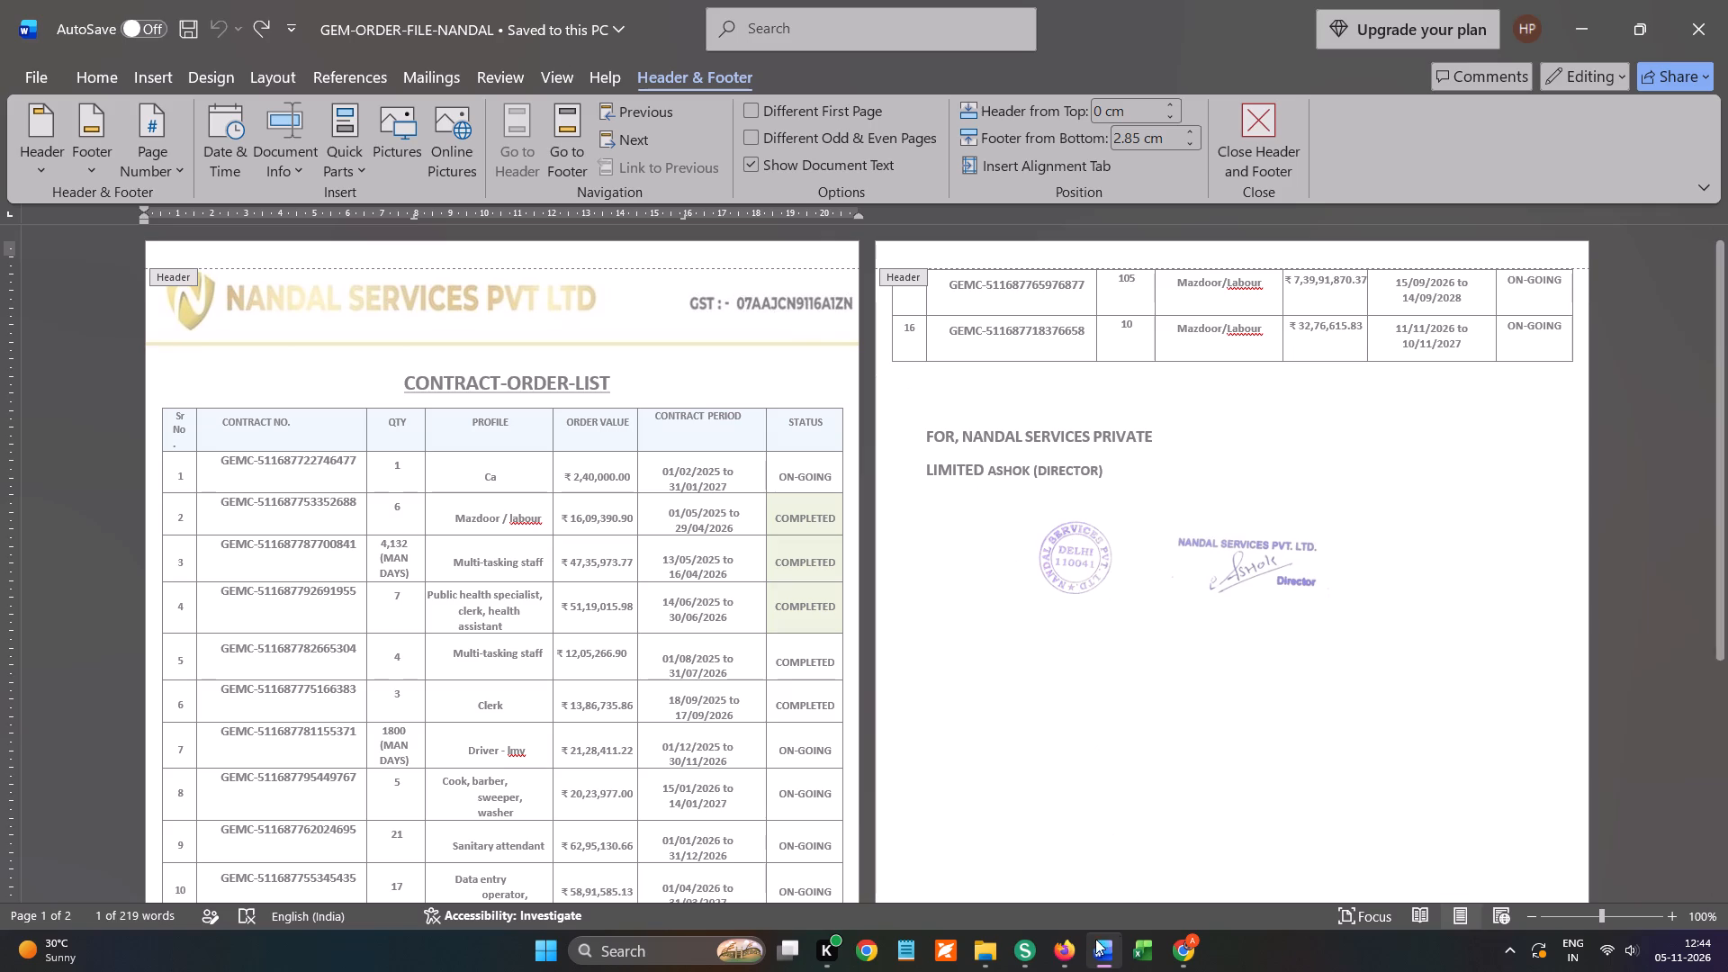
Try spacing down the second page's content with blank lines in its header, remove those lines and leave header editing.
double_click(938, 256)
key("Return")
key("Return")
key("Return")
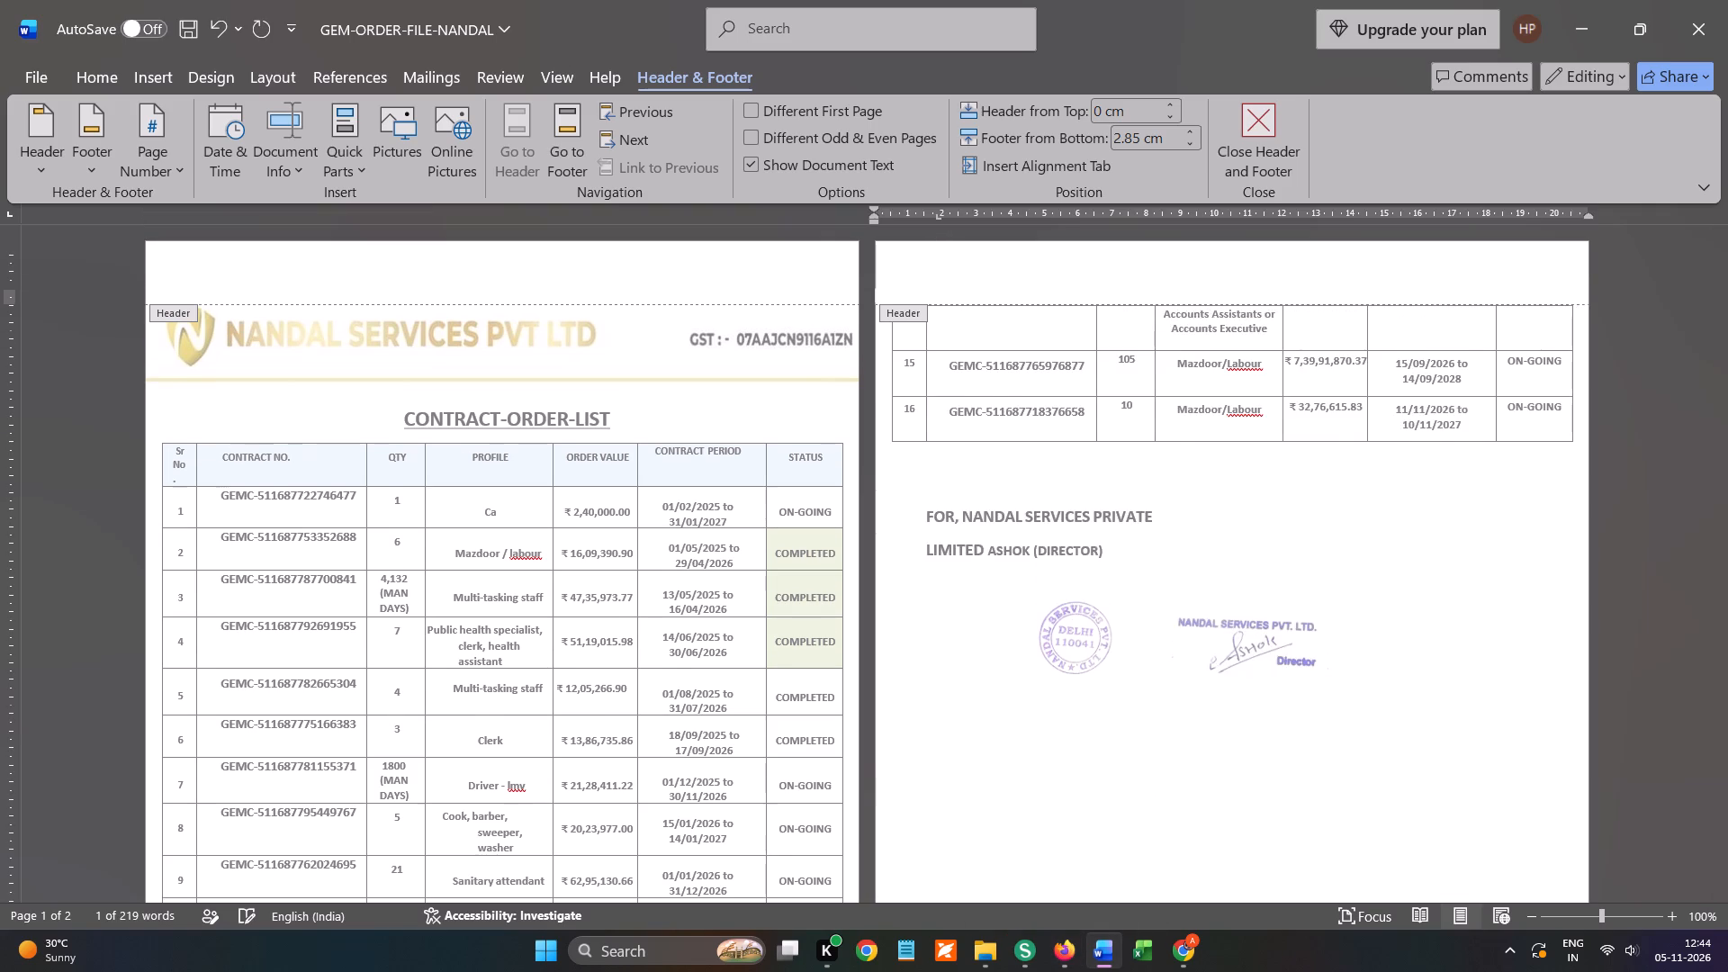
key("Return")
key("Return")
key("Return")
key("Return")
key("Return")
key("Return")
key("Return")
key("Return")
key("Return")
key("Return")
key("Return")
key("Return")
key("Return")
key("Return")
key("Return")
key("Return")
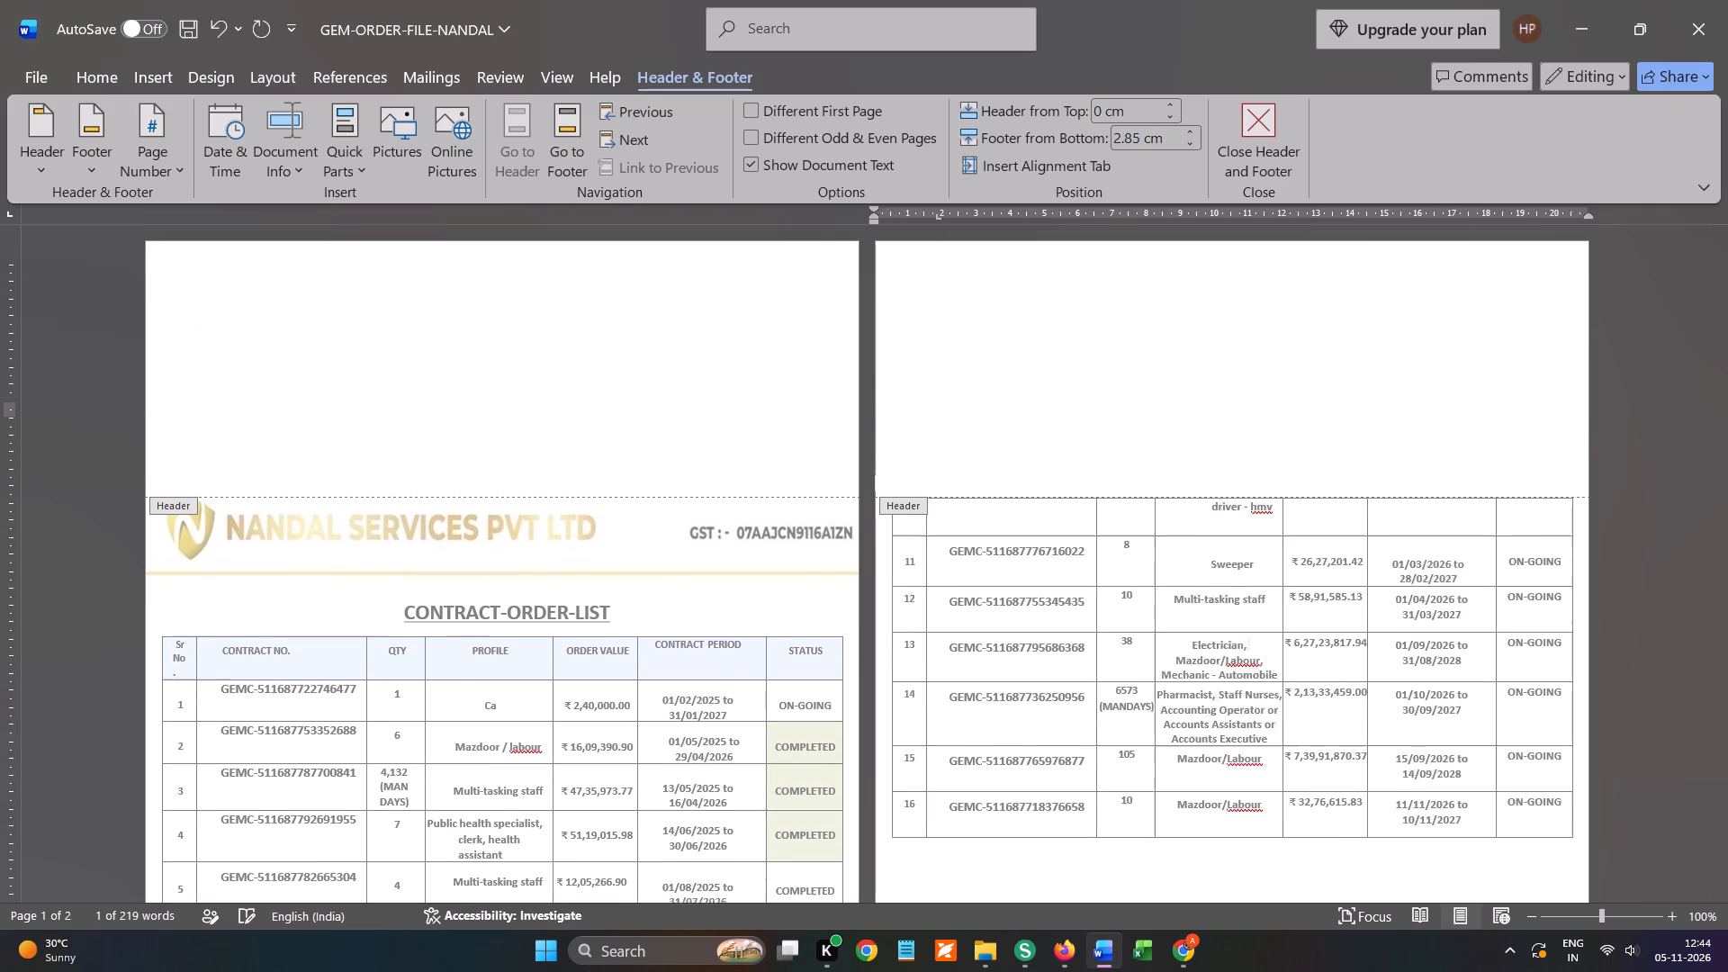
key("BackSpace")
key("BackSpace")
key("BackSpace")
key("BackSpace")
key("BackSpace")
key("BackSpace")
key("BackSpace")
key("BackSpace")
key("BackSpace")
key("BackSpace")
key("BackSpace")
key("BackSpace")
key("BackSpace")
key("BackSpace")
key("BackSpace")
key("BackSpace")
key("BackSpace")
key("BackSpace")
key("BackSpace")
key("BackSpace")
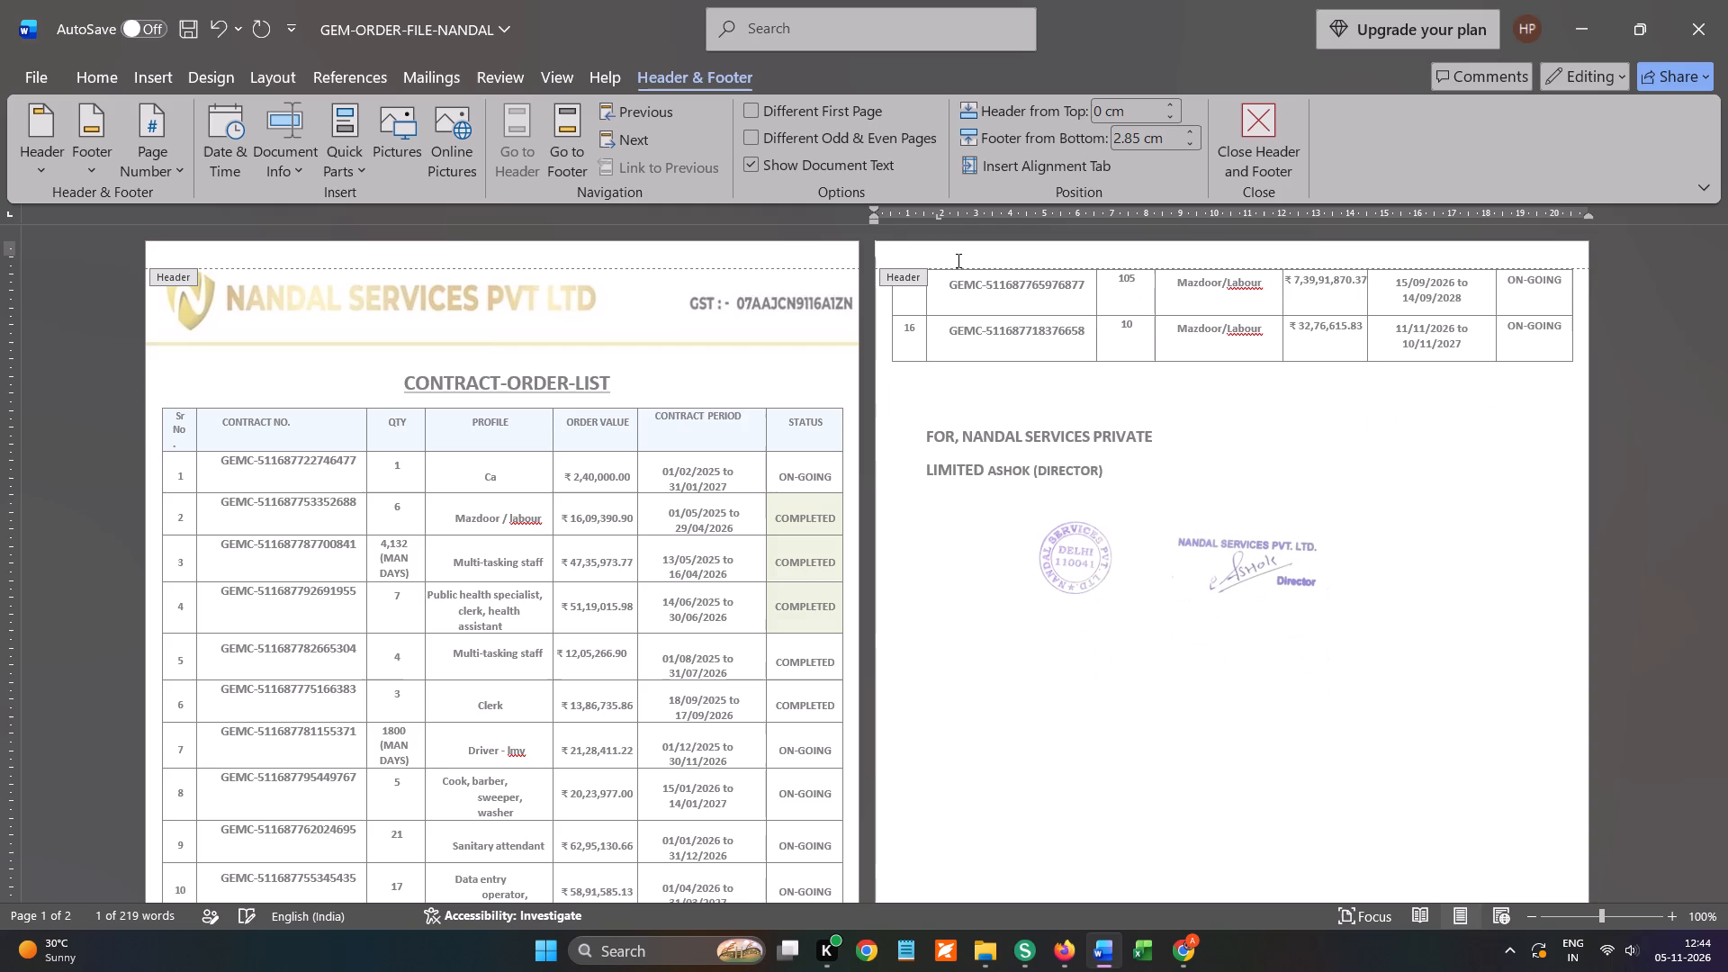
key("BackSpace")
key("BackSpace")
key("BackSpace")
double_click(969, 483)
Check the layout of both pages, from the letterhead and contract rows to the signature block and footer.
scroll(1030, 571, "down", 7)
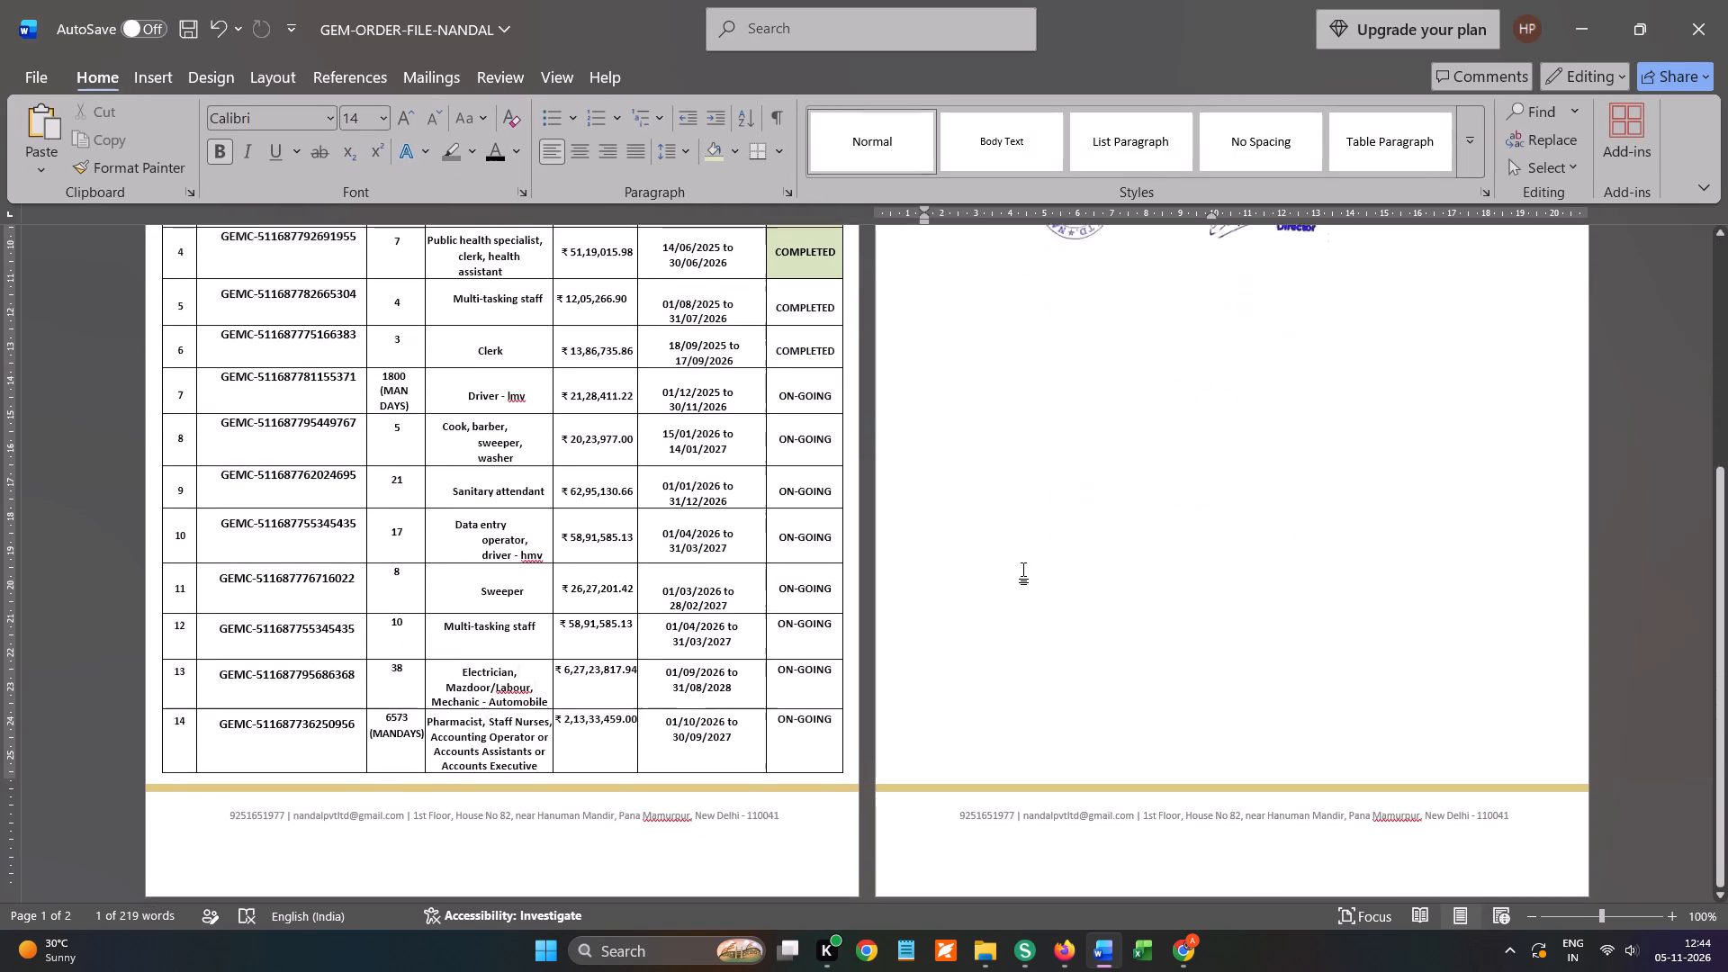
scroll(1019, 570, "down", 8)
scroll(1008, 585, "up", 13)
scroll(1024, 542, "down", 8)
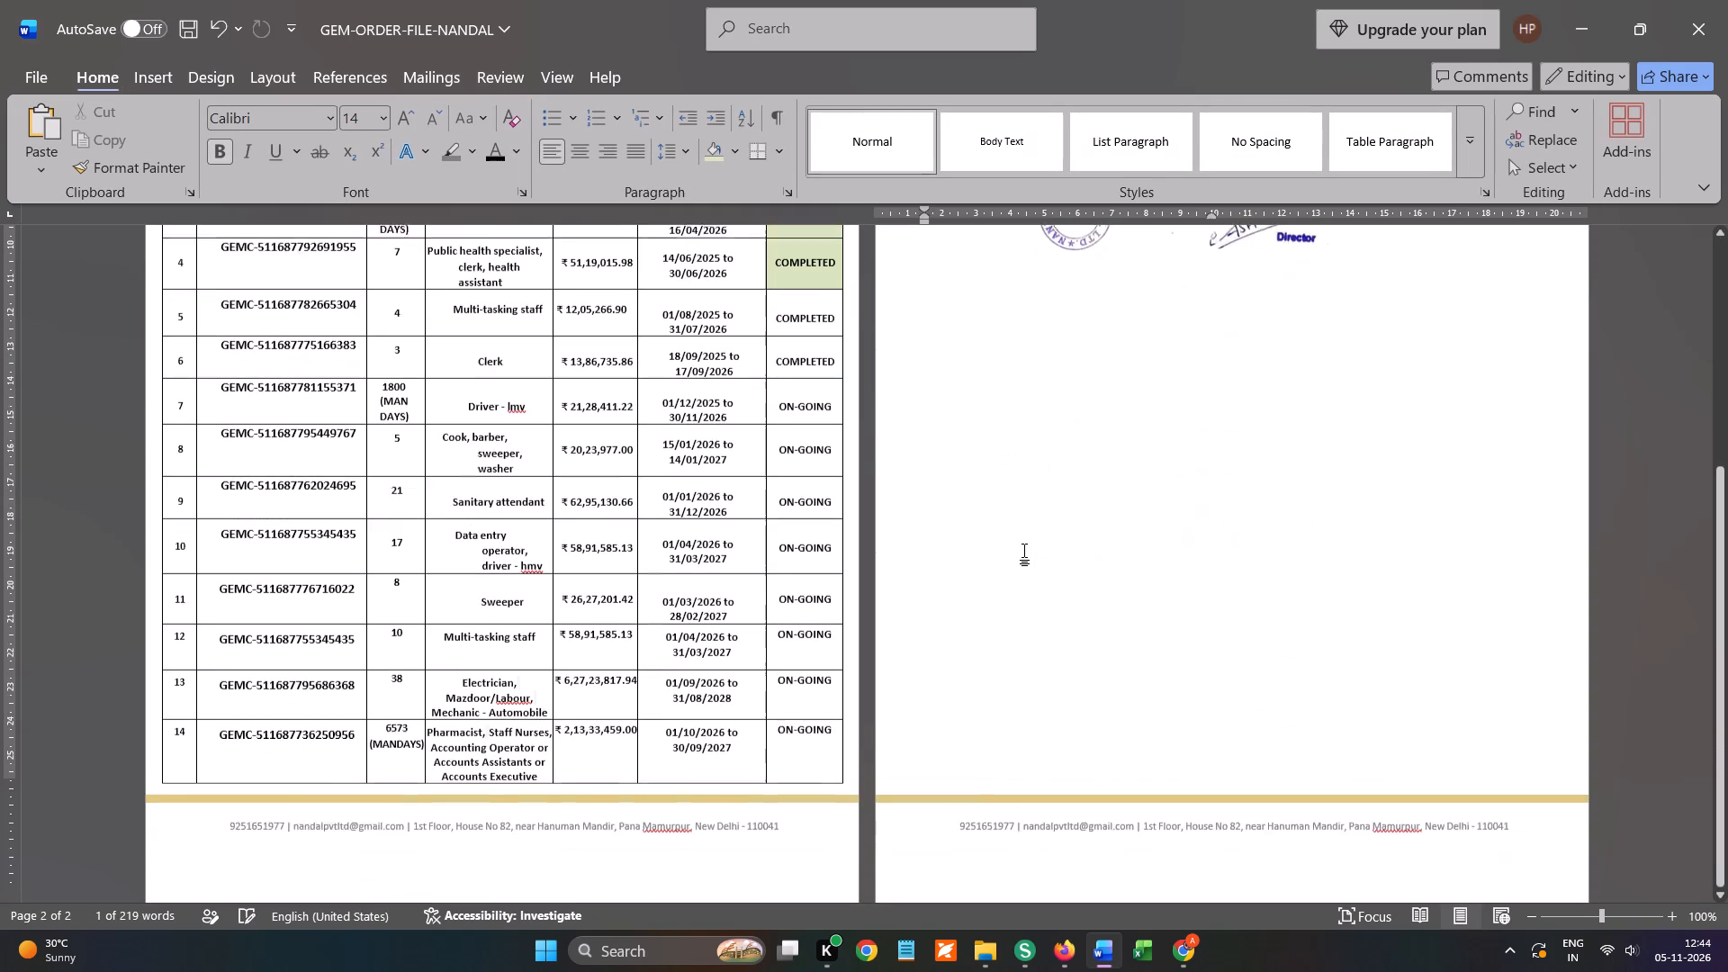
left_click_drag(895, 760, 1507, 821)
scroll(1035, 625, "up", 13)
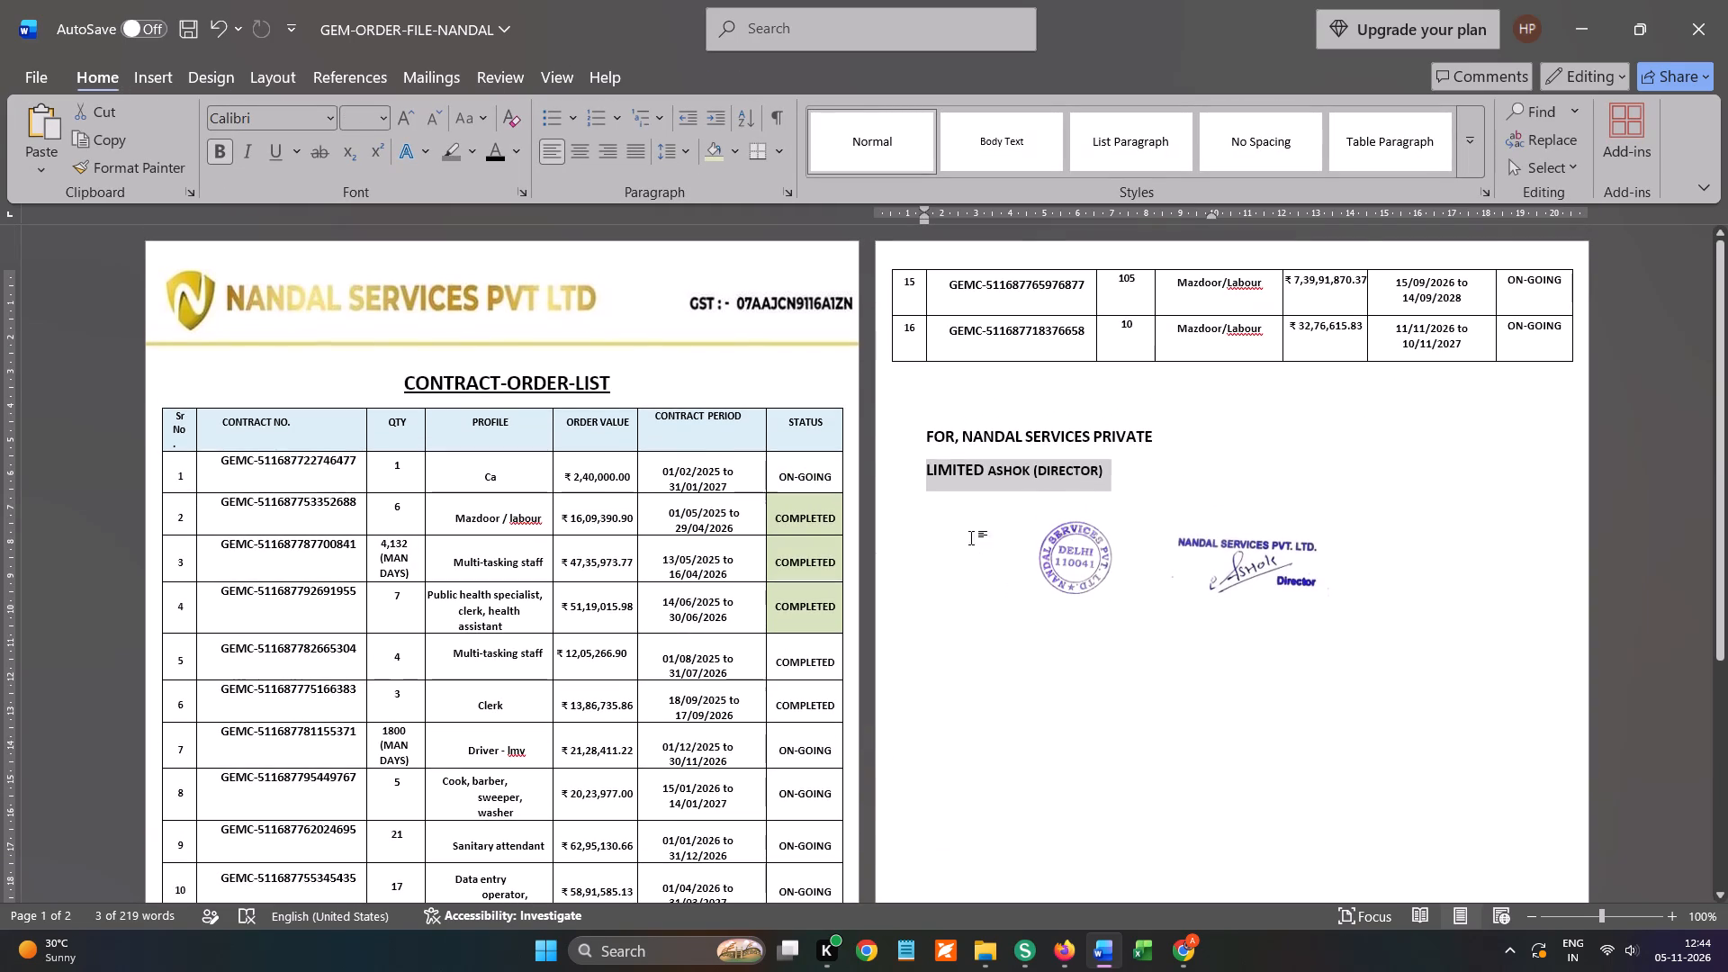
left_click(1004, 543)
scroll(1004, 544, "down", 8)
scroll(825, 576, "up", 8)
scroll(695, 538, "down", 7)
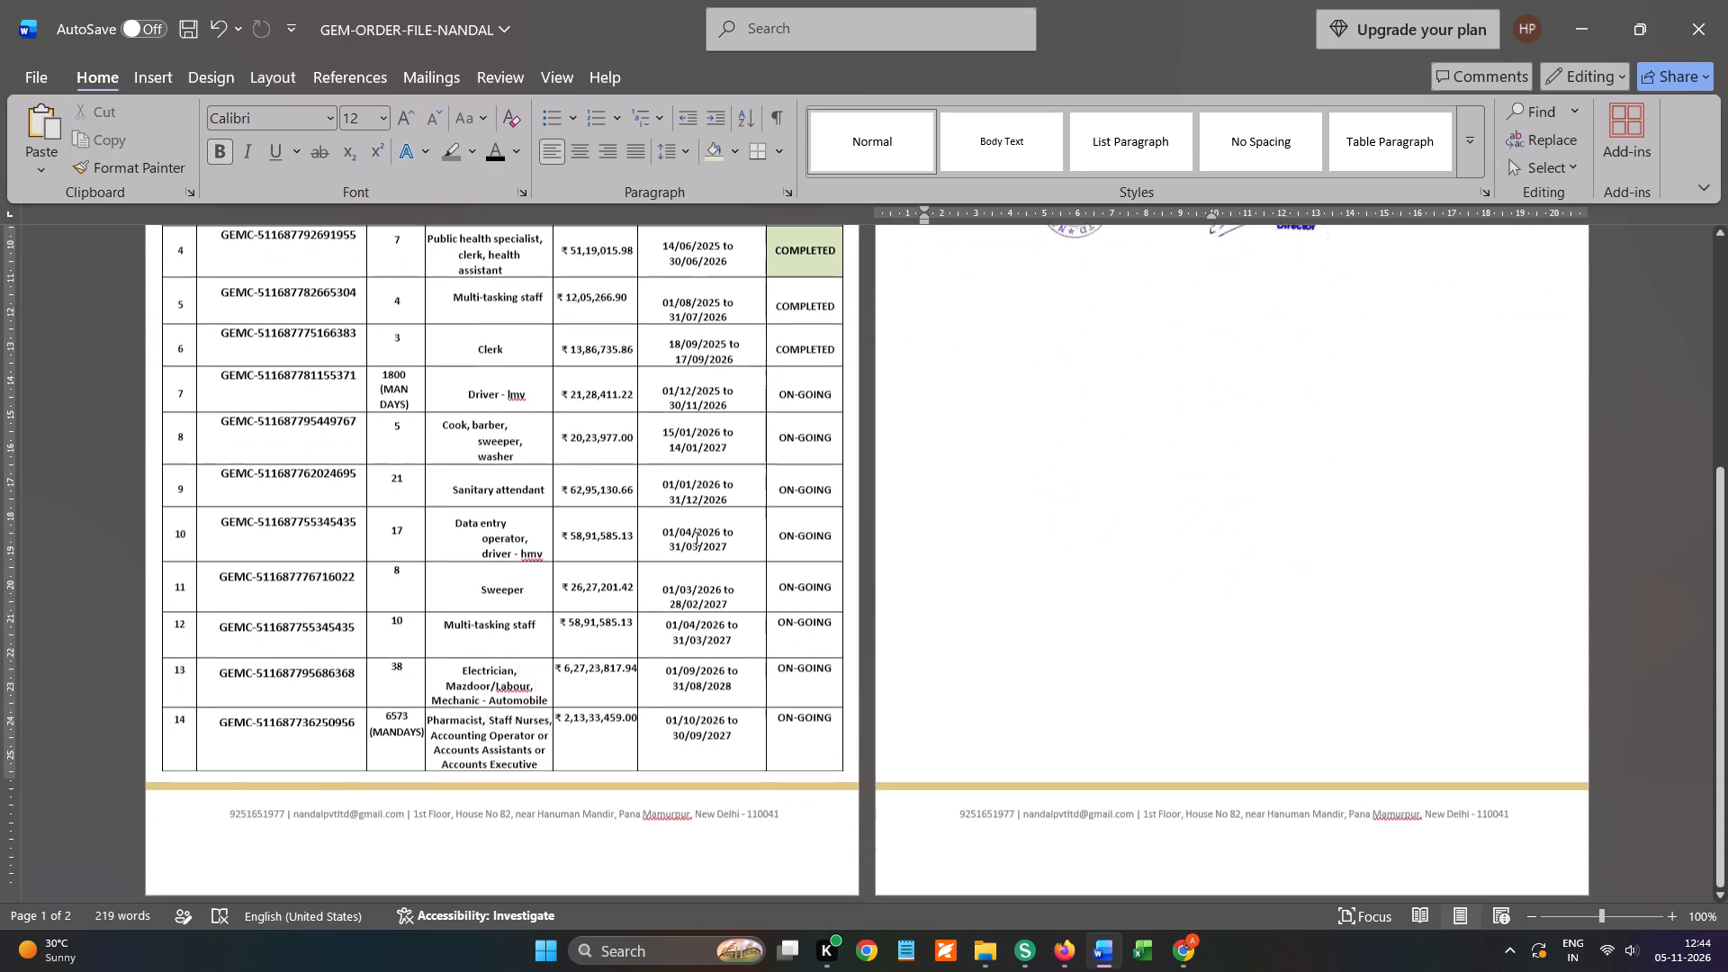
scroll(709, 719, "up", 5)
scroll(799, 639, "up", 1)
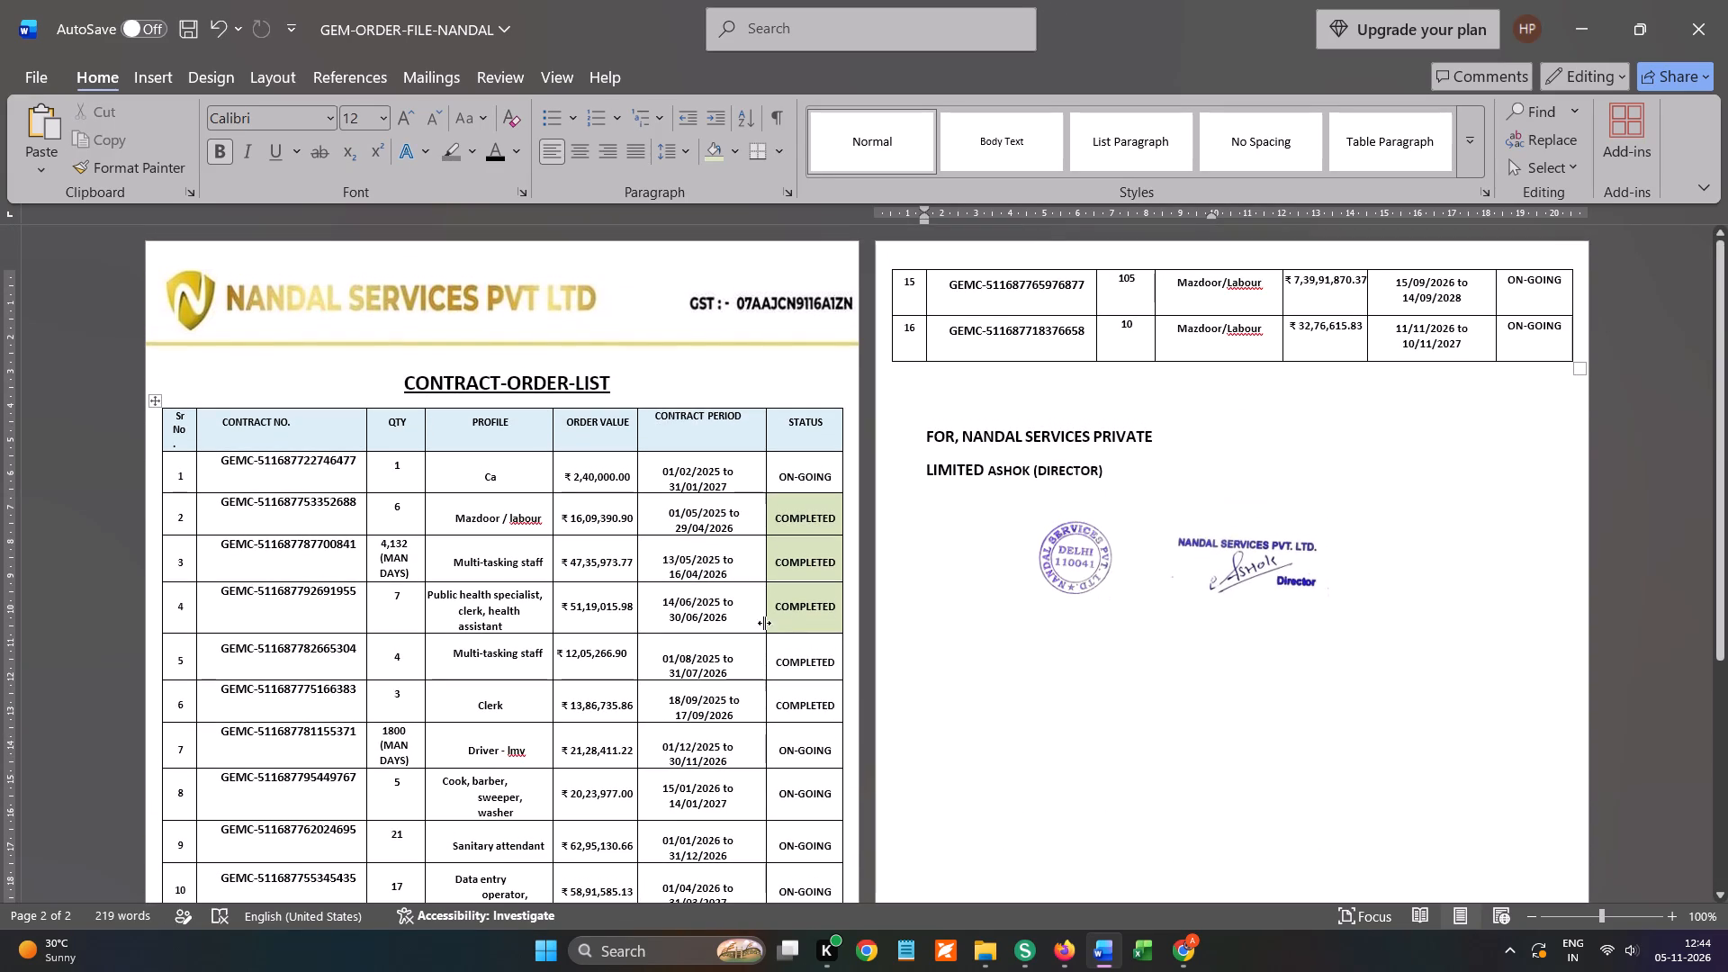
scroll(708, 578, "down", 6)
scroll(742, 511, "up", 4)
Shade the ON-GOING status cell of row 1 with Olive Green, Accent 3, Lighter 60%.
left_click_drag(773, 472, 828, 484)
left_click(1031, 554)
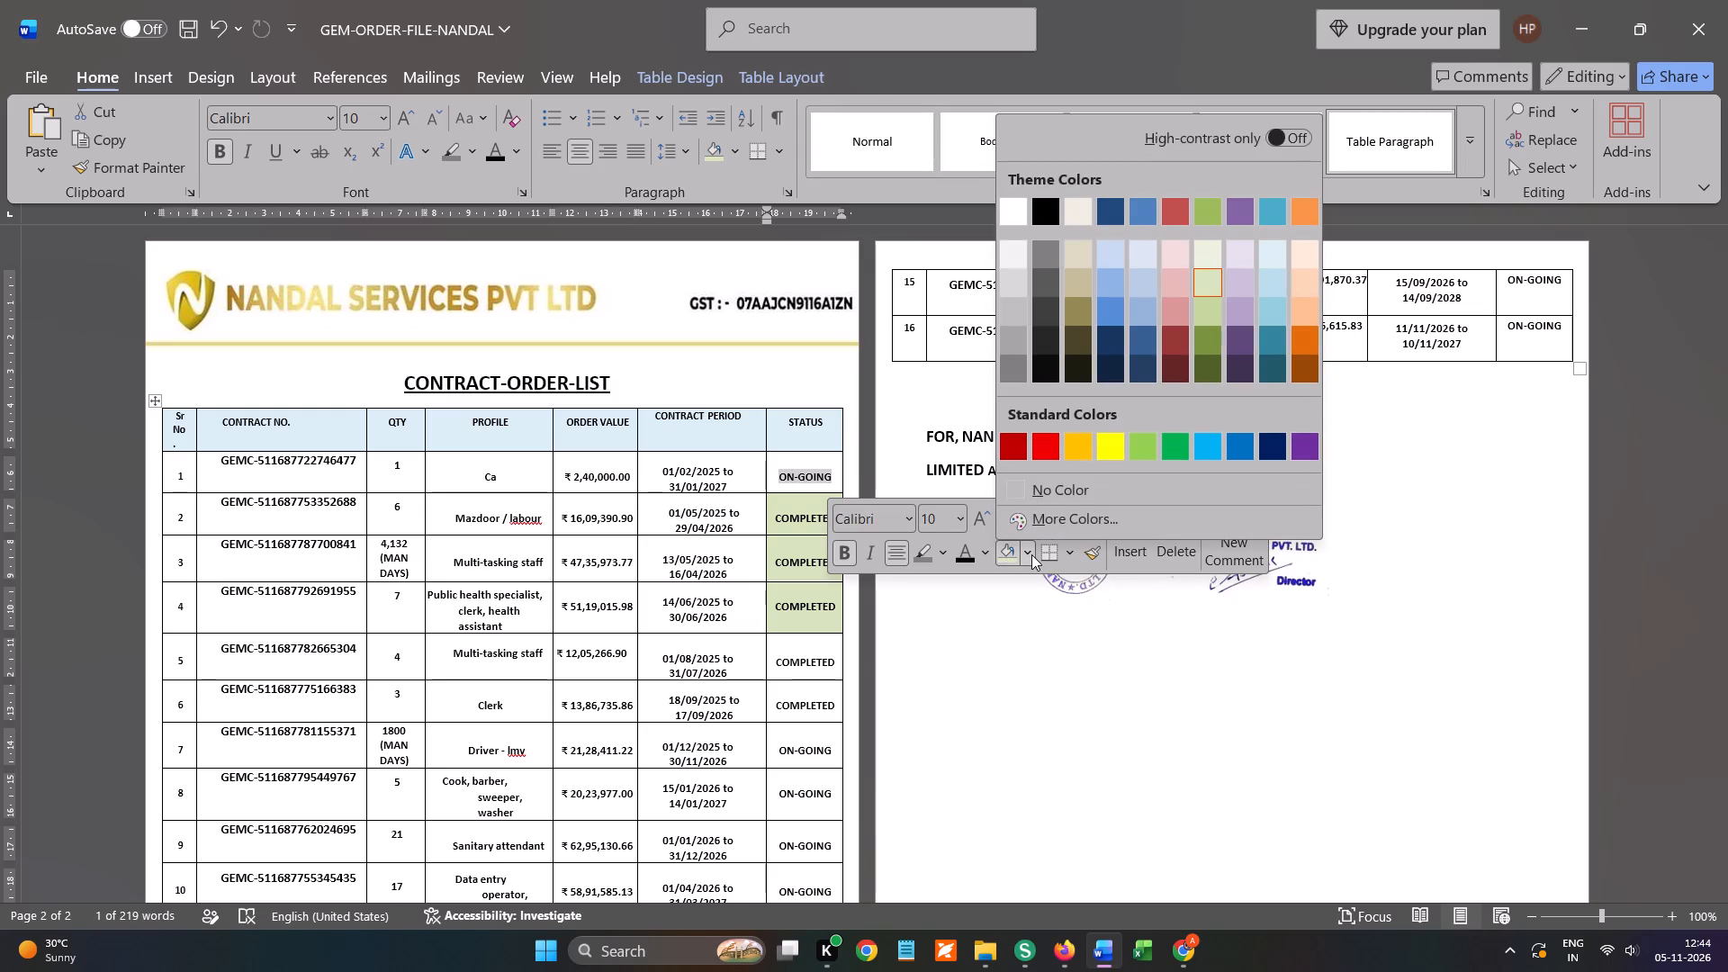
left_click(1210, 280)
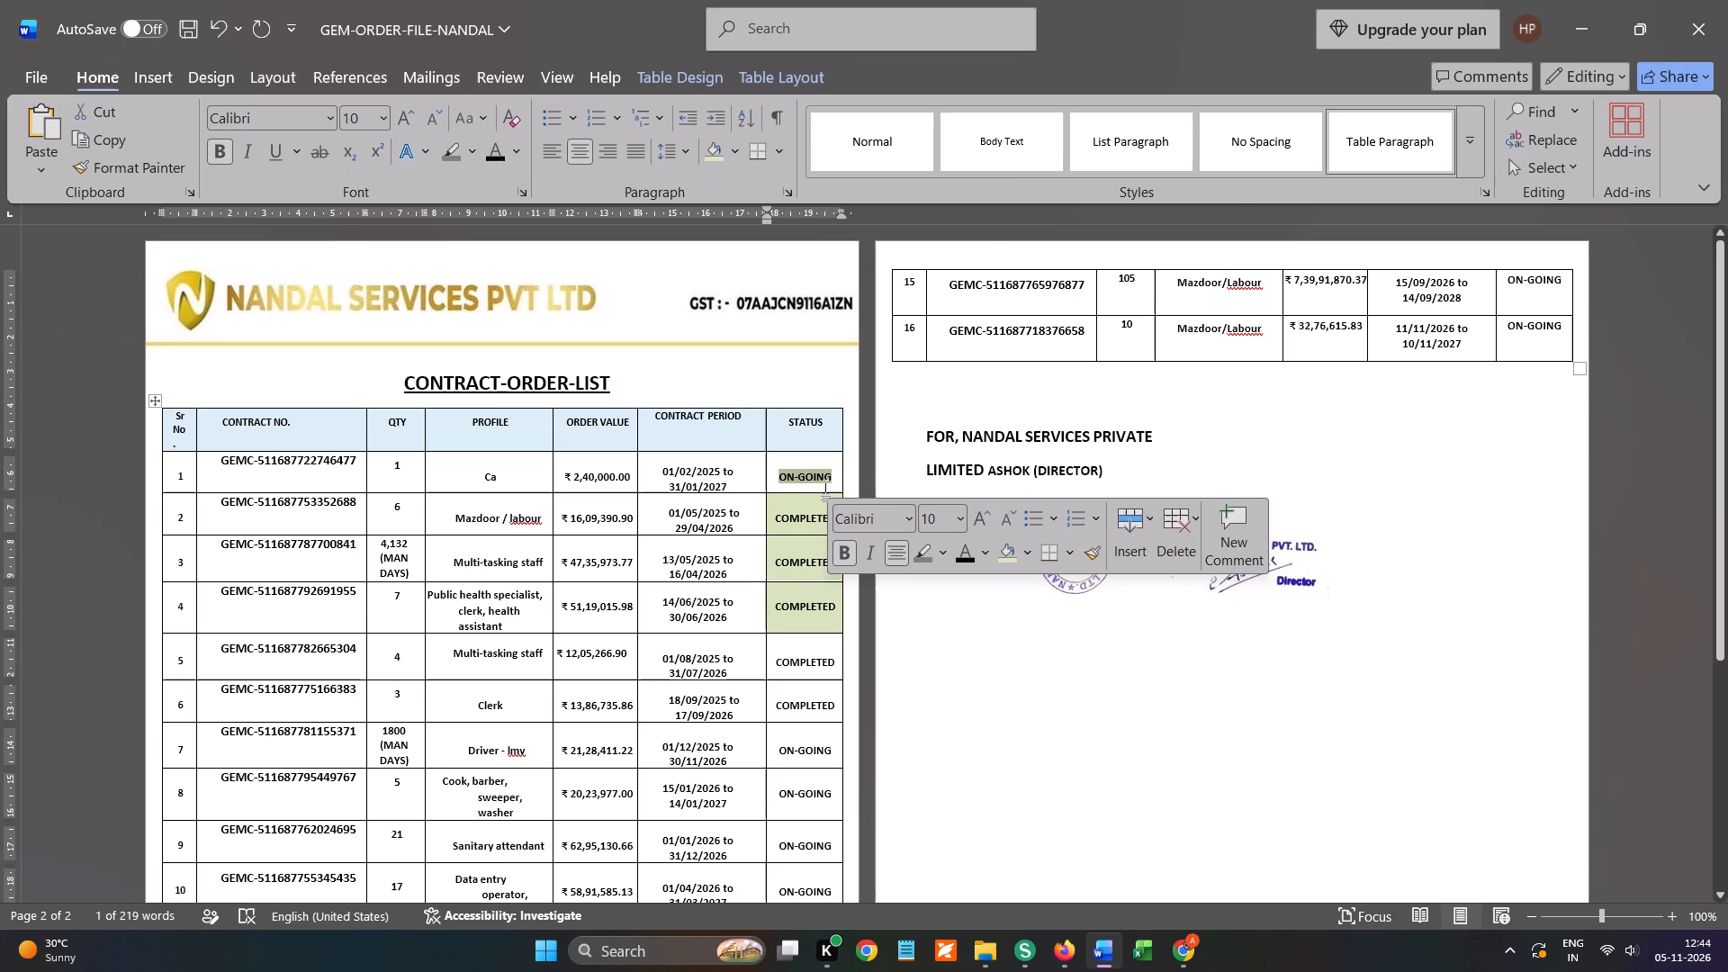
left_click(823, 487)
left_click_drag(771, 460, 847, 498)
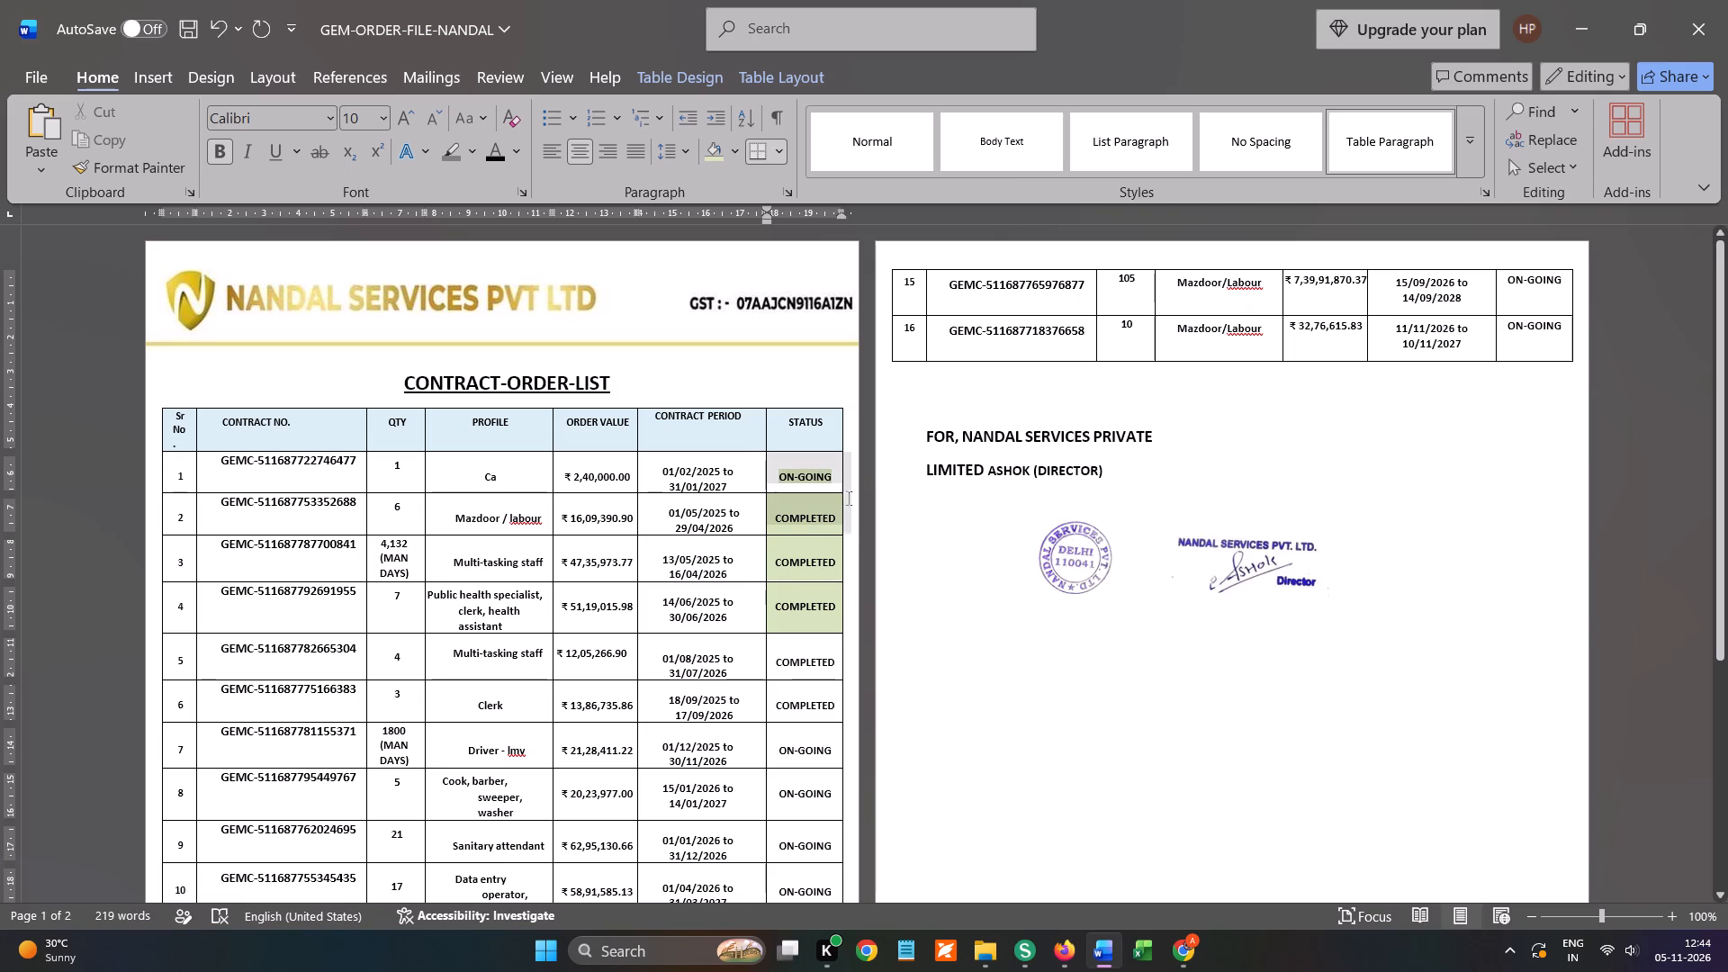
left_click_drag(847, 498, 832, 487)
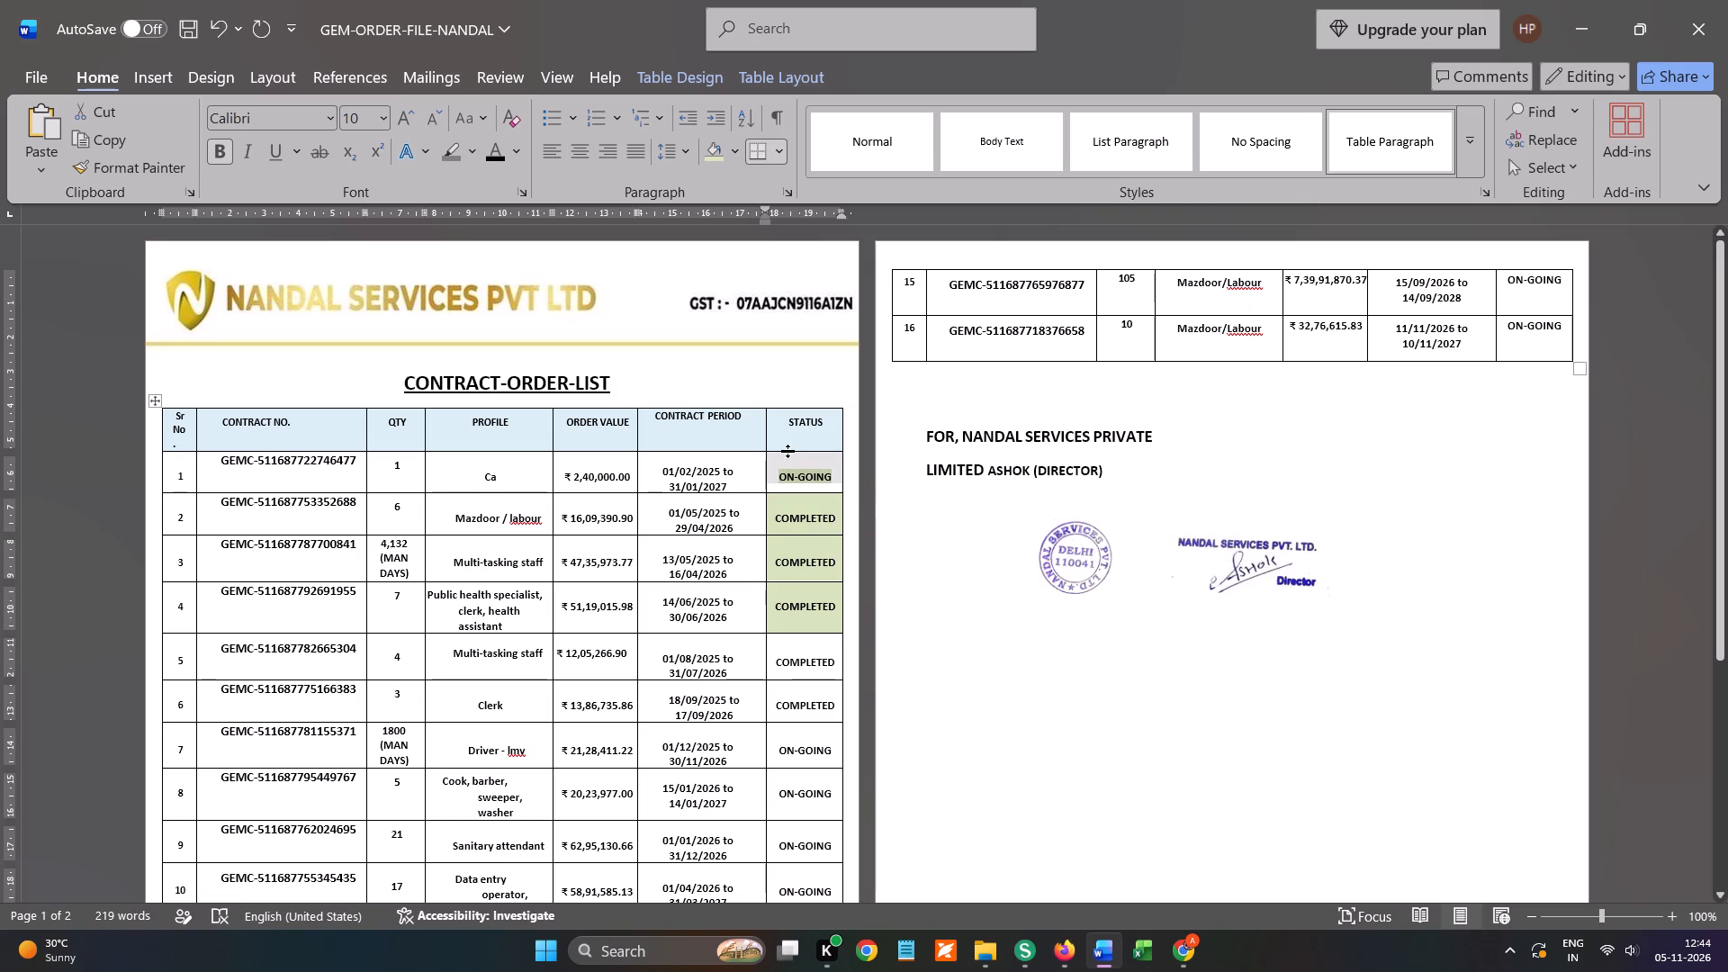
left_click(806, 468)
left_click_drag(772, 467, 853, 487)
left_click_drag(853, 487, 850, 488)
left_click(1057, 454)
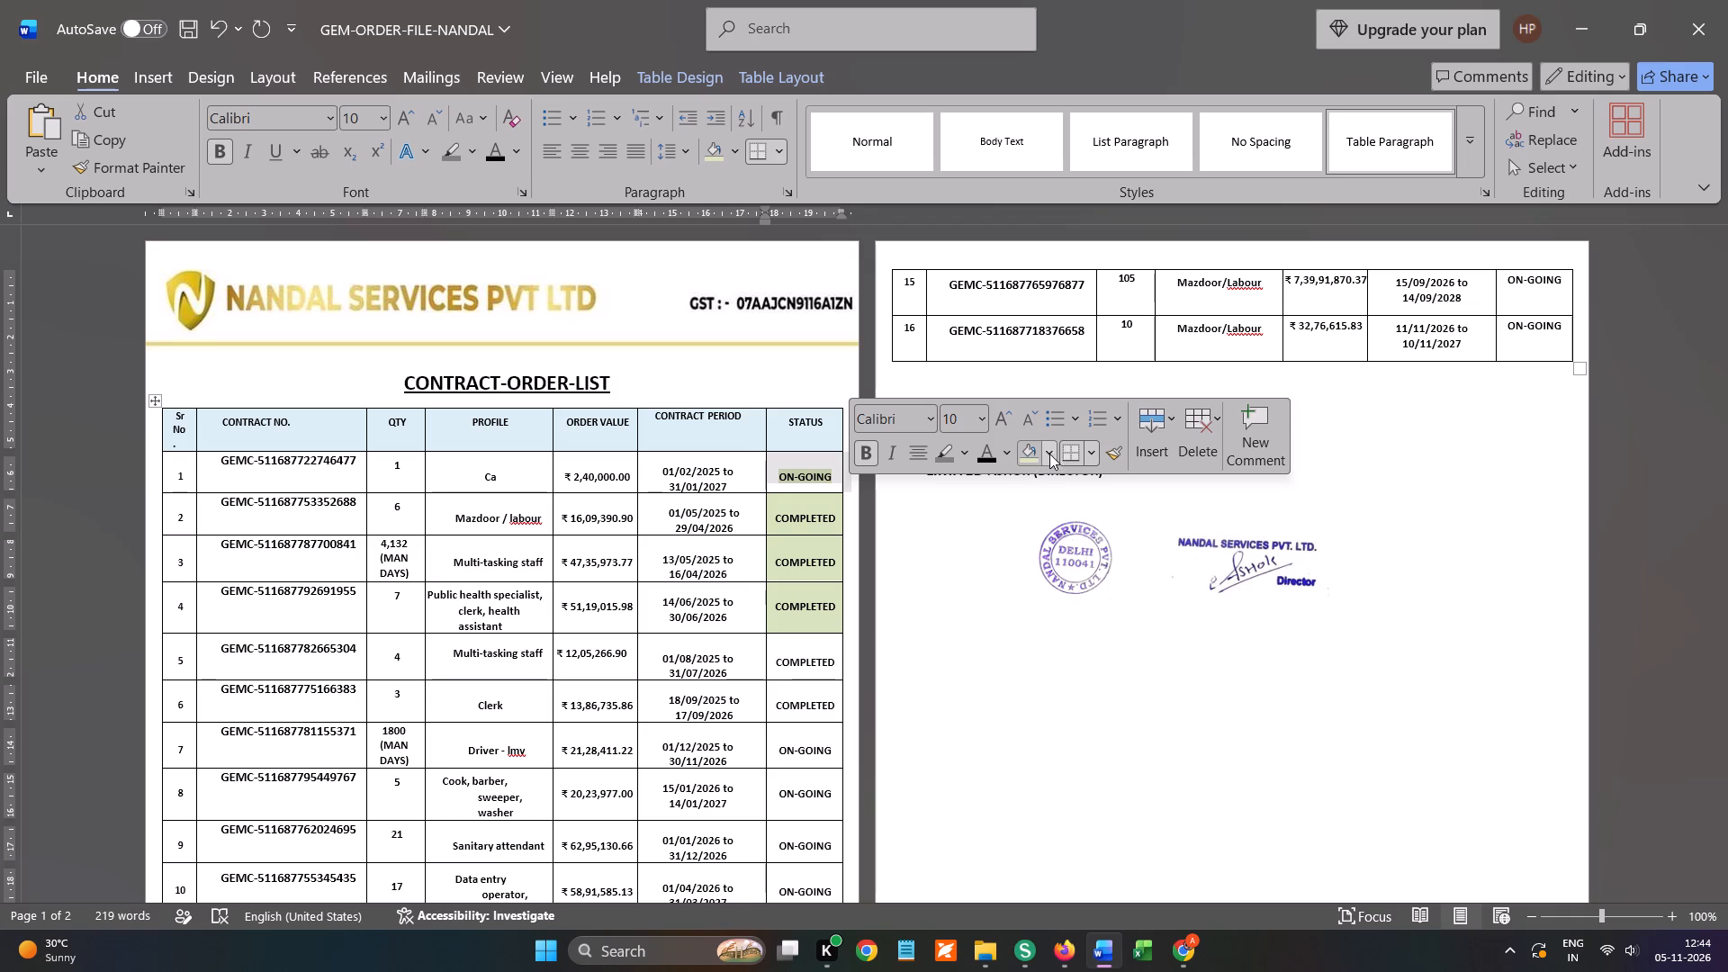
left_click(1048, 454)
left_click(1239, 634)
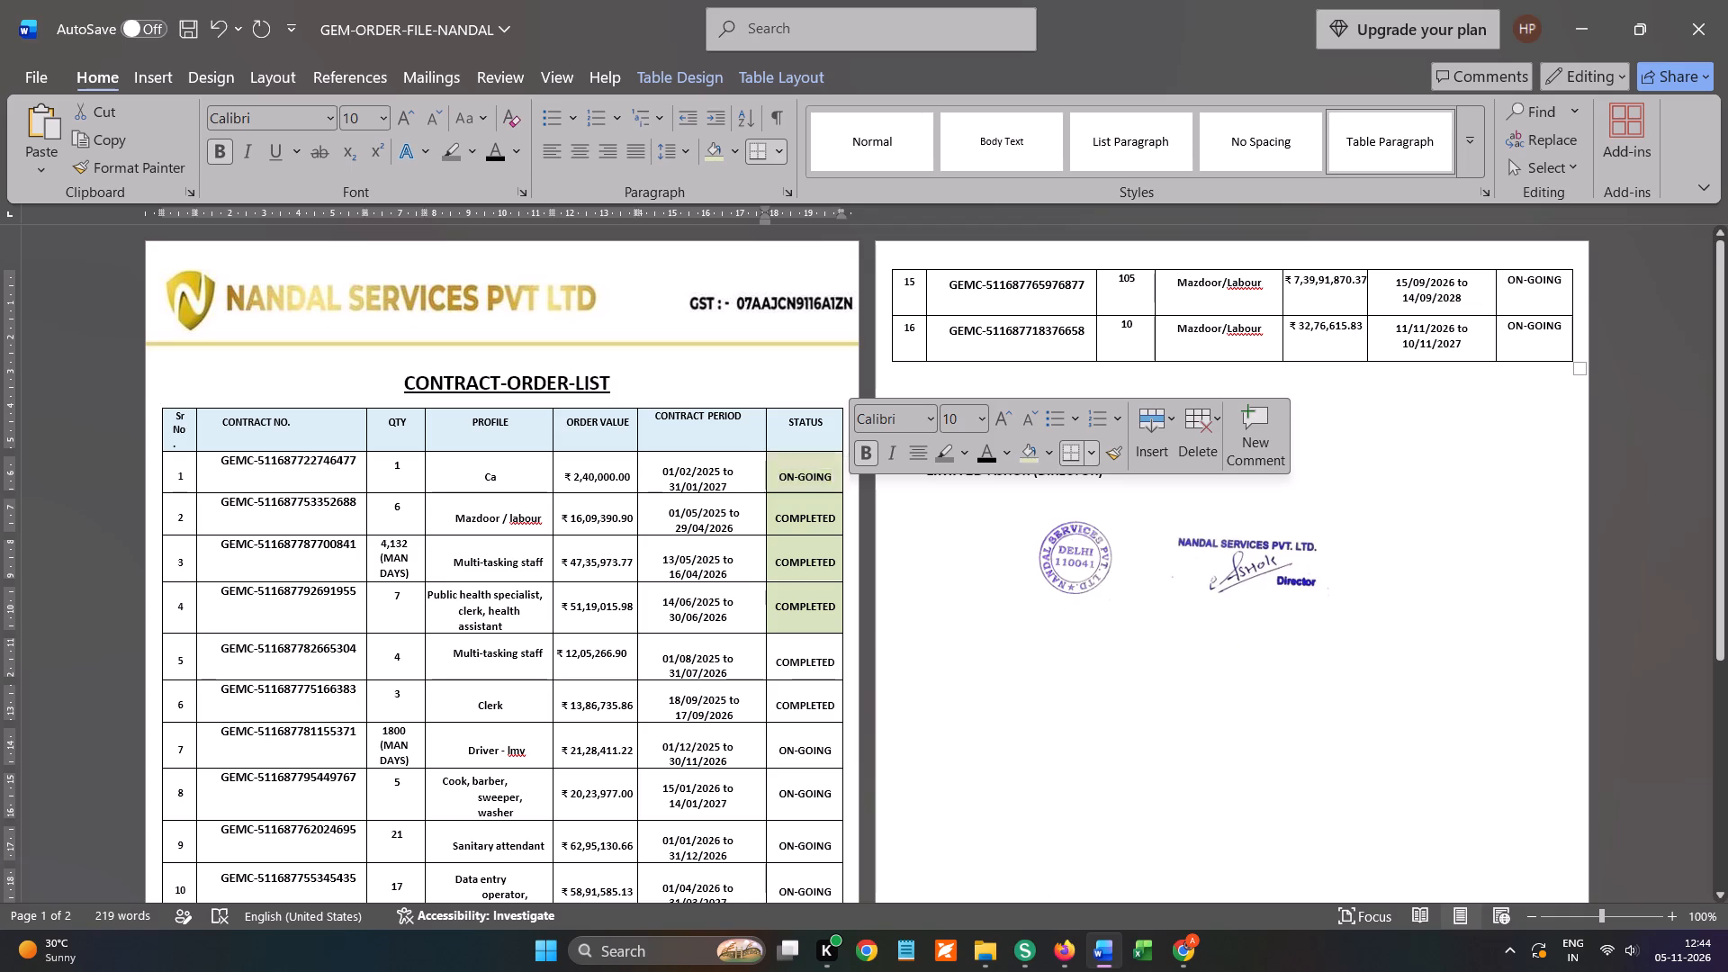
left_click(892, 556)
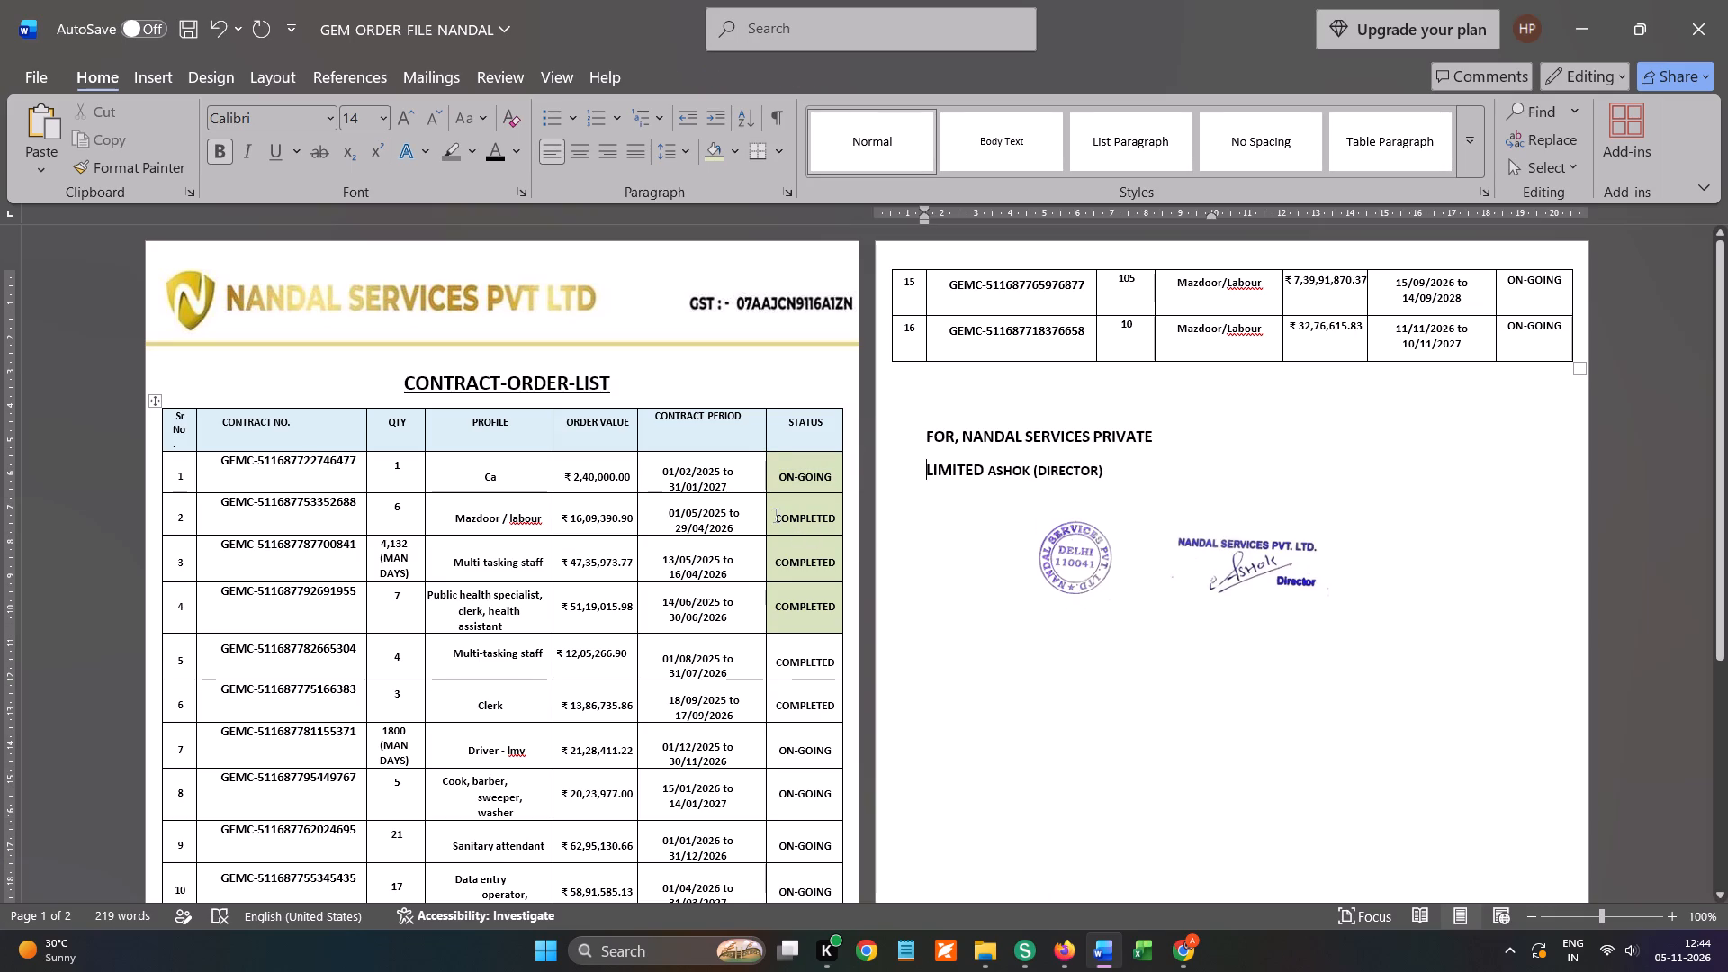
Shade the COMPLETED status cells of rows 2 to 6 in a light red theme colour.
left_click_drag(774, 515, 813, 703)
left_click(1012, 669)
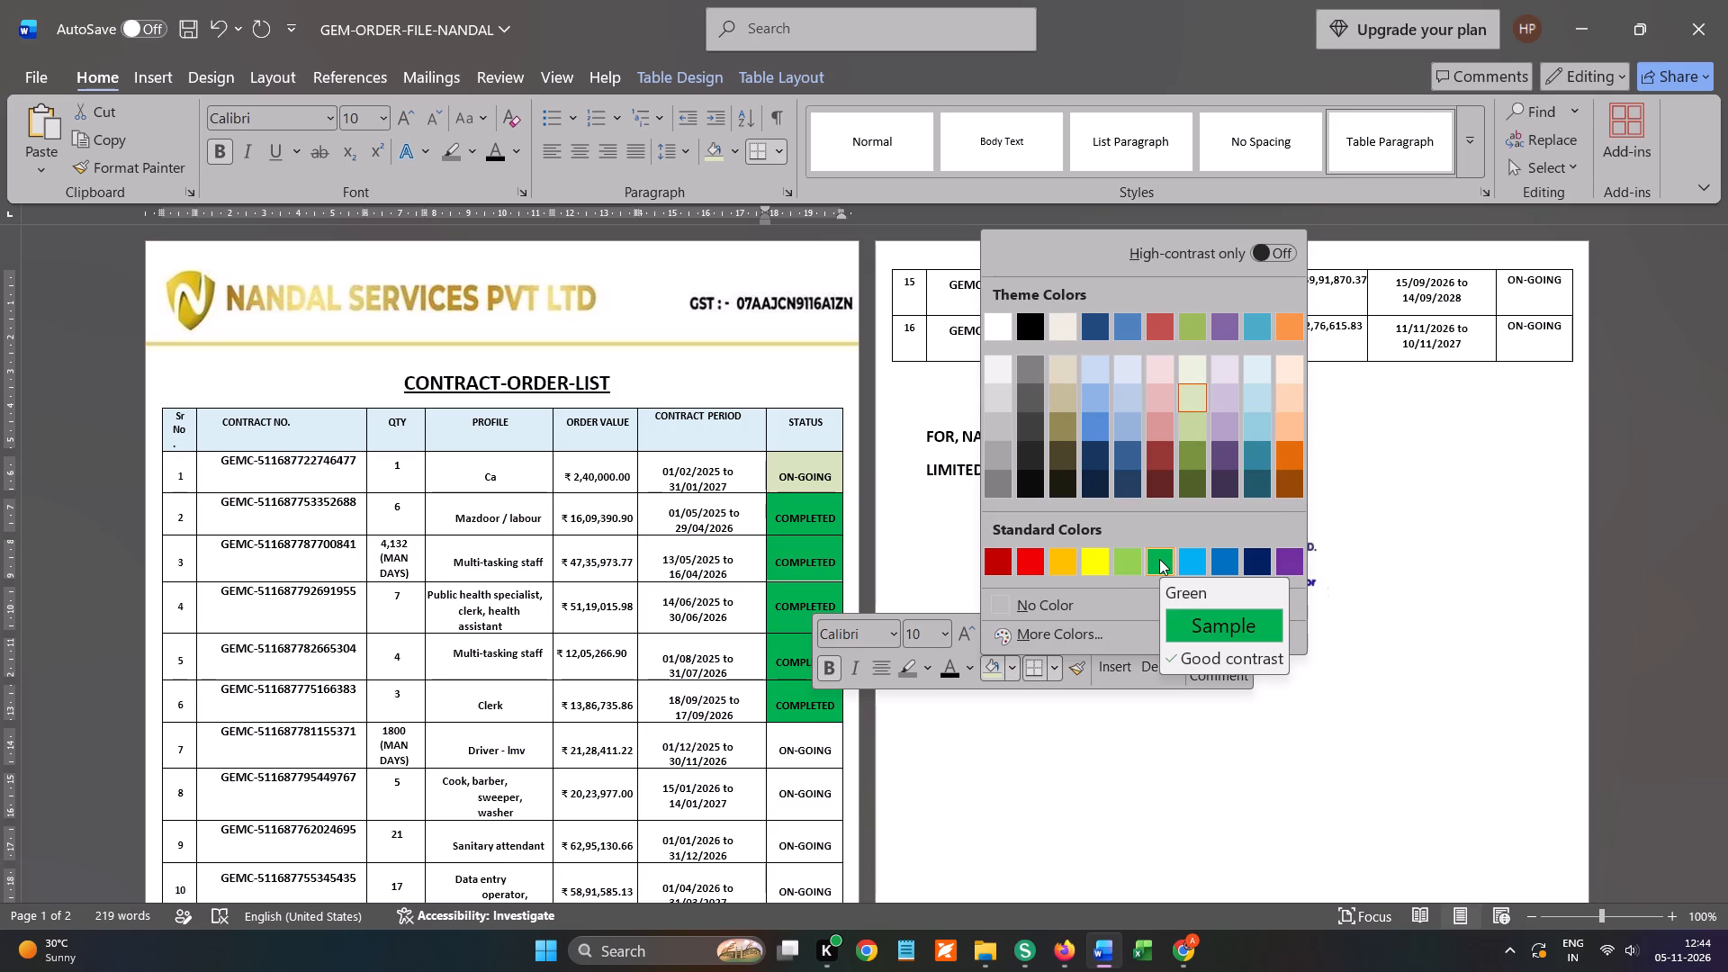
left_click(1152, 423)
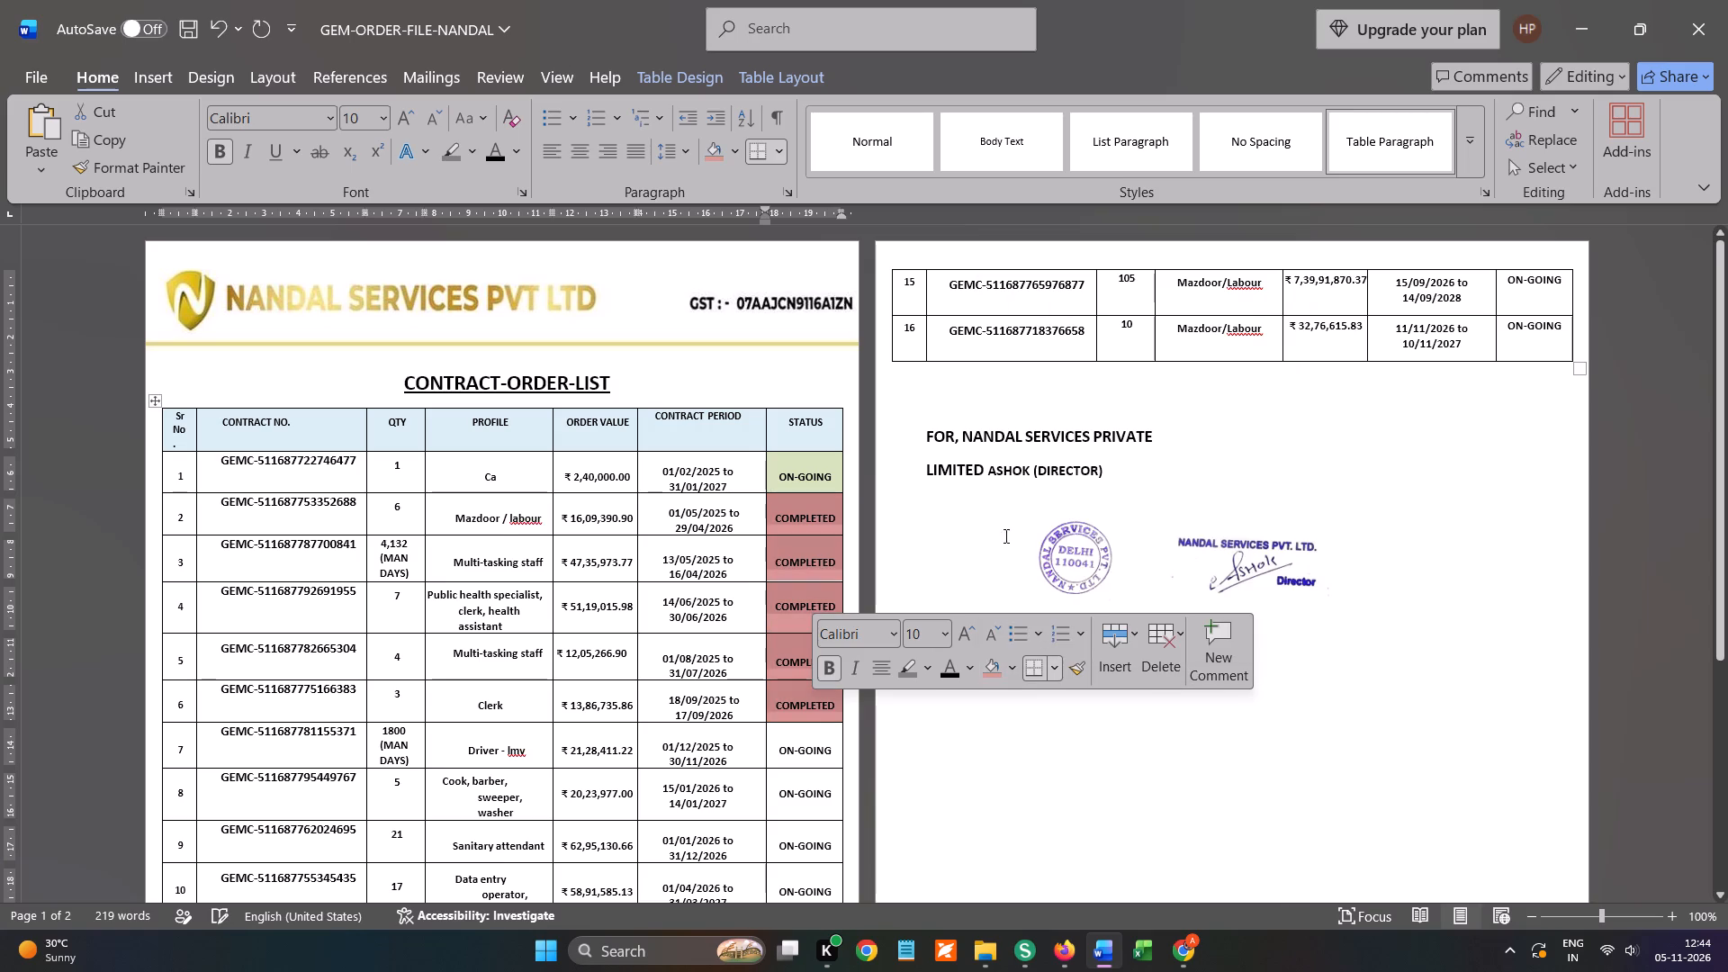
left_click(915, 581)
Shade the ON-GOING status cells of rows 7 to 16 with the same light olive green as row 1, and check the column.
scroll(906, 585, "down", 1)
left_click_drag(775, 633, 1490, 358)
scroll(1454, 546, "up", 2)
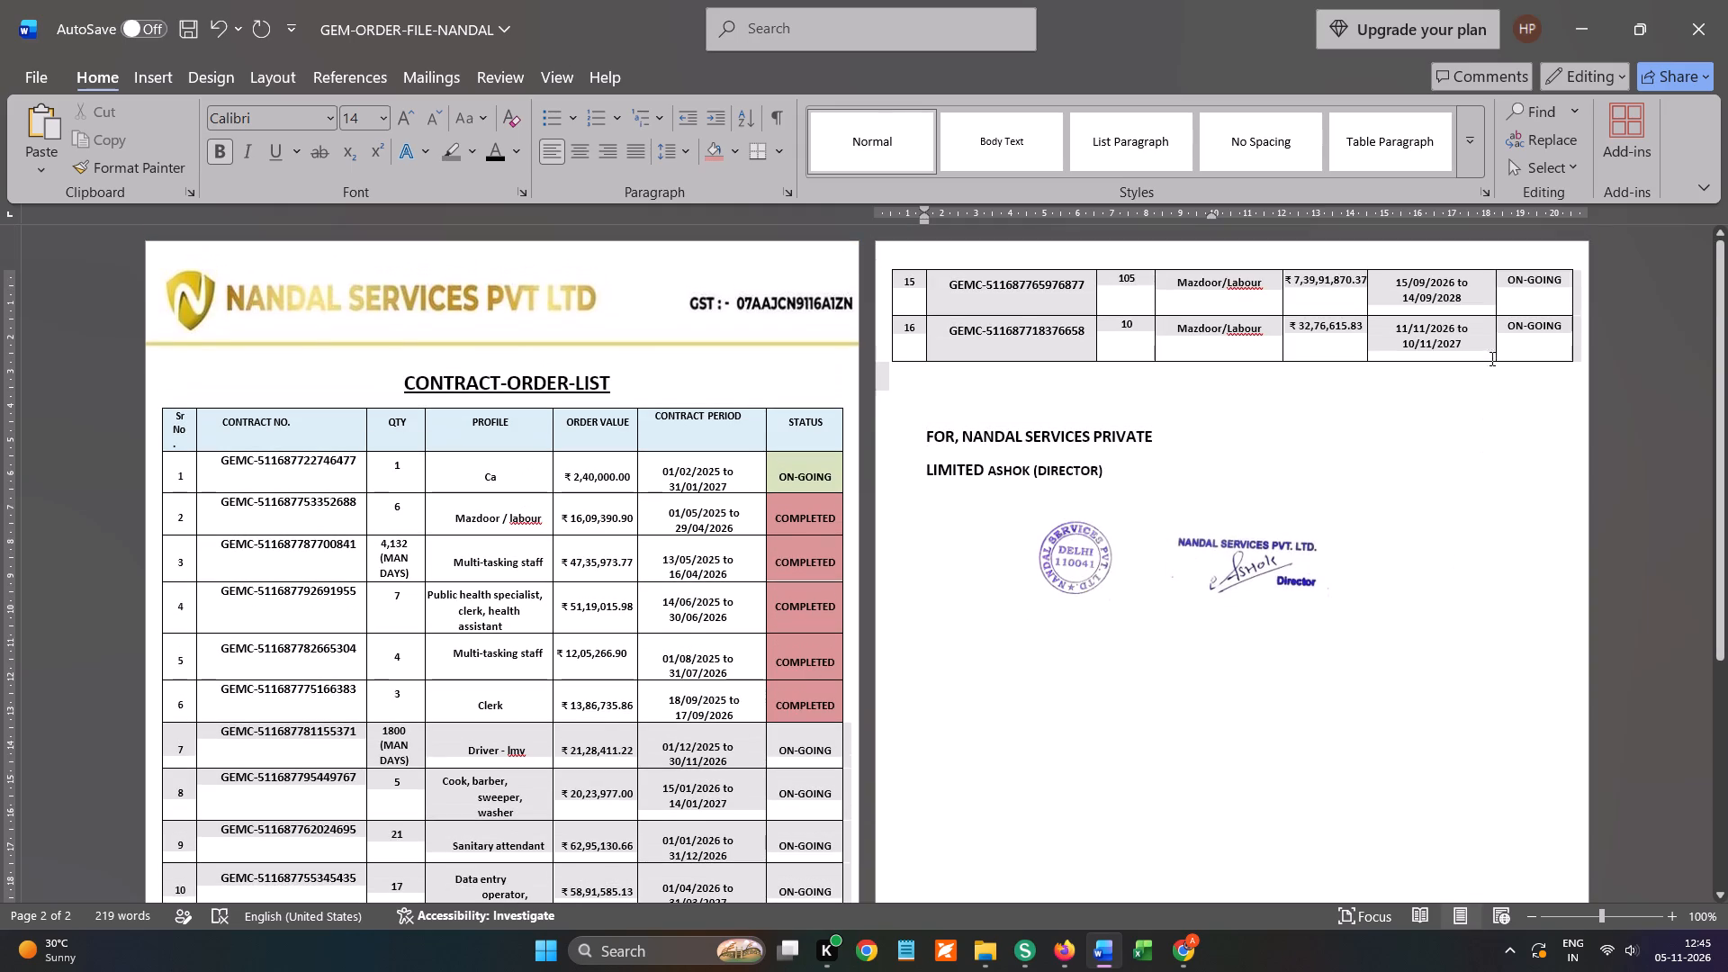
left_click_drag(1490, 358, 1516, 336)
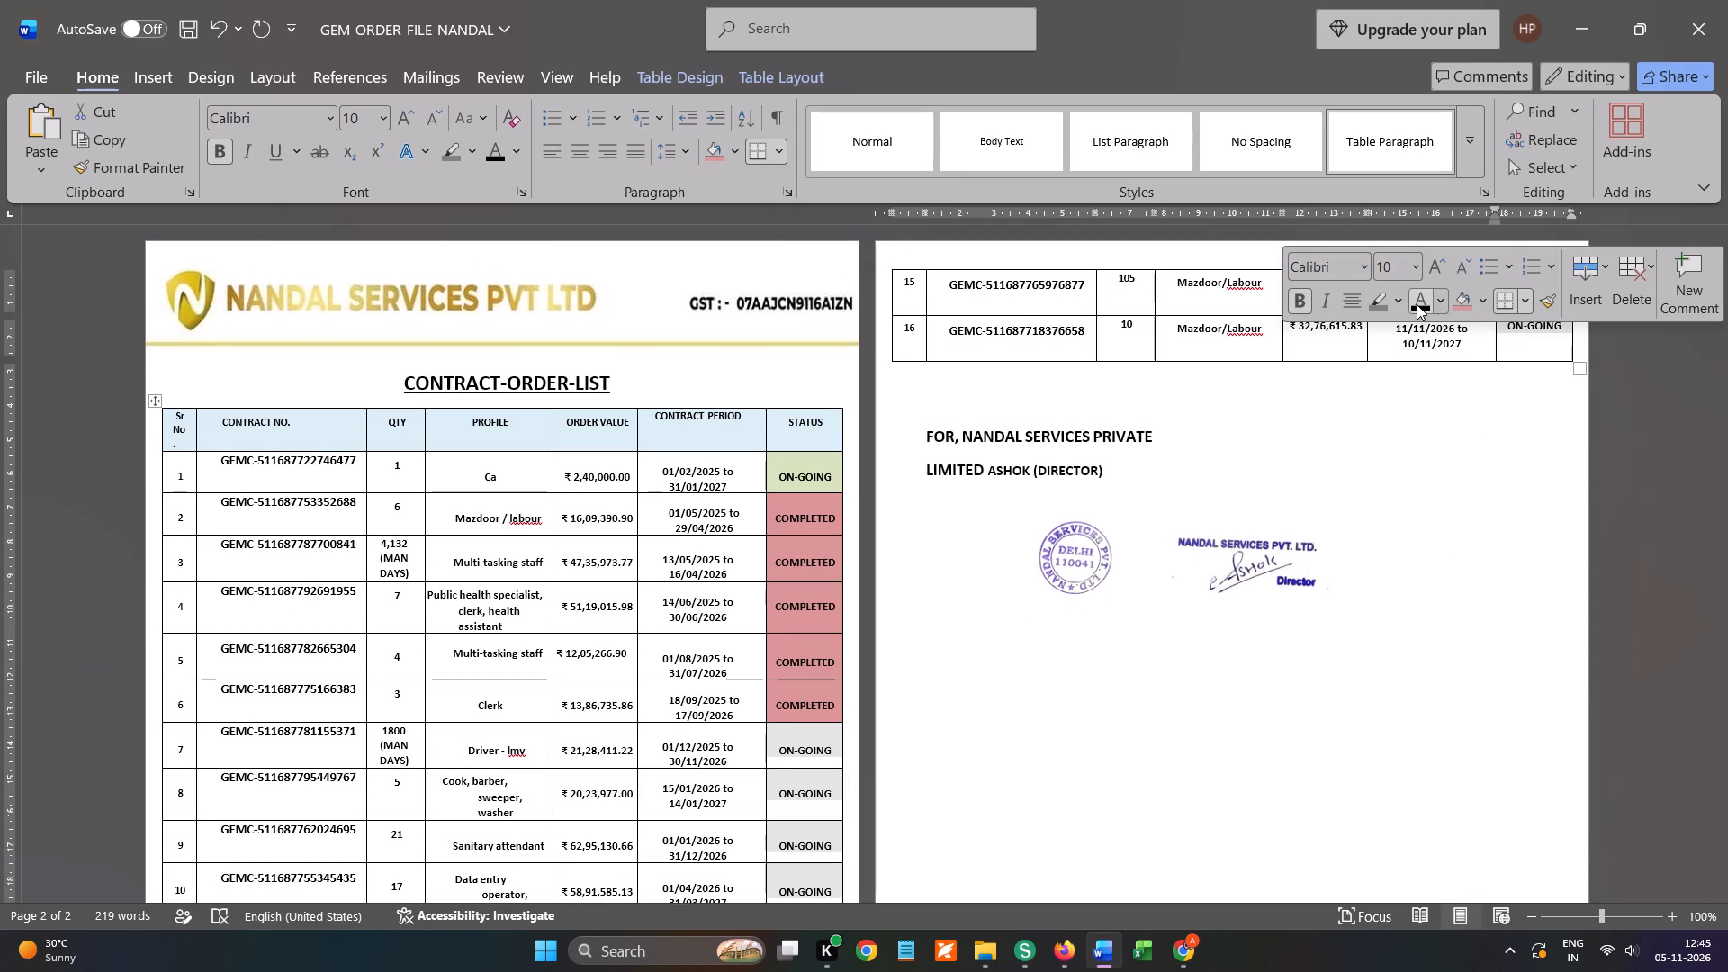
left_click(1480, 304)
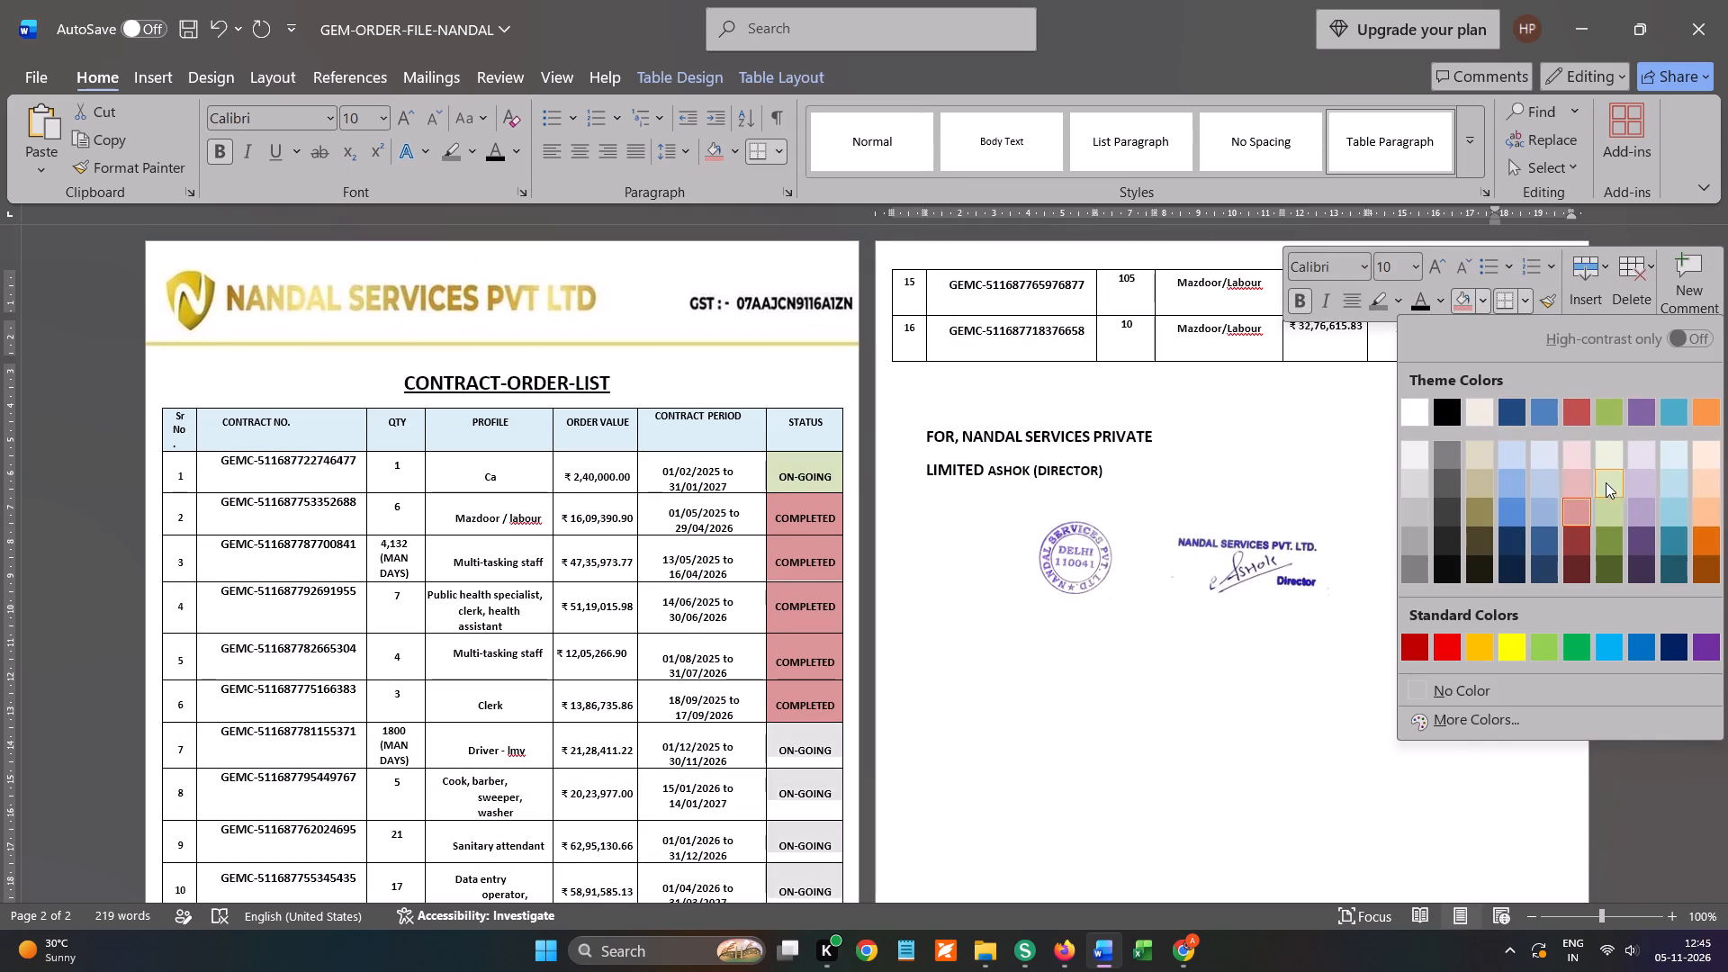
left_click(1608, 478)
left_click(1108, 724)
scroll(1108, 724, "down", 6)
scroll(1042, 655, "down", 8)
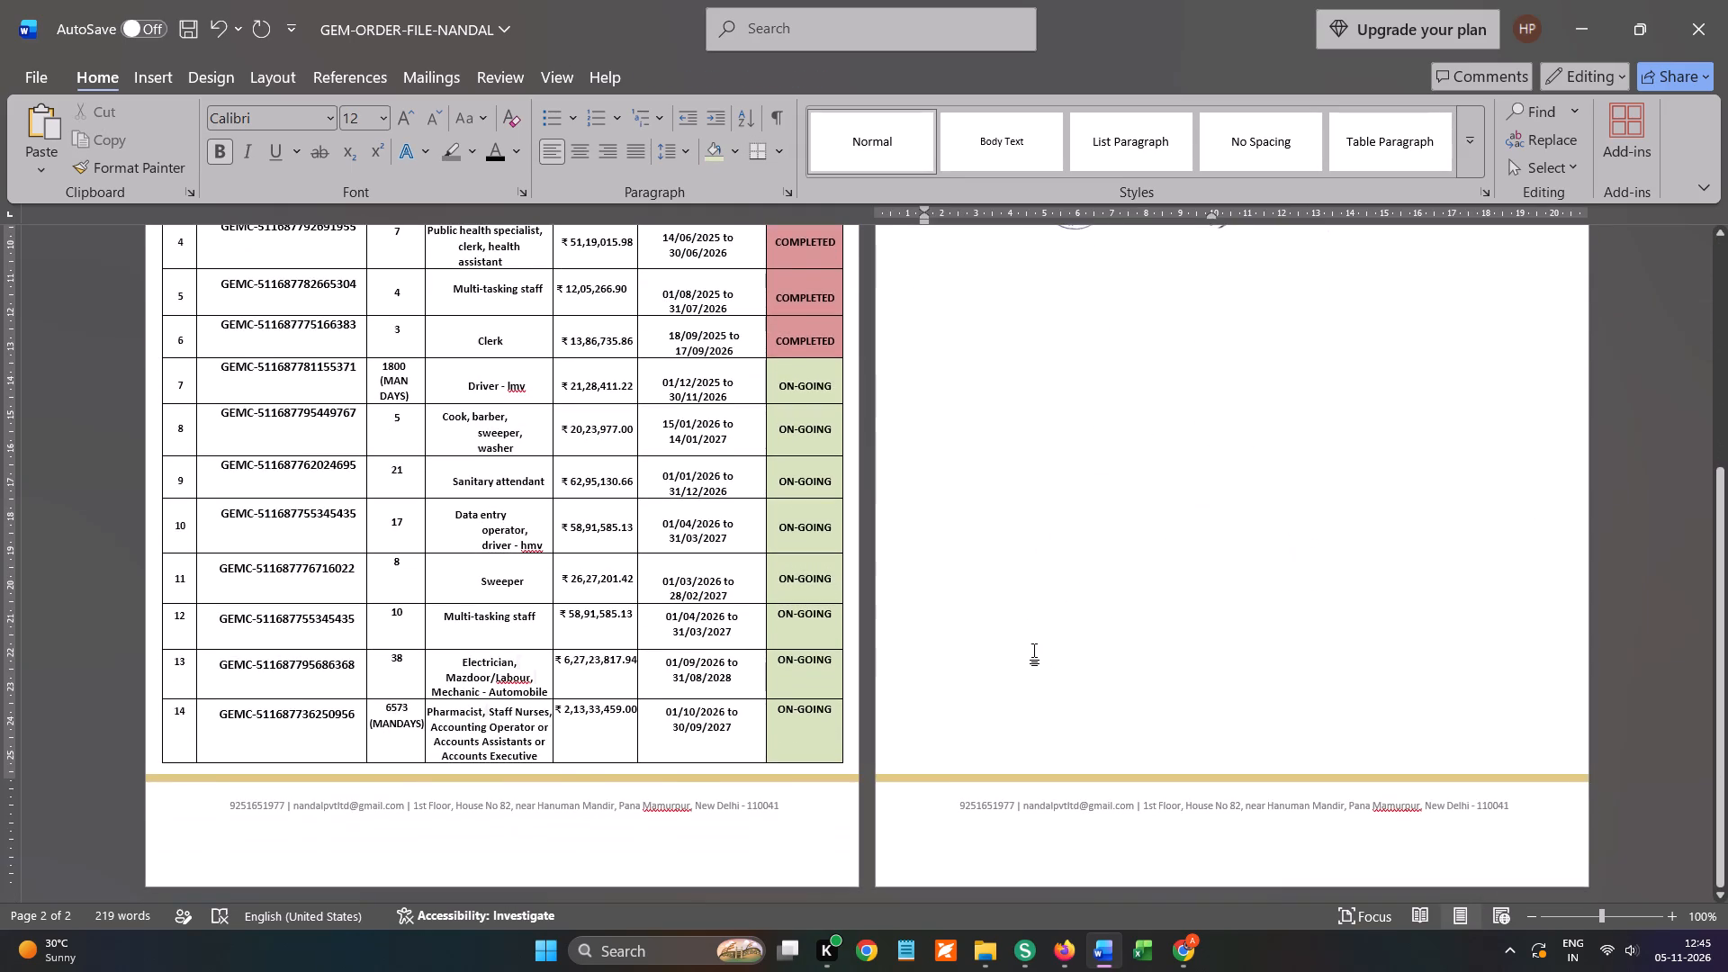
Export the contract order list as a Word Document over the existing GEM-ORDER-FILE-NANDAL in the word files folder, and close it.
scroll(1030, 633, "up", 11)
scroll(1134, 552, "down", 12)
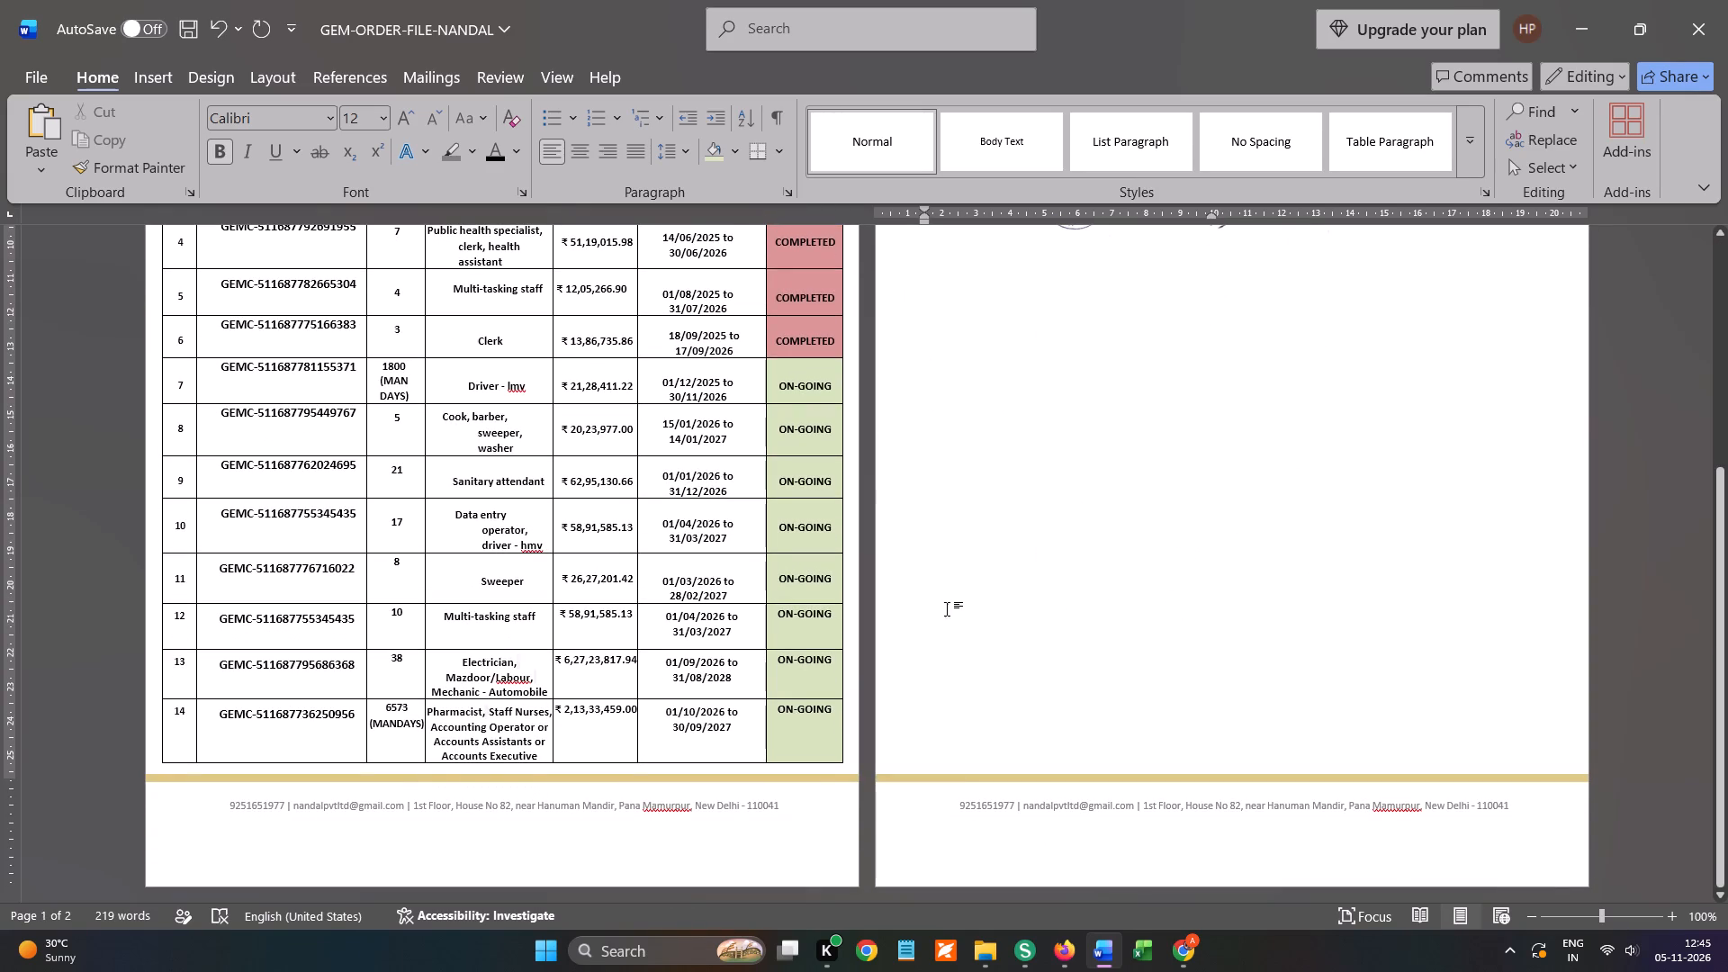
scroll(939, 614, "up", 11)
scroll(799, 552, "down", 7)
scroll(742, 598, "up", 9)
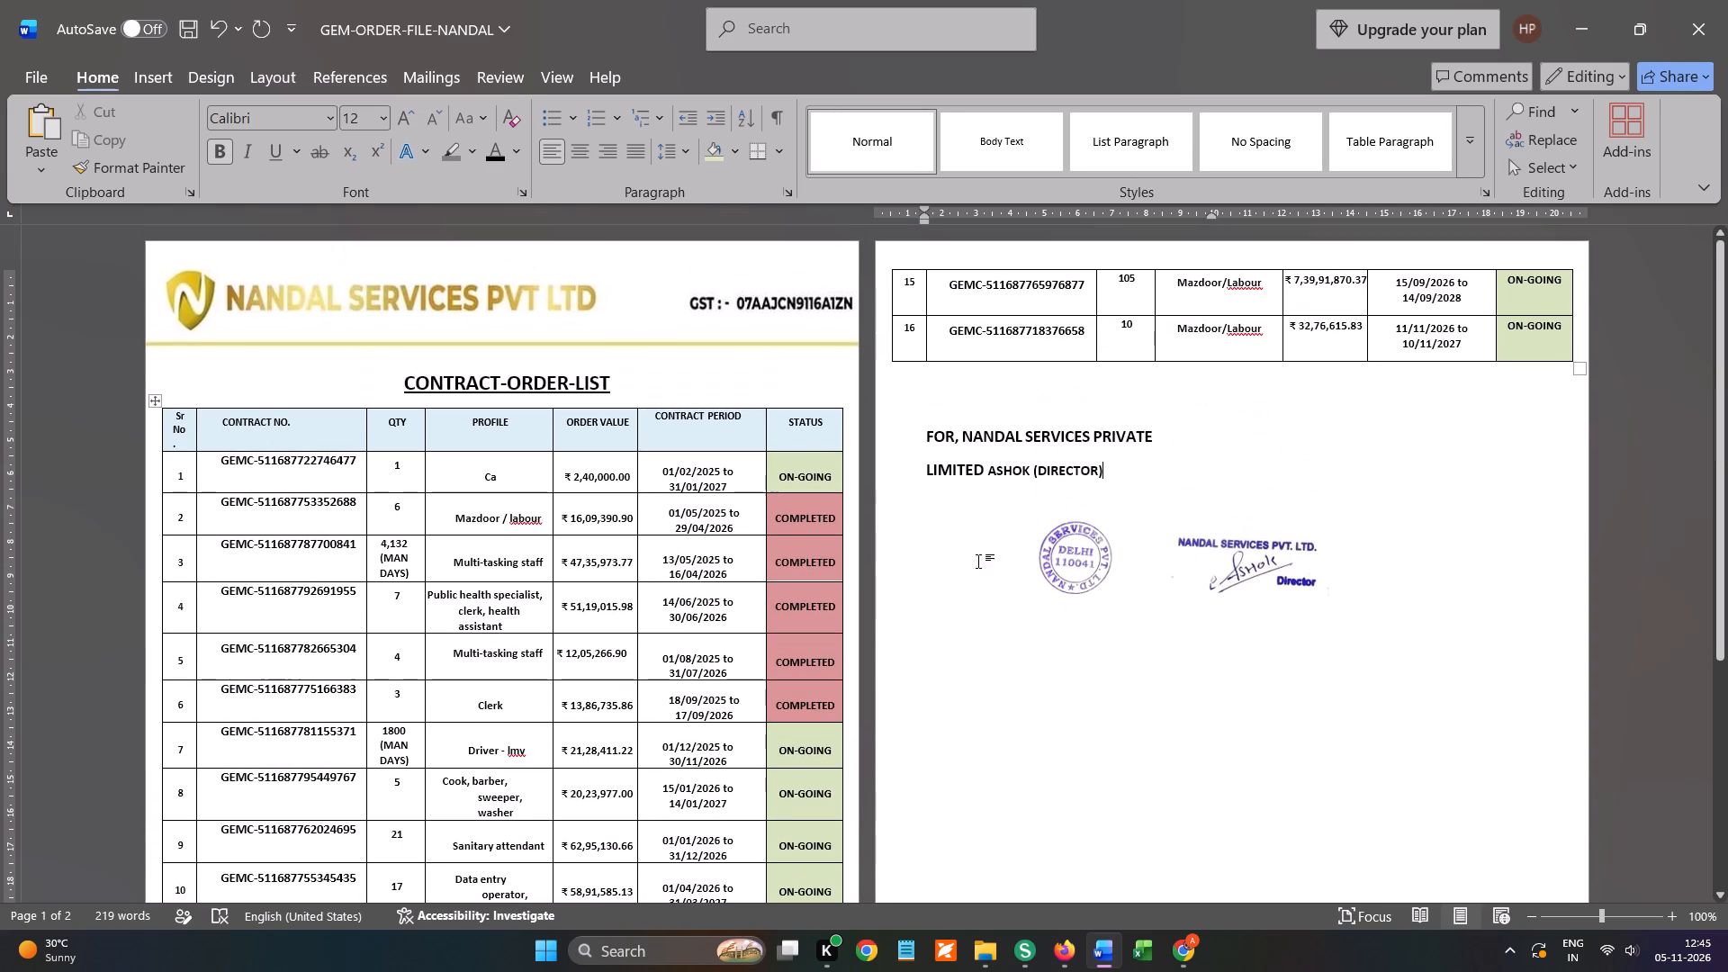
left_click(21, 85)
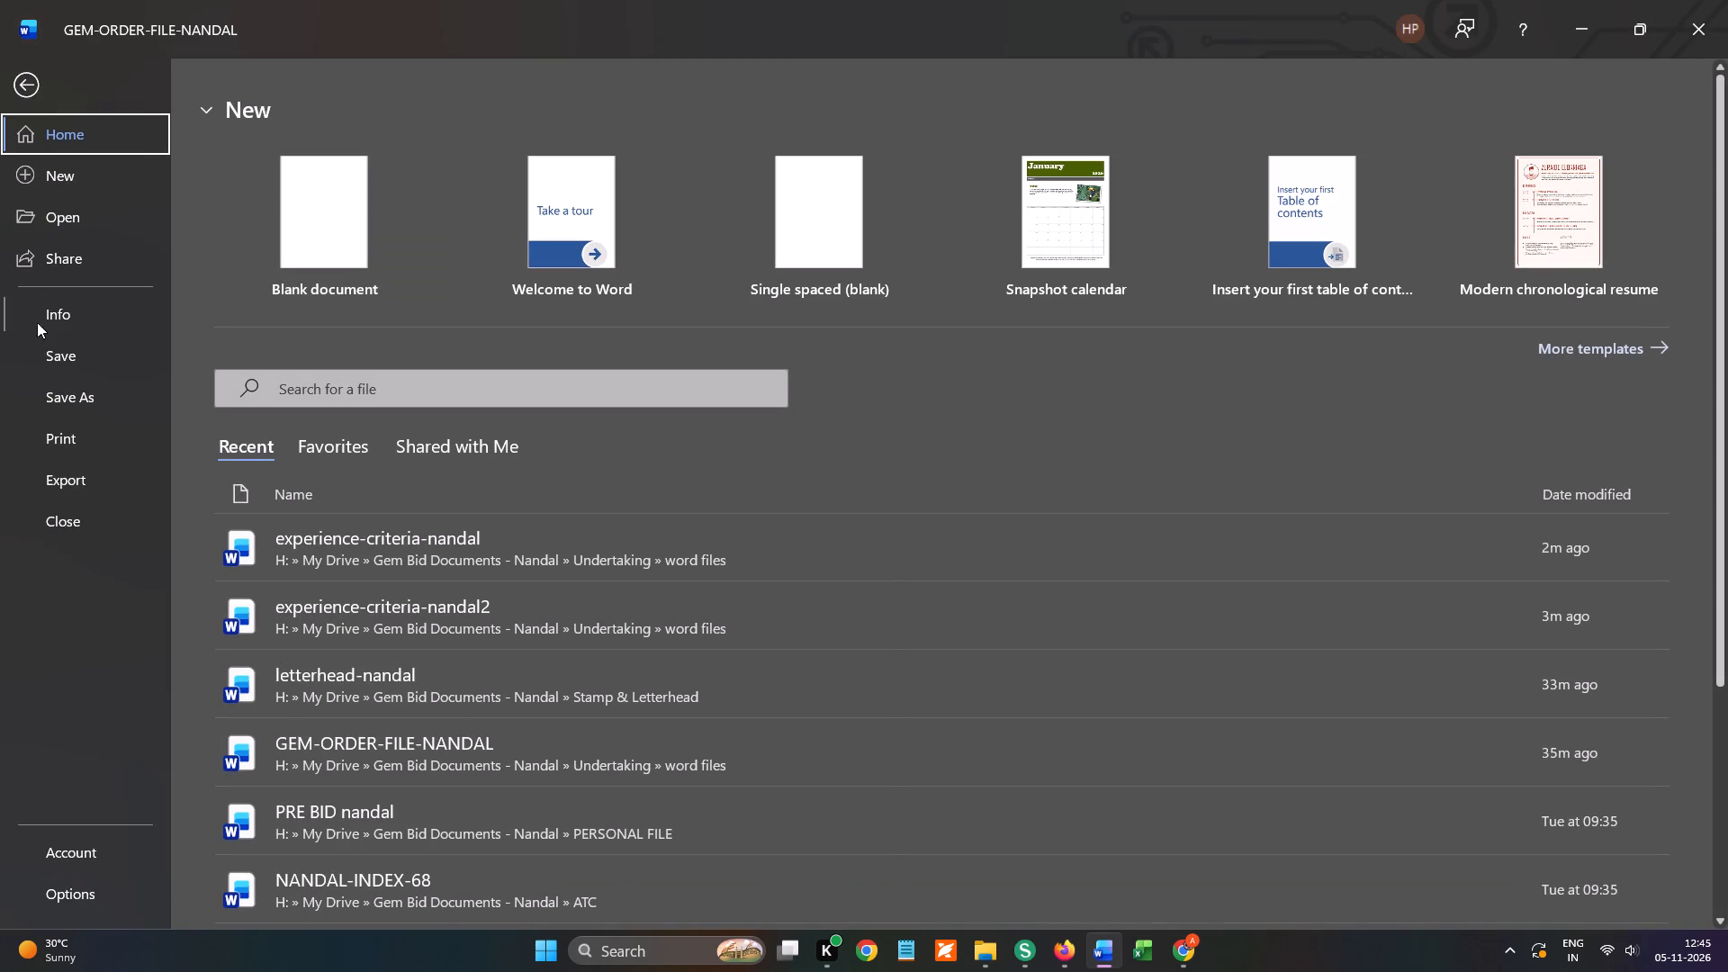
left_click(96, 485)
left_click(416, 247)
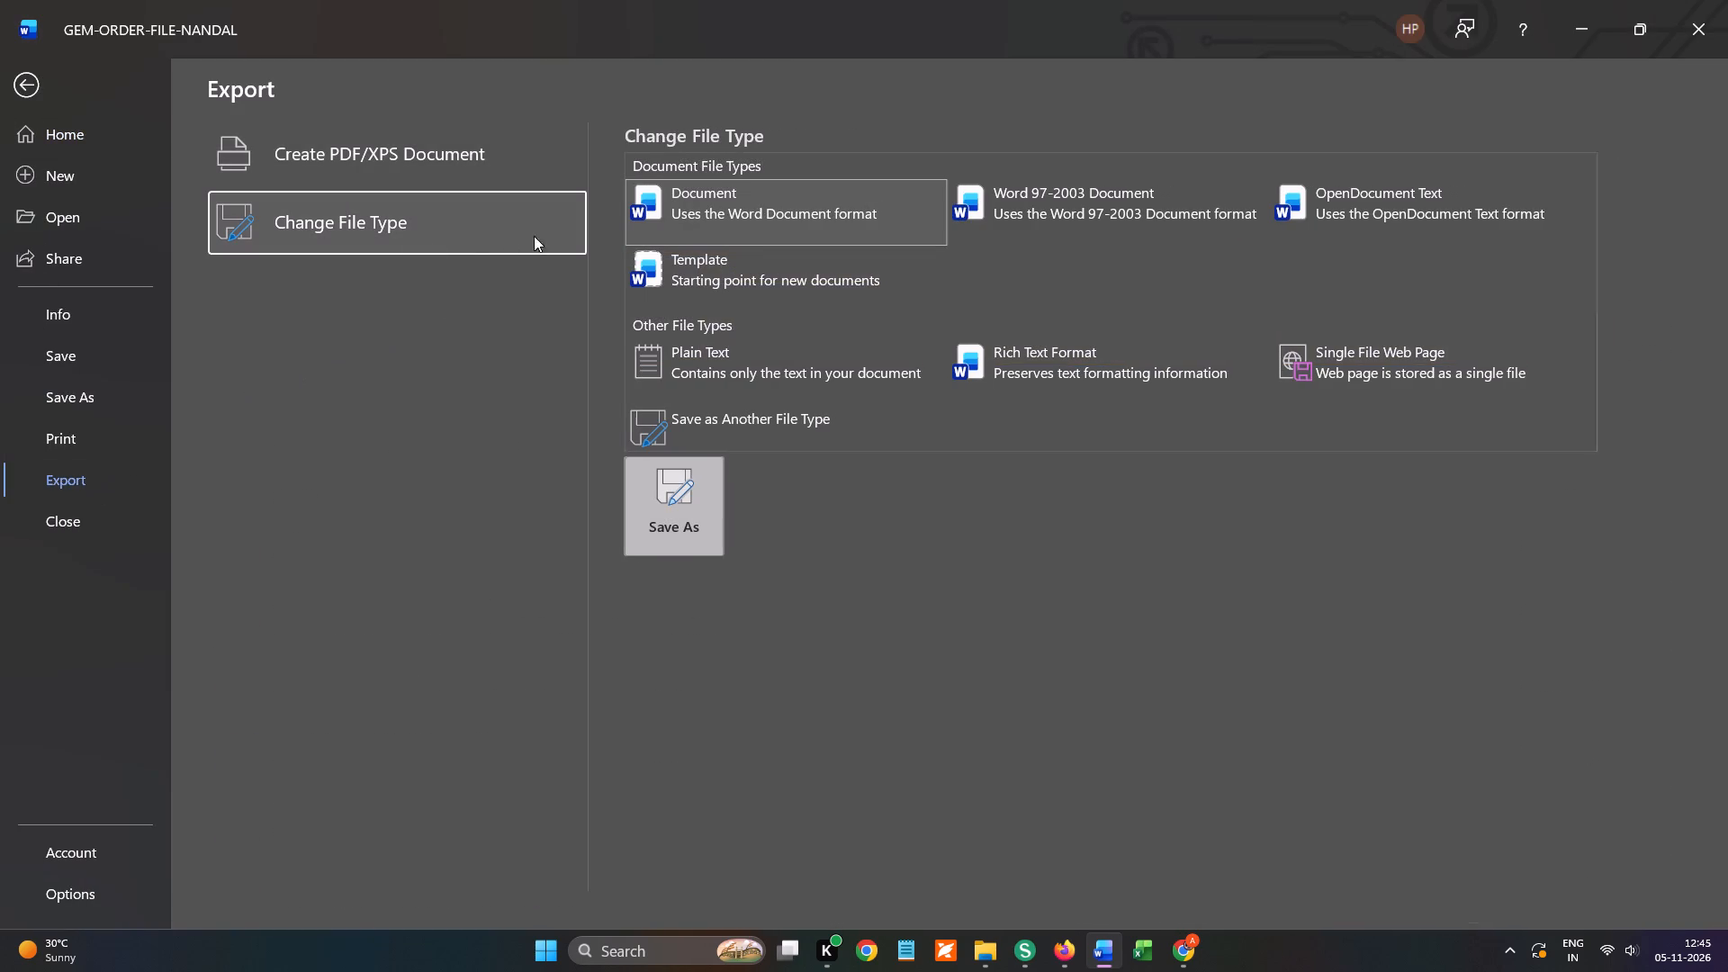
left_click(704, 222)
left_click(687, 505)
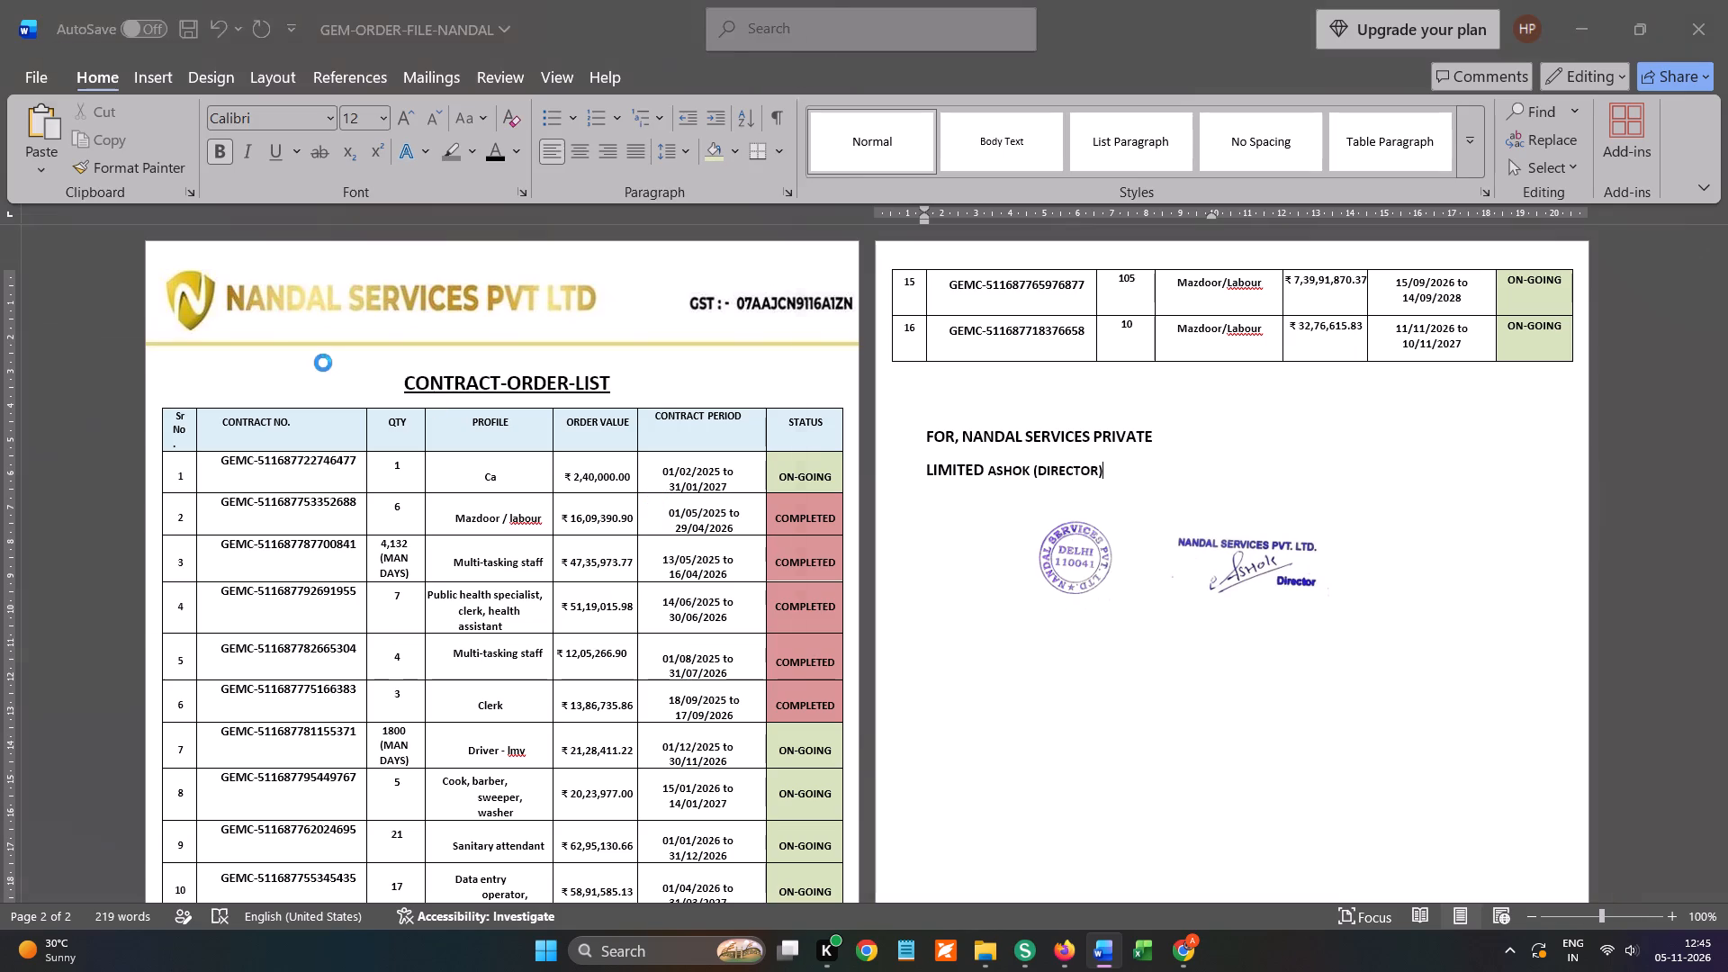
scroll(309, 302, "up", 8)
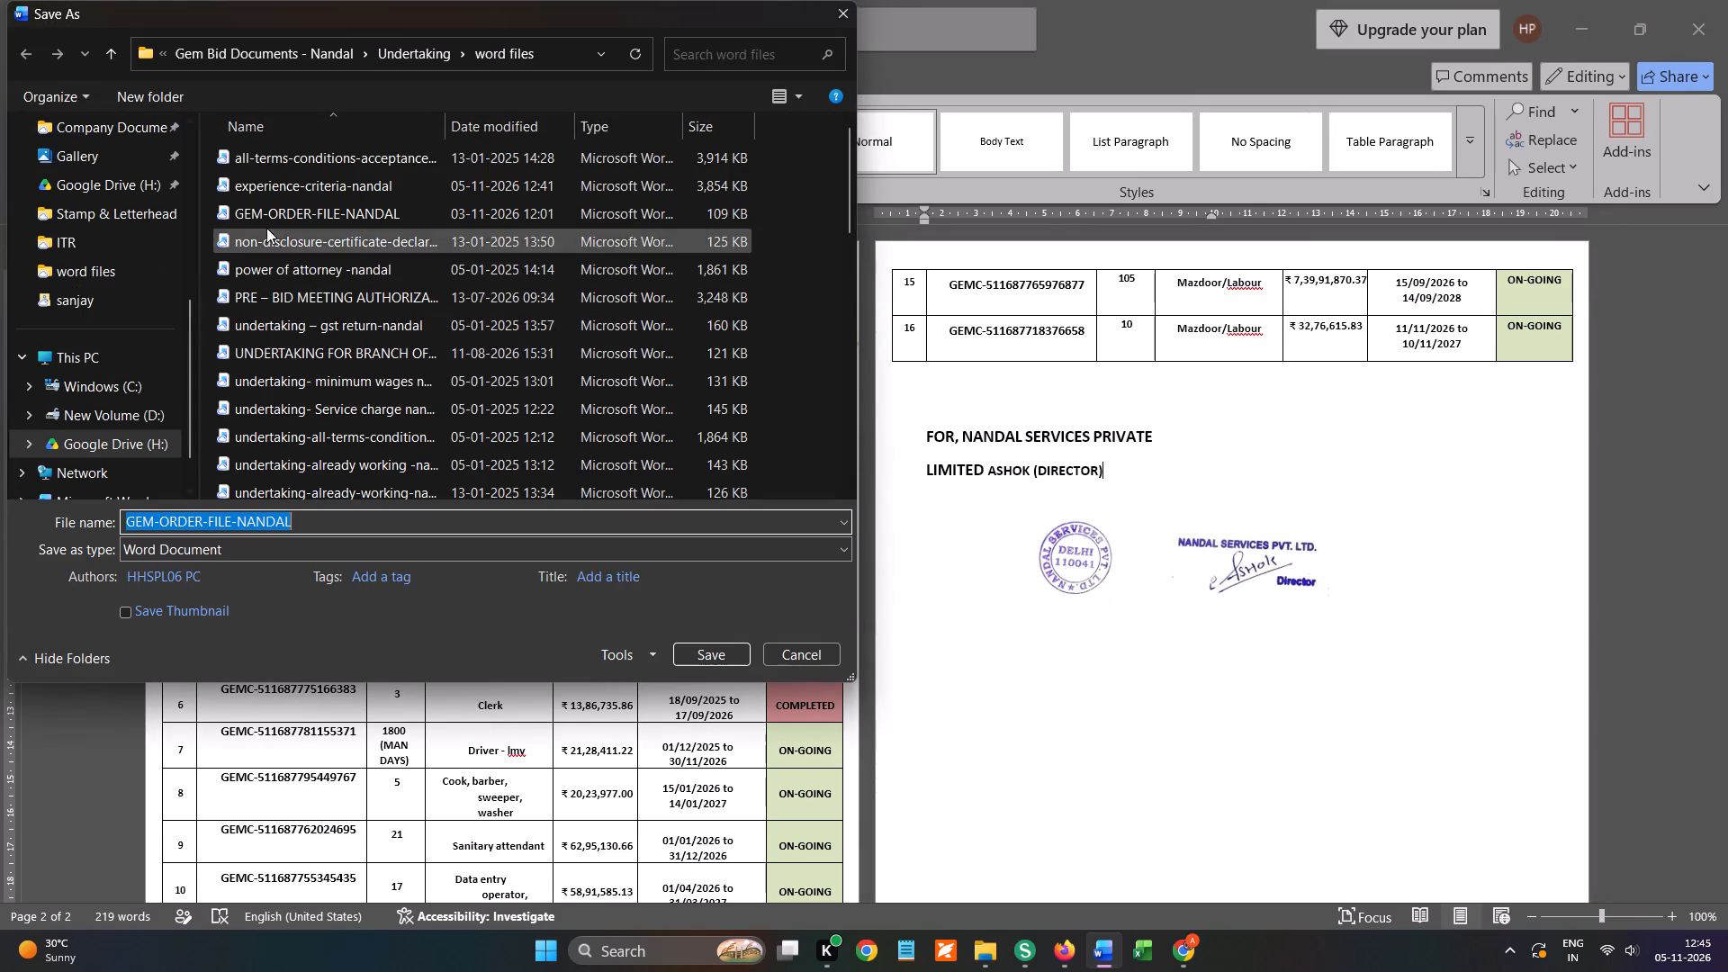
left_click(323, 211)
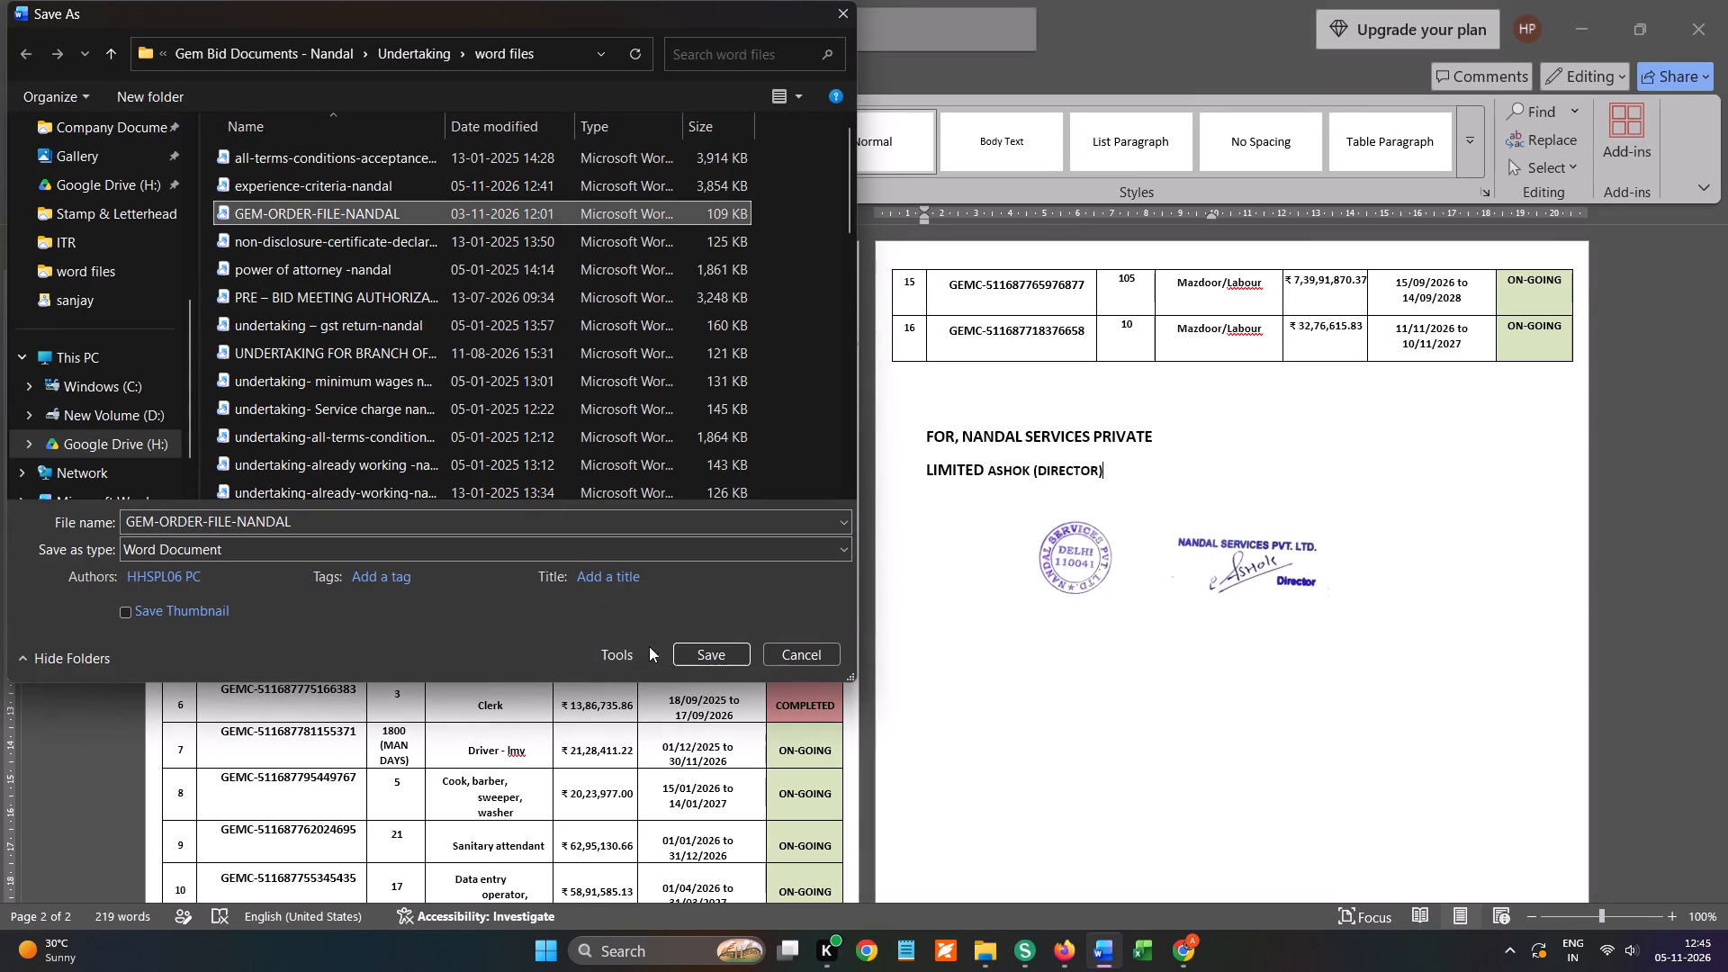
left_click(694, 652)
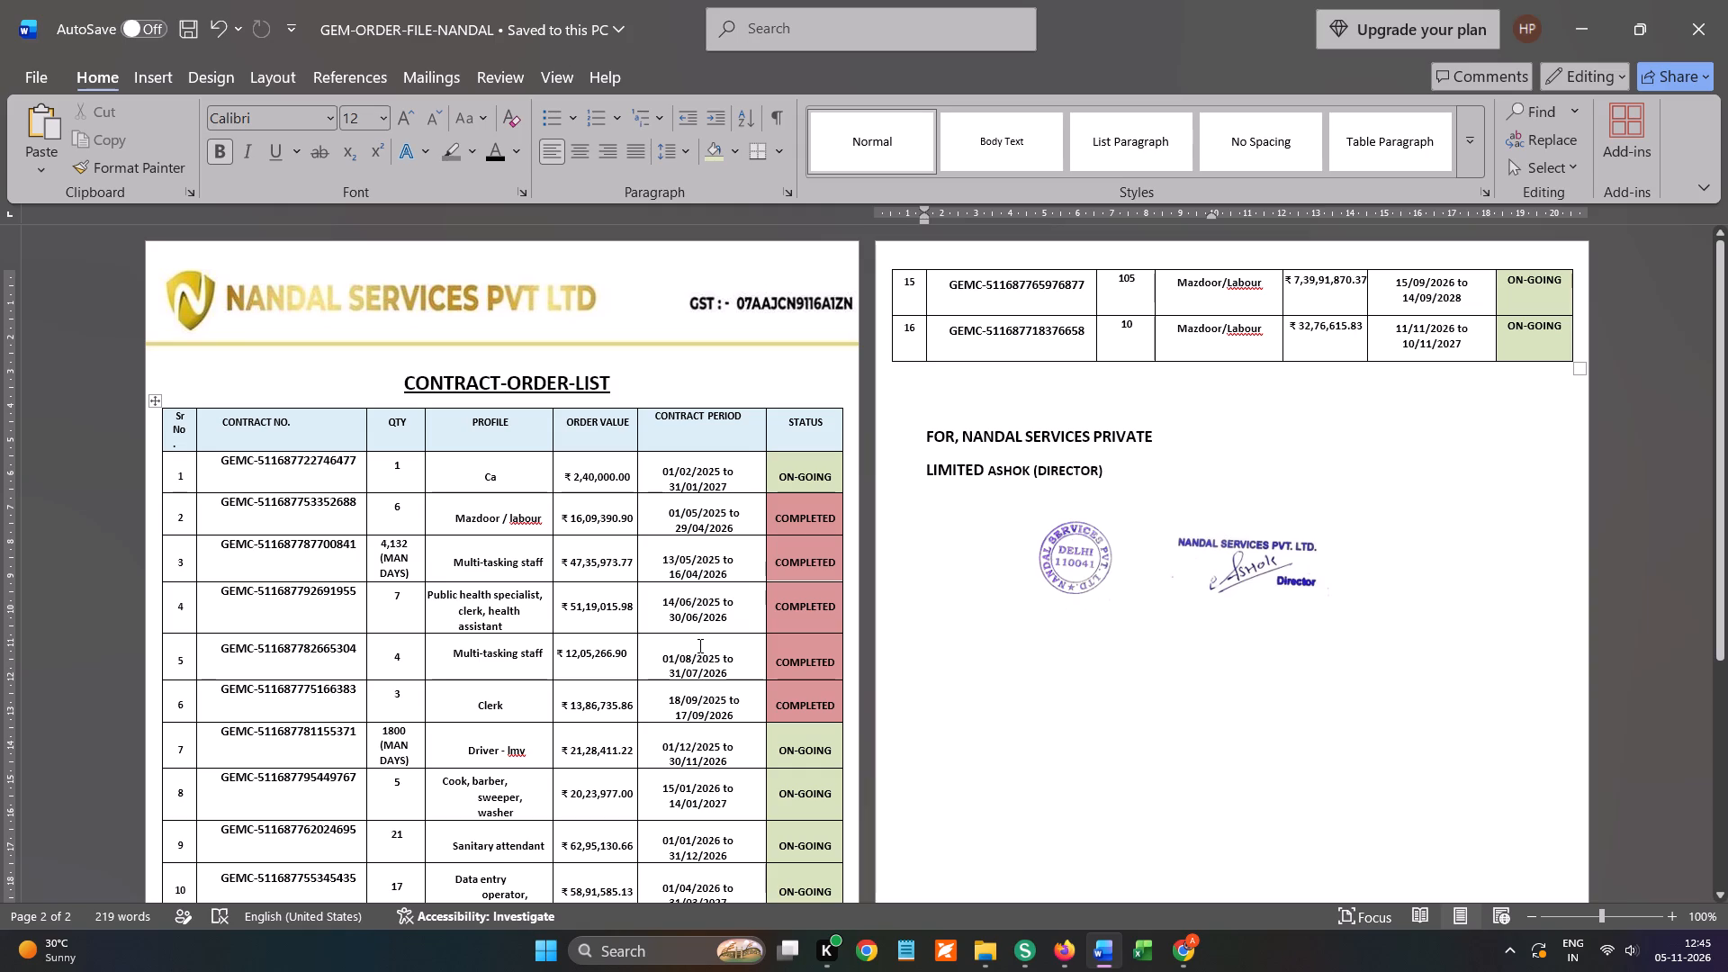
left_click(1679, 29)
Dismiss the leftover File In Use dialog in File Explorer.
scroll(448, 604, "down", 9)
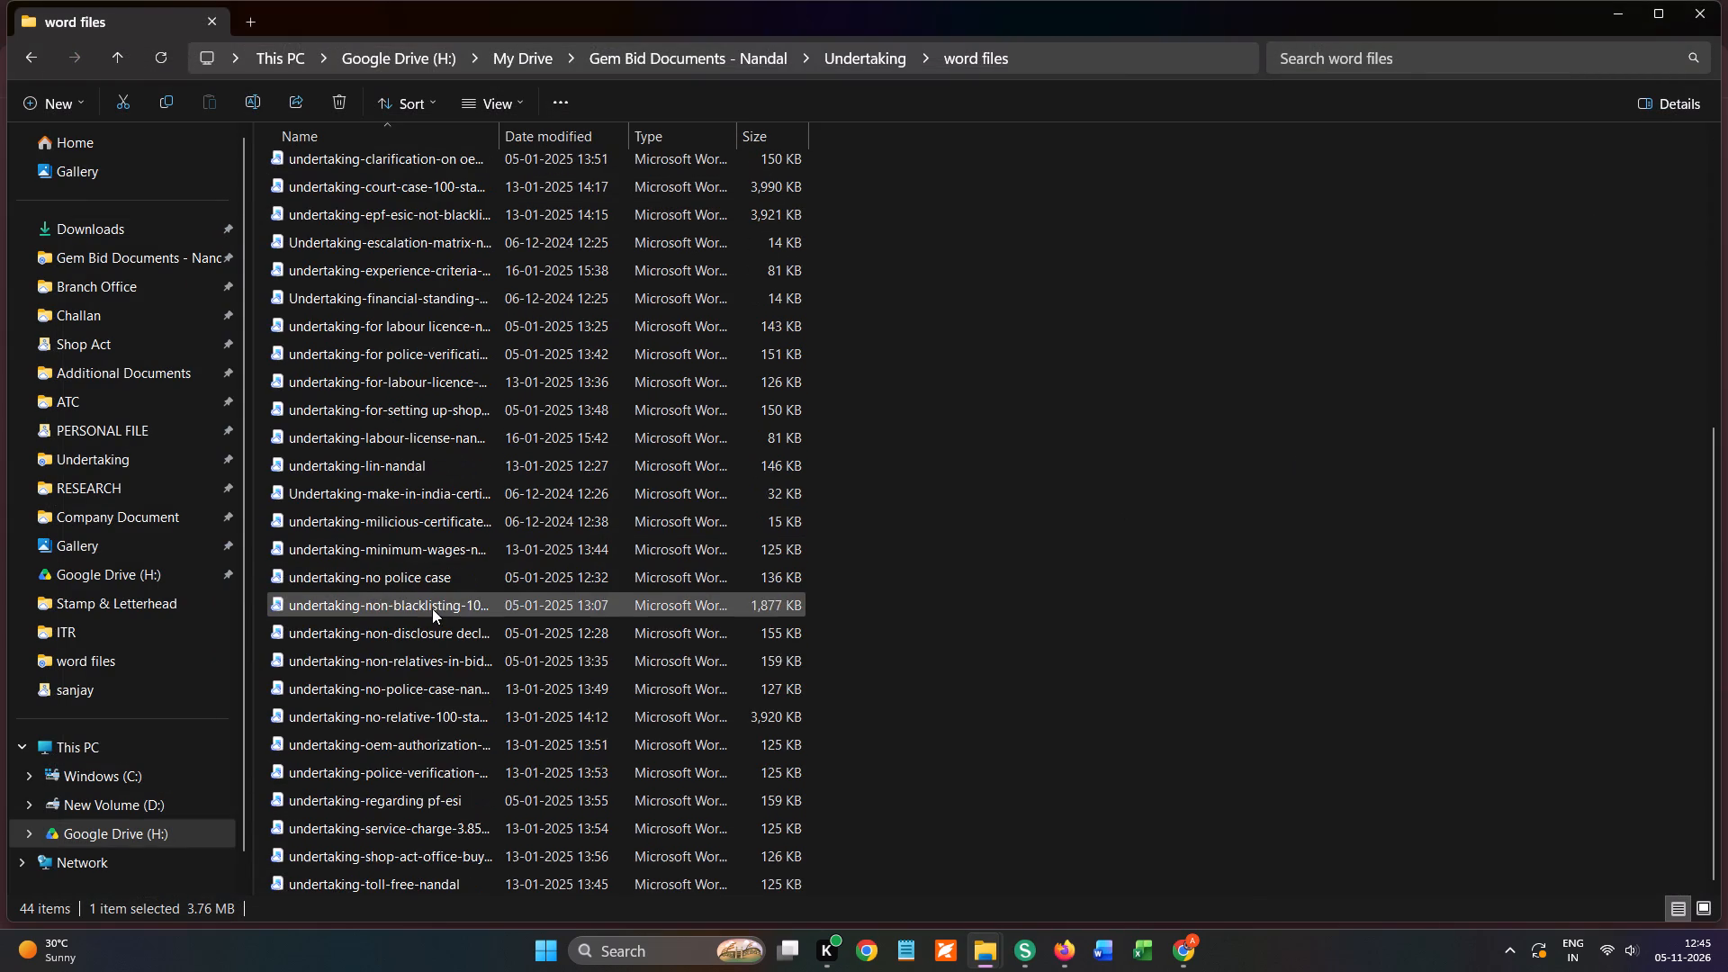
left_click(1074, 951)
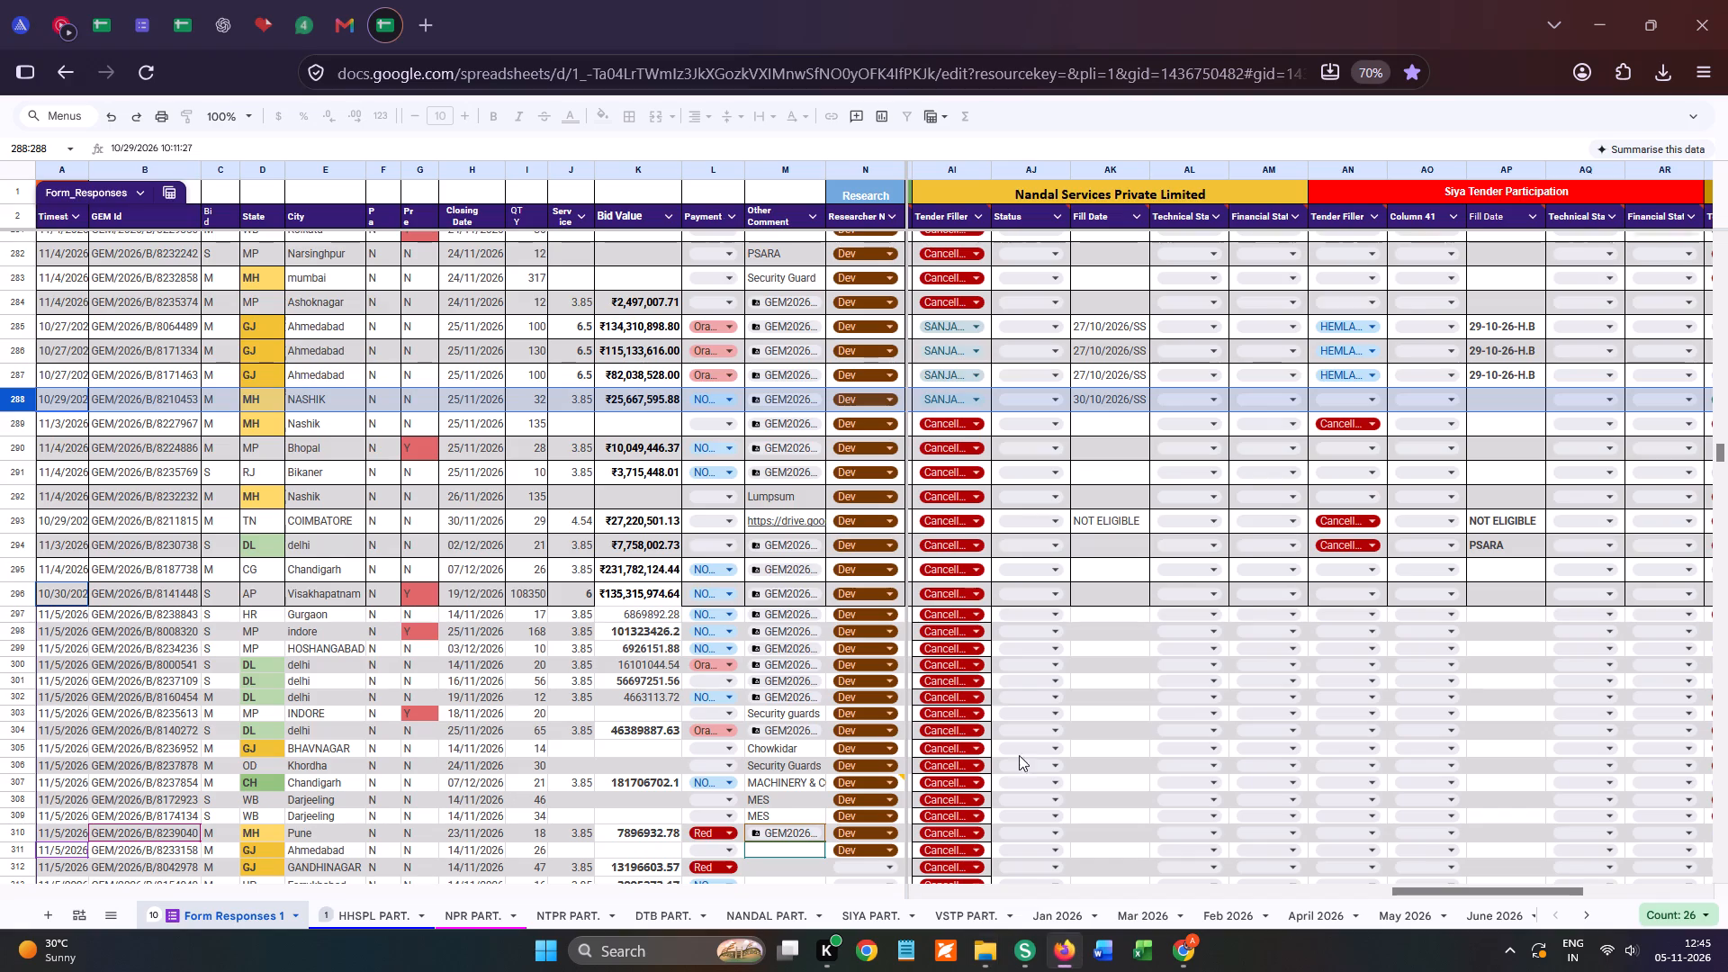
left_click(1137, 608)
left_click(982, 953)
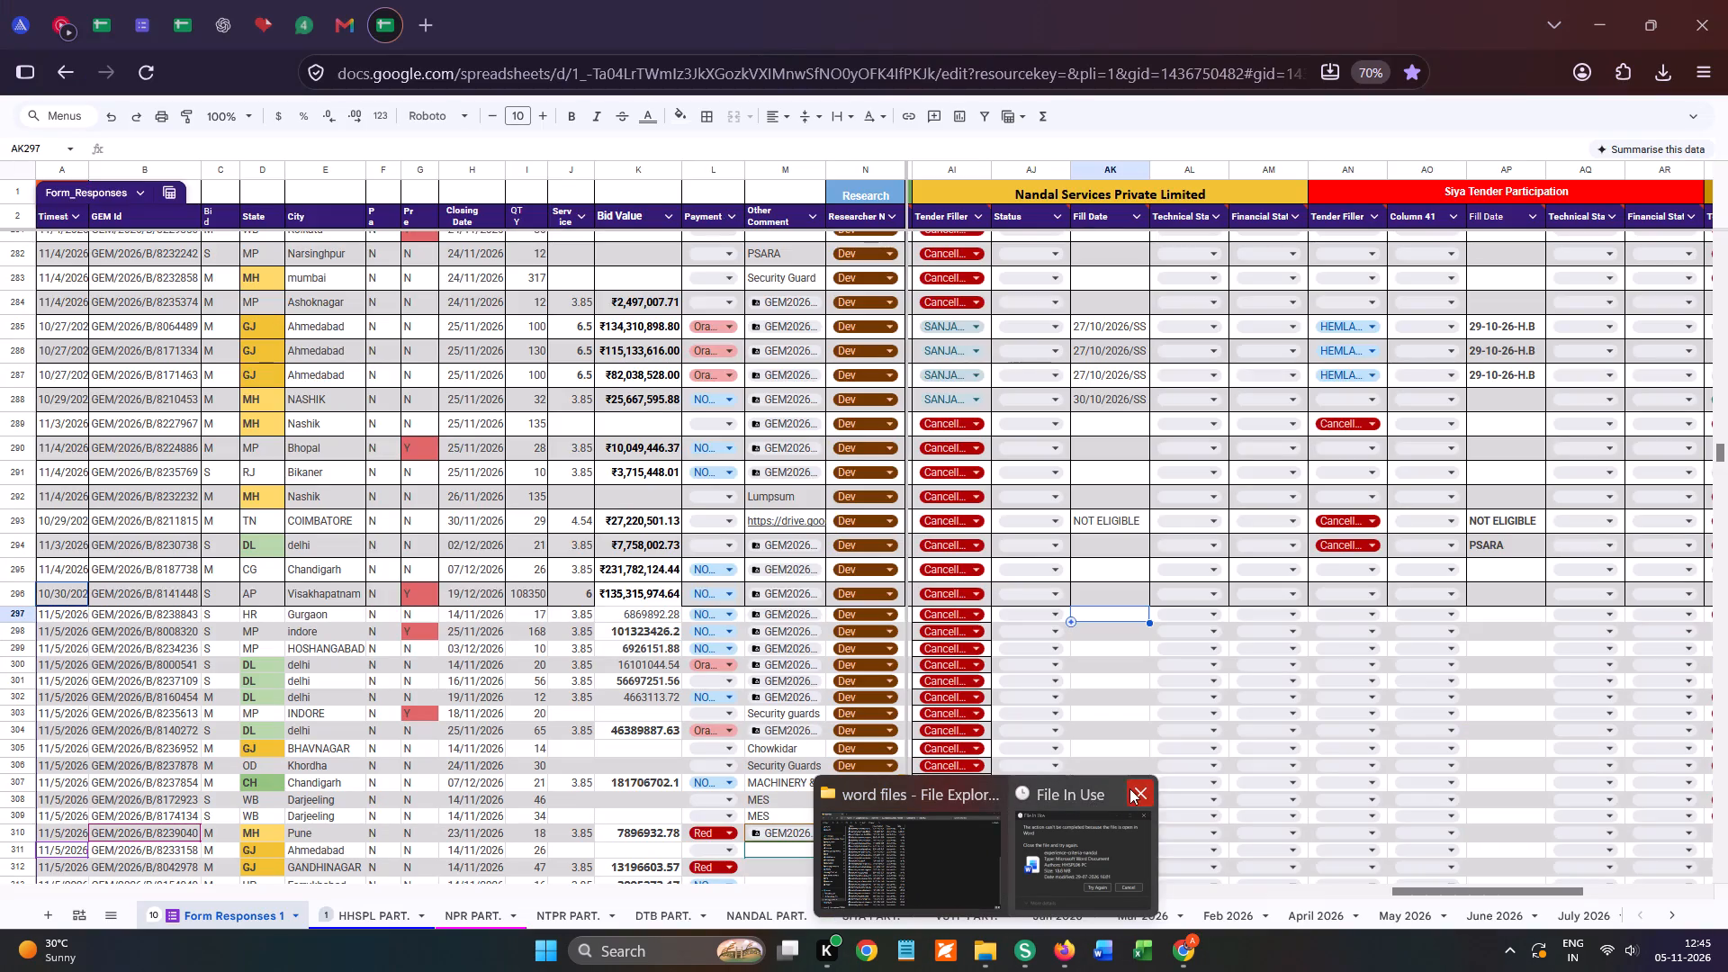
left_click(1129, 788)
left_click(1071, 953)
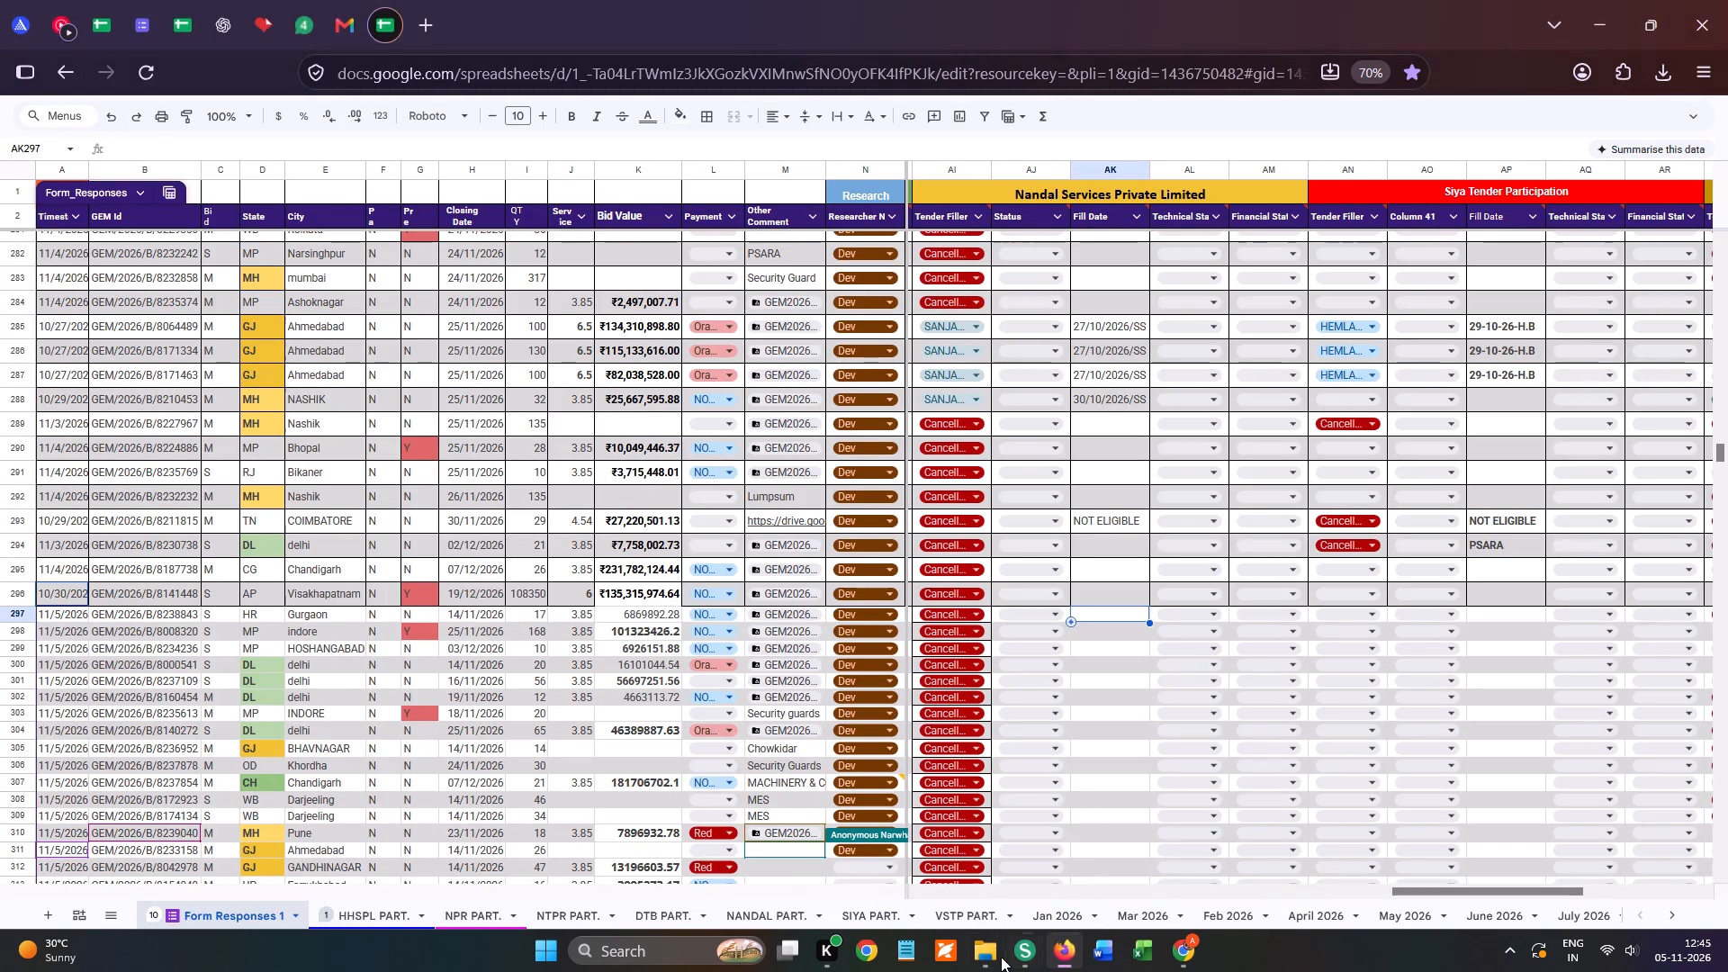
Open gem-order-list from the Gem Bid Documents - Nandal folder, look through its contract pages to the end, and close it.
left_click(991, 954)
scroll(211, 400, "up", 7)
left_click(193, 268)
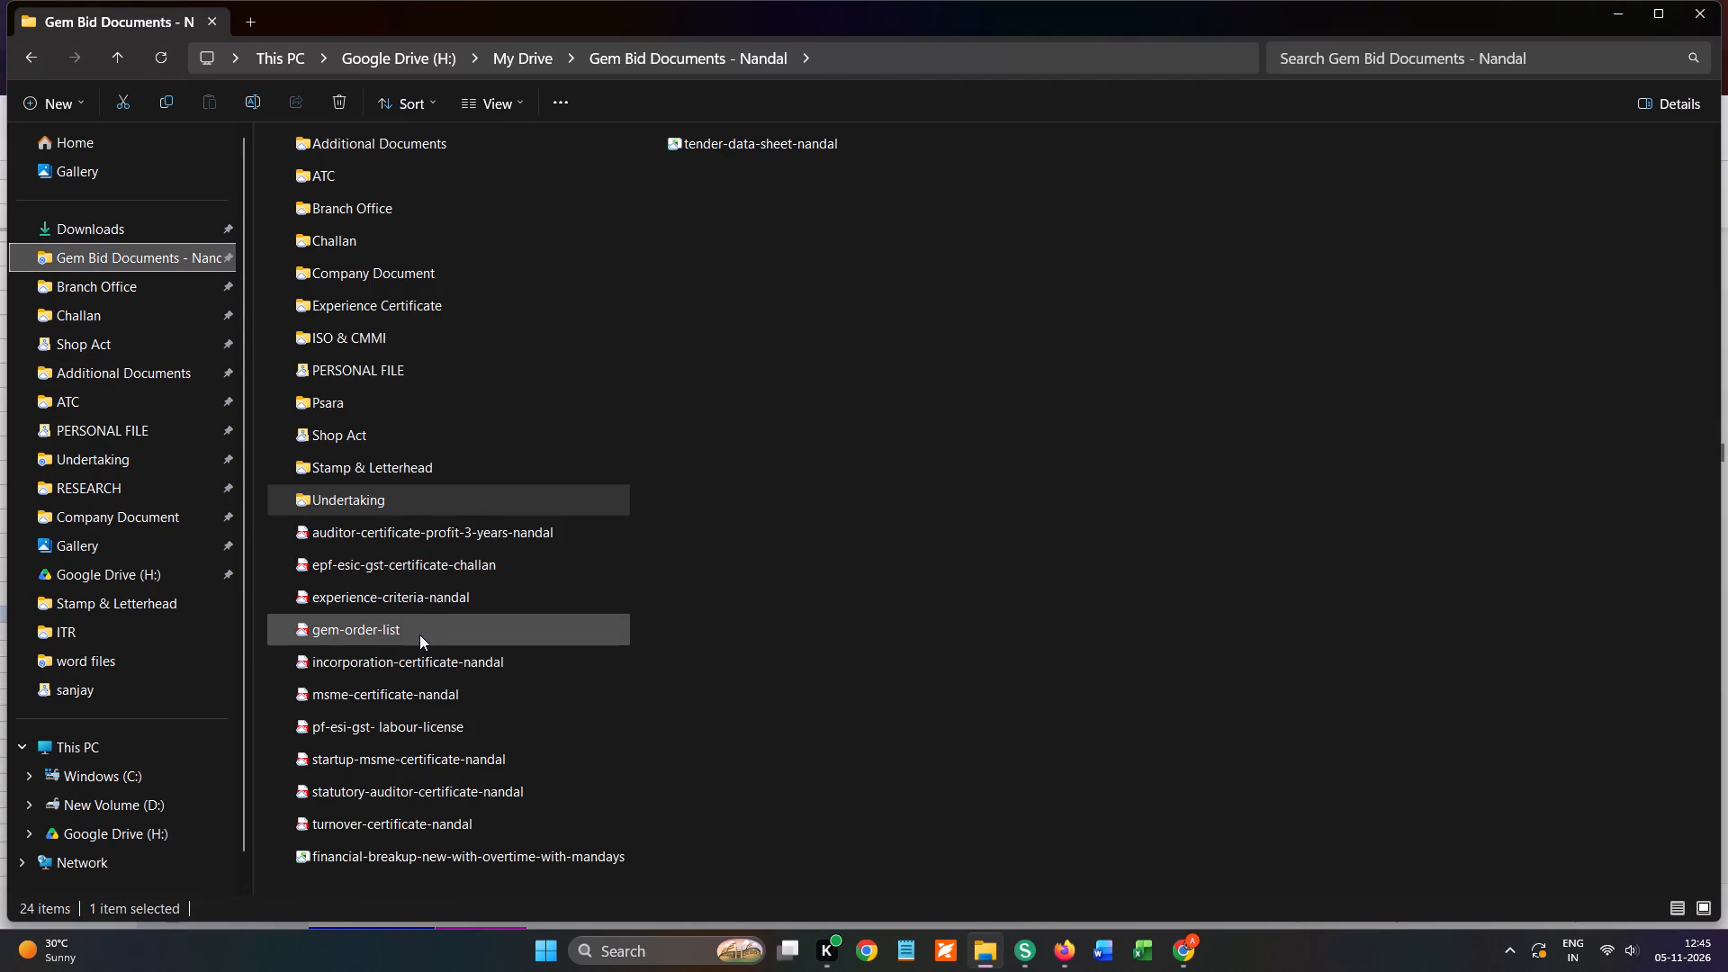
double_click(420, 623)
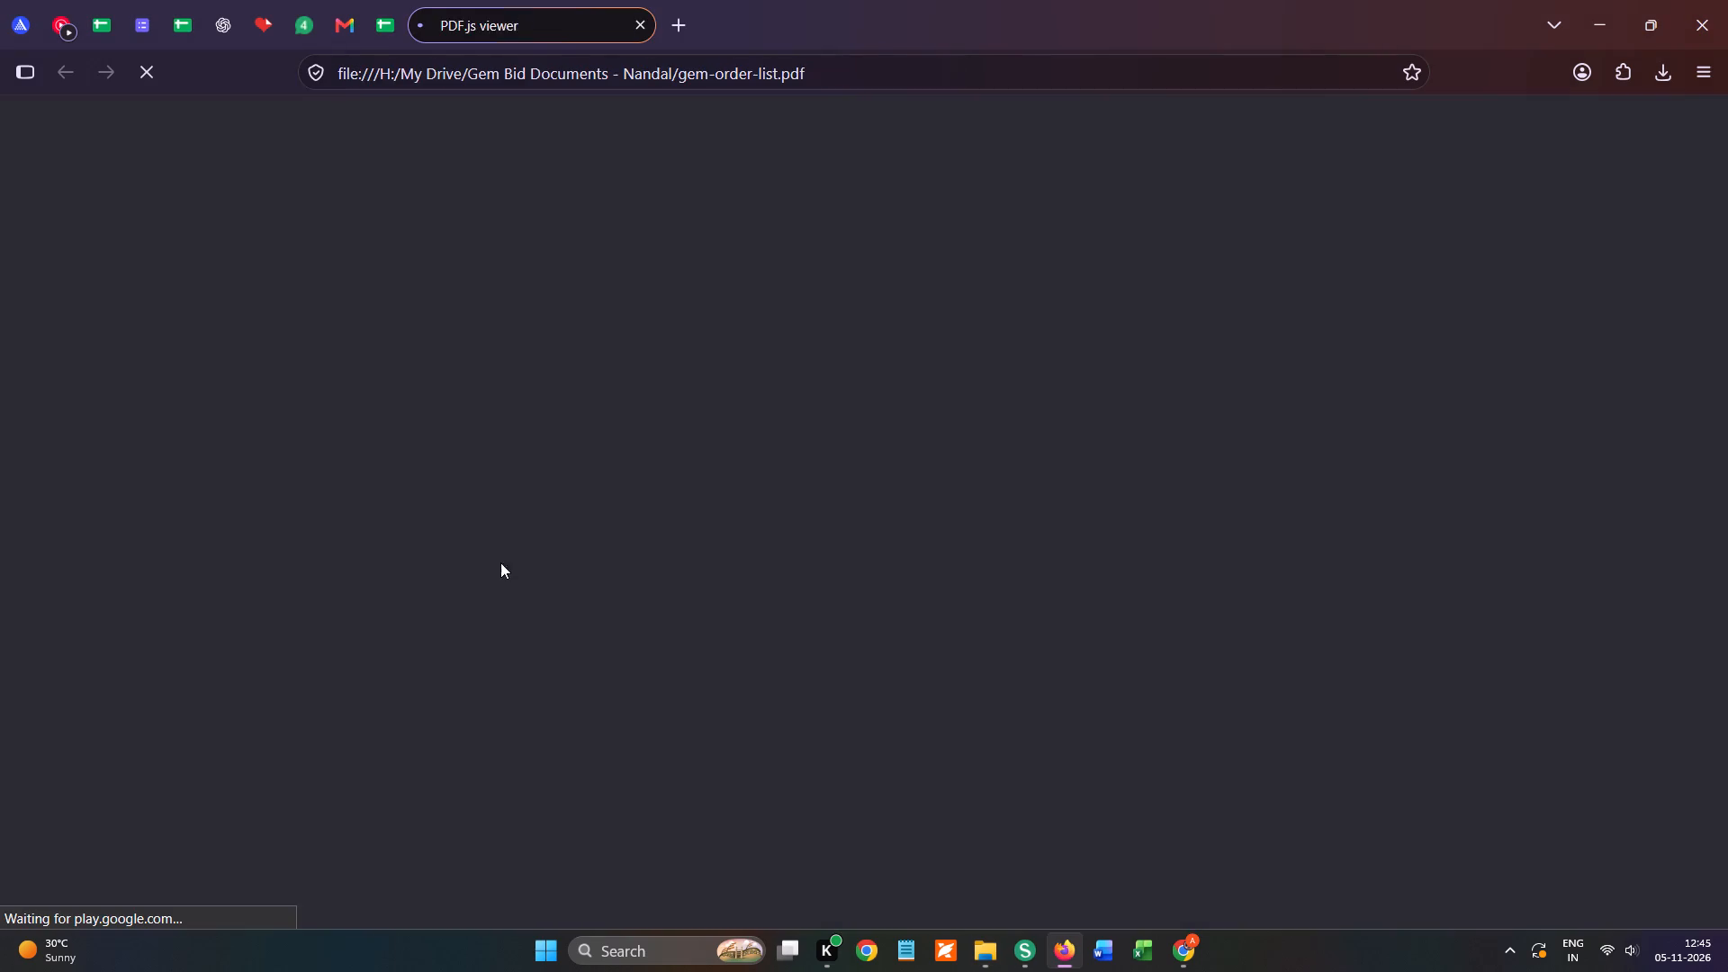
scroll(584, 352, "down", 10)
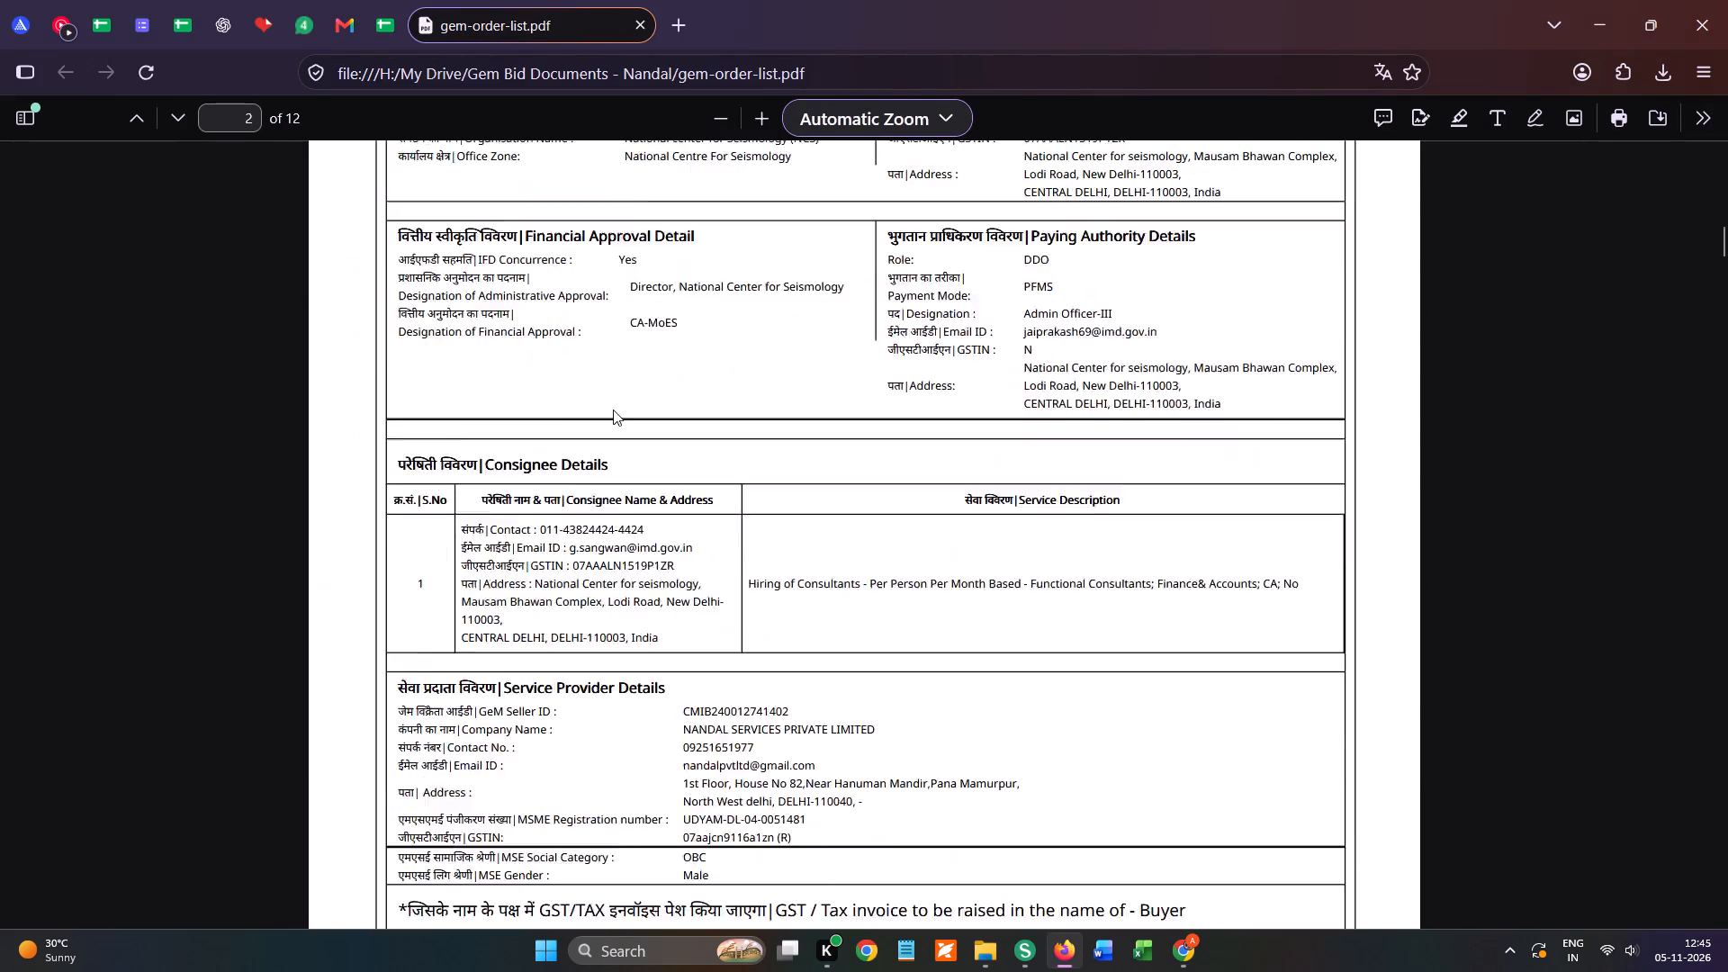
scroll(613, 409, "down", 11)
scroll(621, 468, "down", 20)
scroll(621, 468, "down", 5)
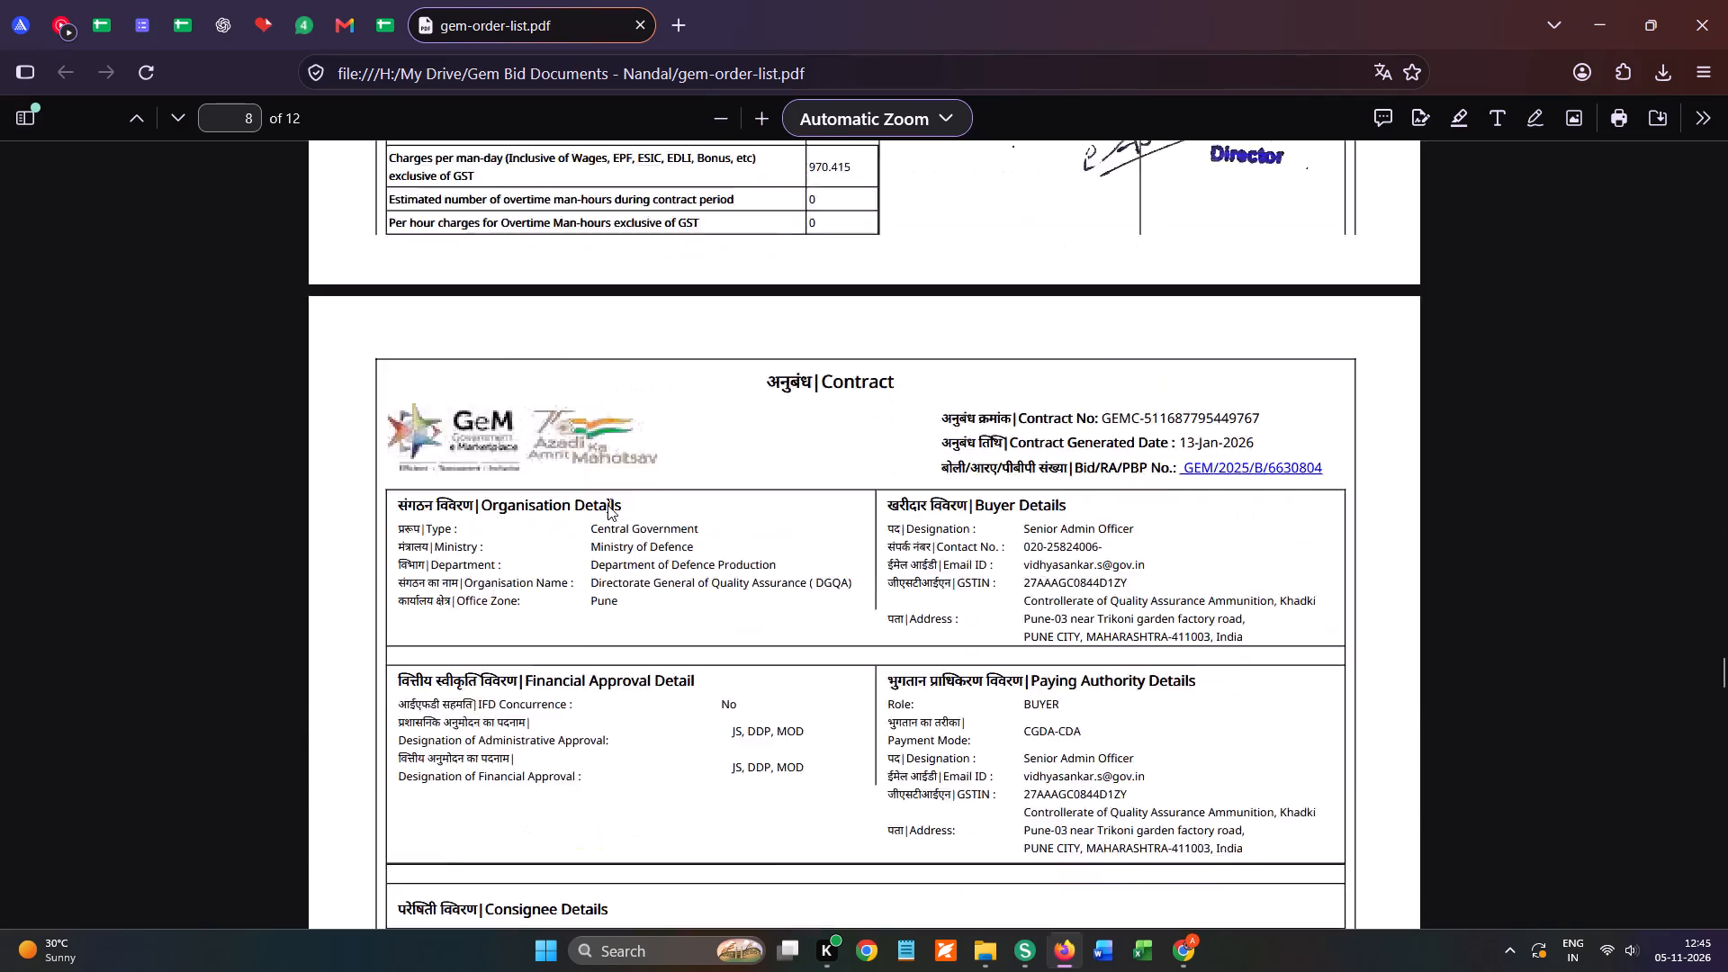
scroll(607, 505, "down", 20)
scroll(607, 505, "down", 11)
left_click(639, 21)
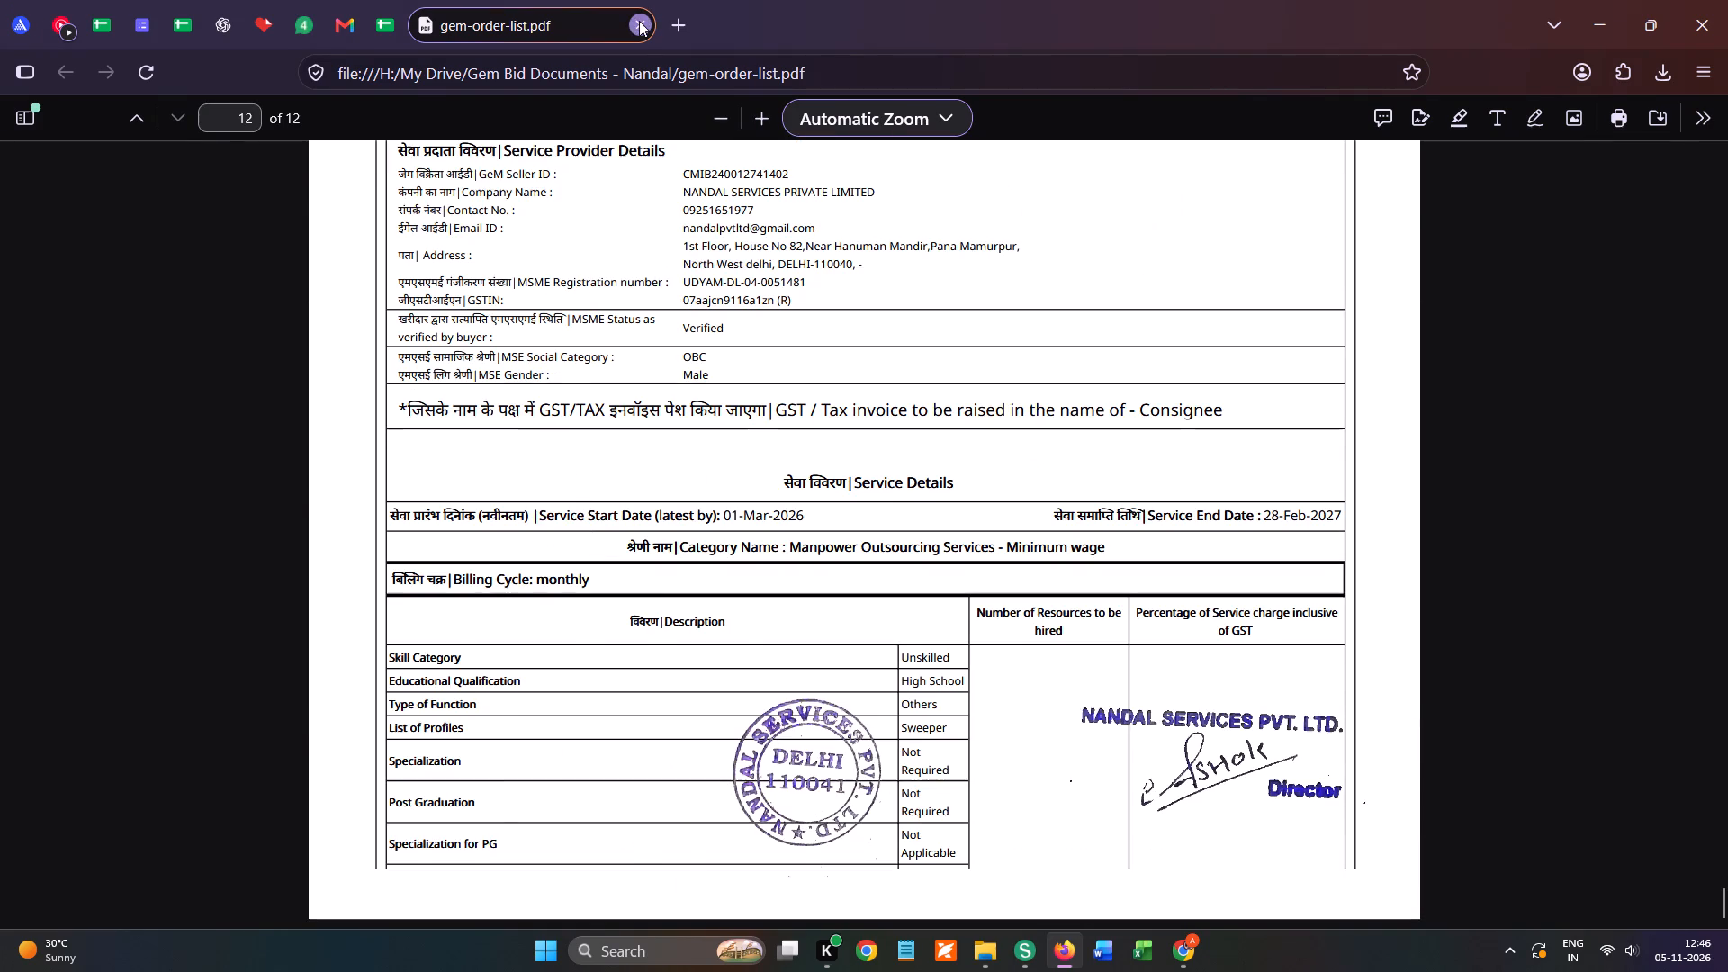